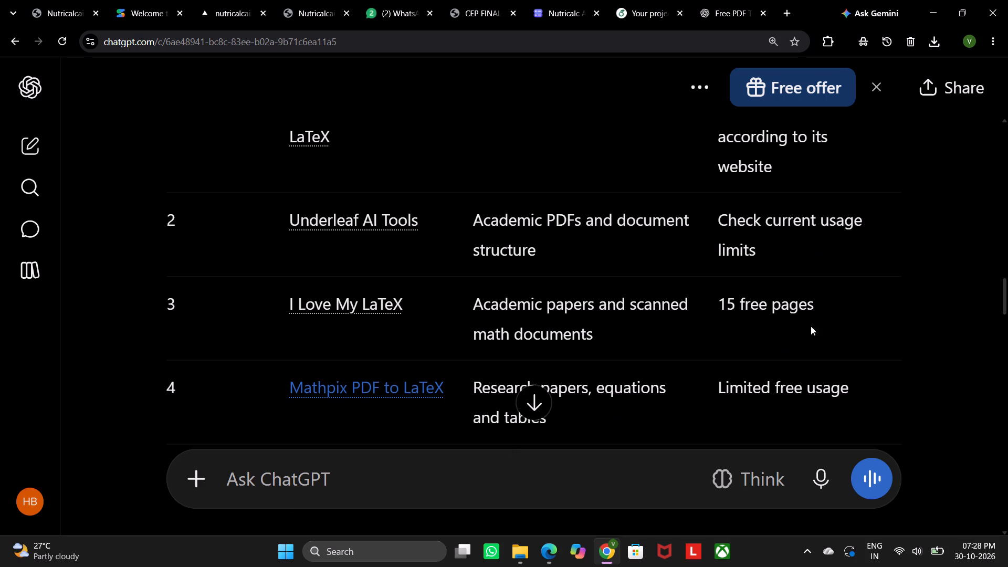
pyautogui.scroll(3, 635, 305)
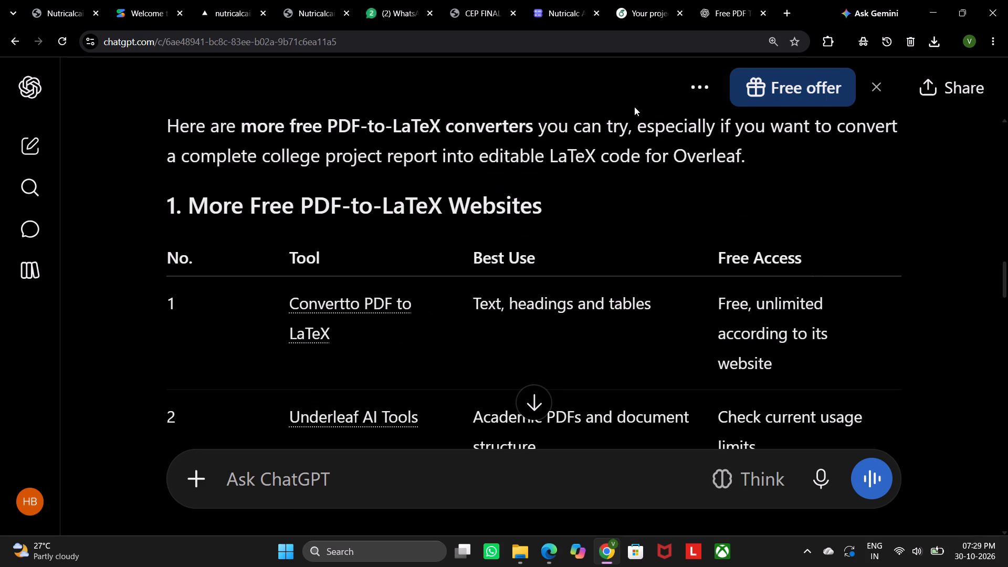
pyautogui.click(758, 12)
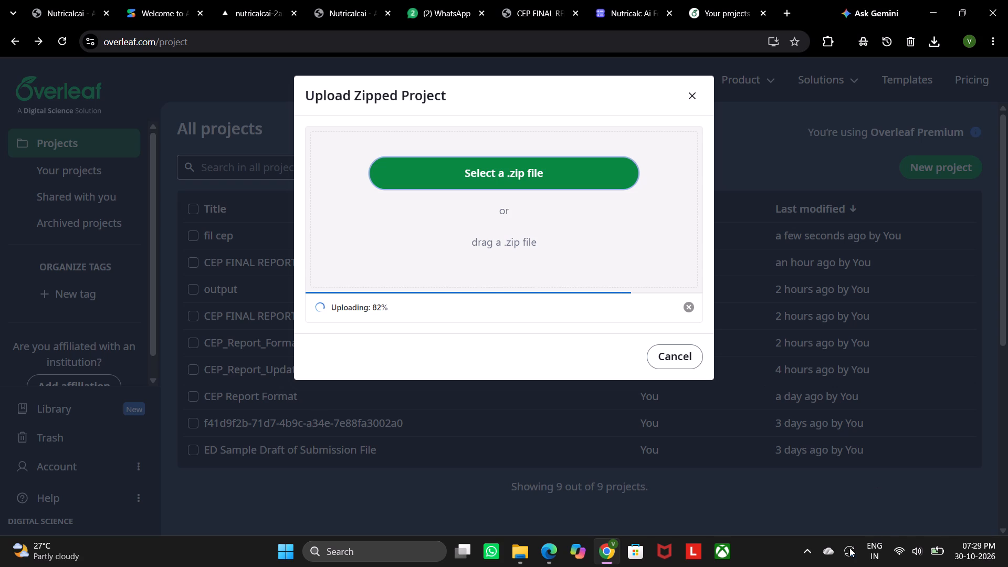
# Show all Bluetooth devices in the Windows quick settings, look through the list, and continue to the full Bluetooth & devices settings.
pyautogui.moveTo(908, 552); pyautogui.dragTo(916, 551)
pyautogui.click(904, 544)
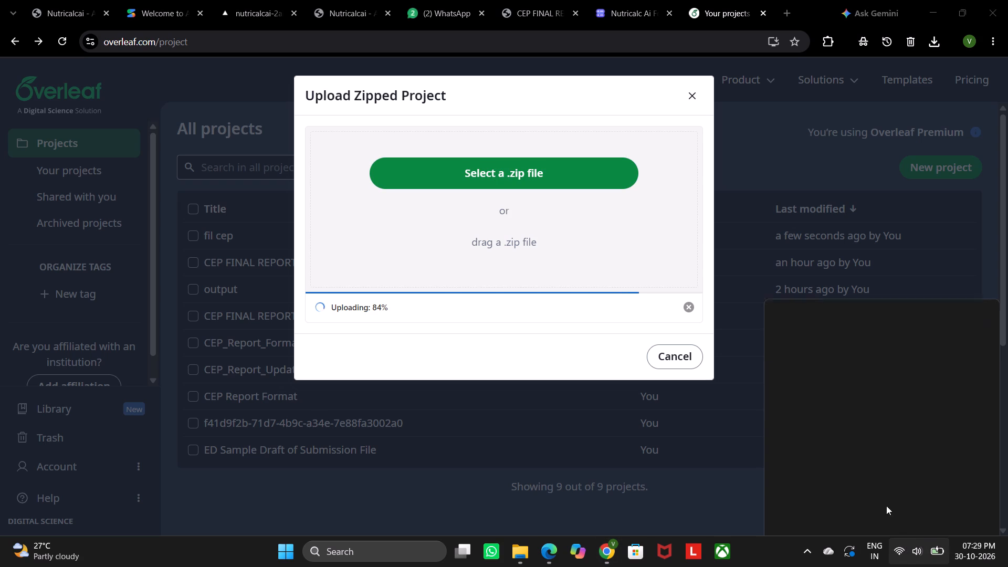
pyautogui.click(896, 314)
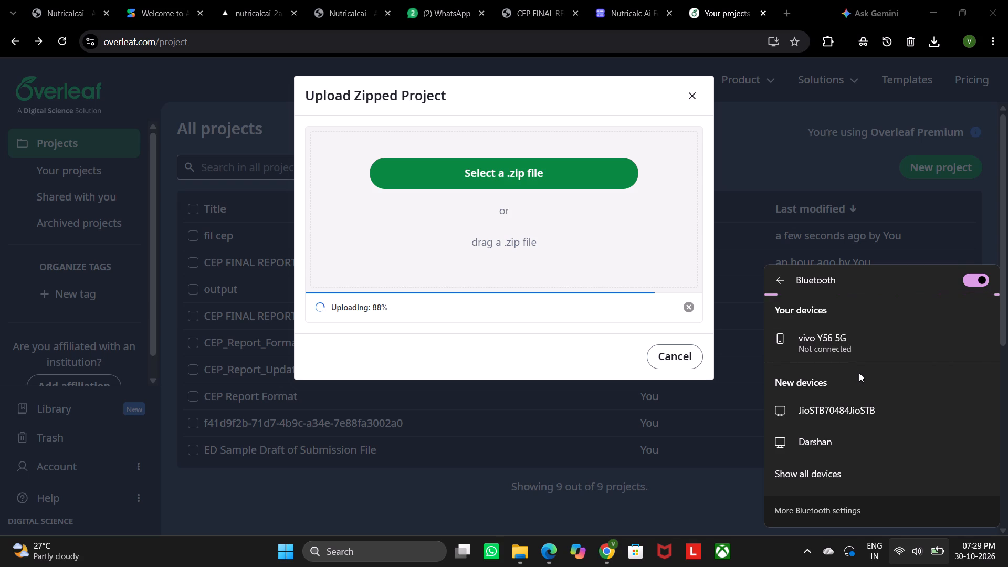
pyautogui.click(848, 471)
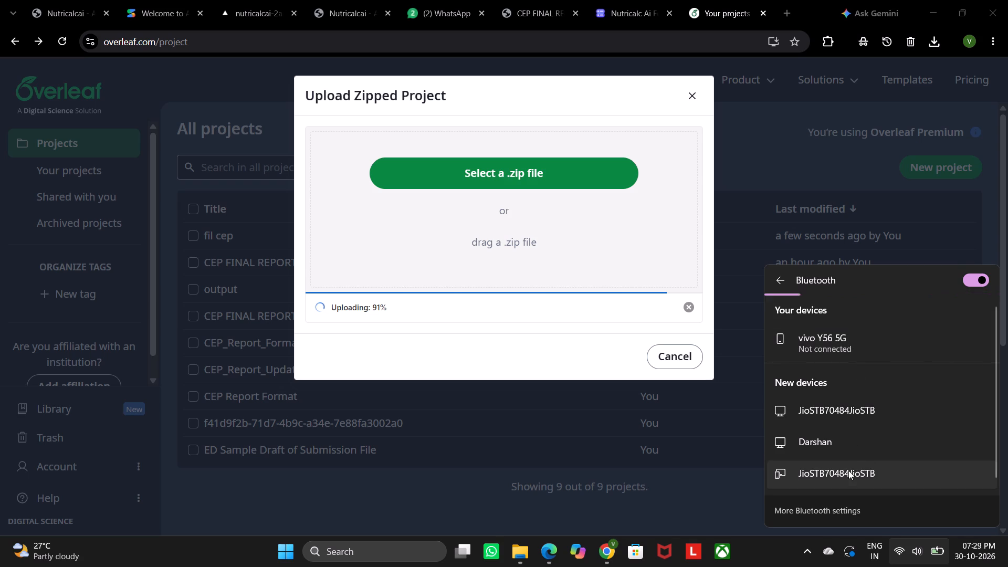
pyautogui.scroll(-4, 860, 439)
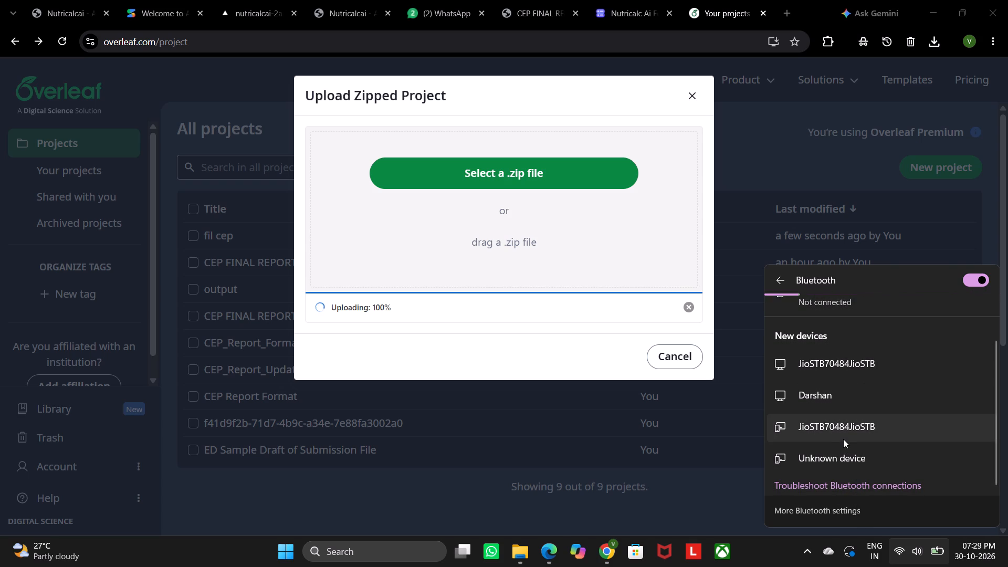
# Open the full Bluetooth & devices settings, scan for new Bluetooth devices to add, and close the device search without pairing any.
pyautogui.click(846, 508)
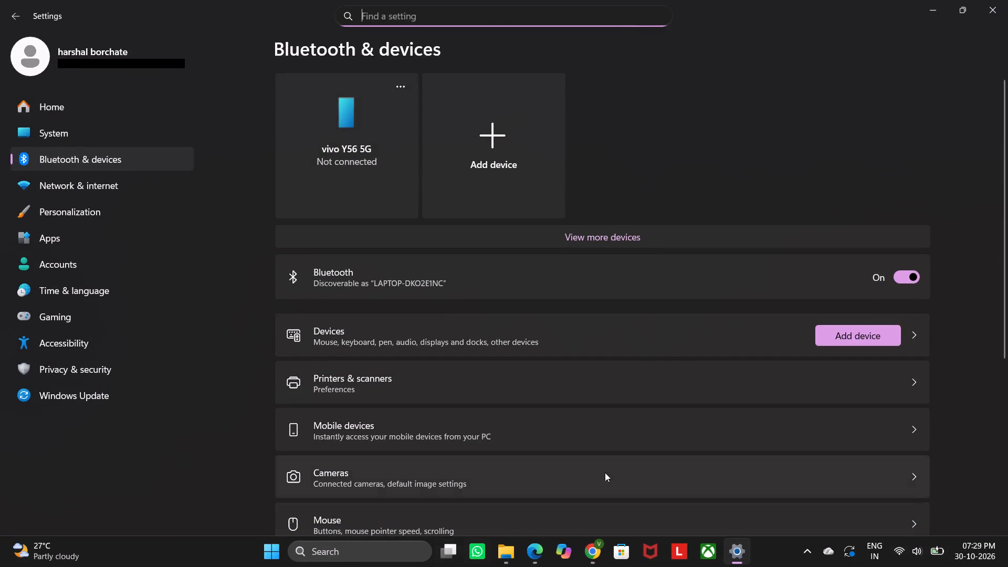
pyautogui.click(478, 191)
pyautogui.click(518, 164)
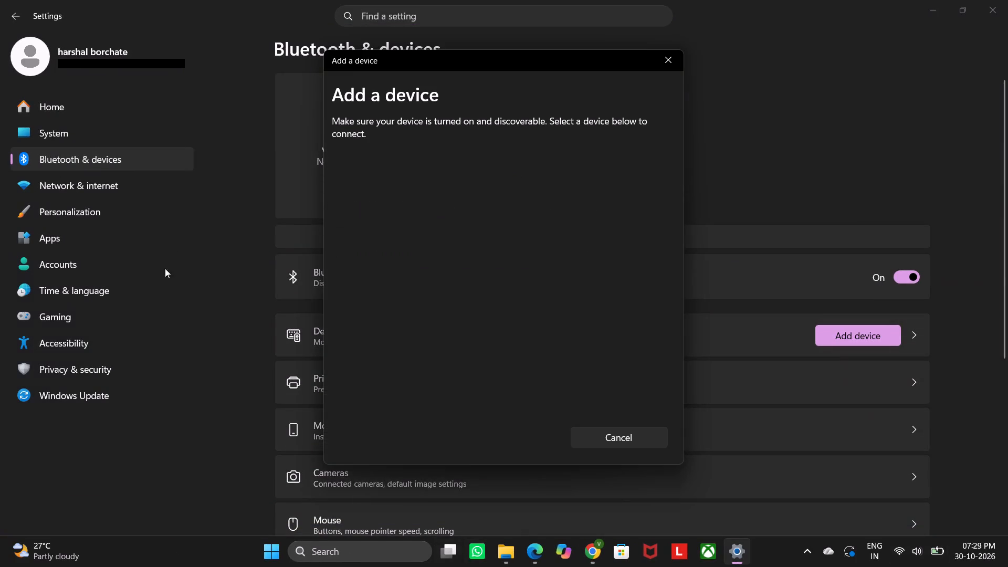
pyautogui.click(376, 232)
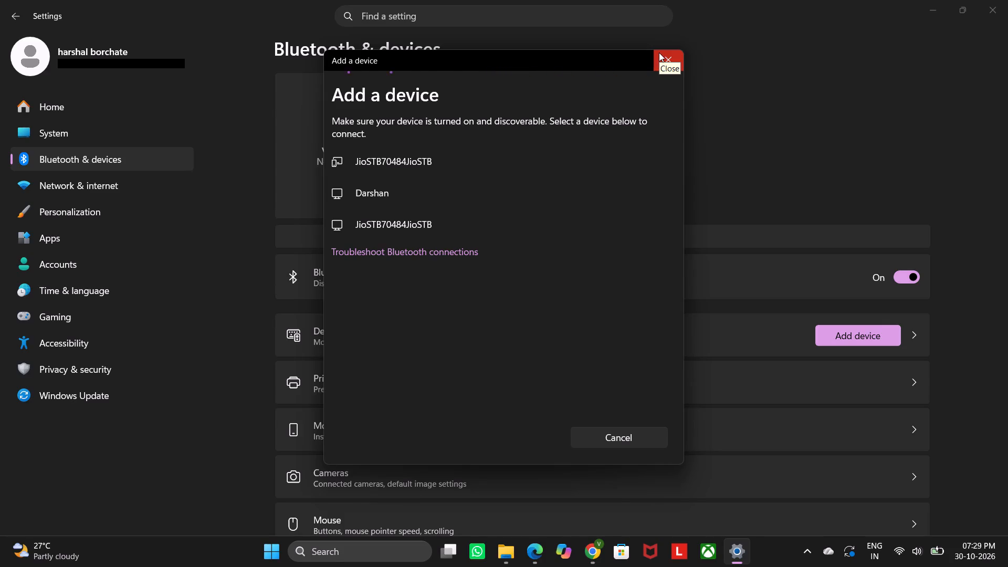
pyautogui.click(705, 58)
pyautogui.click(673, 56)
# Switch from Settings back to Chrome, where the Overleaf project upload is open.
pyautogui.click(589, 564)
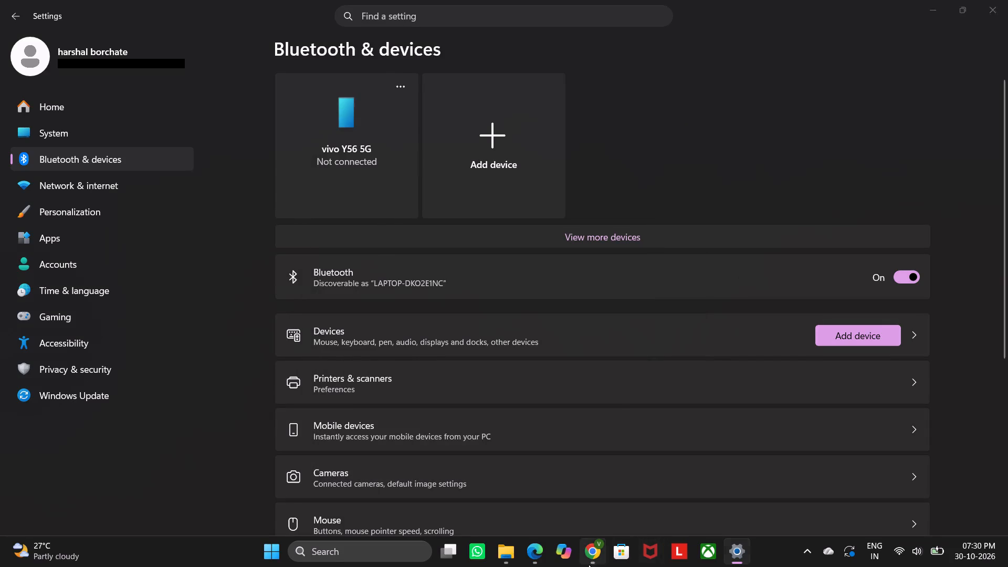
# Return to Chrome, recompile the uploaded CEP Report Format project in Overleaf, and hide the file tree beside CEP report.tex.
pyautogui.click(659, 92)
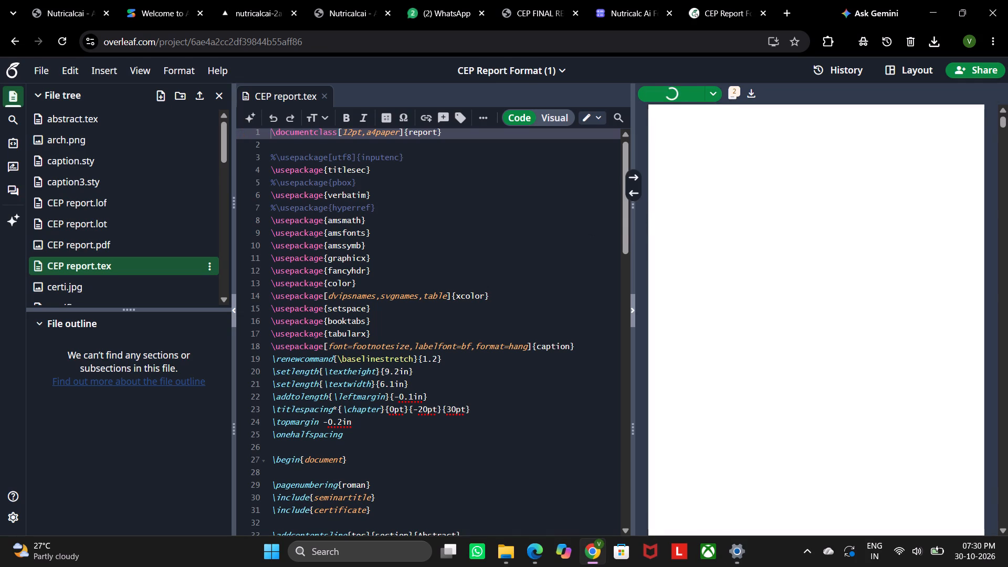
pyautogui.click(226, 97)
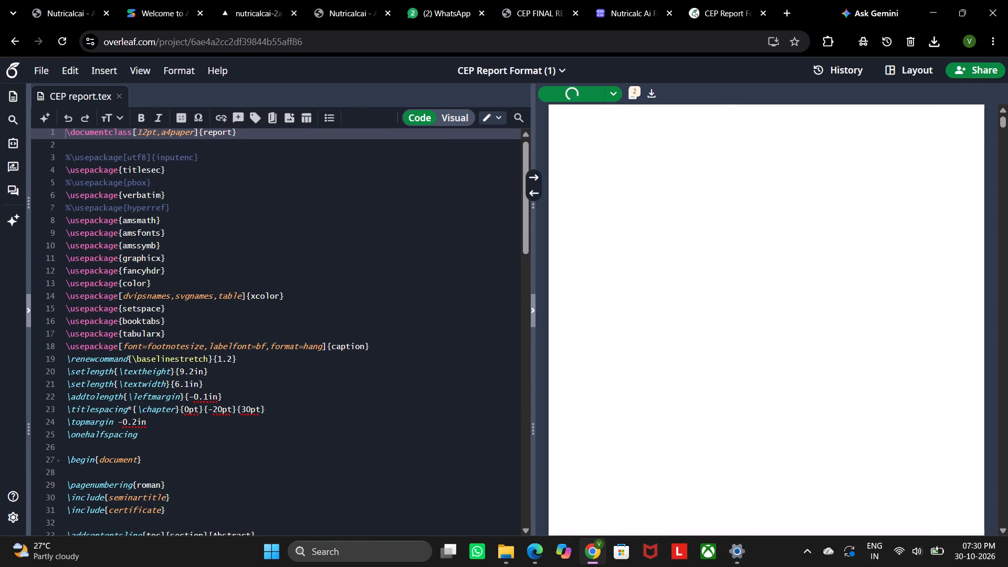
pyautogui.scroll(9, 372, 217)
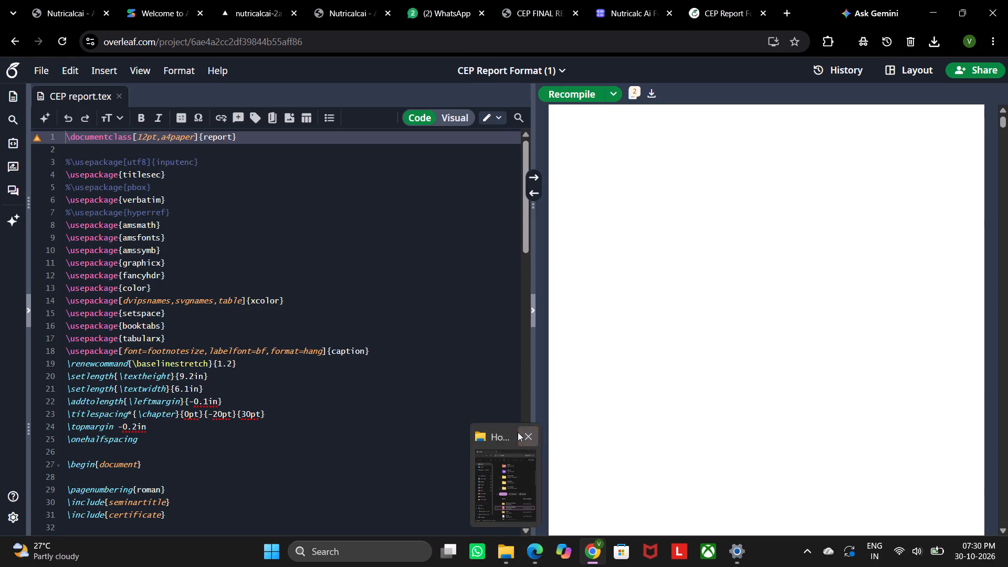
# Close the leftover File Explorer window and bring the Bluetooth & devices Settings window back to the front.
pyautogui.click(531, 437)
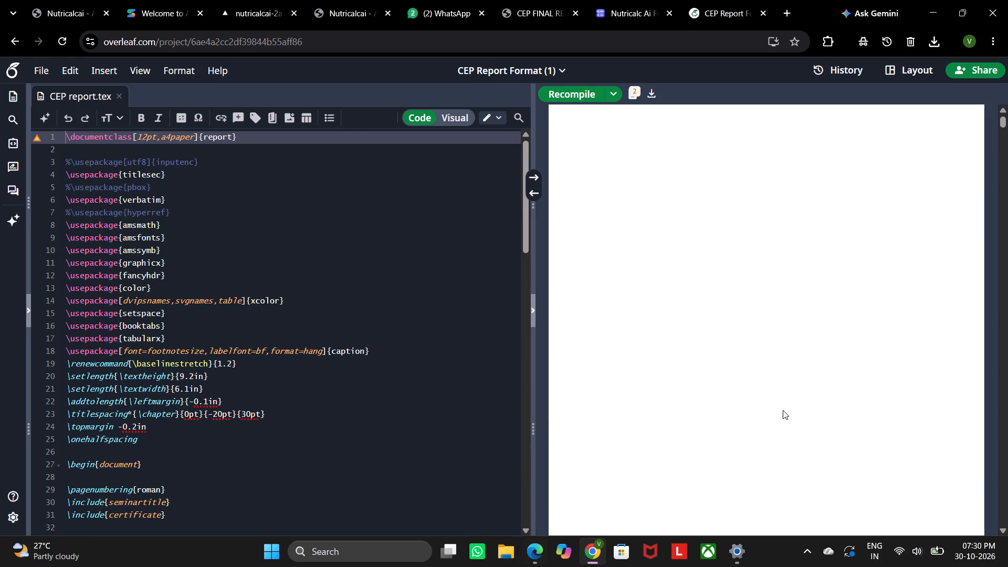
pyautogui.click(737, 542)
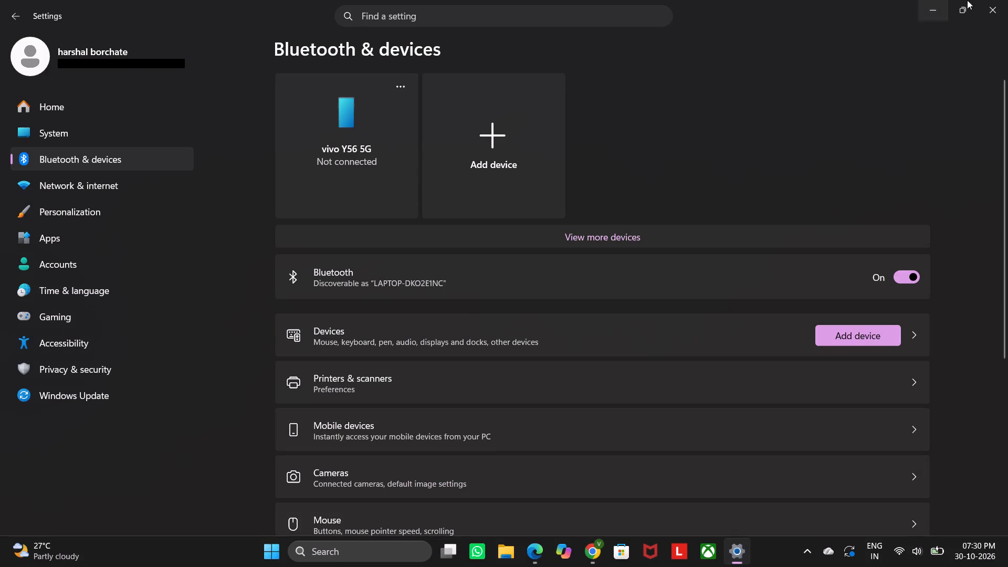
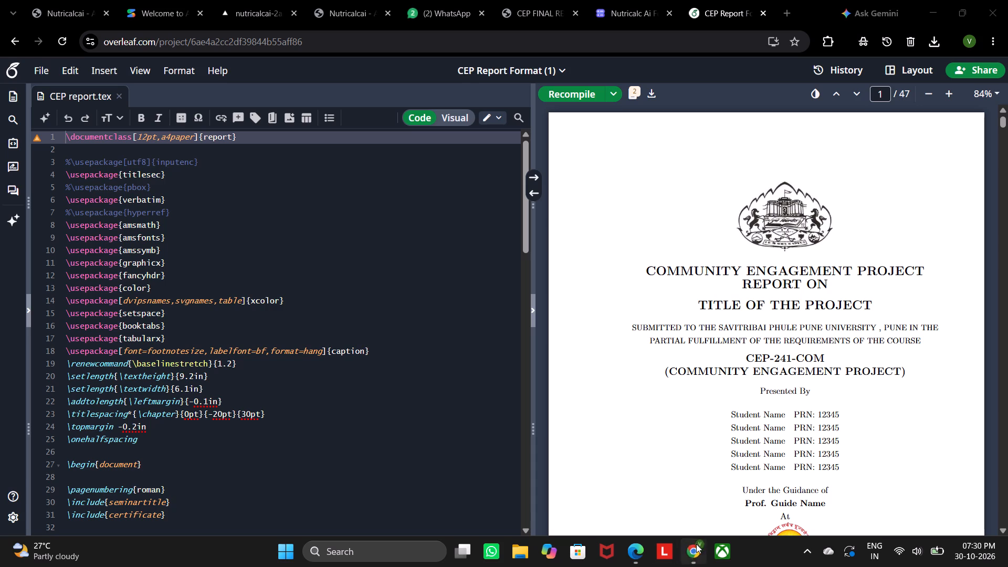
# Rearrange the taskbar apps so Chrome comes last and Edge sits directly before Xbox.
pyautogui.moveTo(696, 544); pyautogui.dragTo(733, 552)
pyautogui.moveTo(628, 550); pyautogui.dragTo(645, 539)
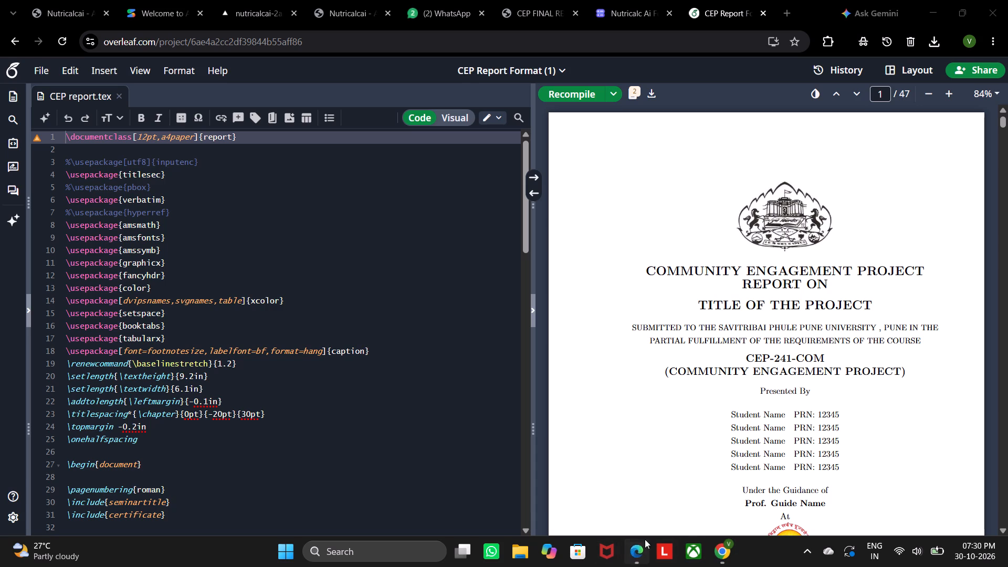
pyautogui.moveTo(645, 539); pyautogui.dragTo(694, 537)
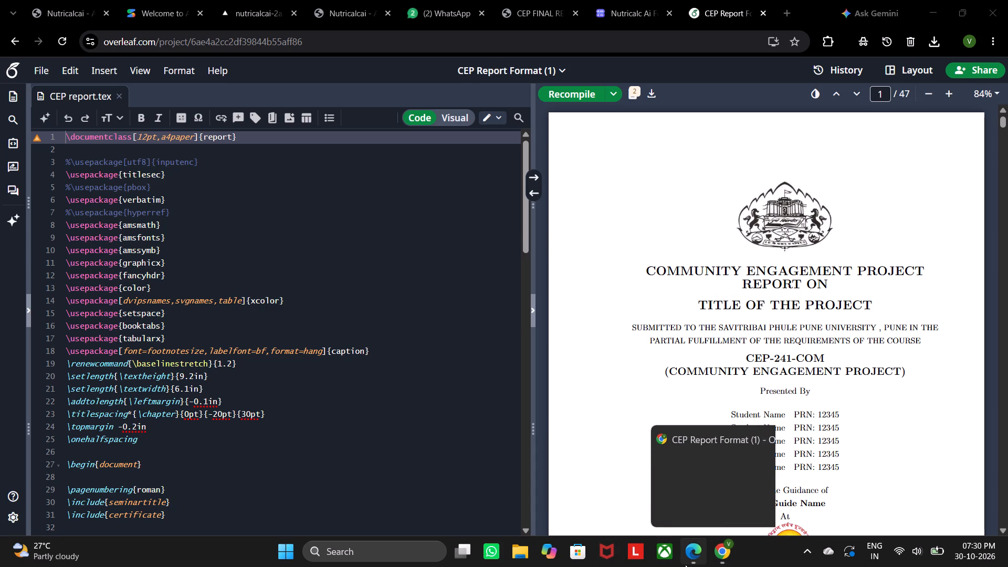
pyautogui.moveTo(685, 564); pyautogui.dragTo(650, 566)
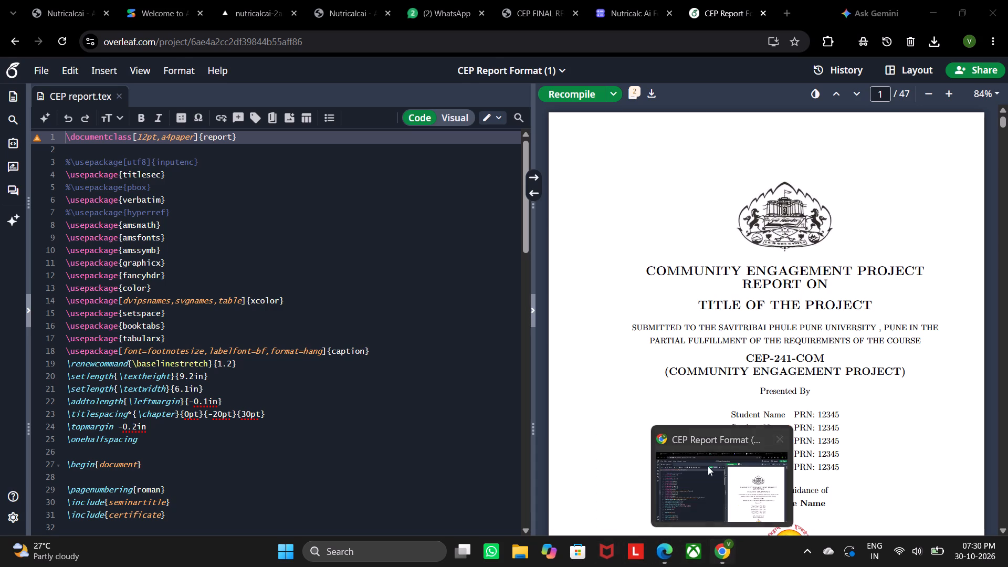
# Look through CEP report.tex in Overleaf, from the package list down to the header settings and chapter includes.
pyautogui.scroll(-3, 701, 335)
pyautogui.scroll(3, 701, 335)
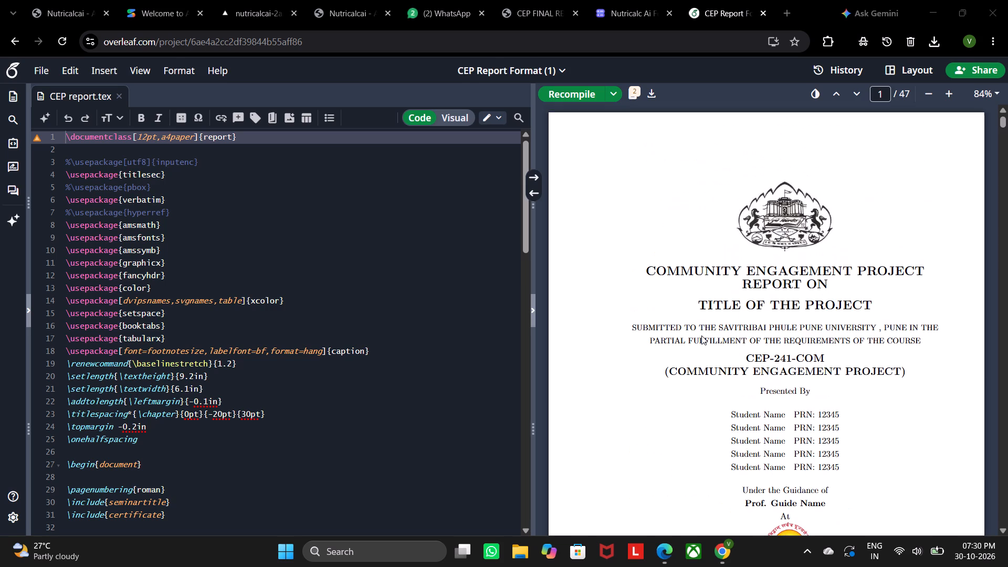
pyautogui.scroll(9, 289, 309)
pyautogui.scroll(-1, 327, 339)
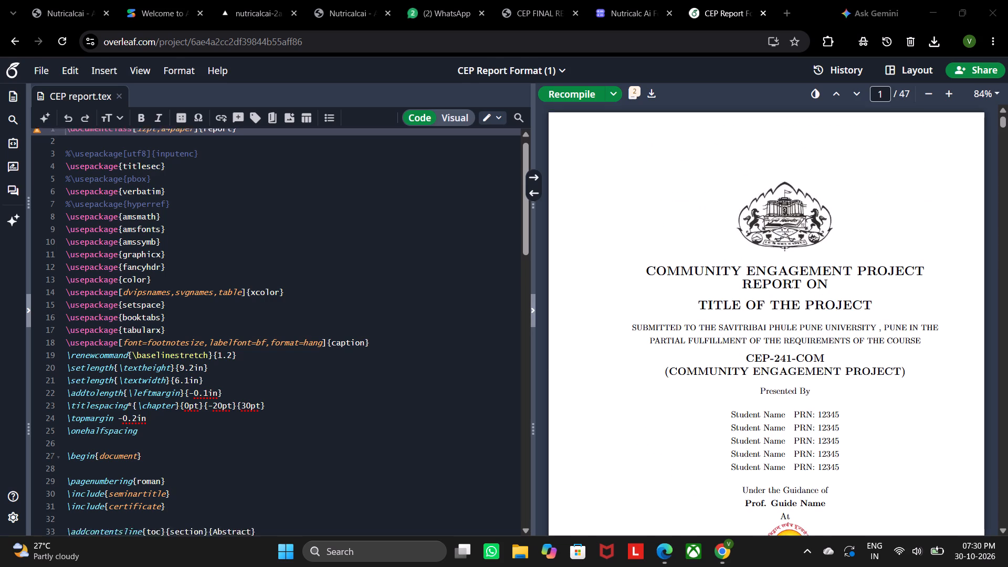
pyautogui.scroll(-1, 290, 332)
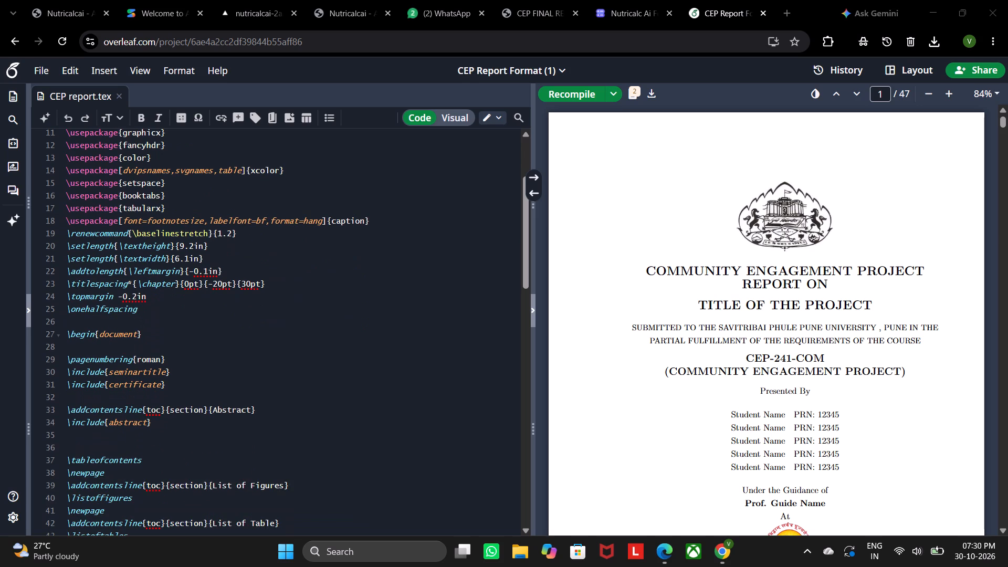
pyautogui.scroll(-2, 290, 332)
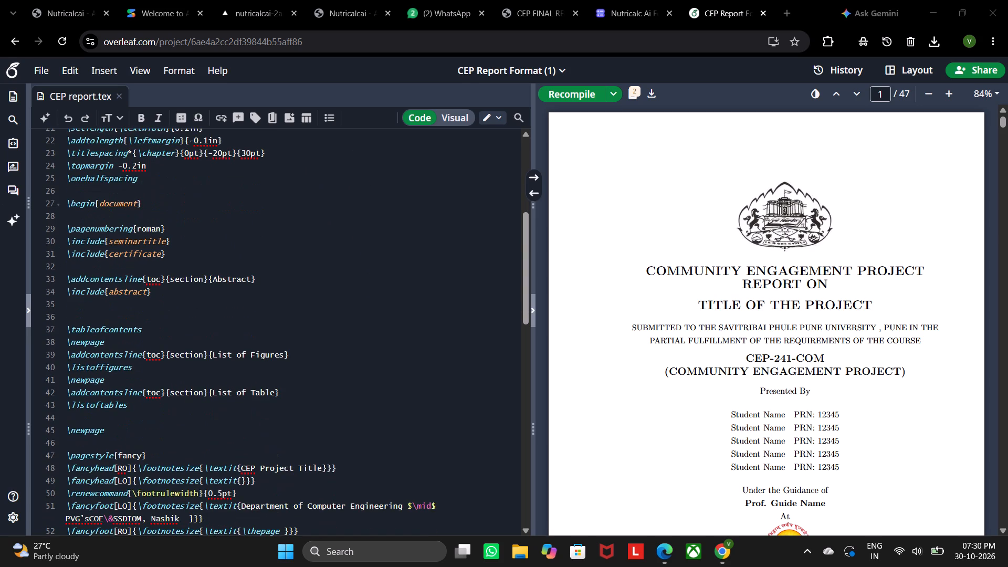
pyautogui.scroll(-3, 290, 332)
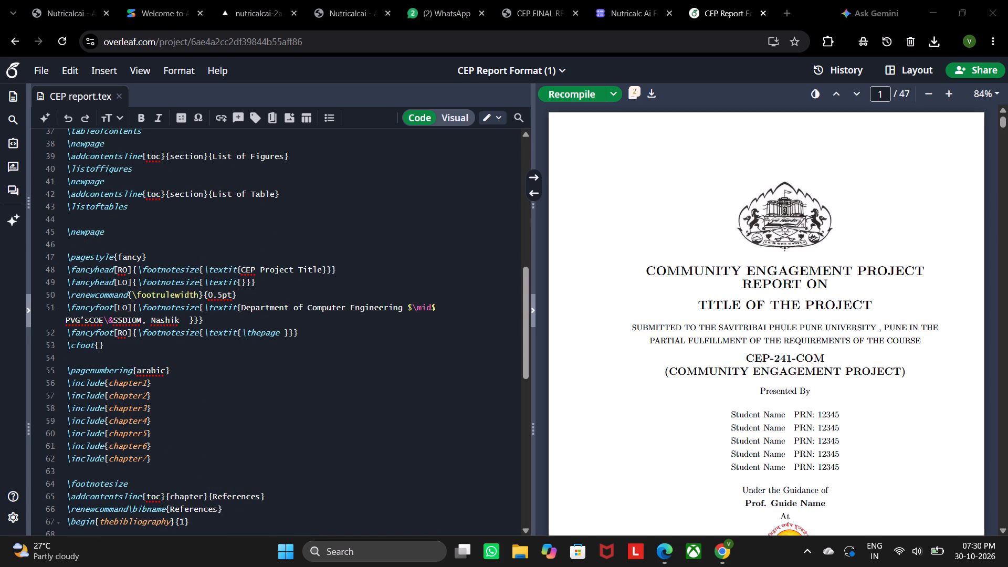
# Switch to Edge and close the other PDF tab above CEP FINAL REPORT.pdf.
pyautogui.click(668, 541)
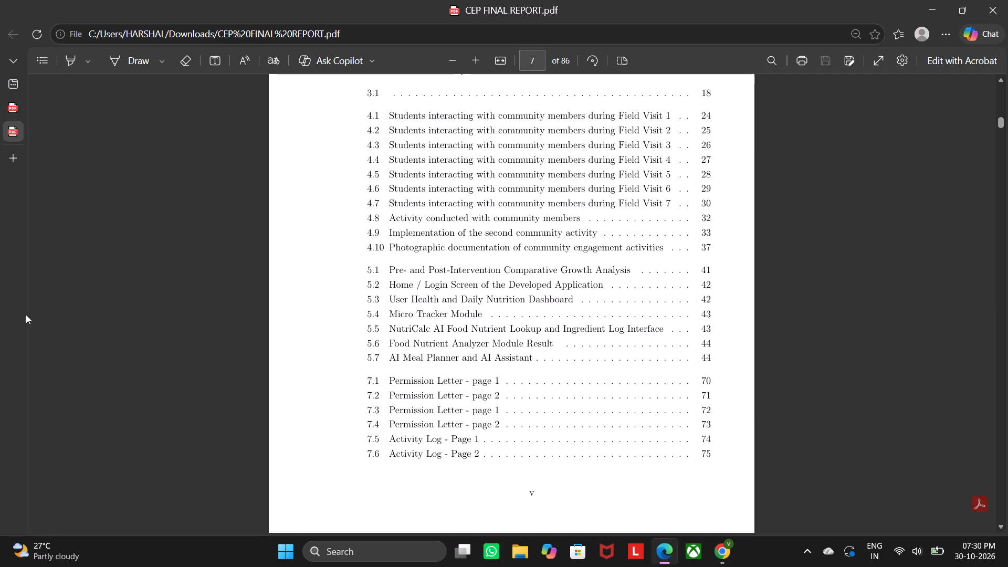
pyautogui.scroll(10, 830, 362)
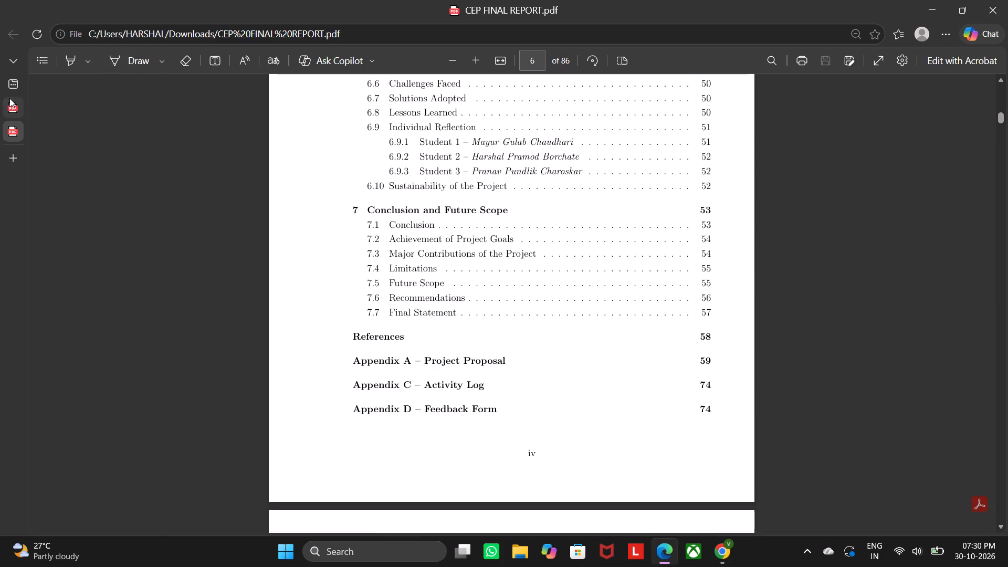
pyautogui.click(149, 105)
# Copy the project title NutriCalc AI from the page header above Chapter 1 in CEP FINAL REPORT.pdf.
pyautogui.moveTo(1005, 122); pyautogui.dragTo(1007, 32)
pyautogui.scroll(-3, 676, 232)
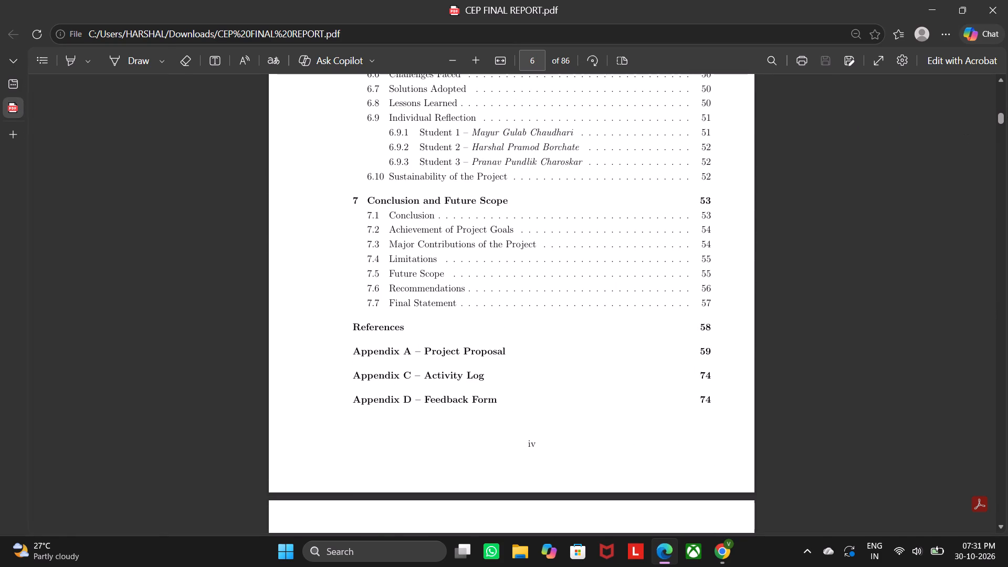
pyautogui.scroll(-18, 675, 233)
pyautogui.scroll(-5, 700, 101)
pyautogui.scroll(-2, 592, 274)
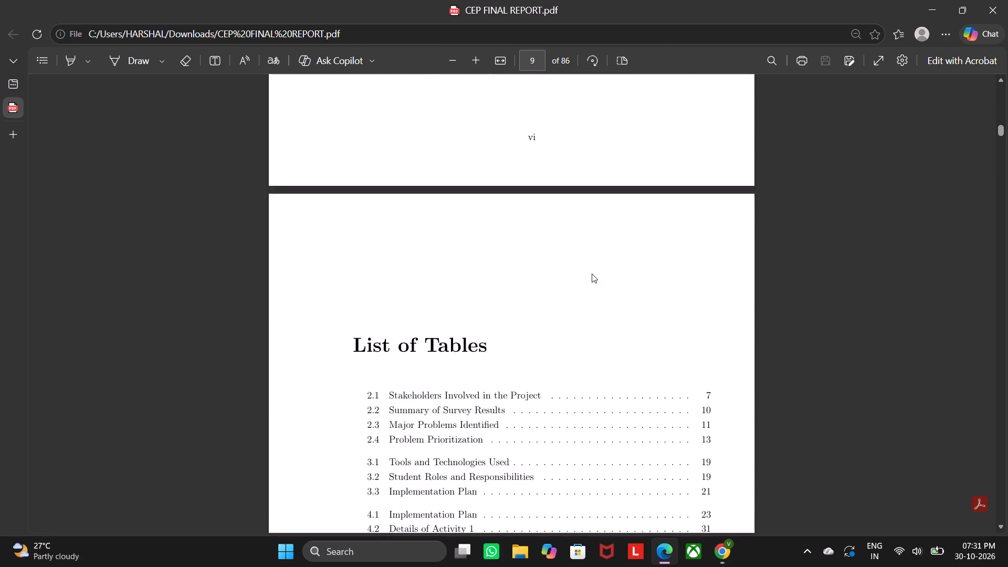
pyautogui.scroll(-13, 592, 274)
pyautogui.scroll(4, 654, 158)
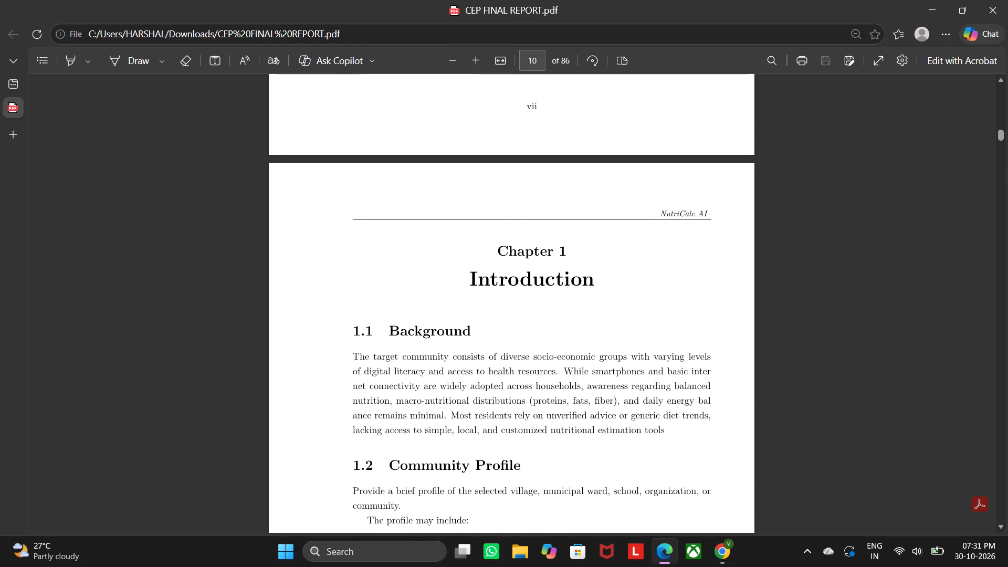
pyautogui.moveTo(662, 217); pyautogui.dragTo(711, 215)
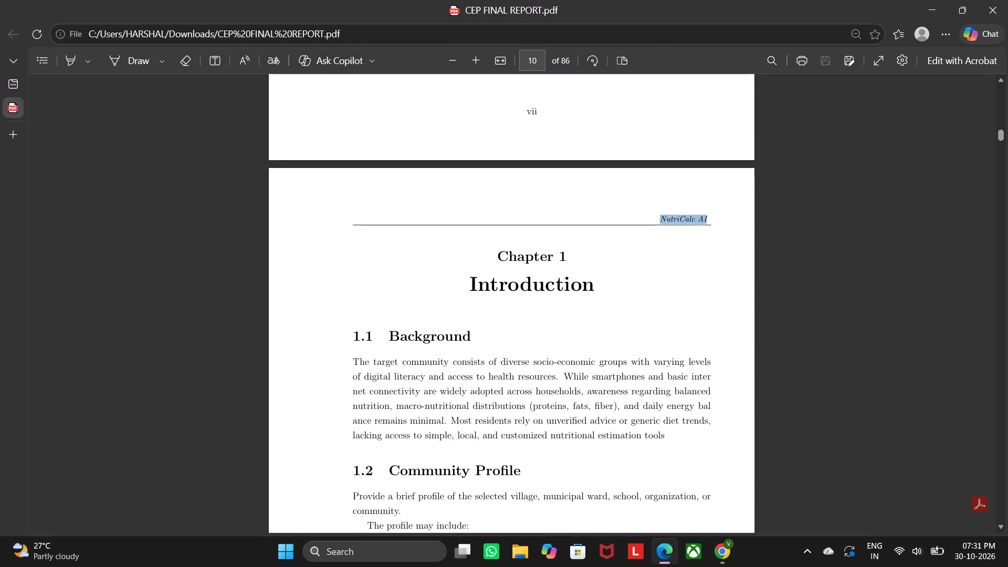
pyautogui.moveTo(711, 215); pyautogui.dragTo(712, 214)
pyautogui.hotkey('ctrl', 'c')
# Switch to Chrome, replace the CEP Project Title placeholder in CEP report.tex's fancyhead line with NutriCalc AI, and recompile.
pyautogui.click(719, 549)
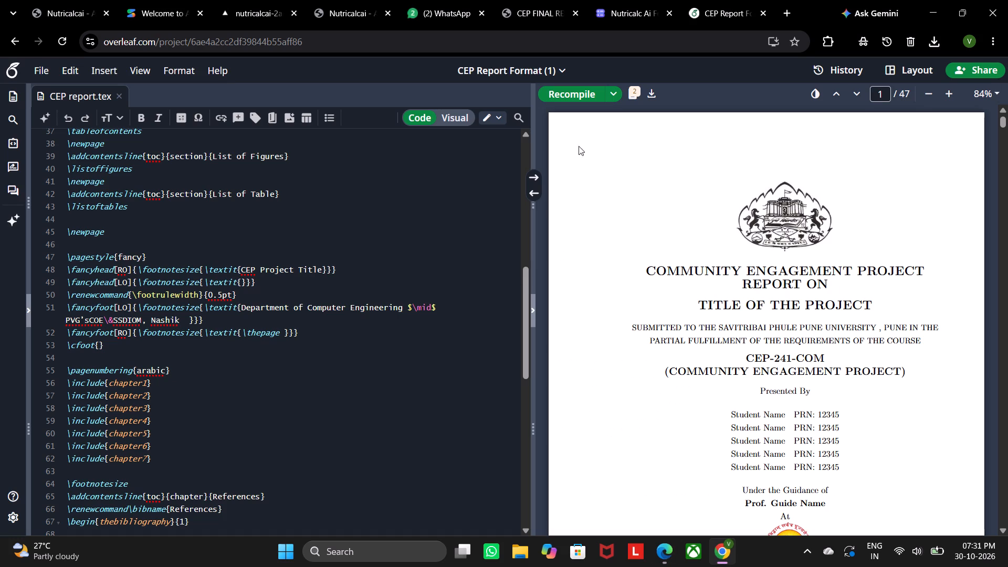
pyautogui.moveTo(240, 271); pyautogui.dragTo(320, 272)
pyautogui.hotkey('ctrl', 'v')
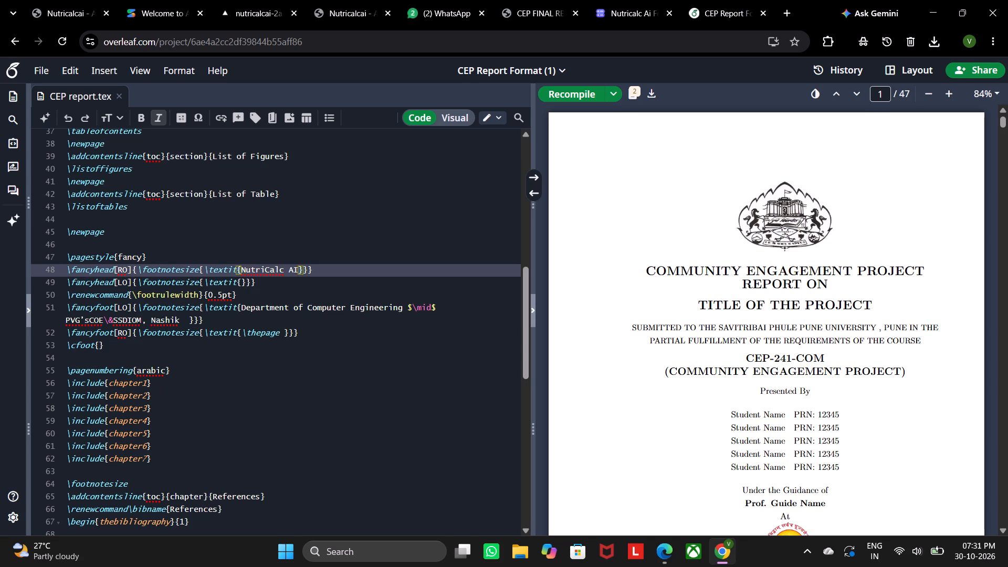
pyautogui.click(615, 94)
pyautogui.click(643, 115)
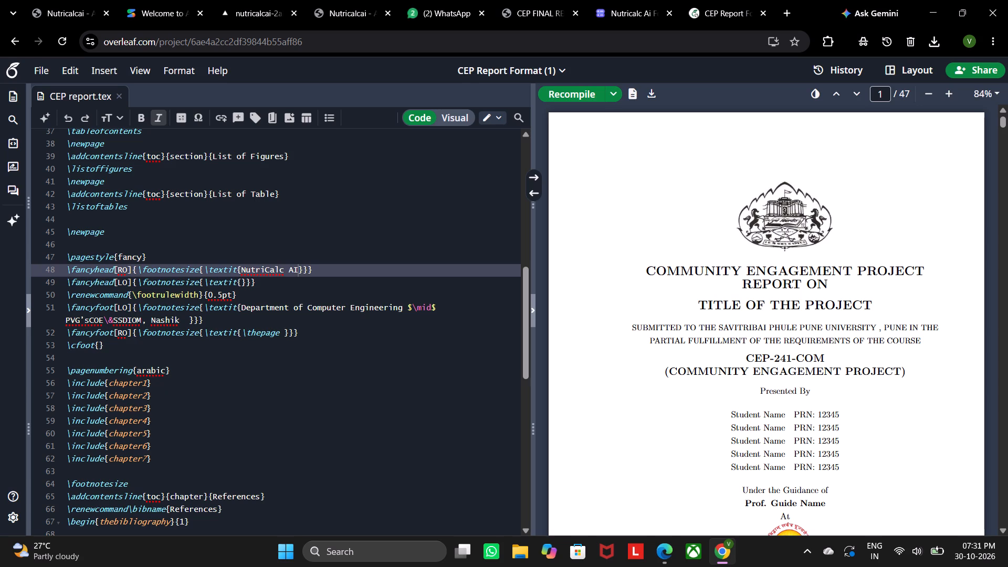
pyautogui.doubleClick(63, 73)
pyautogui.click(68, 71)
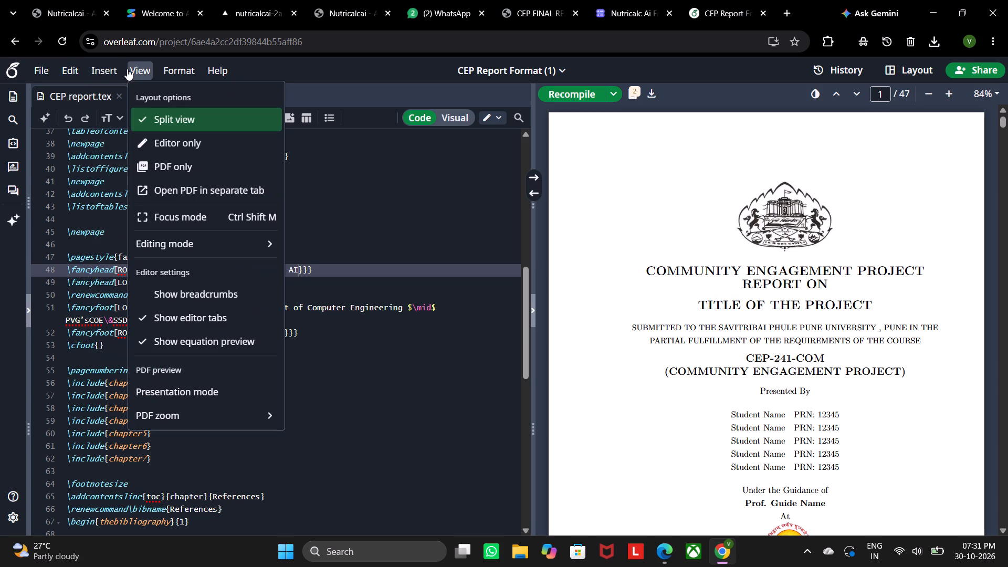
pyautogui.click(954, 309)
# Review the compiled PDF through the contents and Chapter 1 pages to check the page header, and return to the title page.
pyautogui.scroll(-19, 833, 287)
pyautogui.scroll(-5, 835, 288)
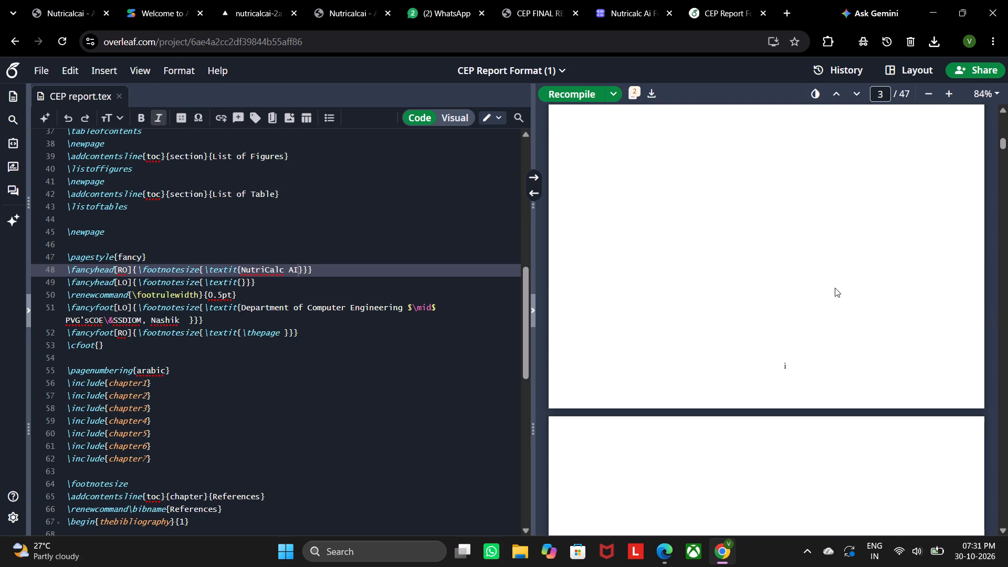
pyautogui.scroll(-20, 835, 288)
pyautogui.scroll(-13, 835, 288)
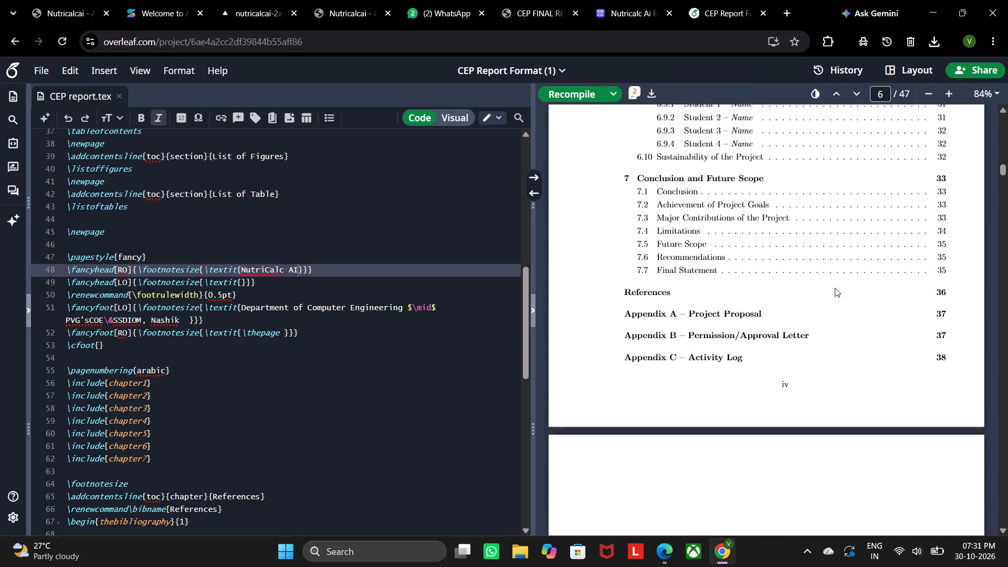
pyautogui.scroll(-19, 835, 288)
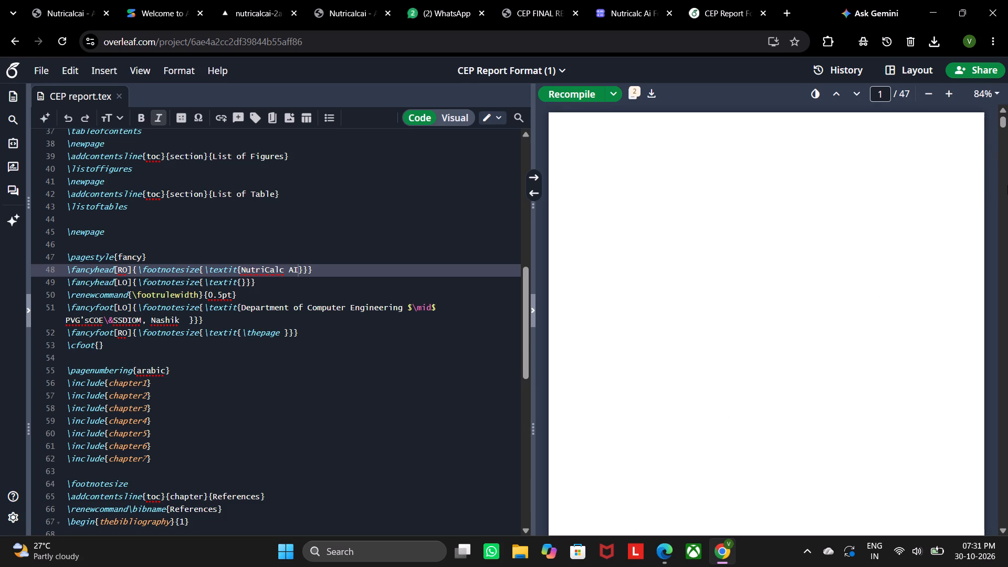
pyautogui.moveTo(1002, 121); pyautogui.dragTo(1007, 322)
pyautogui.moveTo(1007, 320); pyautogui.dragTo(1007, 219)
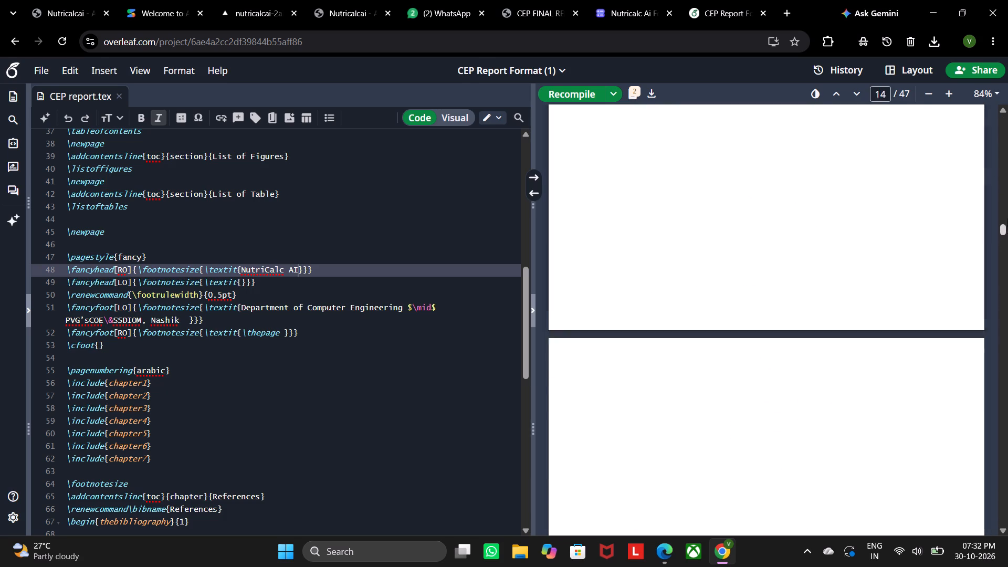
pyautogui.moveTo(1007, 219); pyautogui.dragTo(1007, 202)
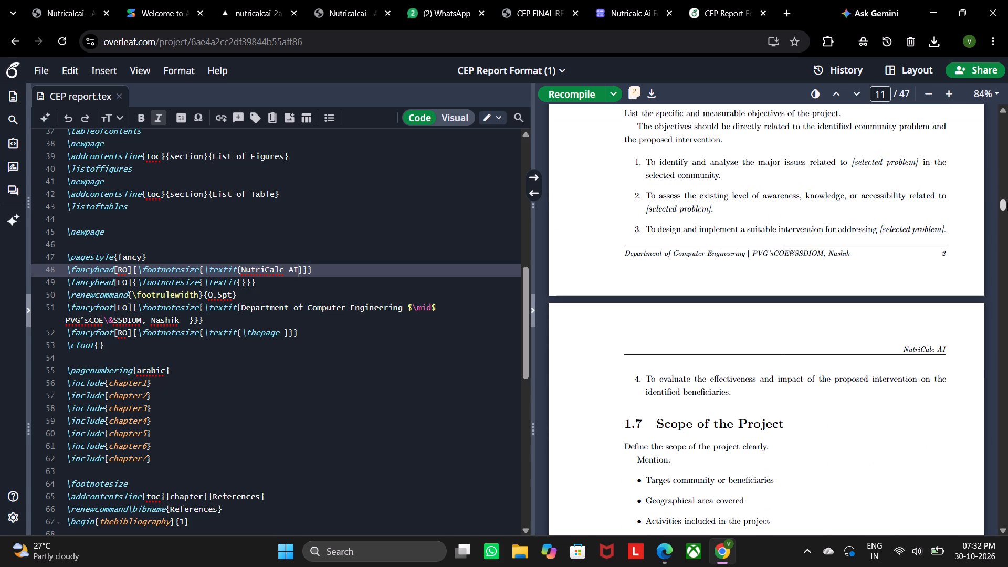
pyautogui.moveTo(1007, 202); pyautogui.dragTo(1004, 113)
pyautogui.click(1004, 113)
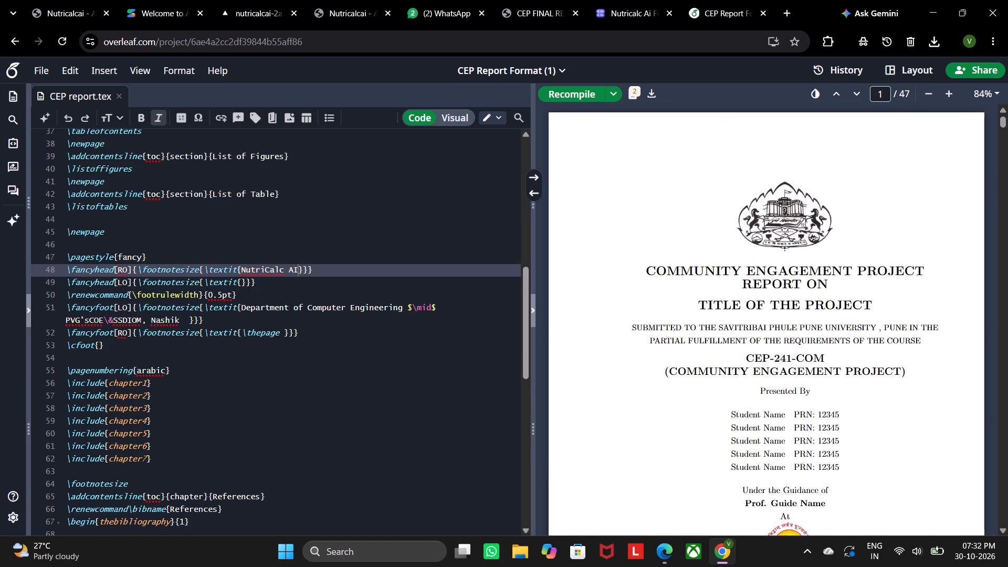
# Locate the title page's student list in seminartitle.tex and replace the first placeholder row with the first student's name and PRN.
pyautogui.scroll(-1, 370, 345)
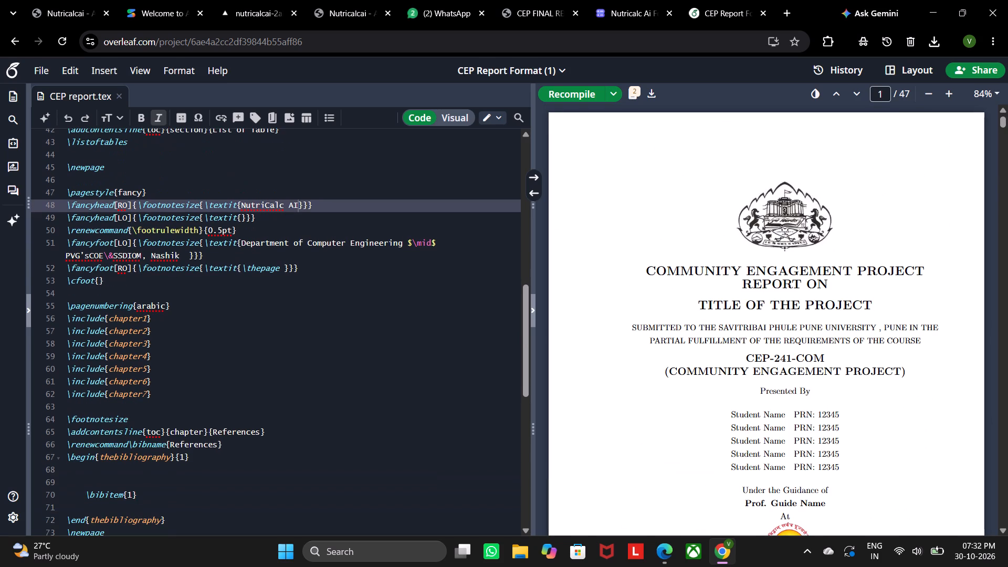
pyautogui.scroll(6, 370, 345)
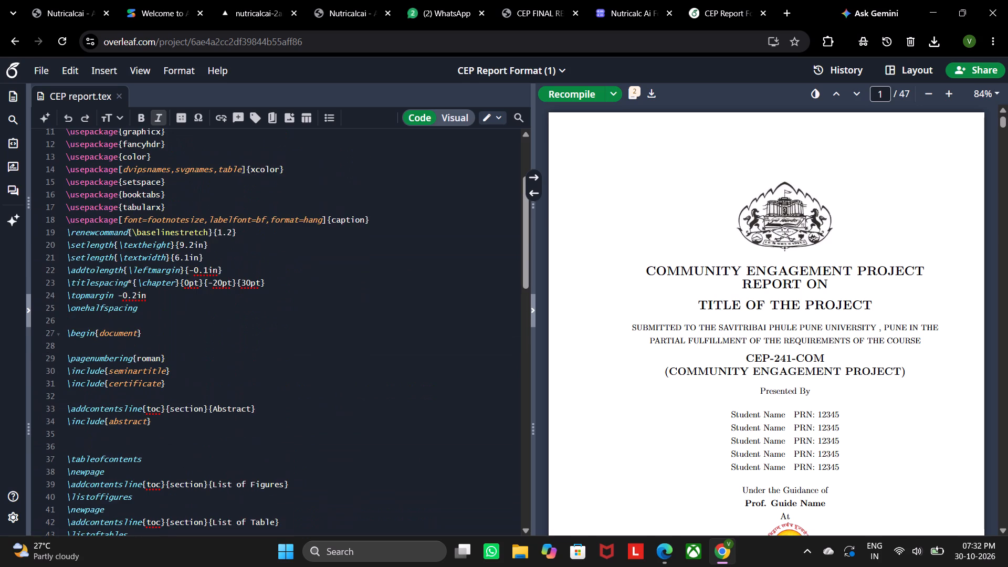
pyautogui.scroll(5, 370, 345)
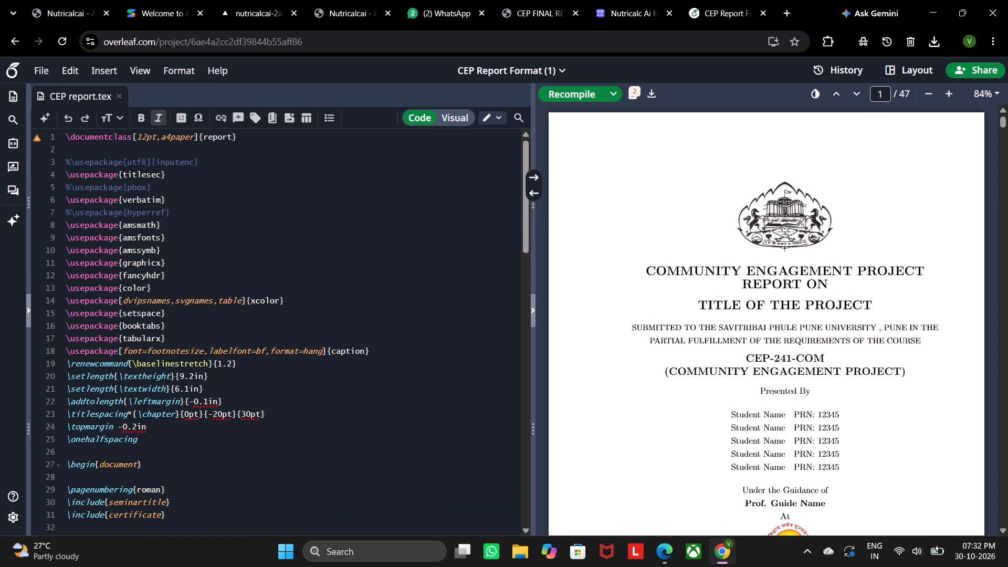
pyautogui.doubleClick(750, 413)
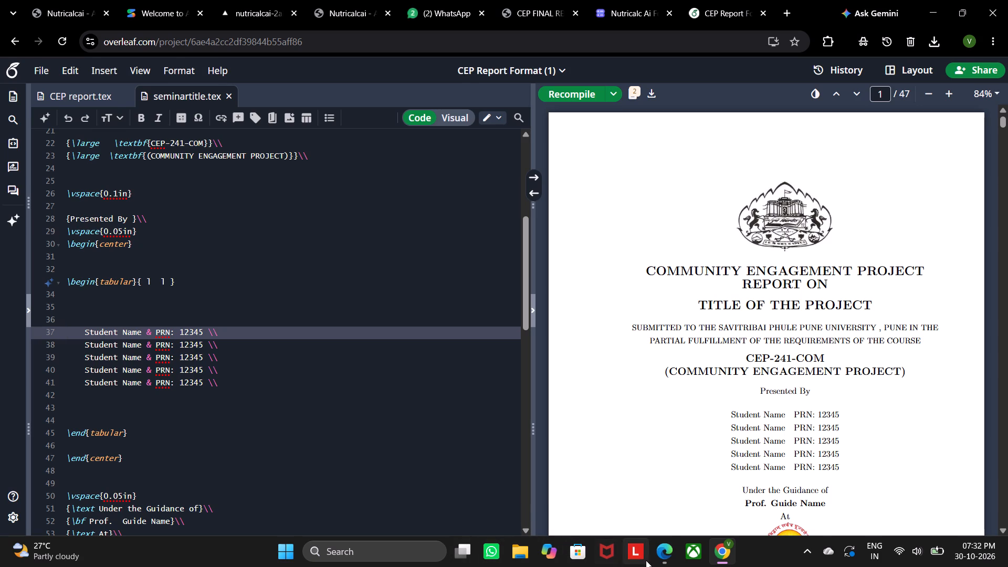
pyautogui.click(658, 548)
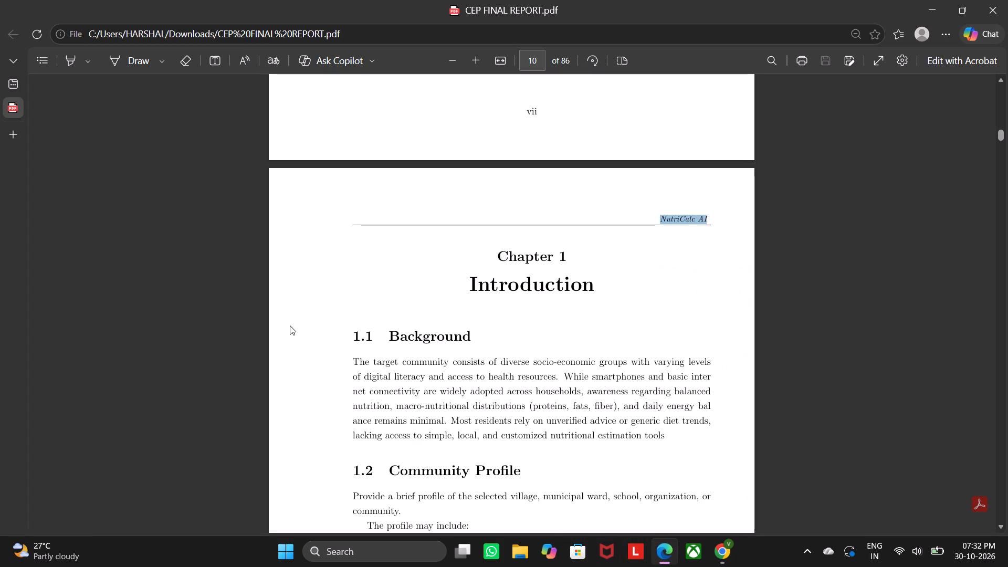
# Copy the first student's name and PRN from the title page of CEP FINAL REPORT.pdf.
pyautogui.scroll(12, 509, 308)
pyautogui.scroll(17, 570, 280)
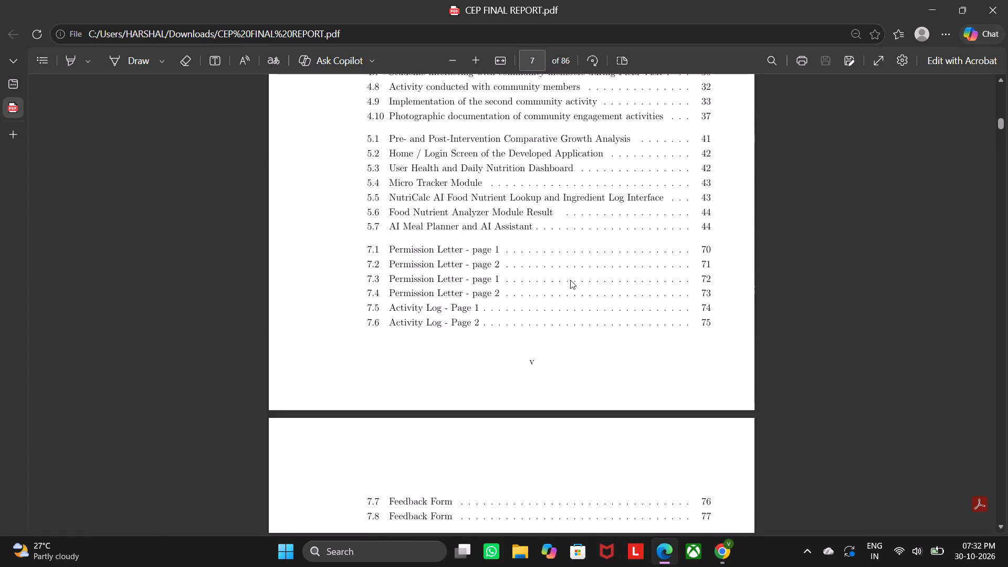
pyautogui.scroll(19, 570, 280)
pyautogui.scroll(15, 570, 280)
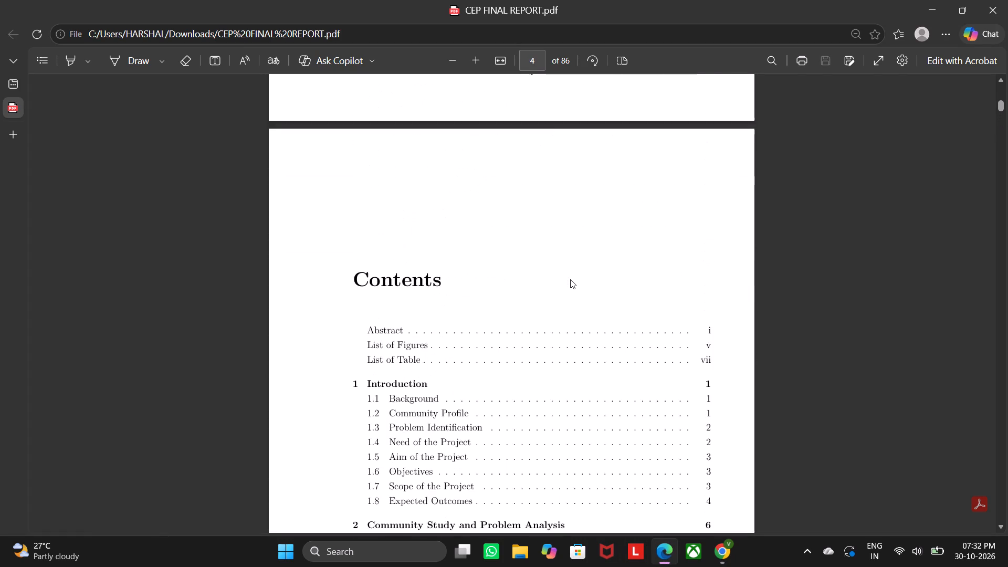
pyautogui.scroll(7, 570, 279)
pyautogui.scroll(15, 570, 279)
pyautogui.scroll(8, 570, 278)
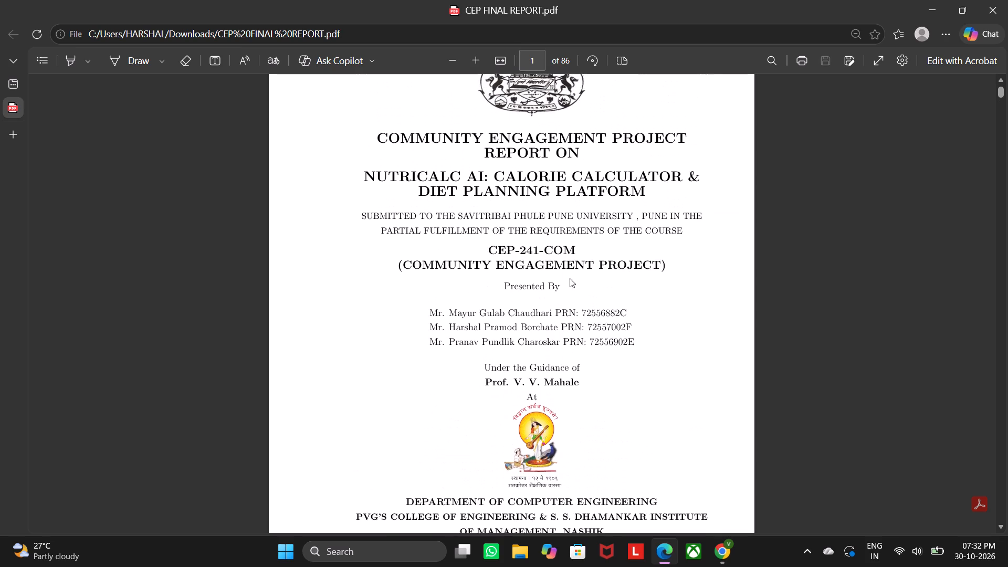
pyautogui.moveTo(427, 362); pyautogui.dragTo(471, 362)
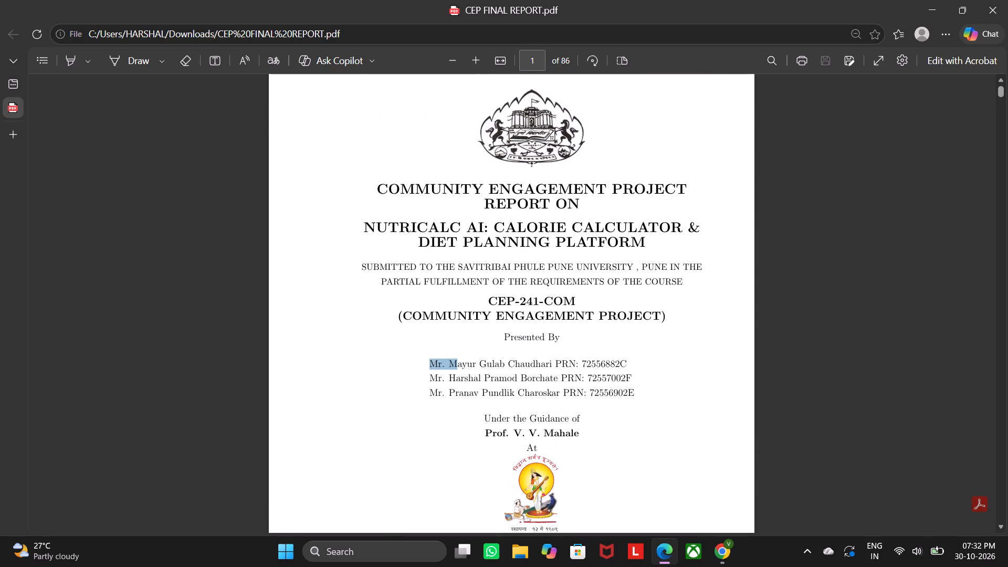
pyautogui.moveTo(471, 362); pyautogui.dragTo(632, 355)
pyautogui.hotkey('ctrl', 'c')
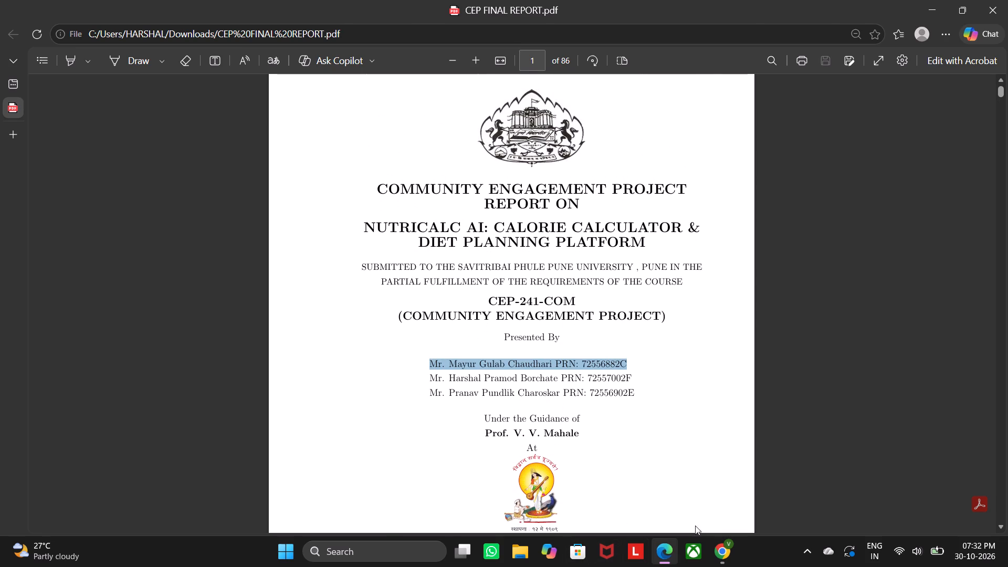
# Switch to Chrome and replace the first placeholder student row in seminartitle.tex with the copied name and PRN, keeping the row's line break.
pyautogui.click(721, 543)
pyautogui.moveTo(85, 331); pyautogui.dragTo(205, 331)
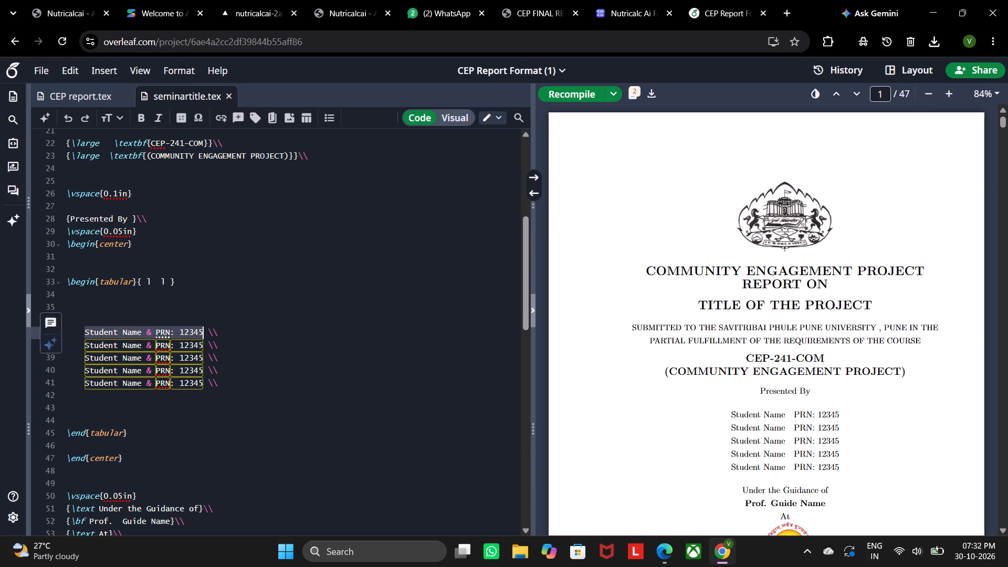
pyautogui.hotkey('ctrl', 'v')
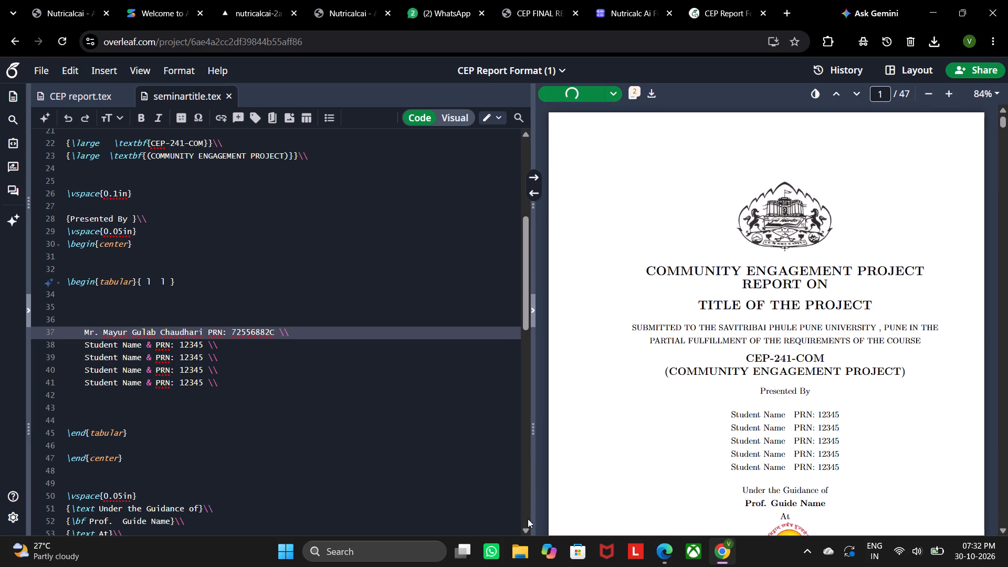
# Switch to CEP FINAL REPORT.pdf in Edge, copy the second student's name and PRN from the title page, and return to seminartitle.tex in Chrome.
pyautogui.click(673, 555)
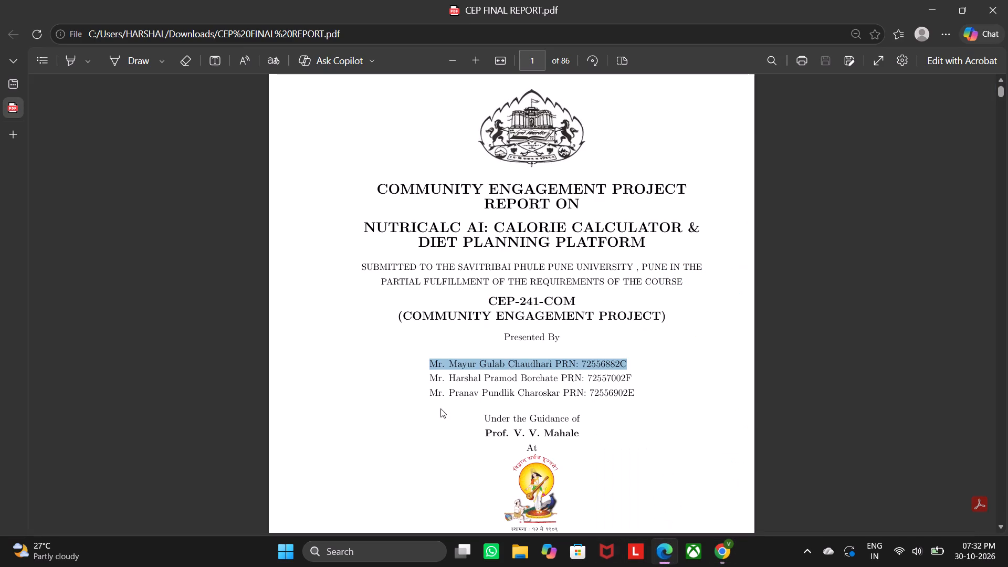
pyautogui.moveTo(432, 377); pyautogui.dragTo(643, 373)
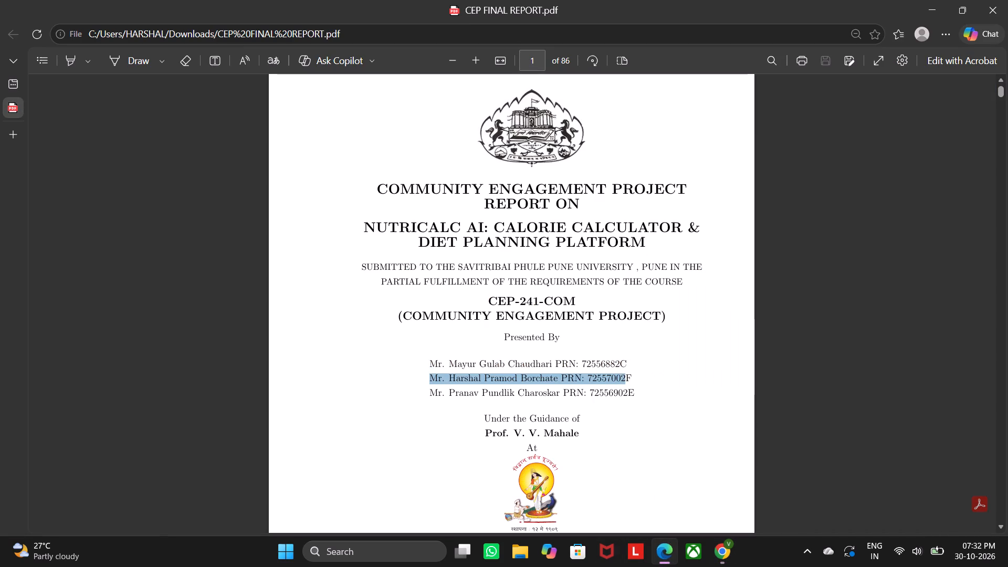
pyautogui.click(635, 376)
pyautogui.moveTo(635, 376); pyautogui.dragTo(550, 368)
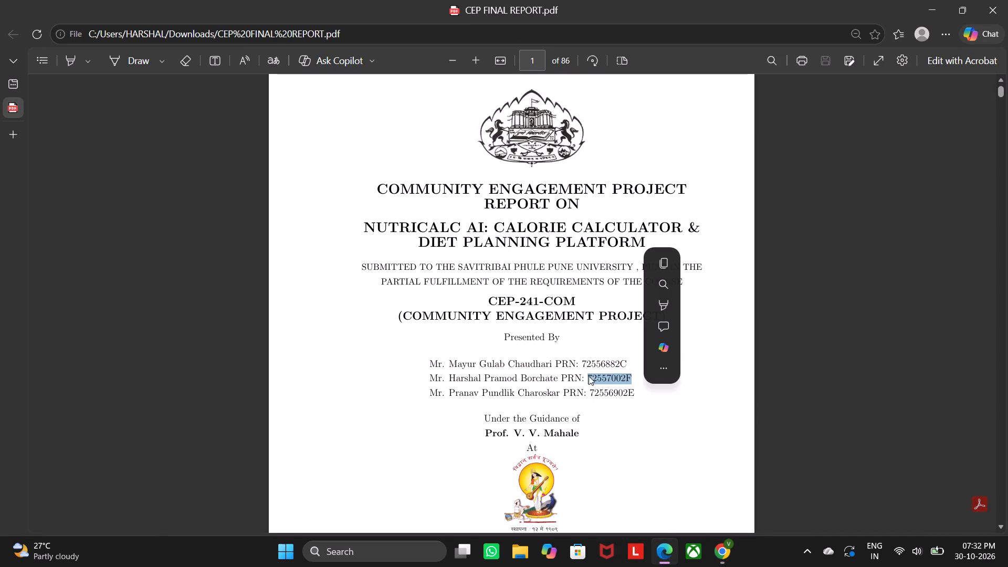
pyautogui.click(661, 399)
pyautogui.moveTo(637, 380); pyautogui.dragTo(497, 376)
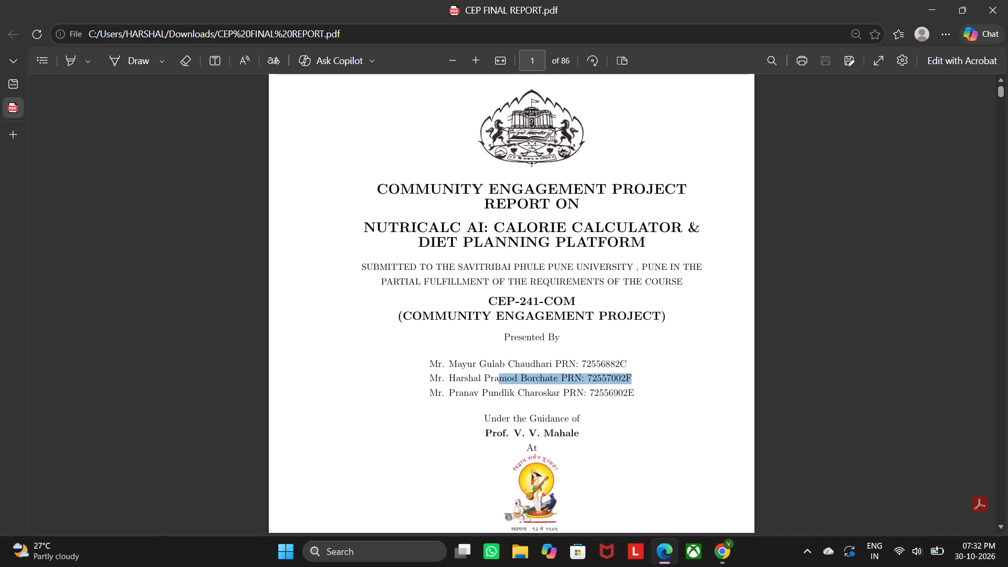
pyautogui.moveTo(497, 376); pyautogui.dragTo(414, 376)
pyautogui.hotkey('ctrl', 'c')
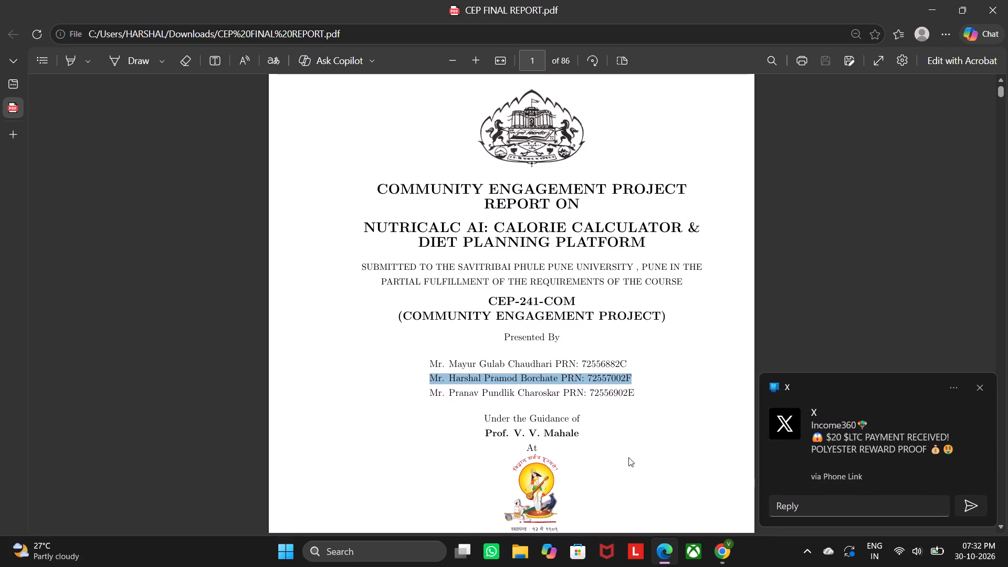
pyautogui.click(717, 552)
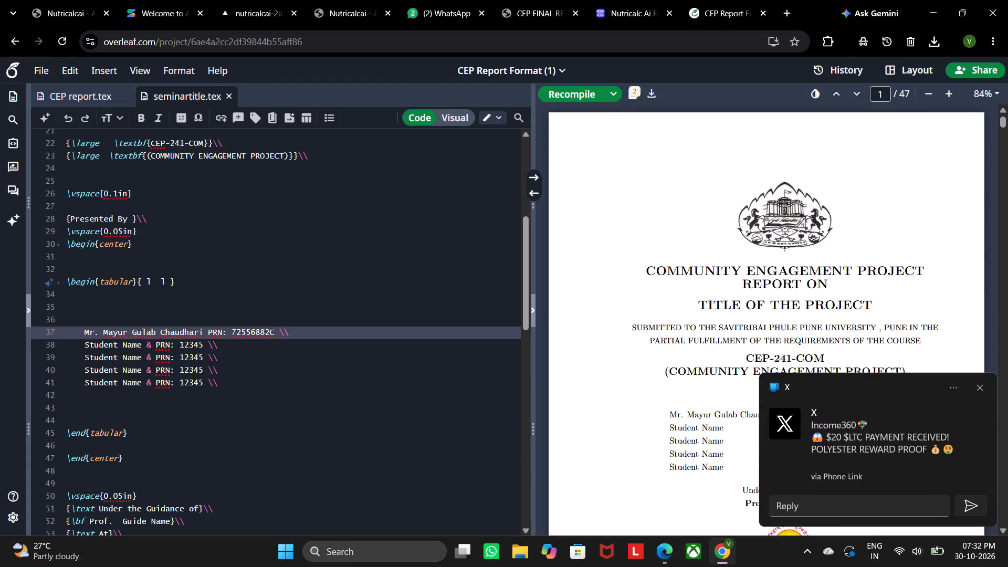
# Replace the second placeholder student row in seminartitle.tex with the copied student entry.
pyautogui.moveTo(81, 342); pyautogui.dragTo(199, 340)
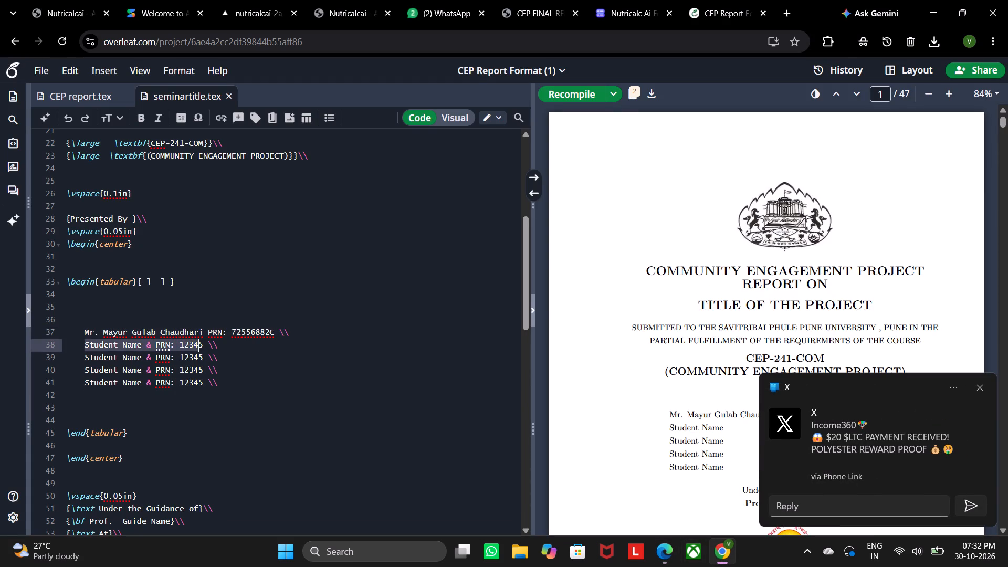
pyautogui.moveTo(199, 340); pyautogui.dragTo(203, 342)
pyautogui.hotkey('ctrl', 'v')
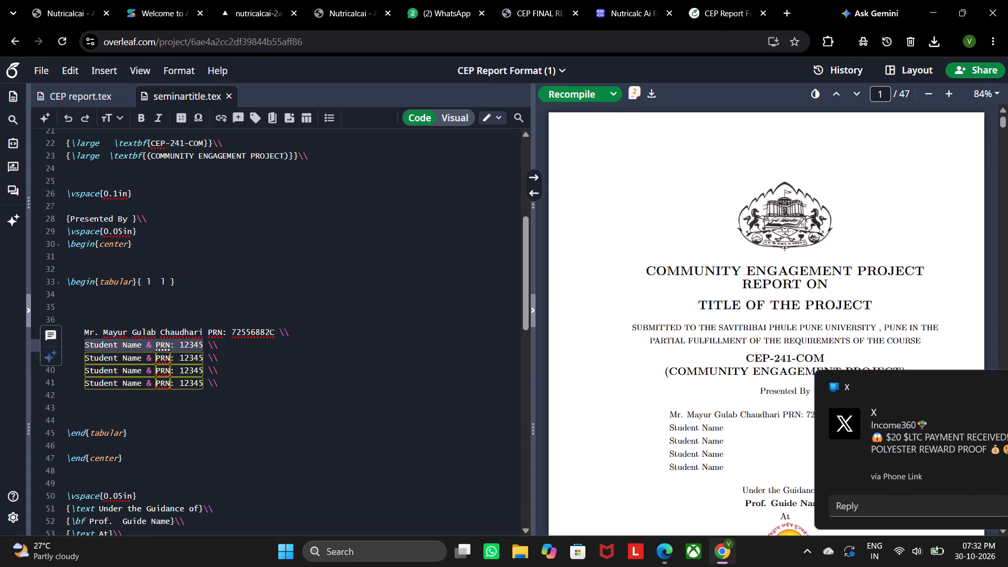
# Copy the third student's name and PRN from CEP FINAL REPORT.pdf in Edge and replace the third placeholder row in Overleaf's seminartitle.tex.
pyautogui.click(667, 552)
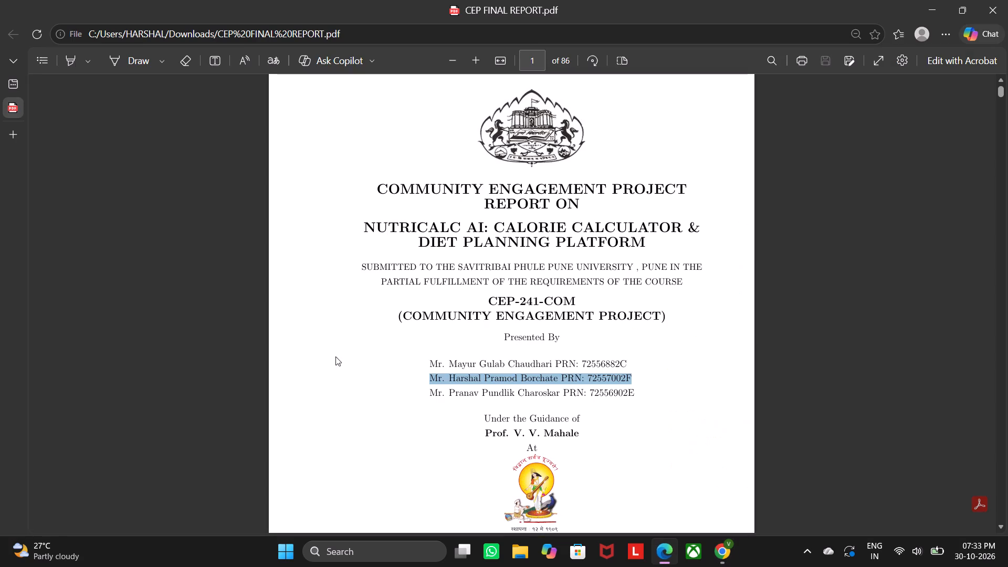
pyautogui.moveTo(420, 390); pyautogui.dragTo(570, 405)
pyautogui.moveTo(428, 393); pyautogui.dragTo(652, 401)
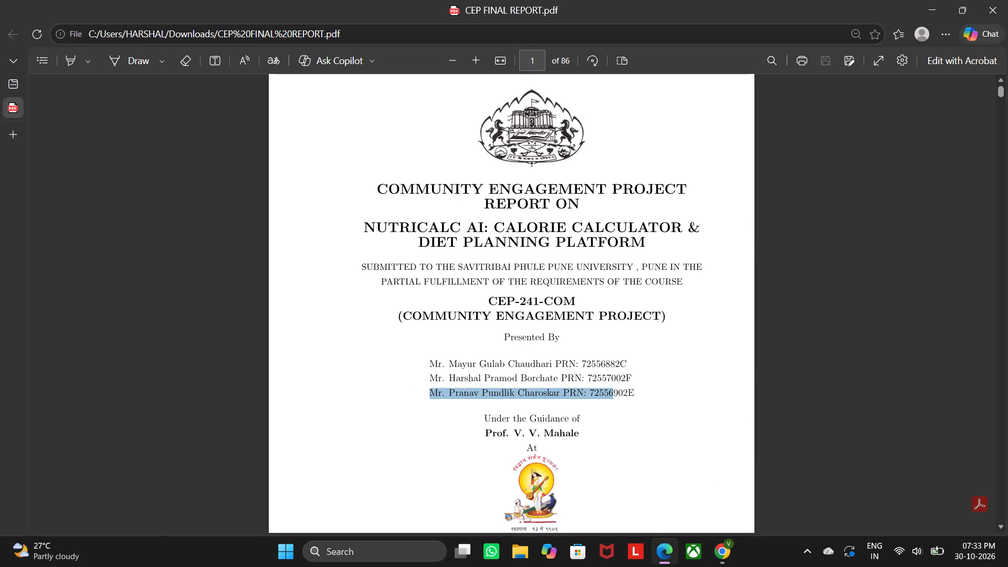
pyautogui.moveTo(652, 401); pyautogui.dragTo(636, 401)
pyautogui.hotkey('ctrl', 'c')
pyautogui.click(720, 534)
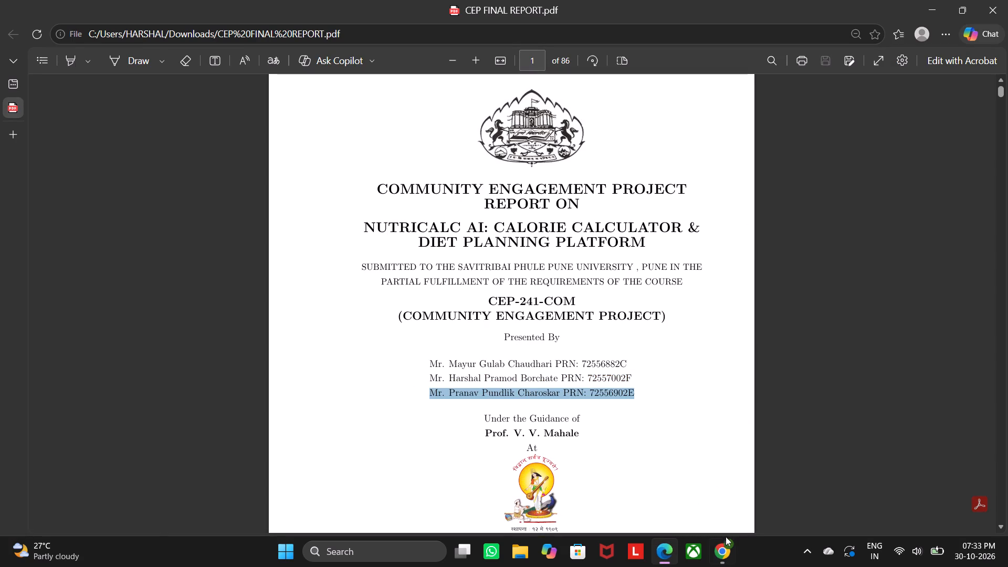
pyautogui.click(720, 545)
pyautogui.click(725, 547)
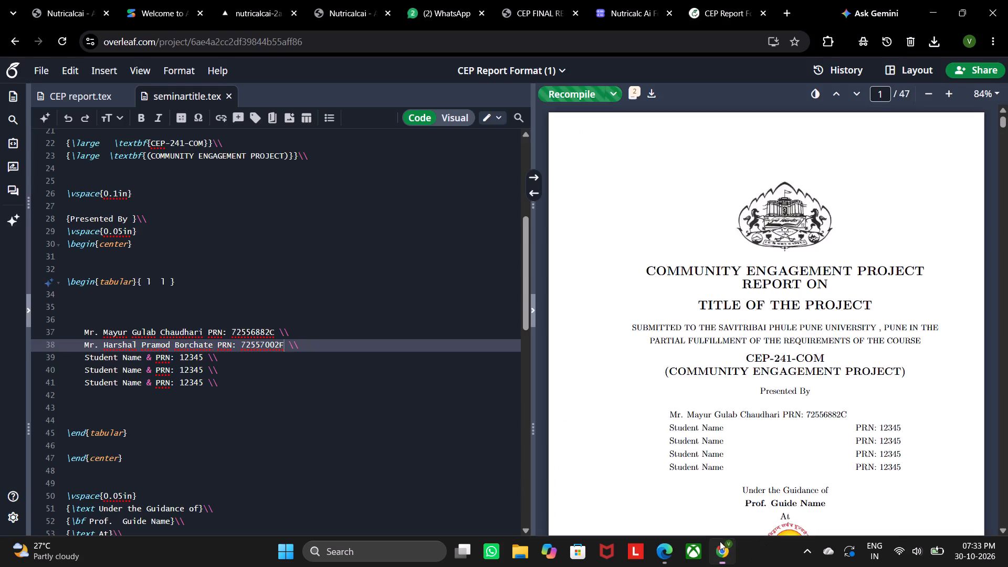
pyautogui.moveTo(84, 358); pyautogui.dragTo(192, 367)
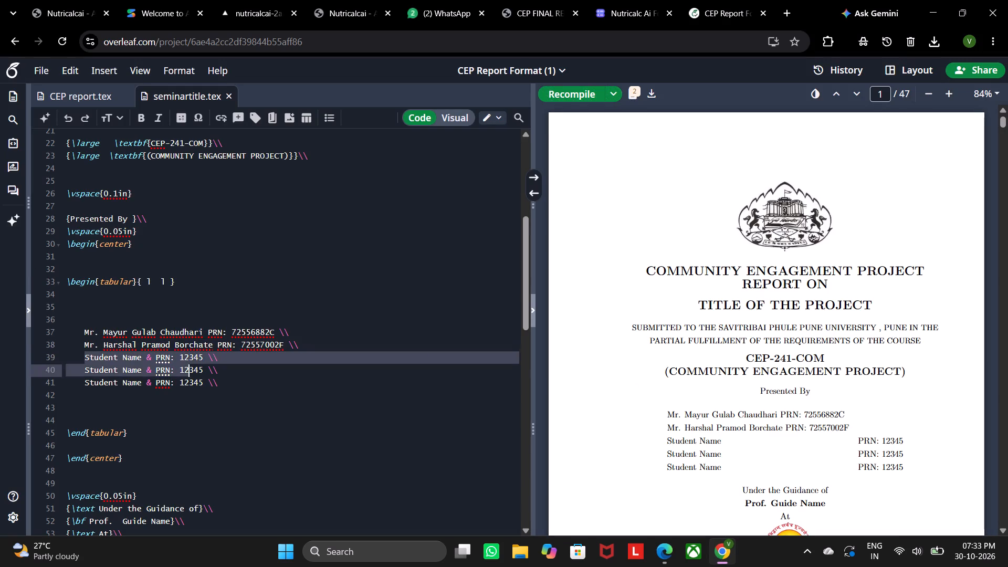
pyautogui.moveTo(192, 367); pyautogui.dragTo(203, 356)
pyautogui.hotkey('ctrl', 'v')
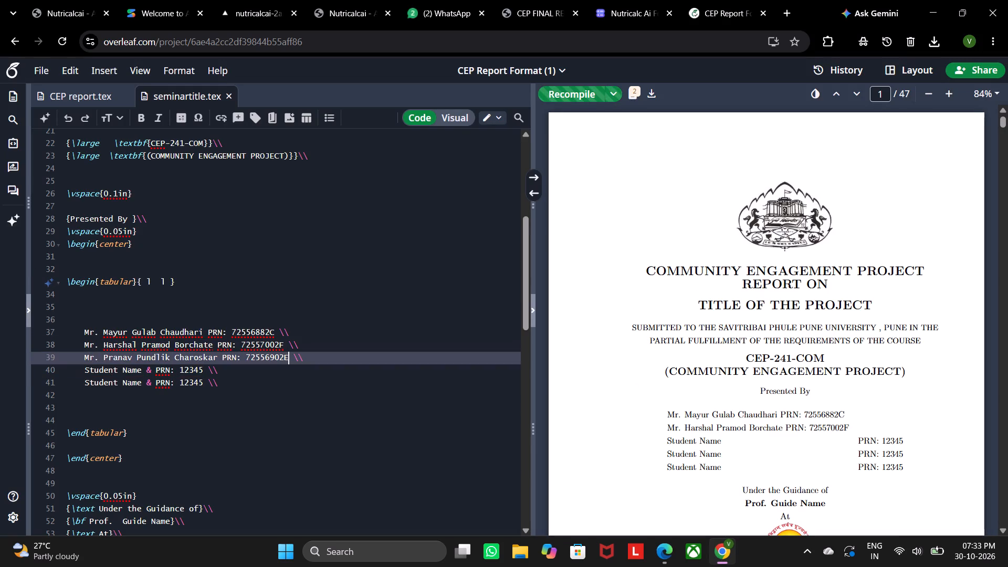
# Delete the two remaining placeholder student rows from the tabular block in seminartitle.tex.
pyautogui.moveTo(81, 369); pyautogui.dragTo(225, 389)
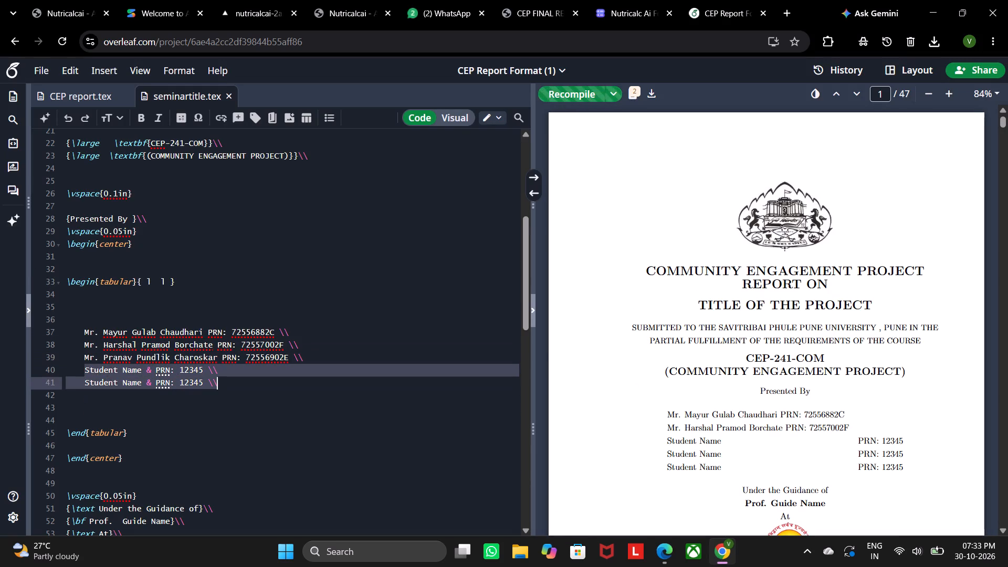
pyautogui.moveTo(225, 389); pyautogui.dragTo(226, 388)
pyautogui.press('BackSpace')
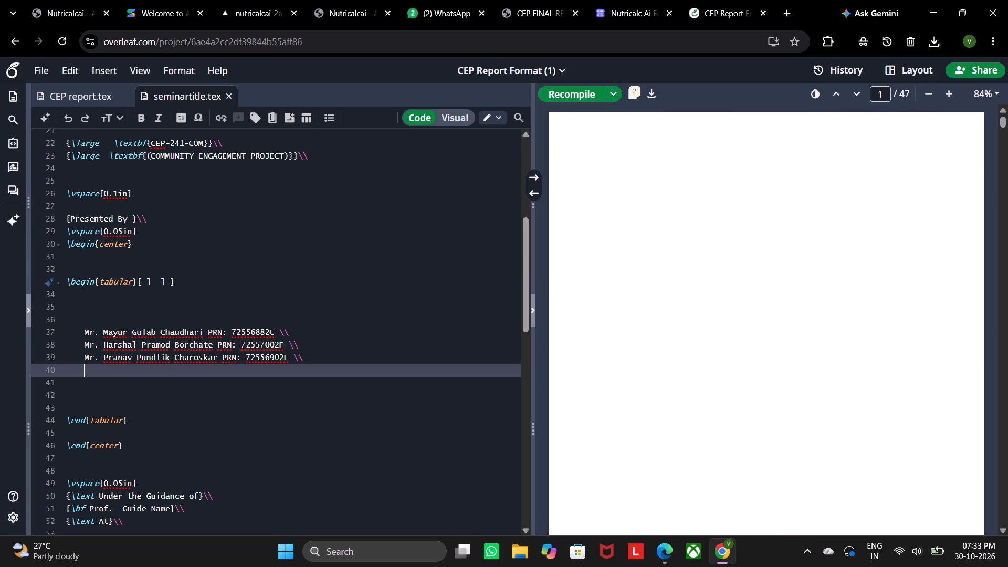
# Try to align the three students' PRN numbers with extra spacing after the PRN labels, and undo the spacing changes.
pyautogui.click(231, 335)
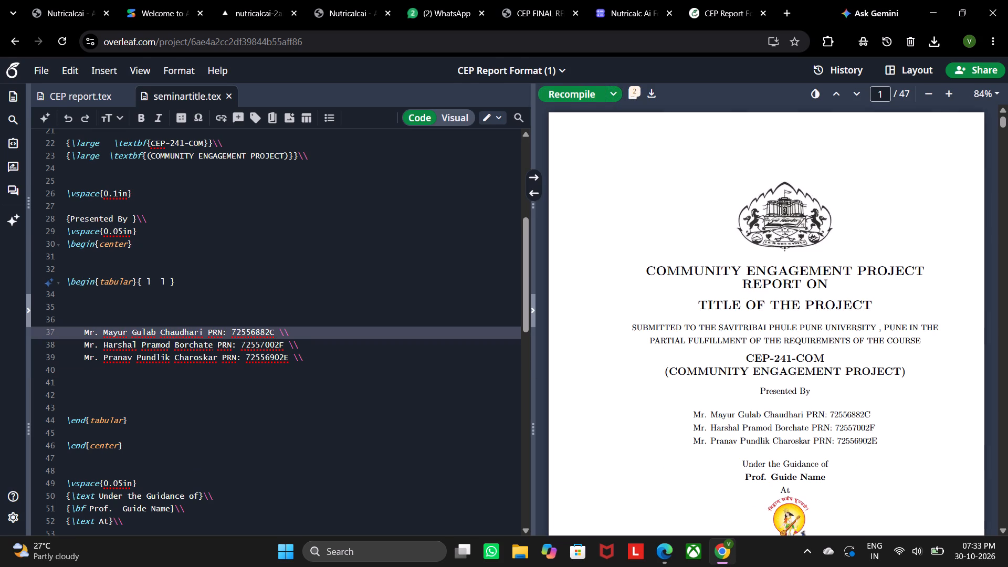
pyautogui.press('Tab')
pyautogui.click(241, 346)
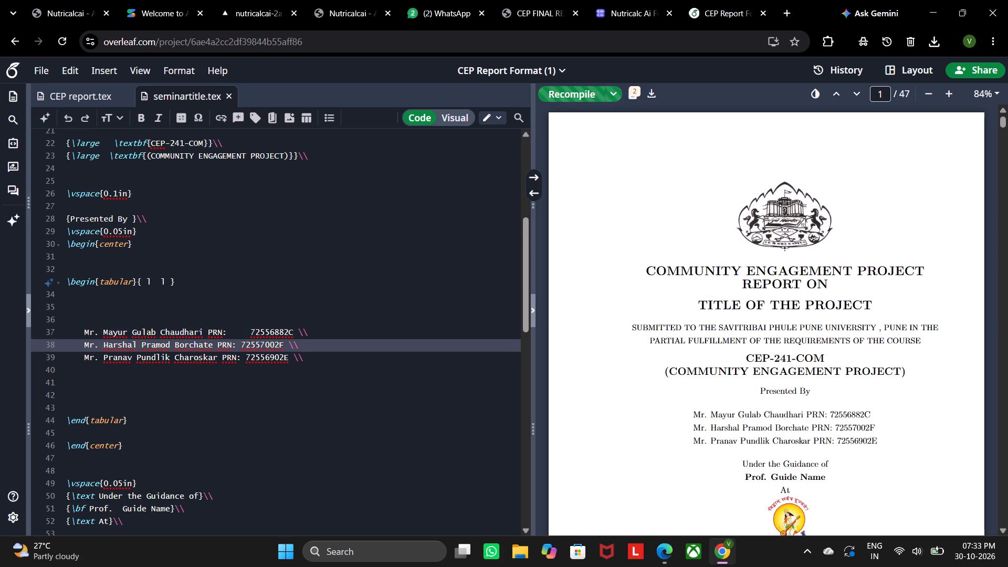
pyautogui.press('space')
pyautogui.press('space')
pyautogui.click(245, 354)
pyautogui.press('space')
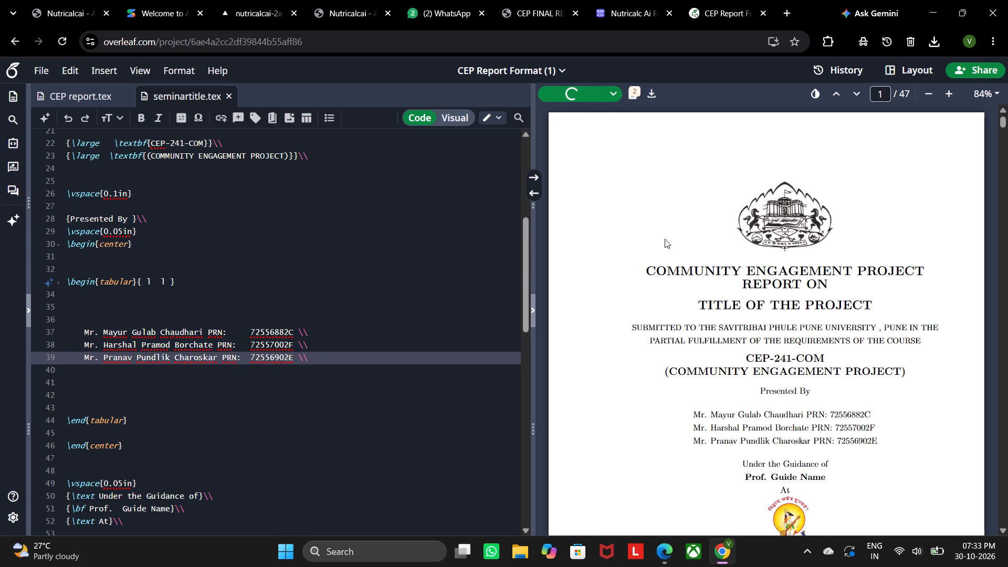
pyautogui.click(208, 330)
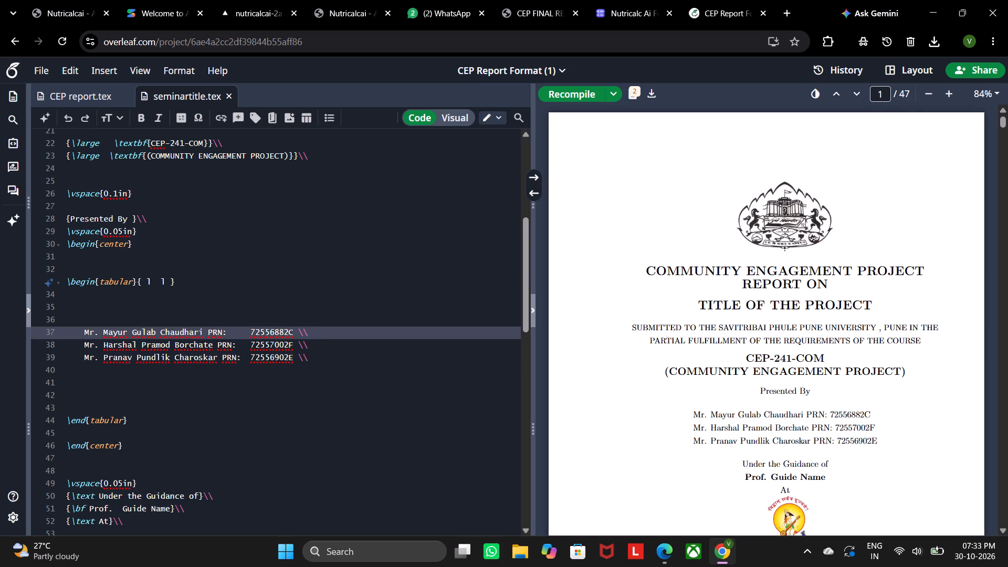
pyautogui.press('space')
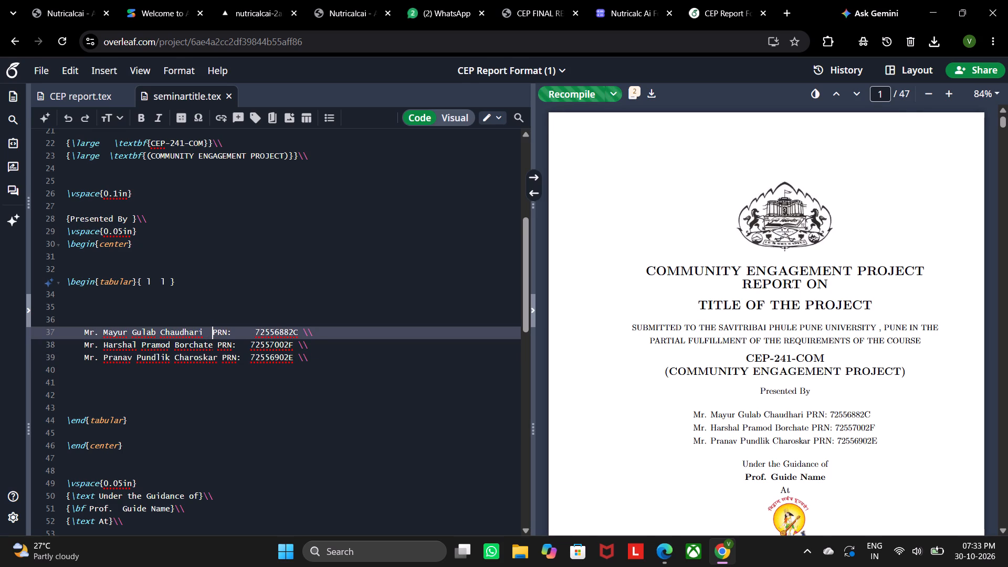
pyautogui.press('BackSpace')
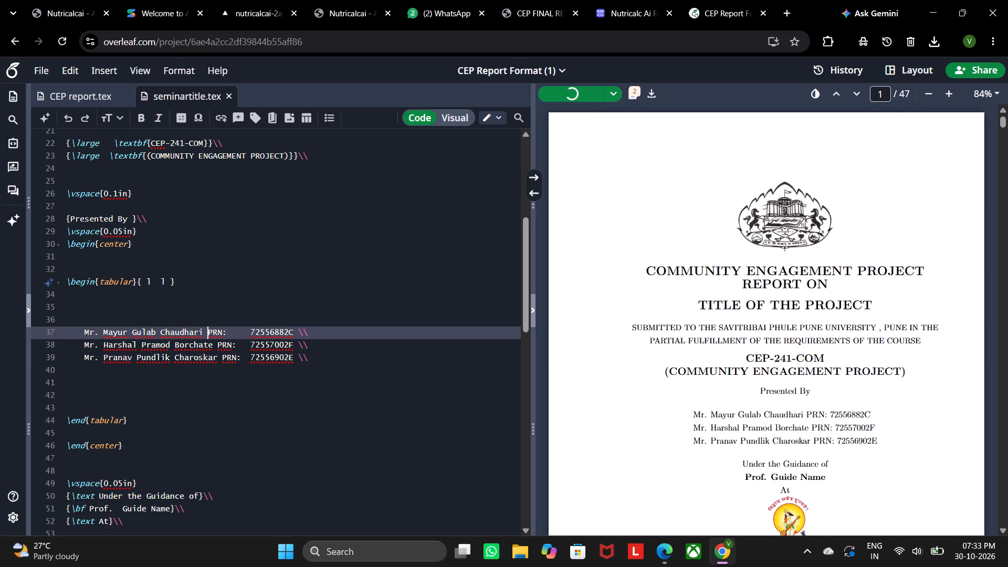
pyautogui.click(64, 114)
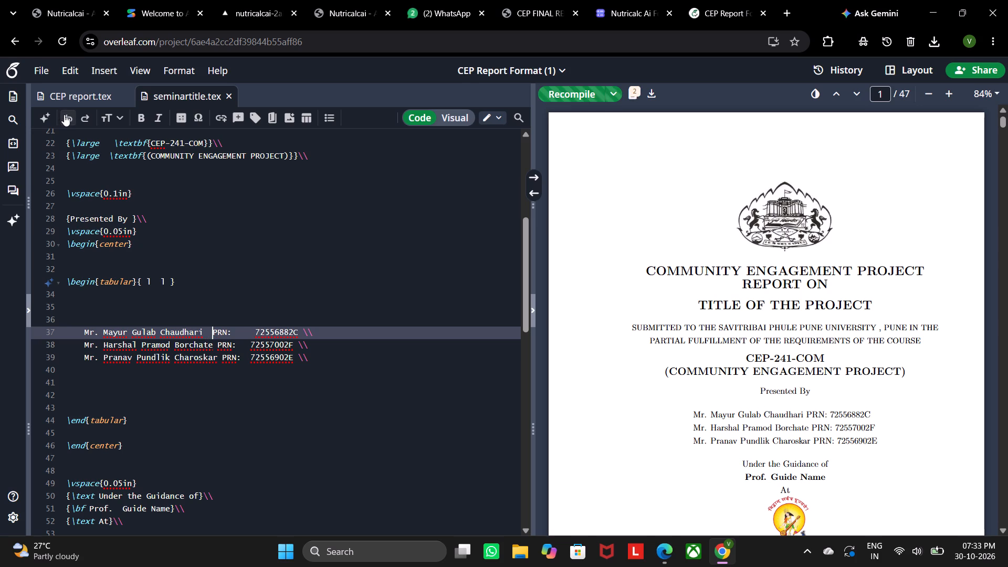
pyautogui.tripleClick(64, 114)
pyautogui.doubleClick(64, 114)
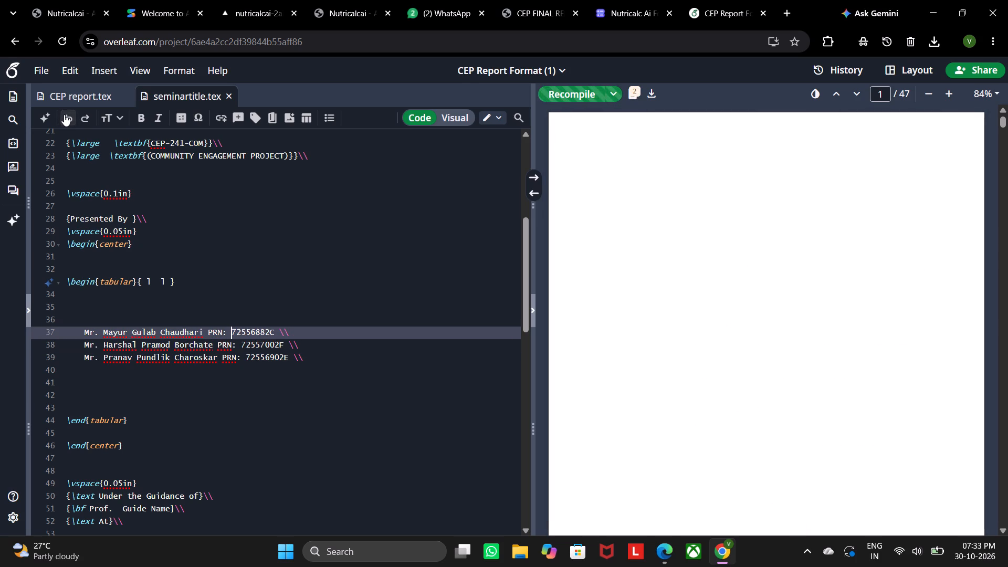
# Align the PRN labels of the three student rows in the source by adding spacing between each name and its label.
pyautogui.click(206, 332)
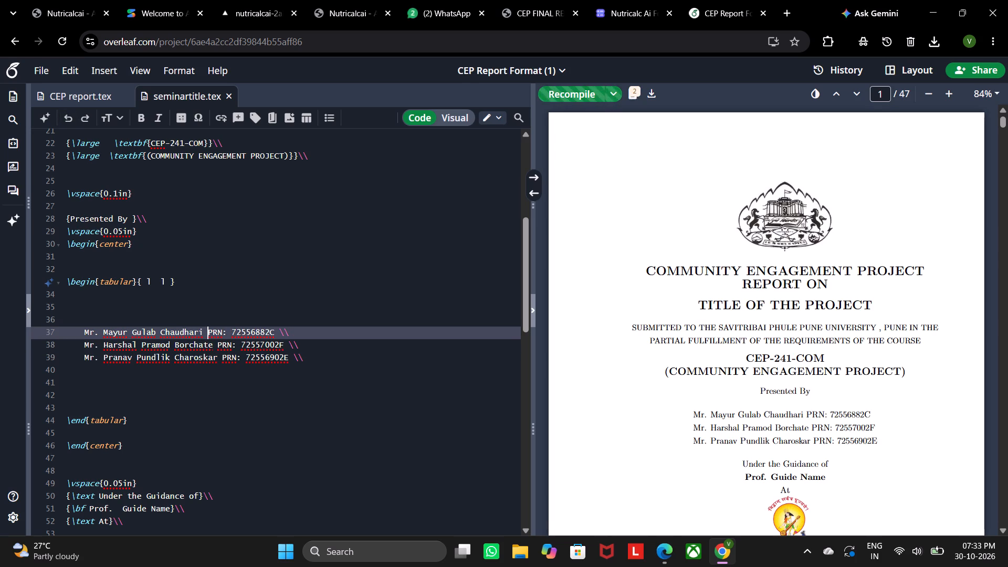
pyautogui.press('Tab')
pyautogui.press('Tab')
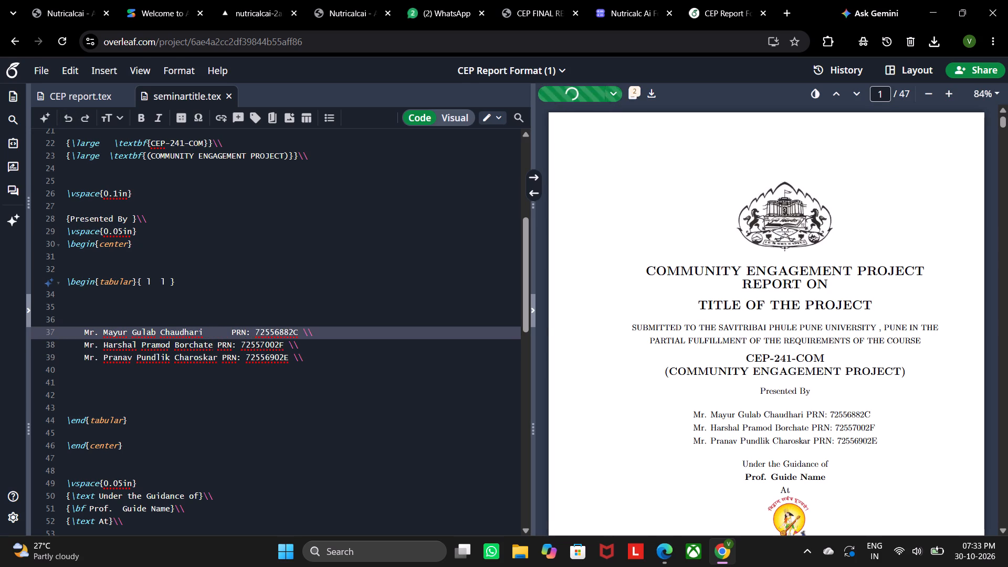
pyautogui.click(217, 340)
pyautogui.press('Tab')
pyautogui.press('space')
pyautogui.press('BackSpace')
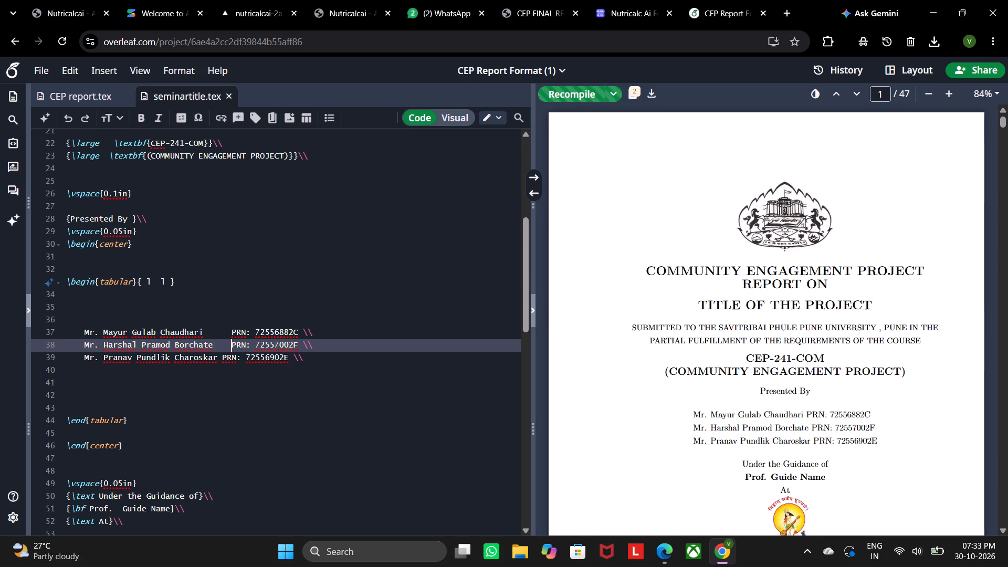
pyautogui.click(222, 363)
pyautogui.press('Tab')
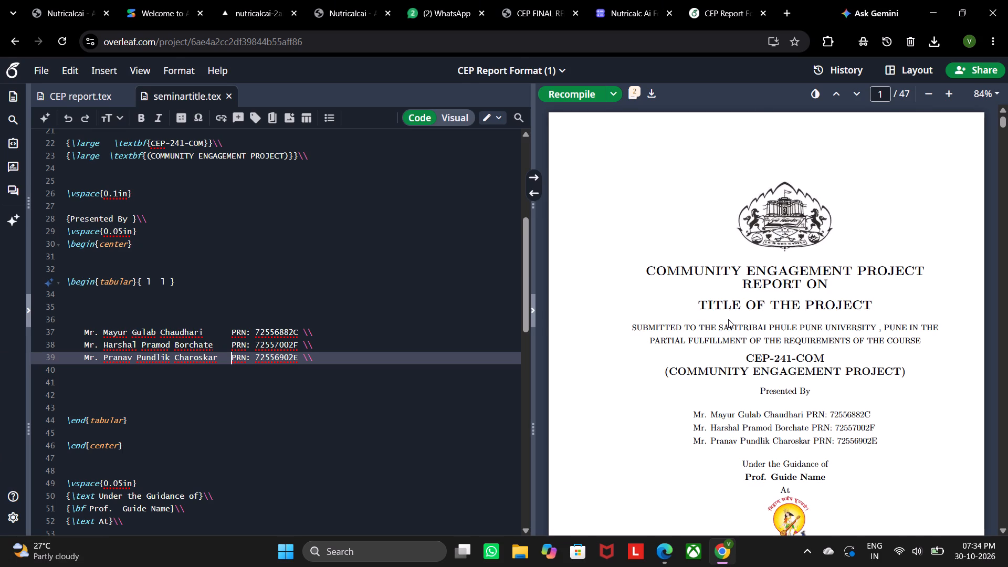
# Recompile the report and enable the Skip images (draft mode) compile option.
pyautogui.scroll(-1, 728, 319)
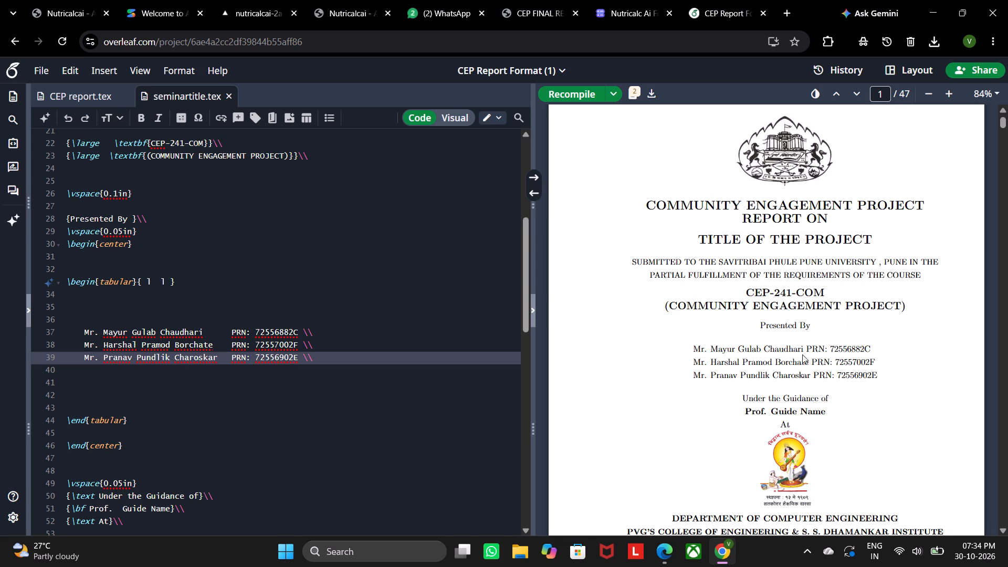
pyautogui.doubleClick(577, 89)
pyautogui.click(610, 91)
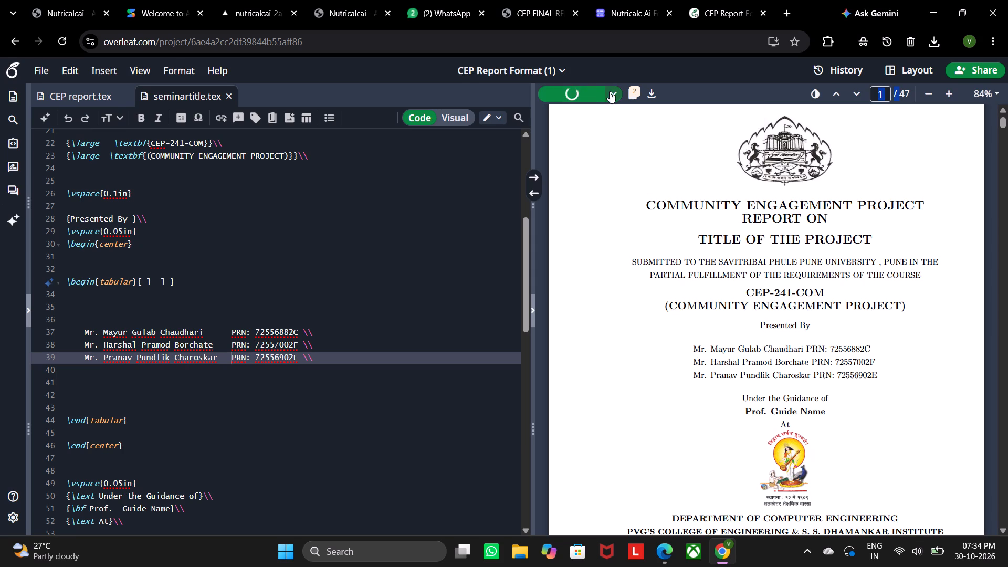
pyautogui.click(614, 163)
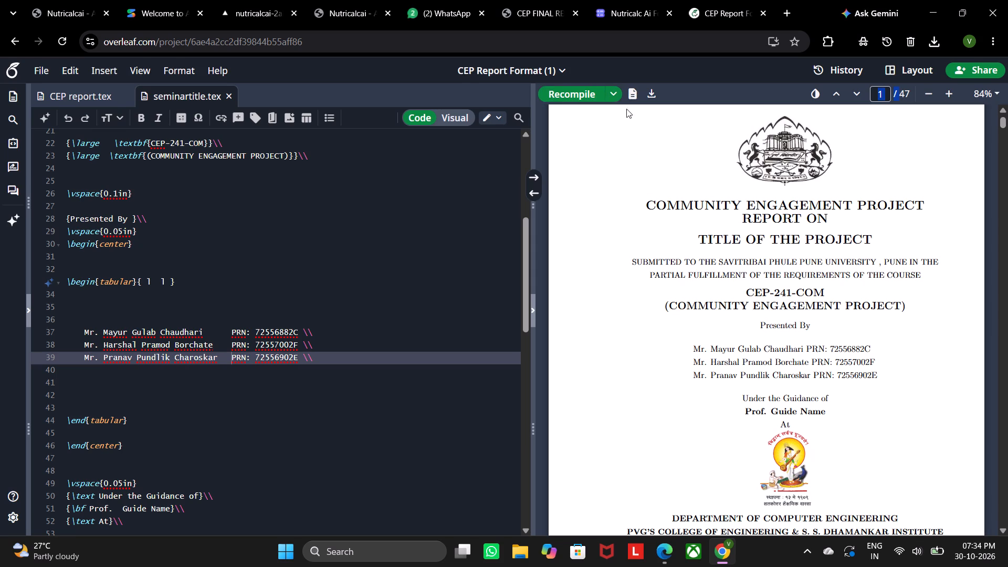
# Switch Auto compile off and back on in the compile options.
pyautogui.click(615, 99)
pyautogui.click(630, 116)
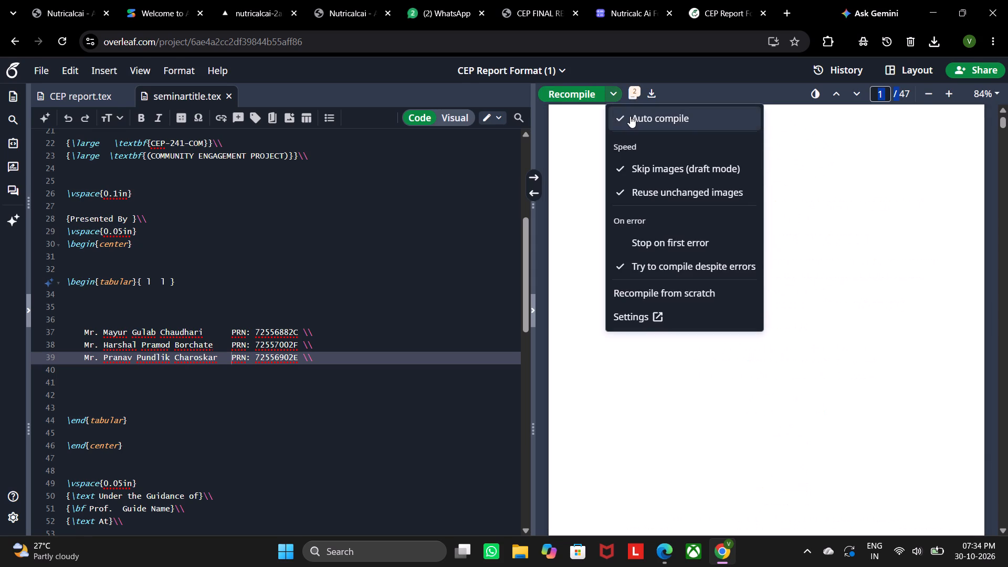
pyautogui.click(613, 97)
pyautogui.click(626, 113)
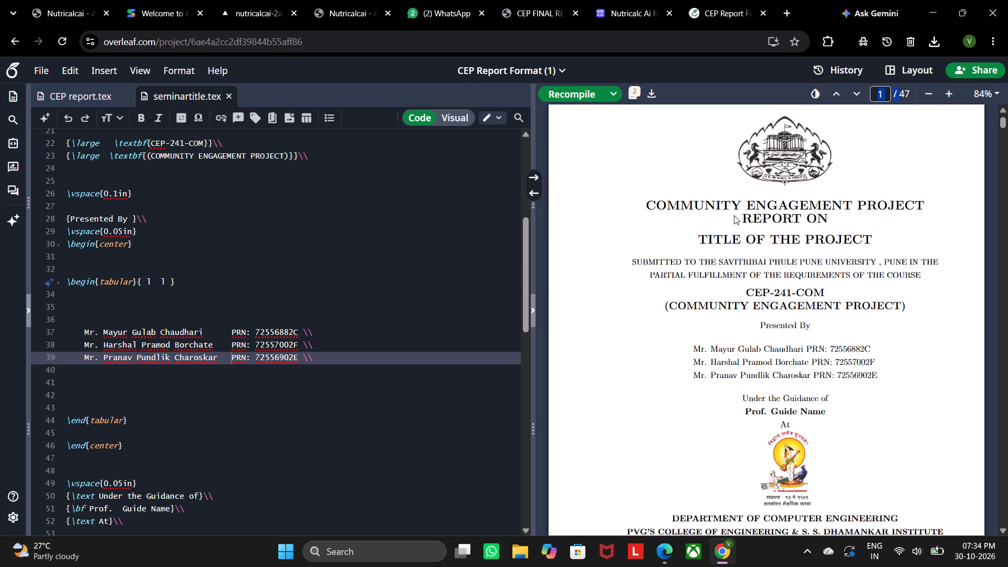
# Check the compiled title page and jump from its TITLE OF THE PROJECT heading to the matching line in seminartitle.tex.
pyautogui.scroll(-4, 817, 299)
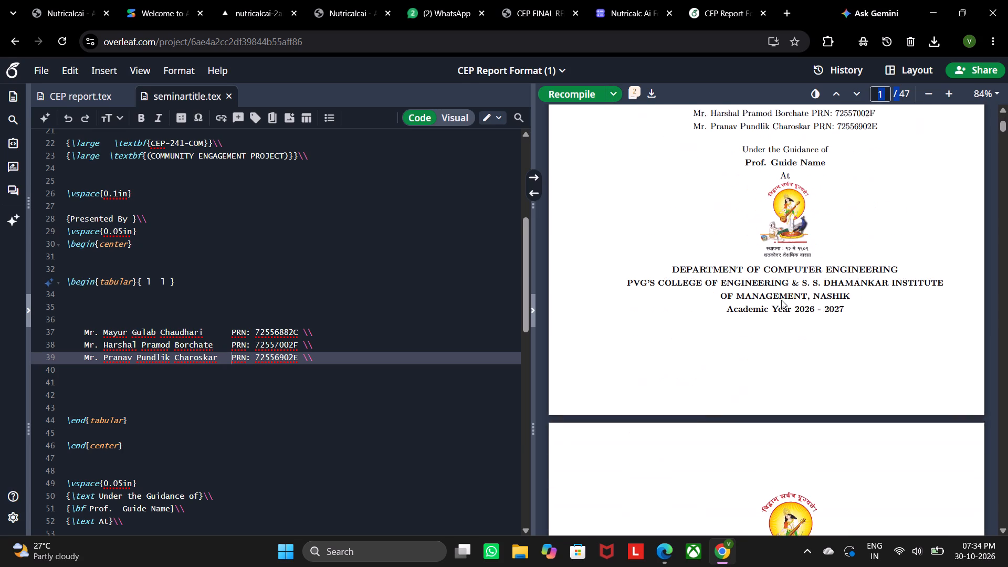
pyautogui.scroll(6, 781, 300)
pyautogui.click(756, 266)
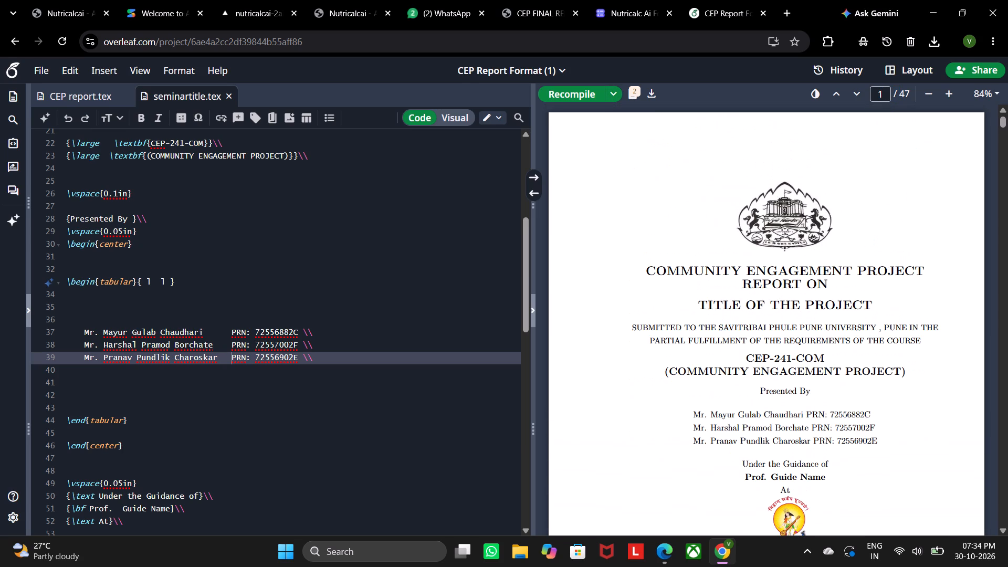
pyautogui.doubleClick(721, 301)
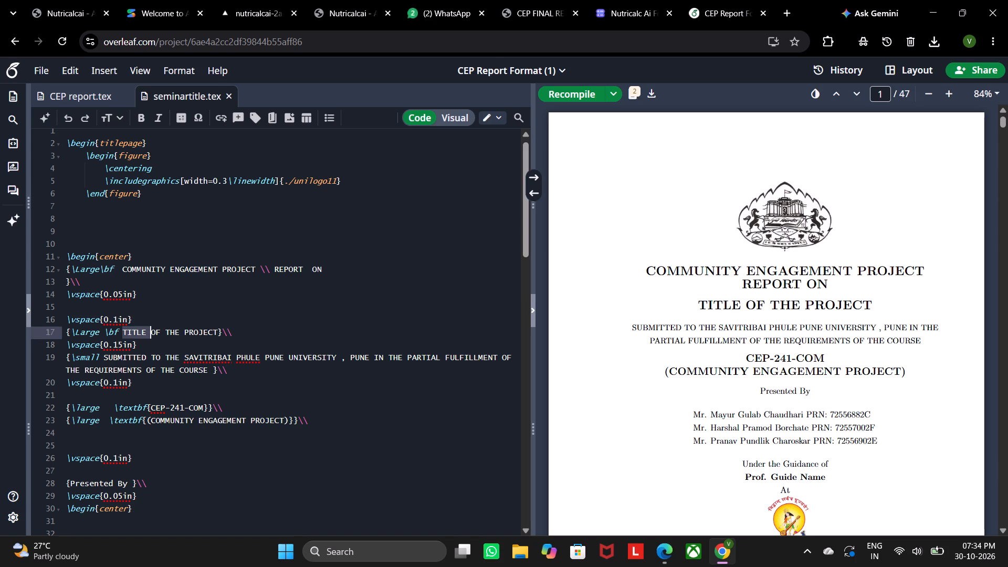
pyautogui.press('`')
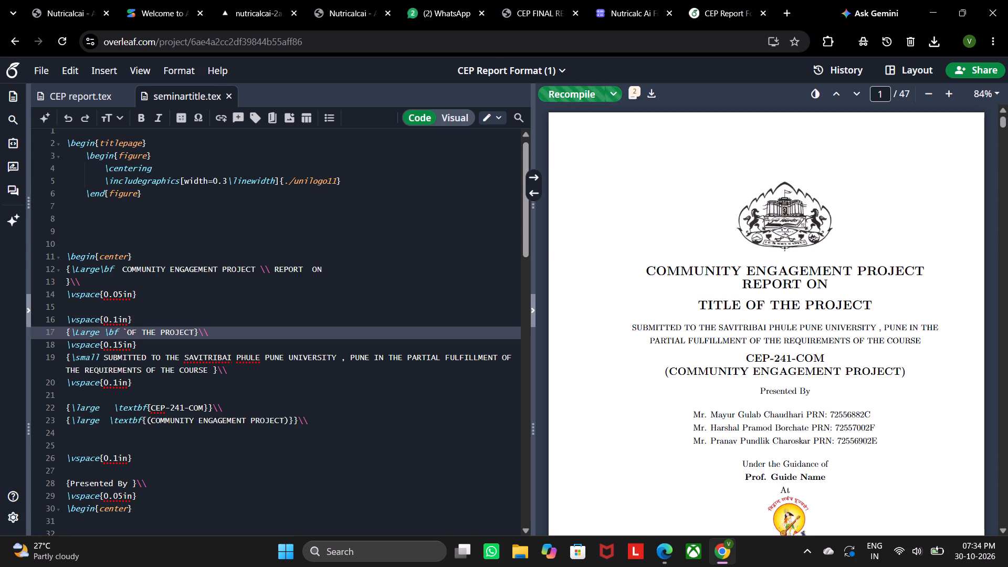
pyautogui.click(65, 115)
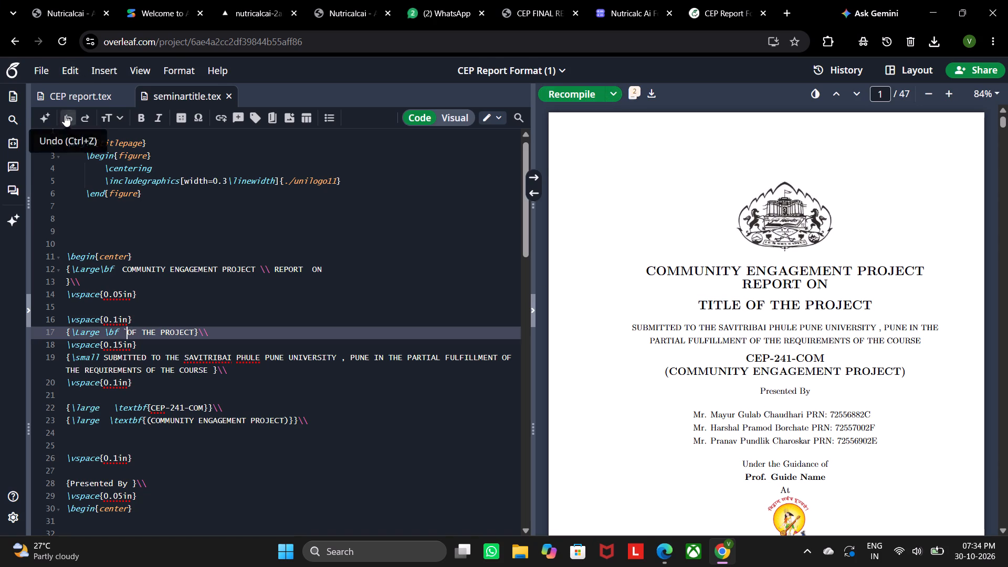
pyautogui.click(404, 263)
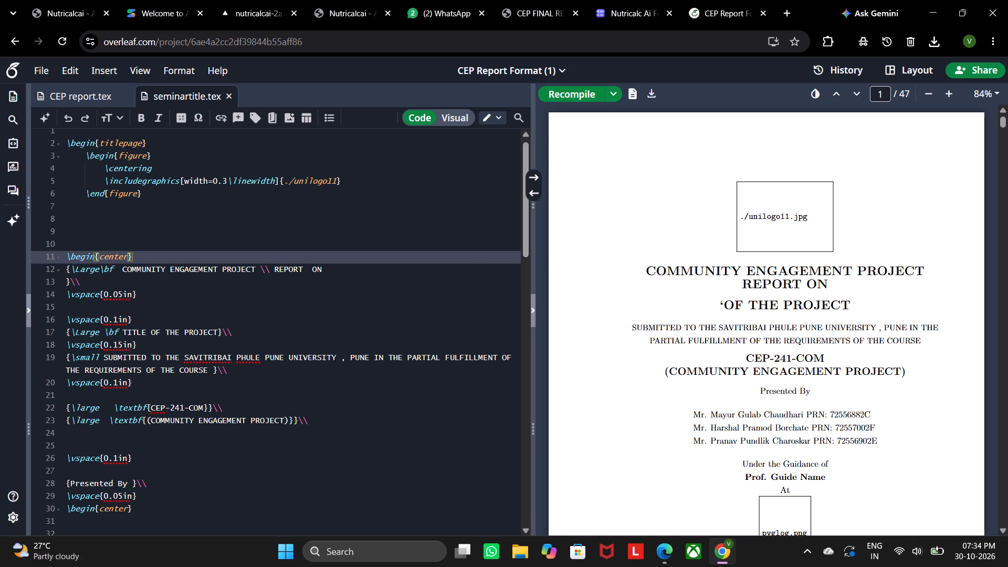
# Copy the project title "NUTRICALC AI: CALORIE CALCULATOR & DIET PLANNING PLATFORM" from CEP FINAL REPORT.pdf in Edge and return to Overleaf in Chrome.
pyautogui.click(673, 555)
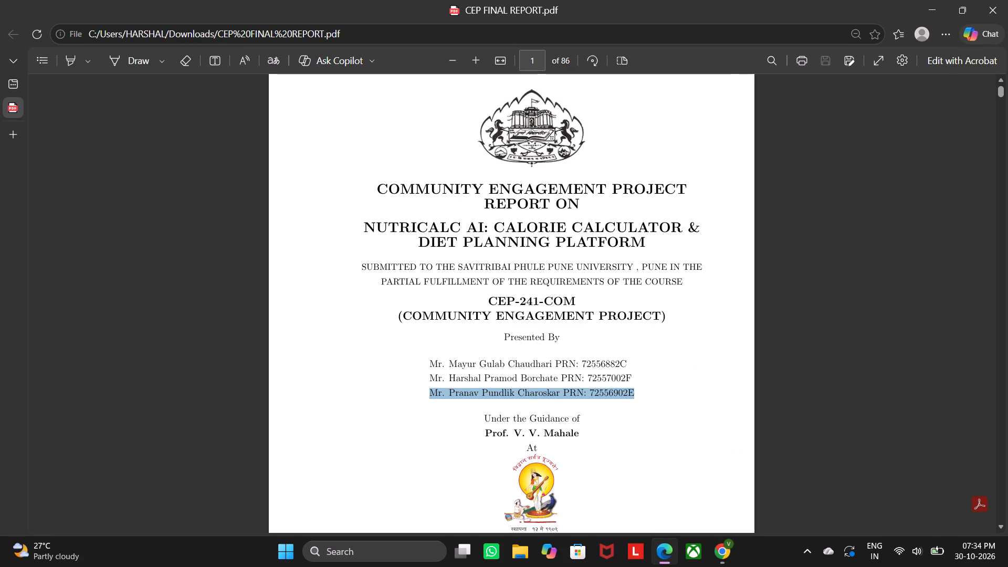
pyautogui.moveTo(358, 229); pyautogui.dragTo(648, 244)
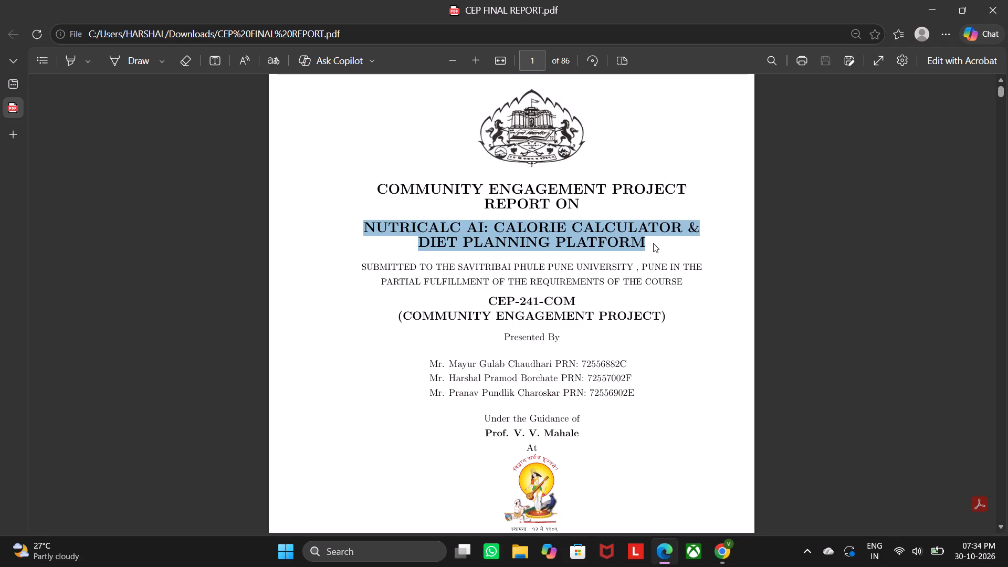
pyautogui.hotkey('ctrl', 'c')
pyautogui.click(738, 543)
pyautogui.click(735, 547)
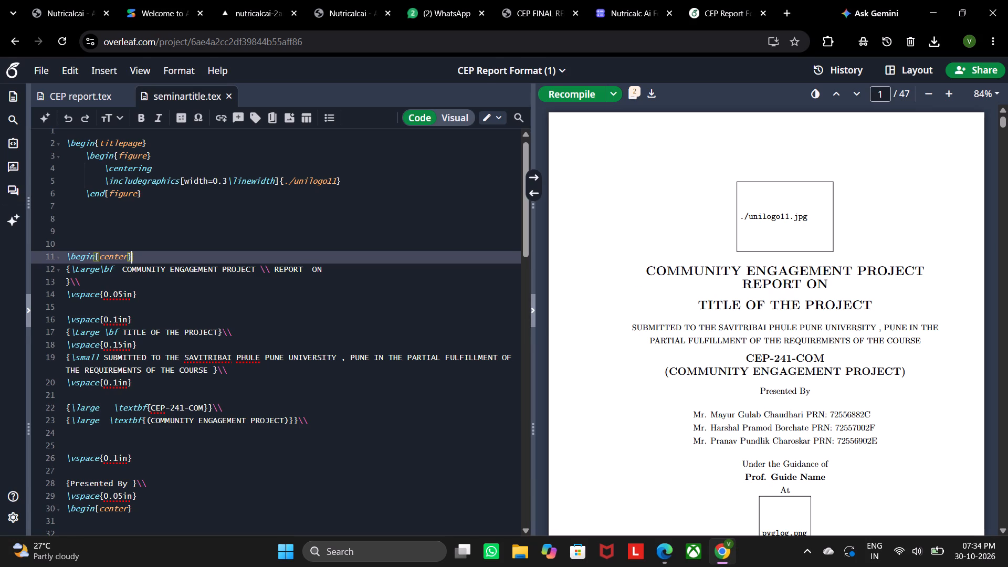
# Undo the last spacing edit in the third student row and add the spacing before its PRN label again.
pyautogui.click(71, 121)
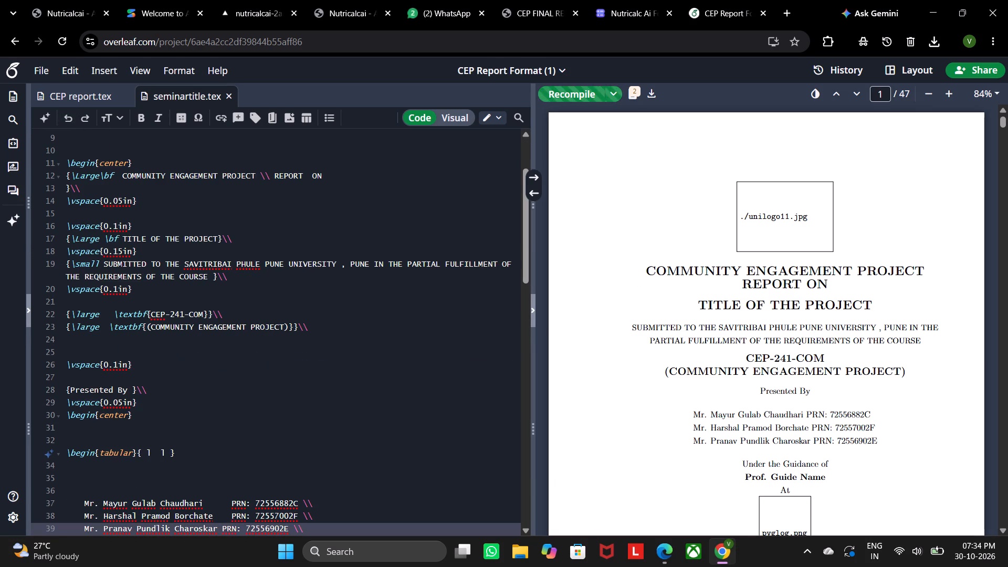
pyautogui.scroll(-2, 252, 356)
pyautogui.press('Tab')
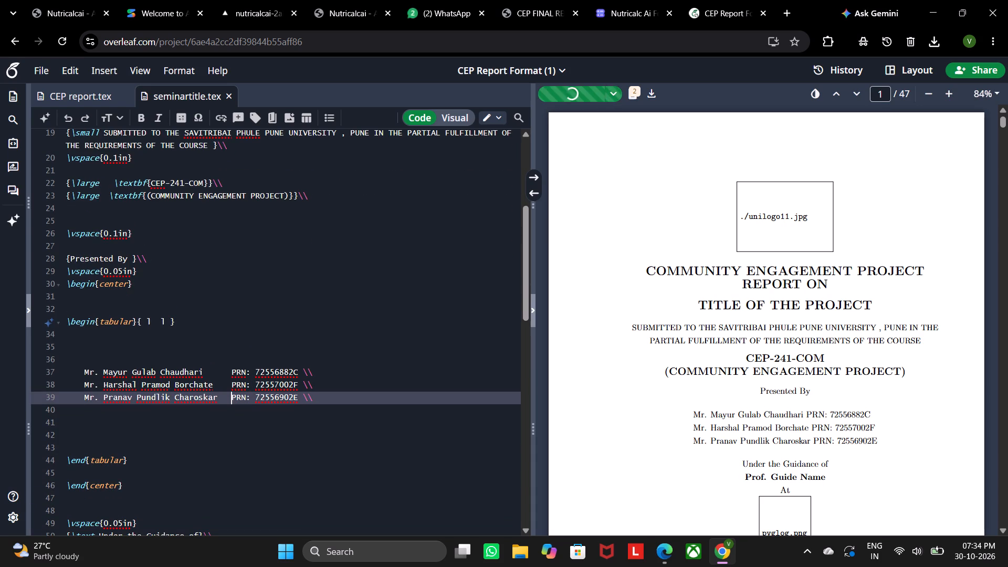
# Replace TITLE OF THE PROJECT on line 17 of seminartitle.tex with the copied title "NUTRICALC AI: CALORIE CALCULATOR & DIET PLANNING PLATFORM".
pyautogui.scroll(5, 289, 241)
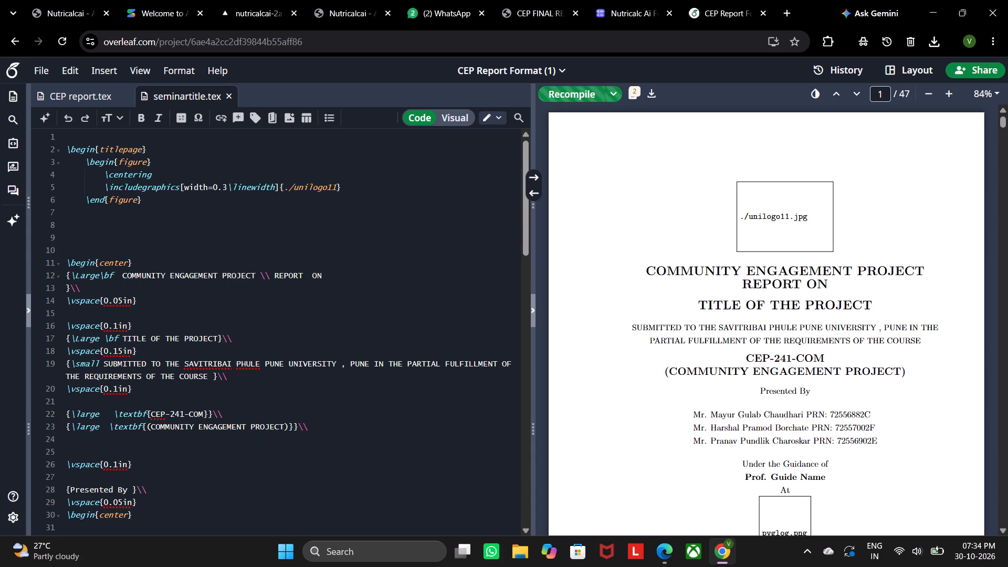
pyautogui.moveTo(124, 335); pyautogui.dragTo(153, 339)
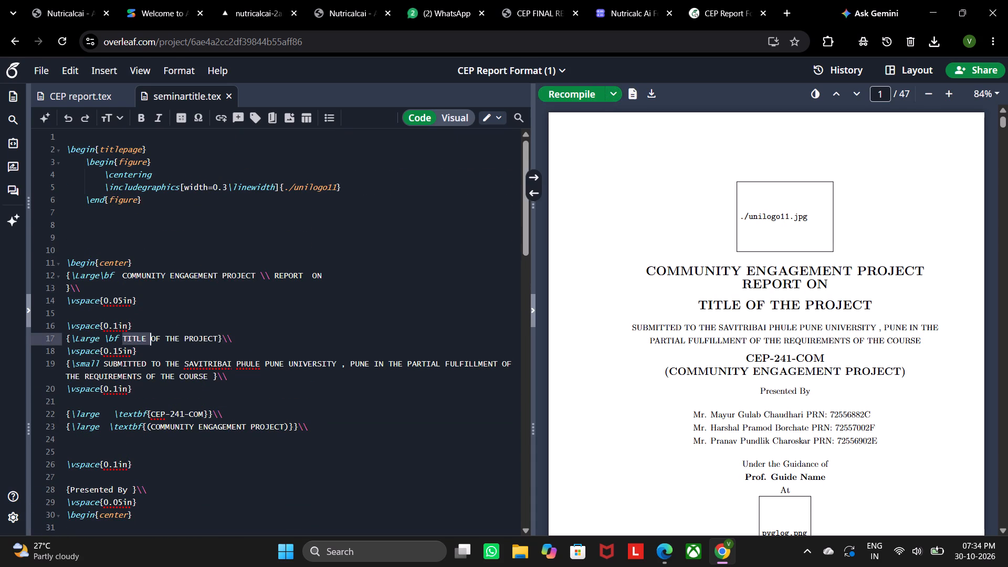
pyautogui.moveTo(153, 339); pyautogui.dragTo(220, 339)
pyautogui.hotkey('ctrl', 'v')
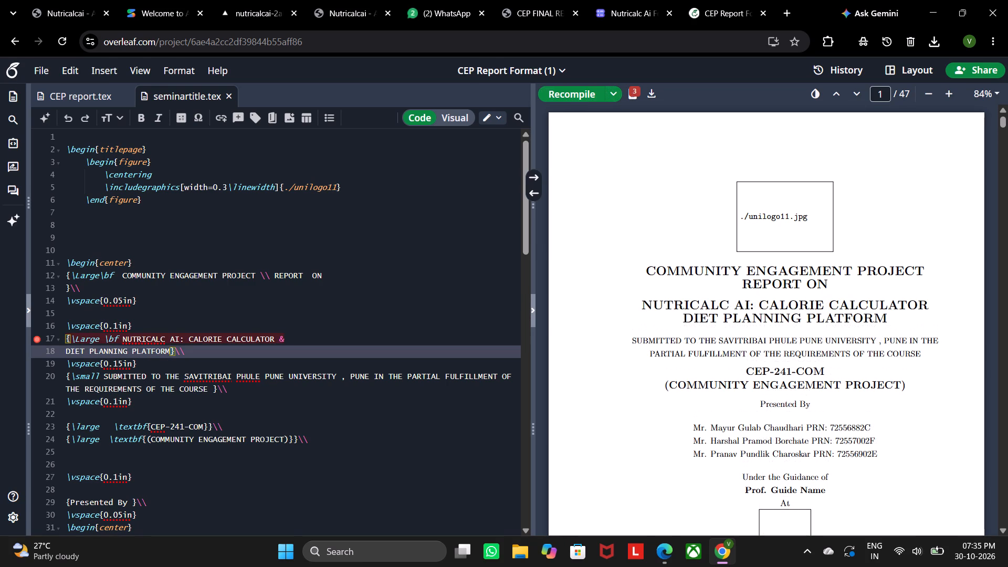
# Escape the ampersand in the project title with a backslash so it reads "CALORIE CALCULATOR \&".
pyautogui.click(279, 340)
pyautogui.press('\\')
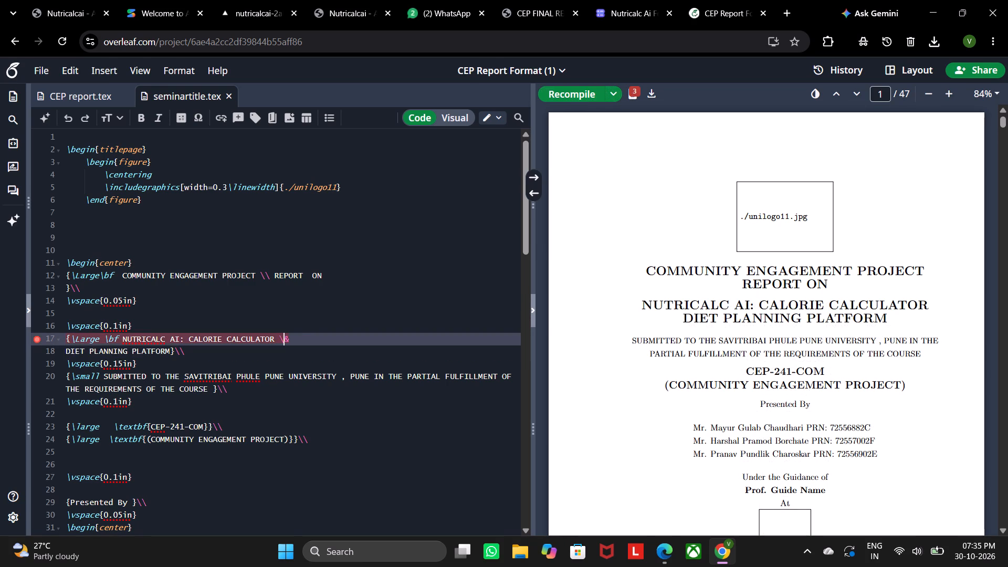
pyautogui.click(384, 303)
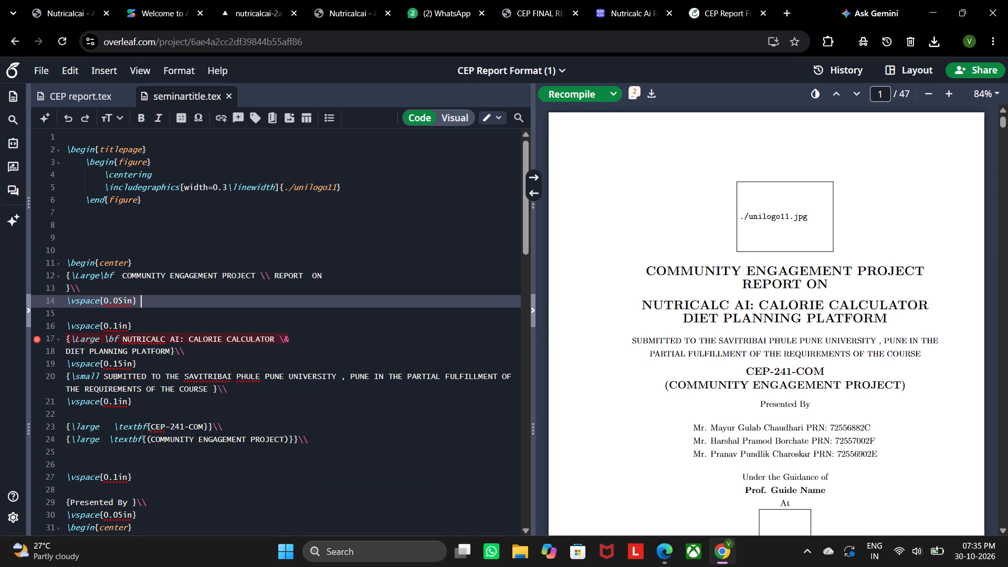
# Locate the source lines that insert the unilogo11 and pvglog images by jumping from their placeholders on the compiled title page.
pyautogui.scroll(-1, 684, 274)
pyautogui.click(757, 223)
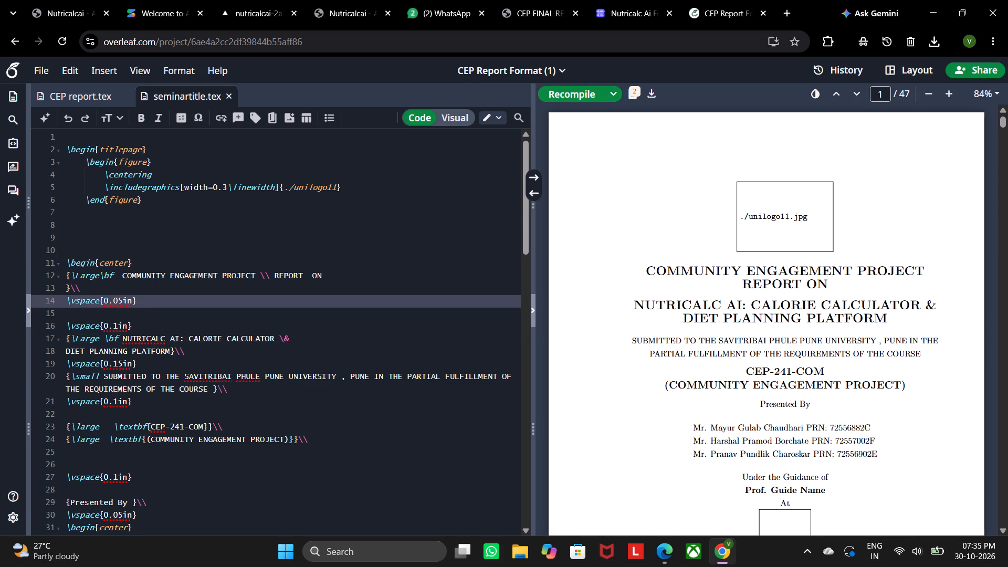
pyautogui.tripleClick(769, 212)
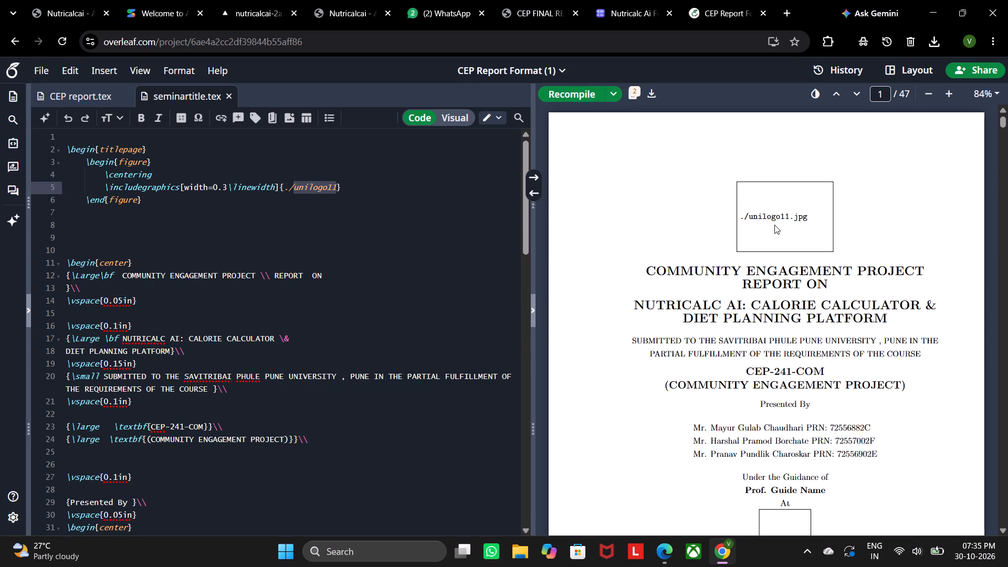
pyautogui.click(379, 199)
pyautogui.click(295, 241)
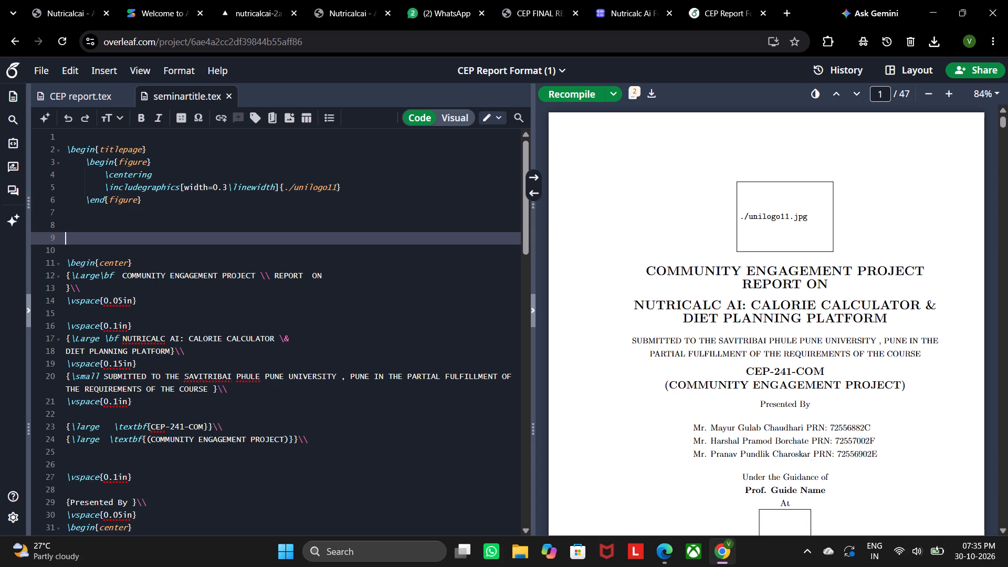
pyautogui.scroll(-4, 610, 236)
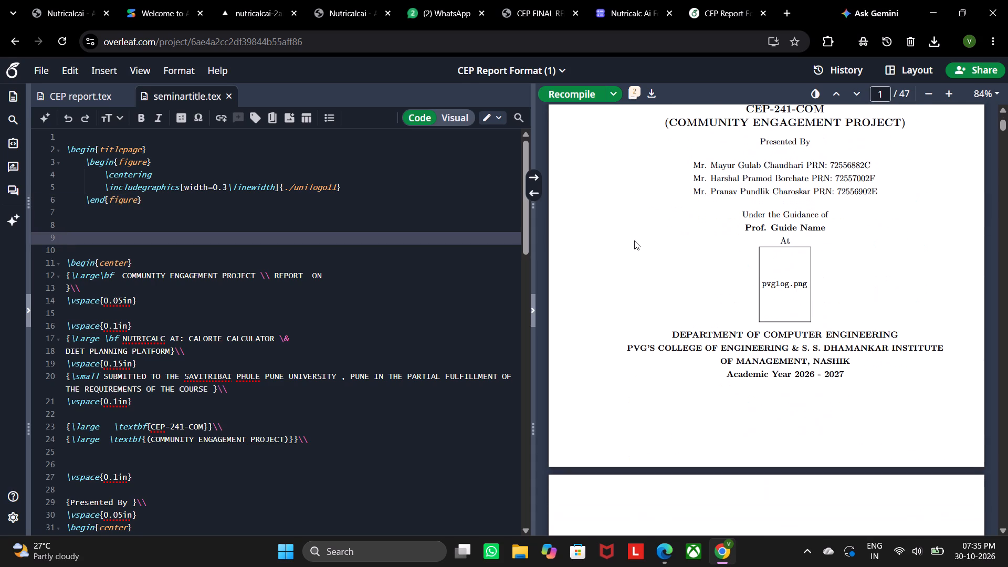
pyautogui.tripleClick(785, 281)
pyautogui.doubleClick(773, 285)
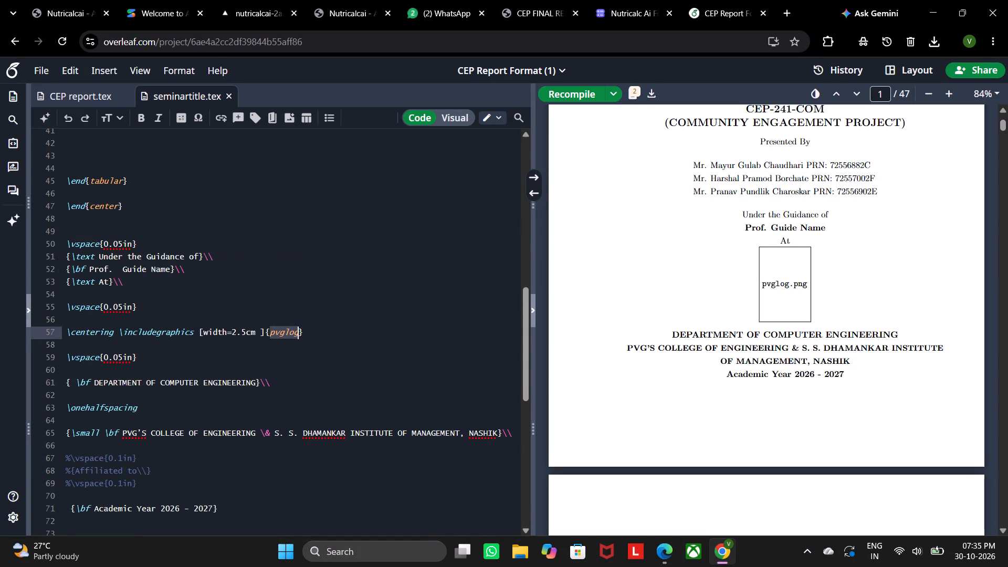
pyautogui.scroll(19, 375, 286)
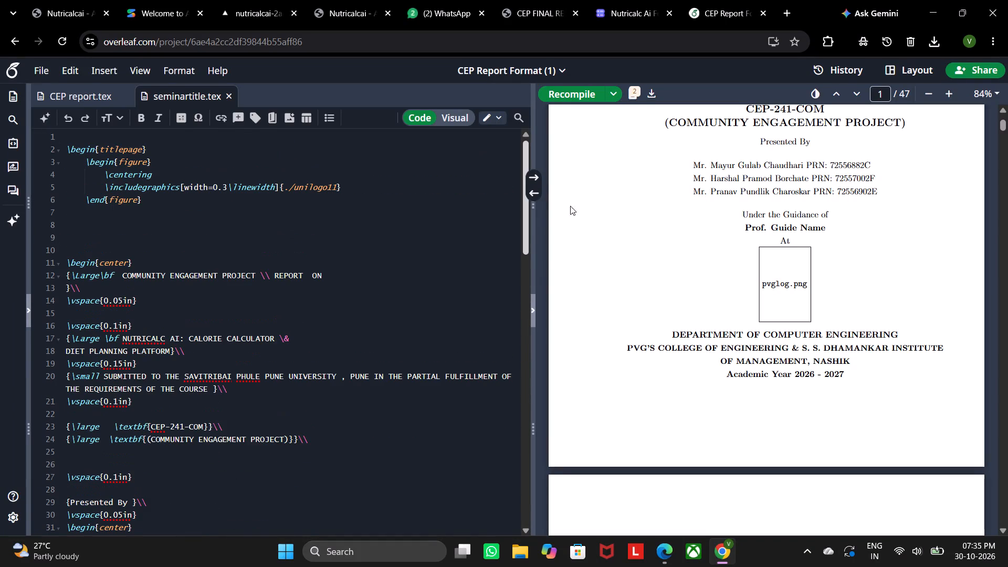
# Recompile the report with the new project title.
pyautogui.click(592, 97)
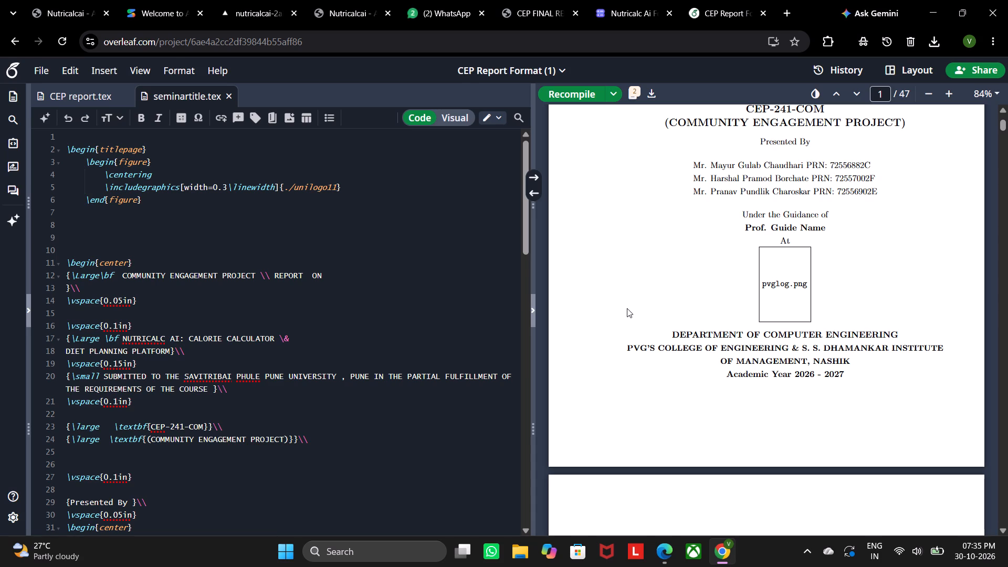
pyautogui.moveTo(740, 368); pyautogui.dragTo(754, 566)
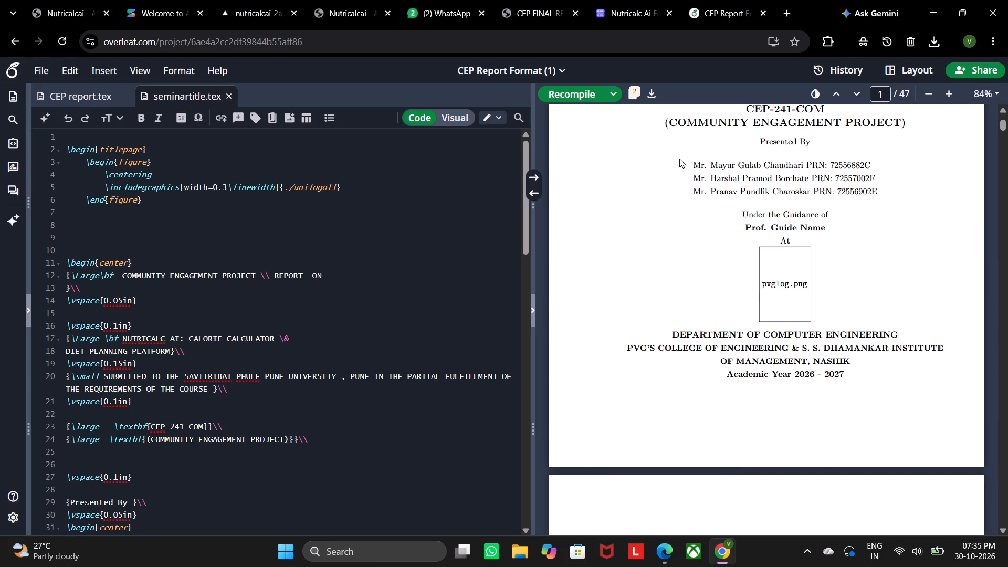
pyautogui.scroll(5, 719, 226)
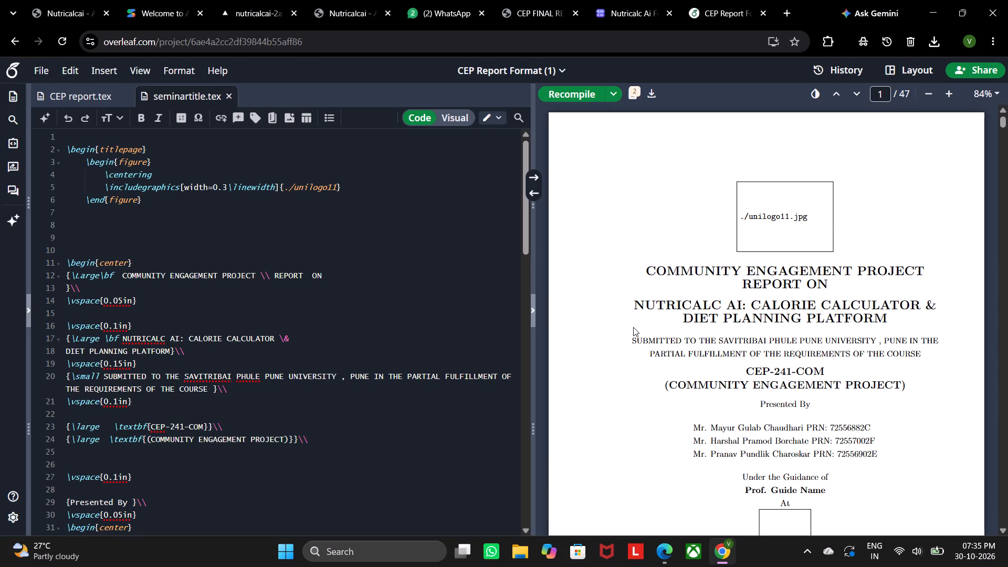
pyautogui.doubleClick(616, 98)
pyautogui.click(581, 98)
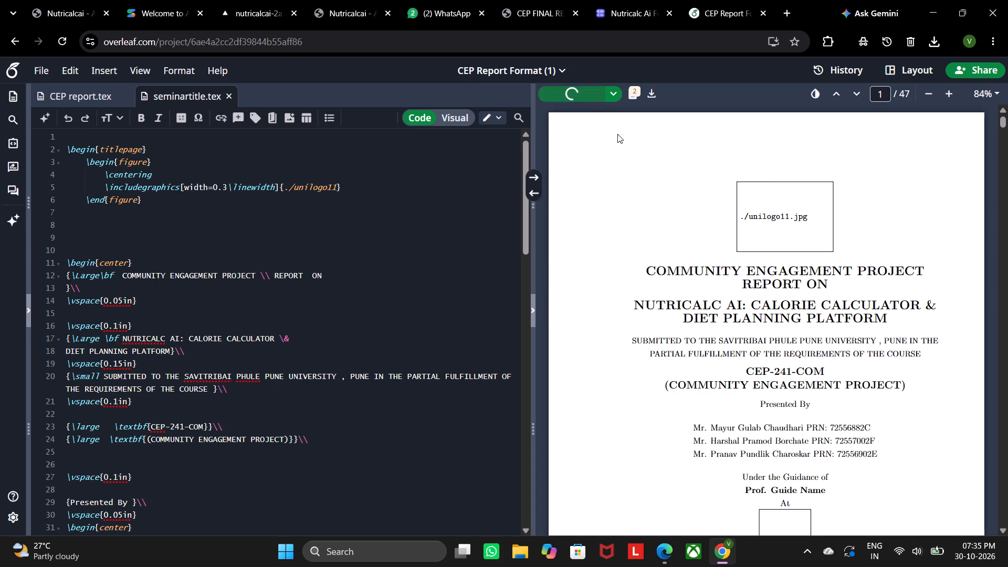
# Check the recompiled title page and jump from the unilogo11.jpg placeholder to its \includegraphics line.
pyautogui.scroll(3, 724, 268)
pyautogui.scroll(-4, 724, 268)
pyautogui.scroll(3, 724, 268)
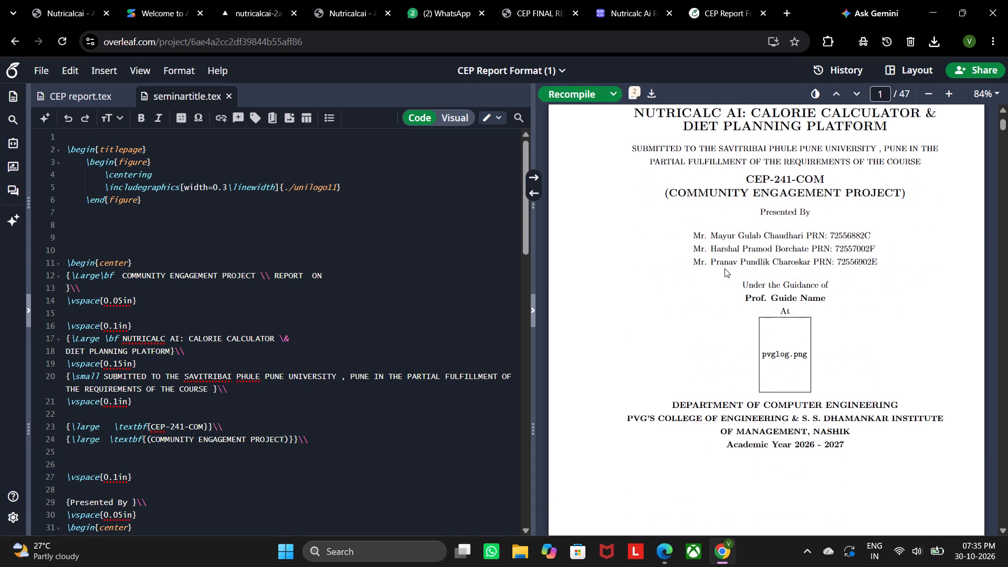
pyautogui.scroll(5, 724, 268)
pyautogui.doubleClick(759, 212)
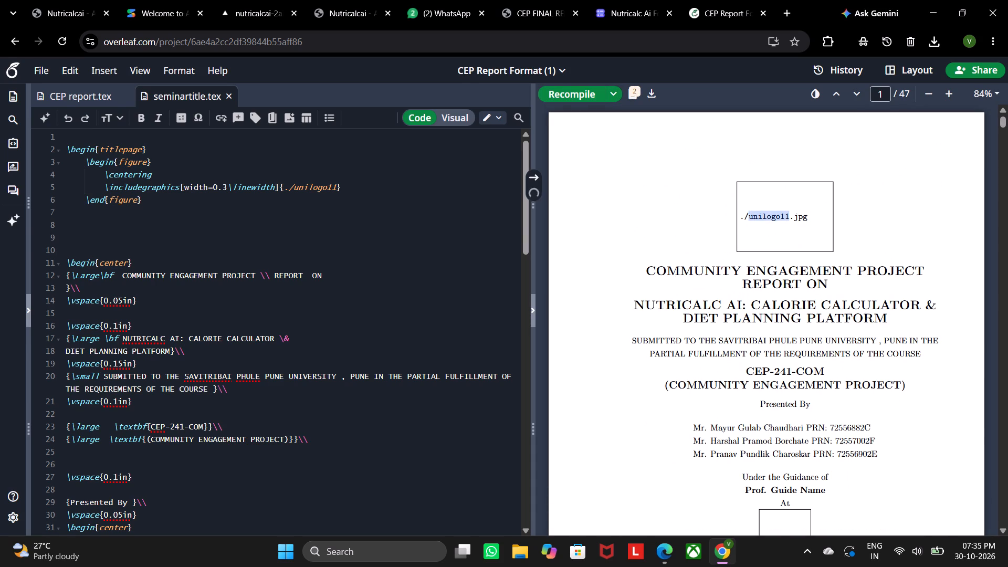
pyautogui.click(677, 229)
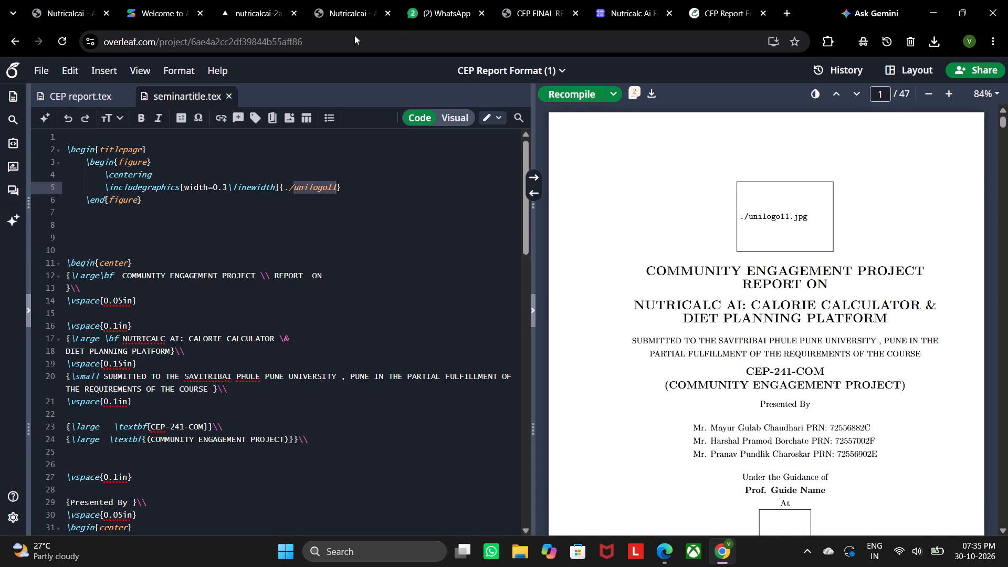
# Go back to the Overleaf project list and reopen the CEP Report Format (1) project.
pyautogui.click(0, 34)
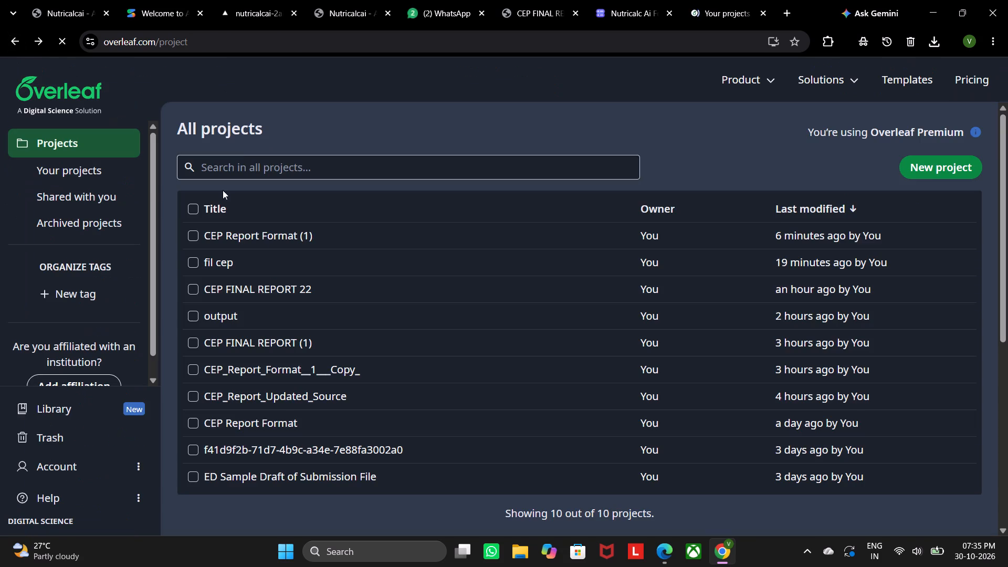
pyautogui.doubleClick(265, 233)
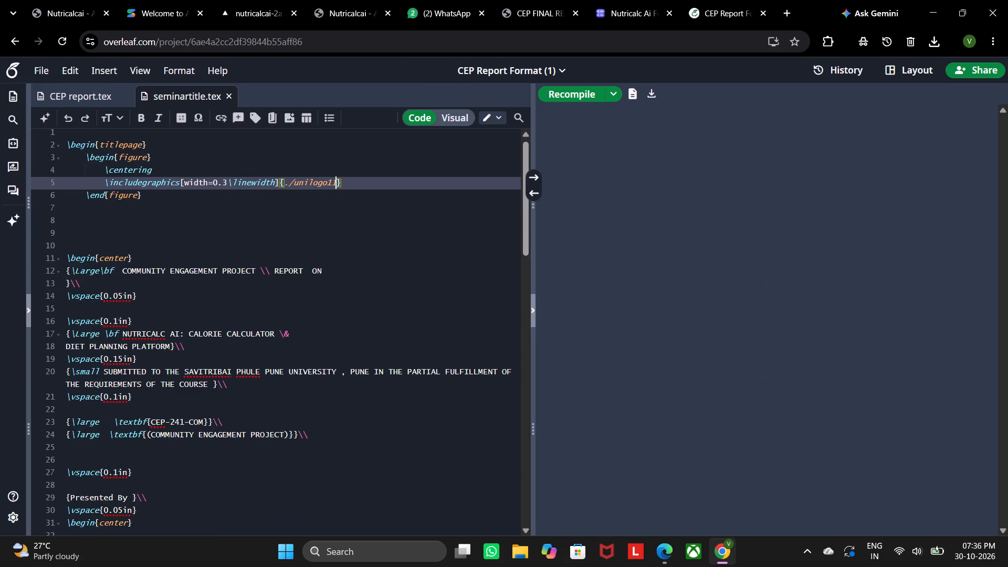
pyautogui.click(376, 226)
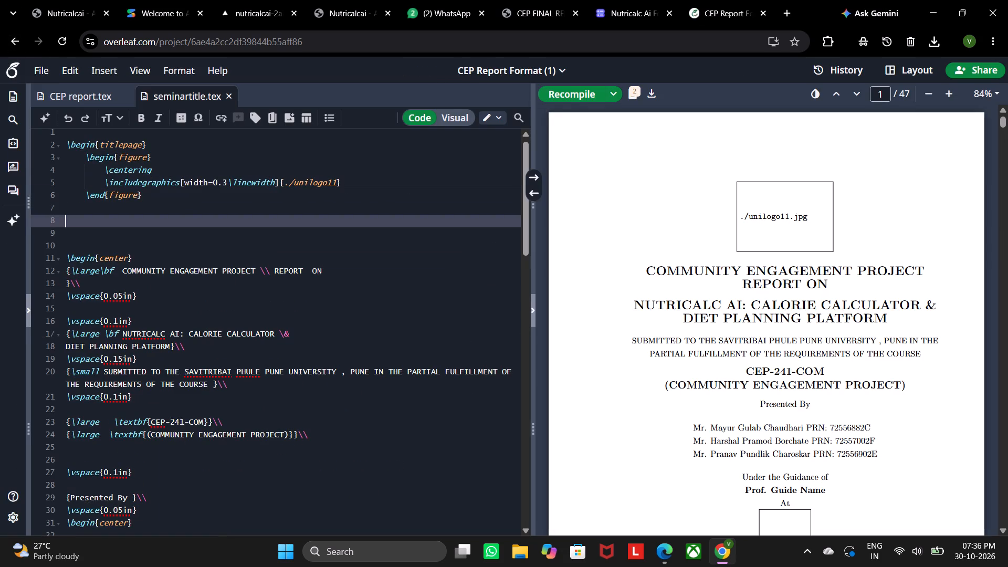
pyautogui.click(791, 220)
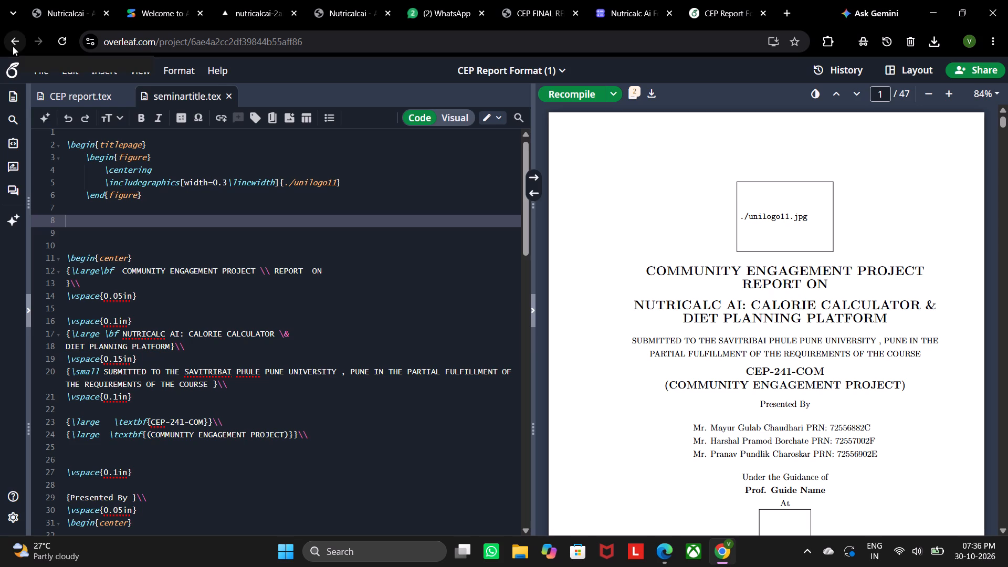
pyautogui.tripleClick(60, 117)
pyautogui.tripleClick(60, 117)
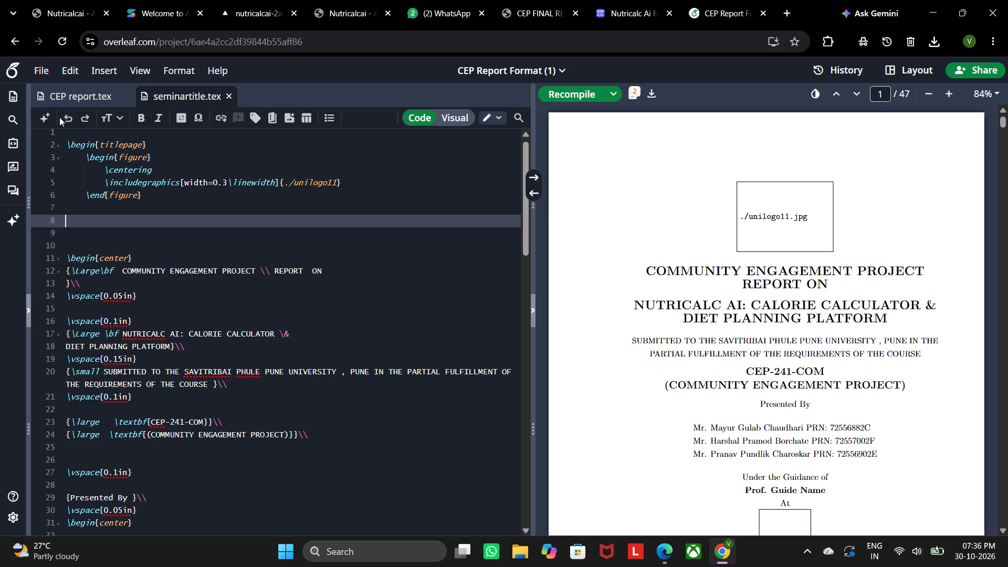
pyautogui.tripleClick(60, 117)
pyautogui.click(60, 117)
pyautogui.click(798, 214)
# Return to the Overleaf project list and import the CEP Report Format .zip from Downloads as a new project, browsing all file types.
pyautogui.click(8, 42)
pyautogui.click(951, 172)
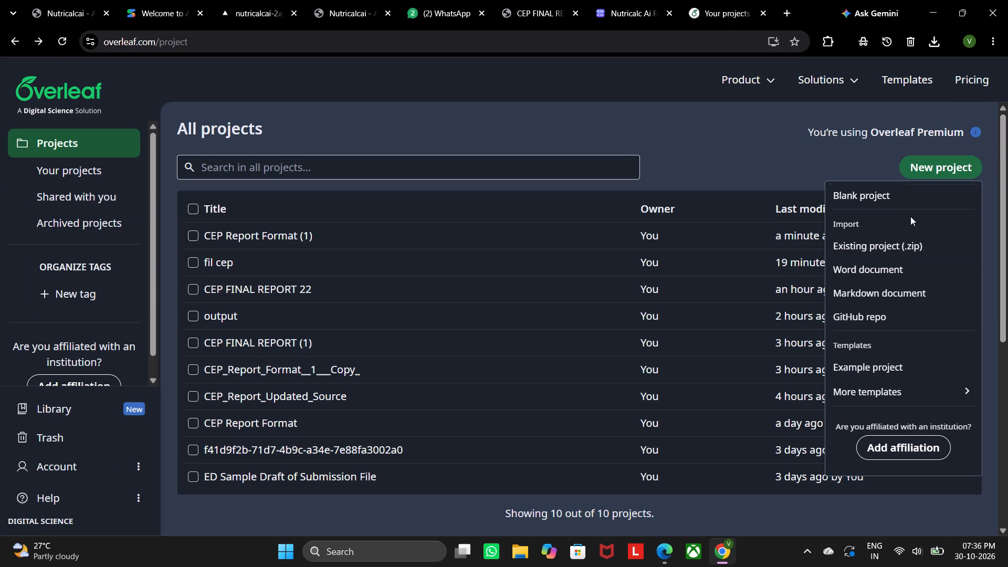
pyautogui.click(898, 253)
pyautogui.click(495, 176)
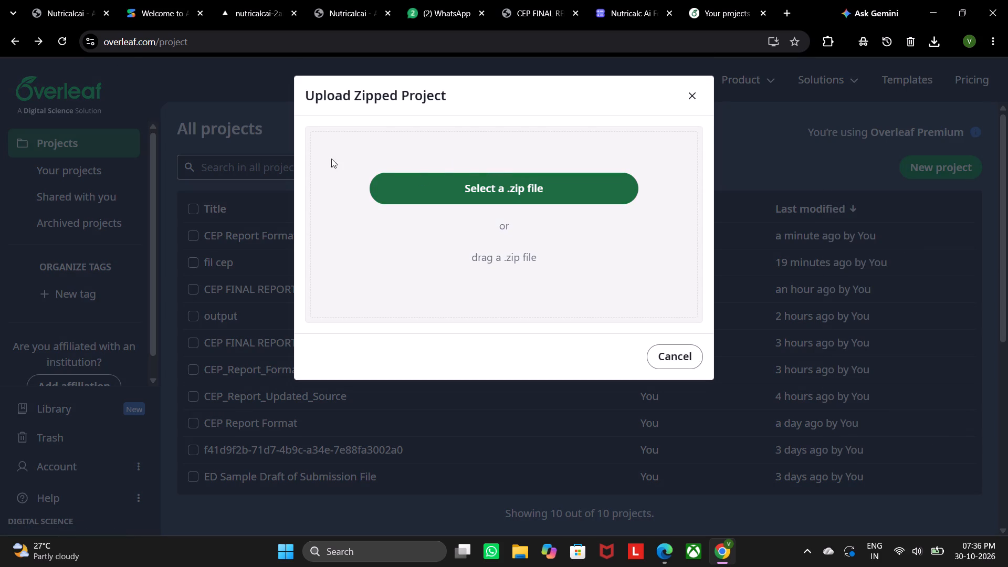
pyautogui.click(460, 265)
pyautogui.click(450, 288)
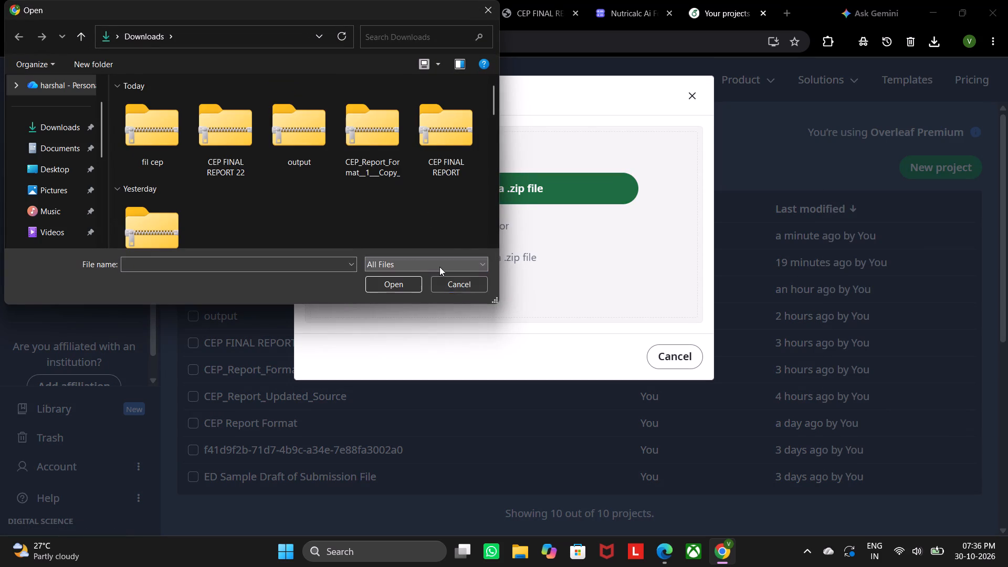
pyautogui.scroll(-18, 312, 177)
pyautogui.scroll(-8, 308, 156)
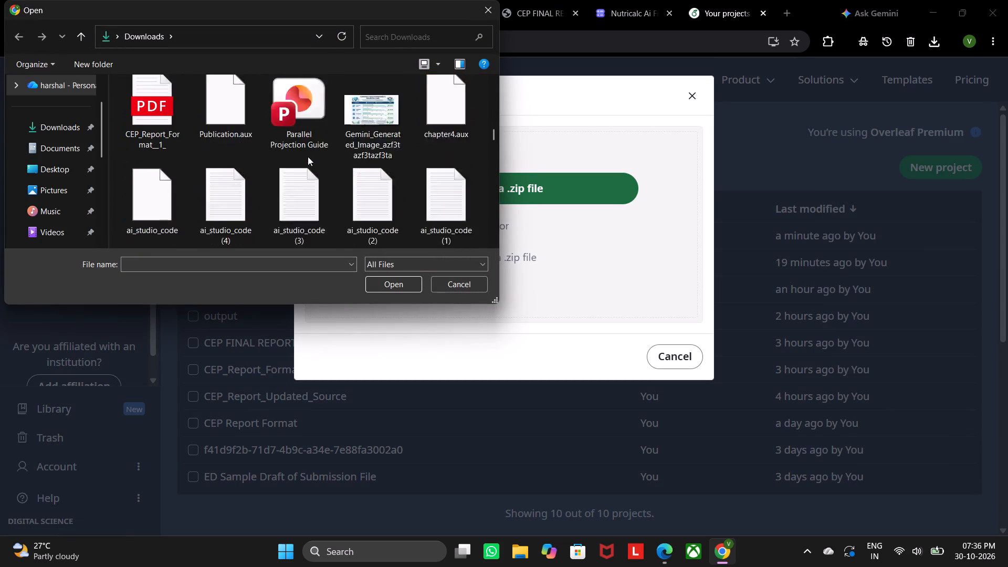
pyautogui.scroll(-9, 308, 156)
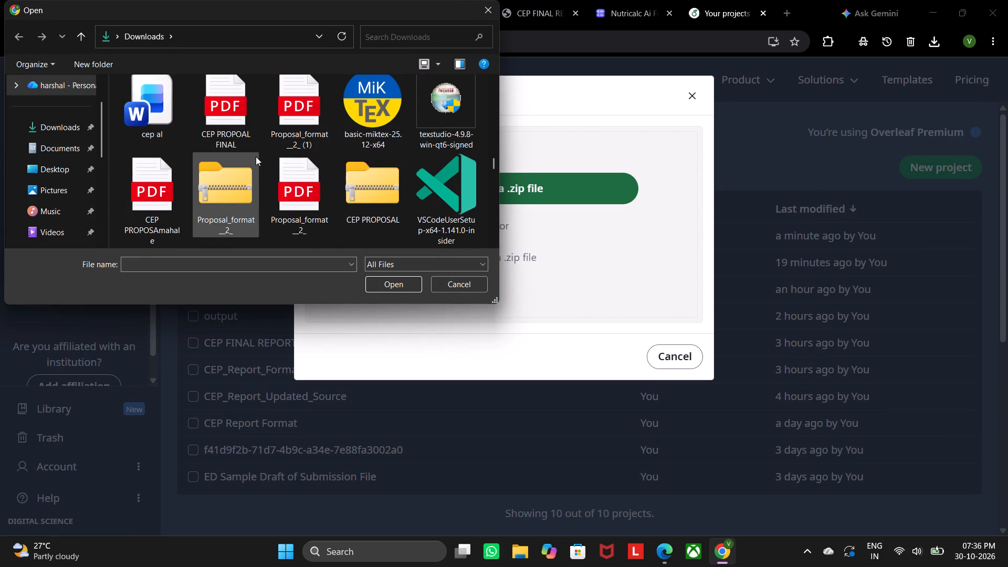
pyautogui.scroll(-2, 256, 156)
pyautogui.doubleClick(138, 115)
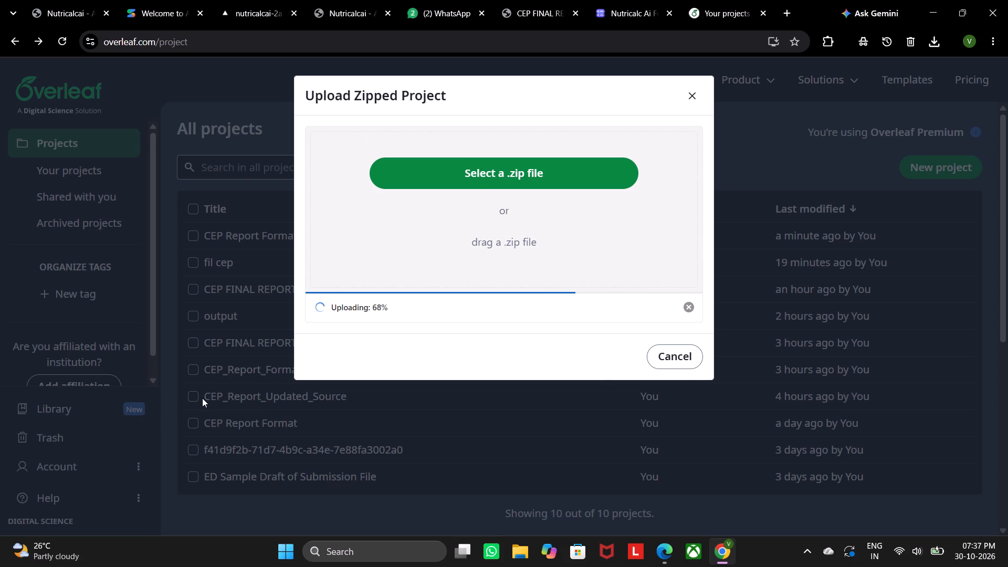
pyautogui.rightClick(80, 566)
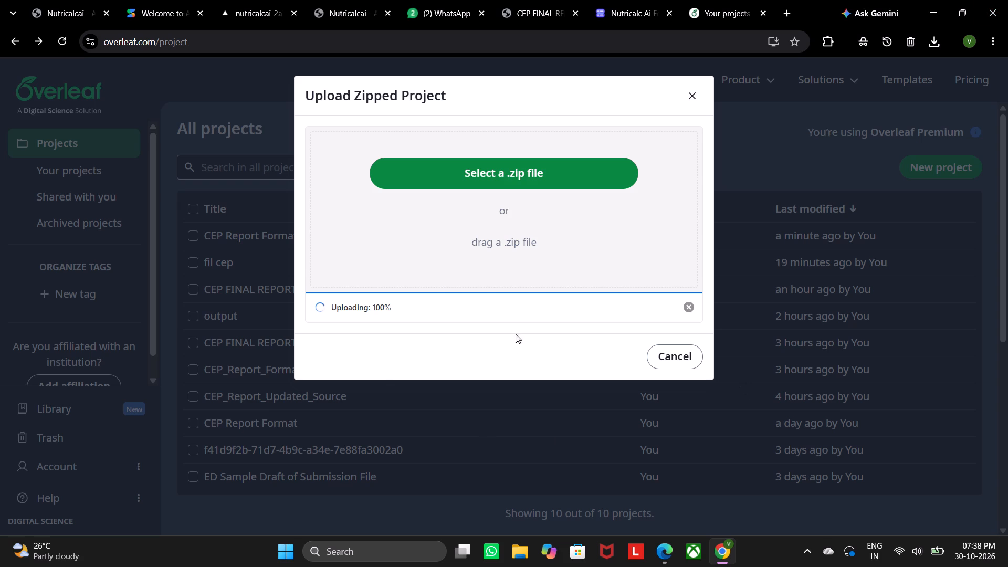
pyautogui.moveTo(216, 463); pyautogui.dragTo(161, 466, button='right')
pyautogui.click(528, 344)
# Check the full list of available Bluetooth devices in the Windows quick settings and close it.
pyautogui.click(915, 563)
pyautogui.click(899, 310)
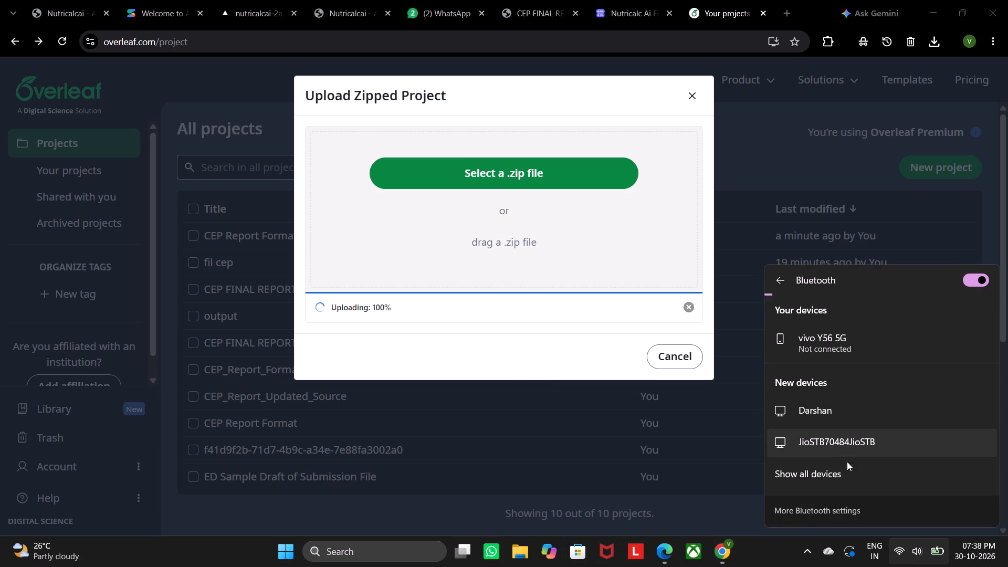
pyautogui.click(847, 471)
pyautogui.scroll(-4, 850, 455)
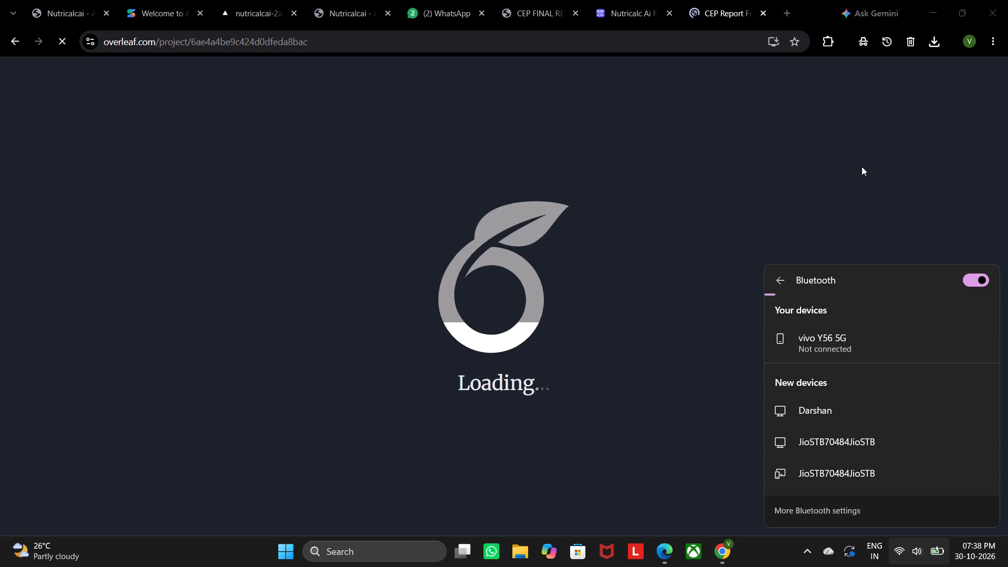
pyautogui.press('F8')
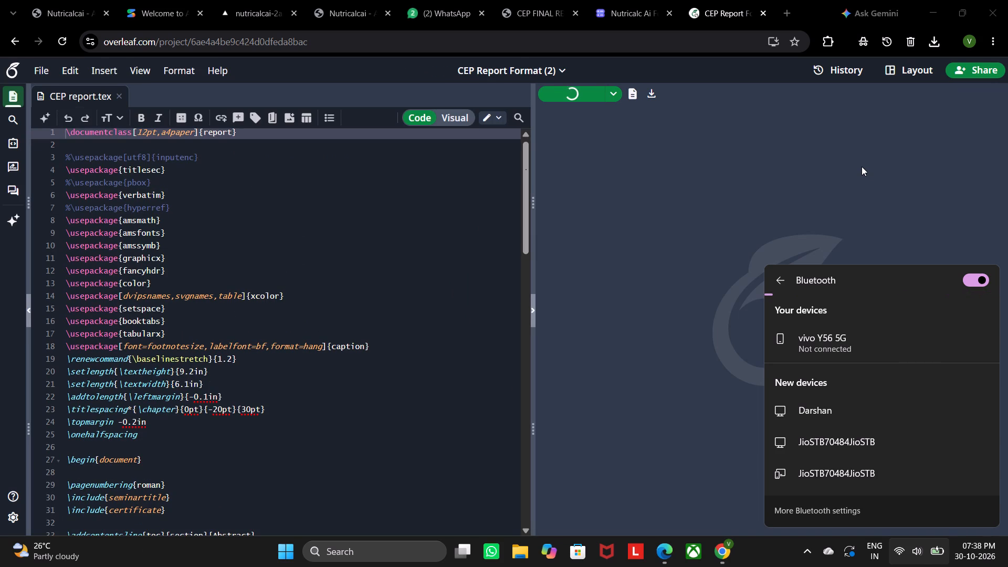
pyautogui.click(825, 166)
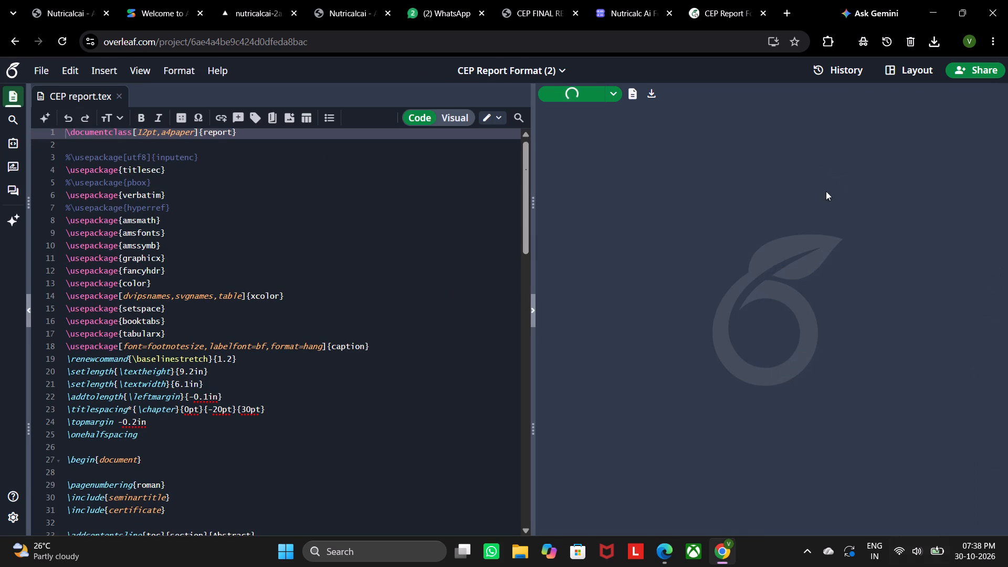
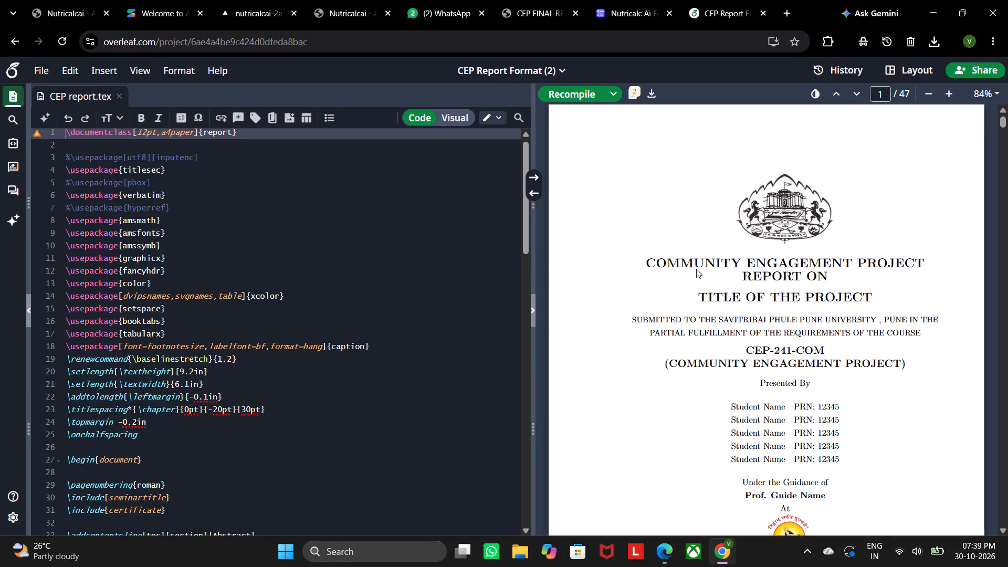
# Switch to CEP FINAL REPORT.pdf in Edge and copy the running header text NutriCalc AI from the Chapter 1 page.
pyautogui.scroll(-3, 347, 326)
pyautogui.scroll(3, 347, 326)
pyautogui.scroll(-4, 347, 327)
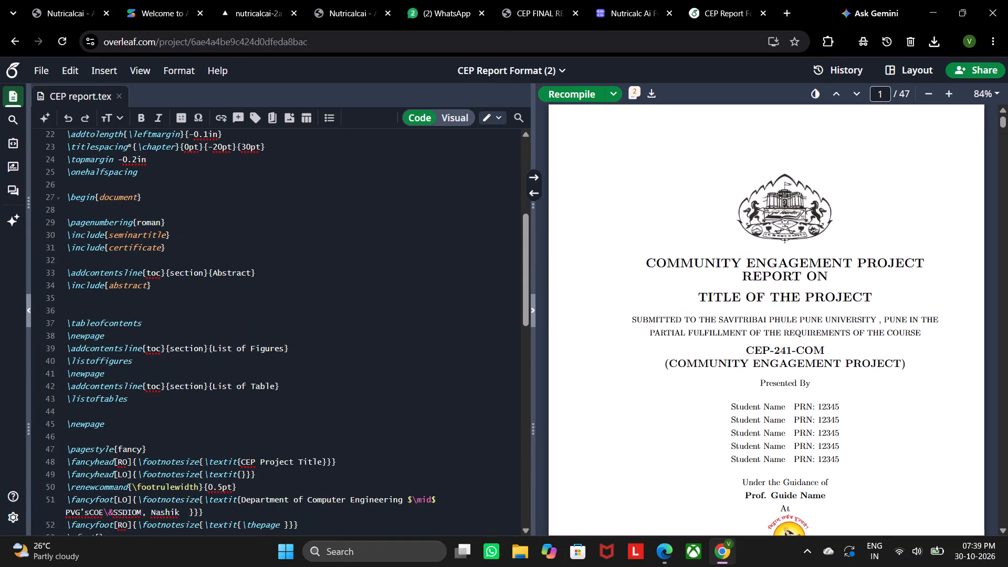
pyautogui.scroll(-1, 370, 304)
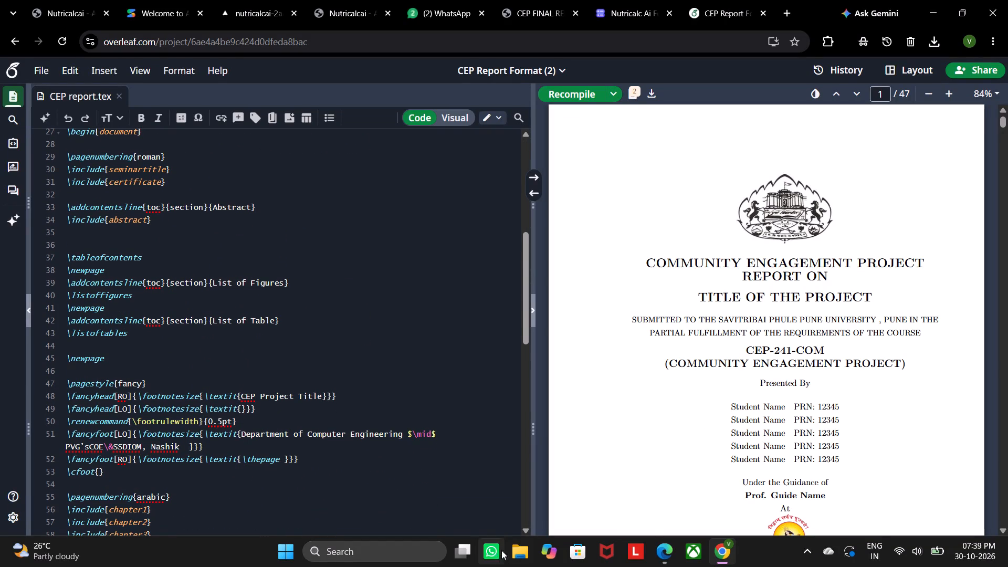
pyautogui.click(669, 544)
pyautogui.scroll(-5, 672, 342)
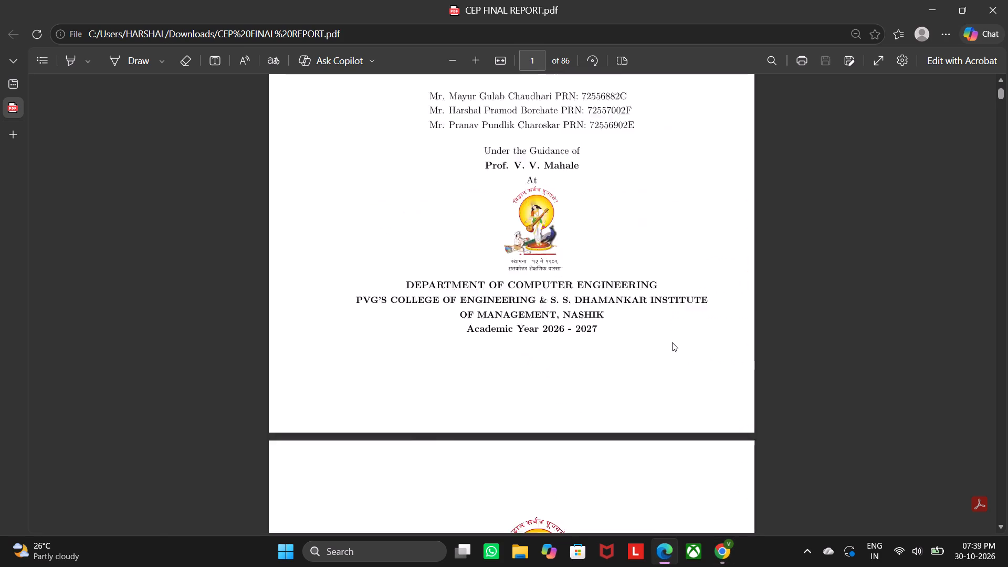
pyautogui.scroll(-20, 672, 342)
pyautogui.scroll(-19, 672, 342)
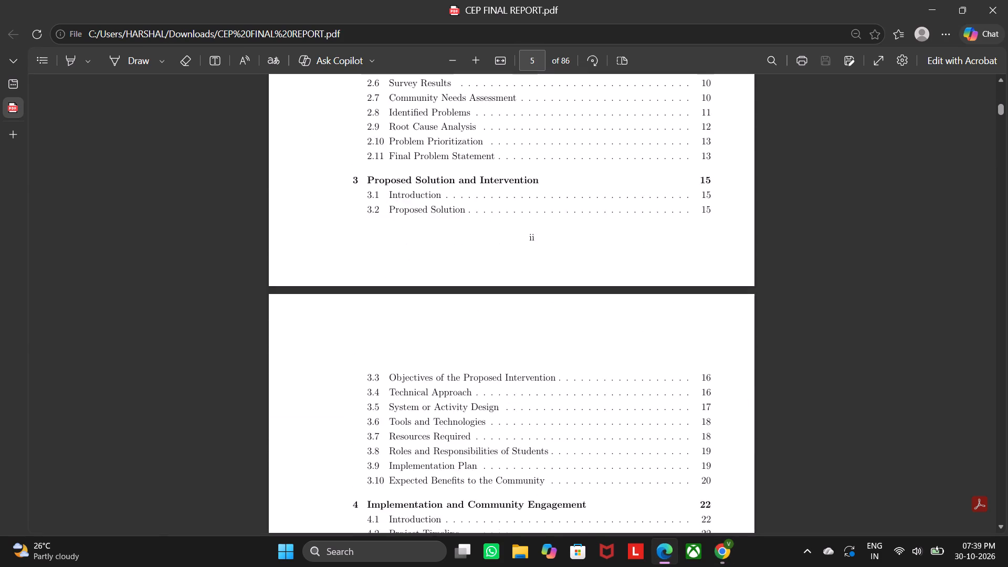
pyautogui.scroll(-1, 645, 383)
pyautogui.scroll(-20, 645, 385)
pyautogui.scroll(-20, 645, 385)
pyautogui.scroll(-12, 646, 391)
pyautogui.scroll(4, 646, 390)
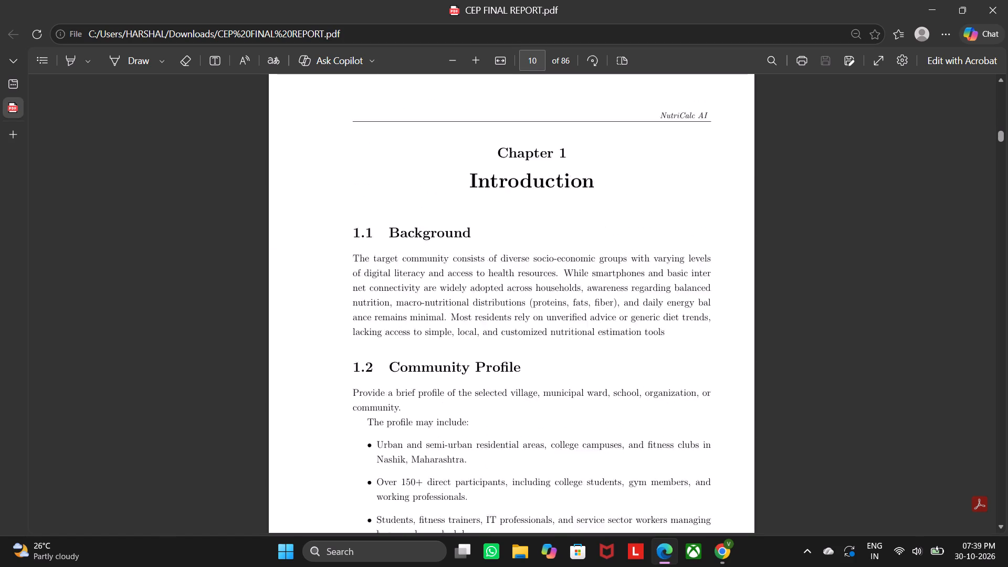
pyautogui.moveTo(659, 225); pyautogui.dragTo(712, 216)
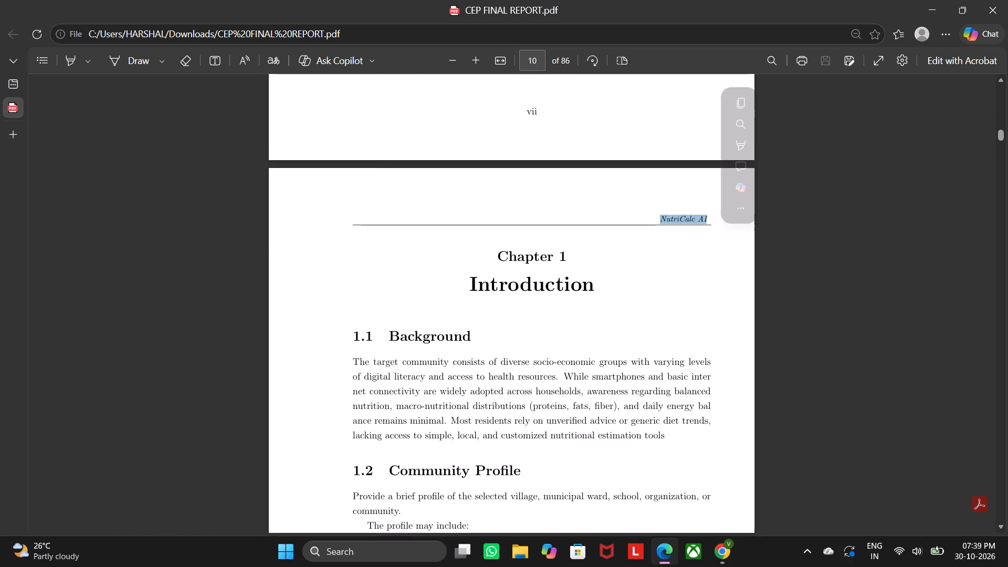
pyautogui.hotkey('ctrl', 'c')
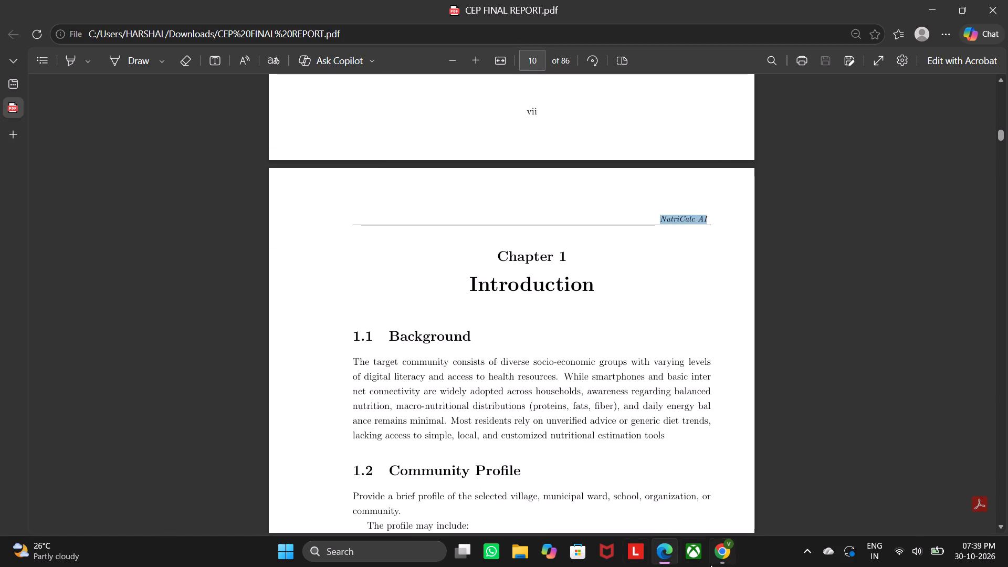
# Back in Overleaf in Chrome, replace the CEP Project Title placeholder in CEP report.tex's \fancyhead[RO] line with NutriCalc AI.
pyautogui.click(728, 551)
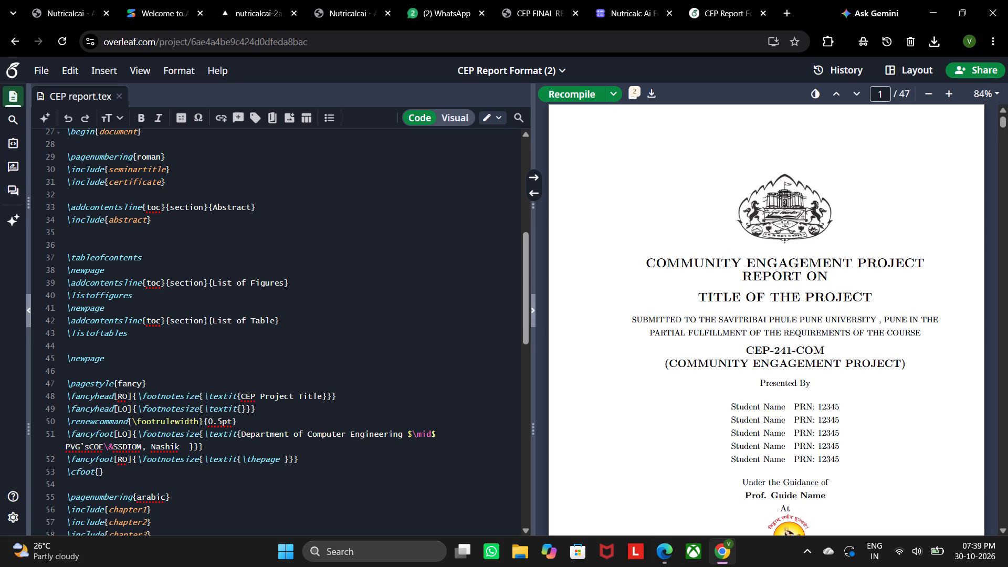
pyautogui.moveTo(320, 394); pyautogui.dragTo(298, 395)
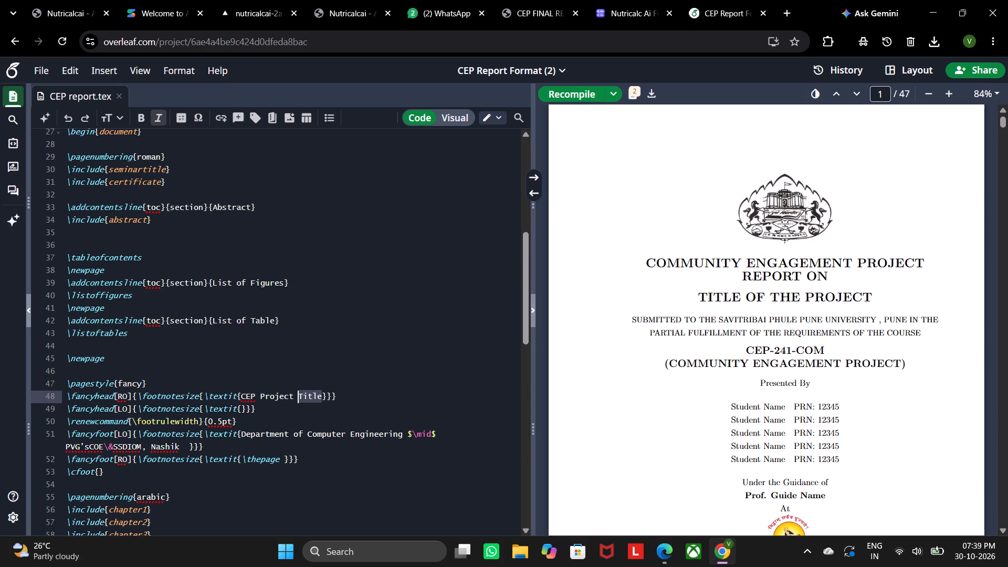
pyautogui.moveTo(298, 395); pyautogui.dragTo(240, 395)
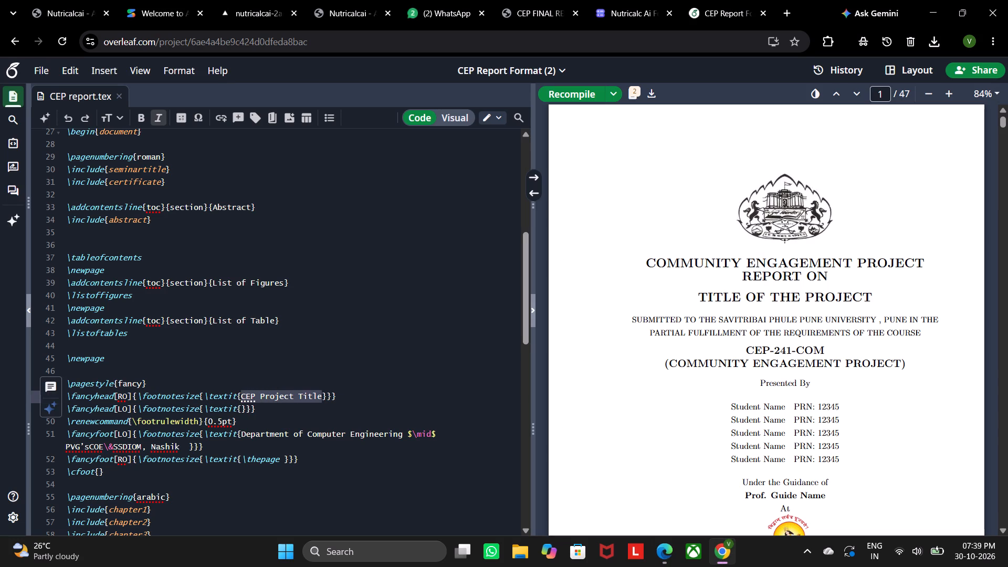
pyautogui.hotkey('ctrl', 'v')
# Jump from the title in the compiled preview to seminartitle.tex and locate the TITLE OF THE PROJECT line.
pyautogui.scroll(-4, 420, 426)
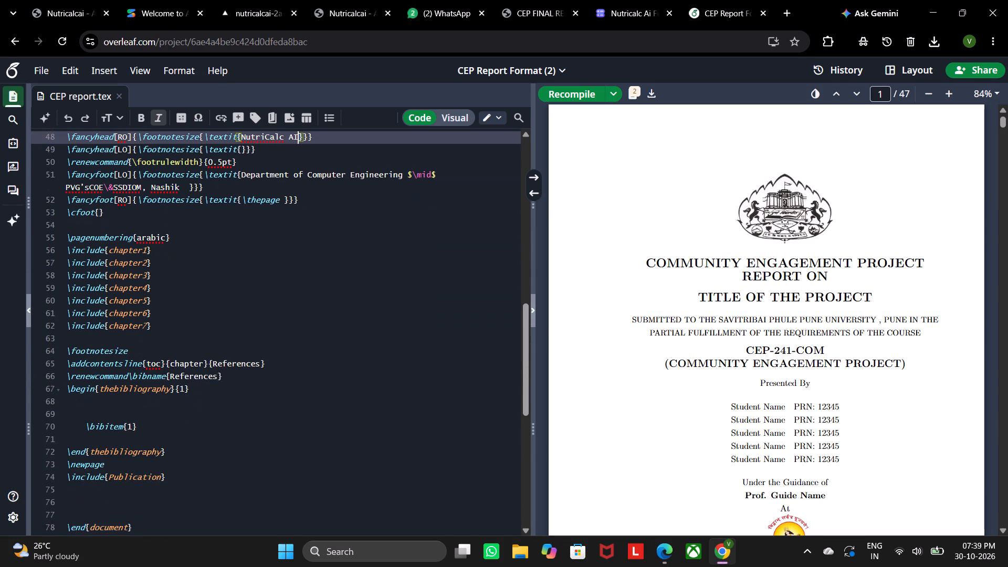
pyautogui.scroll(2, 250, 343)
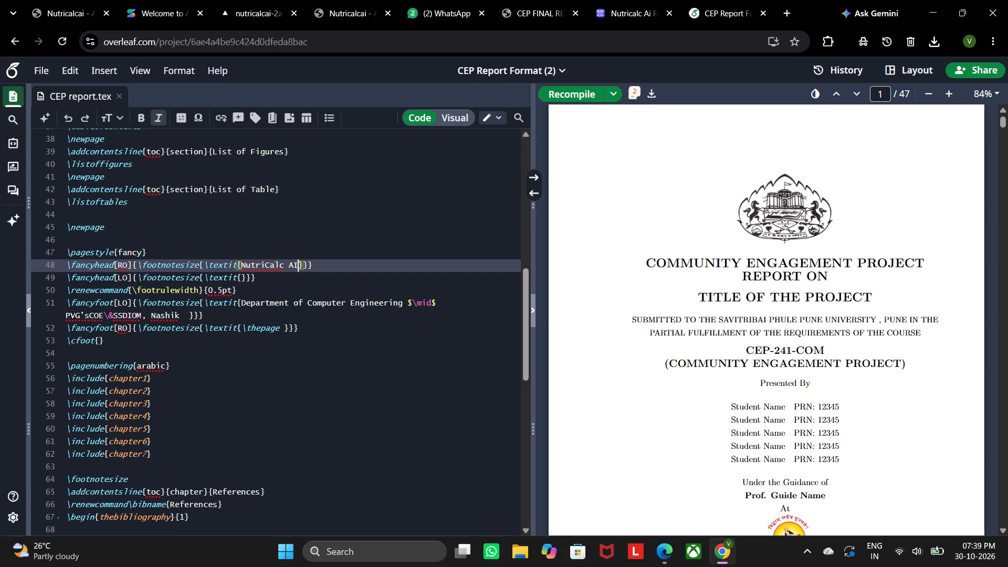
pyautogui.doubleClick(716, 292)
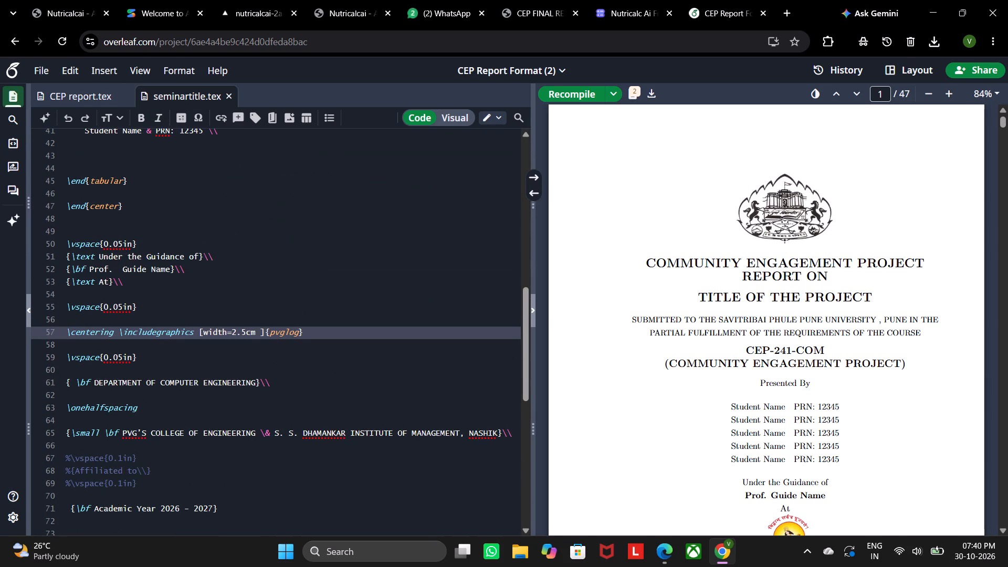
pyautogui.scroll(-2, 311, 373)
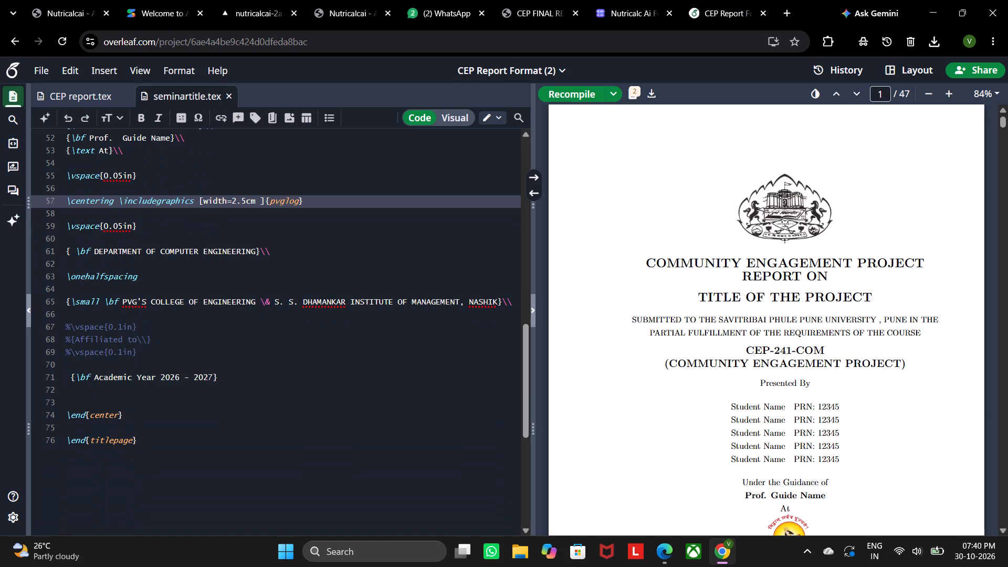
pyautogui.click(314, 372)
pyautogui.scroll(3, 313, 259)
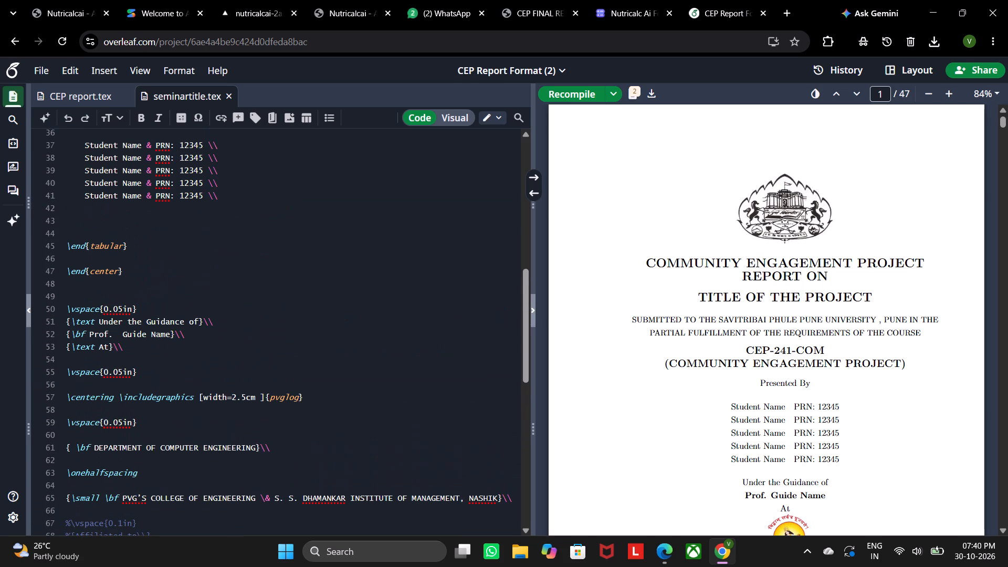
pyautogui.scroll(6, 344, 245)
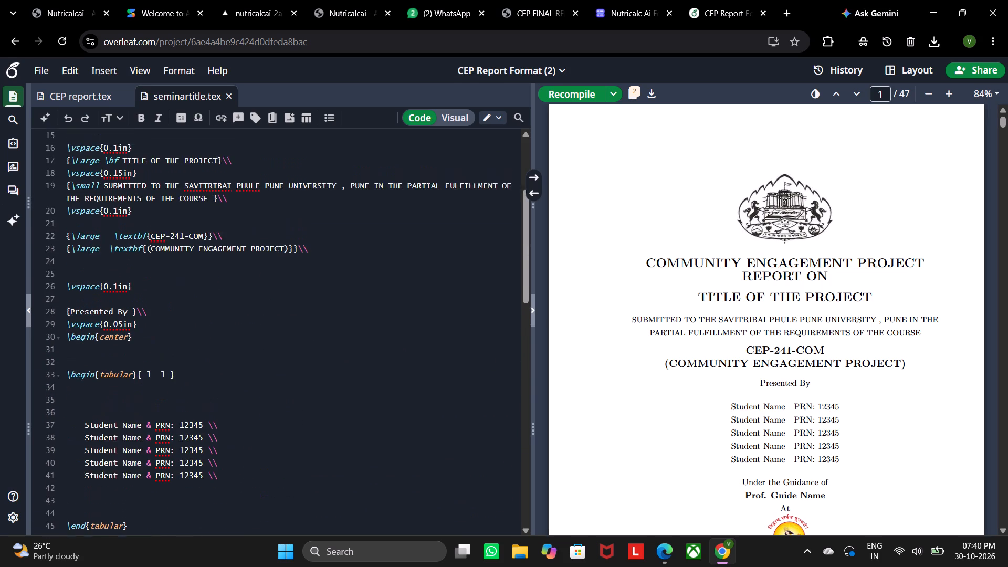
pyautogui.click(193, 276)
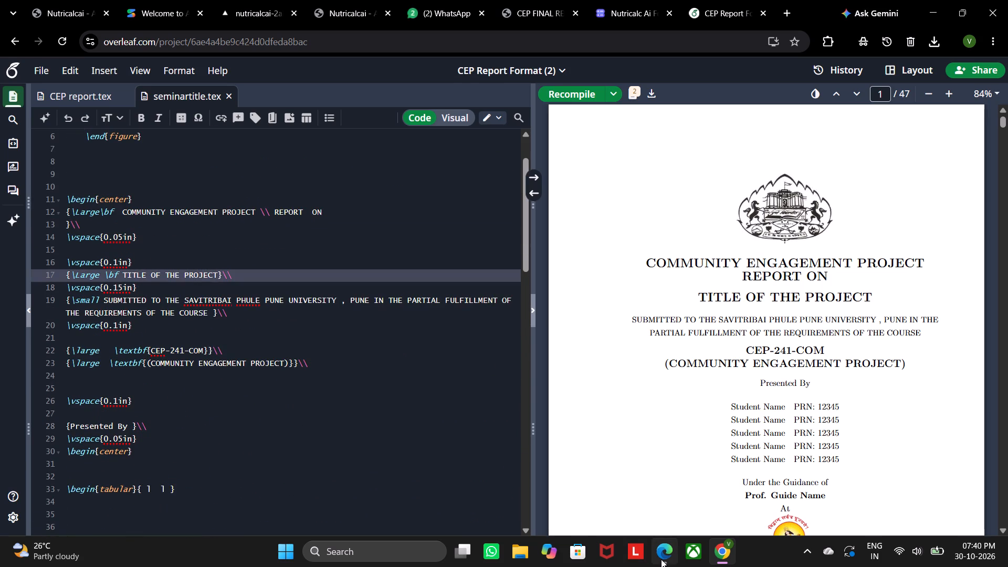
# Replace TITLE OF THE PROJECT with NUTRICALC AI: CALORIE CALCULATOR & DIET PLANNING PLATFORM, copied from the title page of CEP FINAL REPORT.pdf in Edge.
pyautogui.click(660, 556)
pyautogui.scroll(4, 600, 292)
pyautogui.moveTo(1007, 132); pyautogui.dragTo(1007, 17)
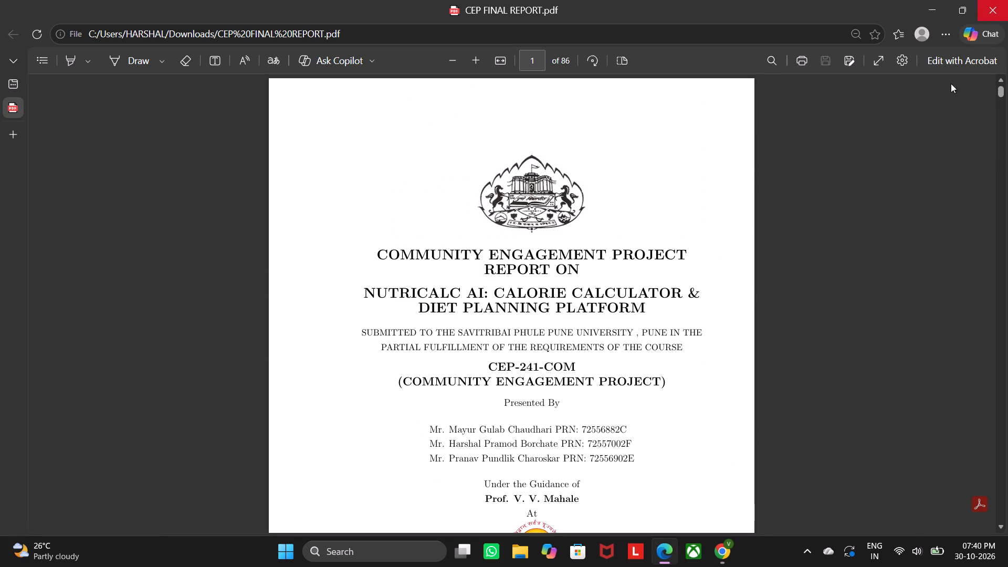
pyautogui.moveTo(361, 287); pyautogui.dragTo(667, 307)
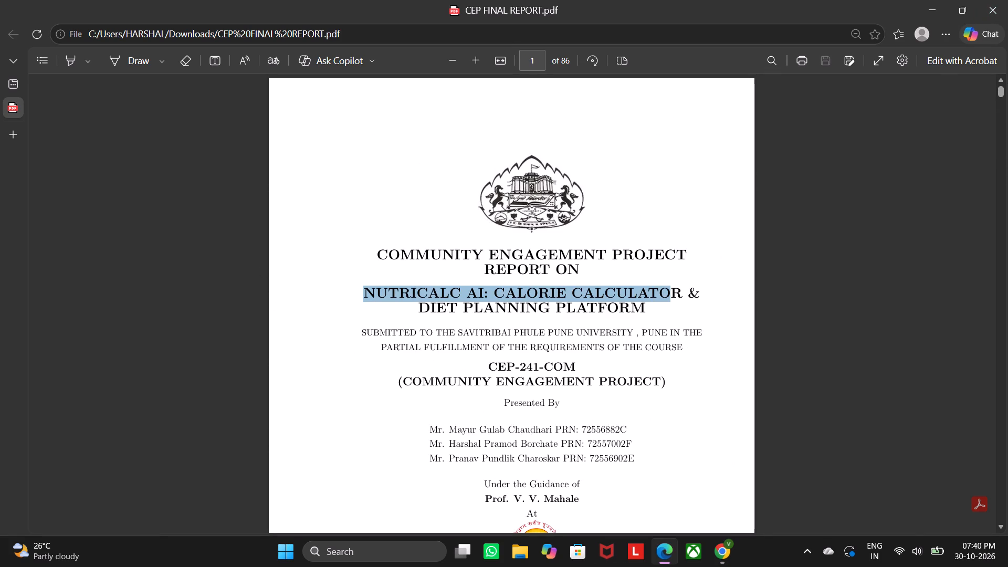
pyautogui.moveTo(667, 307); pyautogui.dragTo(649, 310)
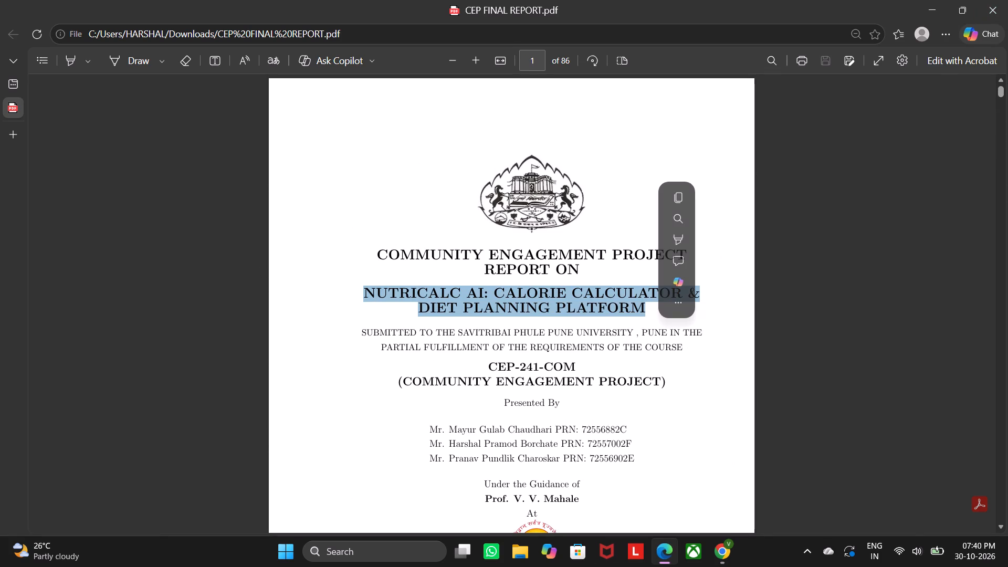
pyautogui.hotkey('ctrl', 'c')
pyautogui.click(716, 551)
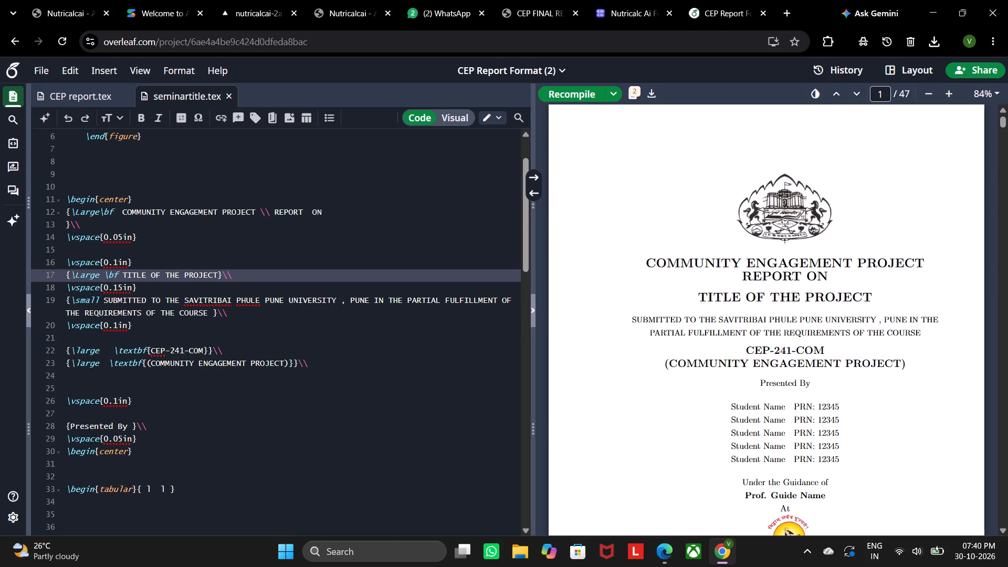
pyautogui.moveTo(123, 273); pyautogui.dragTo(216, 277)
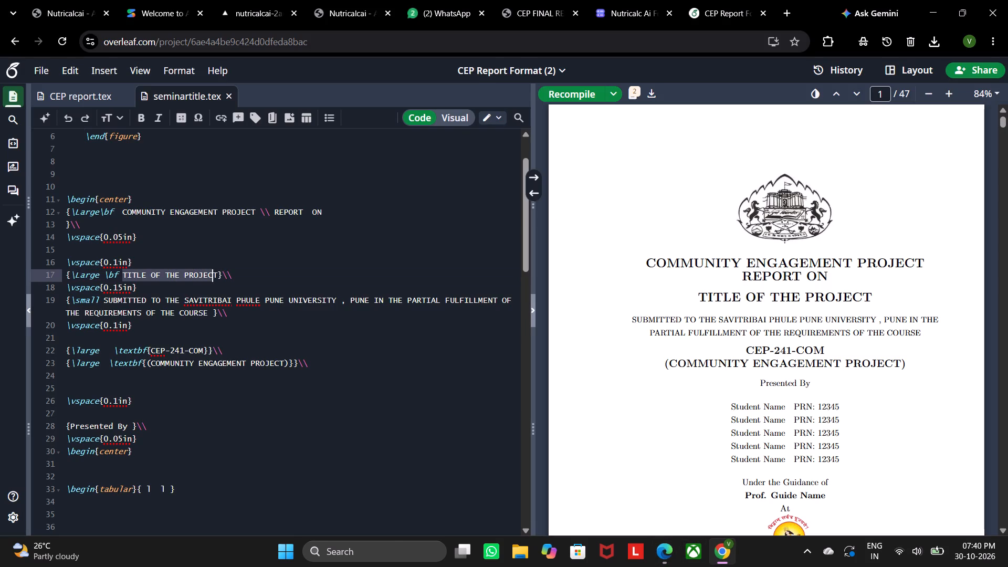
pyautogui.moveTo(216, 277); pyautogui.dragTo(217, 277)
pyautogui.hotkey('ctrl', 'v')
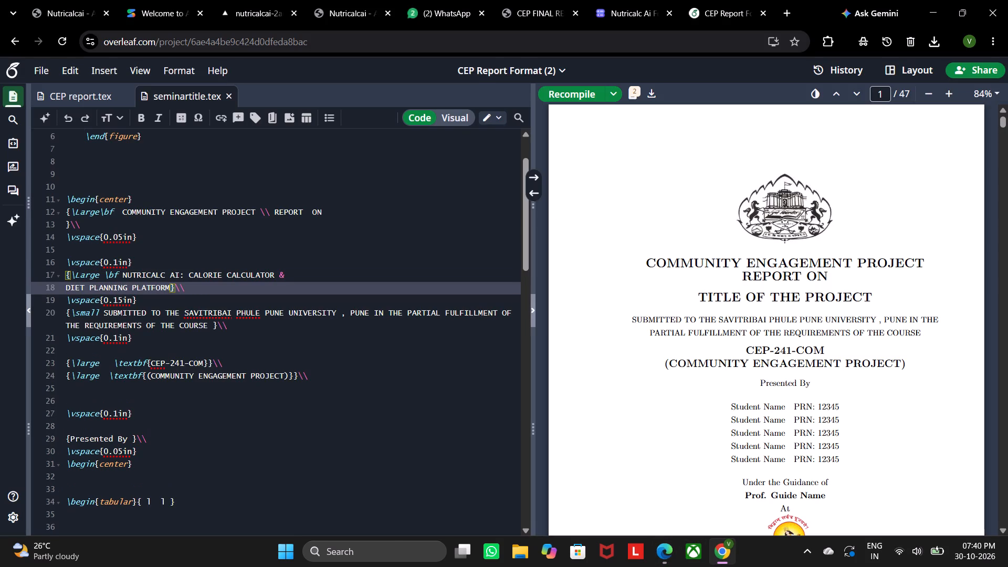
# Replace the first Student Name and PRN placeholder row in seminartitle.tex with the first student's details copied from the PDF title page.
pyautogui.scroll(-2, 227, 297)
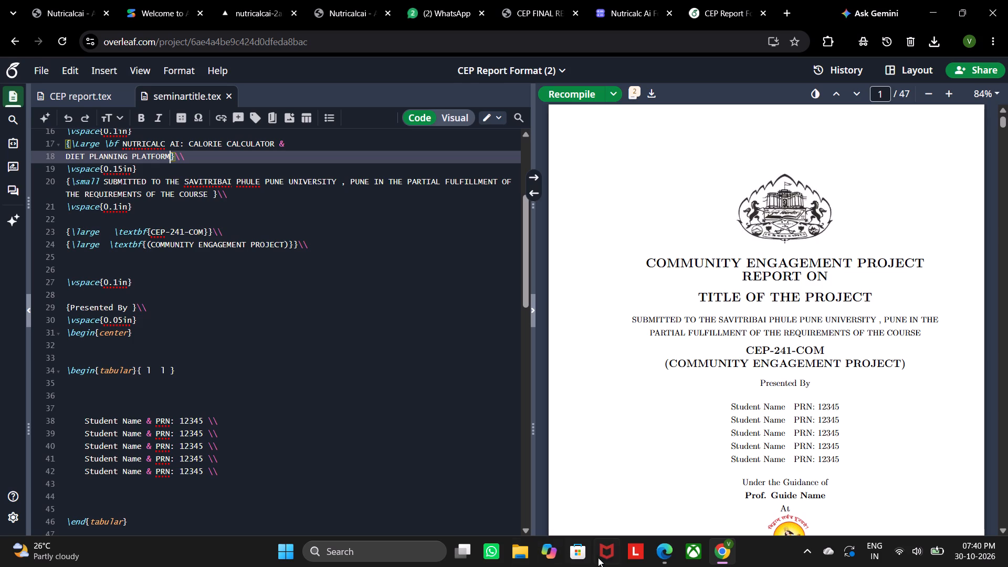
pyautogui.click(658, 555)
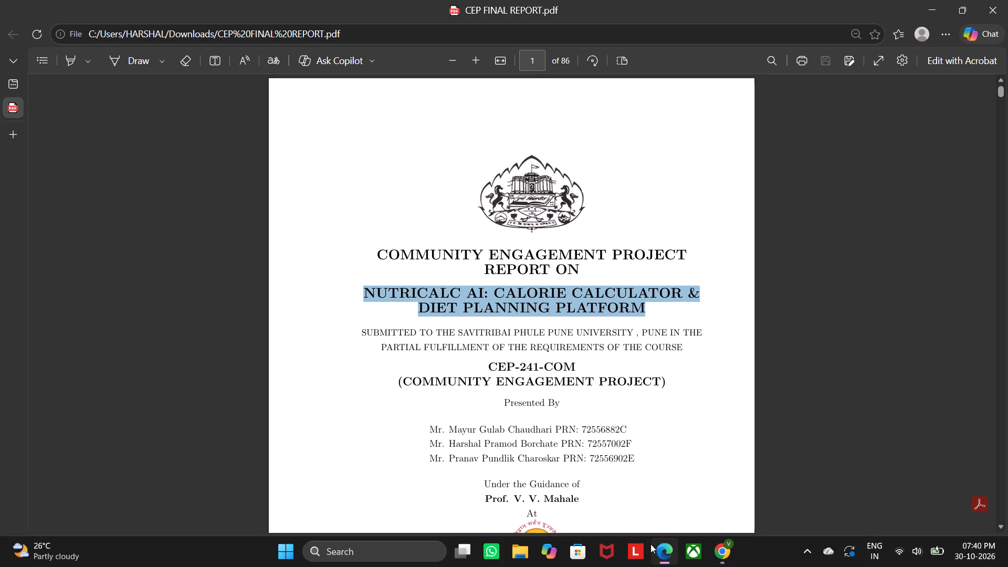
pyautogui.scroll(-2, 416, 364)
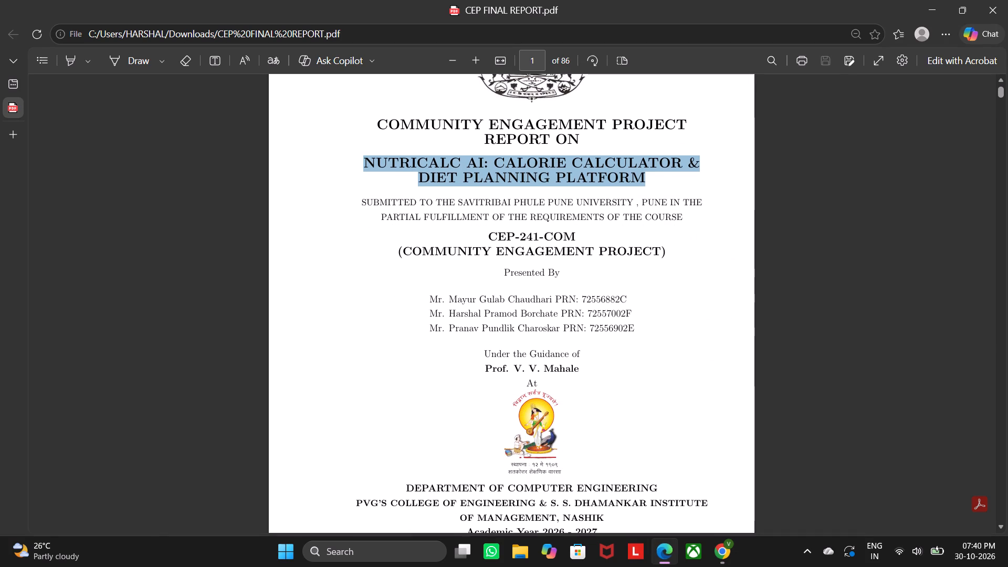
pyautogui.moveTo(428, 295); pyautogui.dragTo(626, 293)
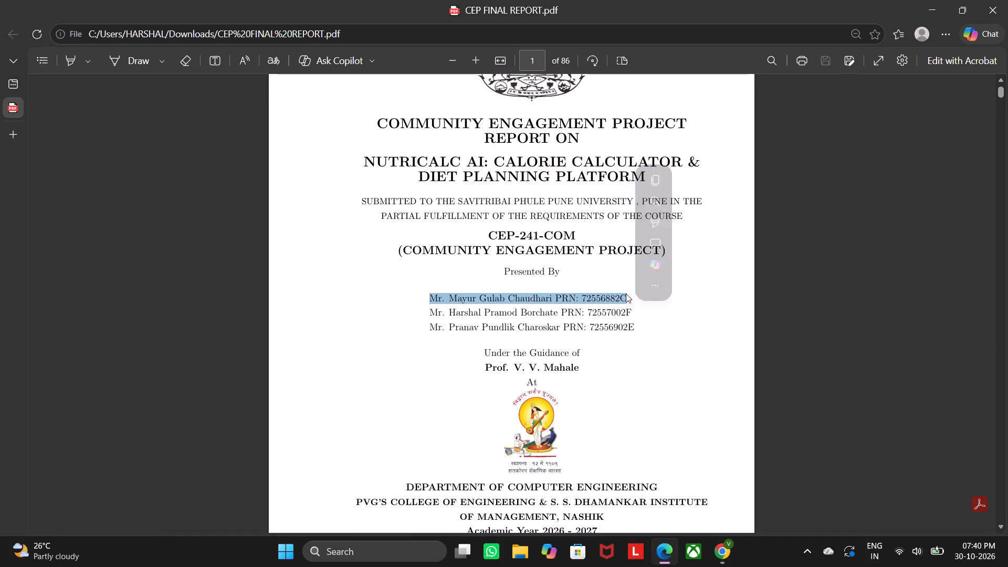
pyautogui.hotkey('ctrl', 'c')
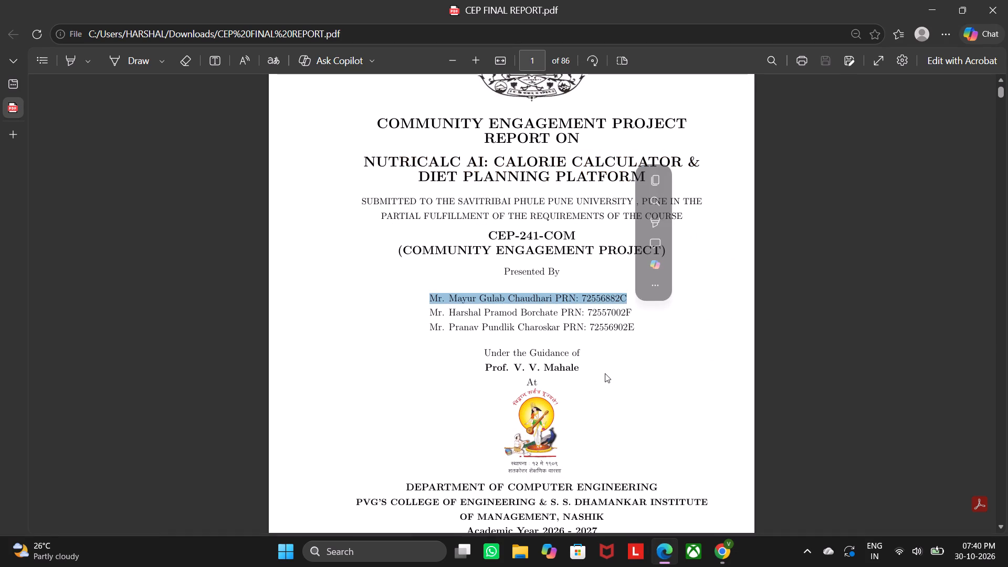
pyautogui.hotkey('ctrl', 'c')
pyautogui.click(714, 553)
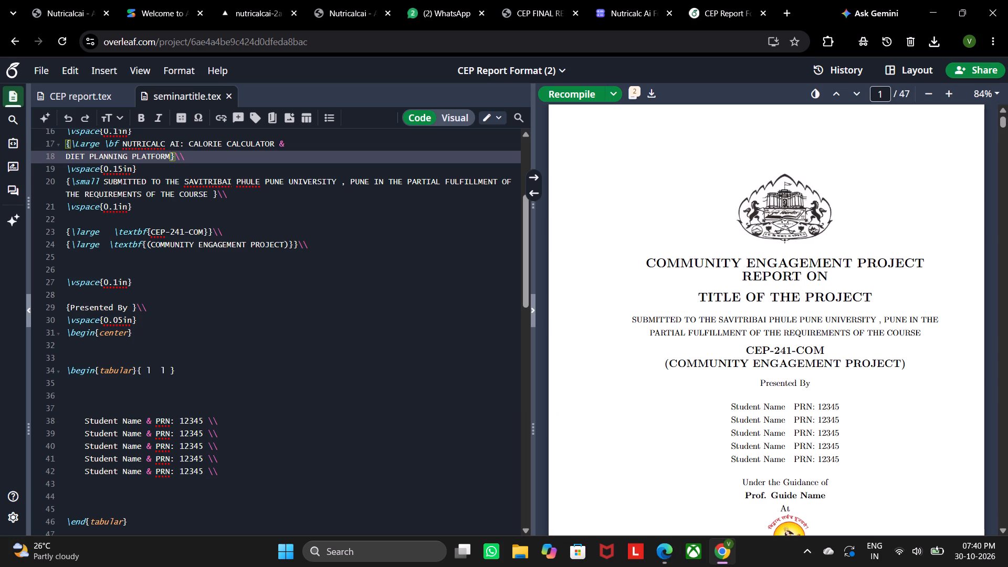
pyautogui.moveTo(85, 420); pyautogui.dragTo(203, 420)
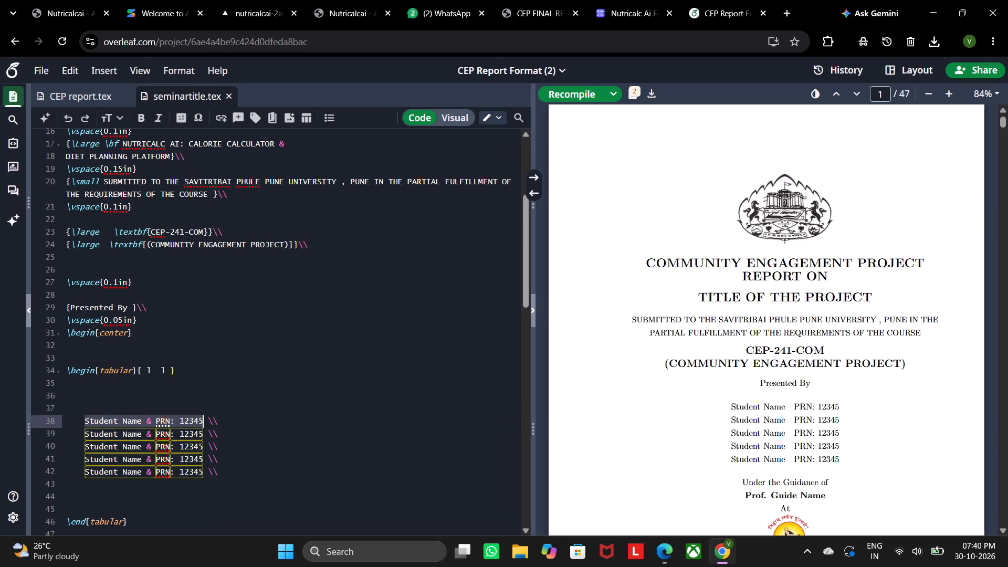
pyautogui.moveTo(203, 420); pyautogui.dragTo(204, 419)
pyautogui.hotkey('ctrl', 'v')
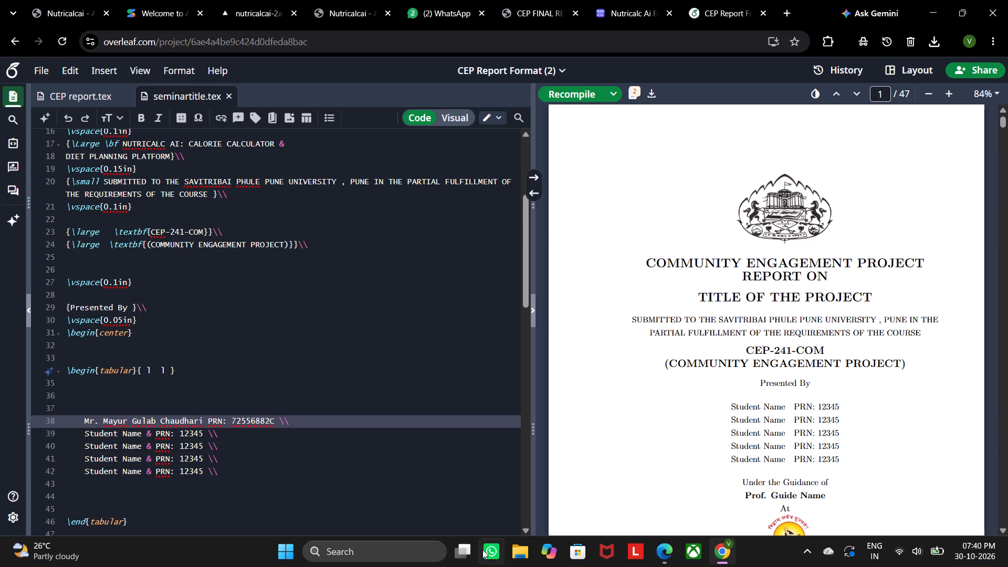
# Try to replace the second Student Name and PRN placeholder row with the second student's details from the PDF title page.
pyautogui.click(660, 551)
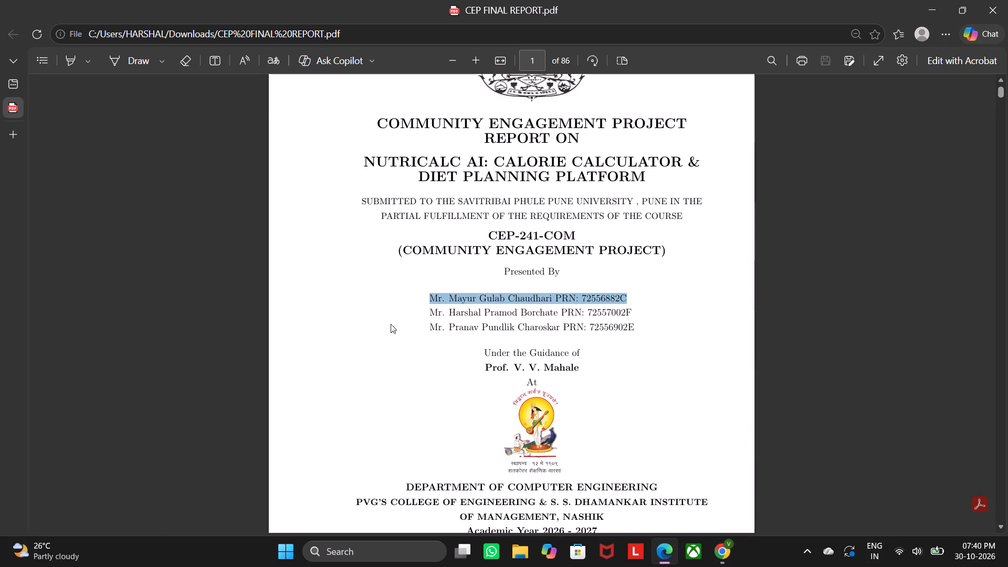
pyautogui.moveTo(429, 312); pyautogui.dragTo(612, 328)
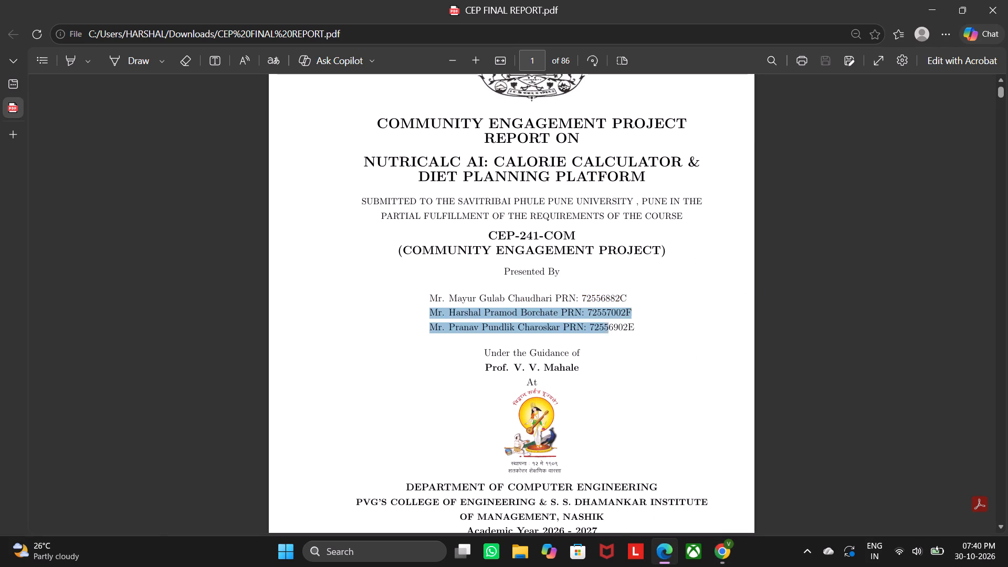
pyautogui.moveTo(612, 328); pyautogui.dragTo(635, 315)
pyautogui.click(635, 315)
pyautogui.hotkey('ctrl', 'c')
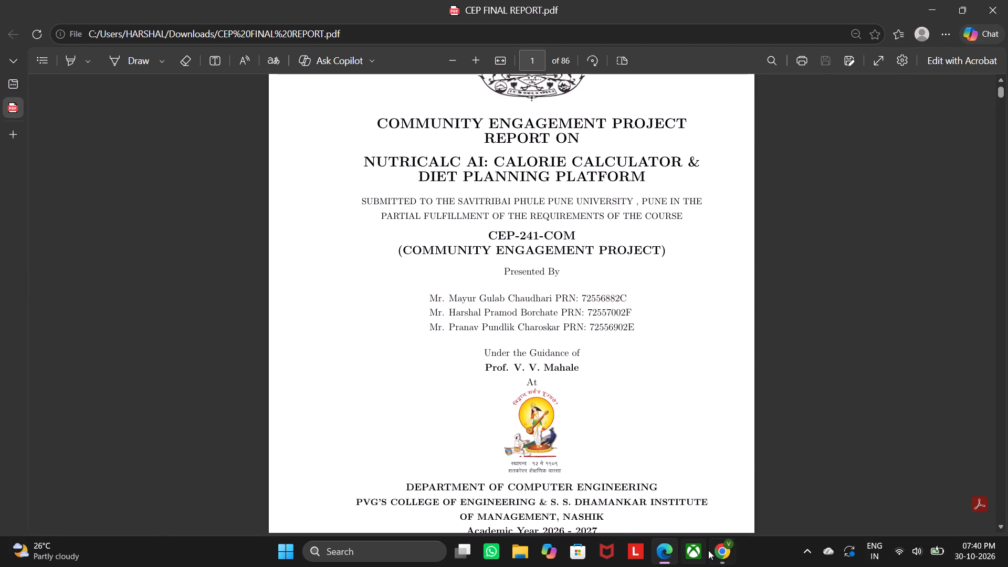
pyautogui.click(708, 550)
pyautogui.moveTo(85, 433); pyautogui.dragTo(208, 430)
pyautogui.hotkey('ctrl', 'v')
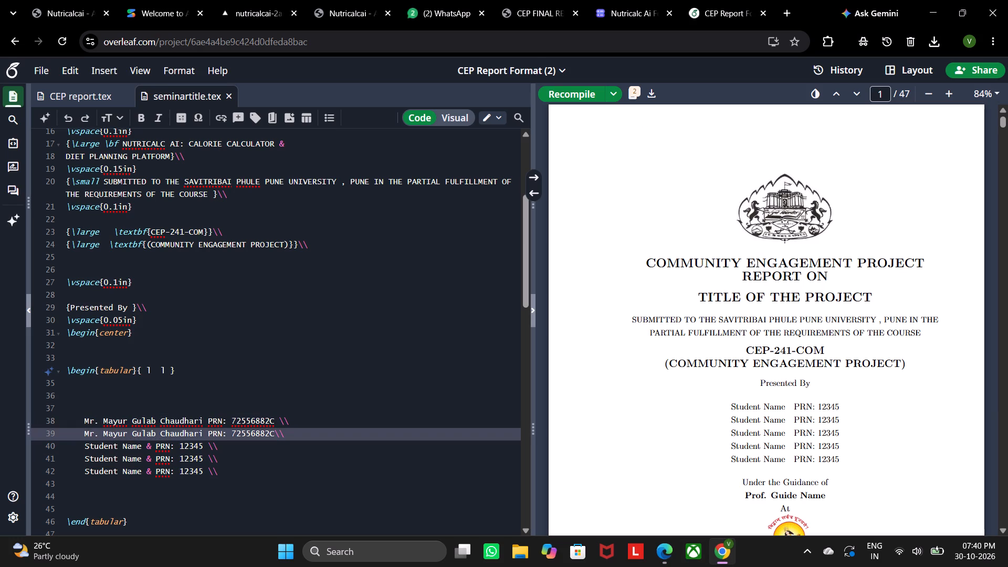
# Insert a space before the line break at the end of the second student row in seminartitle.tex.
pyautogui.press('space')
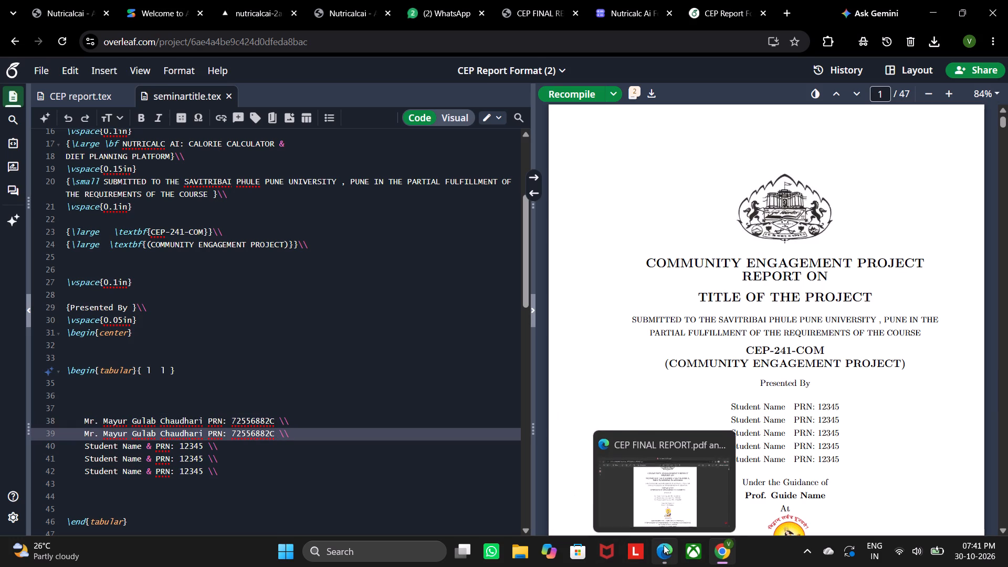
# Replace the third Student Name and PRN placeholder row with the third student's details copied from the title page of CEP FINAL REPORT.pdf in Edge.
pyautogui.click(670, 548)
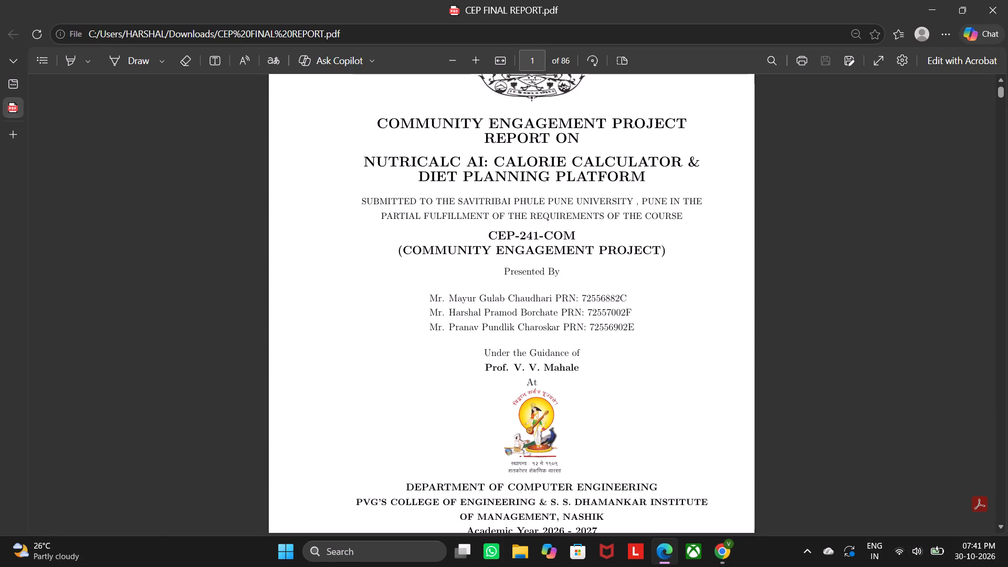
pyautogui.moveTo(439, 328); pyautogui.dragTo(577, 326)
pyautogui.moveTo(579, 330); pyautogui.dragTo(643, 335)
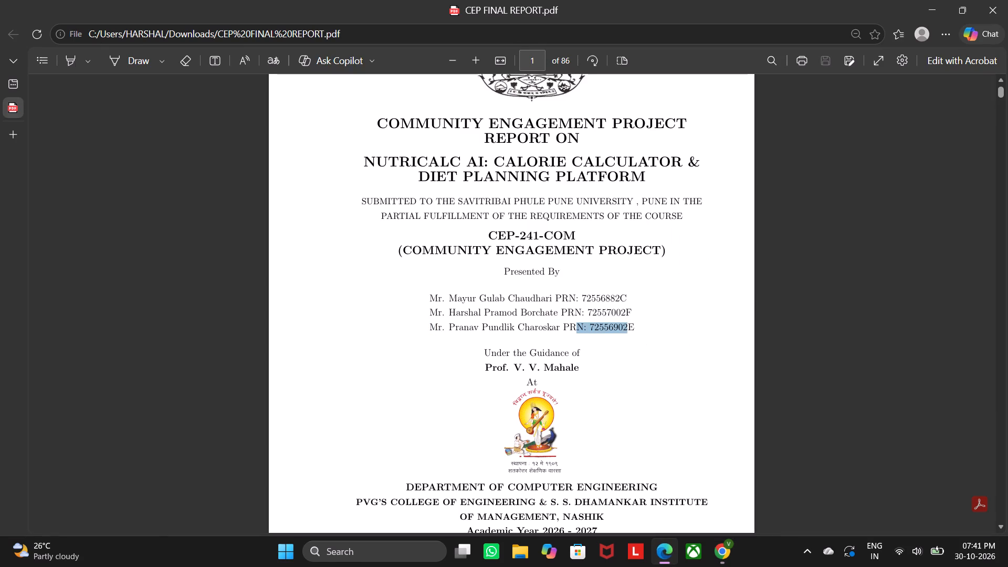
pyautogui.doubleClick(424, 329)
pyautogui.click(418, 324)
pyautogui.moveTo(427, 326); pyautogui.dragTo(435, 326)
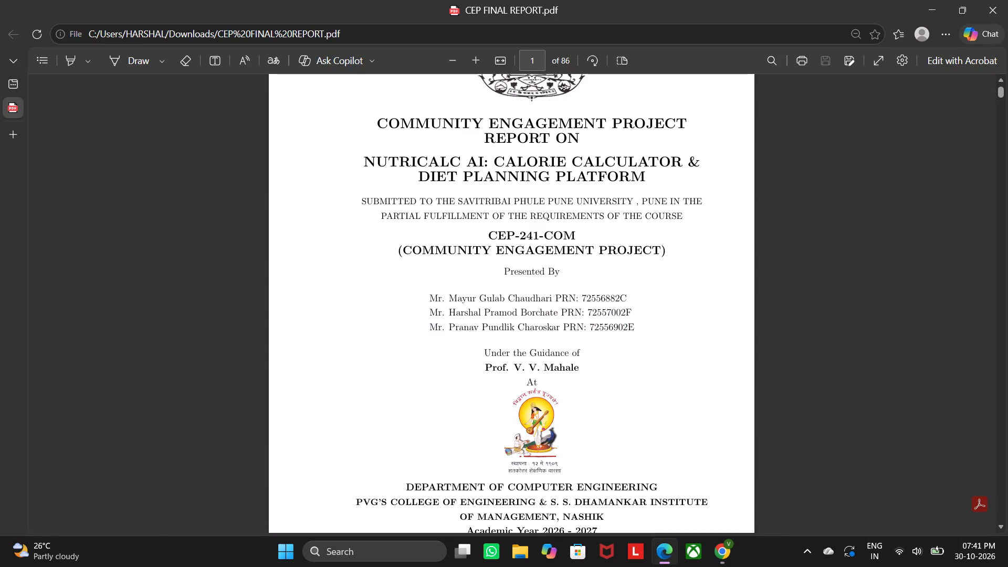
pyautogui.moveTo(435, 326); pyautogui.dragTo(631, 324)
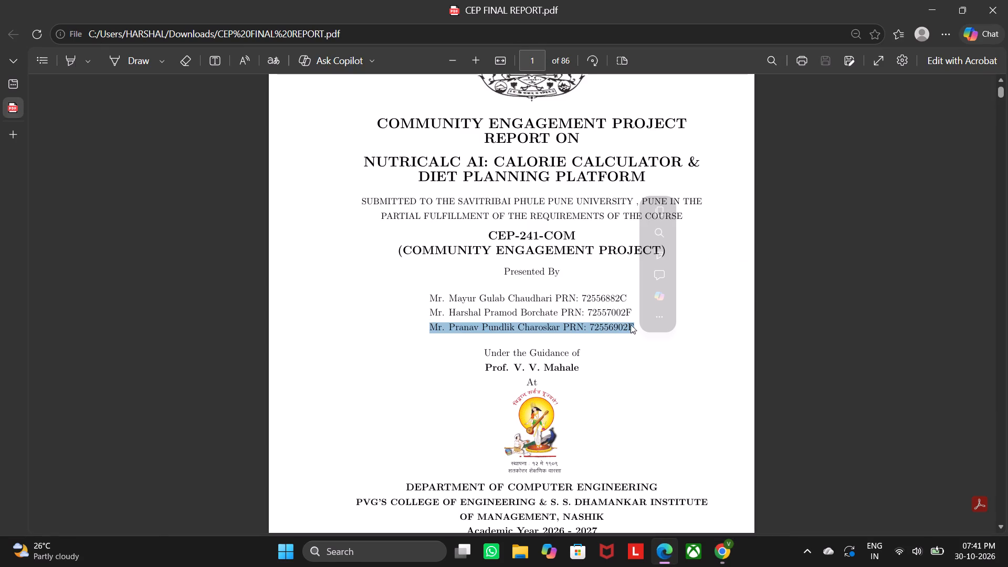
pyautogui.hotkey('ctrl', 'c')
pyautogui.click(702, 541)
pyautogui.click(715, 550)
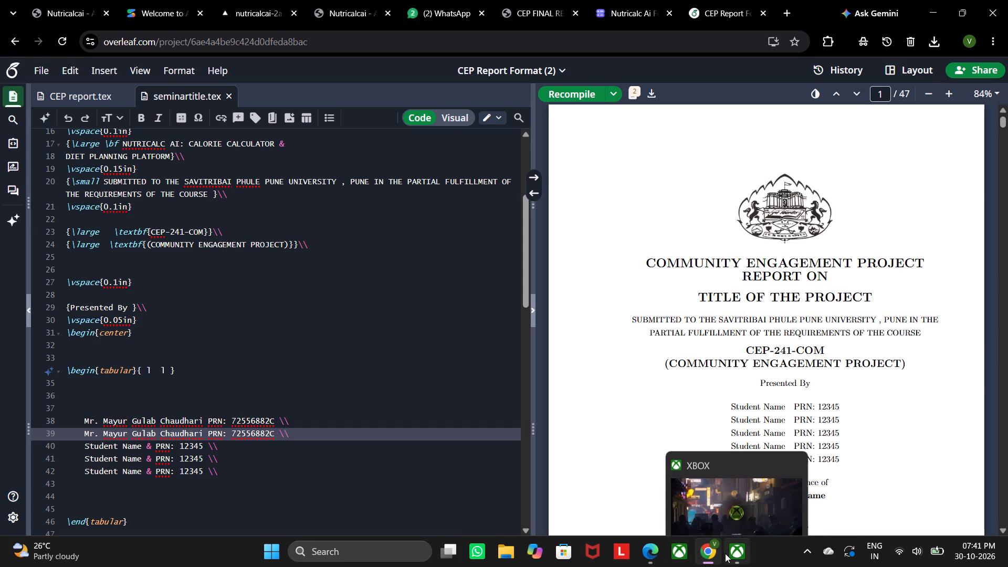
pyautogui.click(798, 414)
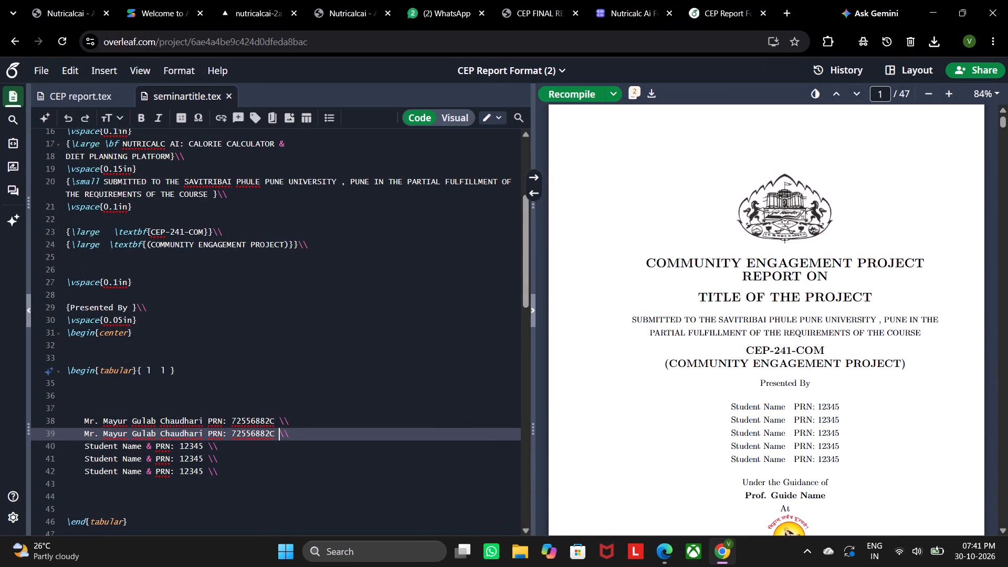
pyautogui.moveTo(82, 444); pyautogui.dragTo(207, 443)
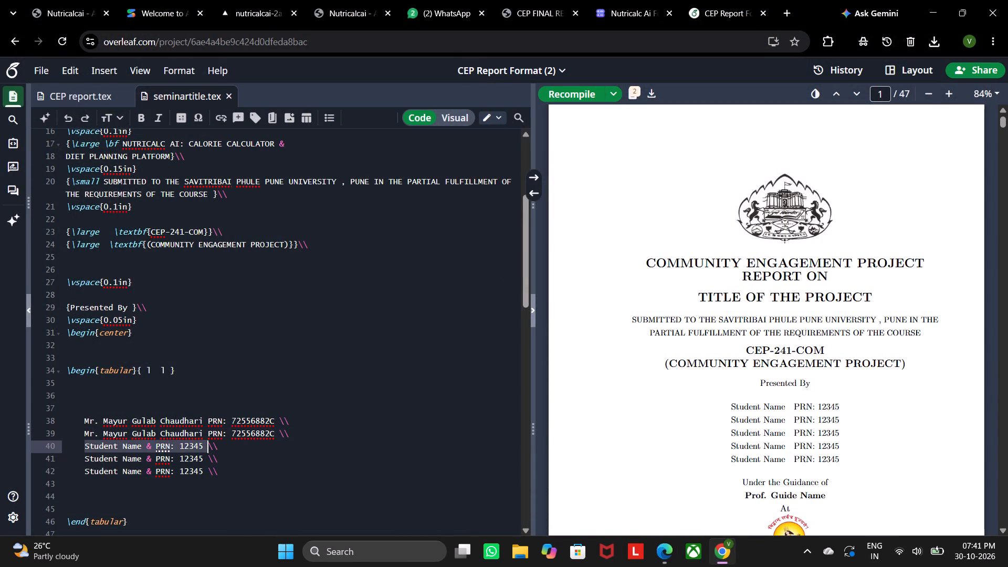
pyautogui.moveTo(207, 443); pyautogui.dragTo(204, 445)
pyautogui.hotkey('ctrl', 'v')
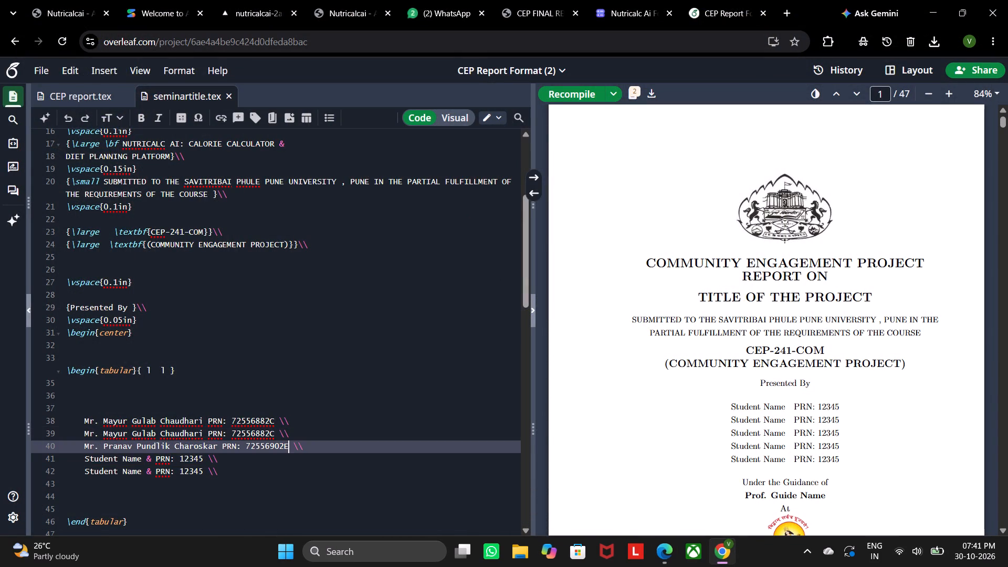
# Escape the ampersand after CALORIE CALCULATOR in the title line of seminartitle.tex with a backslash.
pyautogui.click(614, 89)
pyautogui.doubleClick(635, 117)
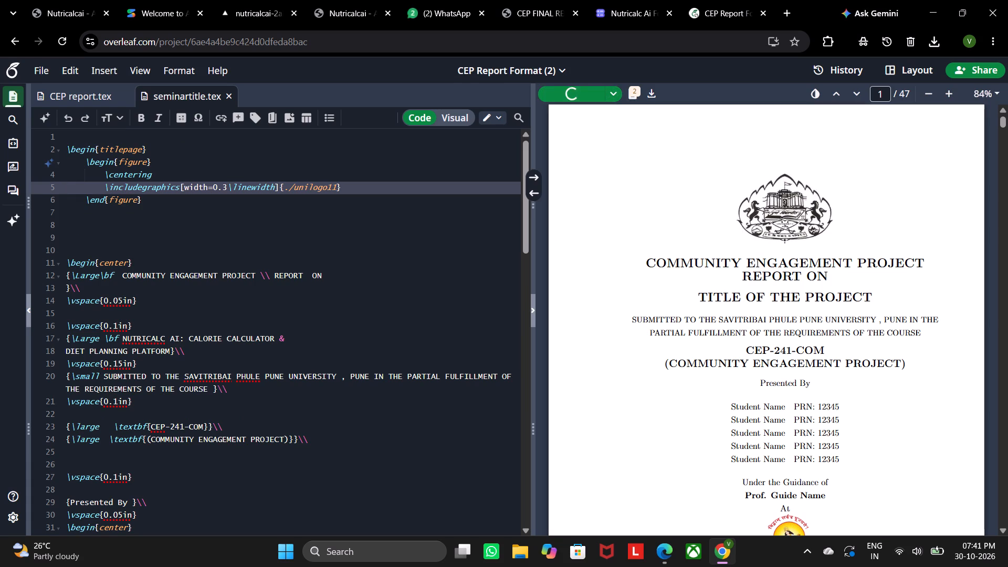
pyautogui.scroll(-1, 399, 352)
pyautogui.scroll(2, 366, 323)
pyautogui.doubleClick(231, 306)
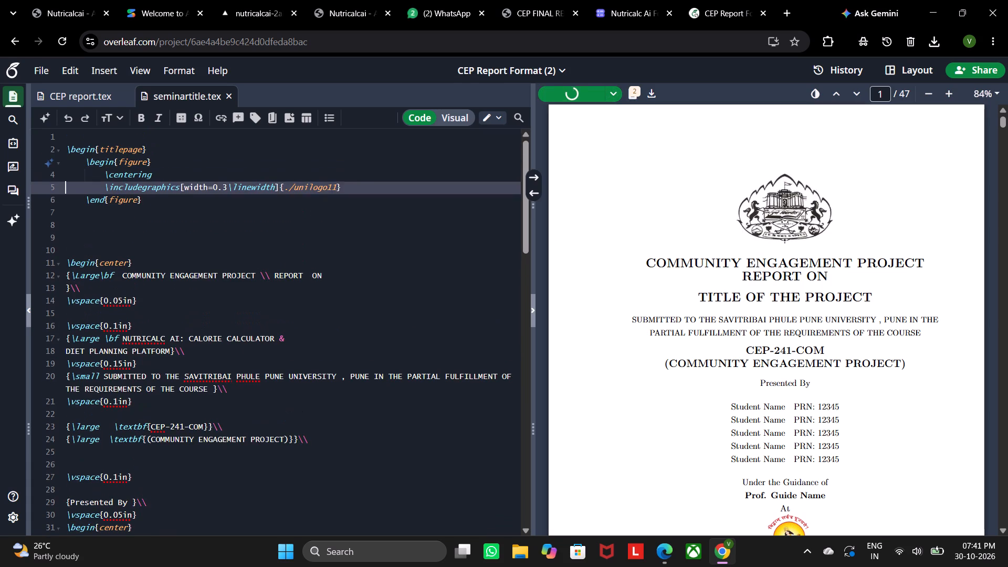
pyautogui.doubleClick(293, 338)
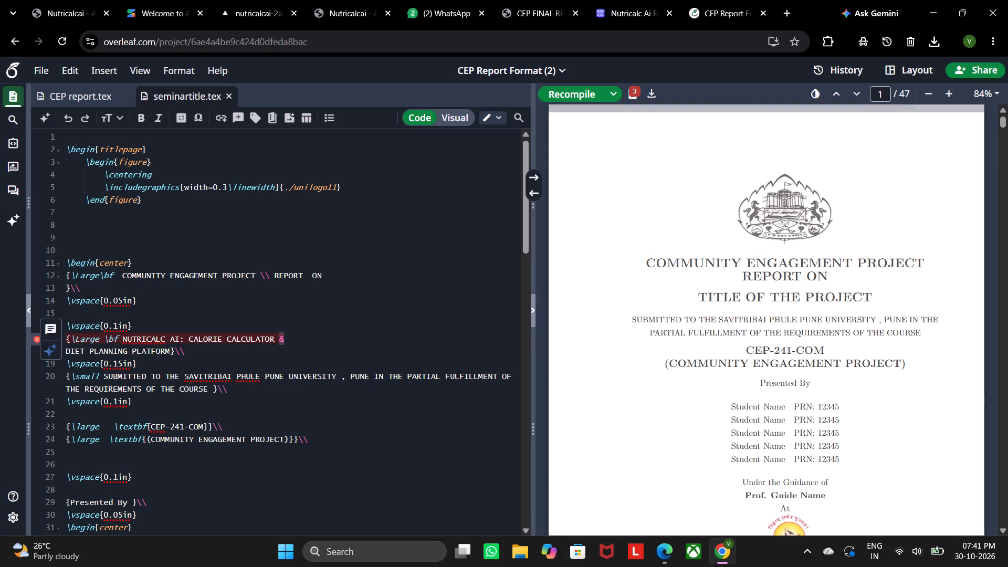
pyautogui.click(280, 336)
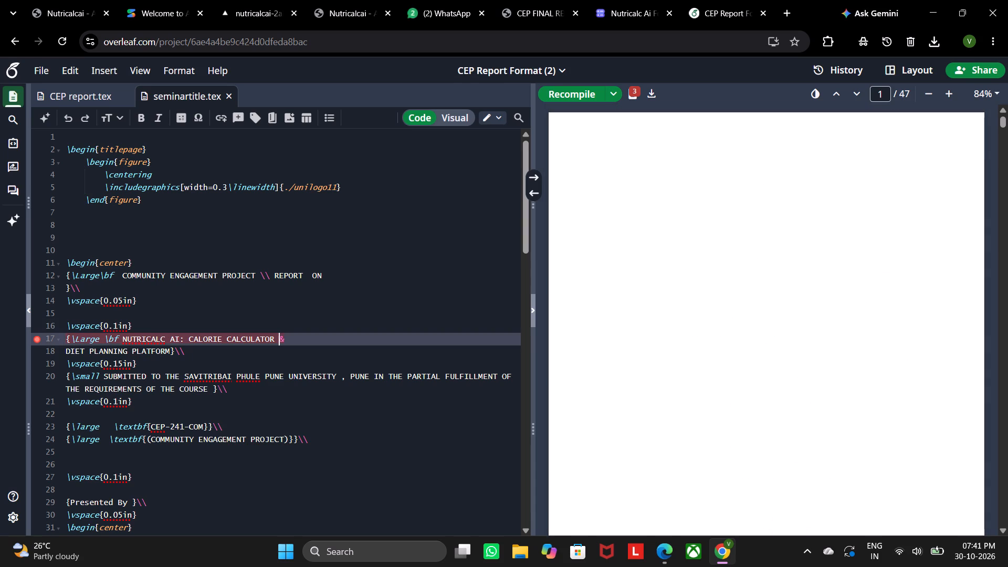
pyautogui.press('\\')
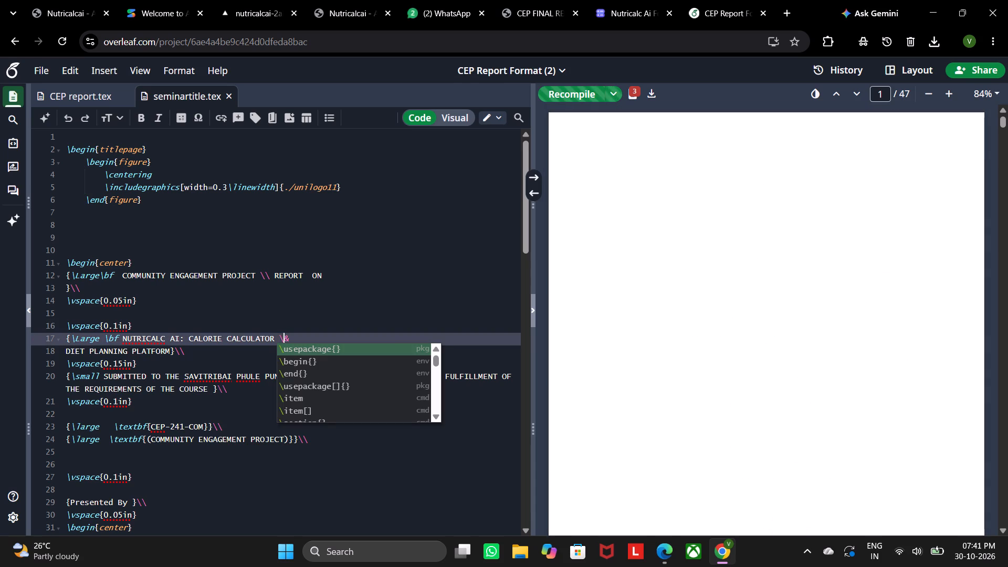
pyautogui.doubleClick(366, 288)
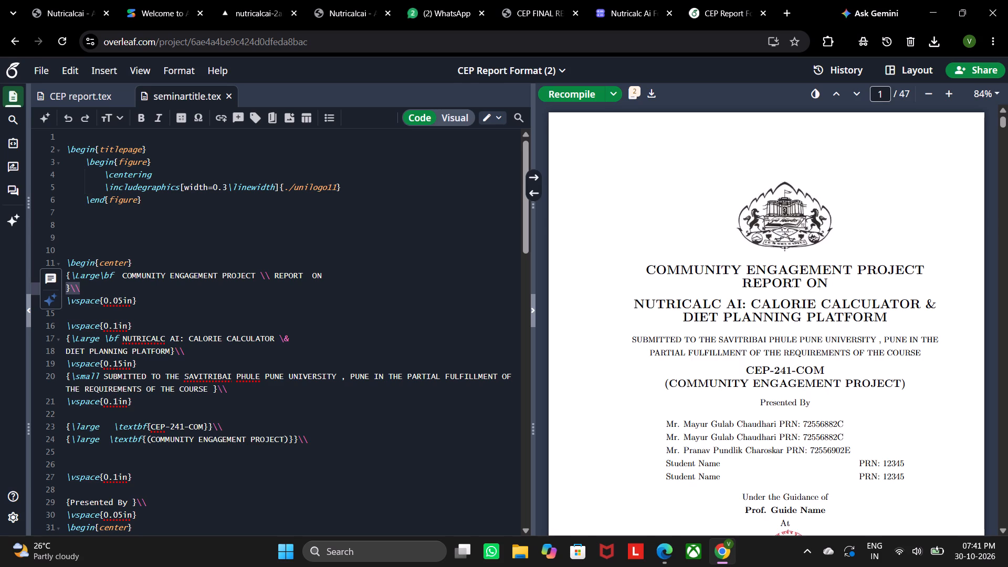
# Copy the guide's name, including the Prof. prefix, from the title page of CEP FINAL REPORT.pdf in Edge and return to Overleaf in Chrome.
pyautogui.scroll(-1, 659, 254)
pyautogui.click(663, 549)
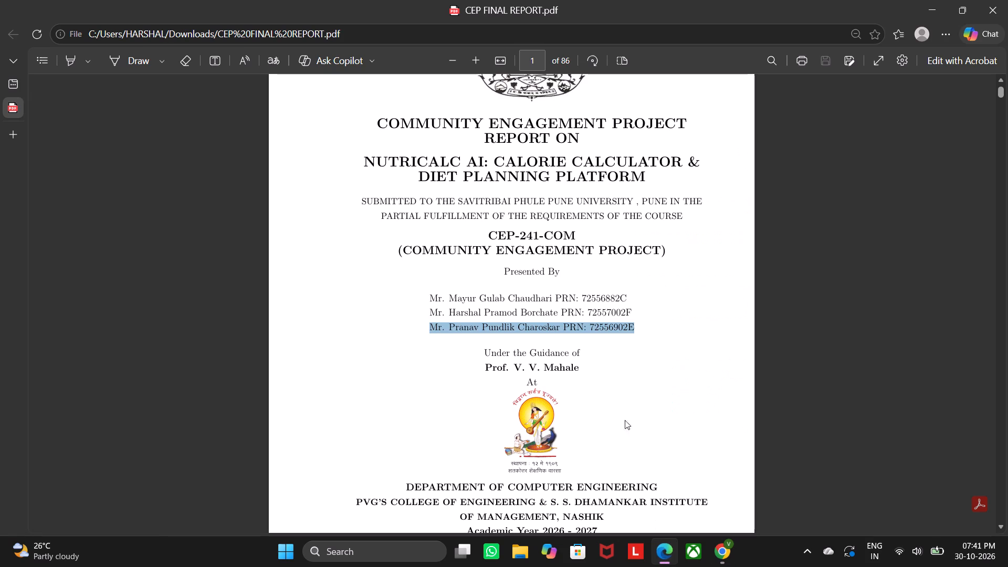
pyautogui.click(632, 429)
pyautogui.scroll(2, 642, 392)
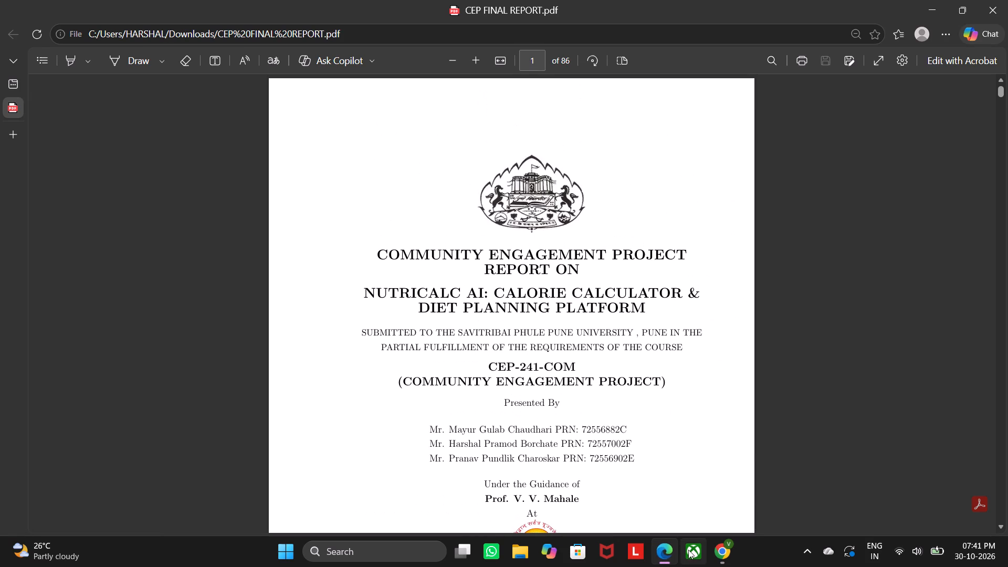
pyautogui.click(712, 552)
pyautogui.click(667, 556)
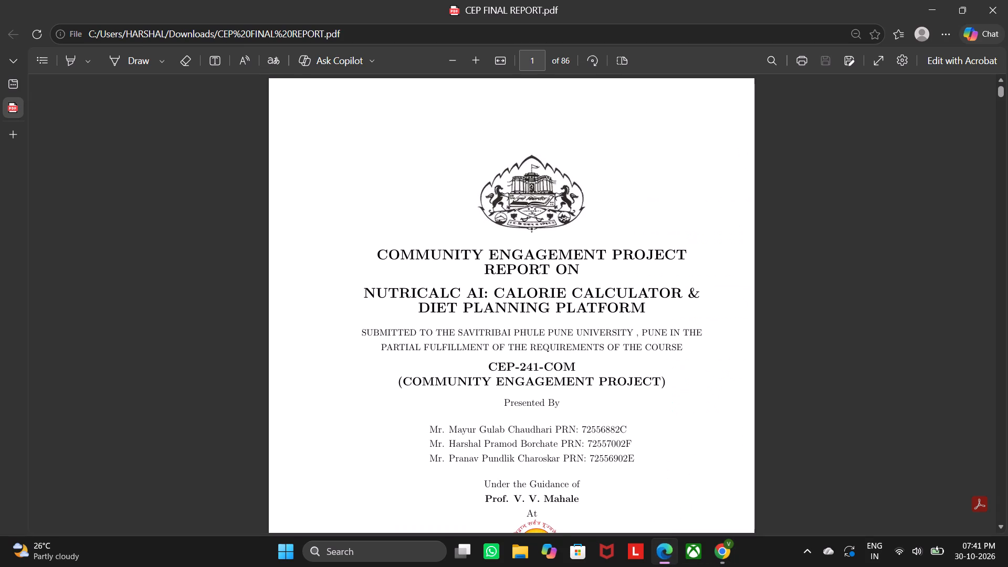
pyautogui.scroll(-3, 602, 370)
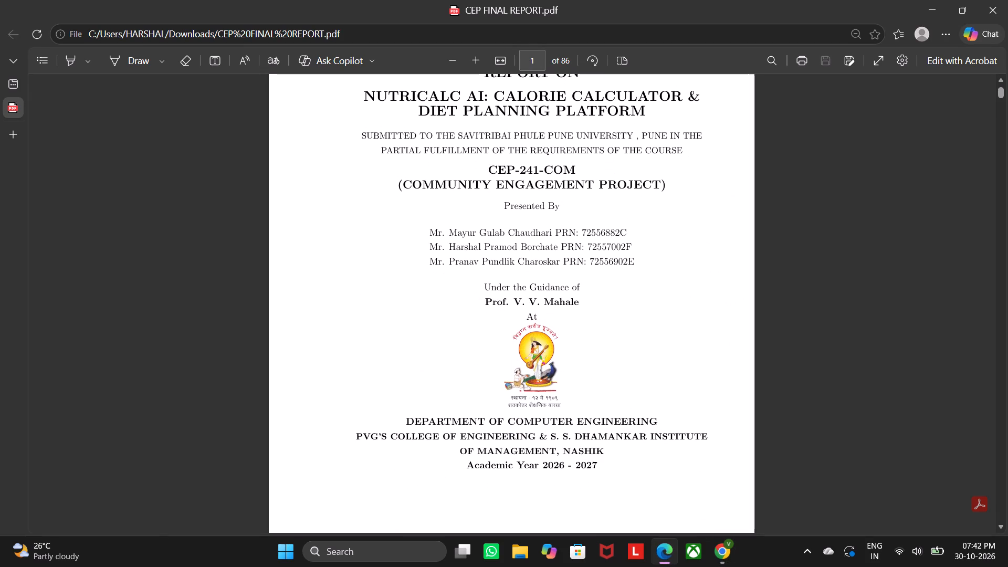
pyautogui.moveTo(481, 301); pyautogui.dragTo(576, 301)
pyautogui.hotkey('ctrl', 'c')
pyautogui.click(715, 542)
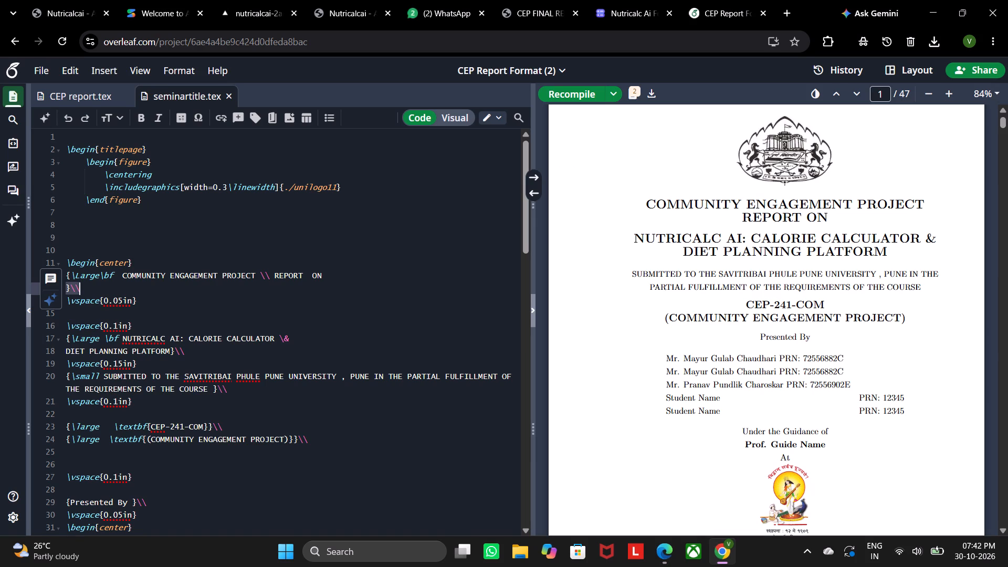
# Delete the two remaining Student Name and PRN: 12345 placeholder rows from the tabular block in seminartitle.tex.
pyautogui.scroll(-4, 174, 448)
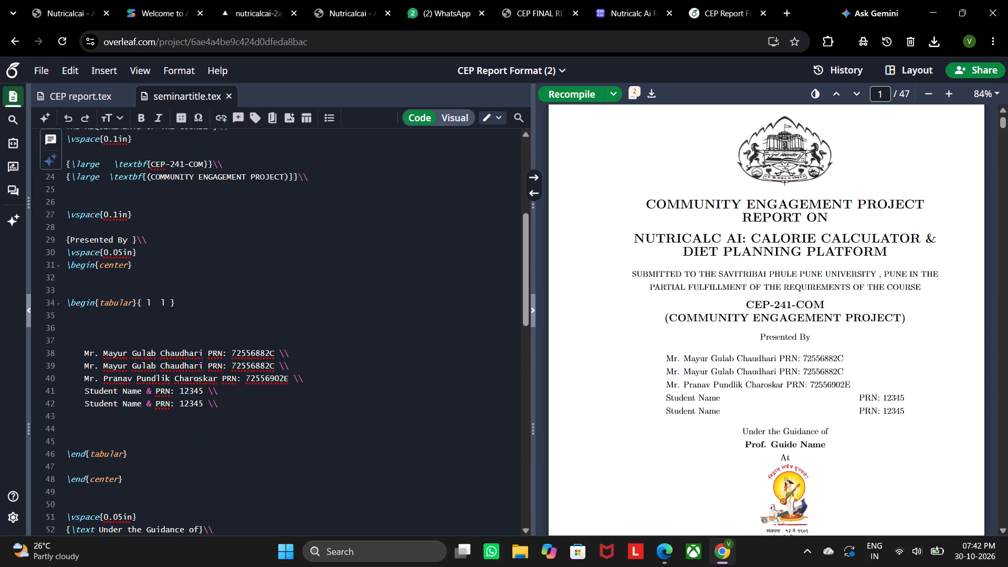
pyautogui.moveTo(224, 408); pyautogui.dragTo(84, 387)
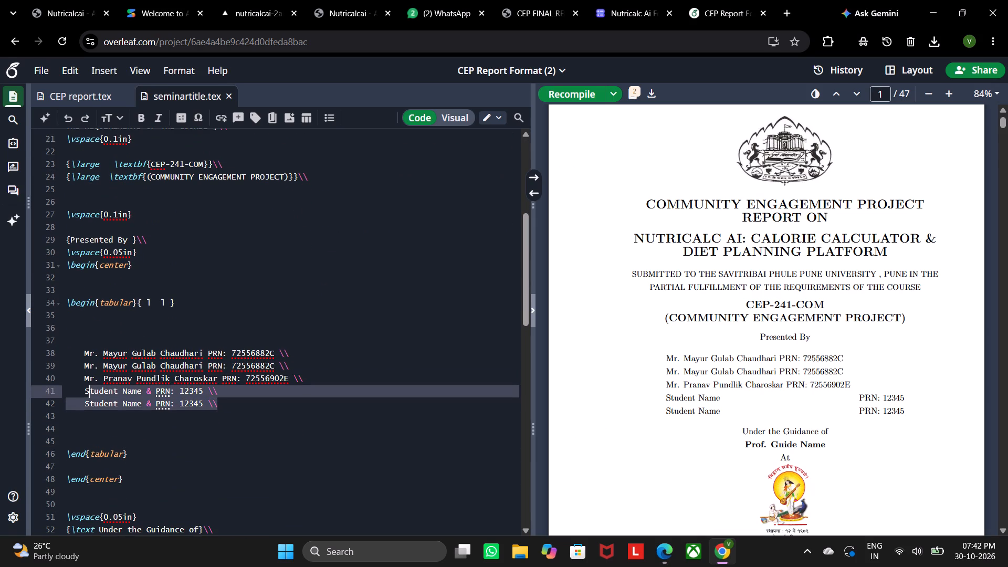
pyautogui.moveTo(84, 387); pyautogui.dragTo(79, 387)
pyautogui.press('BackSpace')
# Replace Prof. Guide Name beneath Under the Guidance of with the copied guide's name.
pyautogui.scroll(-4, 137, 454)
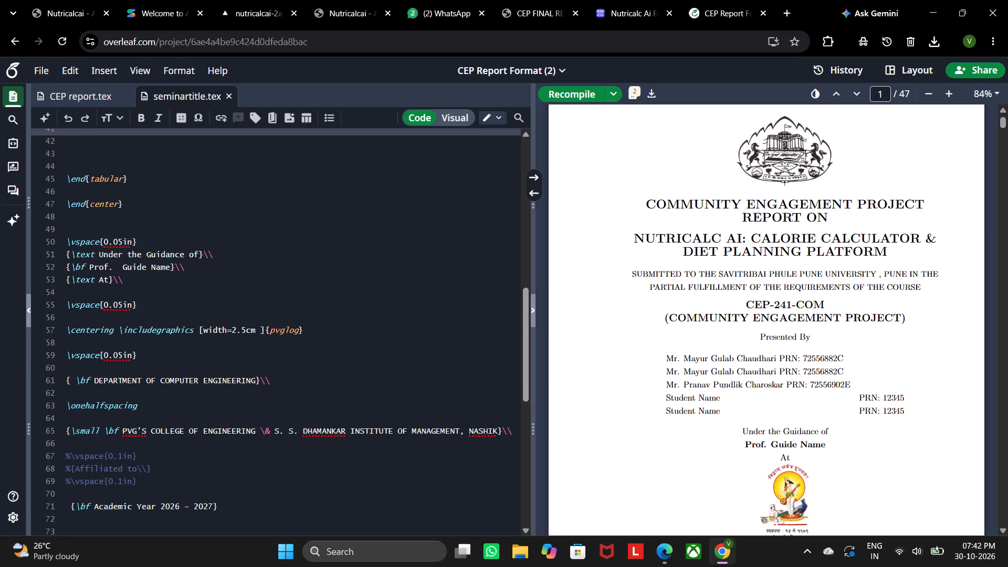
pyautogui.moveTo(88, 268); pyautogui.dragTo(168, 269)
pyautogui.hotkey('ctrl', 'v')
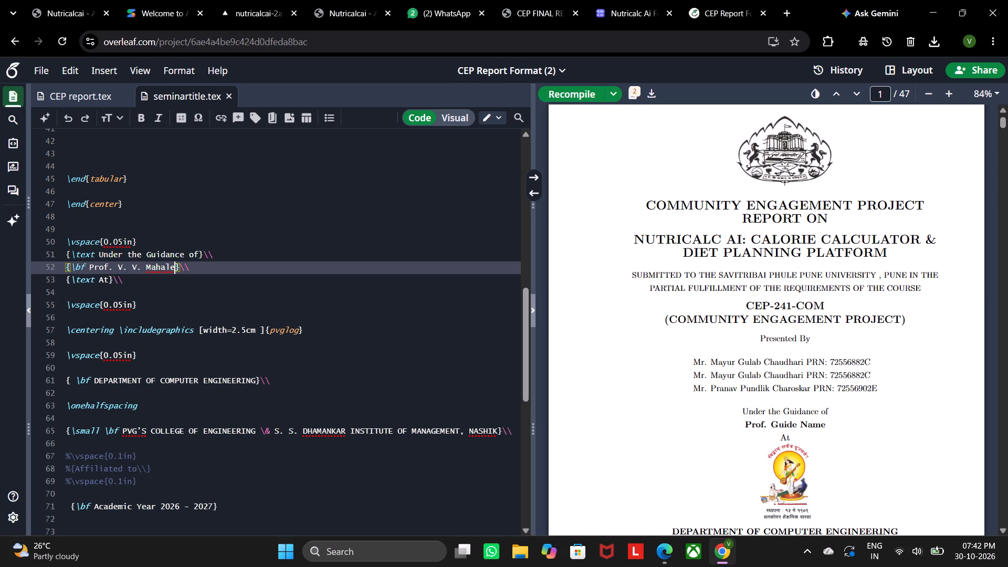
# Add tab spacing before PRN in all three student rows of seminartitle.tex, aligning the PRN entries in the source.
pyautogui.scroll(-1, 326, 349)
pyautogui.scroll(-2, 729, 388)
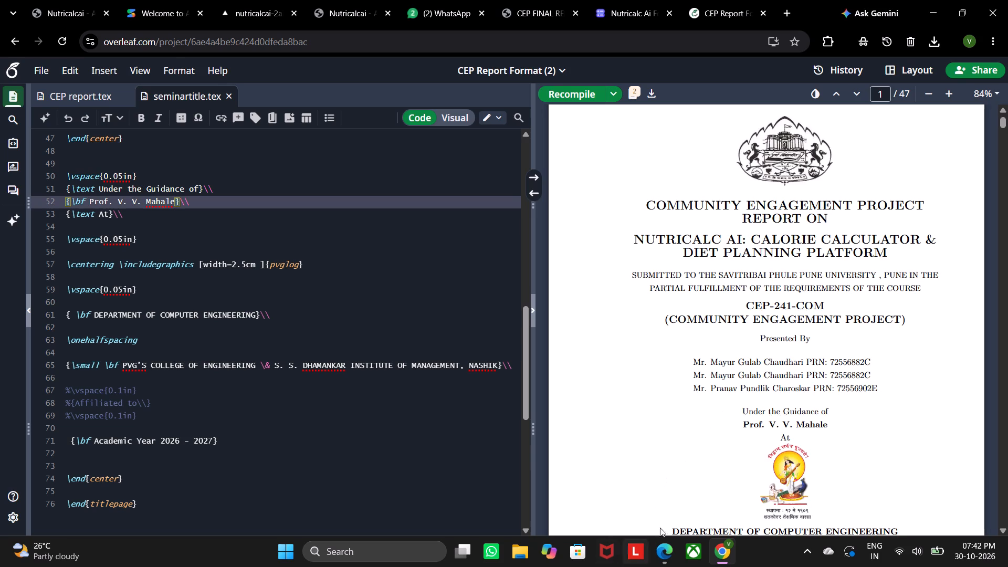
pyautogui.scroll(-2, 670, 440)
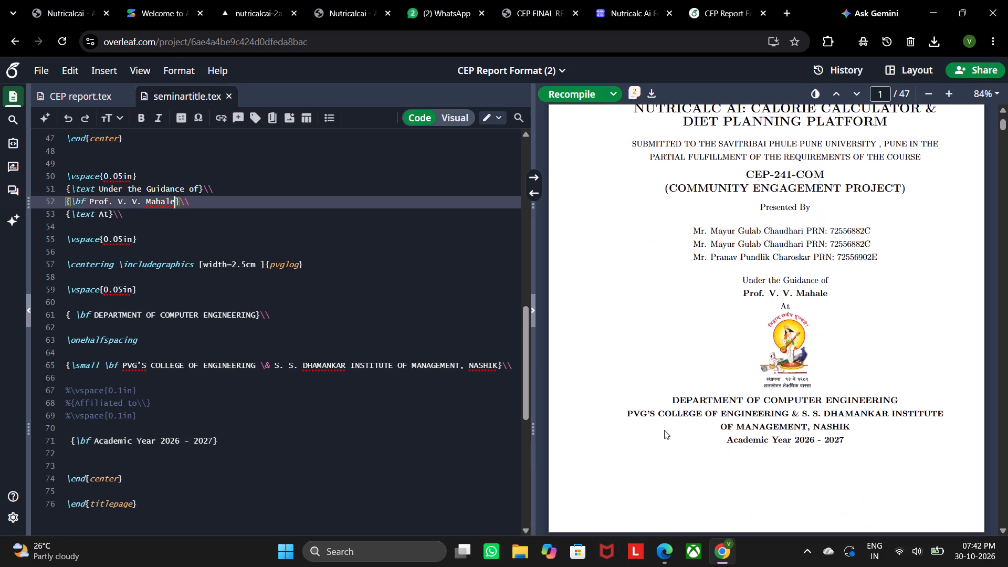
pyautogui.scroll(1, 611, 312)
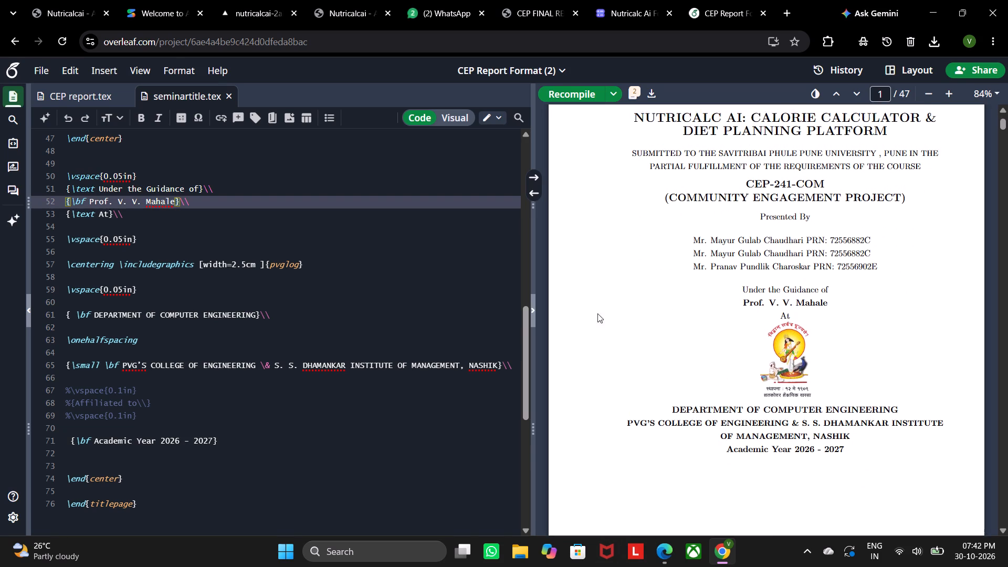
pyautogui.scroll(2, 597, 313)
pyautogui.scroll(4, 278, 285)
pyautogui.click(208, 288)
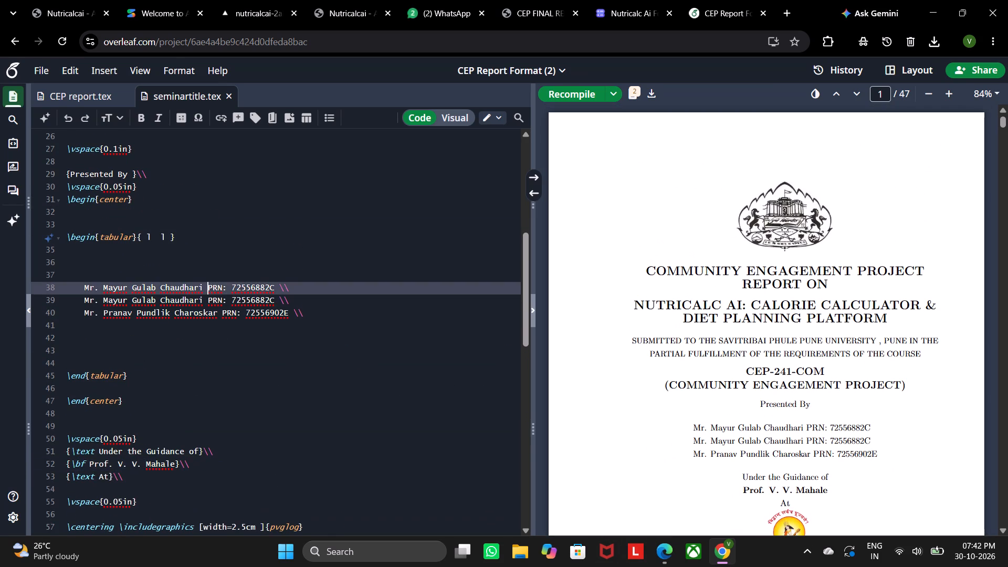
pyautogui.press('Tab')
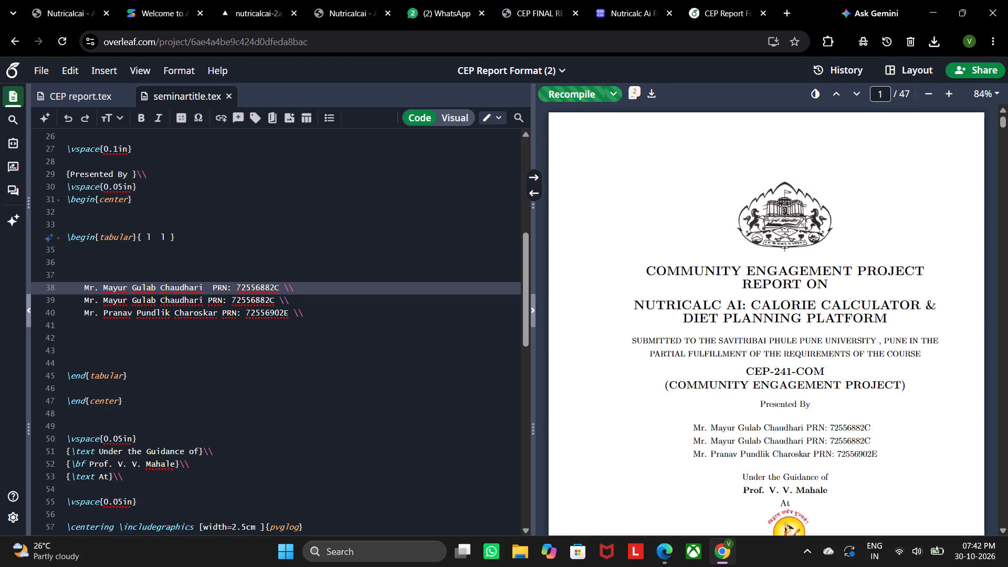
pyautogui.click(208, 302)
pyautogui.press('Tab')
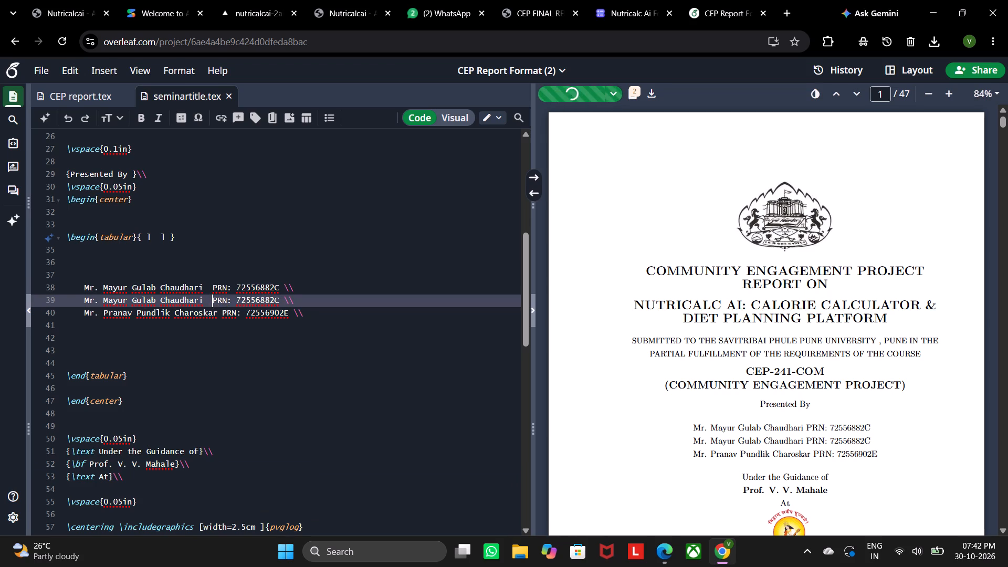
pyautogui.click(222, 312)
pyautogui.press('Tab')
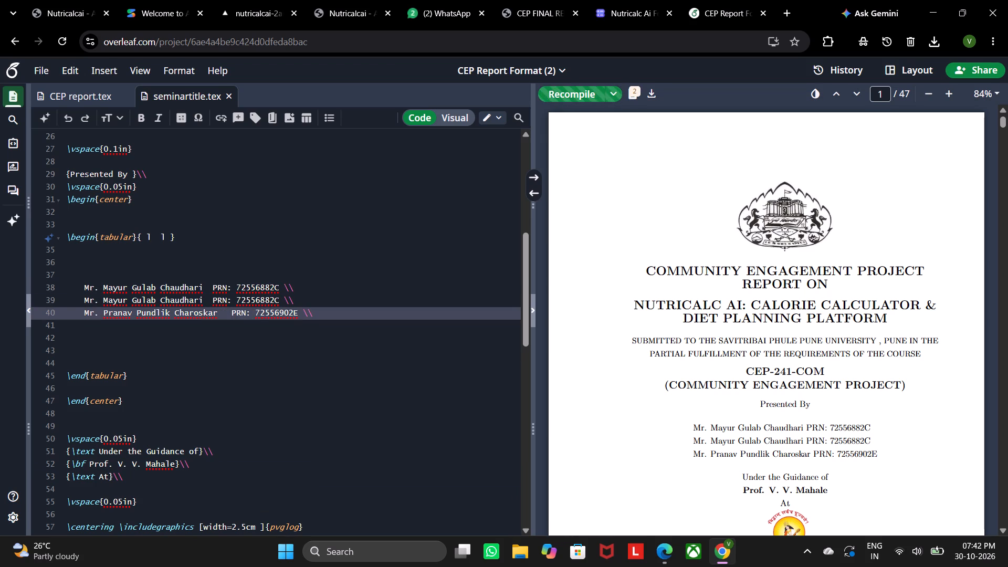
pyautogui.click(212, 301)
pyautogui.press('Tab')
pyautogui.click(213, 293)
pyautogui.press('Tab')
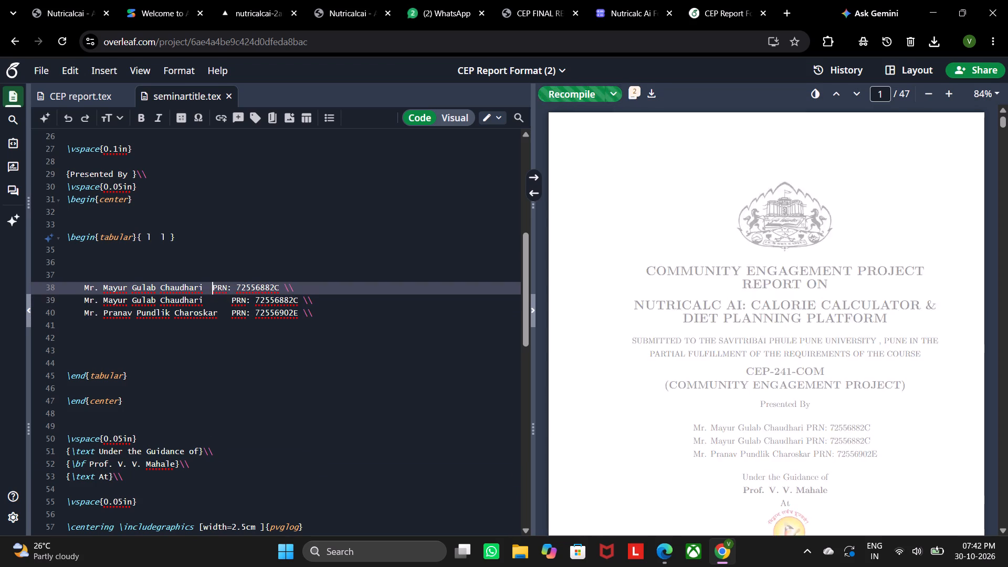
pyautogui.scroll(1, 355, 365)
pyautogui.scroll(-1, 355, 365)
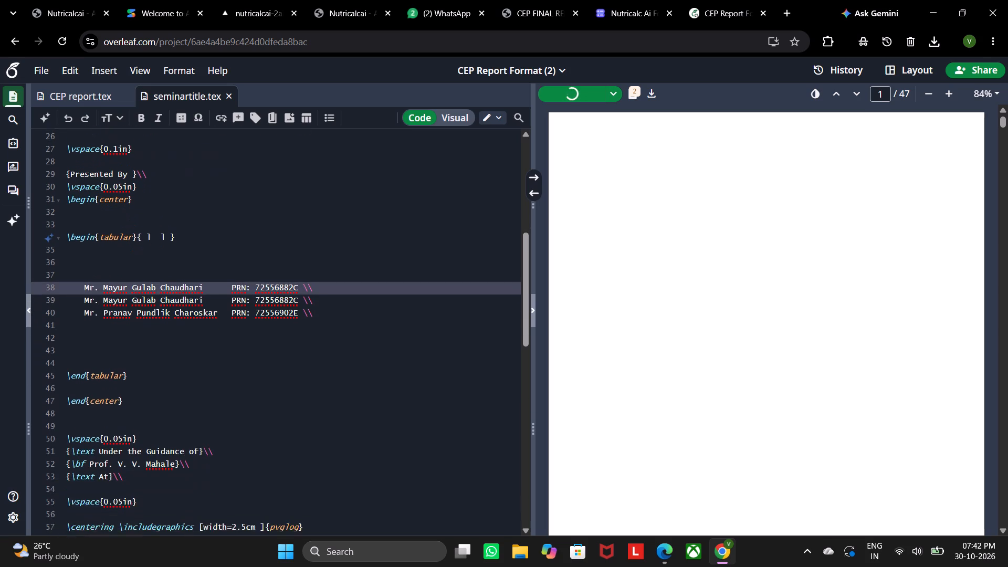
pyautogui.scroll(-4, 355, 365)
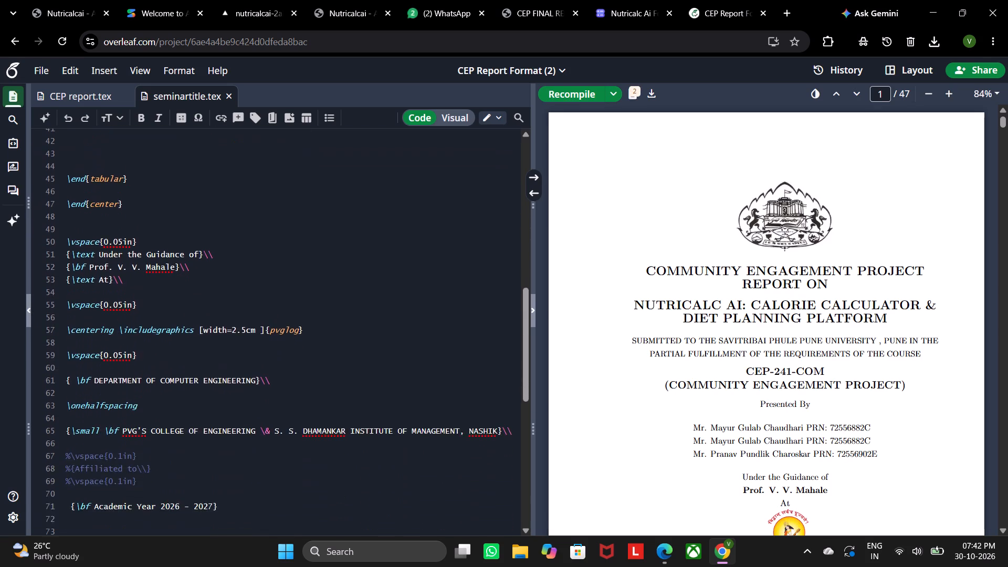
# Review the rest of seminartitle.tex and the compiled title page, including guide, department, college and academic year lines.
pyautogui.scroll(-2, 355, 365)
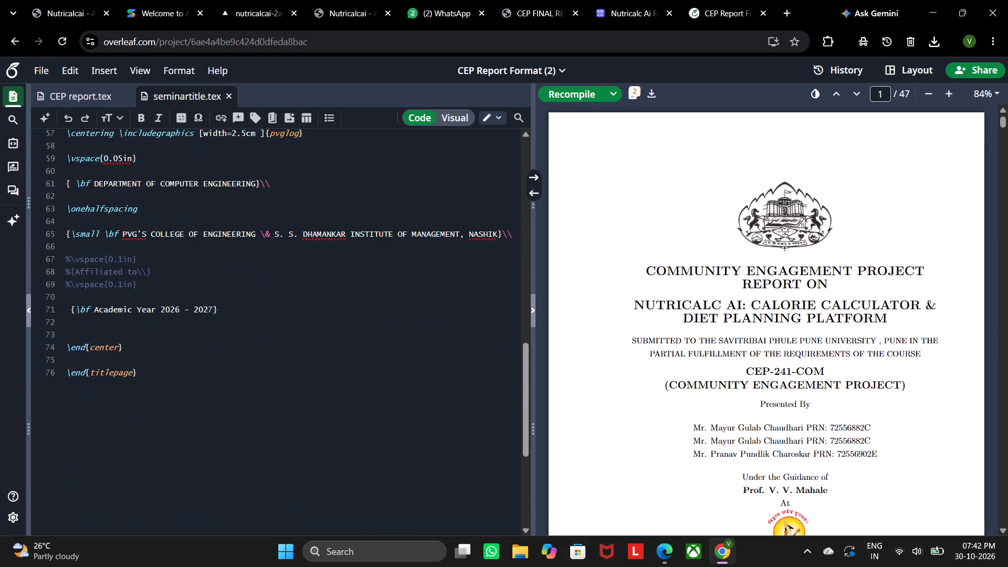
pyautogui.scroll(1, 355, 365)
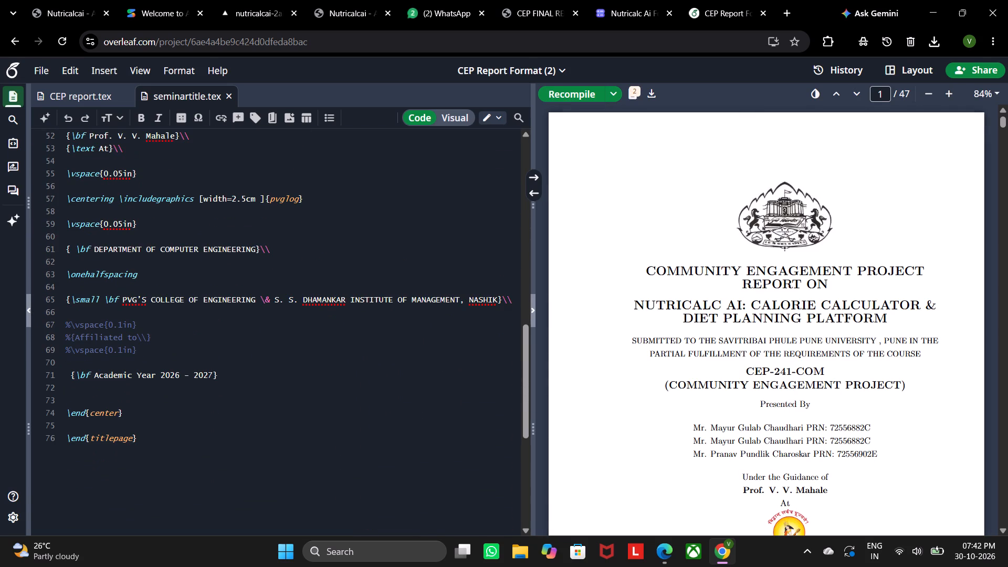
pyautogui.scroll(-3, 602, 367)
pyautogui.scroll(-2, 717, 379)
pyautogui.scroll(1, 717, 379)
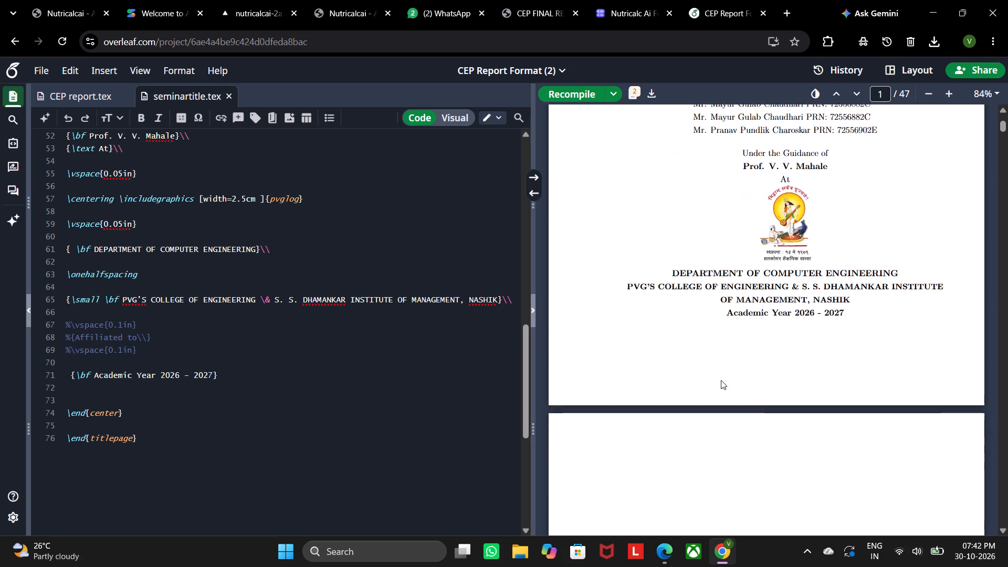
pyautogui.scroll(3, 721, 380)
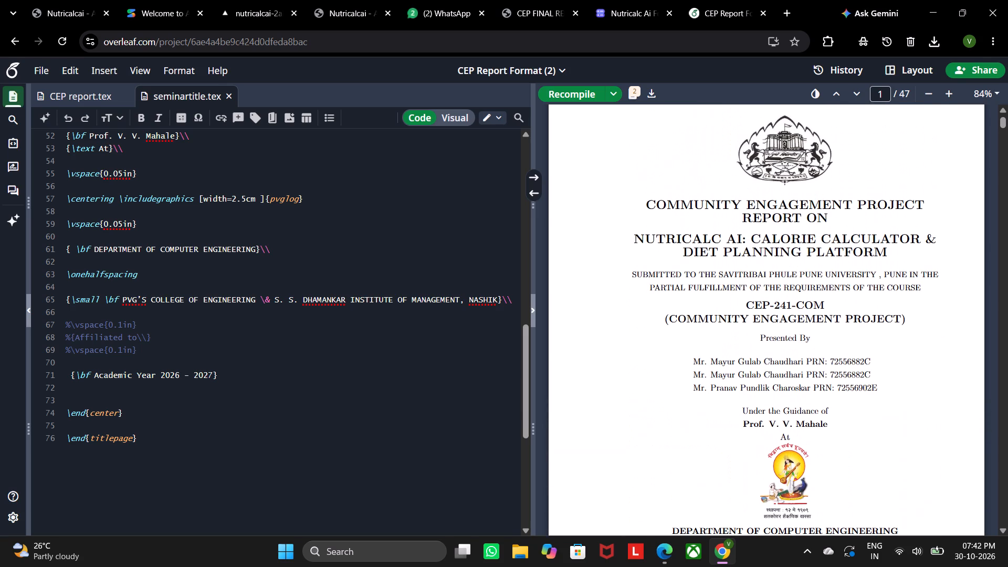
pyautogui.scroll(-3, 732, 383)
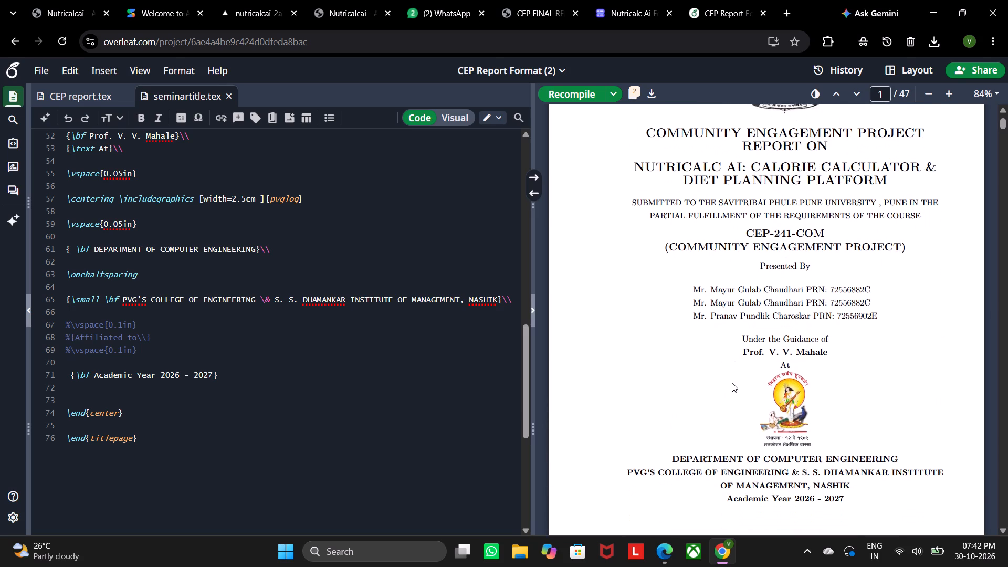
# Open the source of the Project title placeholder in certificate.tex by locating it on the compiled certificate page.
pyautogui.scroll(-8, 732, 383)
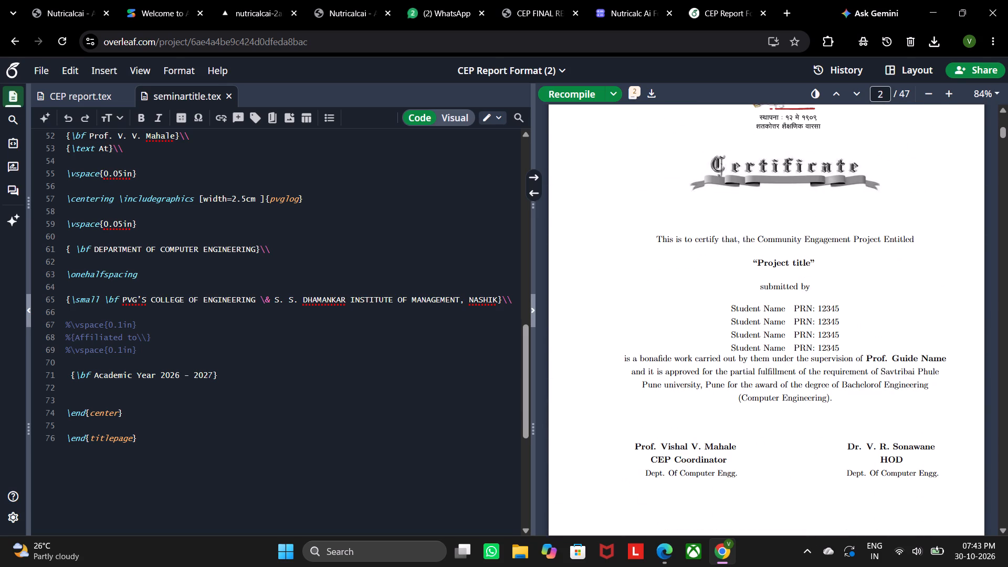
pyautogui.doubleClick(776, 259)
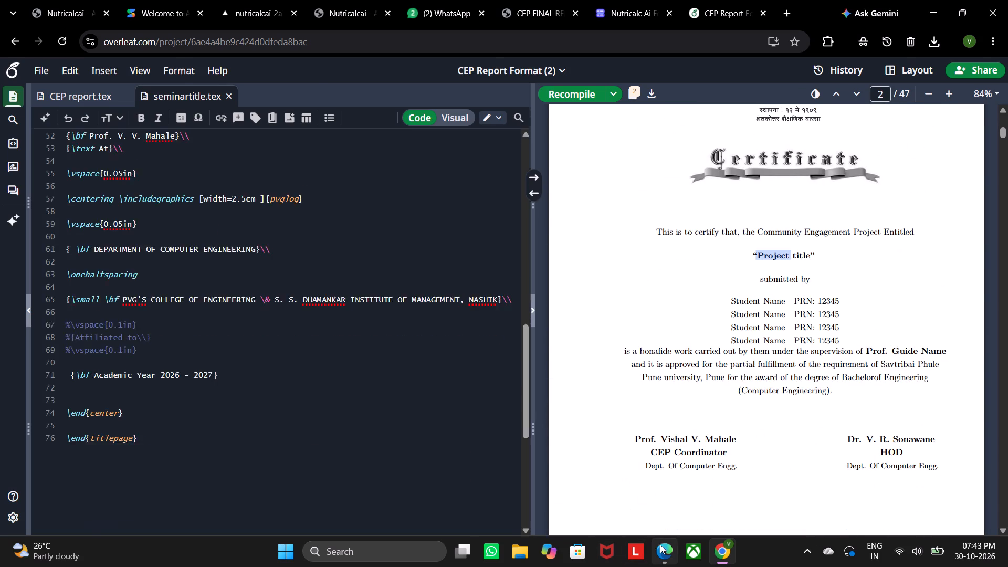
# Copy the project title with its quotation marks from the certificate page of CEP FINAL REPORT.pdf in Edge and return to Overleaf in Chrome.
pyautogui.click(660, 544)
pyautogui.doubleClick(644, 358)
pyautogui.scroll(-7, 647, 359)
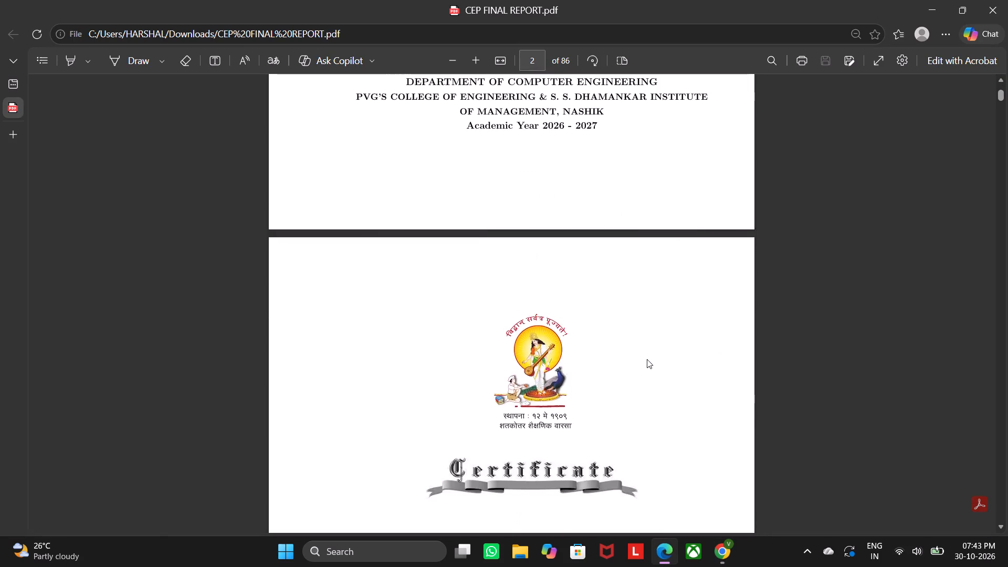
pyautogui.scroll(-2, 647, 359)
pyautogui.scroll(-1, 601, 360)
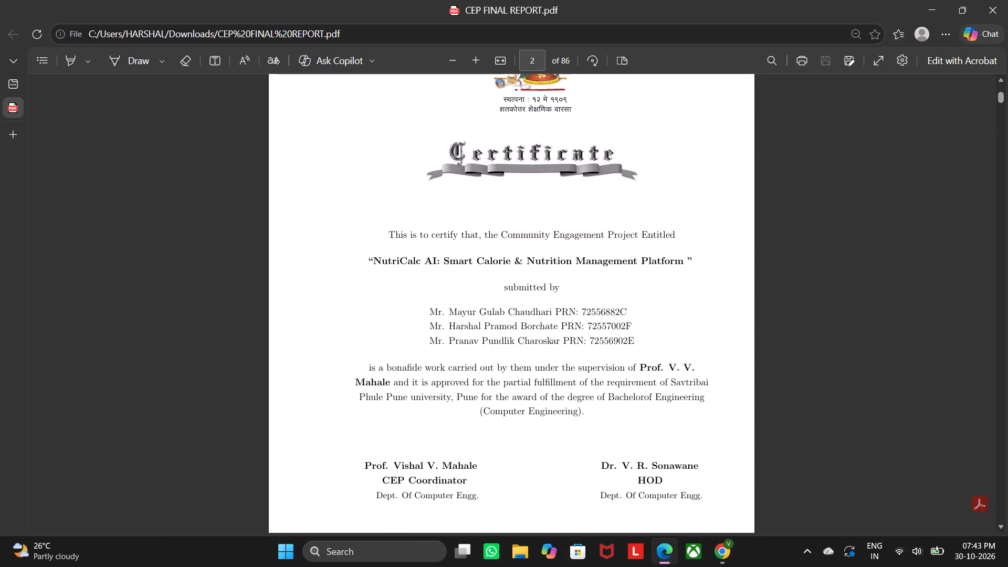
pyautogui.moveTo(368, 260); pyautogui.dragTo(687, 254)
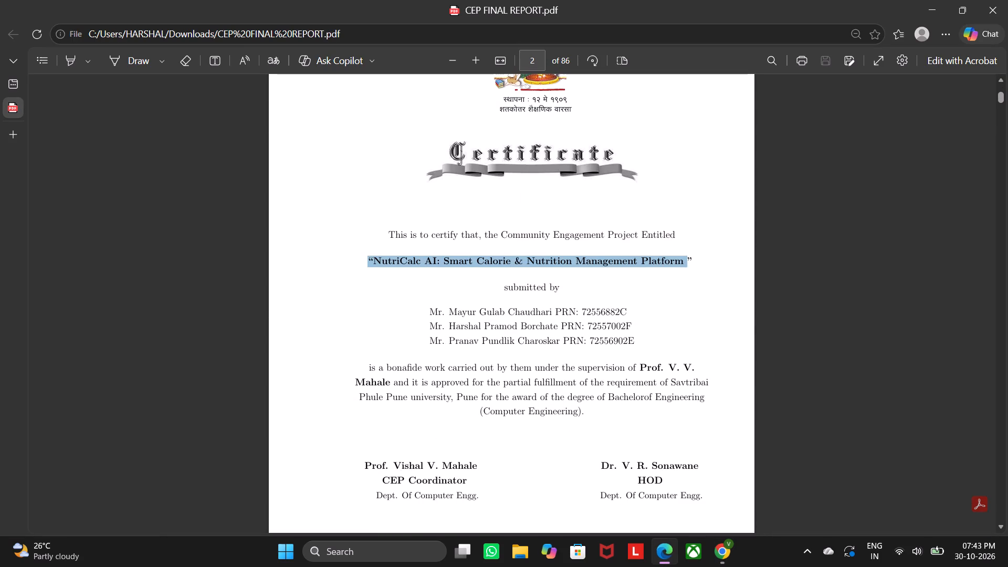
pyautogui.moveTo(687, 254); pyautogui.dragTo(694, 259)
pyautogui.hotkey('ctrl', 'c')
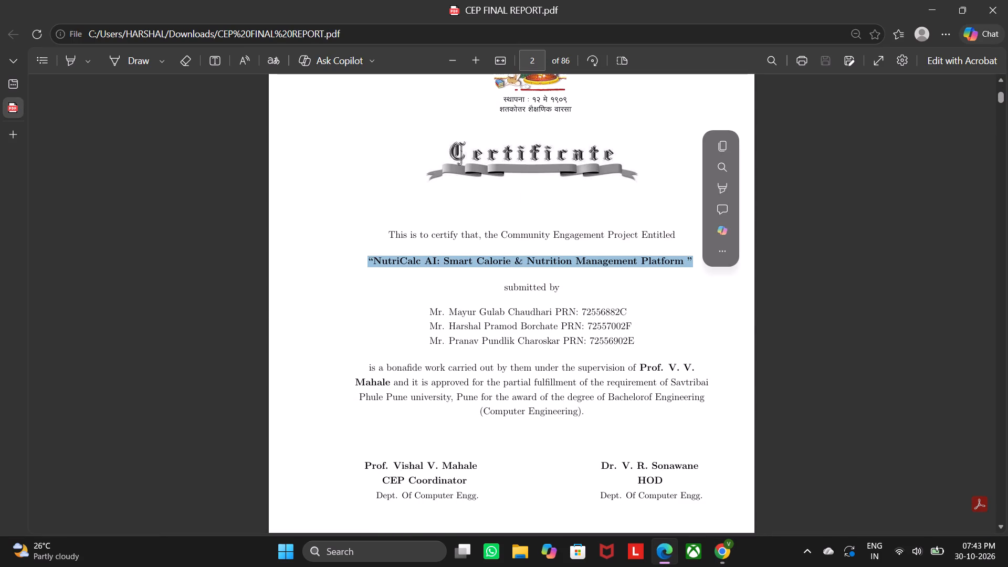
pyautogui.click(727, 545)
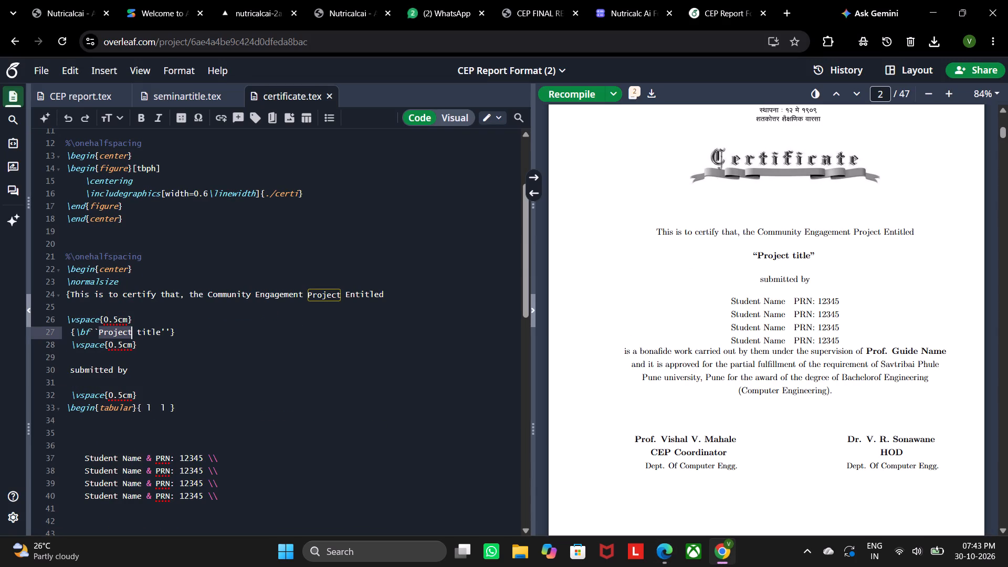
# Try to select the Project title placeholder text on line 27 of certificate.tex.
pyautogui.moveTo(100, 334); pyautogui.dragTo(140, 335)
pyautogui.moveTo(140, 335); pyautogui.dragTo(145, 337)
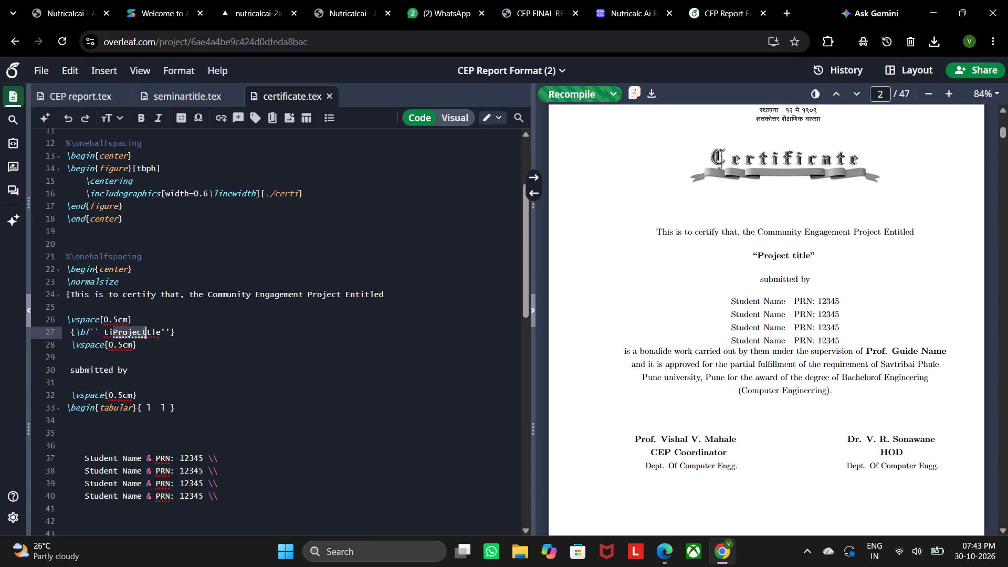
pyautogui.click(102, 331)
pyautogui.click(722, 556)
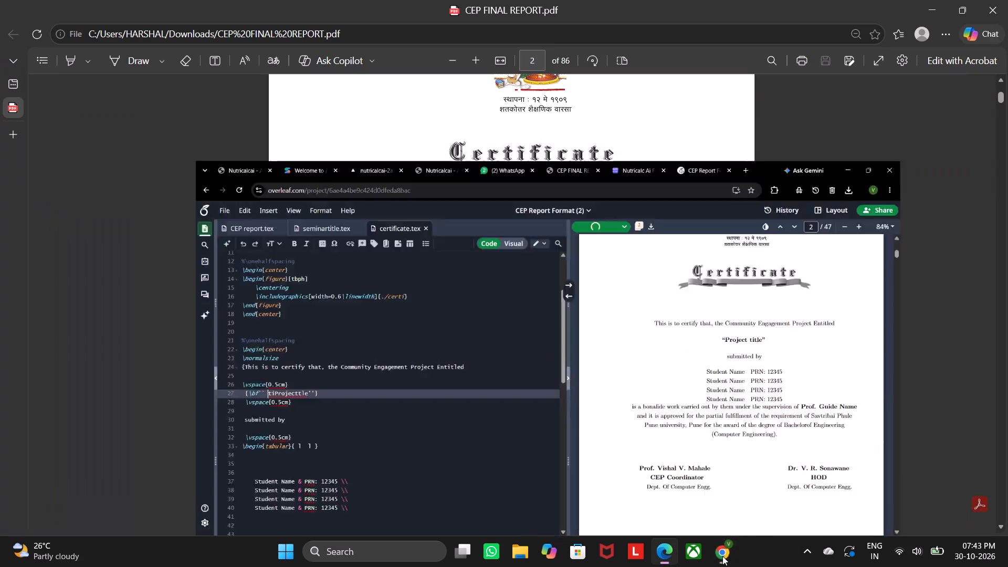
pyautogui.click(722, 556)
# Copy the project title without its quotation marks from the certificate page of CEP FINAL REPORT.pdf in Edge and return to Overleaf in Chrome.
pyautogui.click(670, 554)
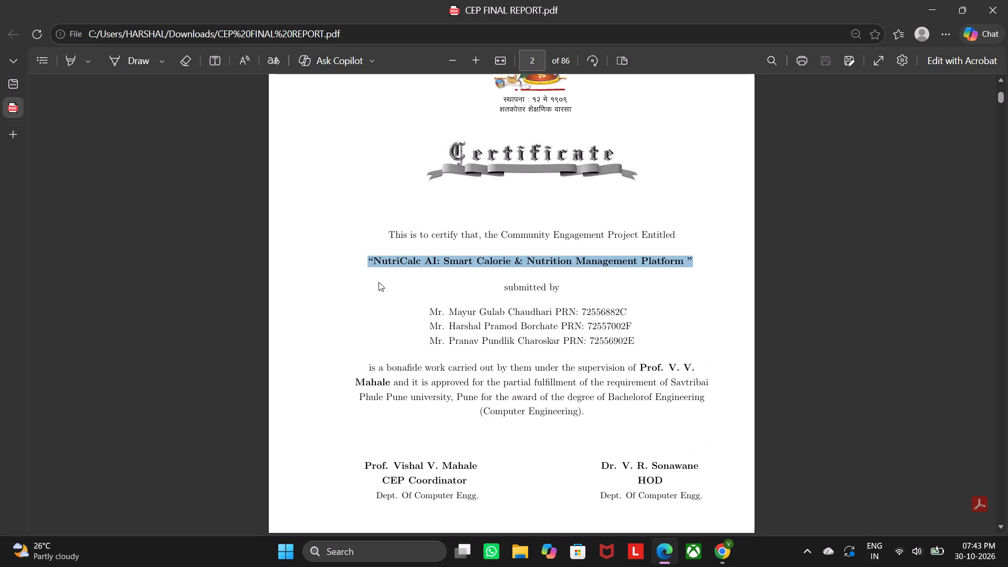
pyautogui.click(376, 260)
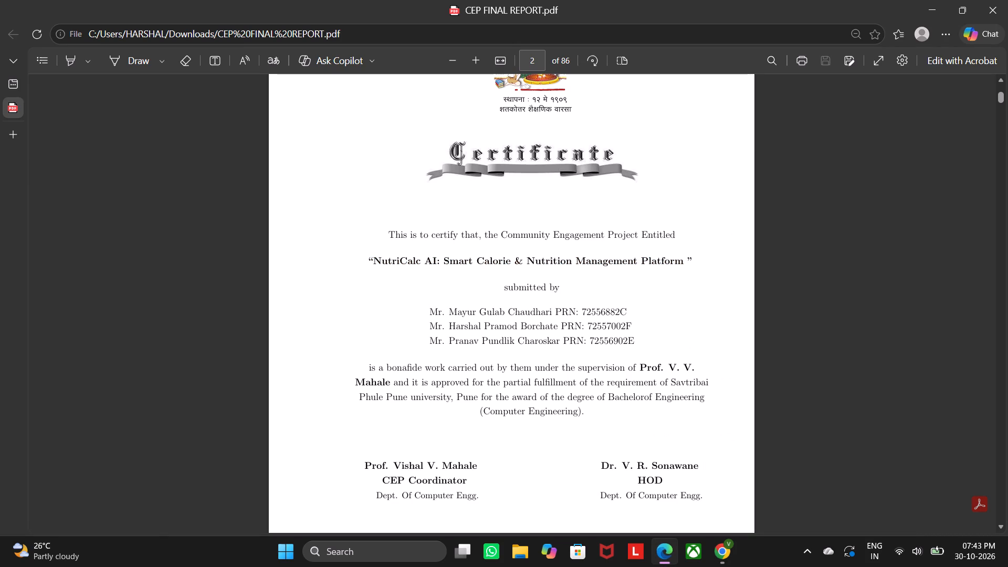
pyautogui.moveTo(371, 263); pyautogui.dragTo(400, 265)
pyautogui.click(370, 259)
pyautogui.moveTo(375, 259); pyautogui.dragTo(683, 257)
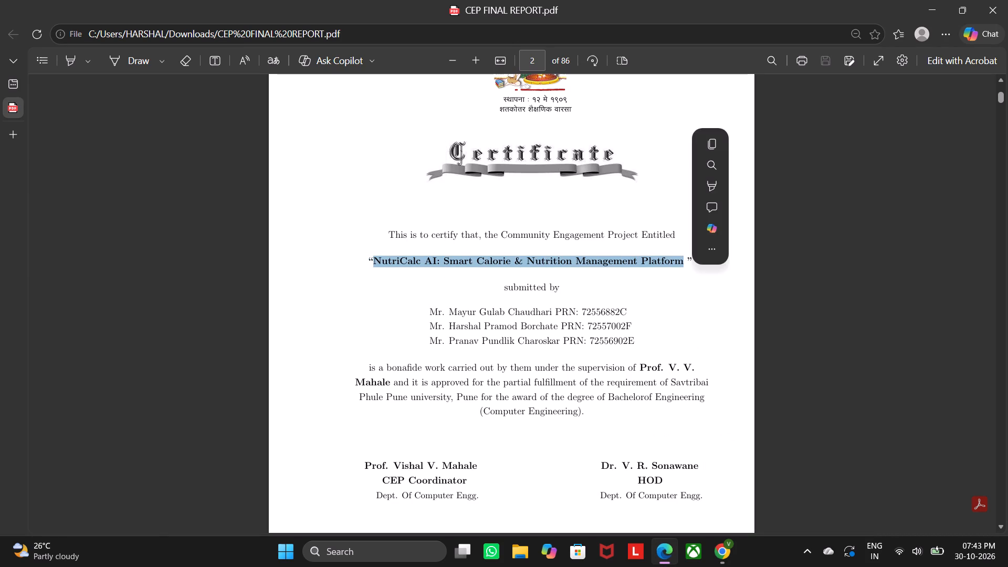
pyautogui.hotkey('ctrl', 'c')
pyautogui.click(716, 551)
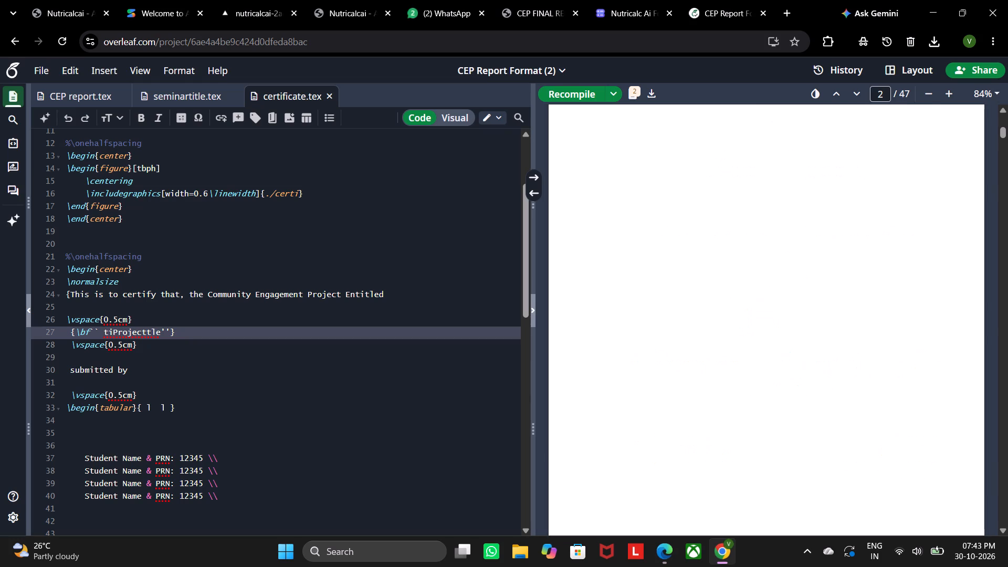
# Replace the title placeholder on line 27 of certificate.tex with NutriCalc AI: Smart Calorie \& Nutrition Management Platform, escaping the ampersand.
pyautogui.moveTo(98, 332); pyautogui.dragTo(150, 328)
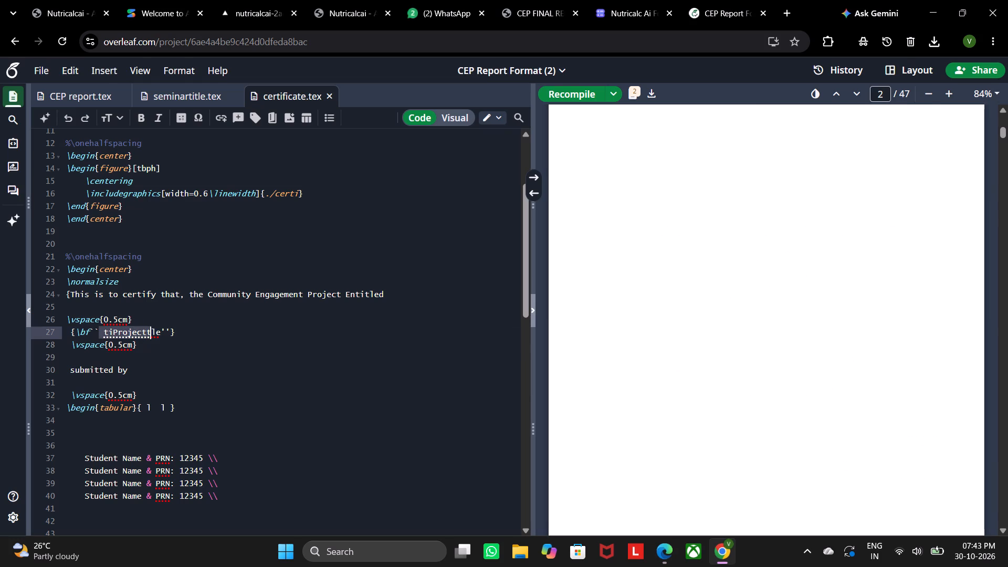
pyautogui.moveTo(150, 328); pyautogui.dragTo(159, 329)
pyautogui.hotkey('ctrl', 'v')
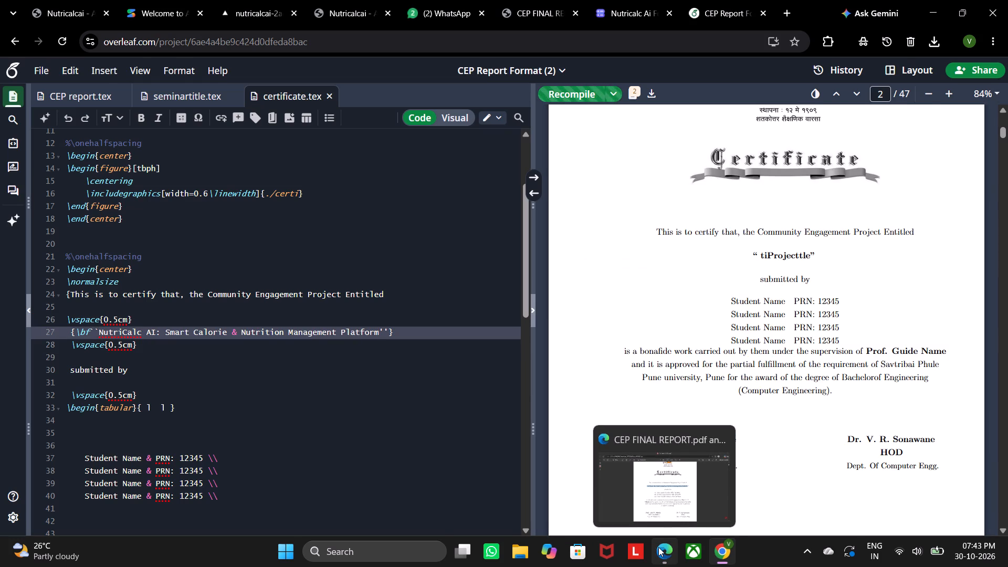
pyautogui.click(230, 331)
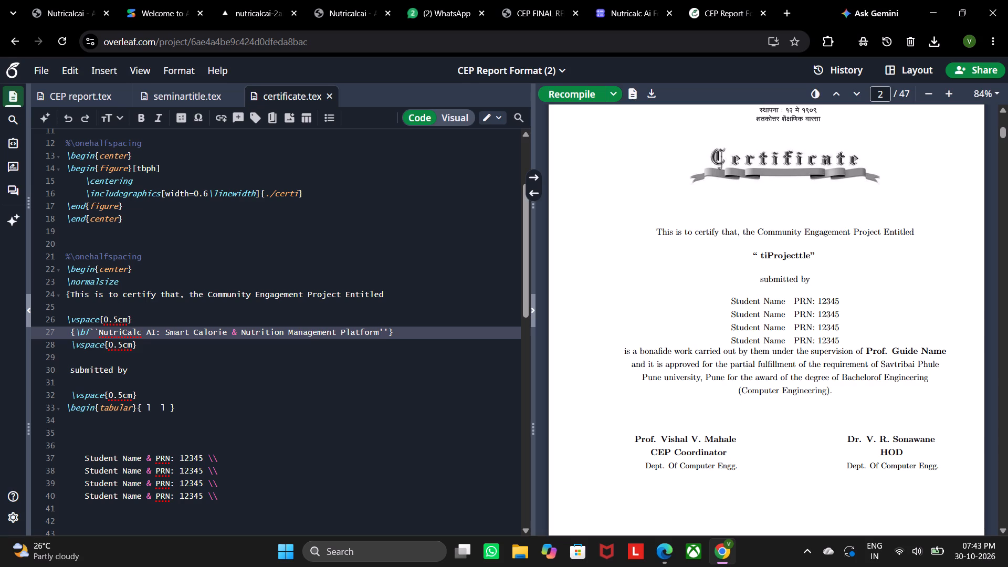
pyautogui.press('\\')
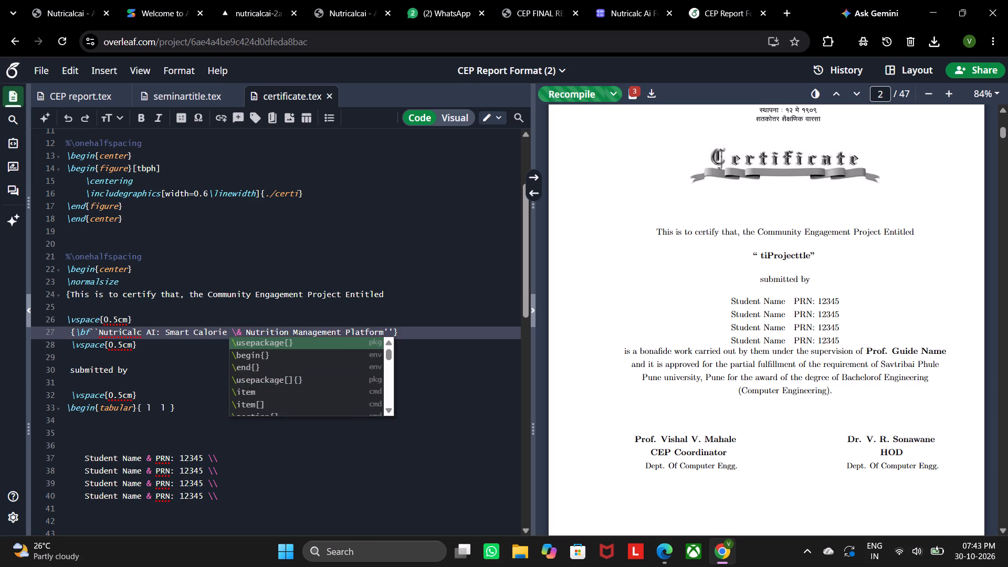
pyautogui.doubleClick(414, 460)
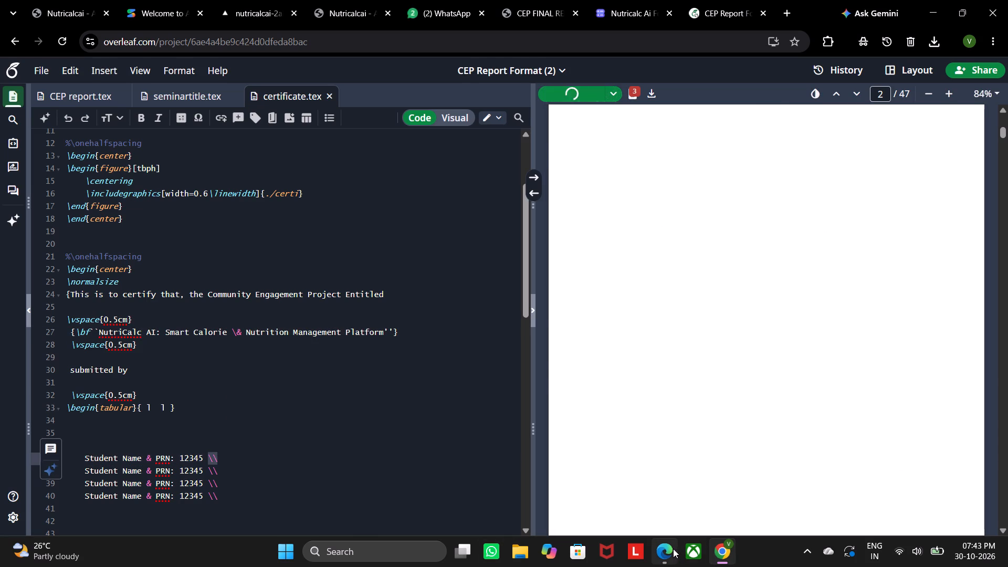
# Copy all three student name and PRN rows from the certificate page of CEP FINAL REPORT.pdf in Edge and return to Overleaf in Chrome.
pyautogui.click(673, 549)
pyautogui.scroll(-1, 575, 385)
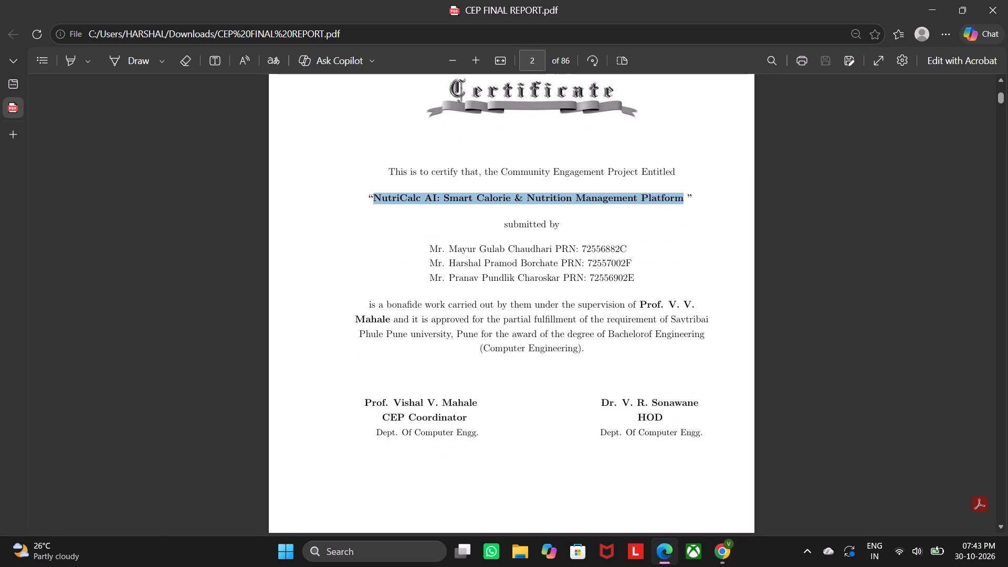
pyautogui.moveTo(429, 247); pyautogui.dragTo(629, 246)
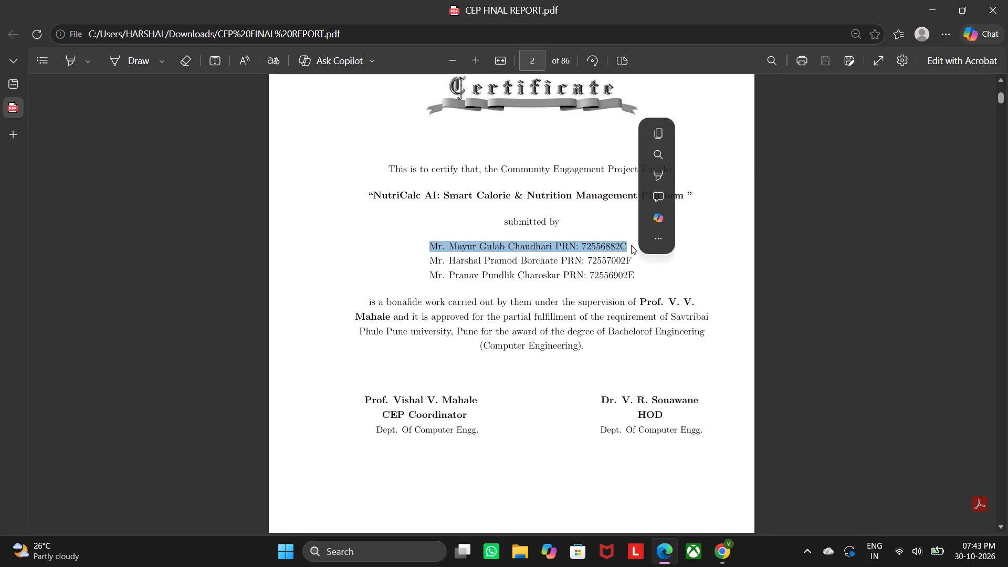
pyautogui.hotkey('ctrl', 'c')
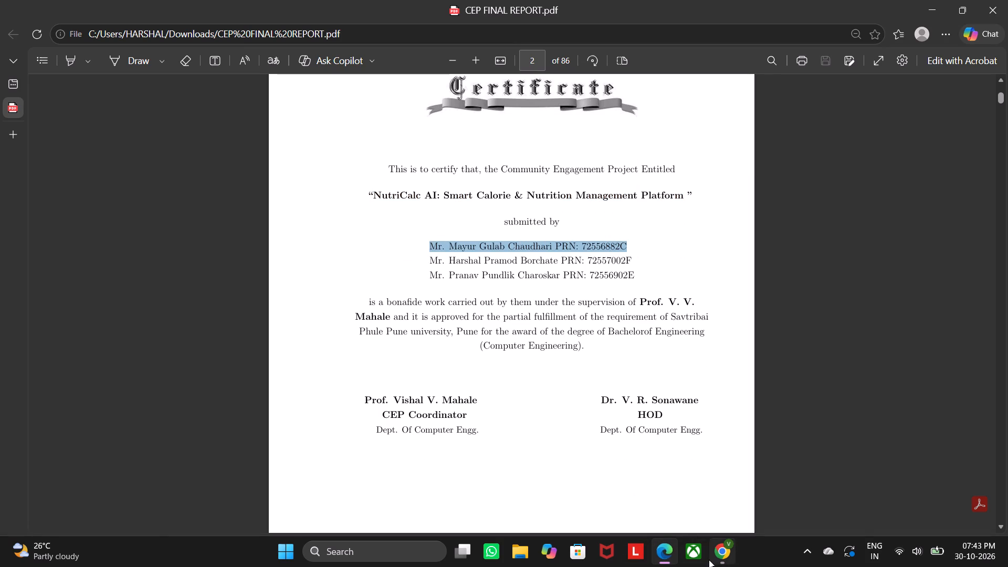
pyautogui.click(435, 236)
pyautogui.moveTo(426, 243); pyautogui.dragTo(644, 288)
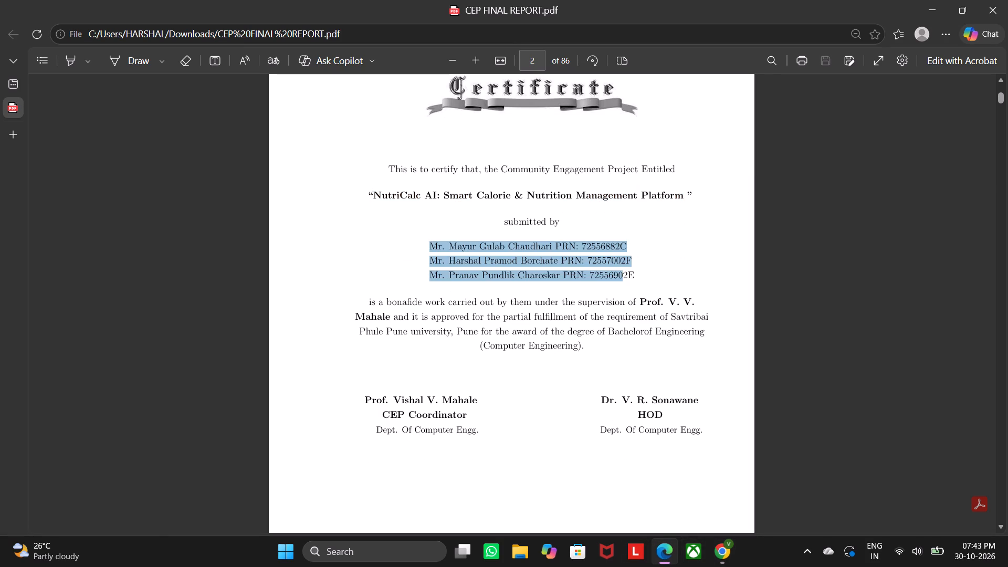
pyautogui.moveTo(644, 288); pyautogui.dragTo(638, 278)
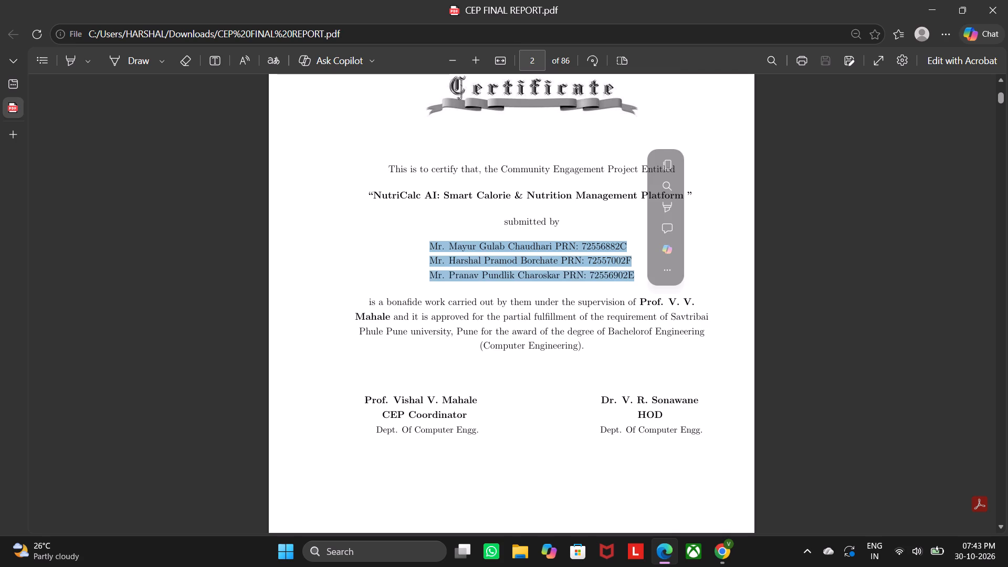
pyautogui.hotkey('ctrl', 'c')
pyautogui.click(733, 544)
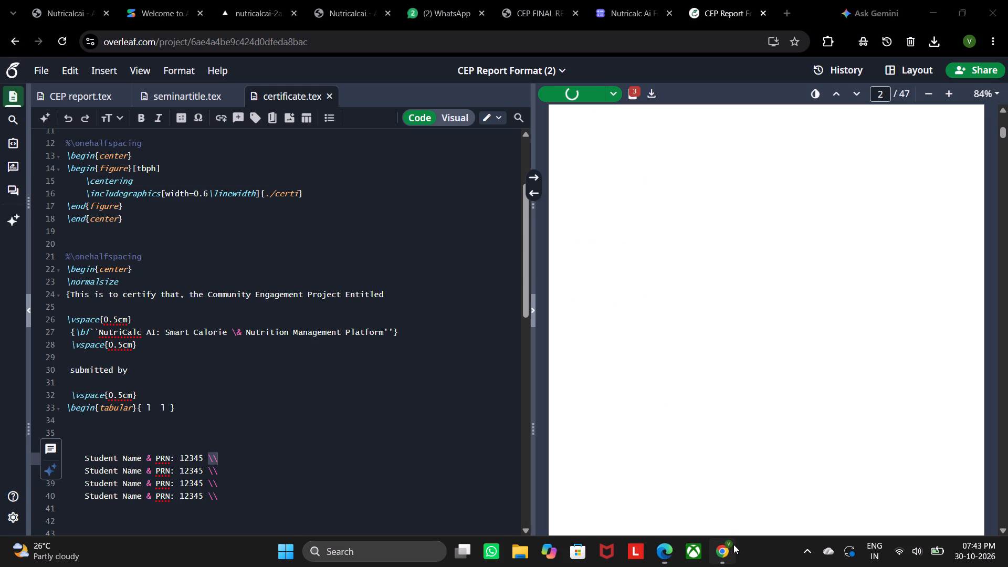
# Replace the four Student Name and PRN: 12345 placeholder rows in certificate.tex with the three copied student rows.
pyautogui.scroll(-3, 205, 368)
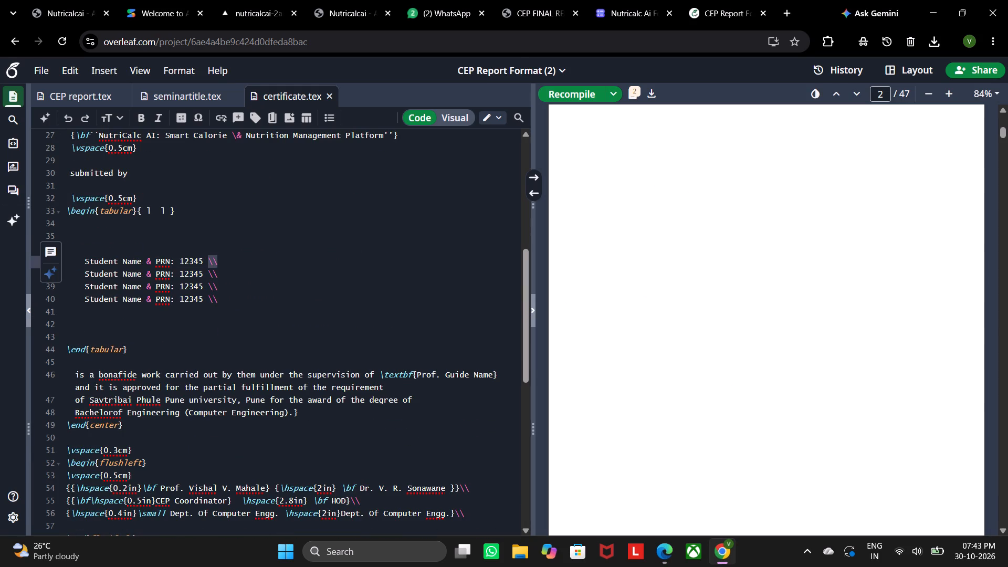
pyautogui.moveTo(81, 256); pyautogui.dragTo(223, 300)
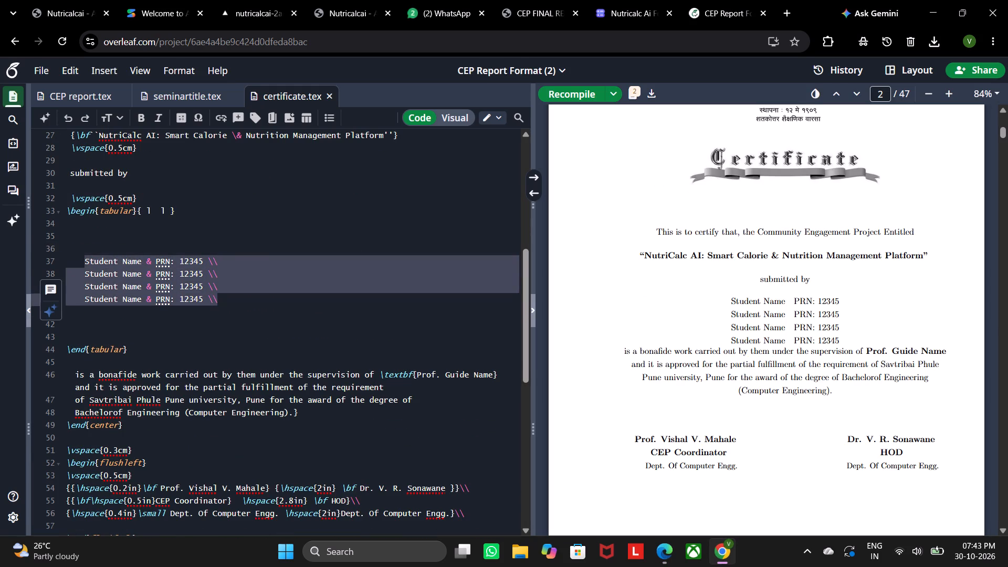
pyautogui.hotkey('ctrl', 'v')
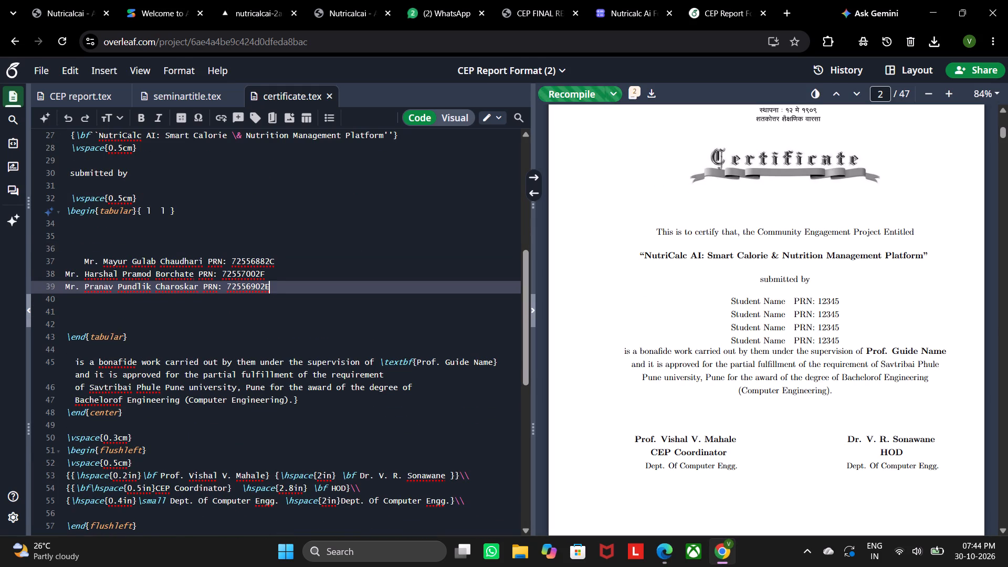
# Add a \\ line break at the end of each of the three student rows on lines 37 to 39 of certificate.tex.
pyautogui.click(280, 260)
pyautogui.press('space')
pyautogui.write('\\\\')
pyautogui.press('Down')
pyautogui.press('space')
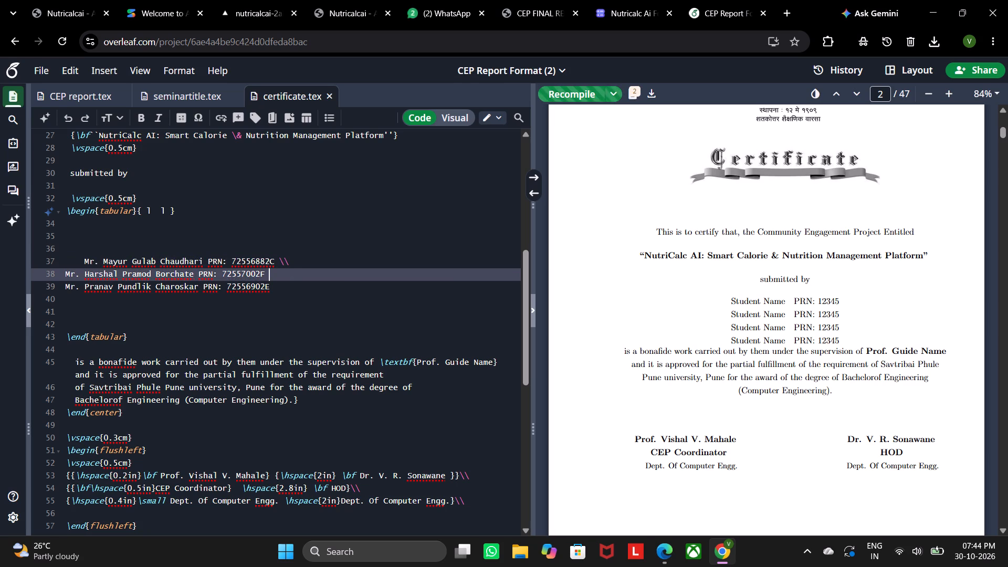
pyautogui.write('\\\\')
pyautogui.press('Down')
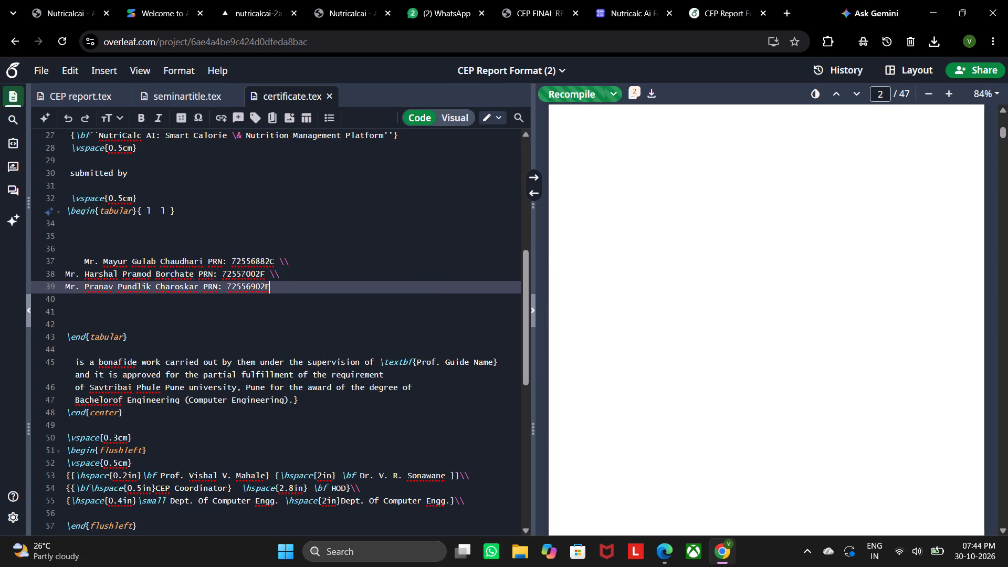
pyautogui.press('space')
pyautogui.write('\\\\')
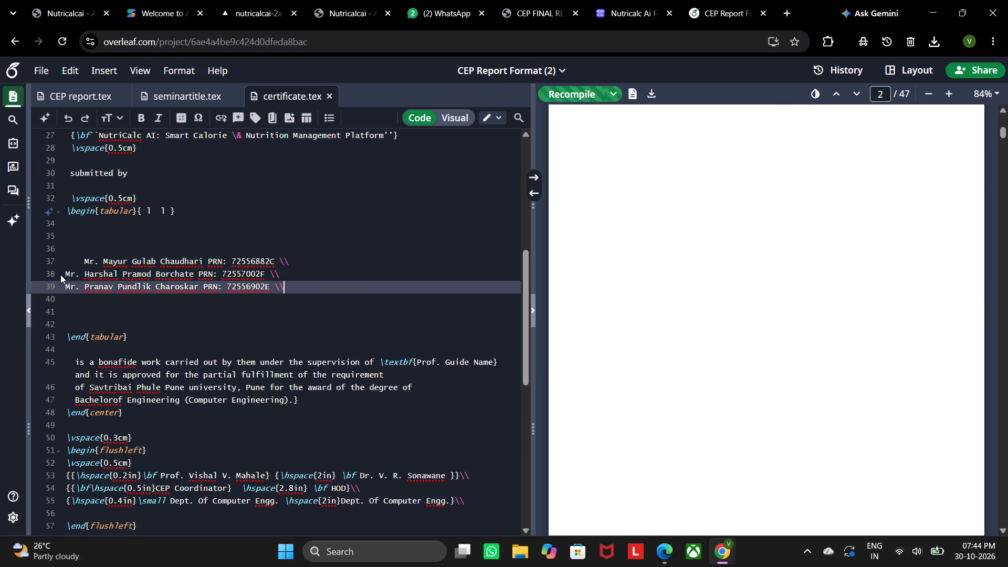
# Indent the second and third student rows on lines 38 and 39 to match the first row.
pyautogui.click(64, 269)
pyautogui.press('Tab')
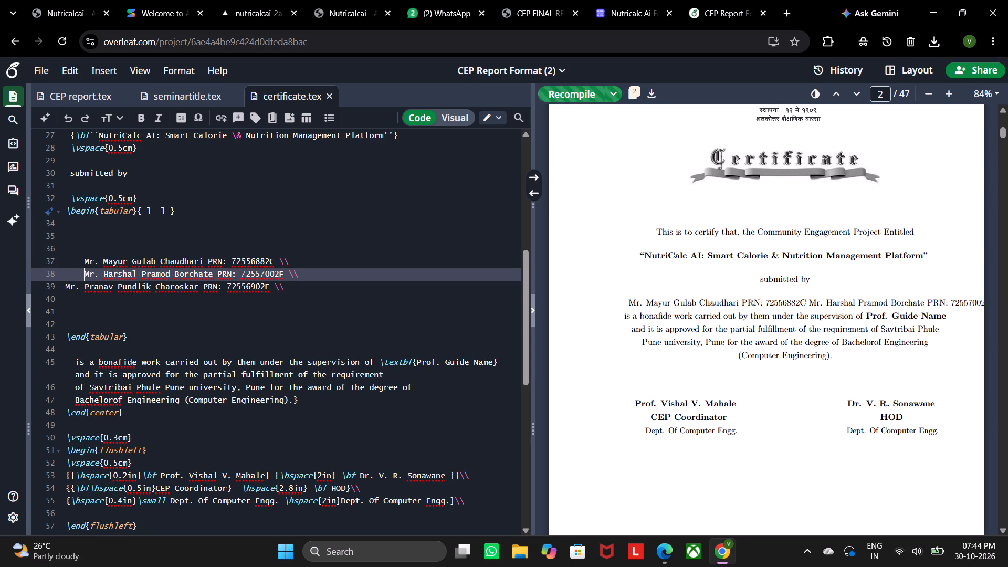
pyautogui.click(64, 284)
pyautogui.press('Tab')
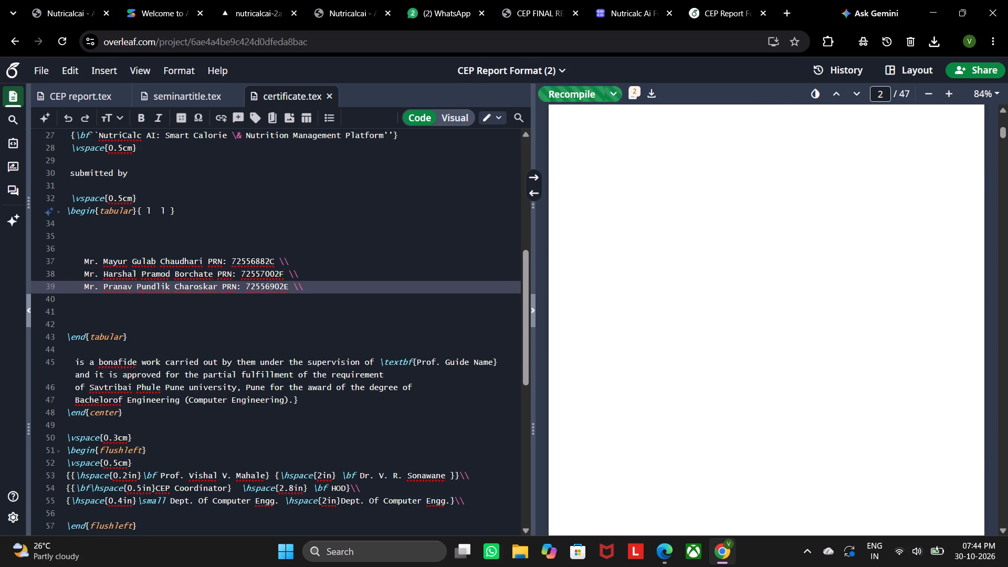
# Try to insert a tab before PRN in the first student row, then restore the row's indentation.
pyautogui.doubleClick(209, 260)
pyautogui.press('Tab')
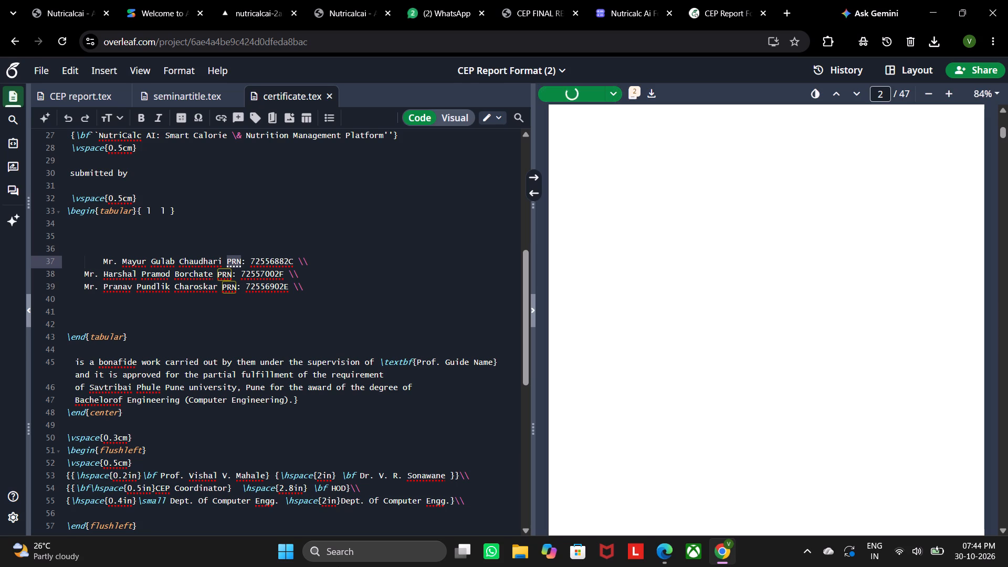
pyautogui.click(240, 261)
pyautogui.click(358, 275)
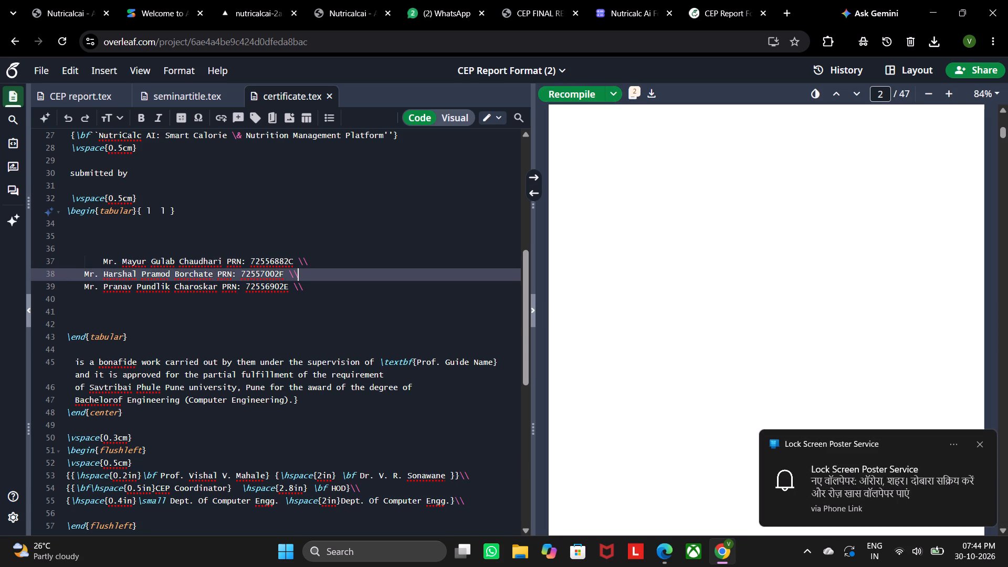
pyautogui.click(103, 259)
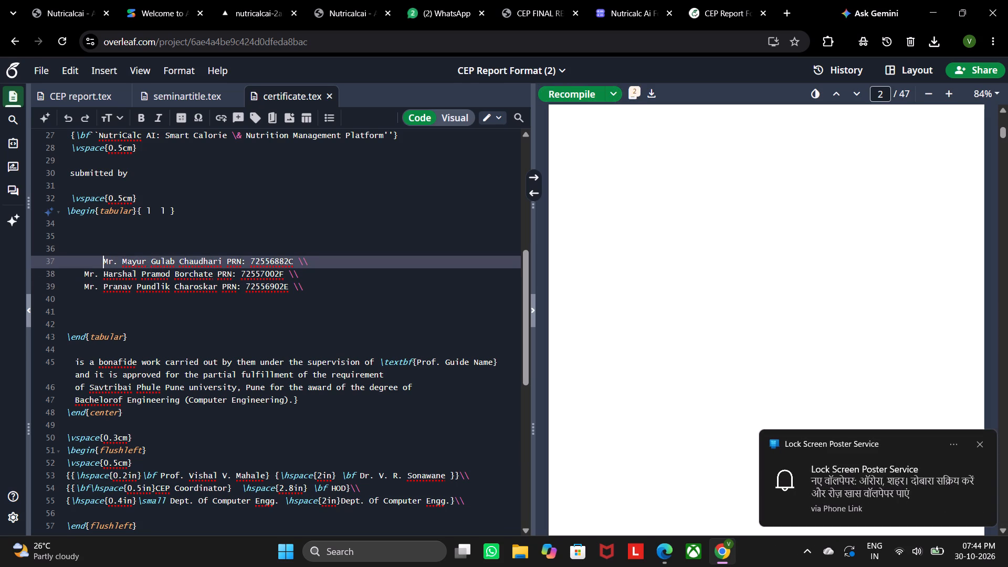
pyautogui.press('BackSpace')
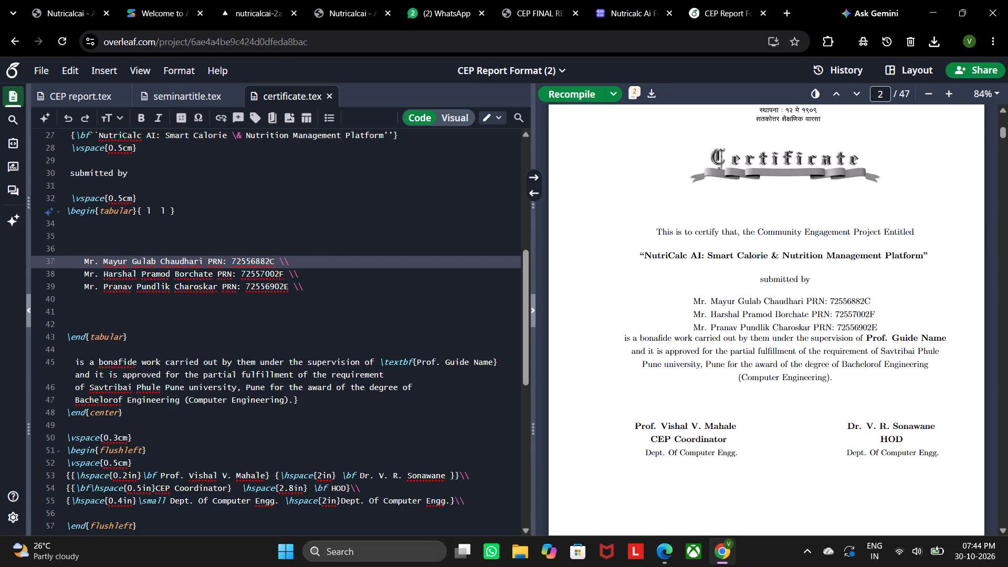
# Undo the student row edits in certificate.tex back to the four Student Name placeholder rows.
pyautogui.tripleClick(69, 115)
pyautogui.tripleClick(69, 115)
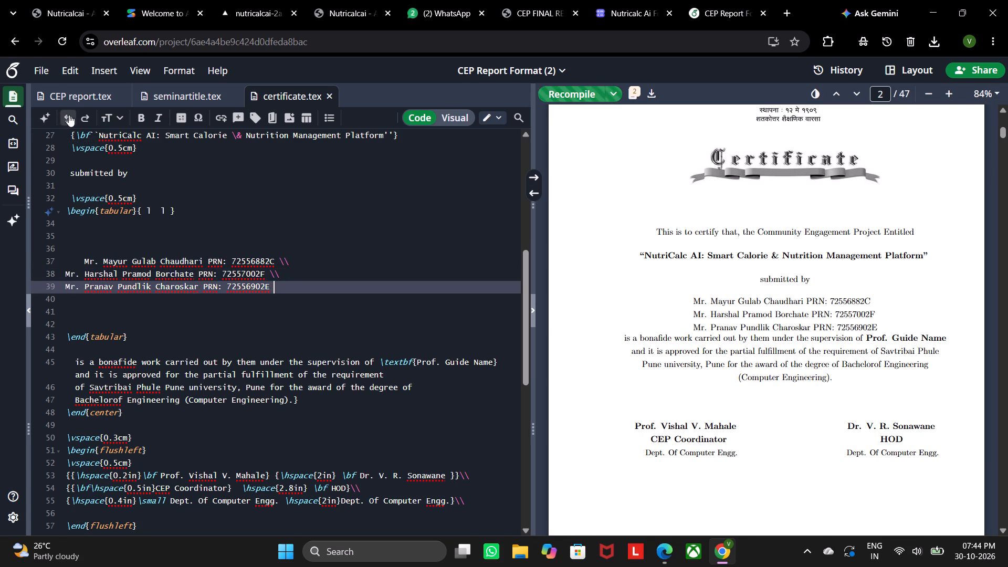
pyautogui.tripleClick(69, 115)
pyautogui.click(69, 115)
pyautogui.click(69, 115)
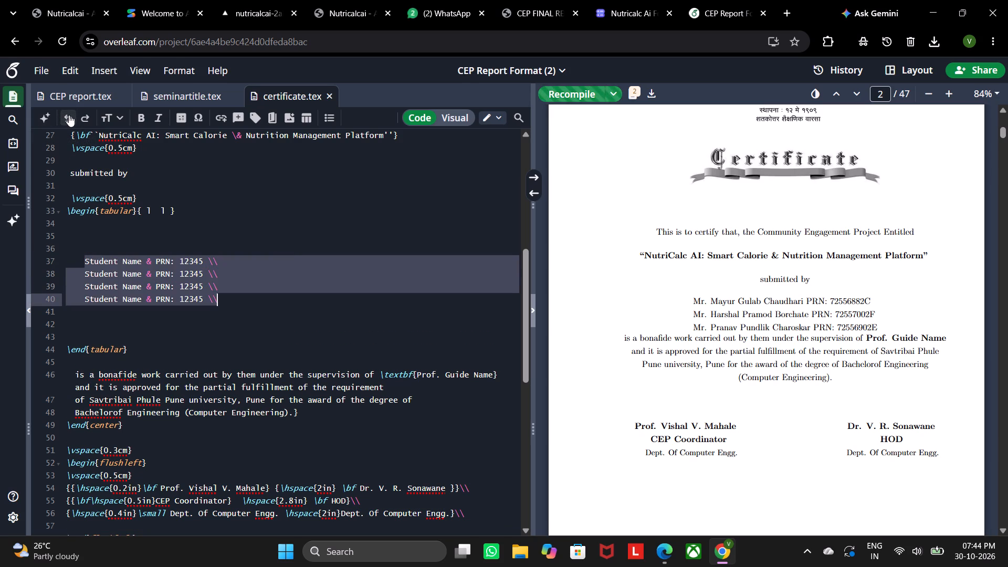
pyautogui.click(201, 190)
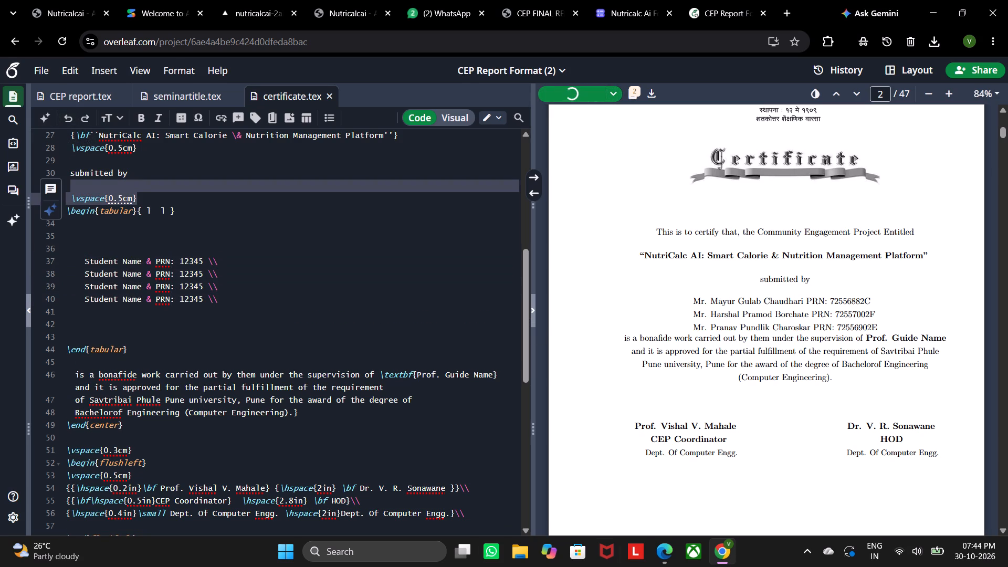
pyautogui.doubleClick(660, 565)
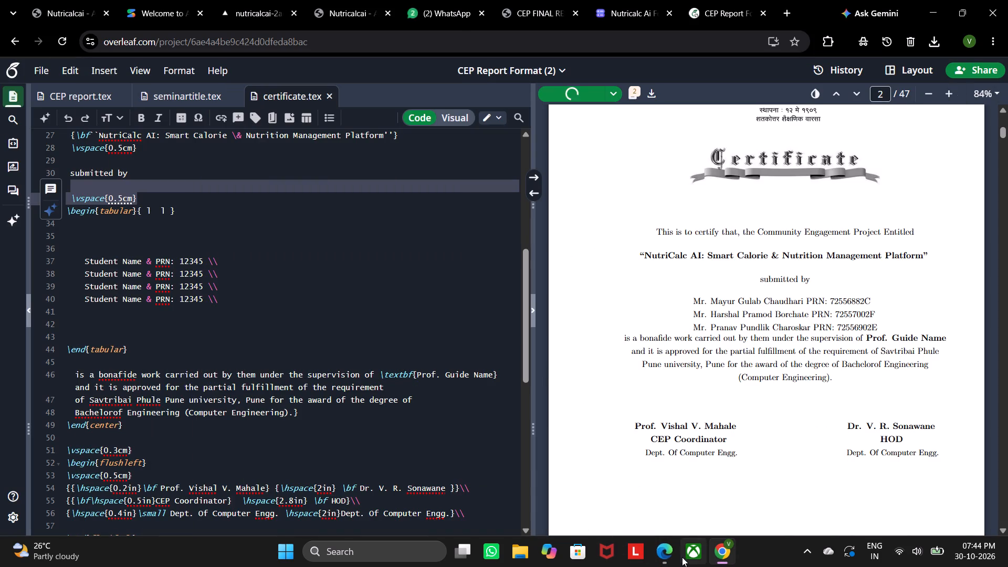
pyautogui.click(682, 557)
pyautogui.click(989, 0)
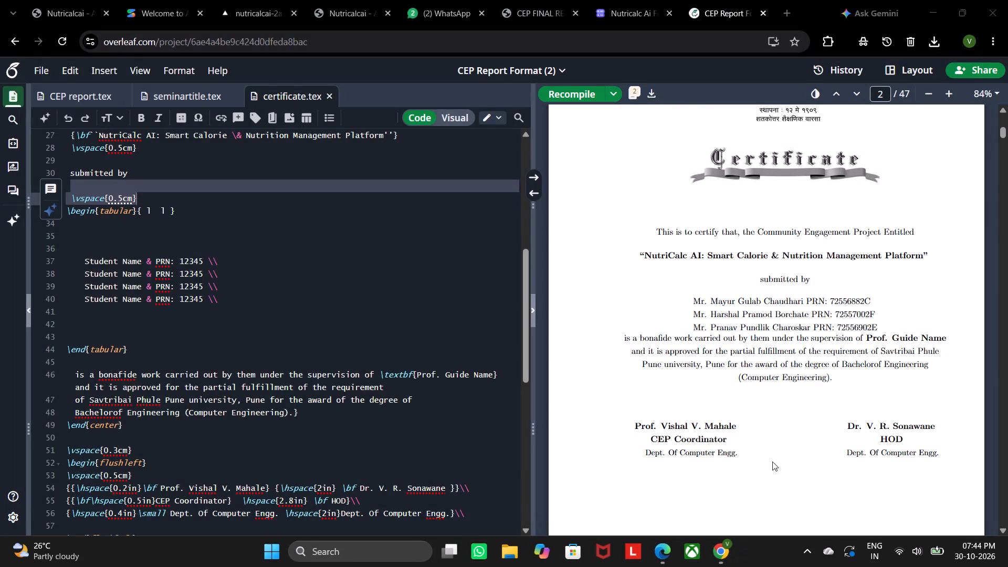
# Replace the first student placeholder on line 37 of certificate.tex with the first student's name and PRN copied from CEP FINAL REPORT.pdf, keeping the \\ line break.
pyautogui.moveTo(665, 556); pyautogui.dragTo(695, 552)
pyautogui.click(694, 543)
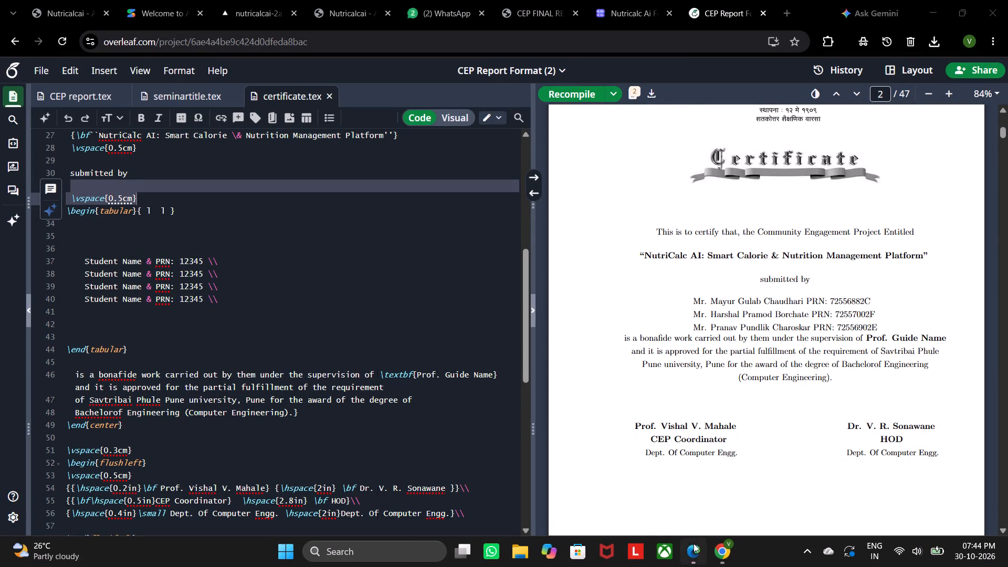
pyautogui.click(428, 209)
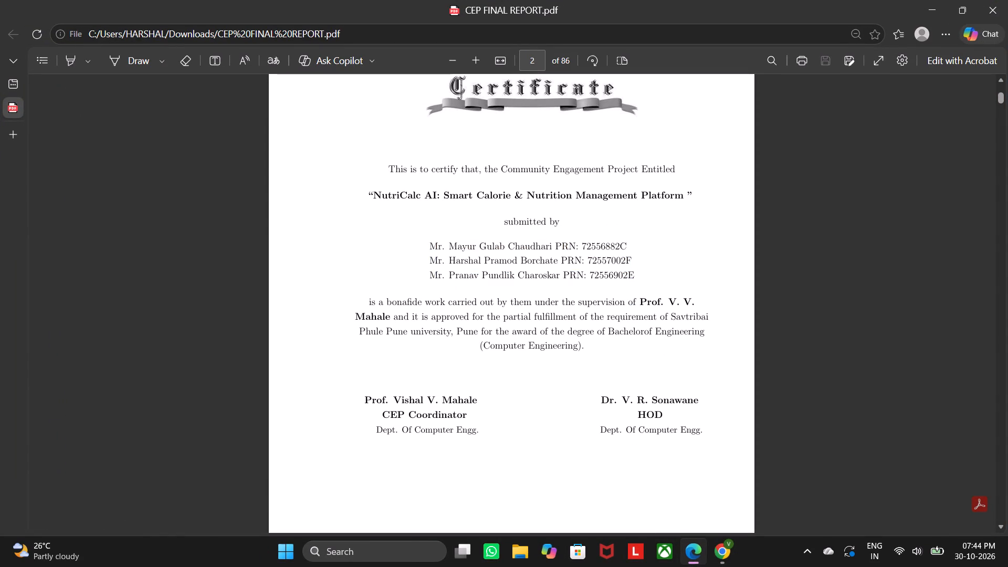
pyautogui.moveTo(430, 243); pyautogui.dragTo(633, 247)
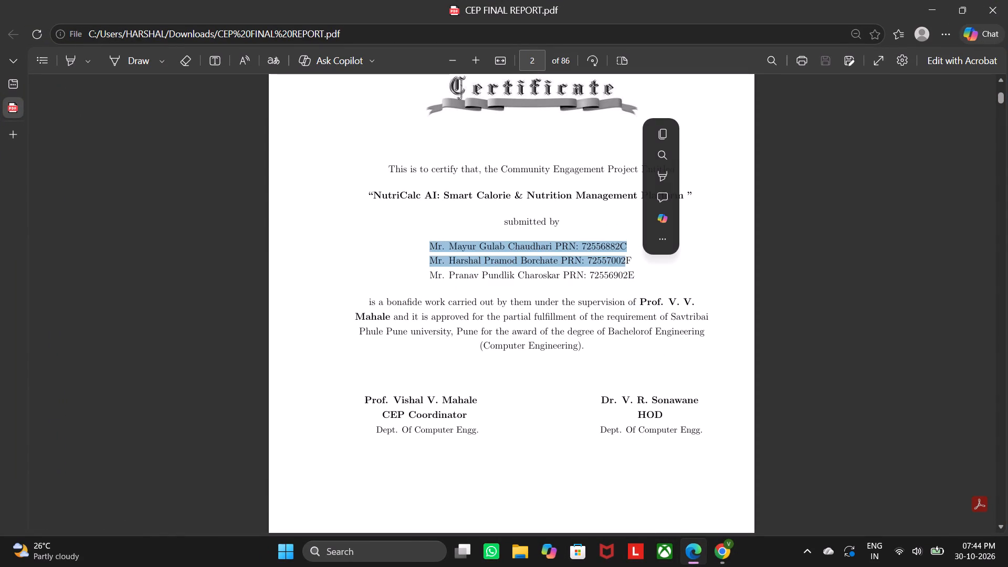
pyautogui.click(425, 246)
pyautogui.click(430, 243)
pyautogui.moveTo(430, 243); pyautogui.dragTo(631, 227)
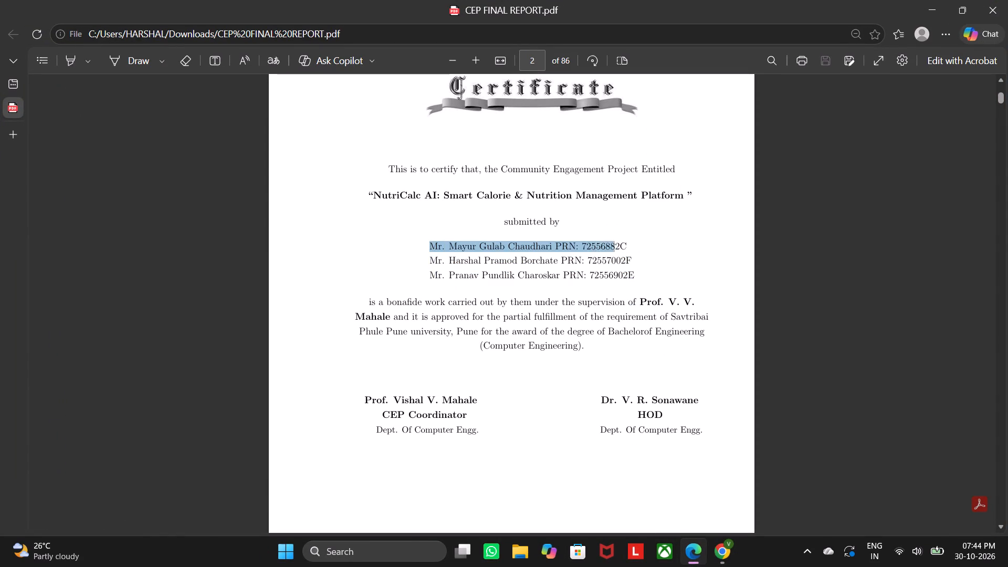
pyautogui.moveTo(631, 227); pyautogui.dragTo(630, 251)
pyautogui.hotkey('ctrl', 'c')
pyautogui.doubleClick(692, 549)
pyautogui.click(723, 547)
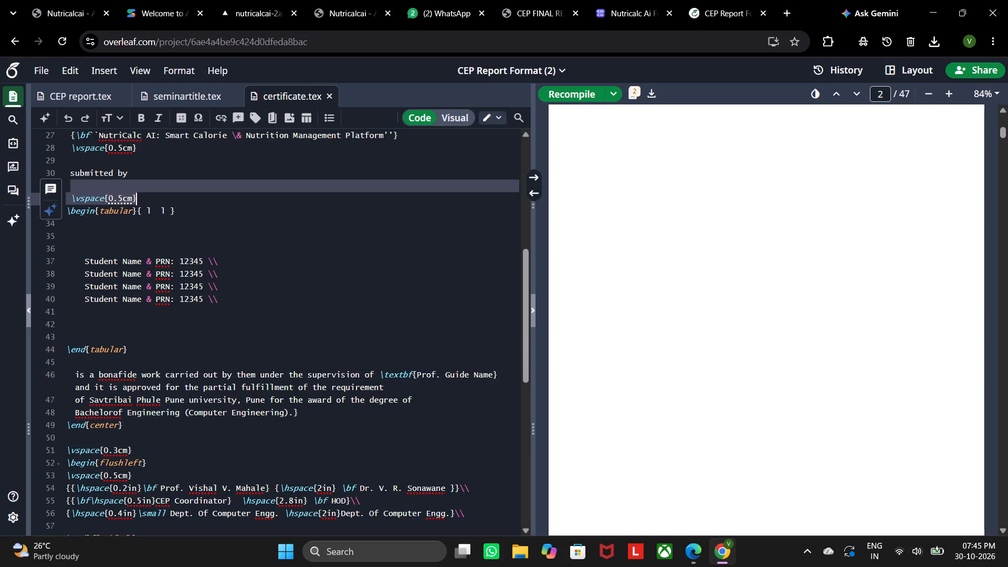
pyautogui.moveTo(80, 259); pyautogui.dragTo(208, 275)
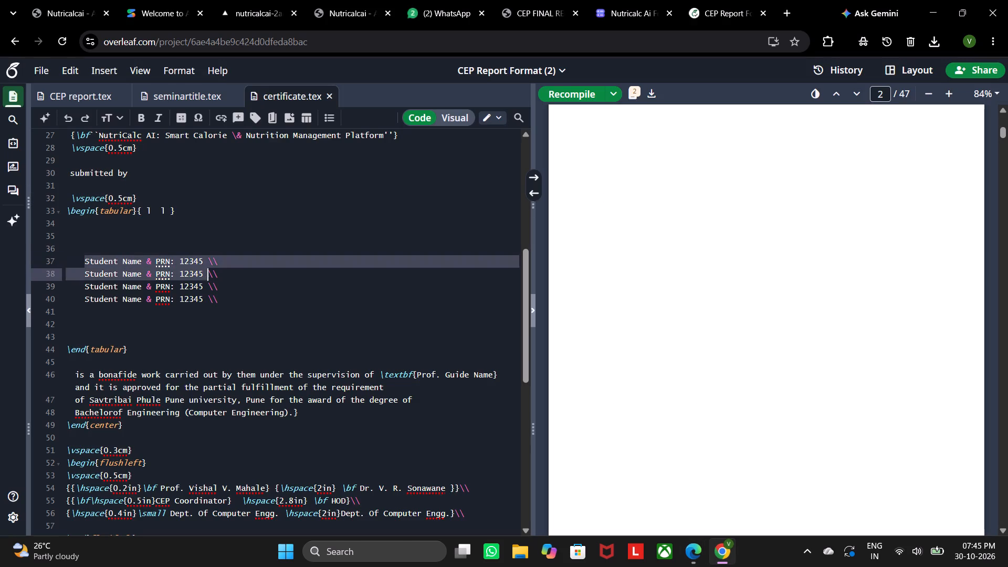
pyautogui.moveTo(208, 275); pyautogui.dragTo(206, 265)
pyautogui.hotkey('ctrl', 'v')
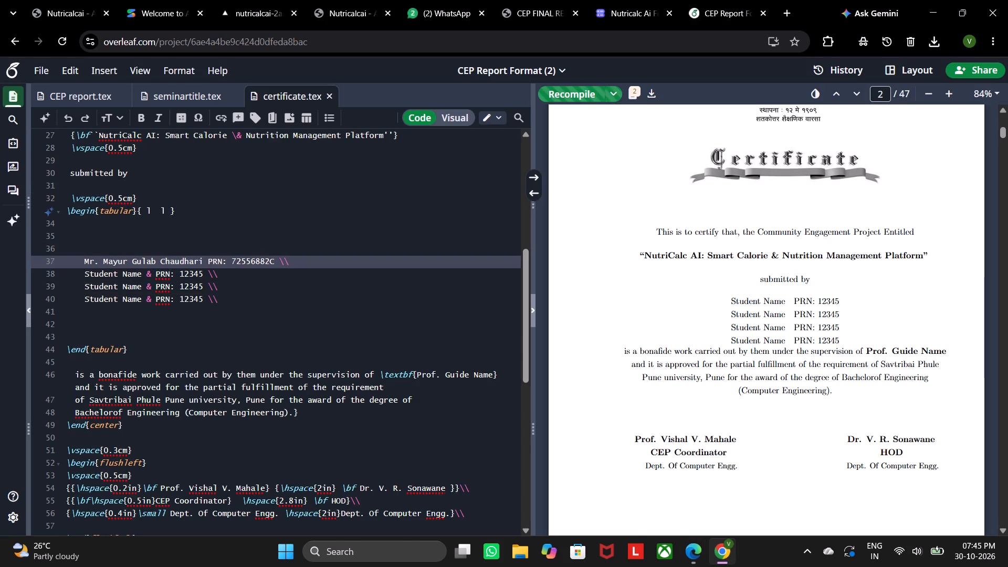
# Replace the placeholder on line 38 with the second student's name and PRN copied from the PDF certificate, keeping the \\ line break.
pyautogui.click(688, 547)
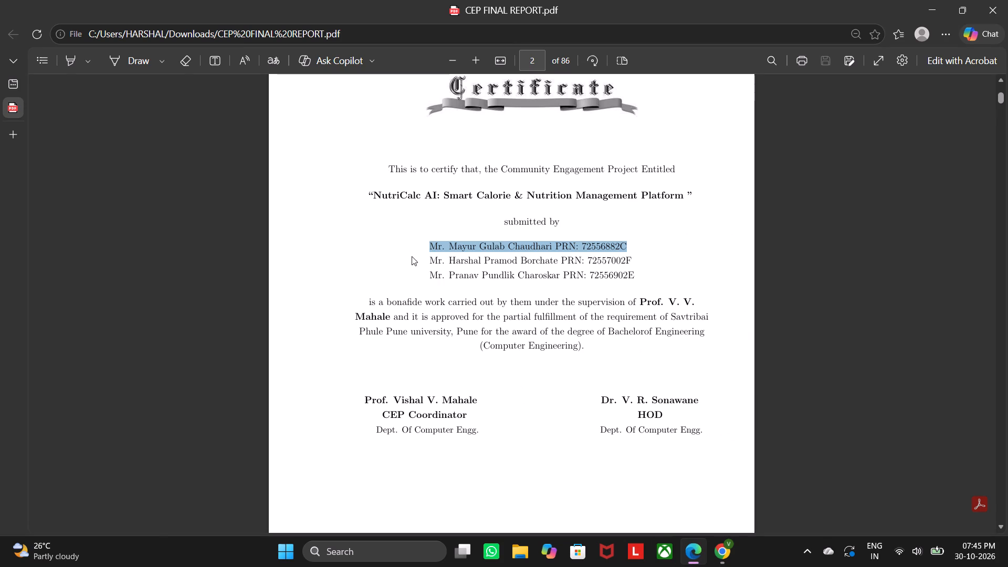
pyautogui.moveTo(425, 258); pyautogui.dragTo(640, 259)
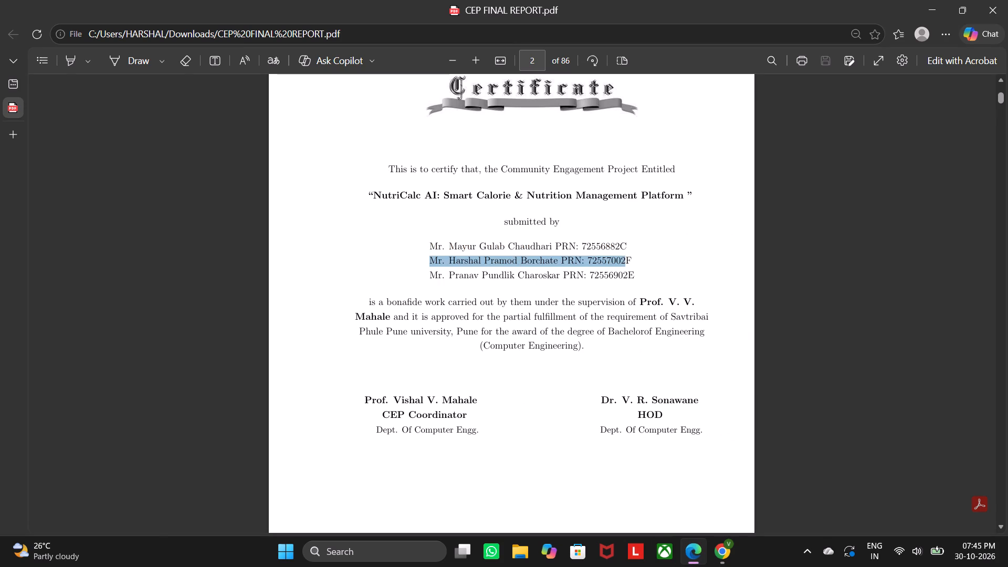
pyautogui.moveTo(640, 259); pyautogui.dragTo(633, 262)
pyautogui.hotkey('ctrl', 'c')
pyautogui.click(712, 549)
pyautogui.moveTo(78, 272); pyautogui.dragTo(199, 279)
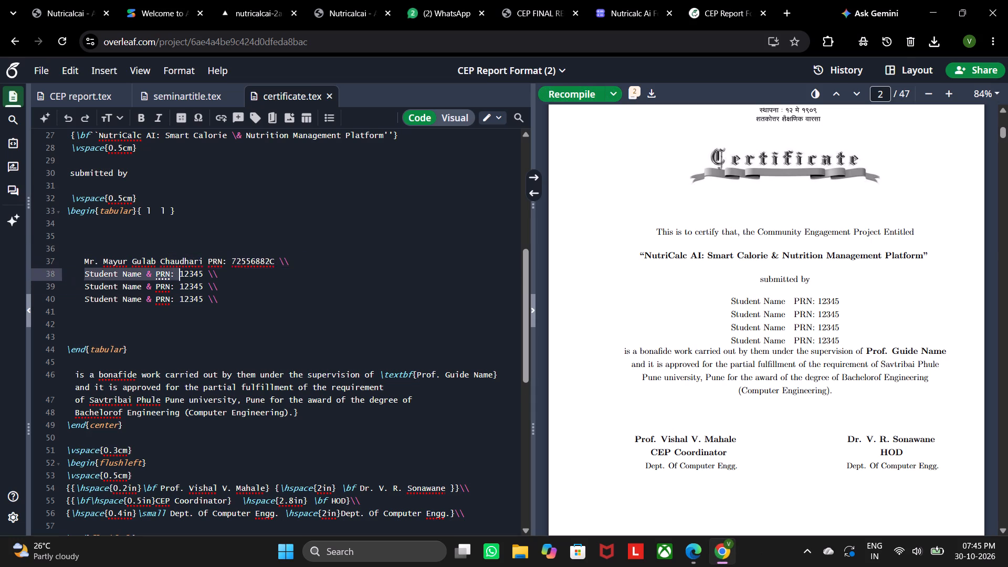
pyautogui.moveTo(199, 279); pyautogui.dragTo(204, 275)
pyautogui.hotkey('ctrl', 'v')
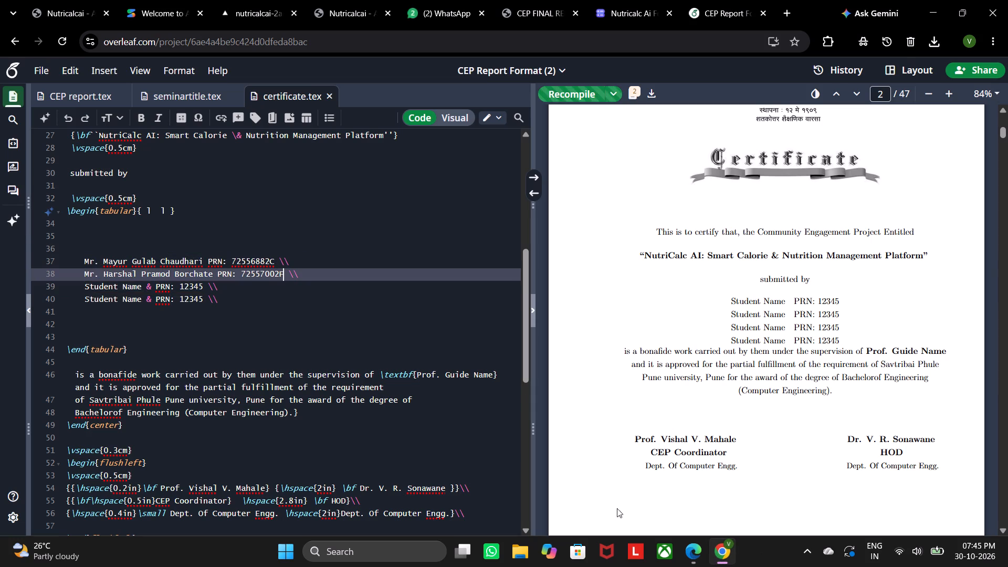
# Replace the placeholder on line 39 with the third student's name and PRN copied from the PDF certificate, keeping the \\ line break.
pyautogui.click(690, 543)
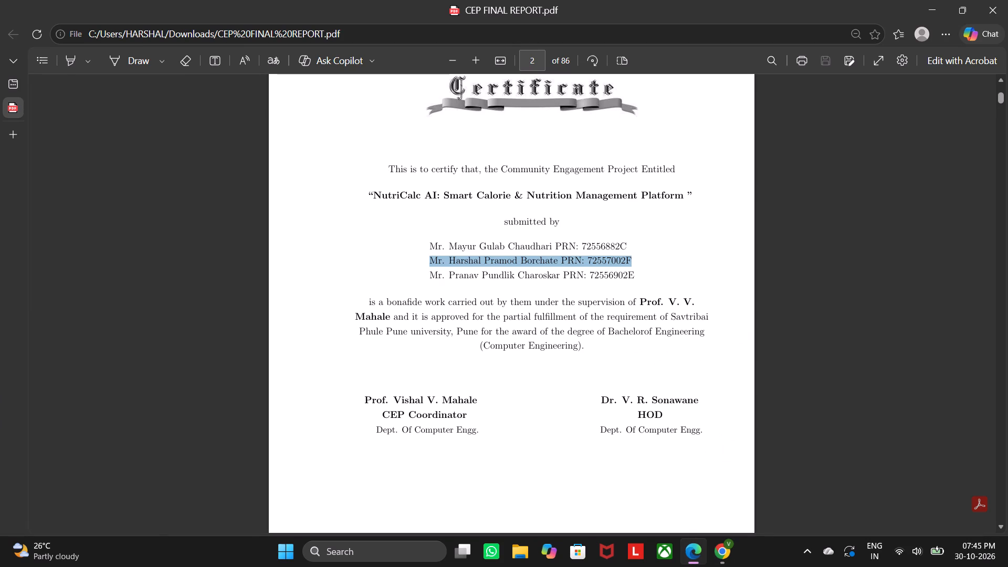
pyautogui.moveTo(424, 272); pyautogui.dragTo(637, 273)
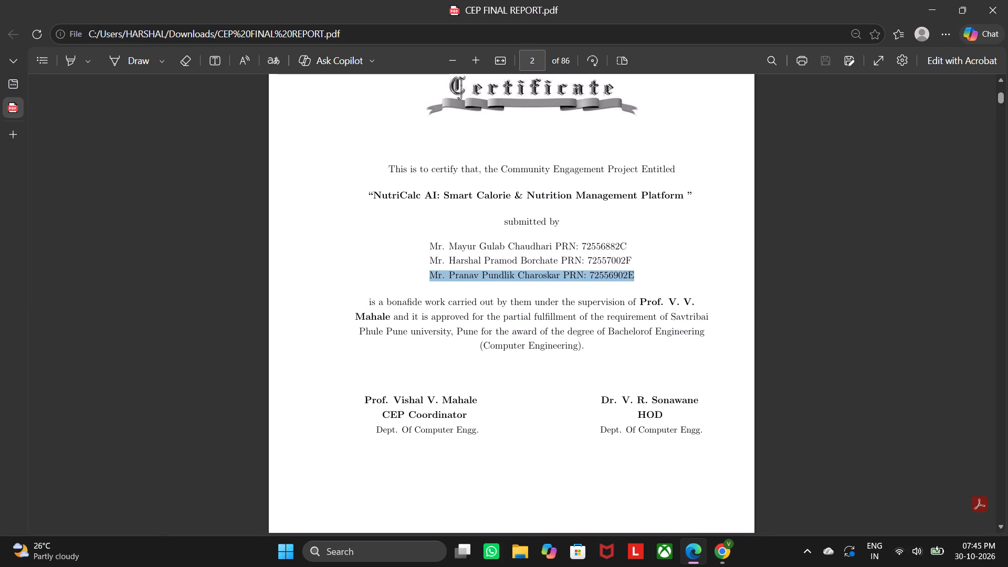
pyautogui.moveTo(637, 273); pyautogui.dragTo(634, 274)
pyautogui.hotkey('ctrl', 'c')
pyautogui.click(719, 557)
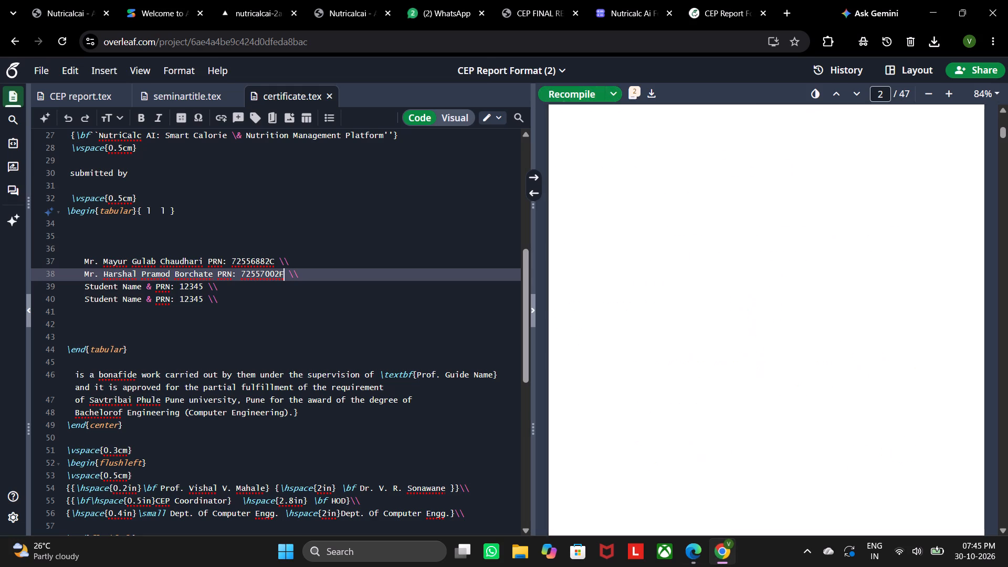
pyautogui.moveTo(82, 286); pyautogui.dragTo(191, 288)
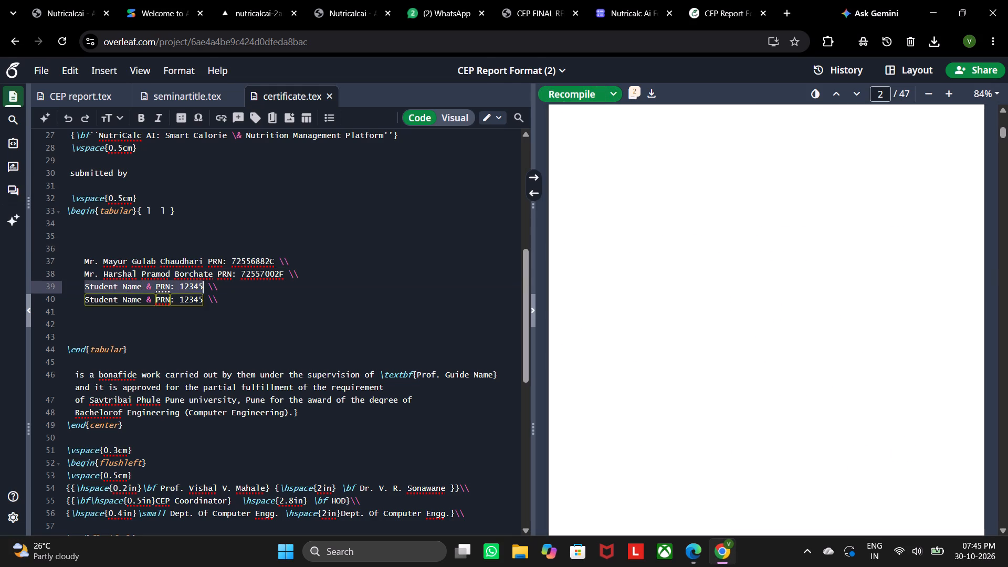
pyautogui.moveTo(191, 288); pyautogui.dragTo(202, 283)
pyautogui.hotkey('ctrl', 'v')
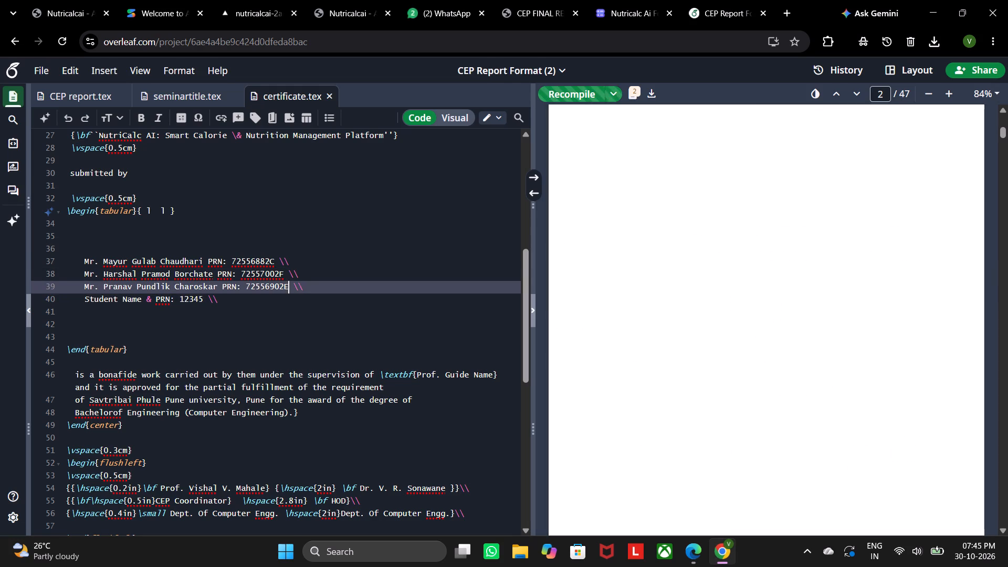
# Delete the leftover fourth student placeholder row on line 40 of certificate.tex, including its emptied line.
pyautogui.moveTo(81, 302); pyautogui.dragTo(223, 295)
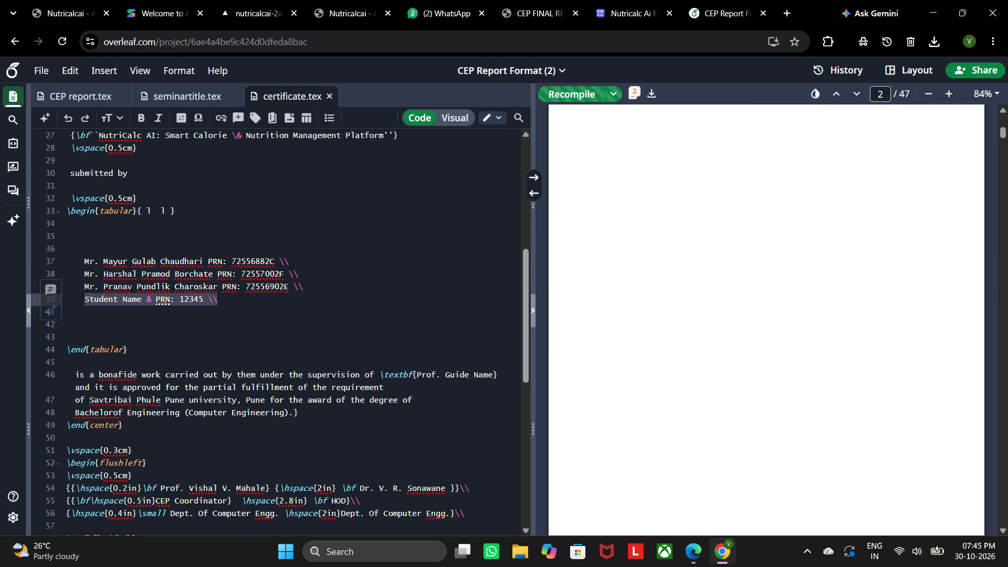
pyautogui.press('BackSpace')
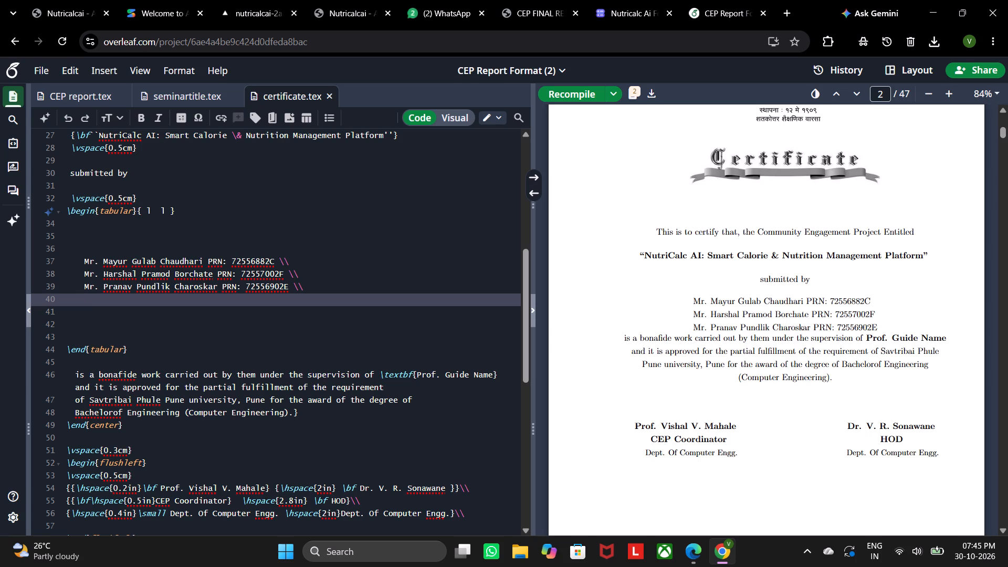
pyautogui.press('BackSpace')
pyautogui.press('BackSpace')
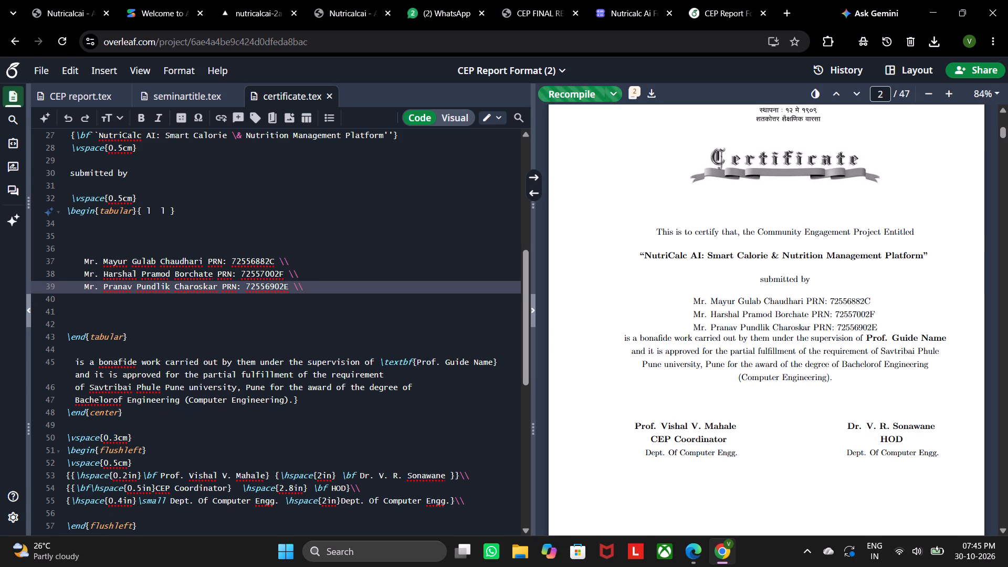
# Insert three blank lines after the third student row, before the end of the tabular block in certificate.tex.
pyautogui.press('Return')
pyautogui.press('Return')
pyautogui.press('Return')
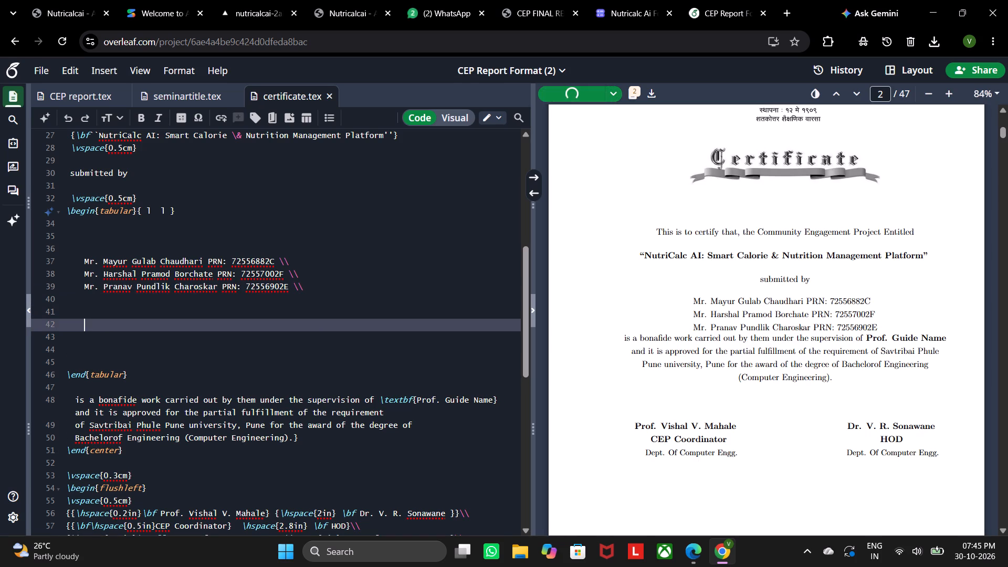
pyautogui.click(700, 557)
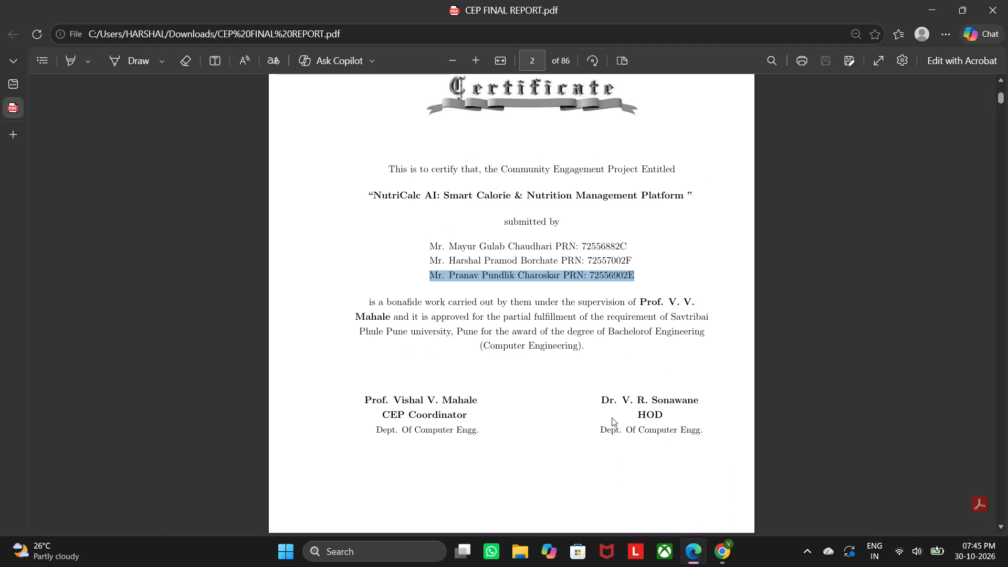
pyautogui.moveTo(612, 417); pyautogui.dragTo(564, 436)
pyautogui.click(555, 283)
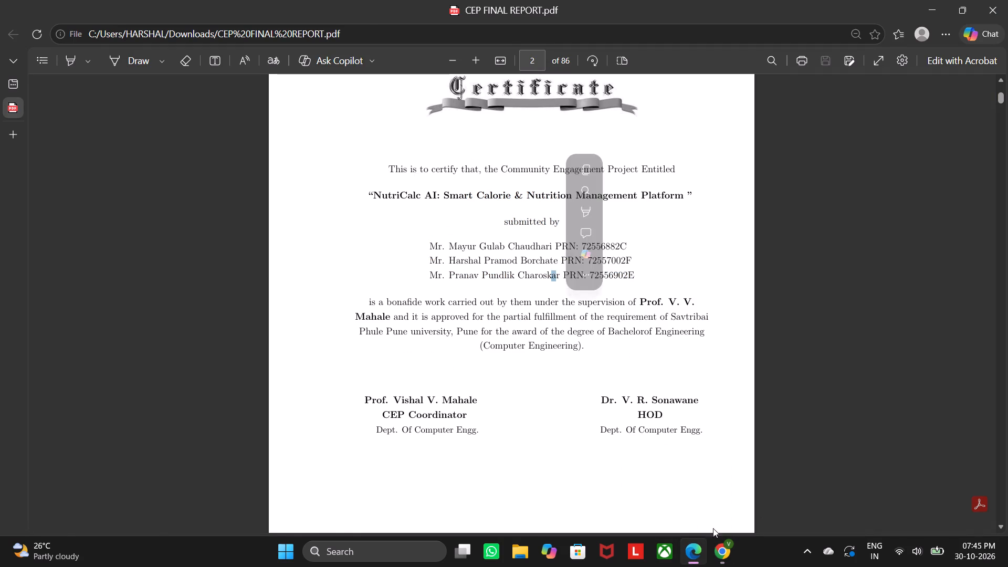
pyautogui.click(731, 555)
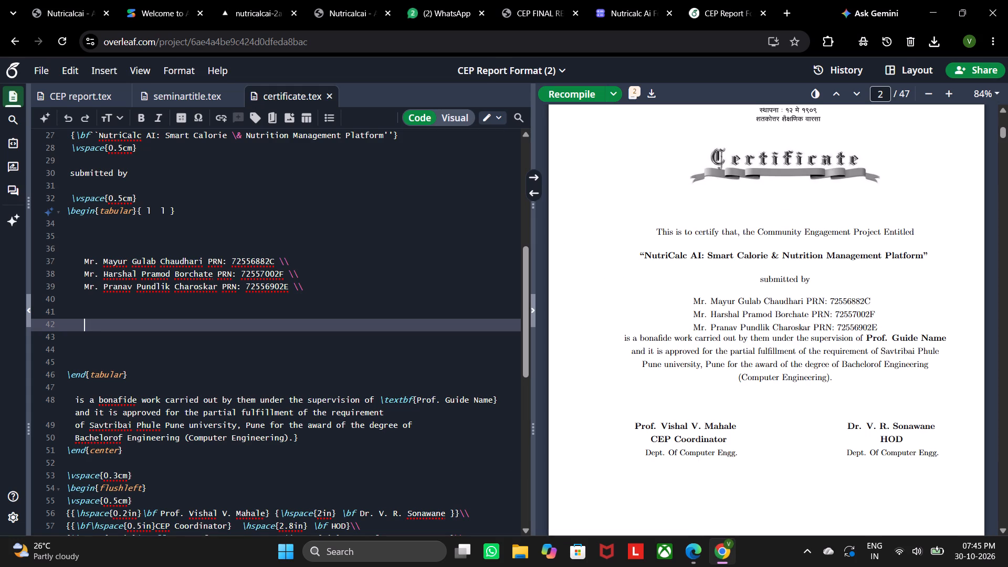
# Delete two of the extra blank lines below the student rows in certificate.tex.
pyautogui.scroll(3, 679, 333)
pyautogui.scroll(-3, 679, 333)
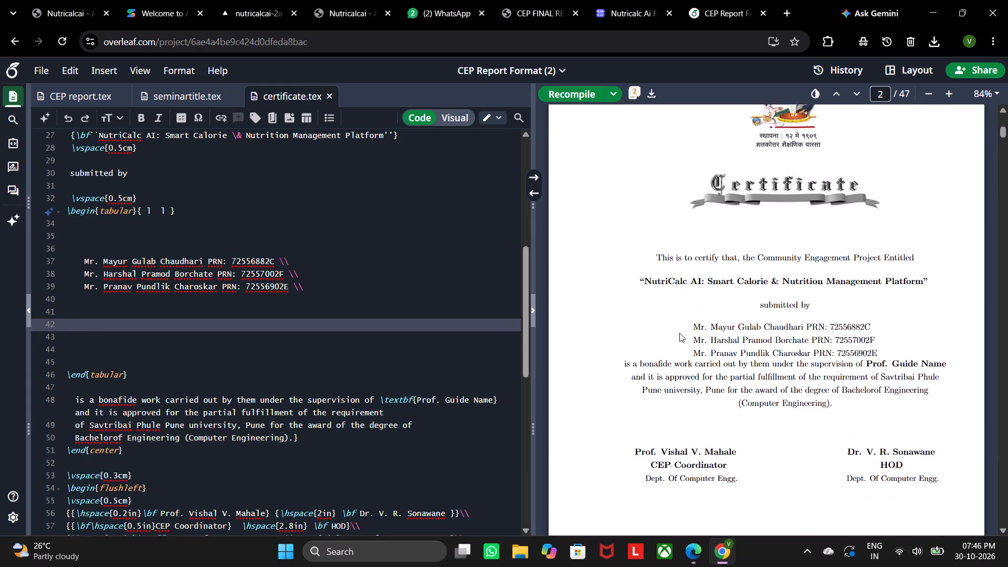
pyautogui.press('BackSpace')
pyautogui.press('BackSpace')
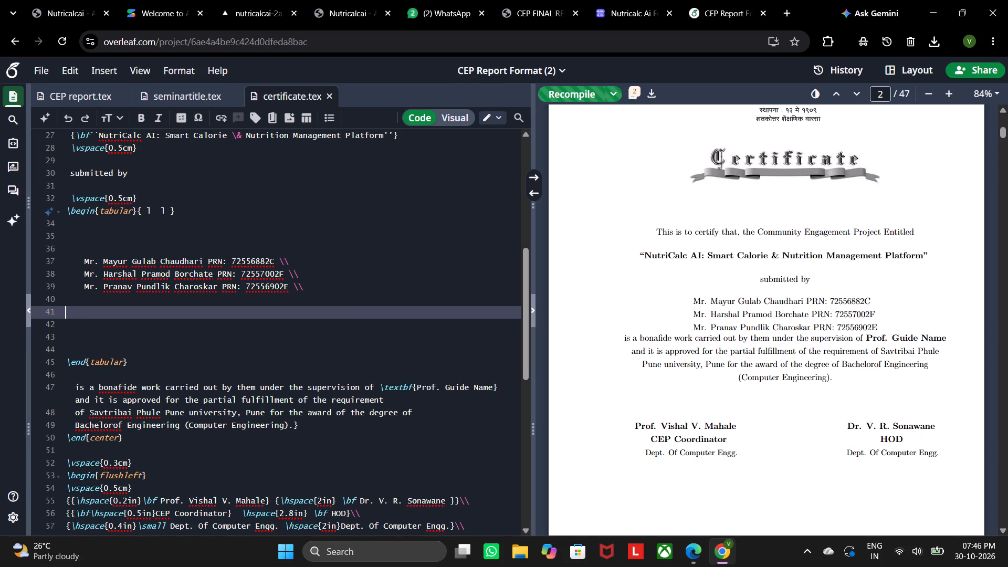
pyautogui.press('BackSpace')
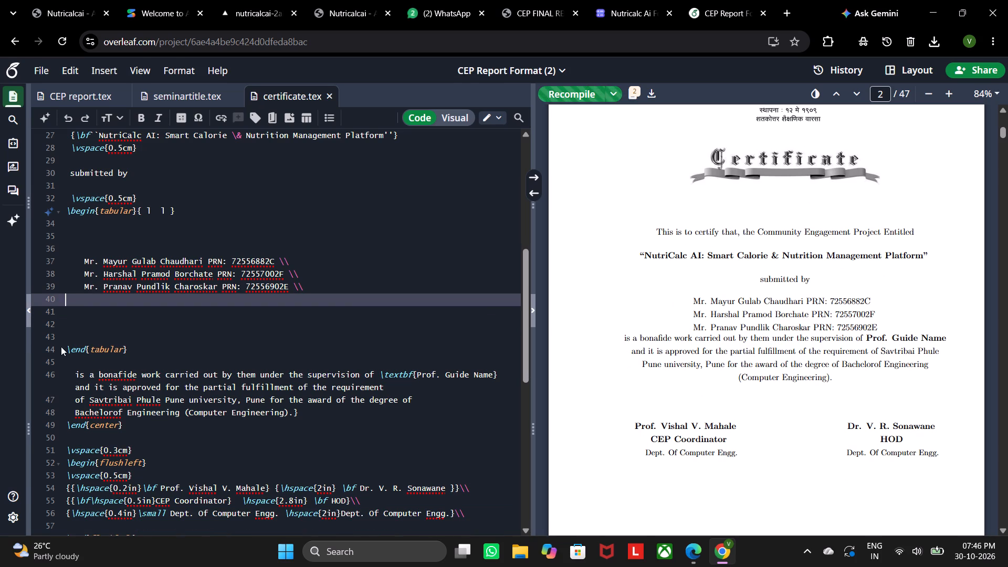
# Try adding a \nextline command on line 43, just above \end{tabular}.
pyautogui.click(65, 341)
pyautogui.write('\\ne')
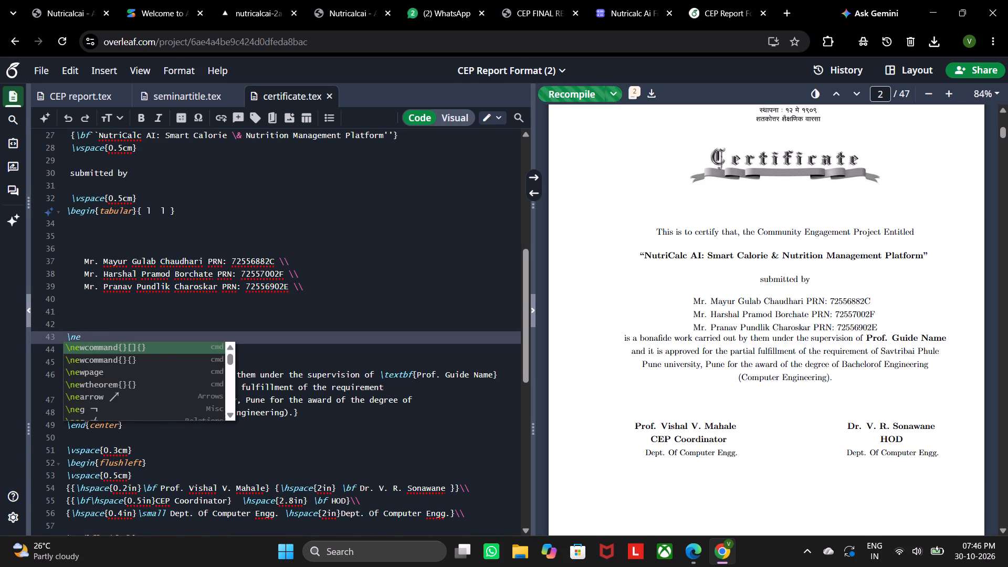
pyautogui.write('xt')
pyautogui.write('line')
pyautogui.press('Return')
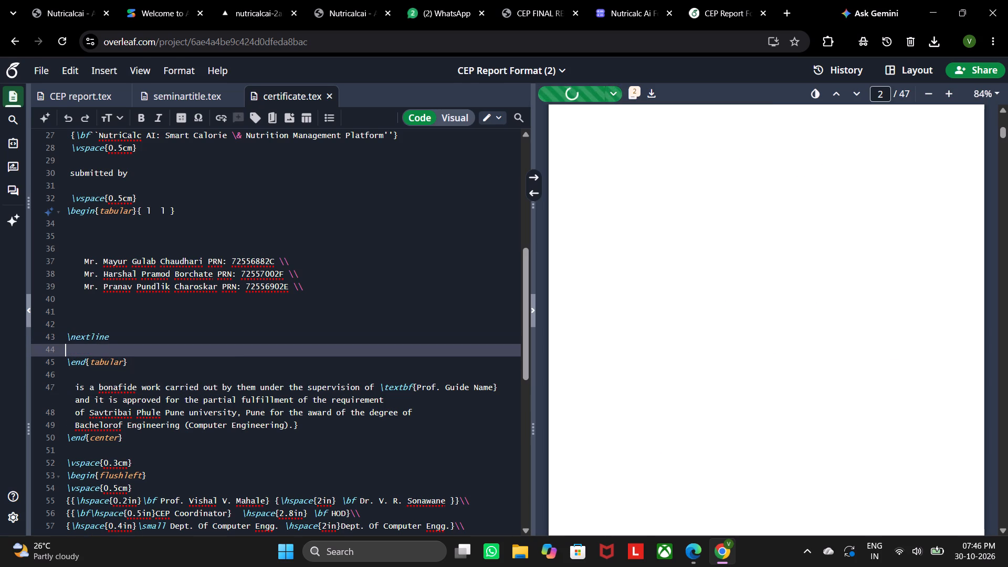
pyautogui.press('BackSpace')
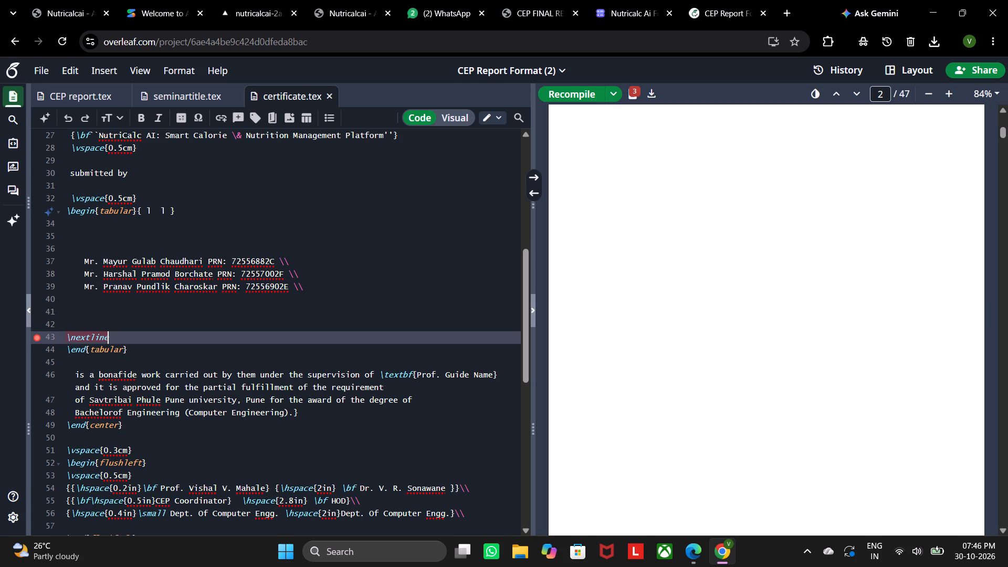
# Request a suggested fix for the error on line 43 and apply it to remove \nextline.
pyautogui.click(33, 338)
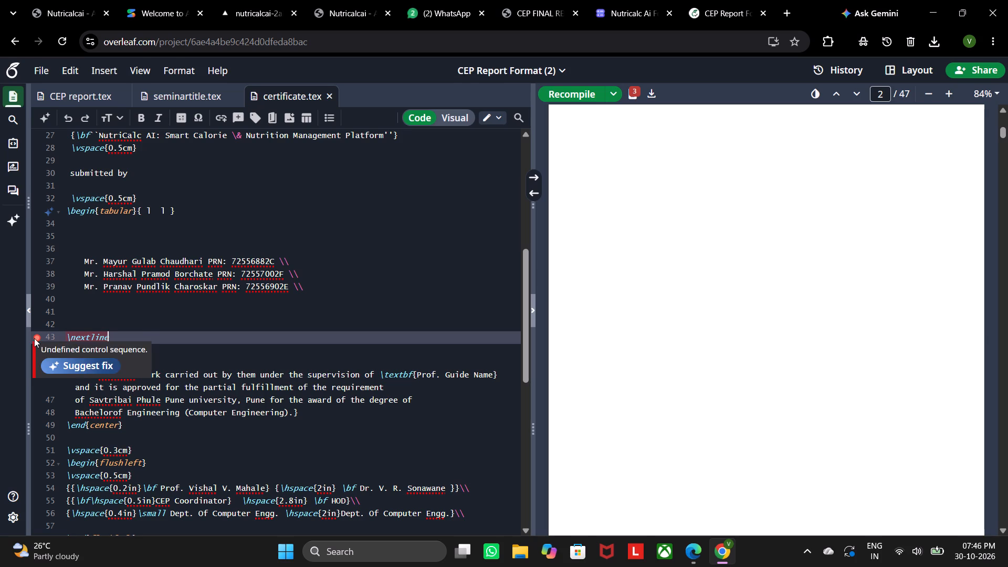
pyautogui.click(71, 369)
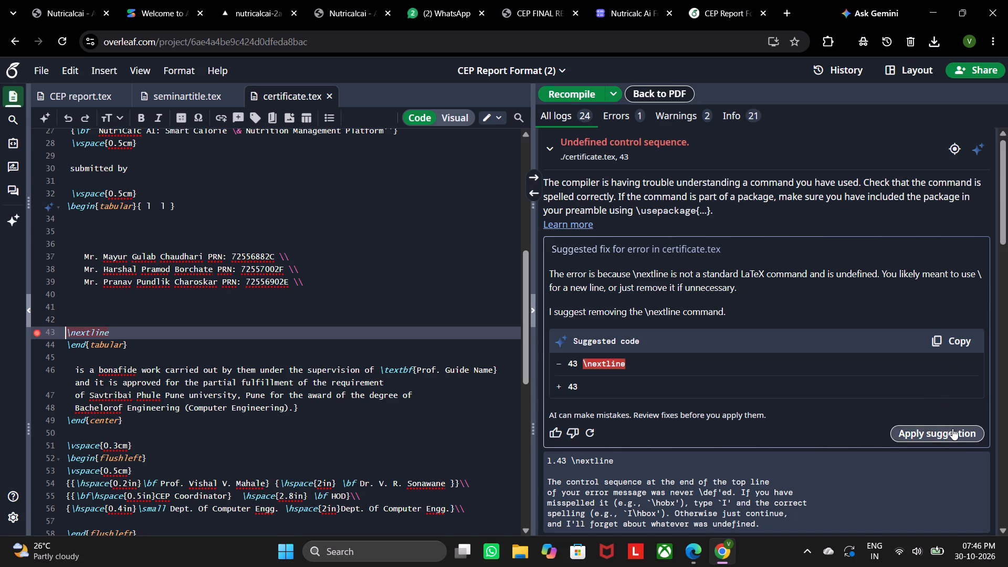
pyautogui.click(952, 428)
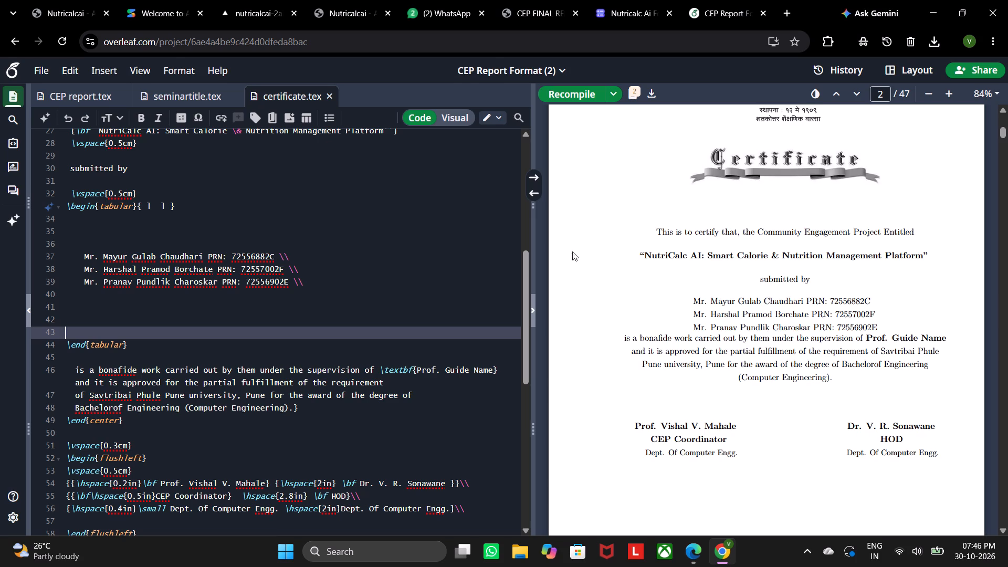
# Delete two more blank lines between the last student row and \end{tabular} after checking the certificate preview.
pyautogui.scroll(3, 672, 250)
pyautogui.scroll(-3, 672, 250)
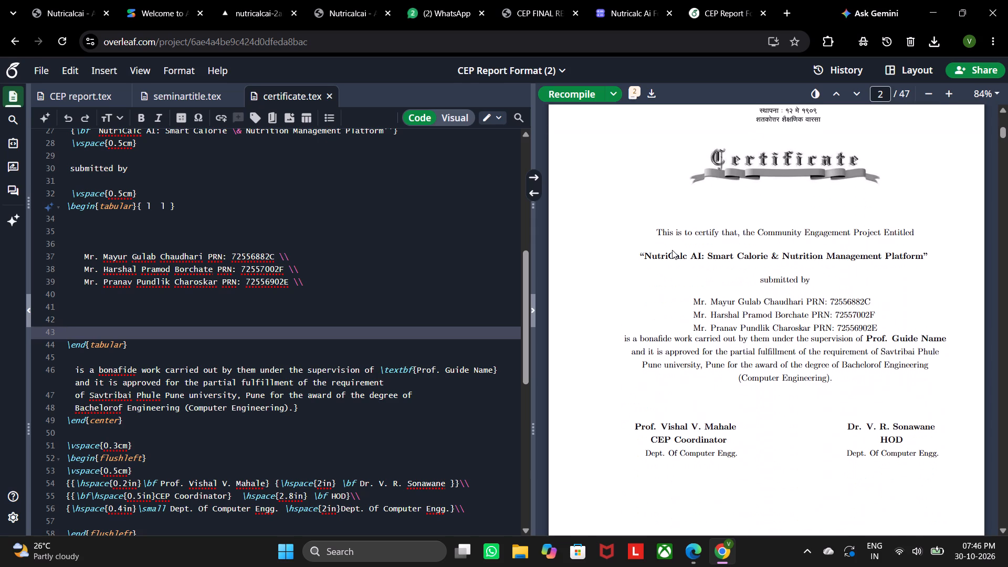
pyautogui.click(880, 322)
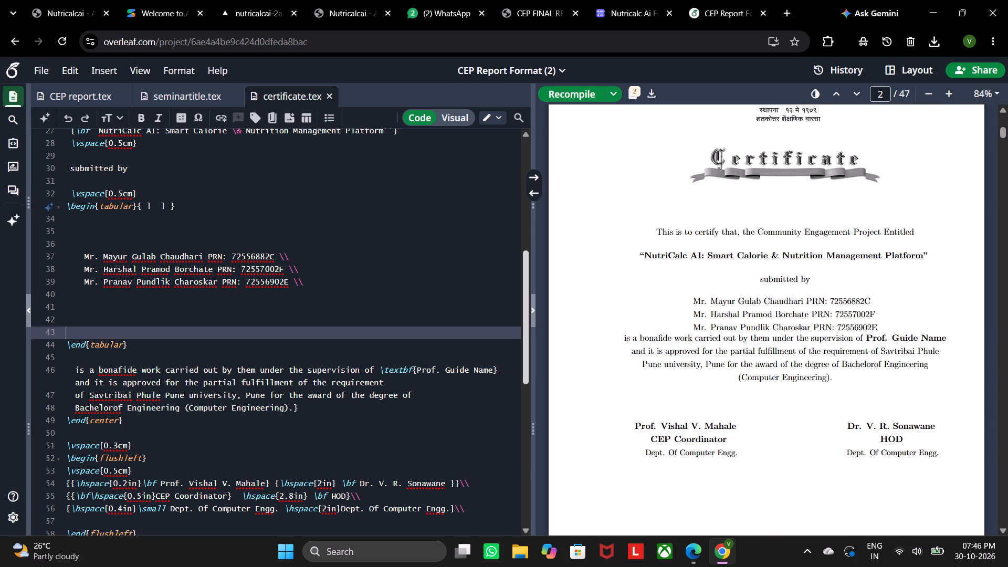
pyautogui.click(207, 307)
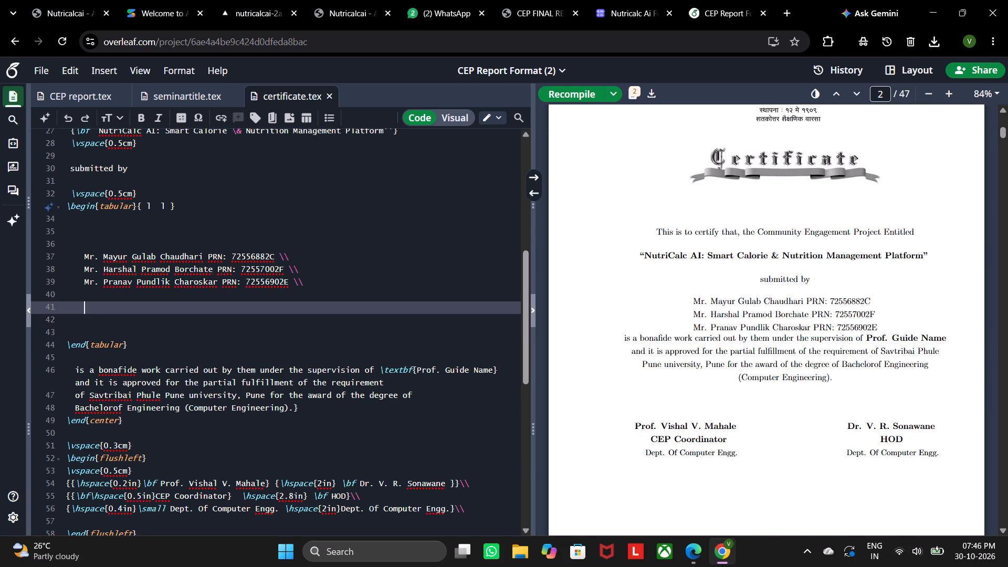
pyautogui.press('BackSpace')
pyautogui.press('BackSpace')
pyautogui.press('BackSpace')
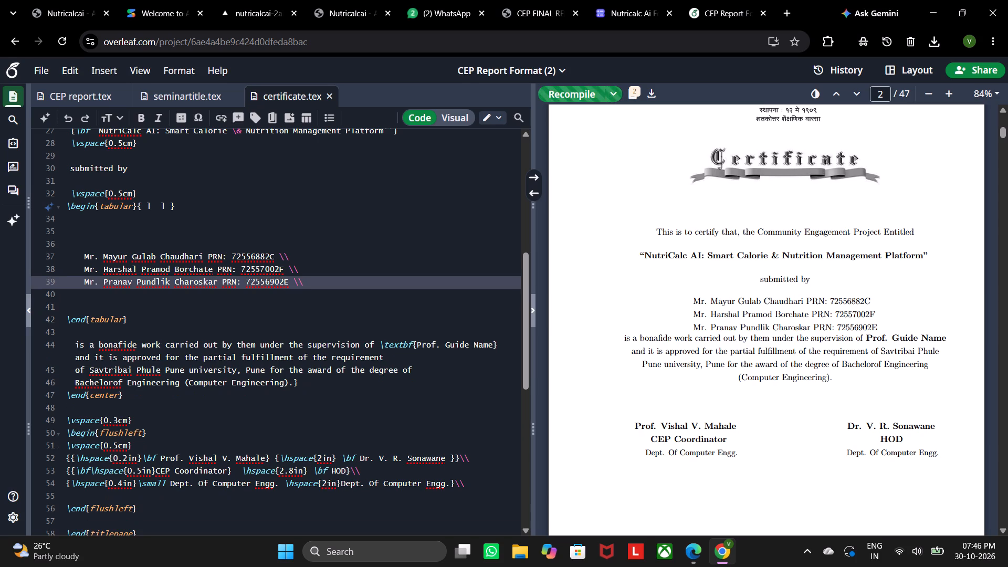
# Add extra spaces before the \\ line break in each of the three student rows on lines 37 to 39.
pyautogui.click(276, 255)
pyautogui.press('space')
pyautogui.press('space')
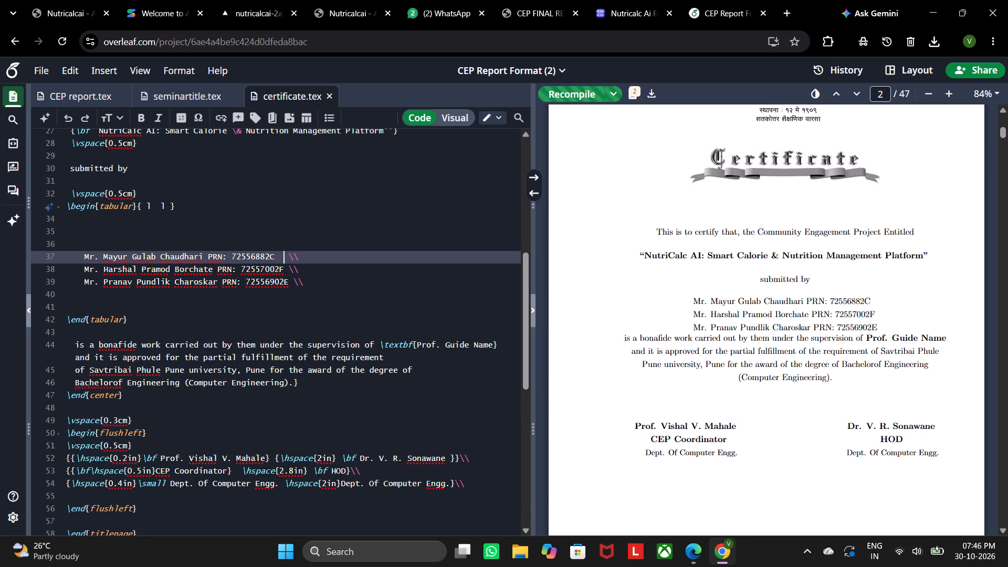
pyautogui.press('space')
pyautogui.click(292, 275)
pyautogui.press('space')
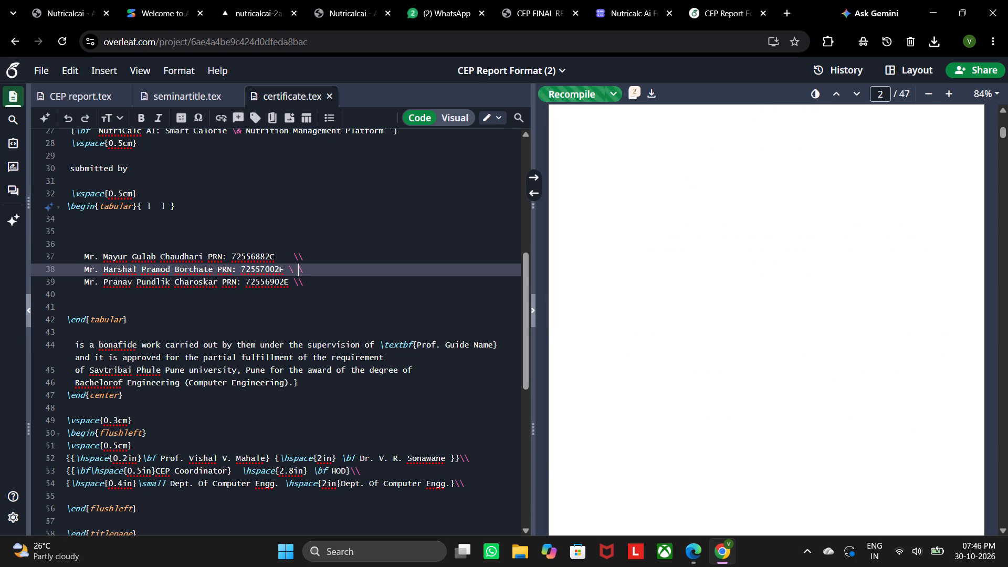
pyautogui.press('BackSpace')
pyautogui.press('Left')
pyautogui.press('space')
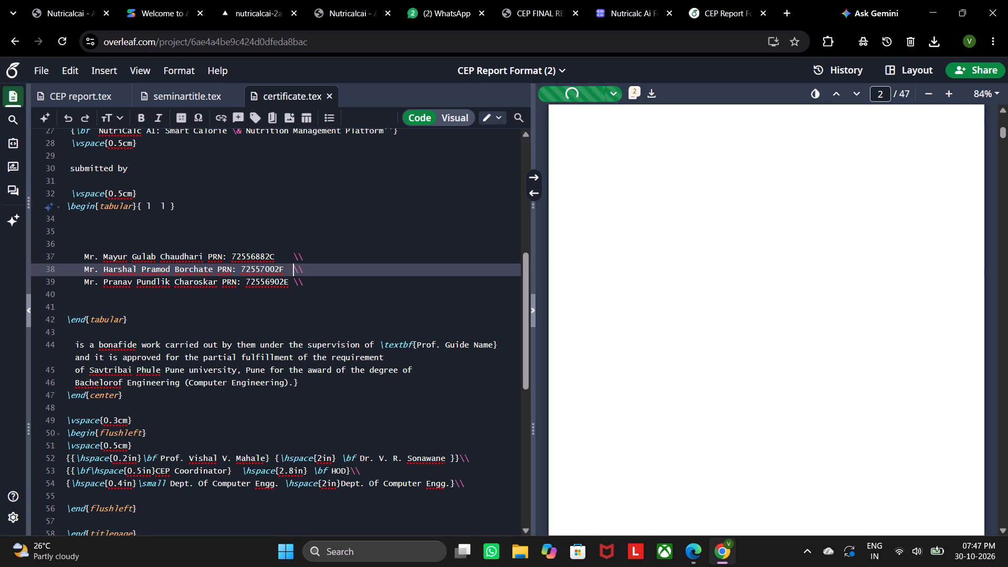
pyautogui.press('Down')
pyautogui.press('space')
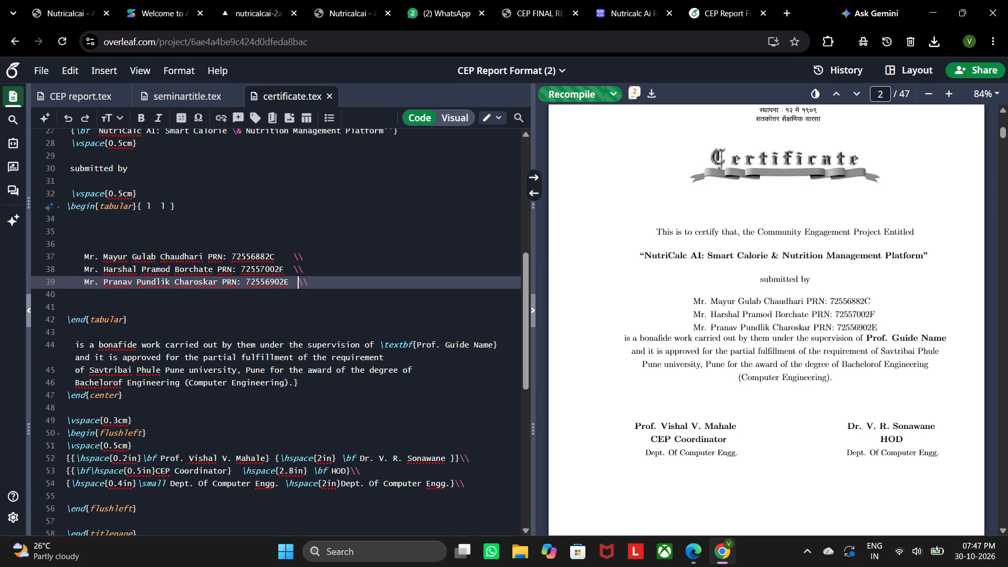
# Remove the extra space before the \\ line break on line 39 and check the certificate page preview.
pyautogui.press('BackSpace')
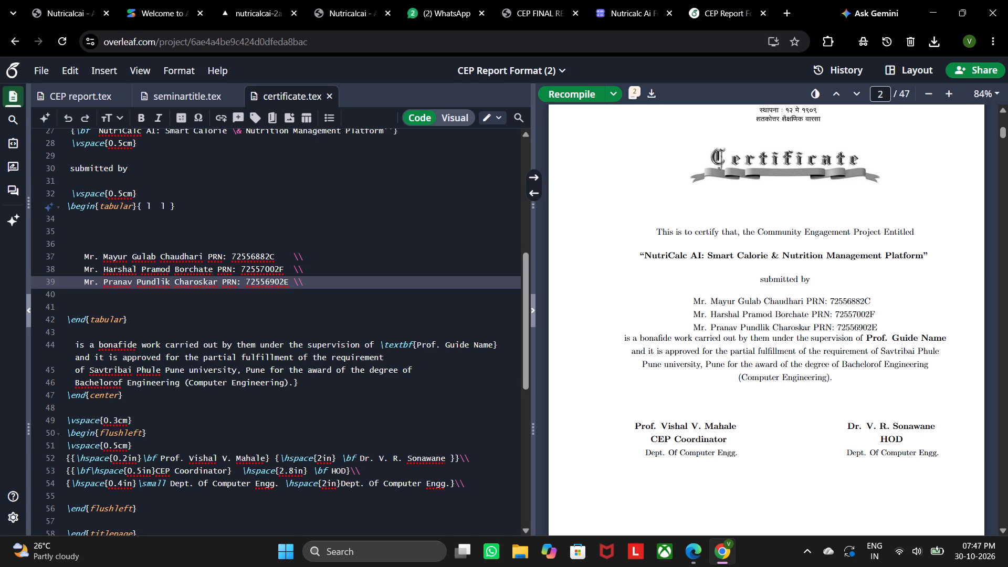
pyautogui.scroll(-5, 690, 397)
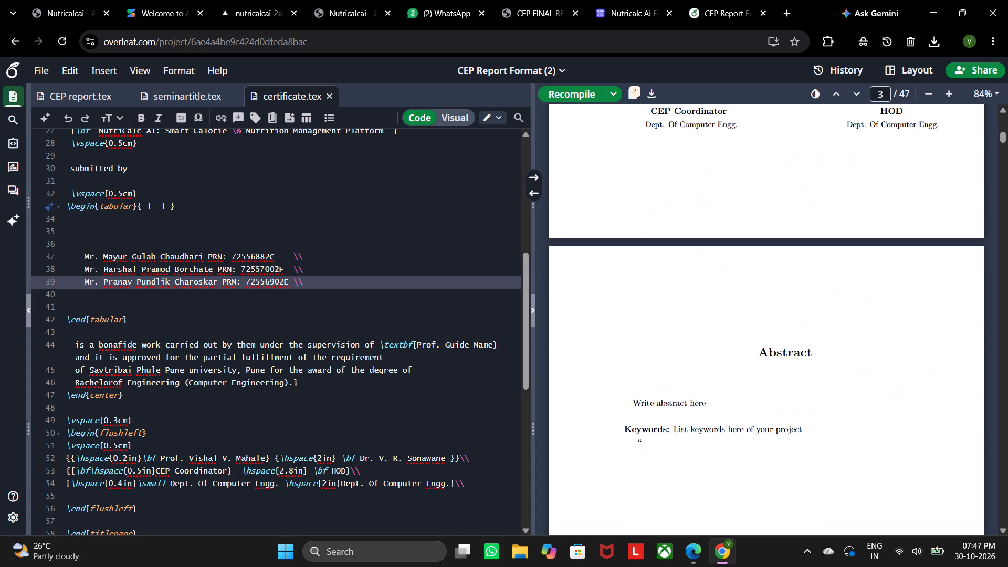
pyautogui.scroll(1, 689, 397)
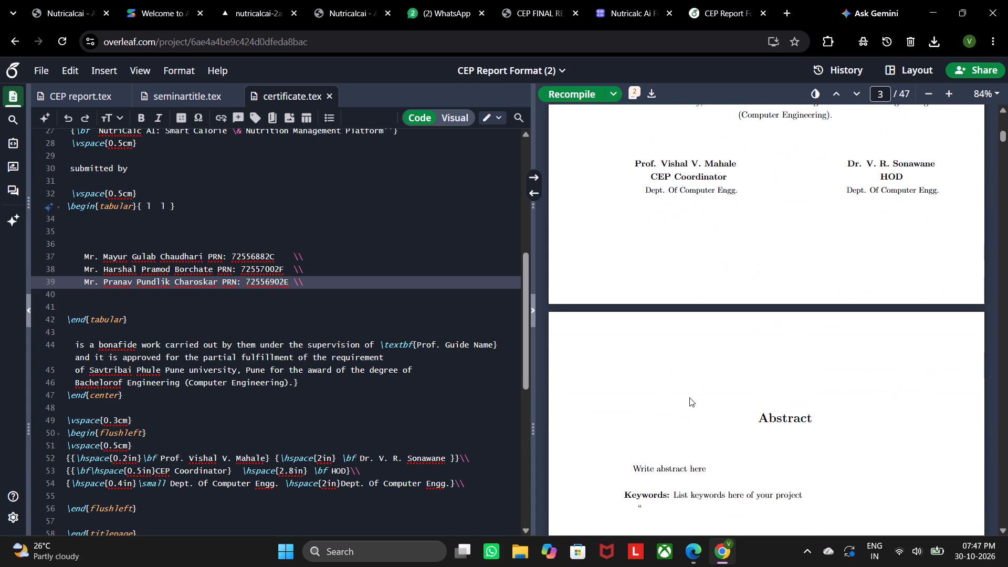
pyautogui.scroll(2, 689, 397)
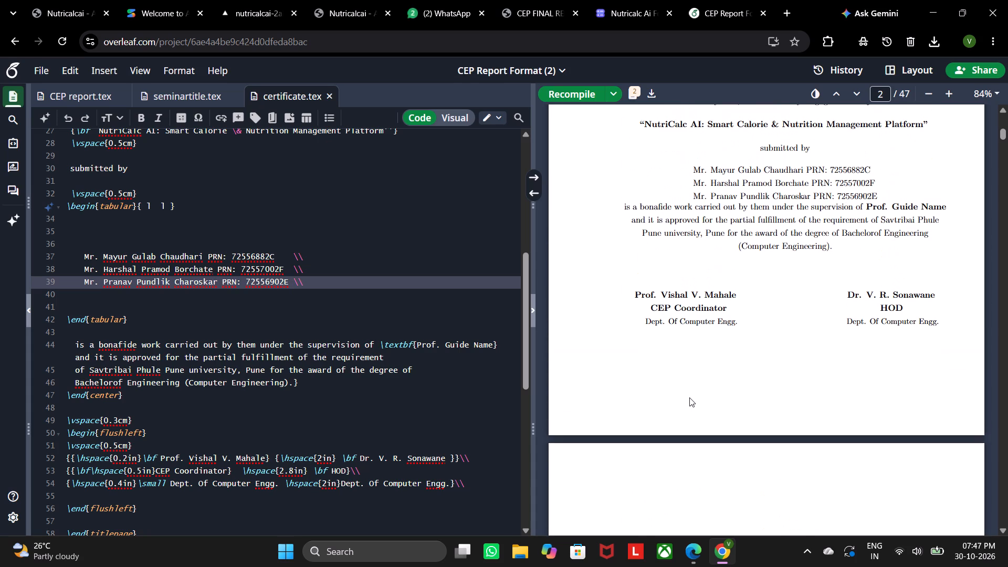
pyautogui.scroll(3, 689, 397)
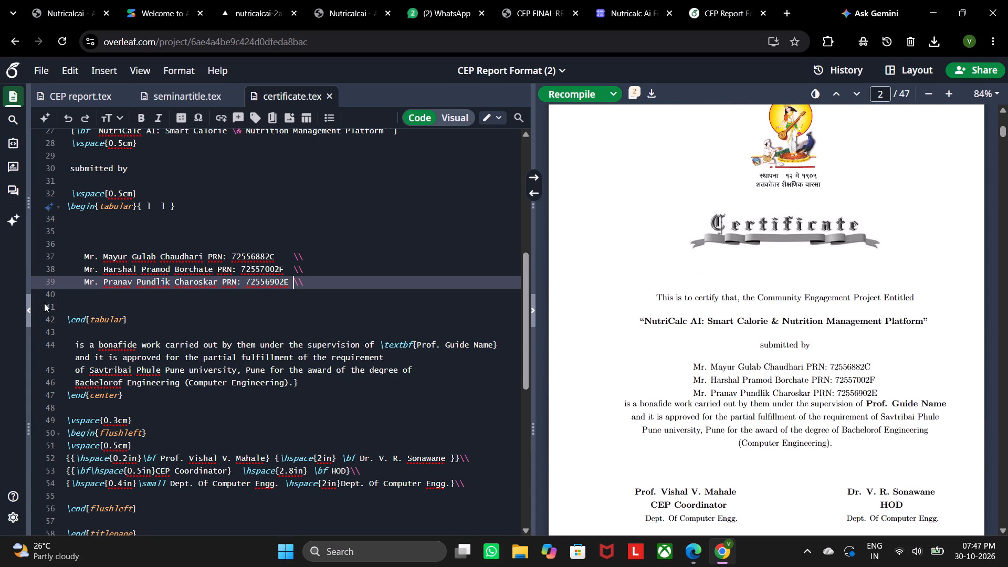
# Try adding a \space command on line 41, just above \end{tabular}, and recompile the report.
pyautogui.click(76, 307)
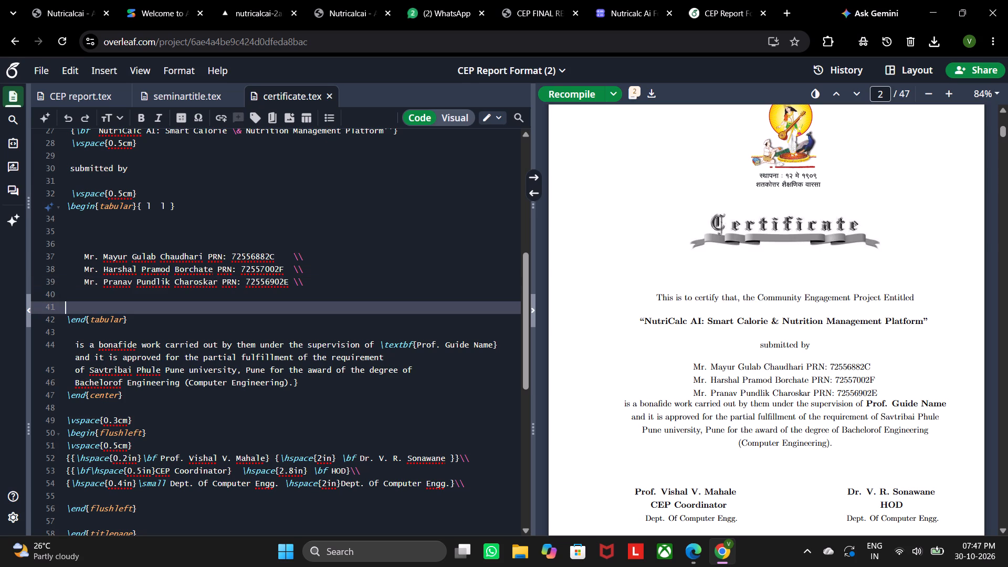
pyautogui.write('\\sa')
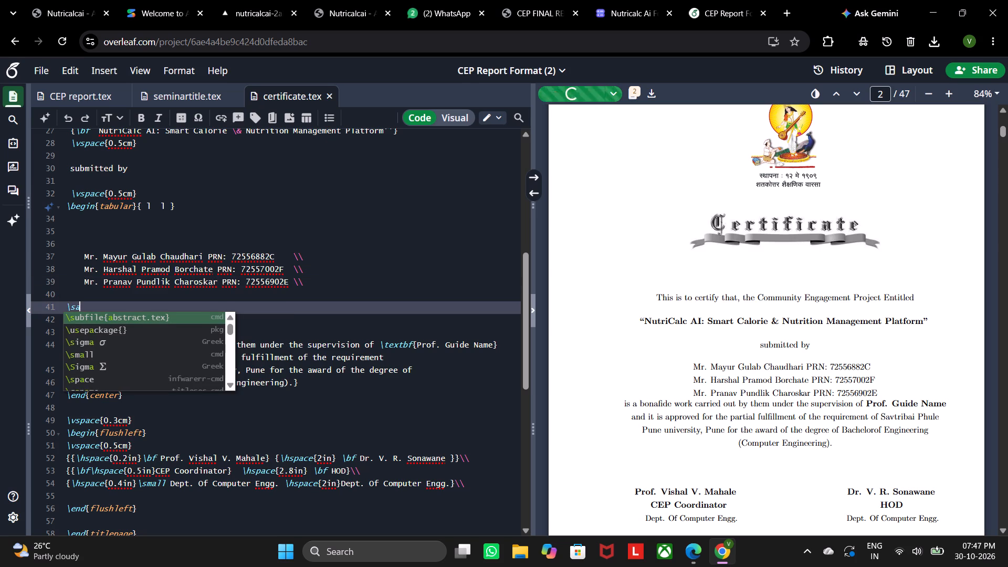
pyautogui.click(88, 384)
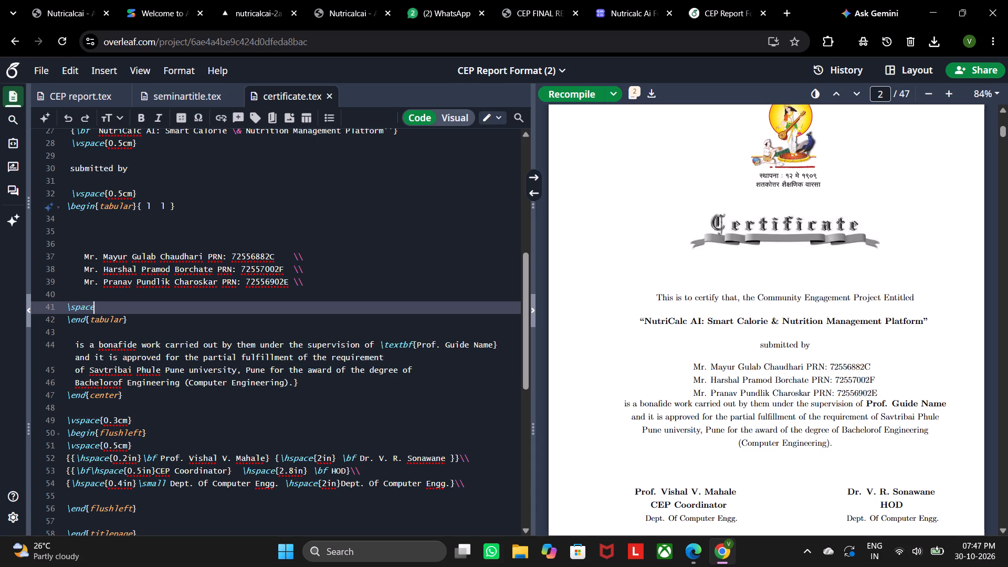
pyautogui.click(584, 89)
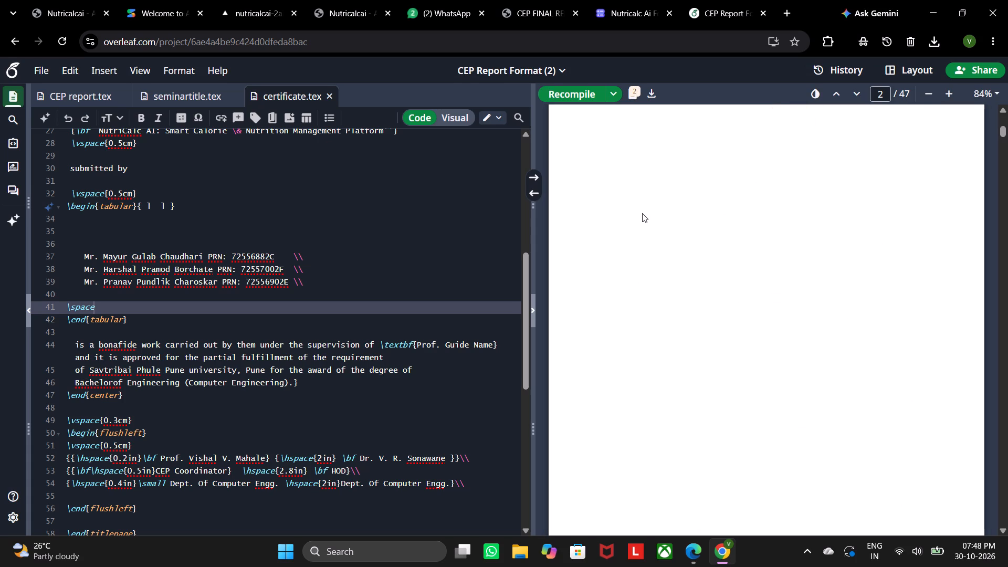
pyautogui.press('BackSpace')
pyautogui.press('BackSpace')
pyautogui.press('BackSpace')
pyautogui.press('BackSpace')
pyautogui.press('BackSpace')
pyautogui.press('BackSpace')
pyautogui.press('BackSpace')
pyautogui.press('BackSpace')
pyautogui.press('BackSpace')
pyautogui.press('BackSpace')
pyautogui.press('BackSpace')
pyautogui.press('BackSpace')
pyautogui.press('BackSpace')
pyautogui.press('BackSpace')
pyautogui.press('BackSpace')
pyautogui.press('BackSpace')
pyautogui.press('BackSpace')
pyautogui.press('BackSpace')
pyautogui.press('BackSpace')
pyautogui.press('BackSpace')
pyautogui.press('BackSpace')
# Undo the certificate edits back to the four placeholder rows "Student Name & PRN: 12345 \\" on lines 37 to 40.
pyautogui.scroll(15, 663, 235)
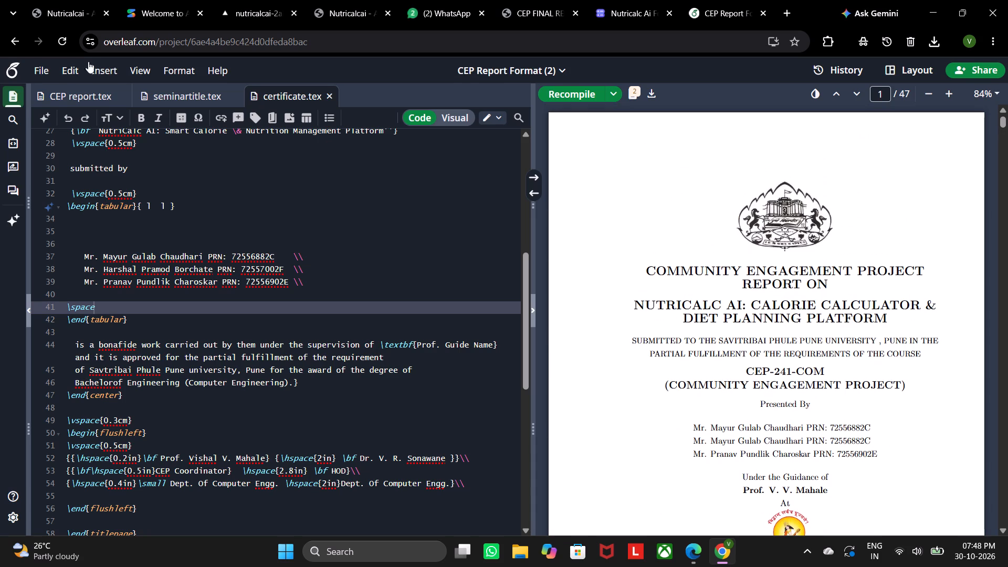
pyautogui.click(60, 113)
pyautogui.doubleClick(60, 113)
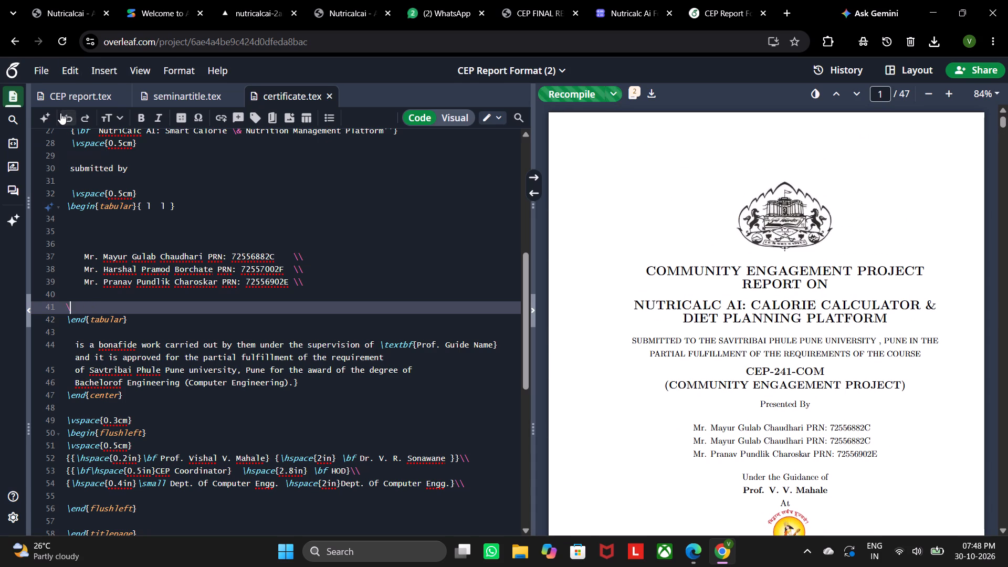
pyautogui.scroll(-6, 763, 342)
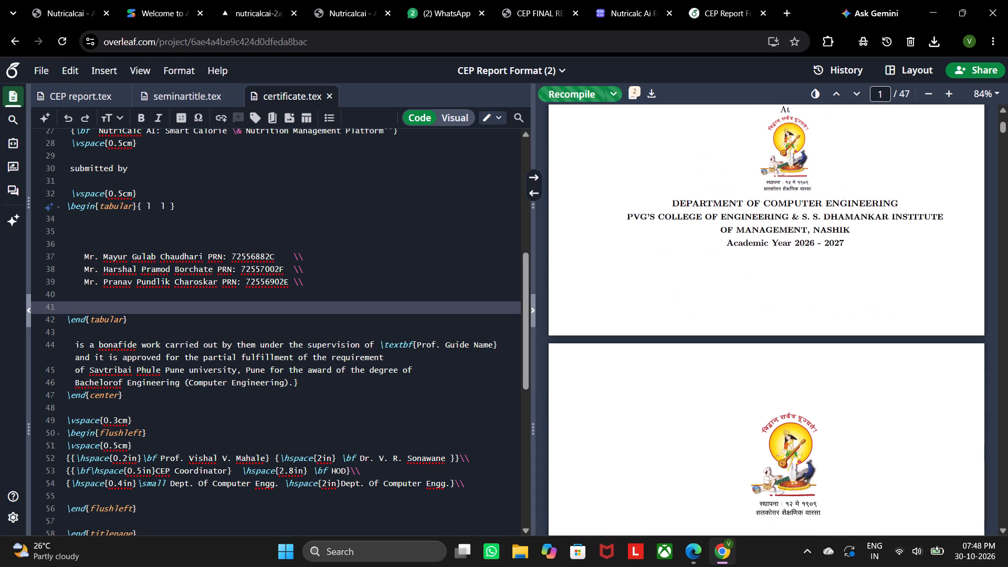
pyautogui.tripleClick(64, 115)
pyautogui.tripleClick(64, 115)
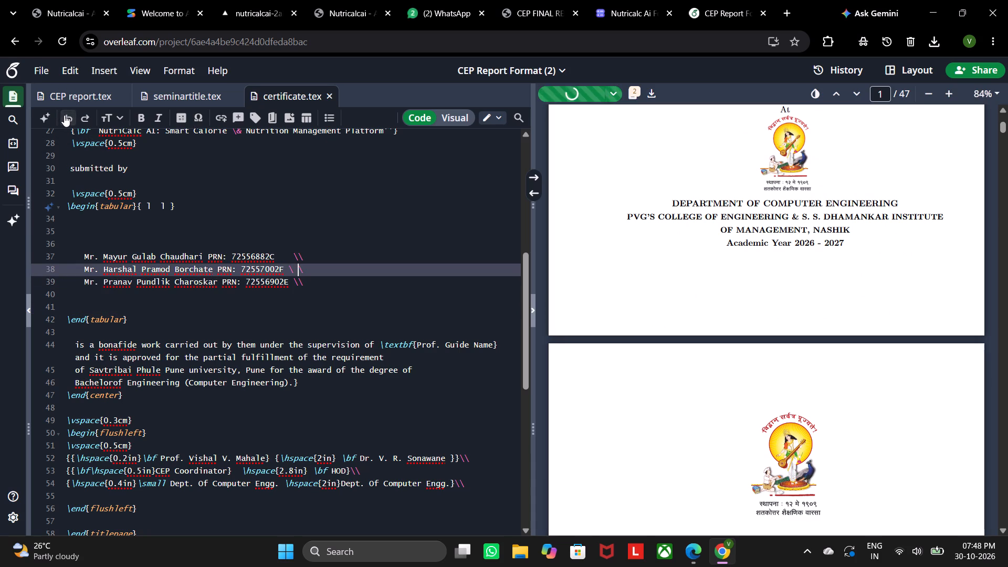
pyautogui.tripleClick(64, 115)
pyautogui.tripleClick(64, 115)
pyautogui.tripleClick(64, 115)
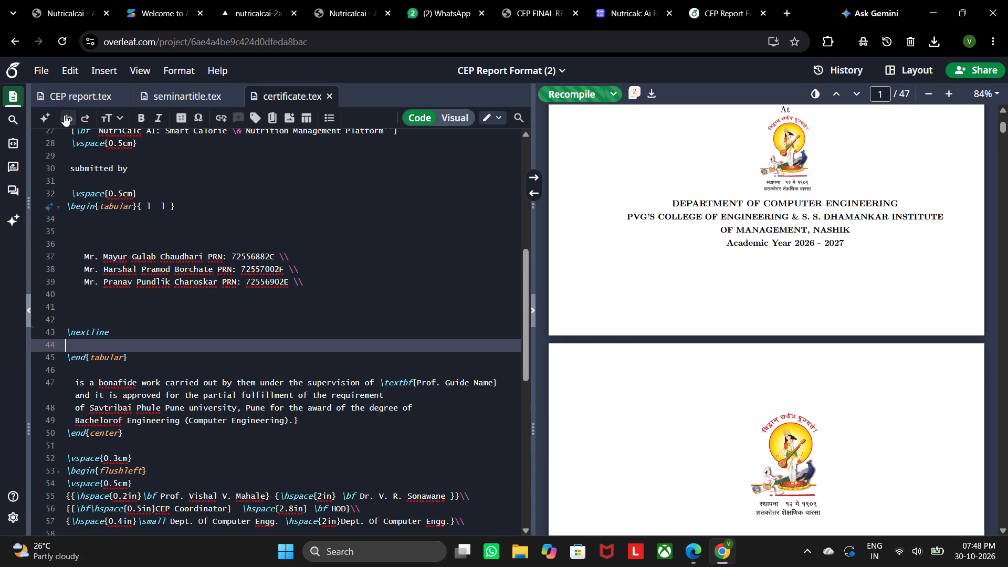
pyautogui.tripleClick(64, 115)
pyautogui.tripleClick(64, 115)
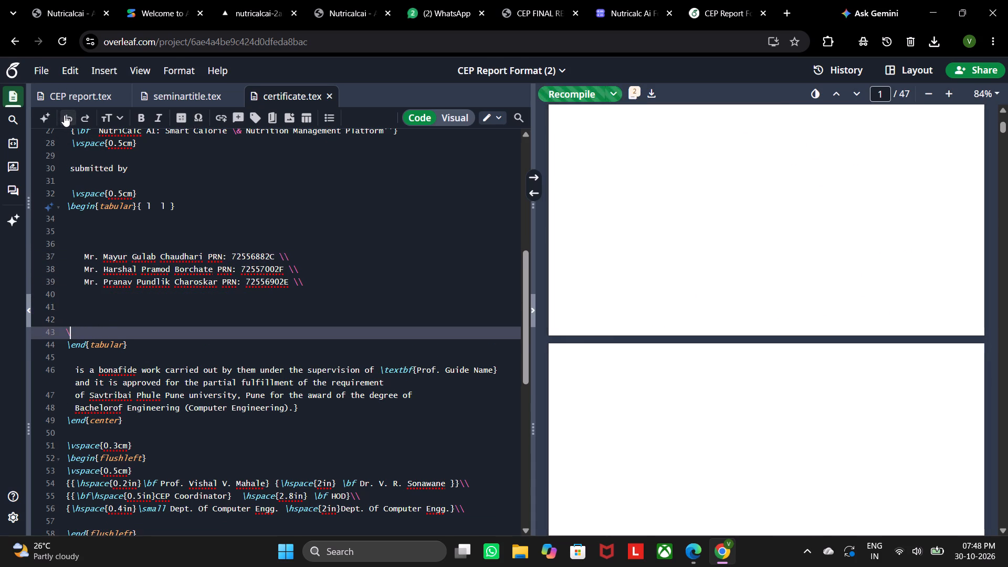
pyautogui.tripleClick(64, 115)
pyautogui.tripleClick(64, 115)
pyautogui.tripleClick(64, 115)
pyautogui.doubleClick(64, 115)
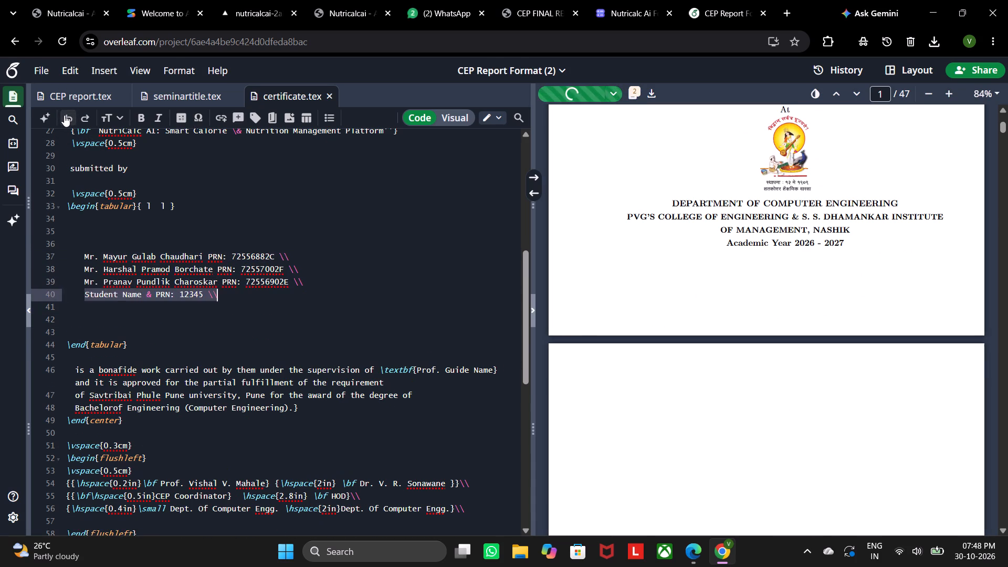
pyautogui.click(64, 115)
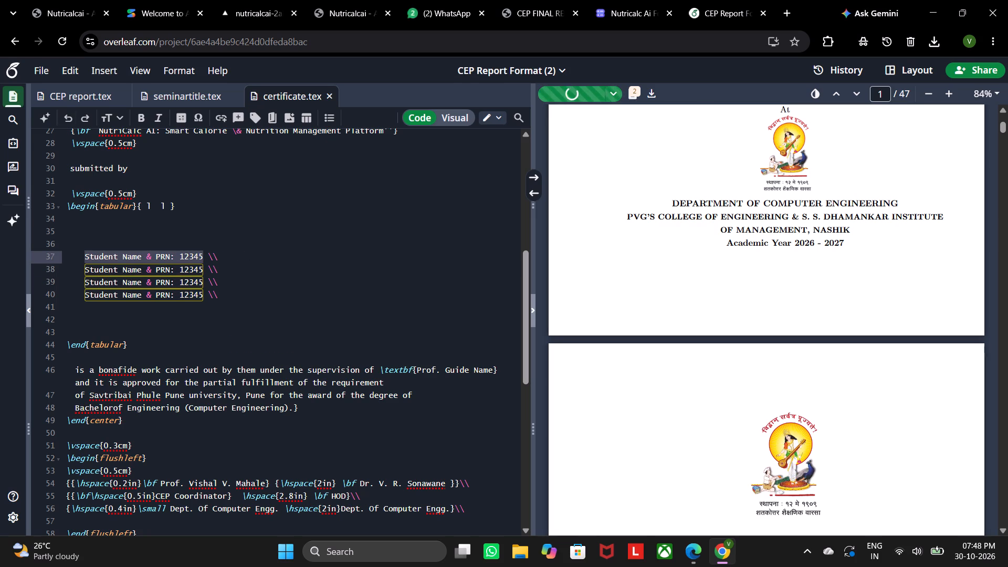
pyautogui.click(328, 281)
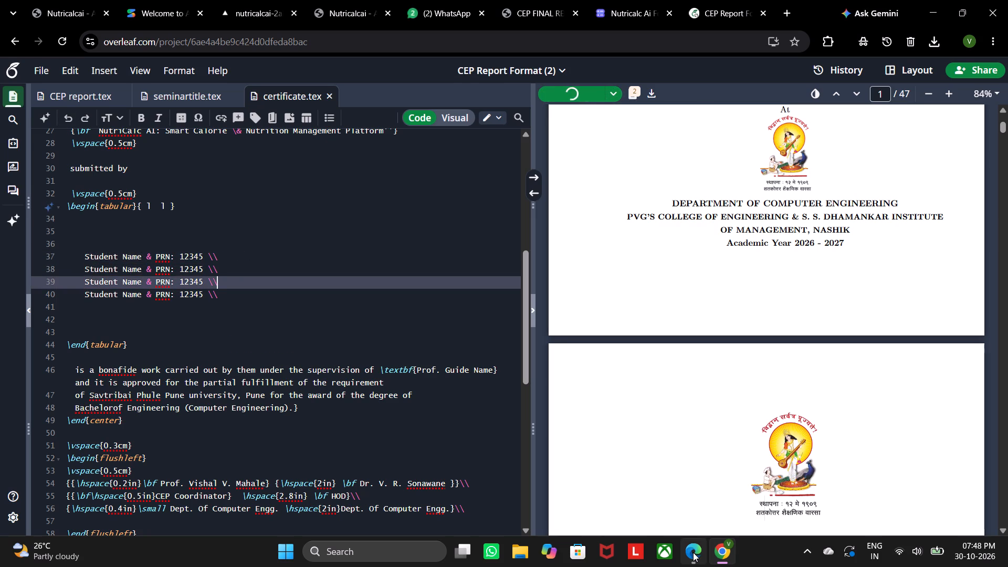
# Examine the title and certificate pages in the compiled preview, including the student rows.
pyautogui.scroll(-6, 769, 424)
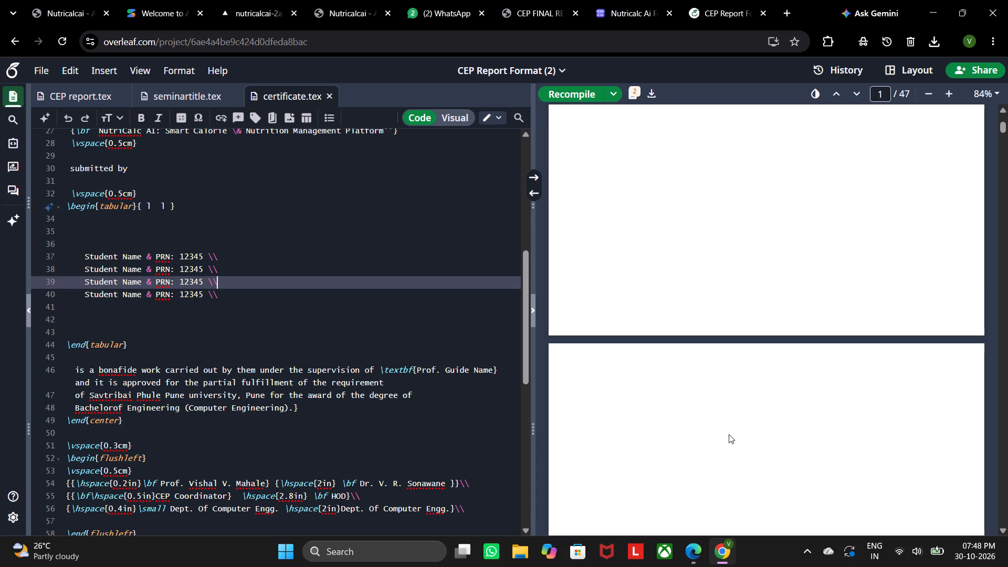
pyautogui.scroll(-2, 728, 414)
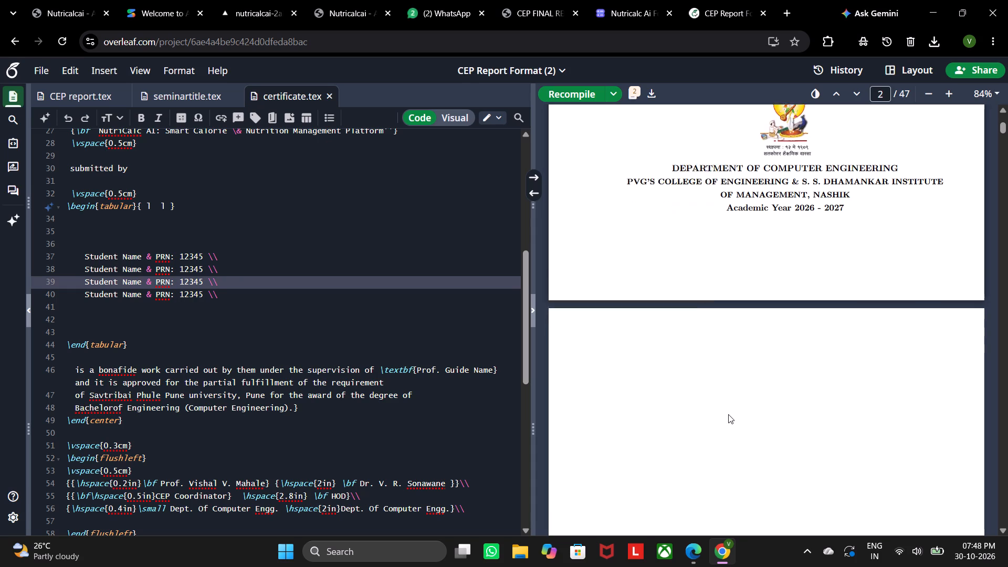
pyautogui.scroll(7, 728, 414)
pyautogui.scroll(-2, 728, 414)
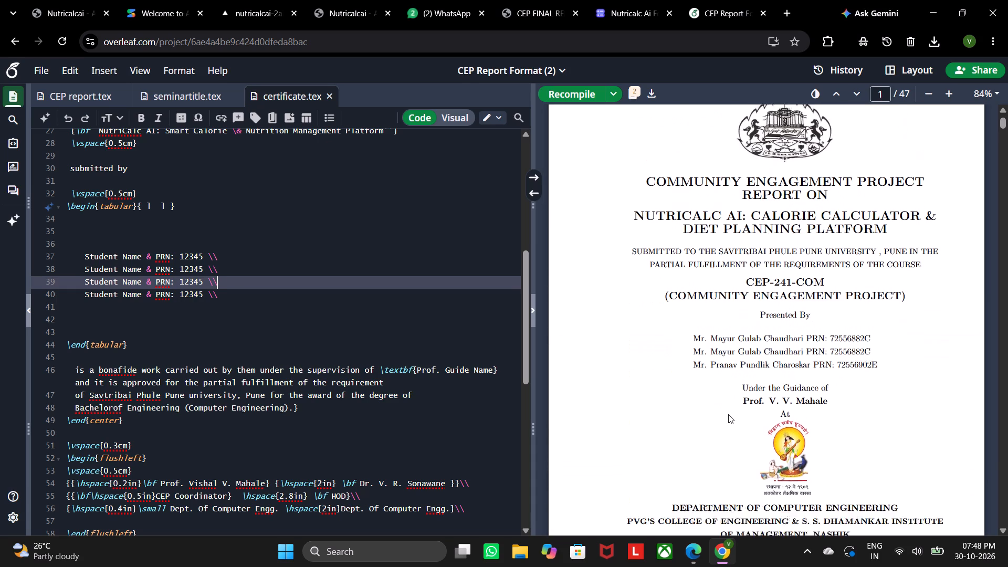
pyautogui.scroll(-8, 728, 414)
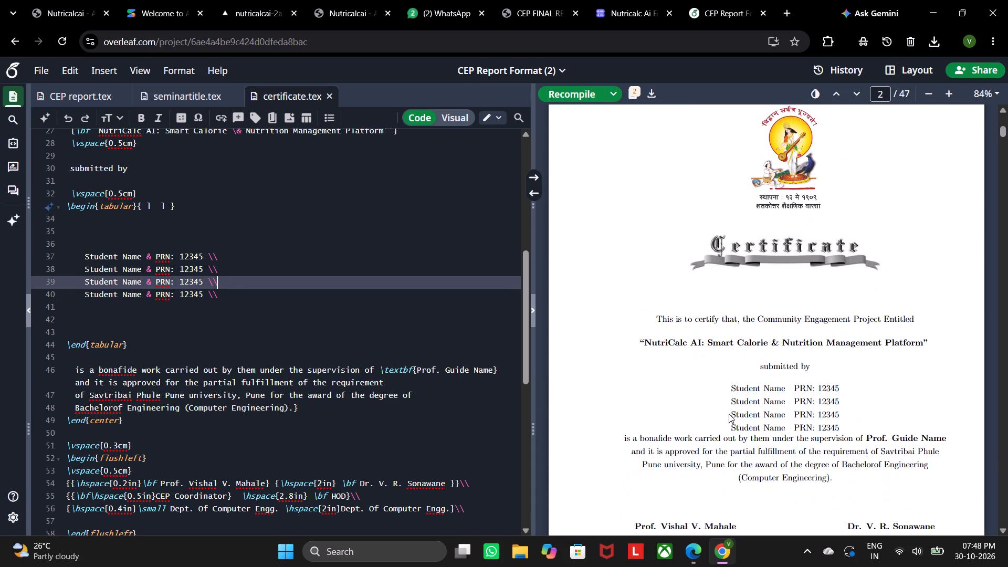
pyautogui.scroll(-1, 729, 414)
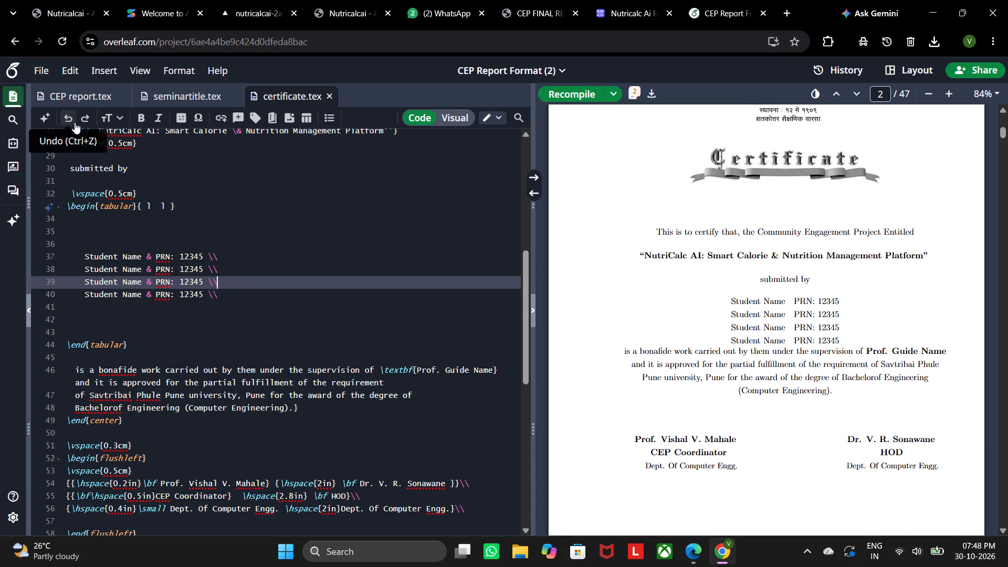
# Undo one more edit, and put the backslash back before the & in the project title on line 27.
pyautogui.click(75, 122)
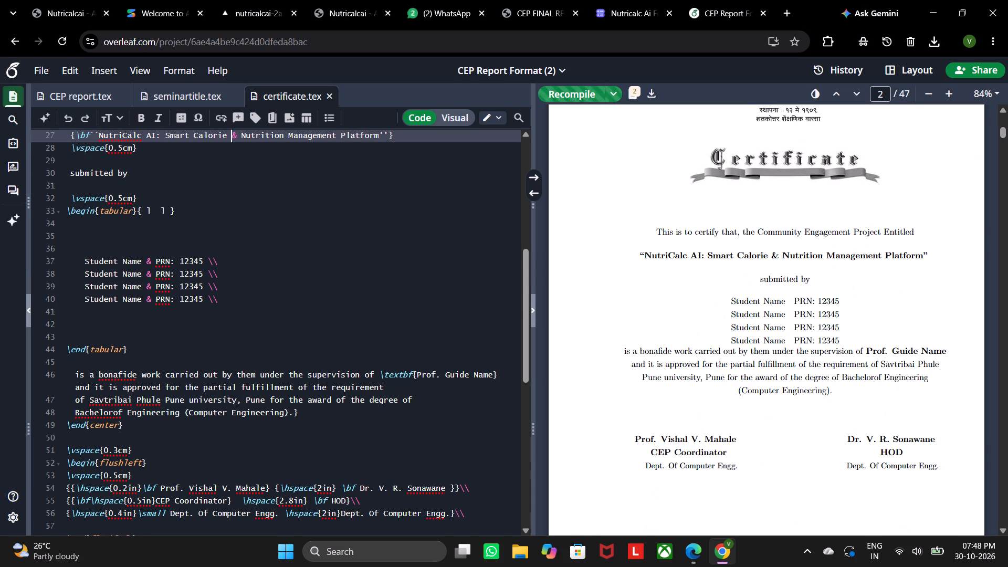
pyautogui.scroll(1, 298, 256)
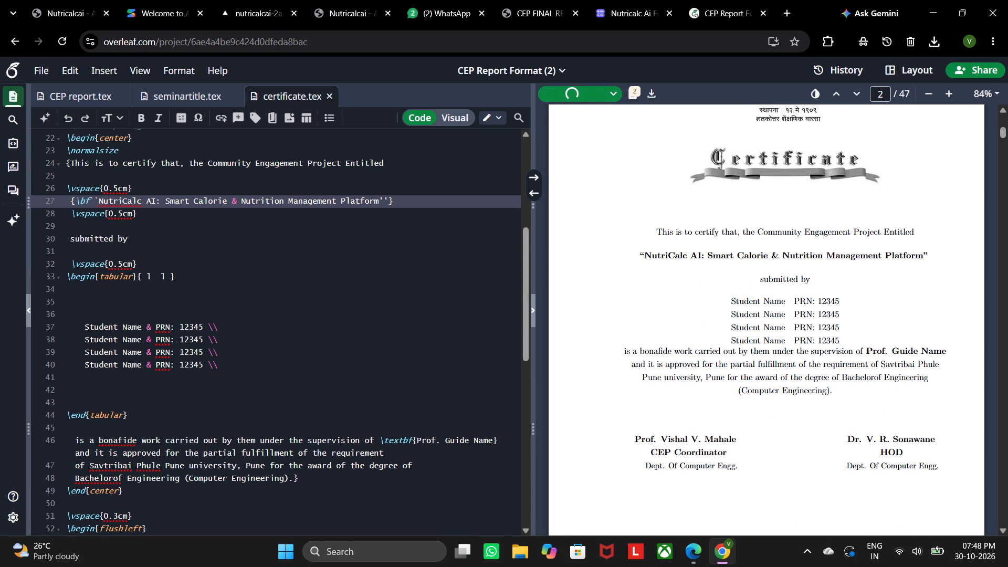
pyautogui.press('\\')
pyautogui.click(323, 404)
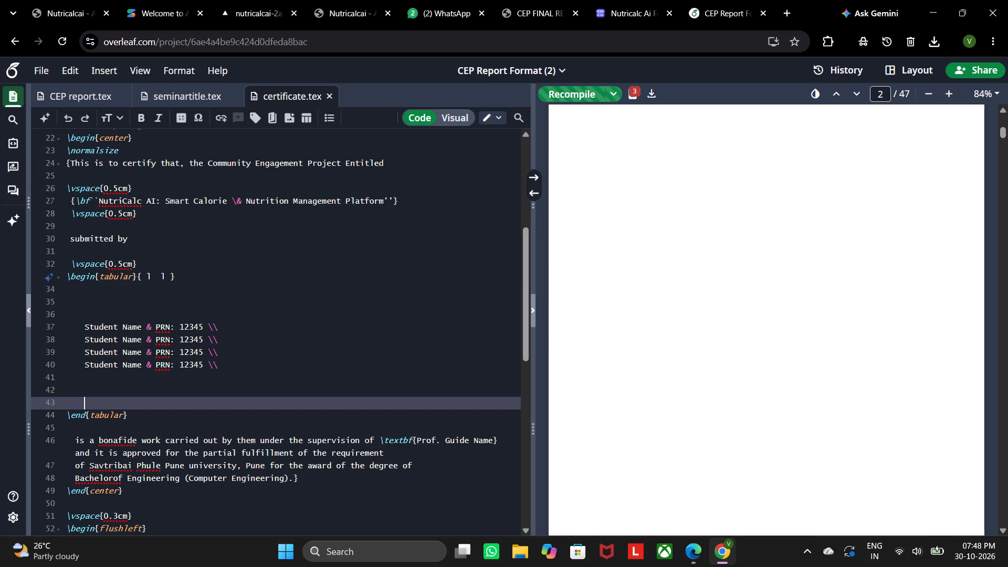
# Switch to File Explorer and open the CEP REPORT FINALIZED PDF from the Downloads folder.
pyautogui.click(682, 553)
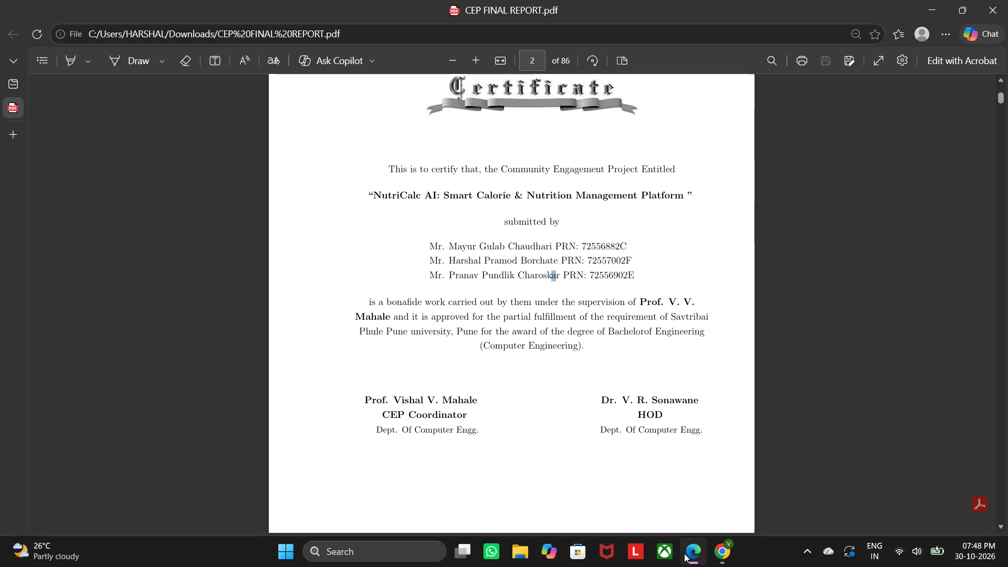
pyautogui.click(520, 544)
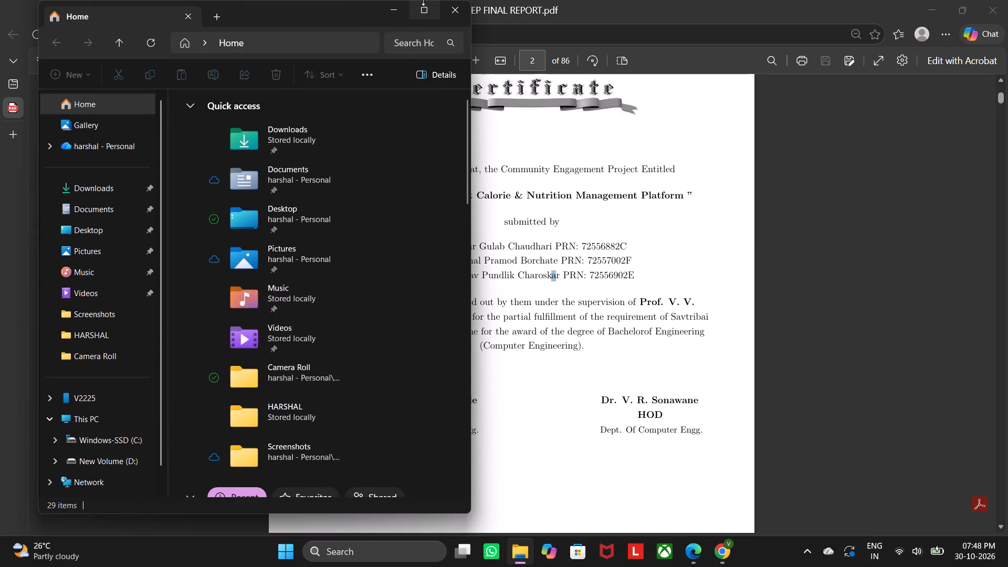
pyautogui.click(423, 0)
pyautogui.click(425, 3)
pyautogui.scroll(-3, 524, 312)
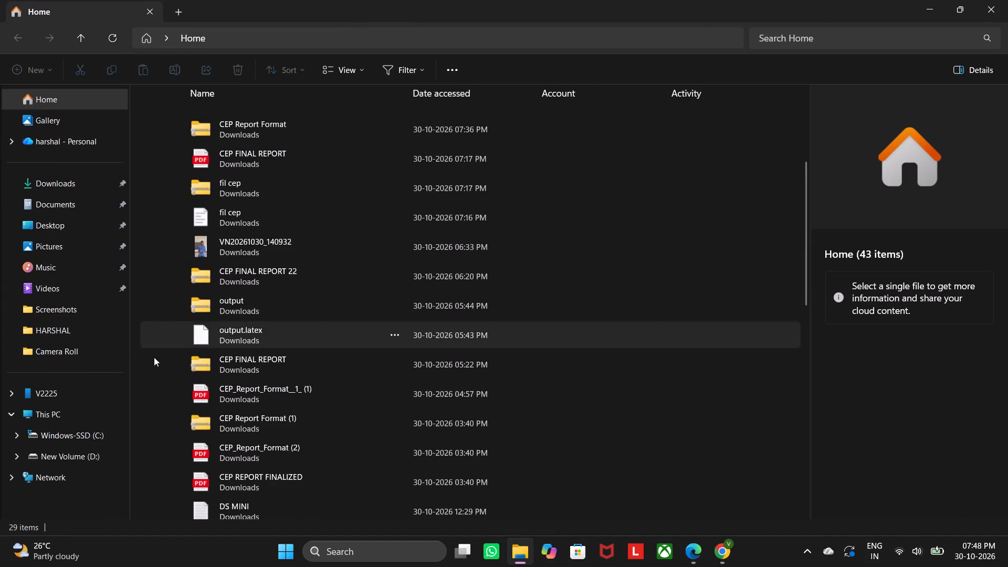
pyautogui.doubleClick(63, 181)
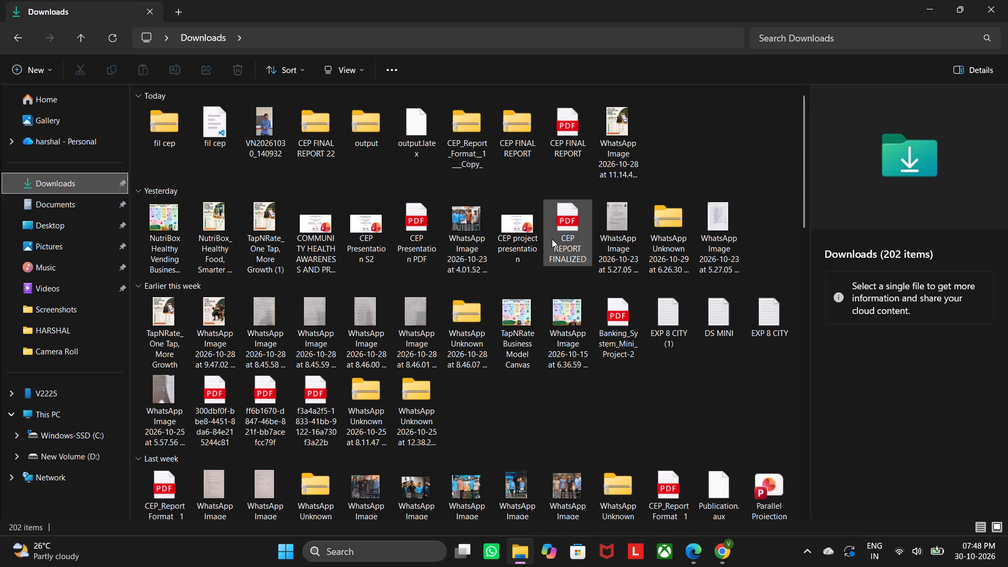
pyautogui.doubleClick(556, 241)
# Examine the title and certificate pages of the CEP REPORT FINALIZED PDF, including the student rows, and close the PDF window.
pyautogui.scroll(-1, 520, 288)
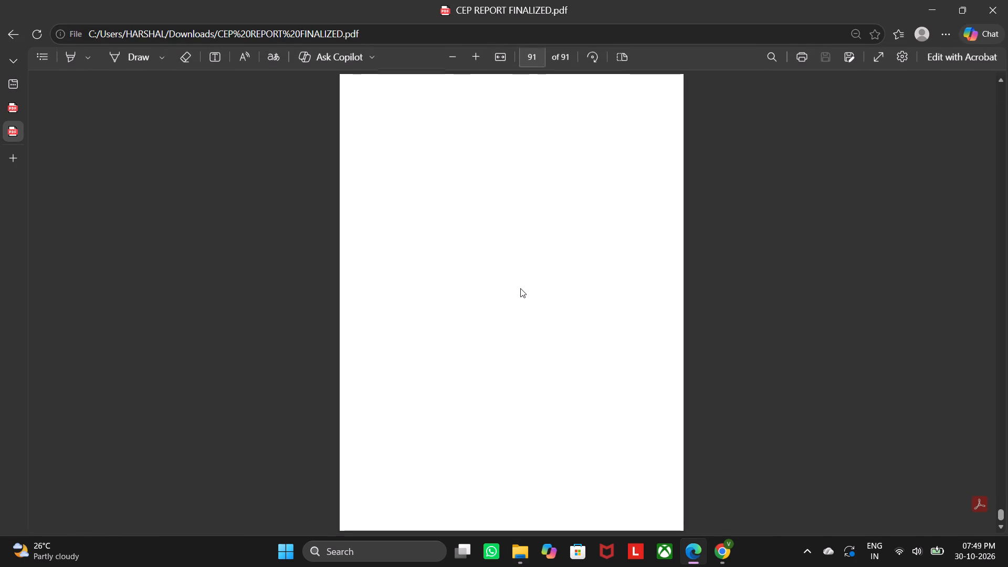
pyautogui.scroll(-2, 520, 288)
pyautogui.scroll(4, 520, 288)
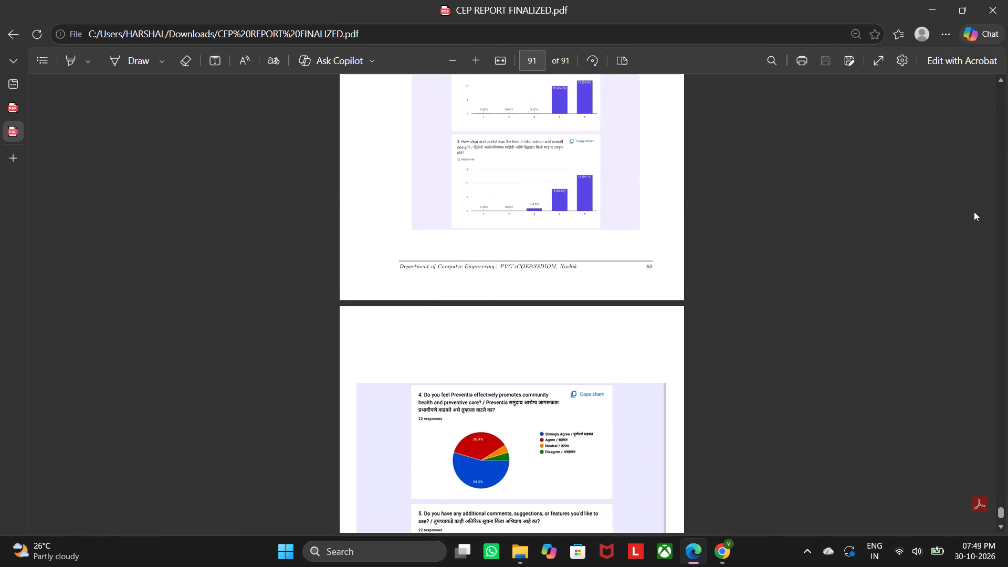
pyautogui.moveTo(1002, 508); pyautogui.dragTo(1007, 0)
pyautogui.scroll(-5, 495, 292)
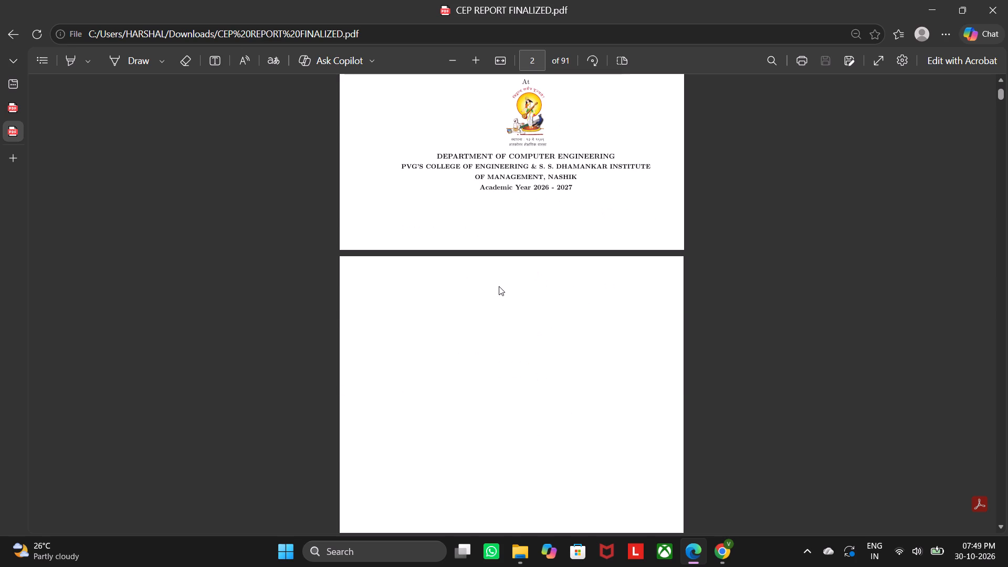
pyautogui.scroll(4, 499, 286)
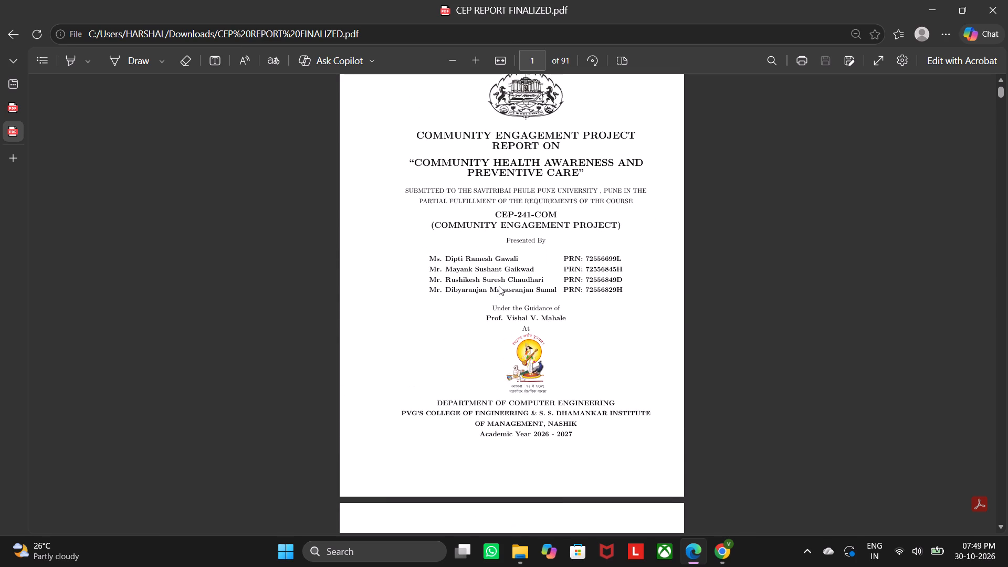
pyautogui.scroll(-7, 499, 286)
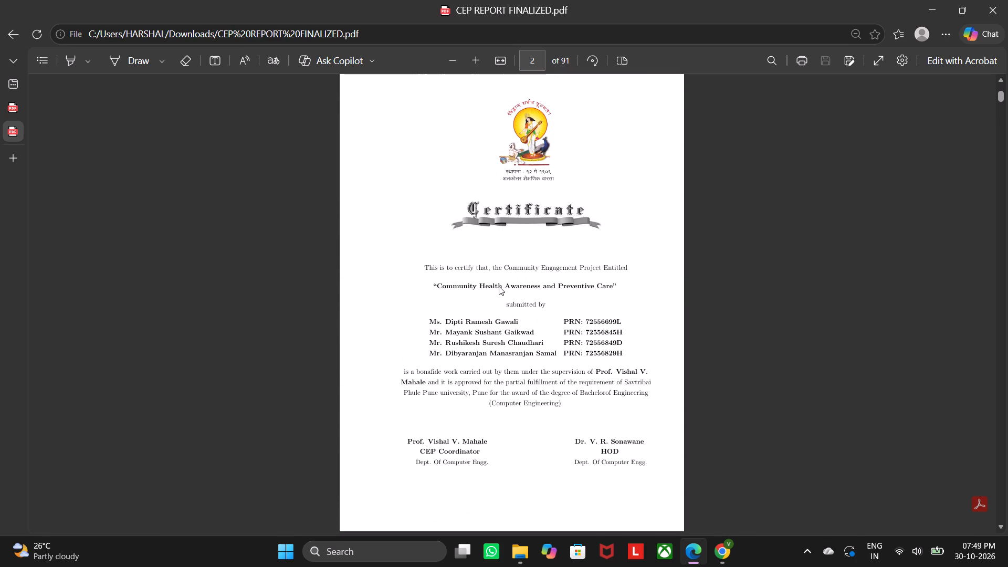
pyautogui.click(999, 12)
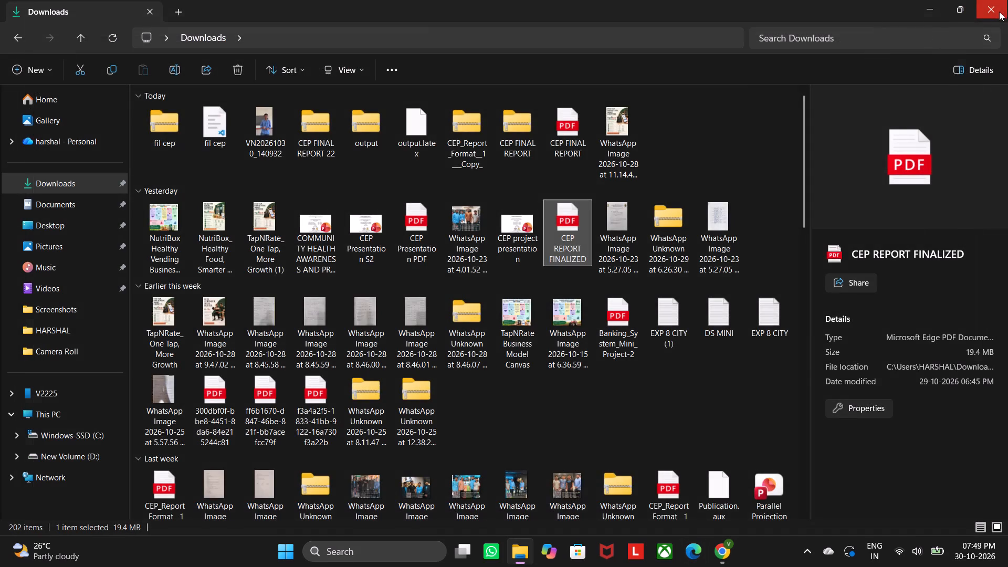
# Open the CEP FINAL REPORT PDF from Downloads, close the extra PDF tabs, and view its certificate page.
pyautogui.tripleClick(547, 135)
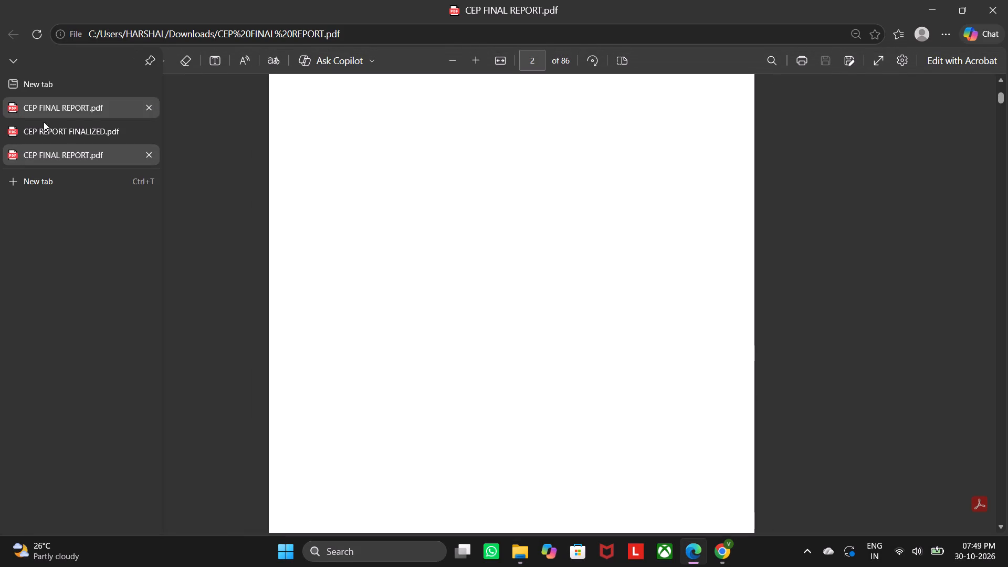
pyautogui.click(148, 131)
pyautogui.click(148, 131)
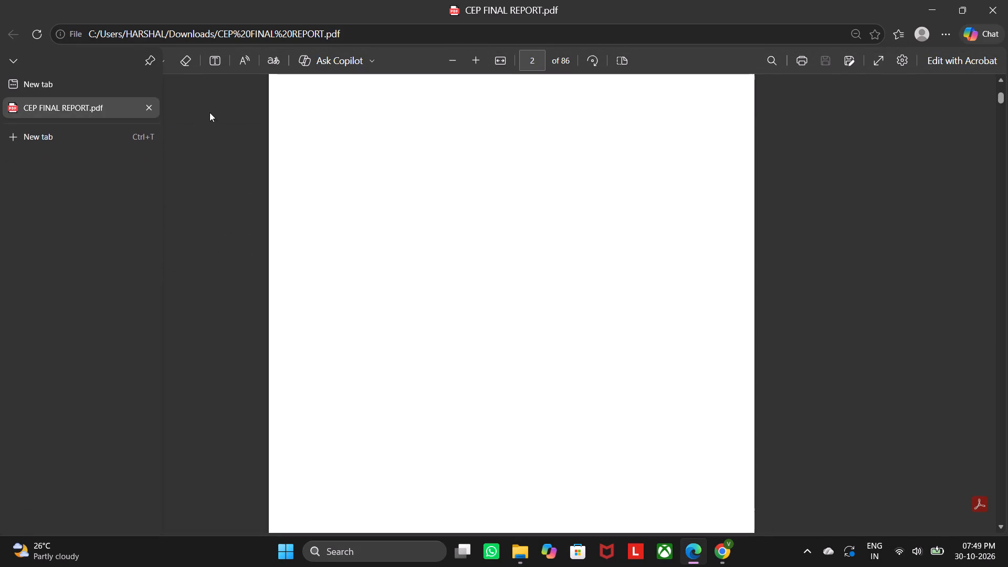
pyautogui.scroll(5, 747, 210)
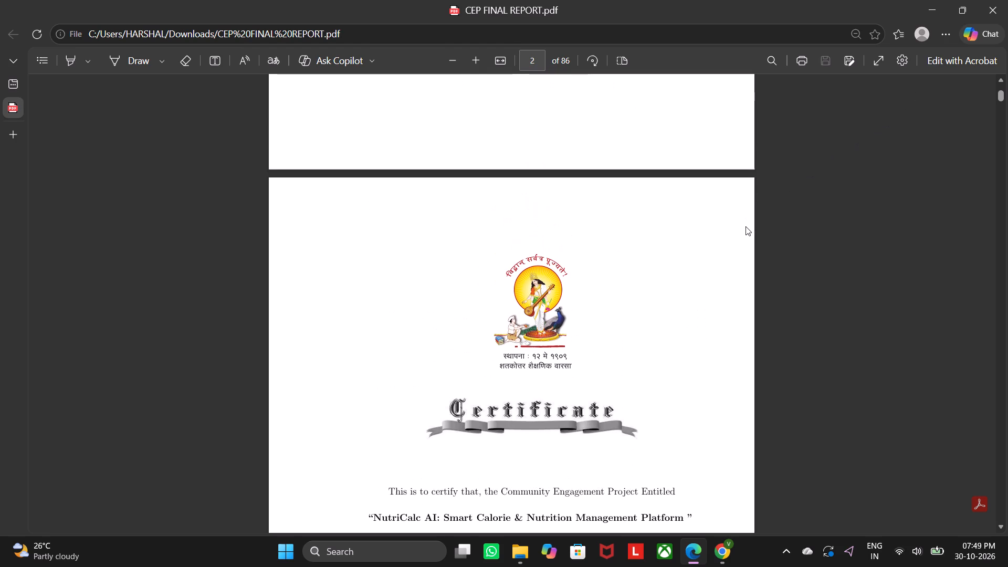
pyautogui.scroll(-5, 745, 226)
# Back in Overleaf, replace "Prof. Guide Name" on line 46 of certificate.tex with the guide's name copied from the compiled title page.
pyautogui.click(732, 555)
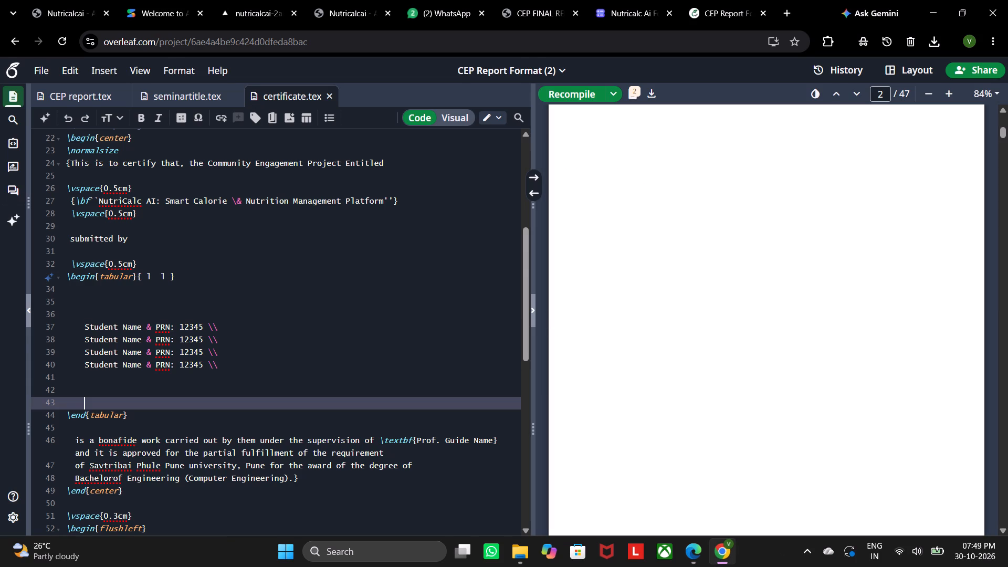
pyautogui.scroll(-2, 339, 393)
pyautogui.scroll(-2, 748, 365)
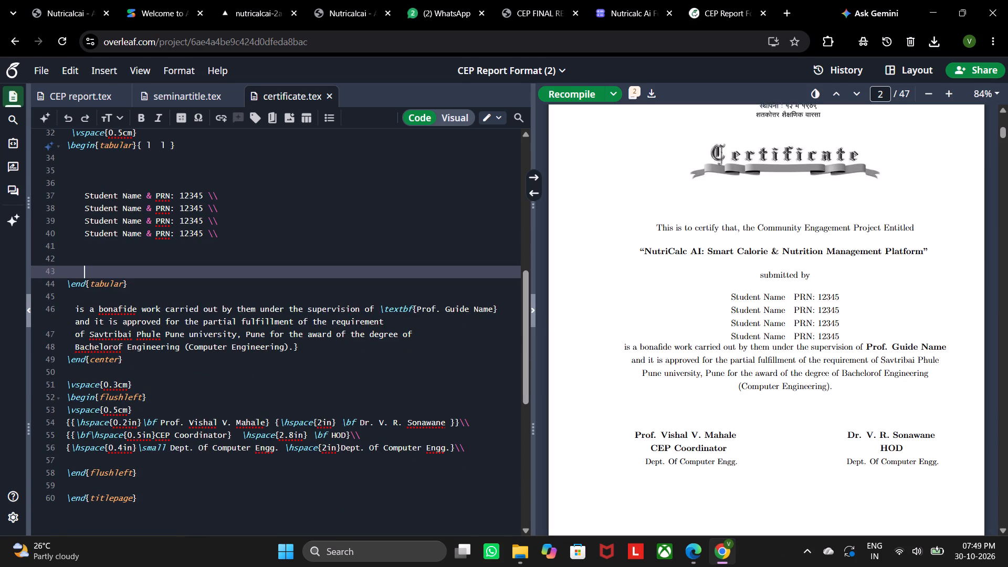
pyautogui.scroll(1, 758, 365)
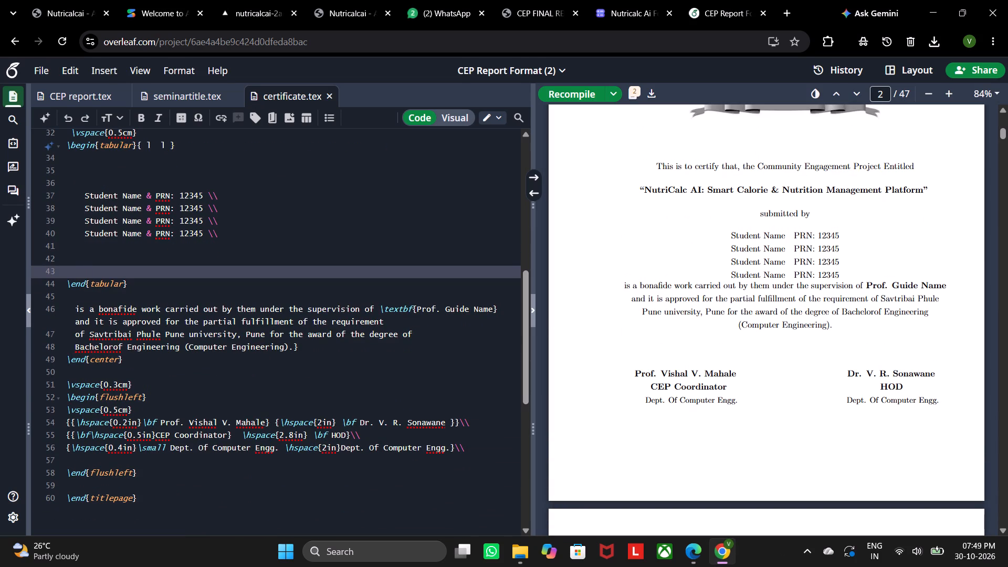
pyautogui.scroll(10, 688, 279)
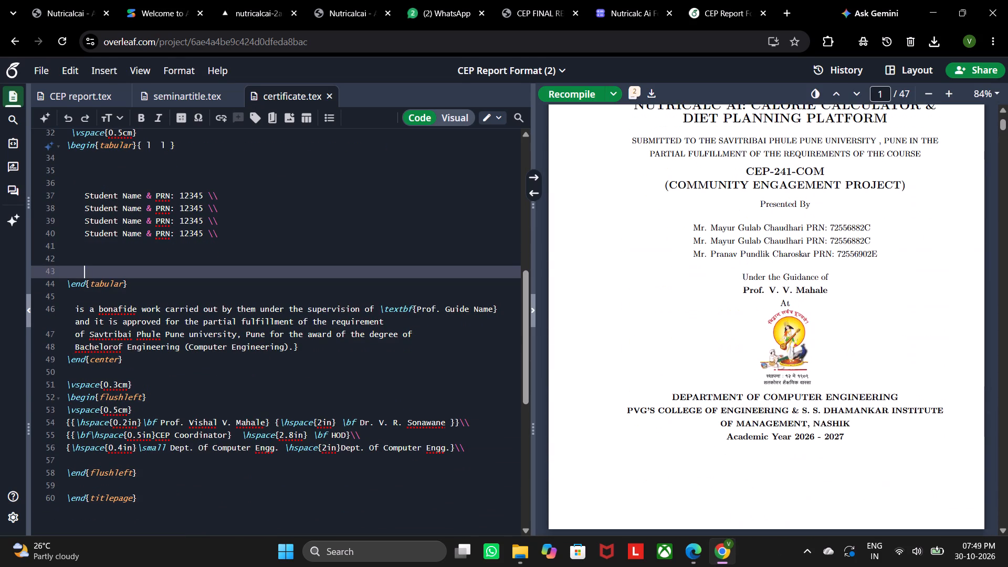
pyautogui.moveTo(744, 291); pyautogui.dragTo(842, 292)
pyautogui.hotkey('ctrl', 'c')
pyautogui.scroll(-5, 798, 392)
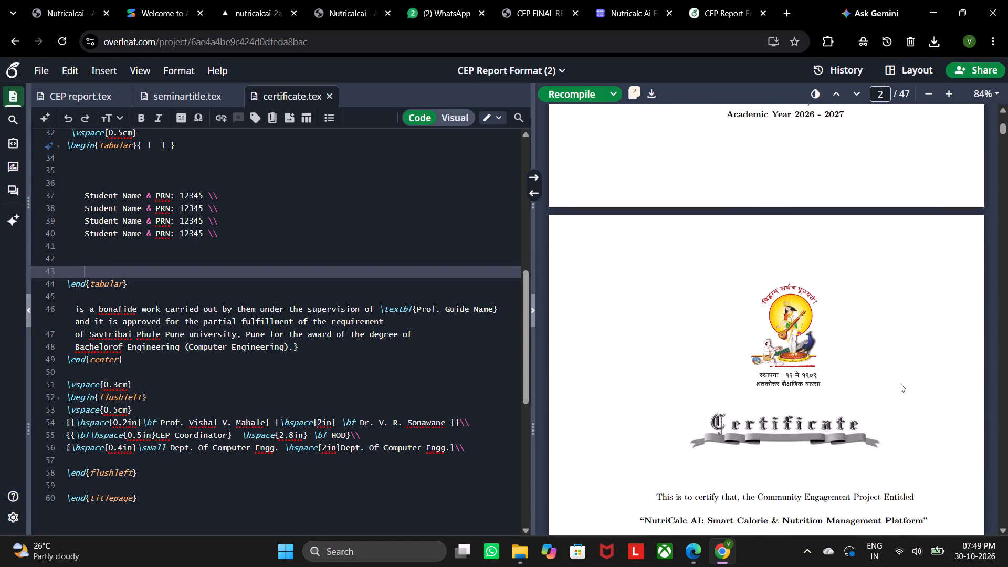
pyautogui.scroll(-3, 900, 383)
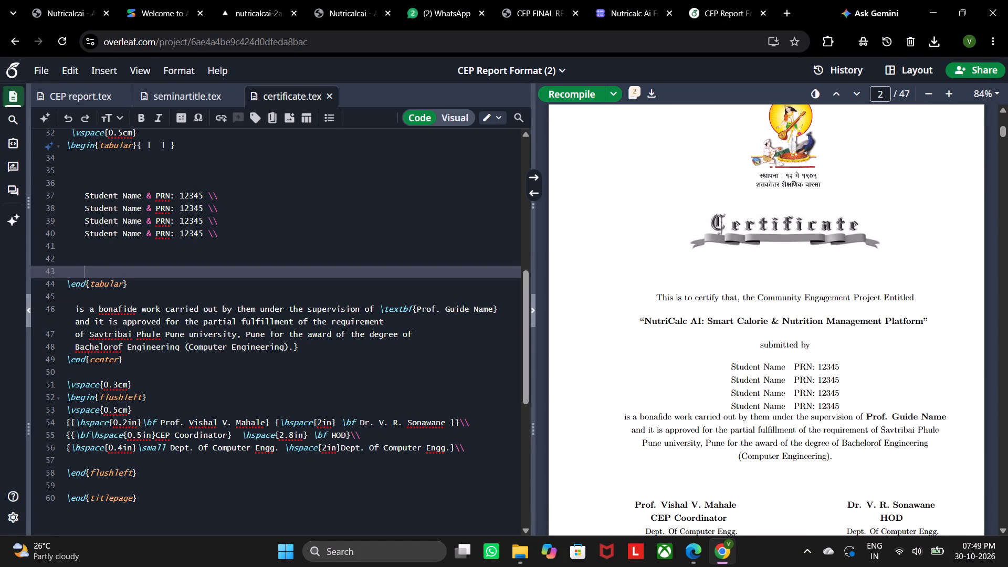
pyautogui.moveTo(418, 308); pyautogui.dragTo(488, 306)
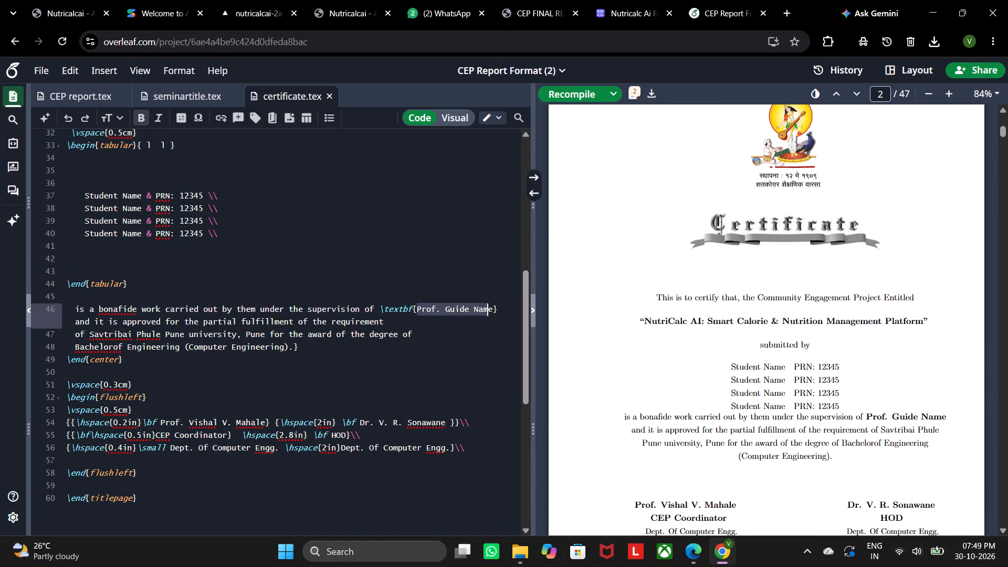
pyautogui.moveTo(488, 306); pyautogui.dragTo(492, 307)
pyautogui.hotkey('ctrl', 'v')
# Check the compiled certificate page, and open abstract.tex at the "Write abstract here" placeholder from the compiled Abstract page.
pyautogui.scroll(-1, 775, 344)
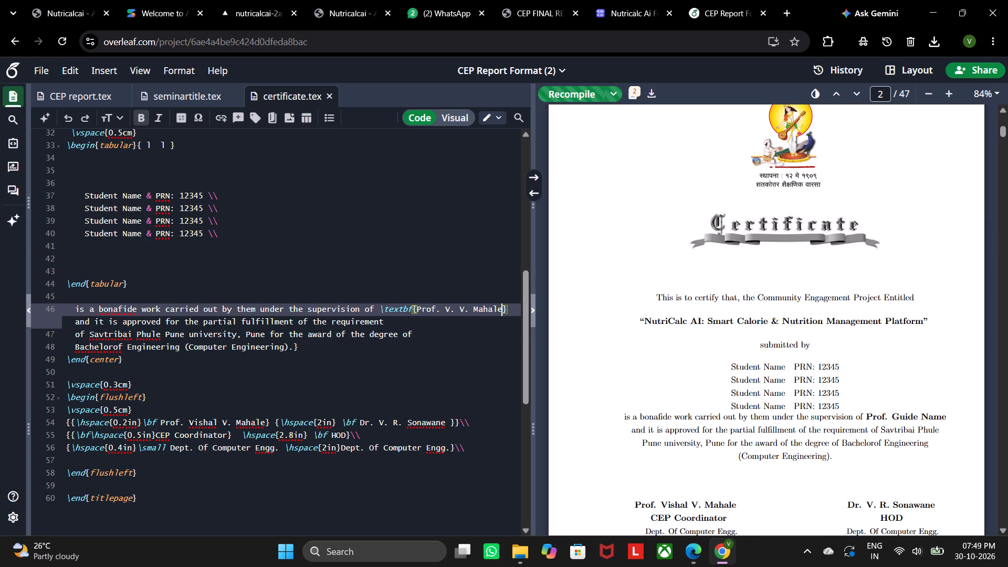
pyautogui.scroll(-3, 774, 344)
pyautogui.scroll(2, 775, 344)
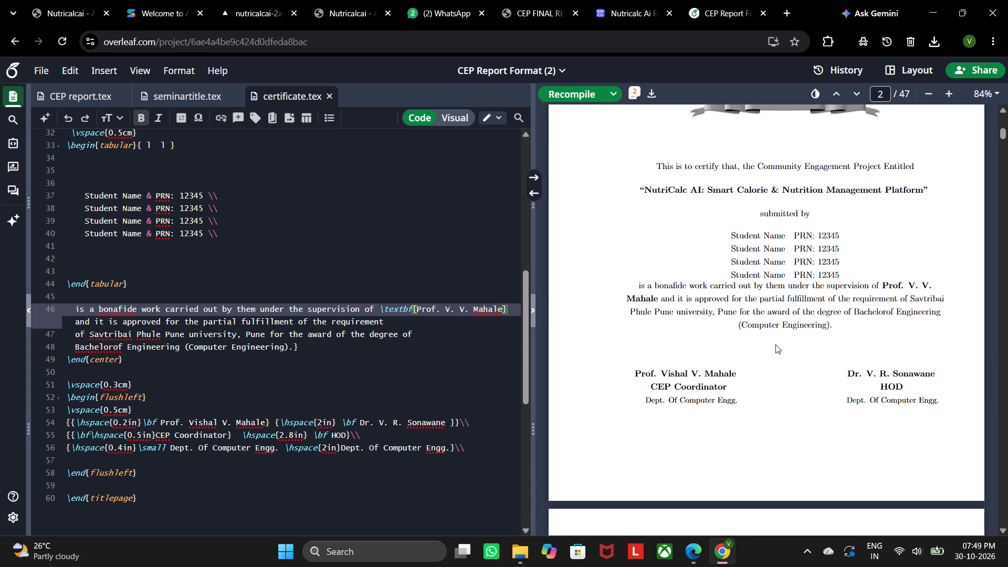
pyautogui.scroll(-4, 775, 344)
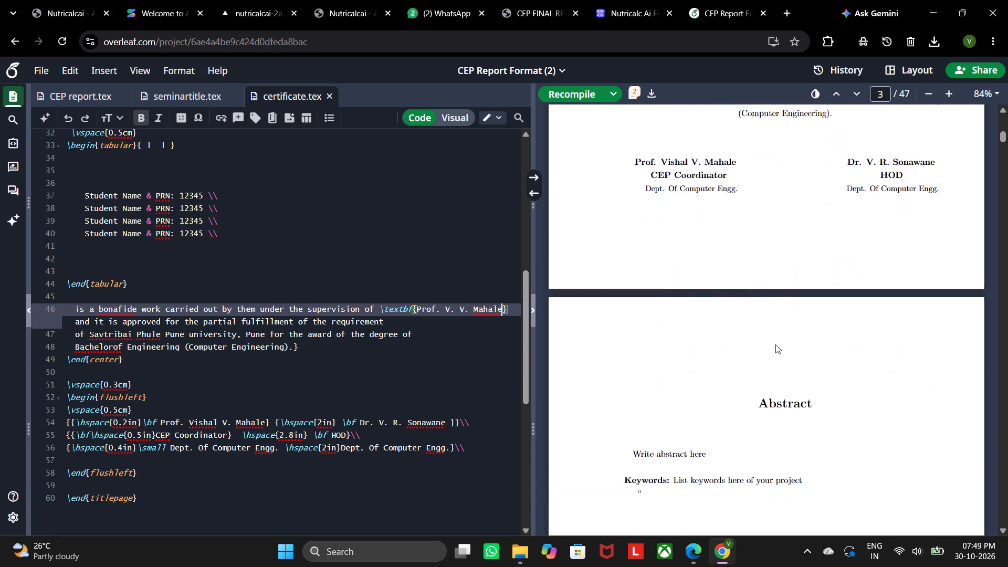
pyautogui.scroll(-2, 775, 344)
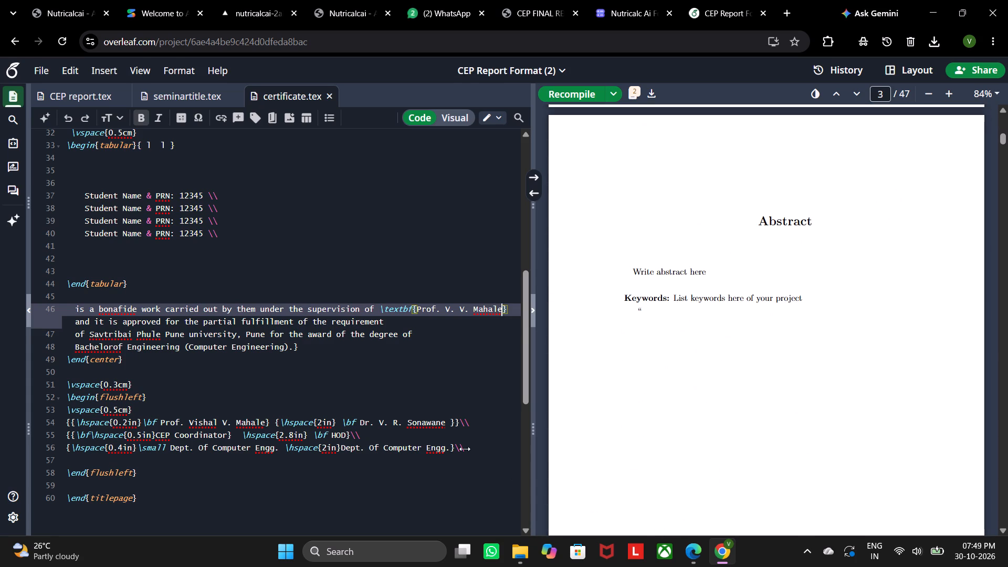
pyautogui.scroll(-3, 403, 432)
pyautogui.doubleClick(676, 270)
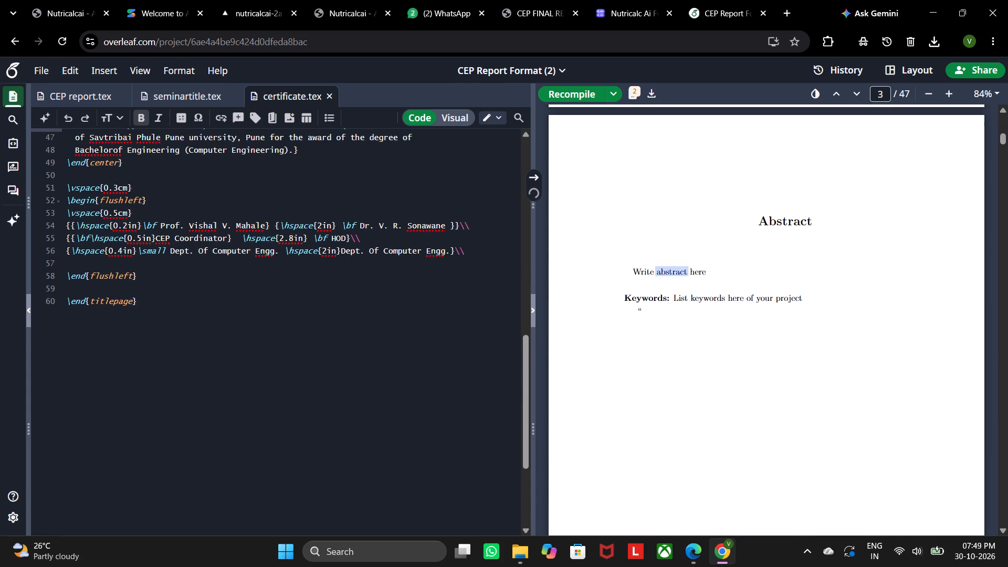
pyautogui.scroll(4, 359, 212)
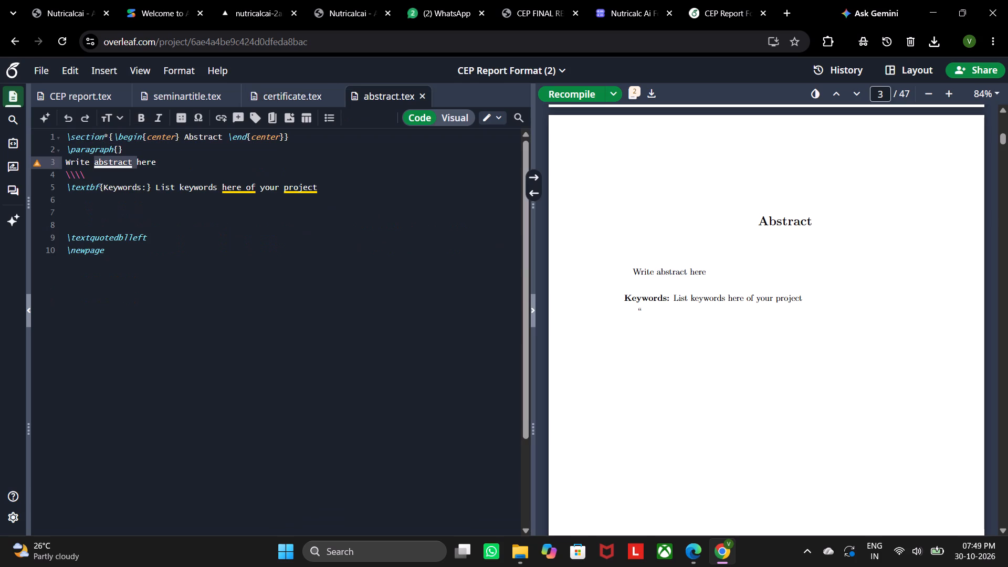
pyautogui.scroll(6, 281, 166)
pyautogui.scroll(-3, 459, 222)
pyautogui.scroll(9, 459, 222)
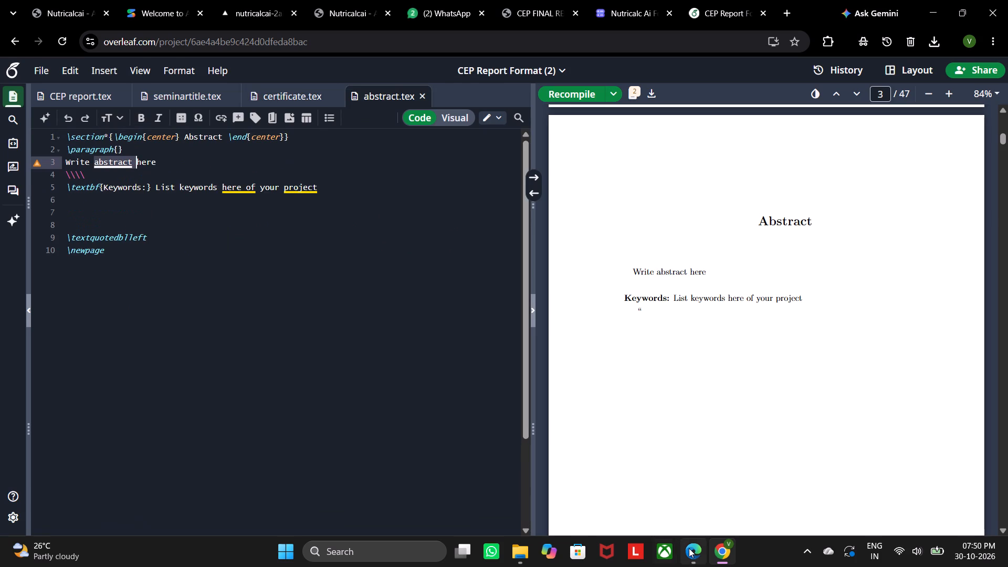
# Replace "Write abstract here" in abstract.tex with the full abstract paragraph copied from page 3 of the CEP FINAL REPORT PDF.
pyautogui.click(689, 548)
pyautogui.scroll(-10, 627, 419)
pyautogui.scroll(4, 627, 402)
pyautogui.scroll(-2, 627, 402)
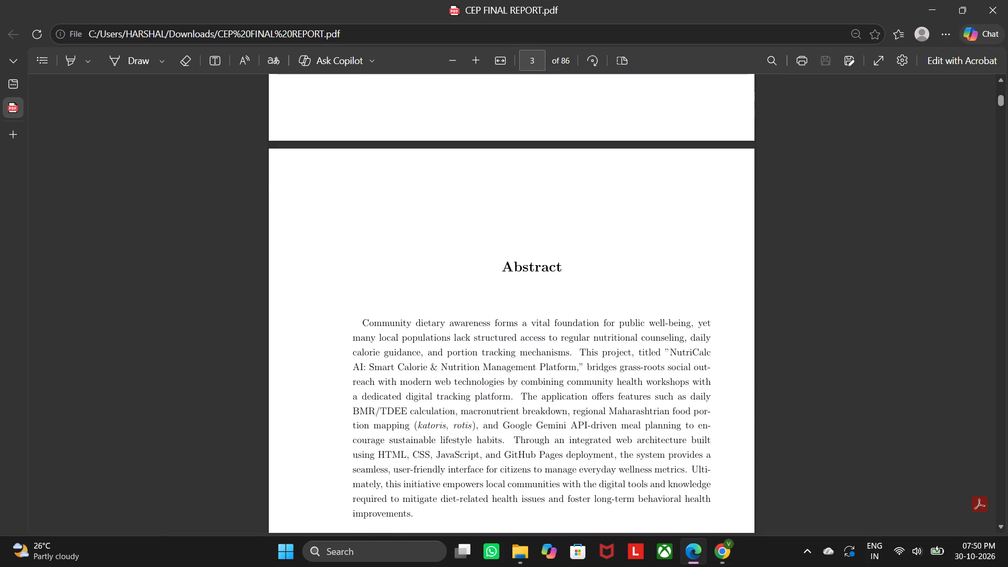
pyautogui.moveTo(360, 197); pyautogui.dragTo(406, 398)
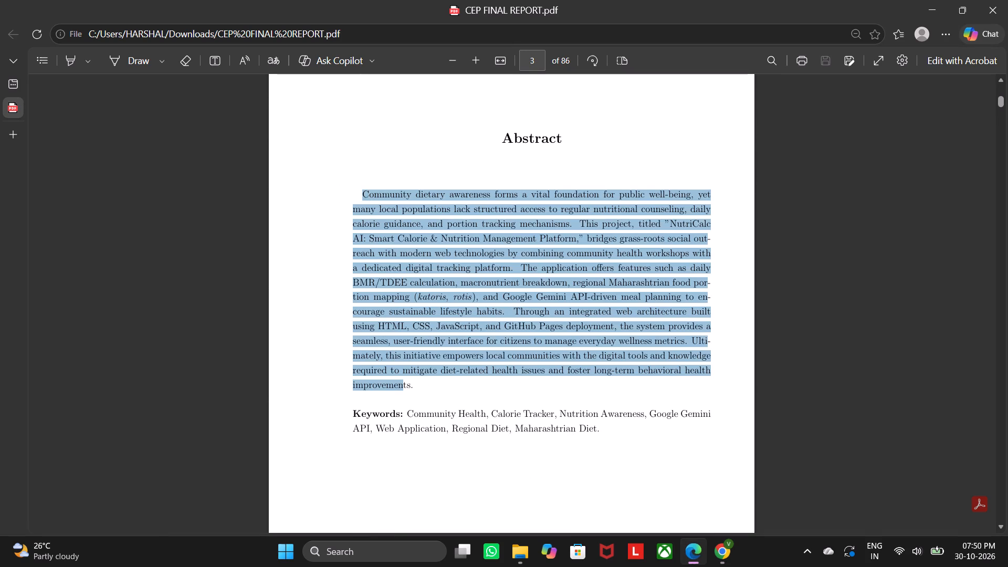
pyautogui.moveTo(406, 398); pyautogui.dragTo(416, 390)
pyautogui.hotkey('ctrl', 'c')
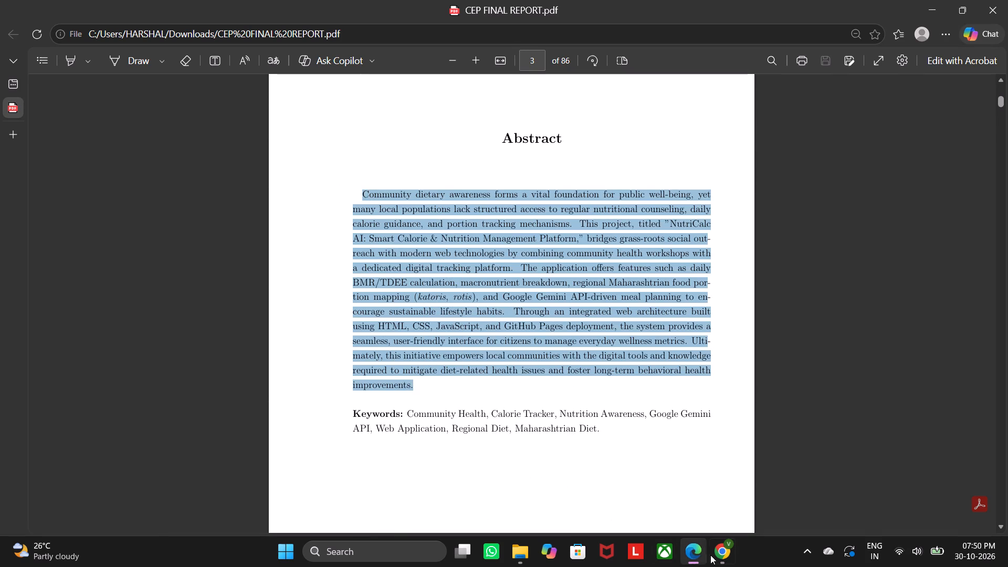
pyautogui.click(710, 555)
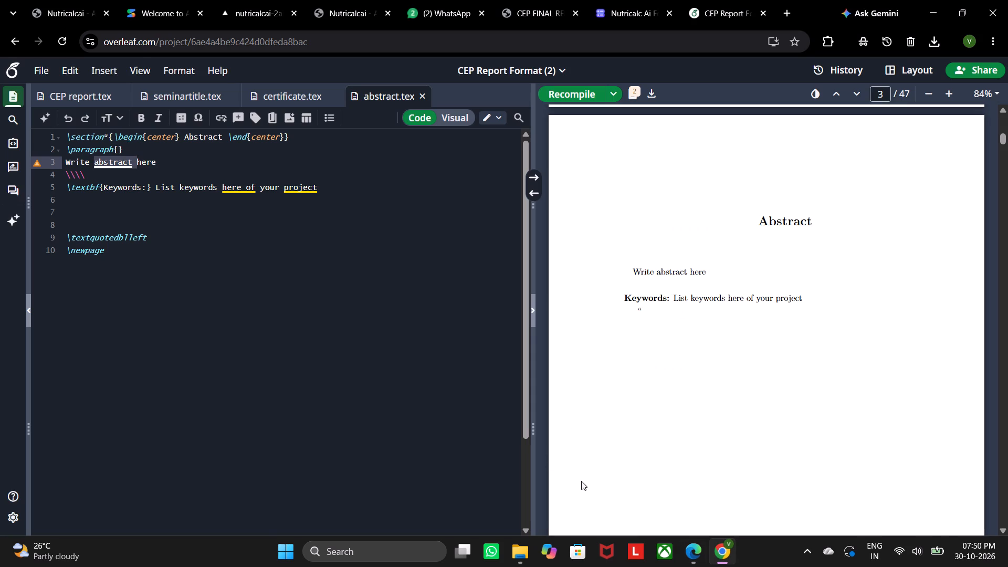
pyautogui.click(688, 548)
pyautogui.click(726, 556)
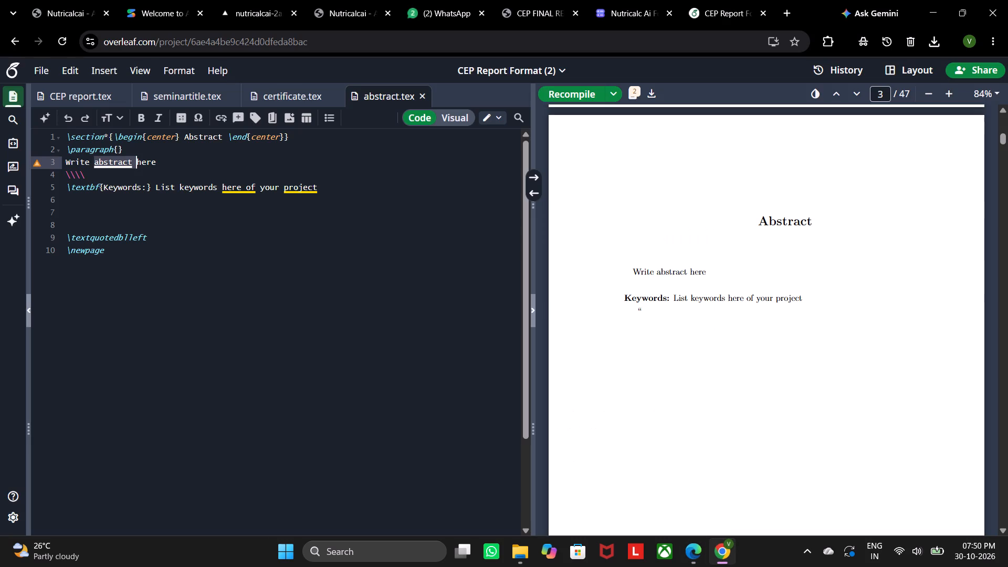
pyautogui.moveTo(64, 158); pyautogui.dragTo(160, 163)
pyautogui.hotkey('ctrl', 'v')
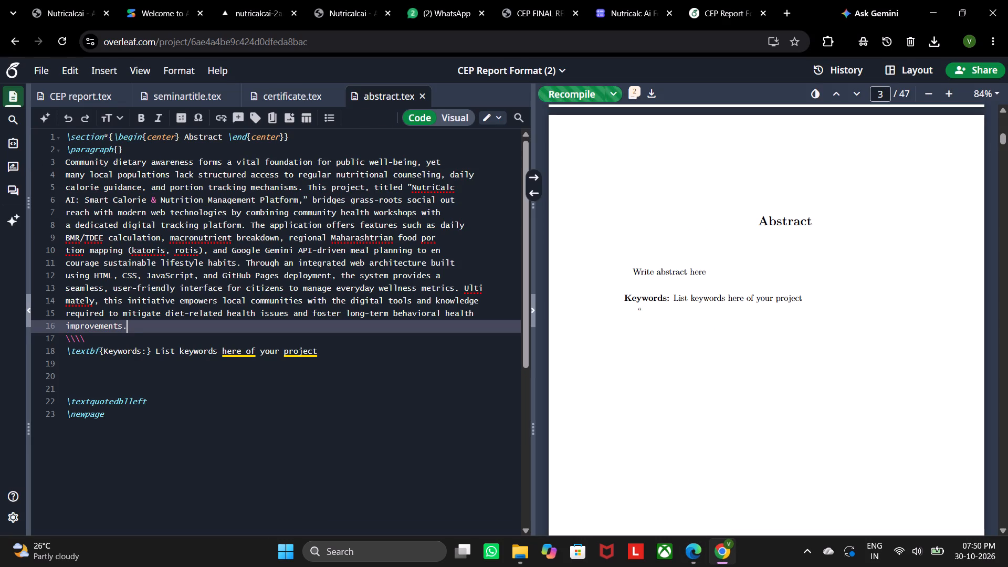
# Replace "List keywords here of your project" in abstract.tex with the keywords list copied from page 3 of the CEP FINAL REPORT PDF.
pyautogui.click(700, 556)
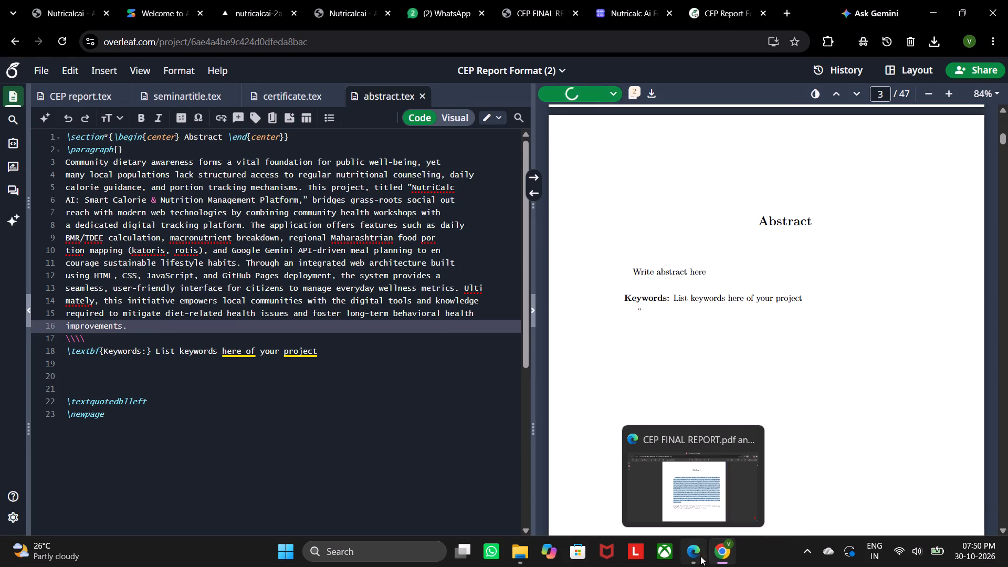
pyautogui.moveTo(406, 413); pyautogui.dragTo(584, 453)
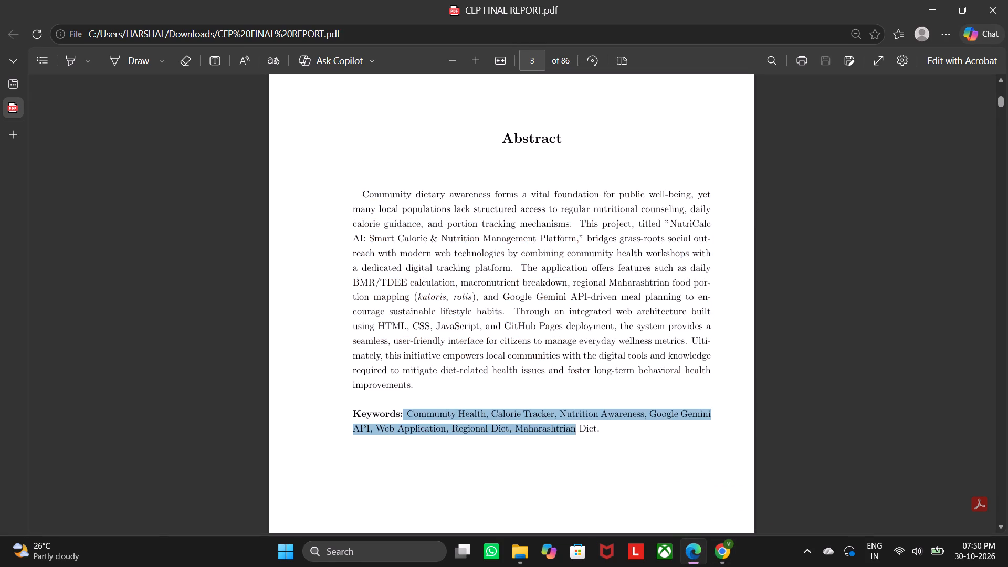
pyautogui.moveTo(584, 453); pyautogui.dragTo(599, 433)
pyautogui.hotkey('ctrl', 'c')
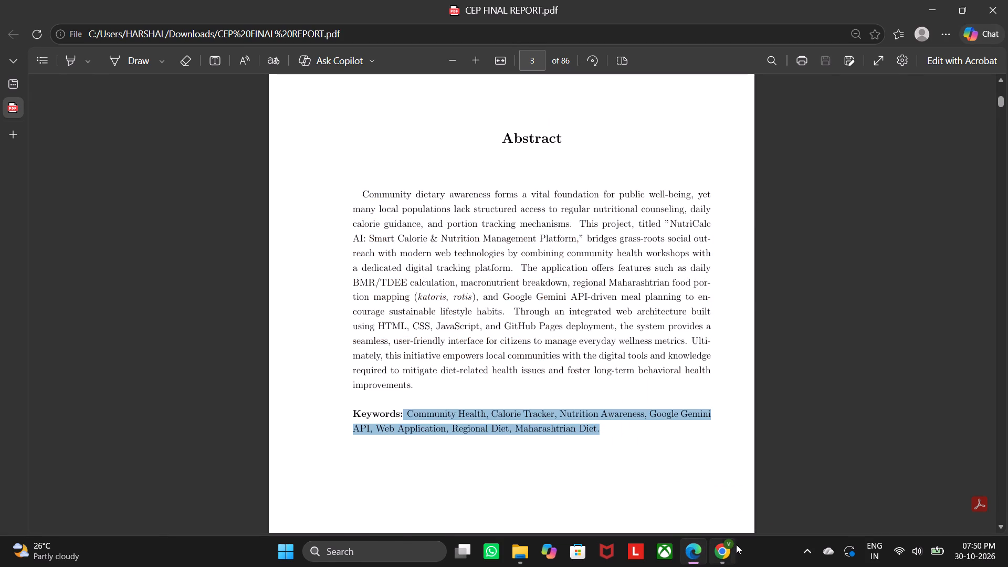
pyautogui.click(736, 544)
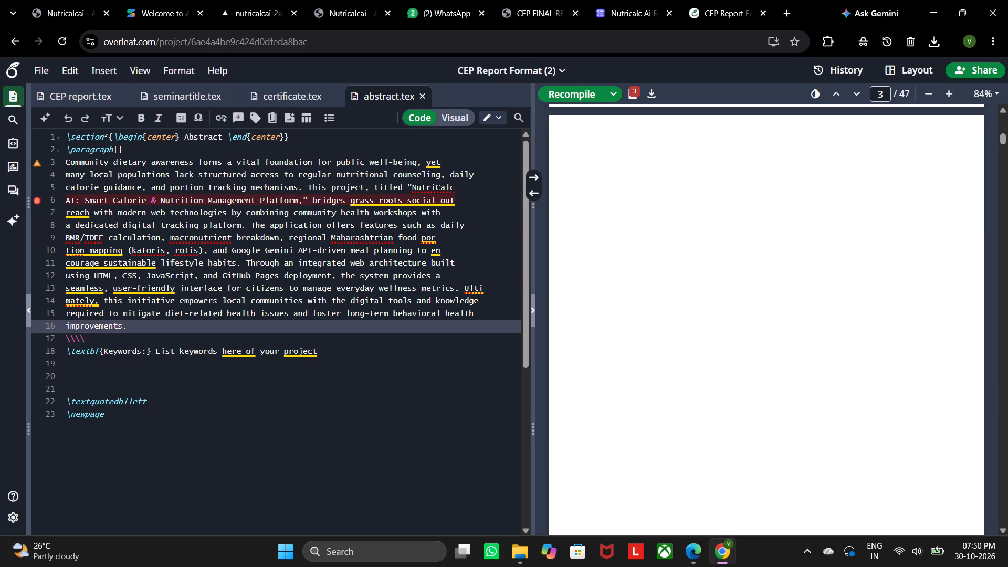
pyautogui.moveTo(154, 353); pyautogui.dragTo(278, 341)
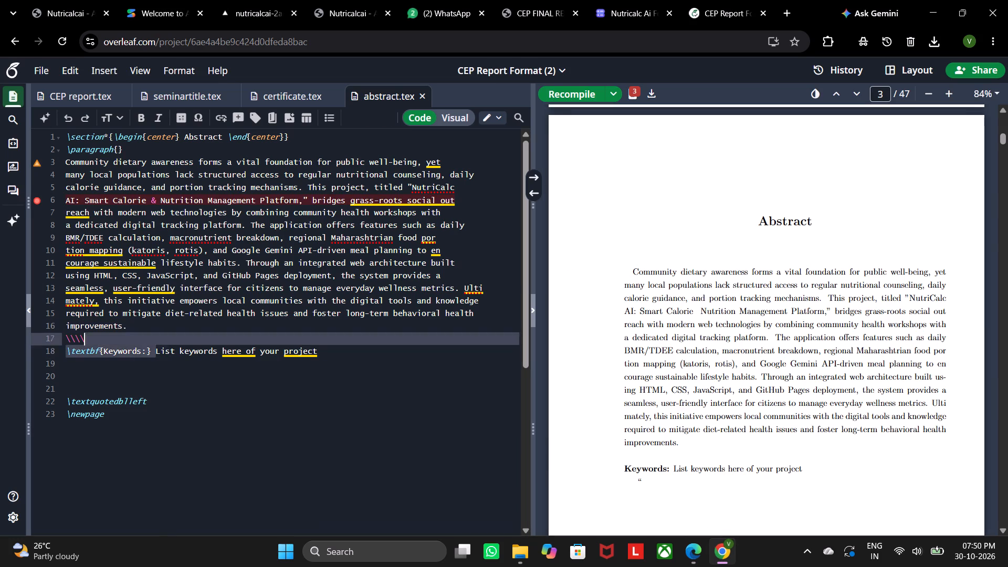
pyautogui.moveTo(278, 341); pyautogui.dragTo(332, 355)
pyautogui.hotkey('ctrl', 'v')
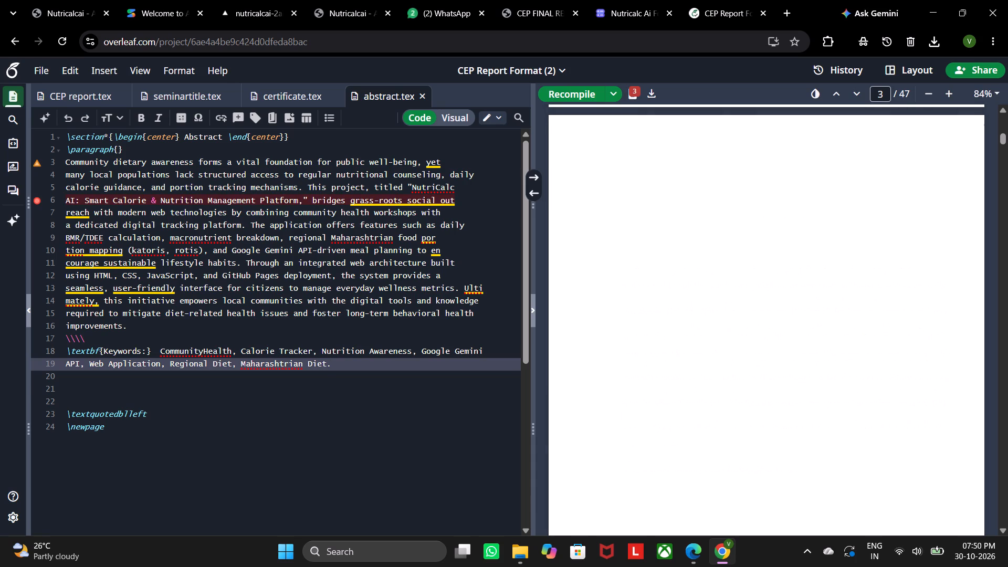
# Escape the ampersand in "Smart Calorie & Nutrition Management Platform" on line 6 of abstract.tex with a backslash.
pyautogui.click(149, 199)
pyautogui.press('Right')
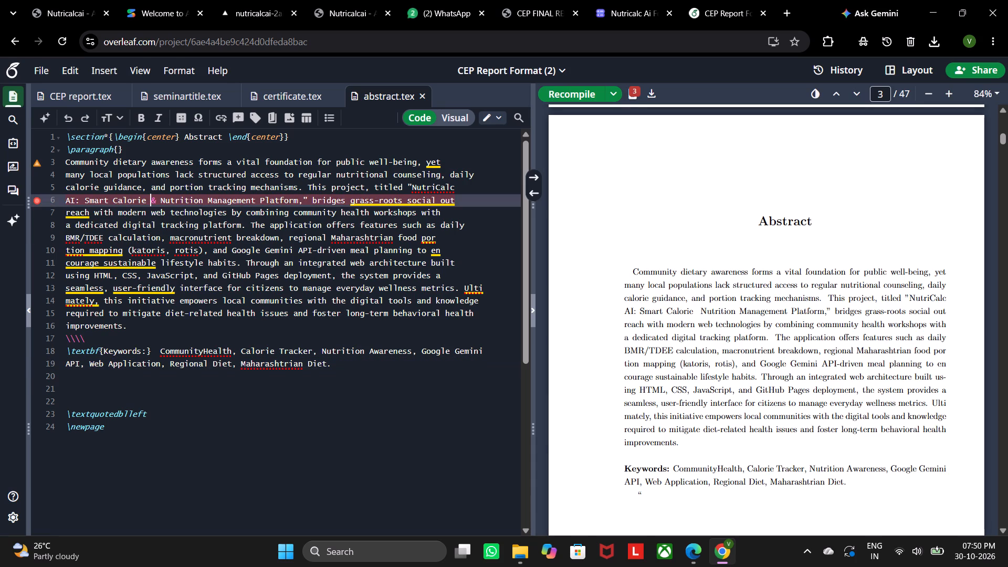
pyautogui.press('\\')
pyautogui.click(383, 390)
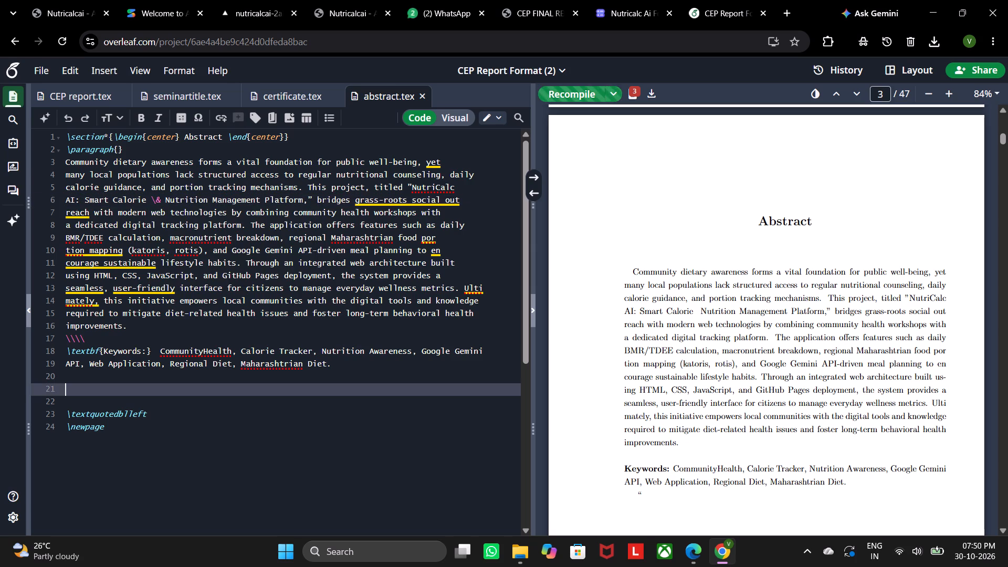
# Review the compiled abstract page, the Contents pages and the List of Figures in the PDF preview.
pyautogui.scroll(-4, 663, 316)
pyautogui.scroll(-1, 715, 310)
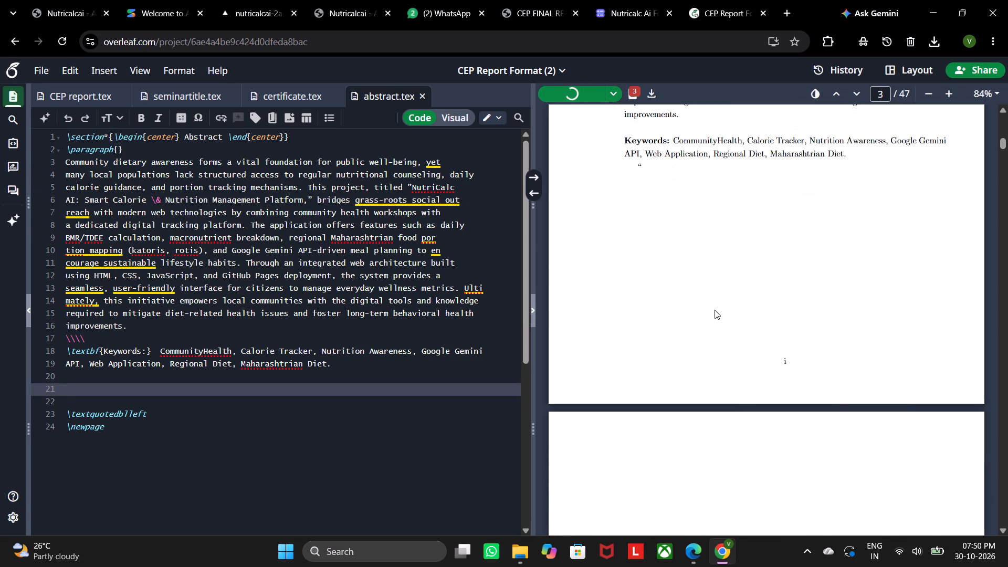
pyautogui.scroll(-6, 715, 310)
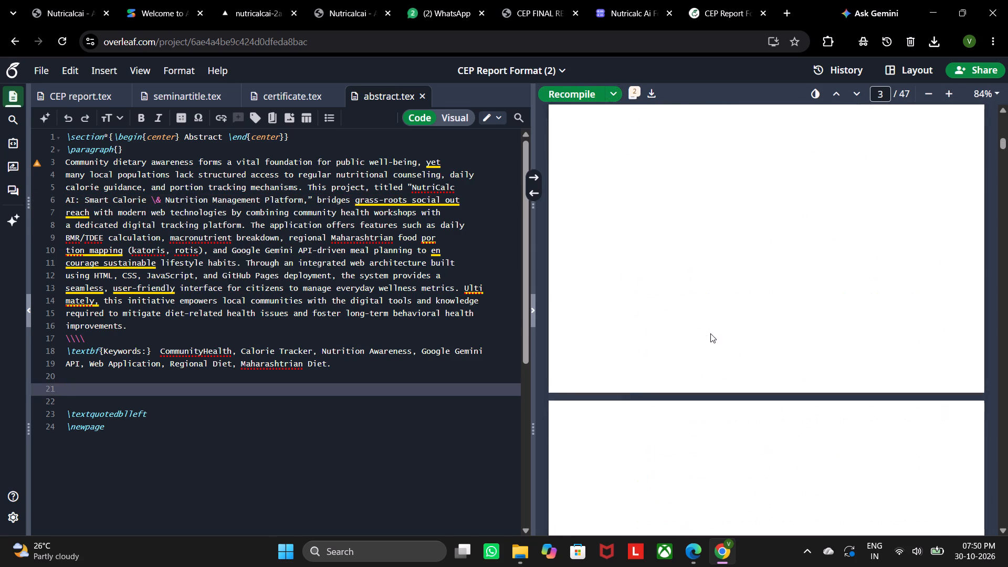
pyautogui.scroll(-1, 710, 333)
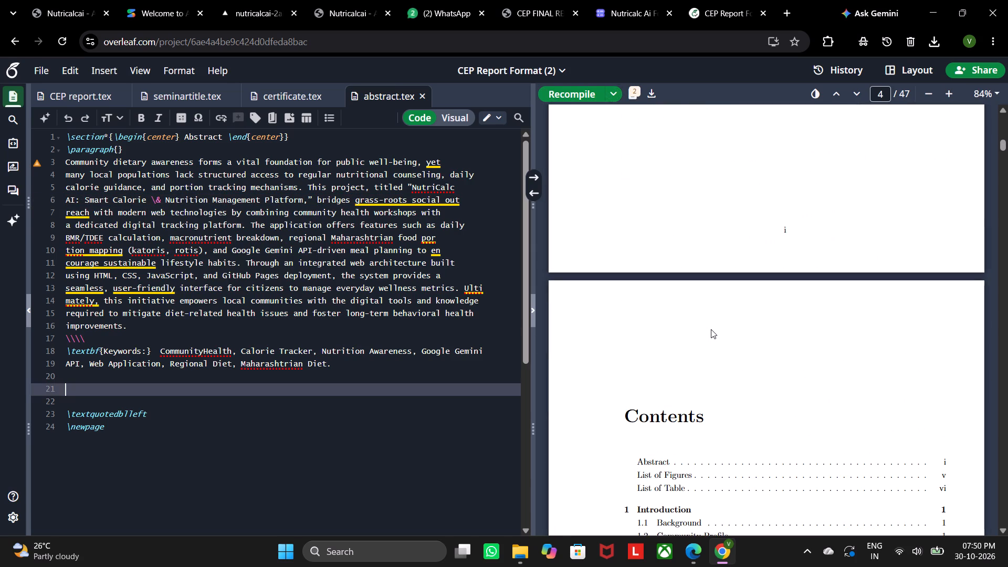
pyautogui.scroll(-4, 709, 336)
pyautogui.scroll(8, 709, 336)
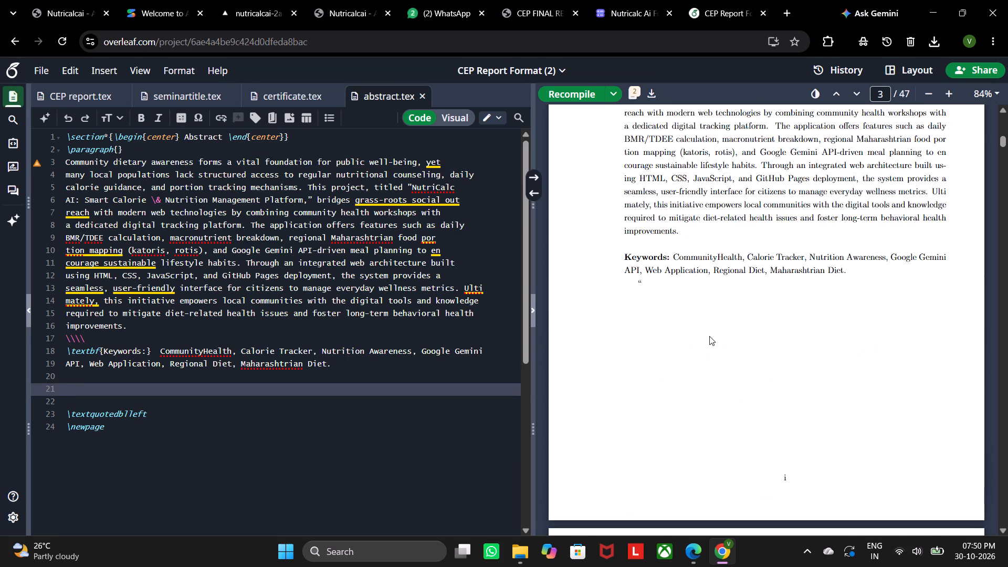
pyautogui.scroll(2, 709, 336)
pyautogui.scroll(-13, 709, 336)
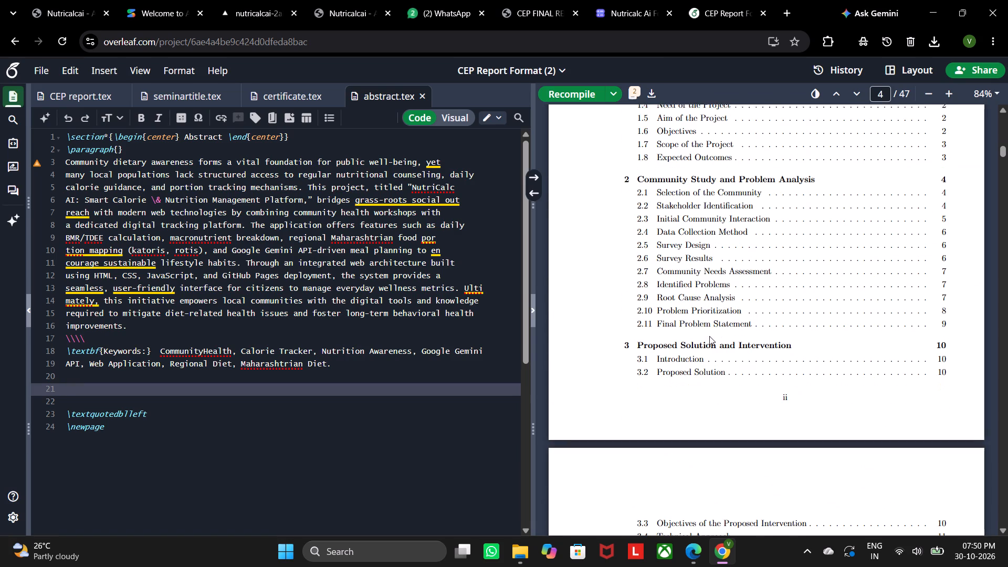
pyautogui.scroll(3, 716, 299)
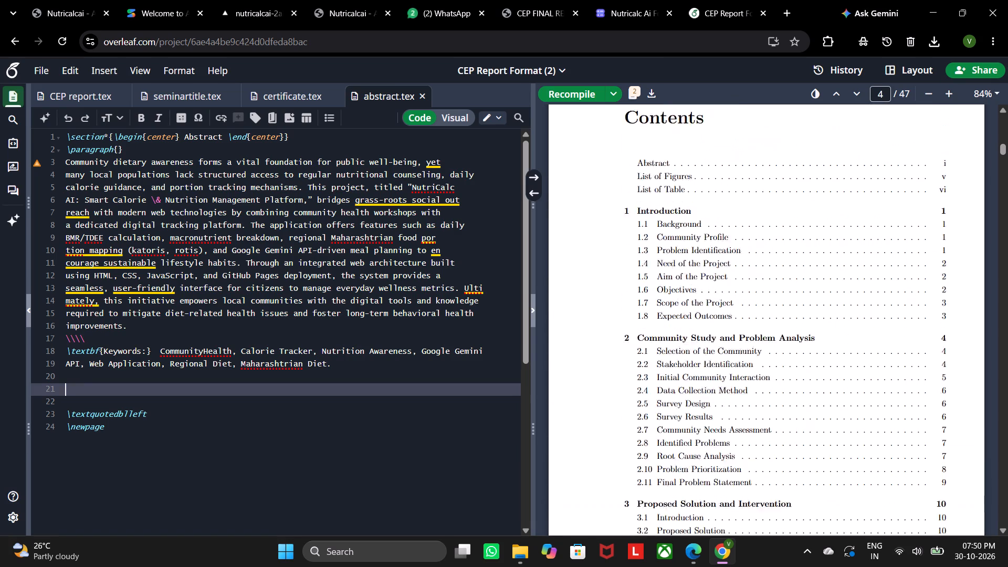
pyautogui.scroll(1, 716, 298)
pyautogui.scroll(-7, 716, 298)
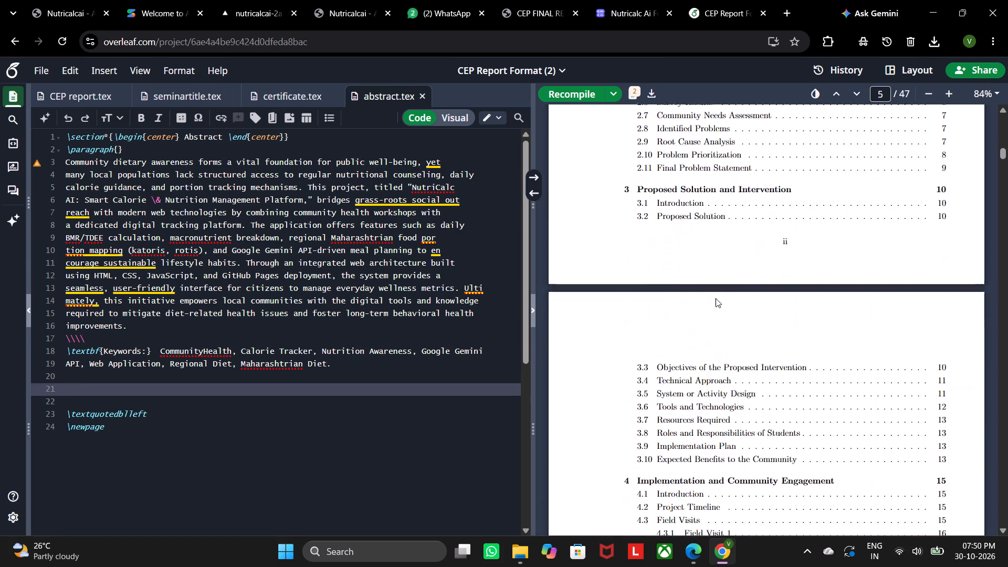
pyautogui.scroll(-1, 716, 298)
pyautogui.scroll(4, 716, 298)
pyautogui.scroll(-6, 716, 298)
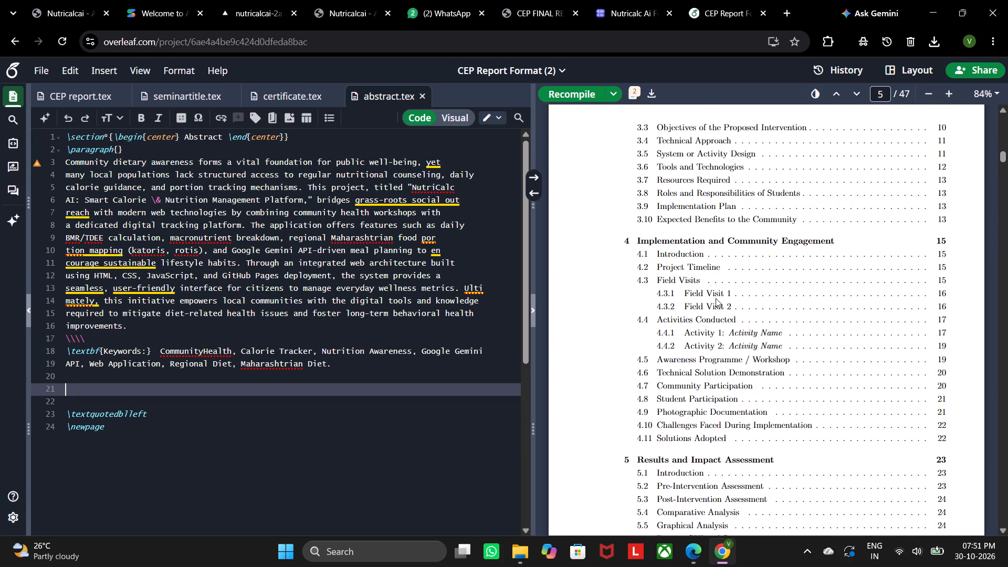
pyautogui.scroll(3, 716, 298)
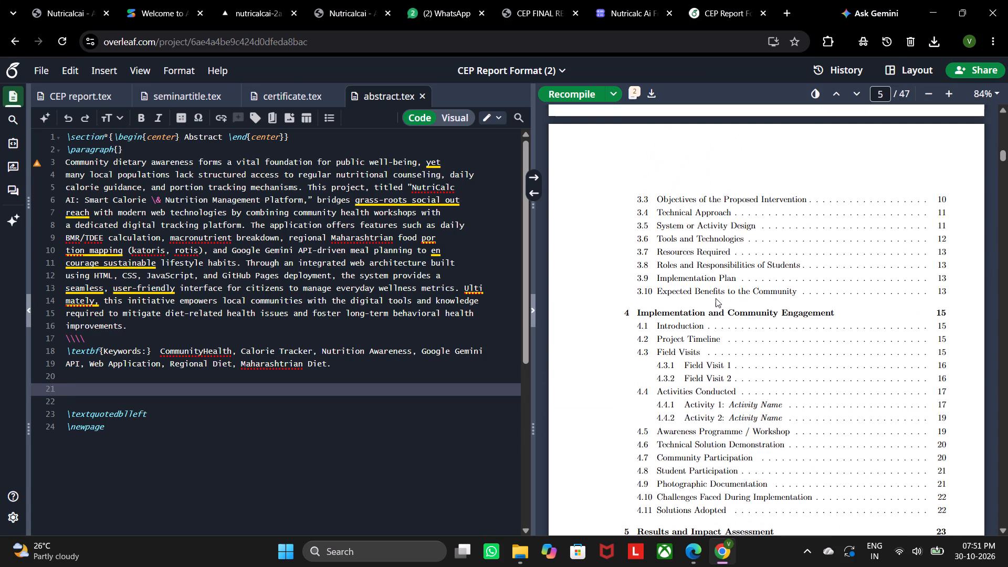
pyautogui.scroll(2, 716, 298)
pyautogui.scroll(-8, 716, 298)
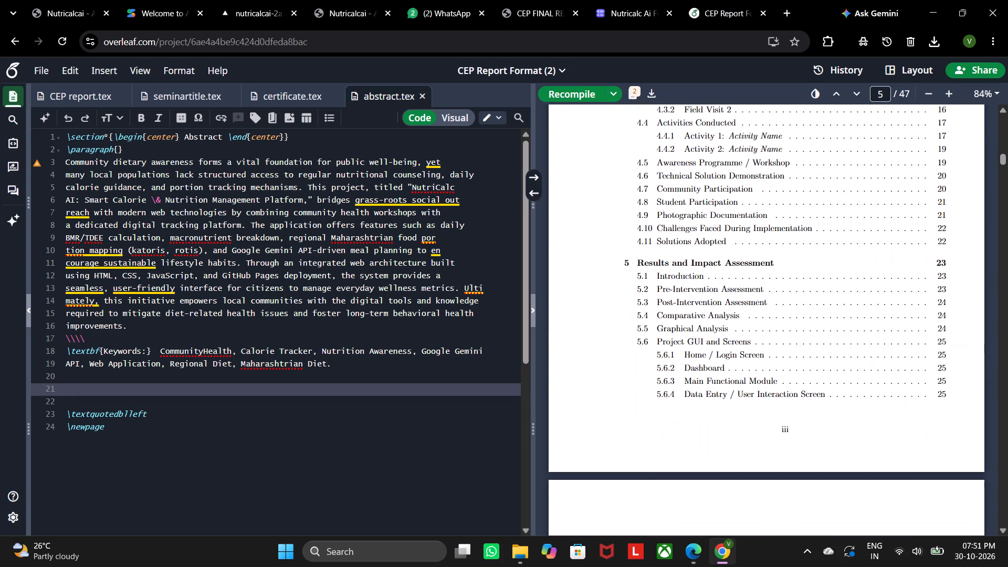
pyautogui.scroll(-6, 763, 256)
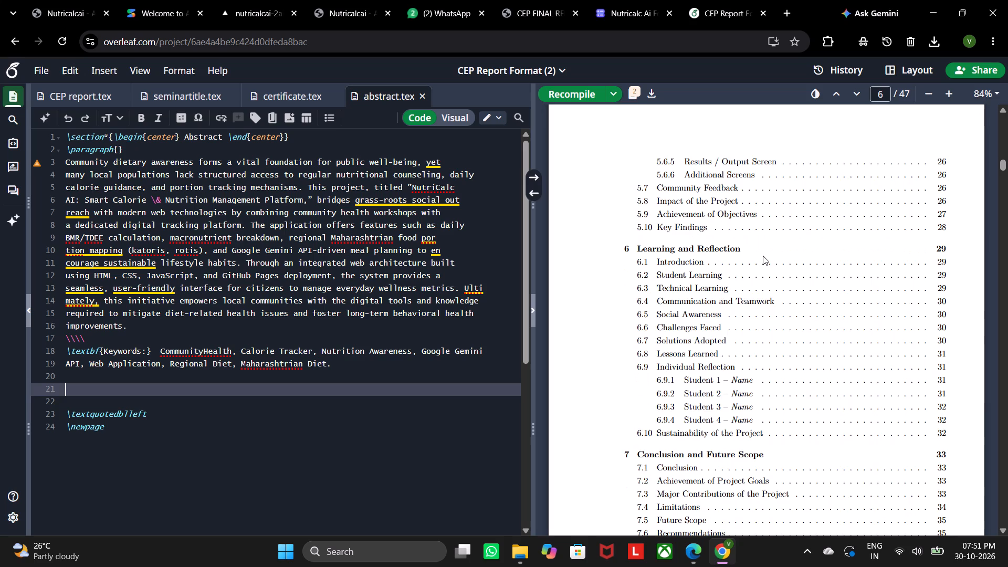
pyautogui.scroll(-9, 763, 256)
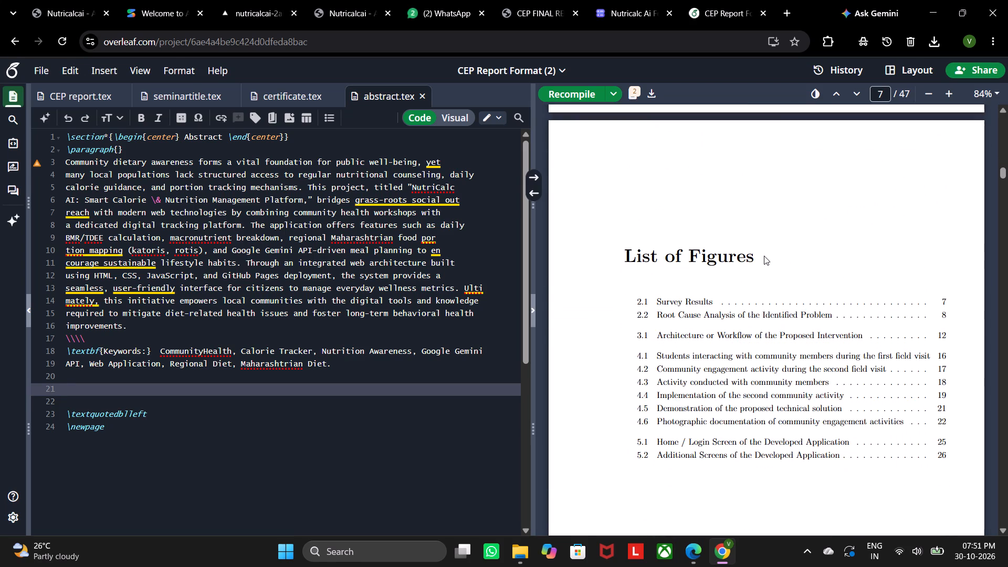
pyautogui.scroll(-1, 764, 256)
pyautogui.scroll(7, 764, 256)
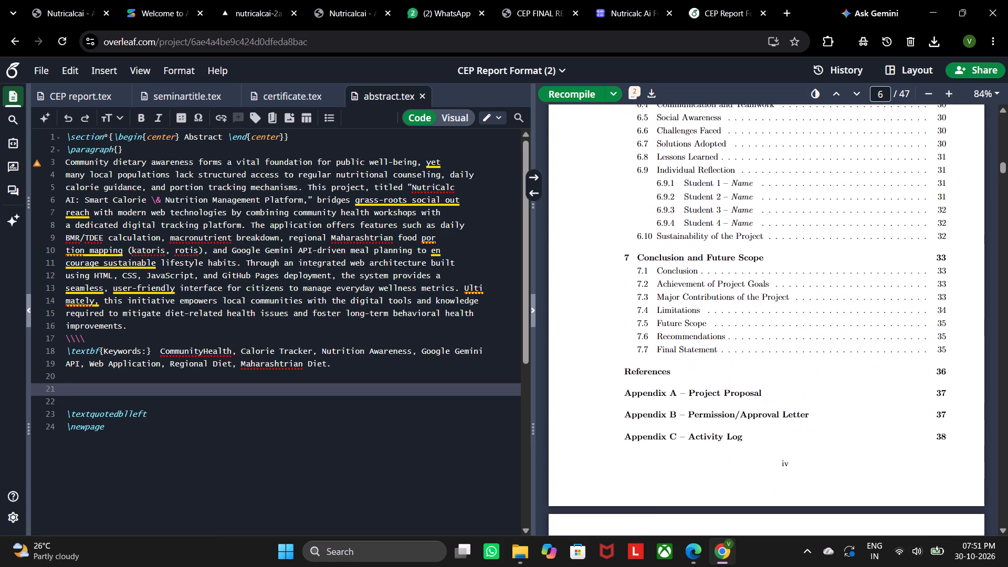
pyautogui.scroll(9, 764, 256)
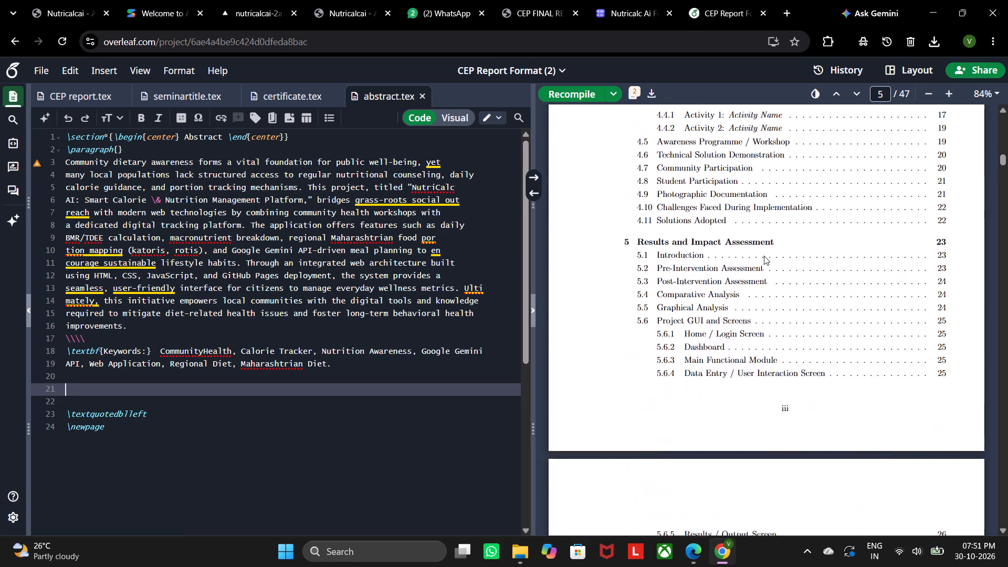
pyautogui.scroll(1, 764, 256)
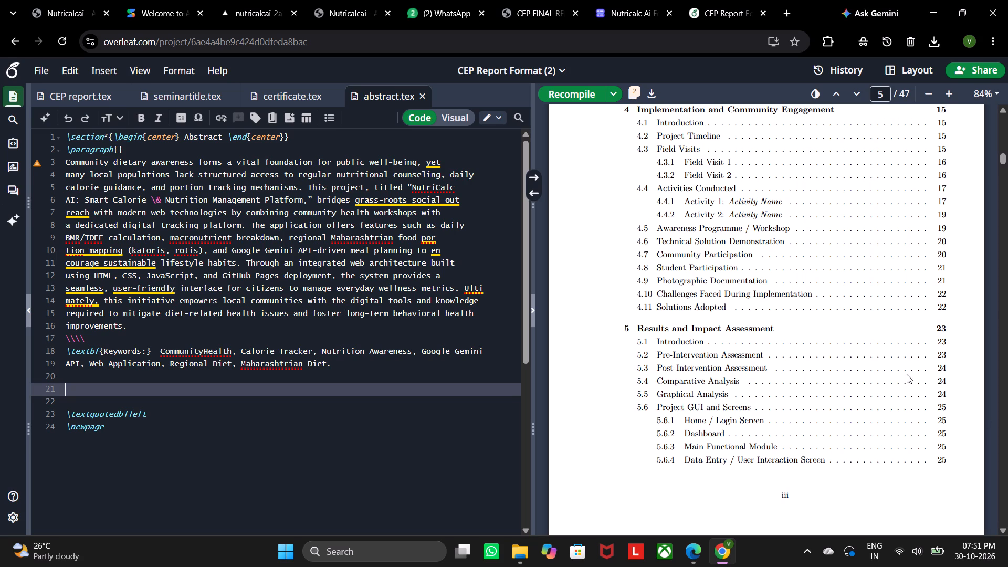
pyautogui.scroll(2, 811, 393)
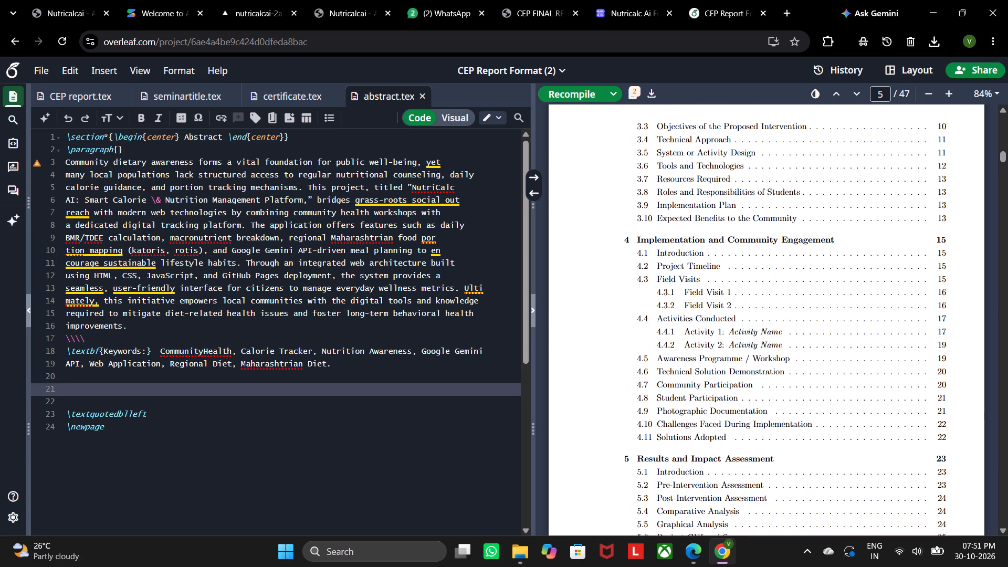
pyautogui.scroll(6, 833, 354)
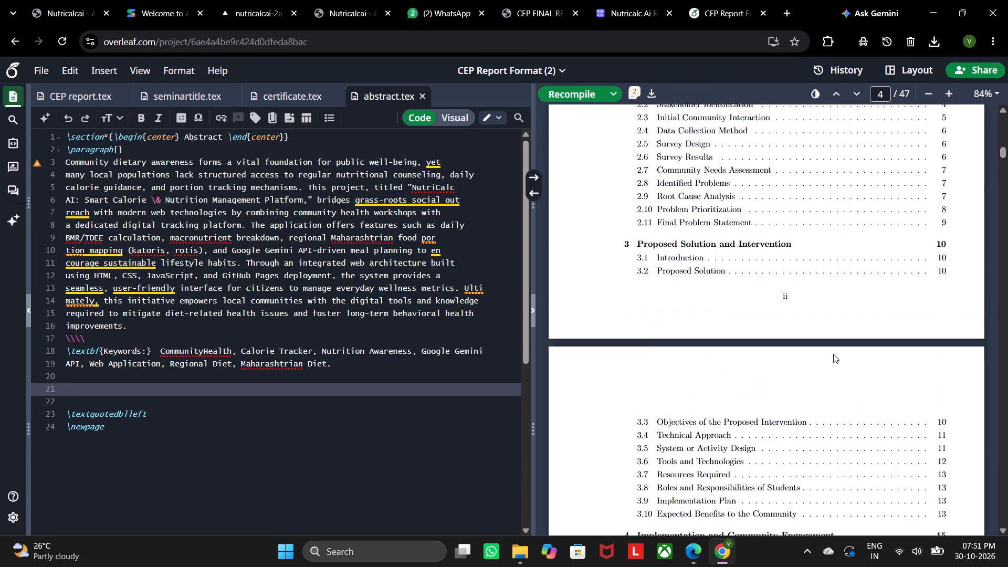
pyautogui.scroll(4, 833, 354)
pyautogui.scroll(-11, 833, 354)
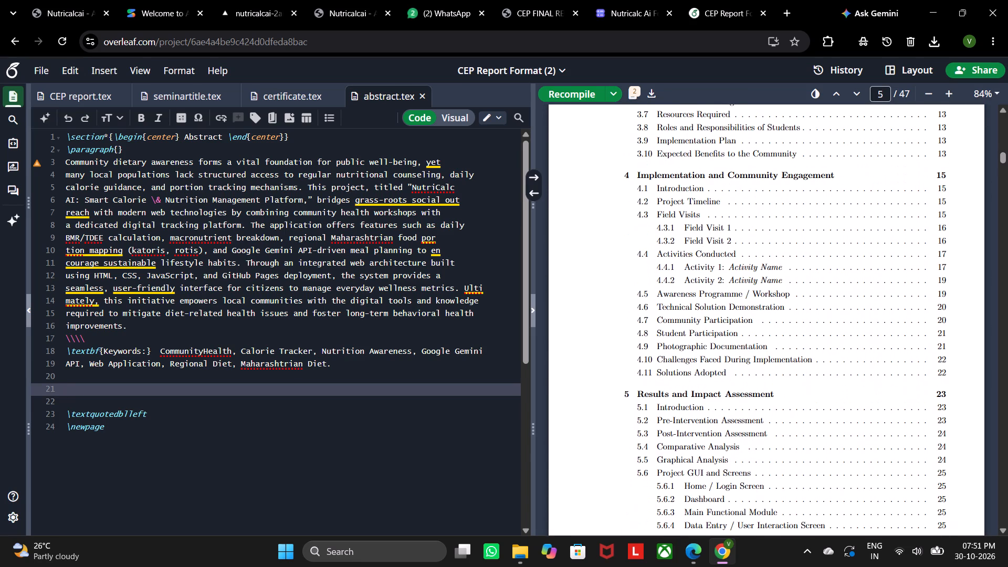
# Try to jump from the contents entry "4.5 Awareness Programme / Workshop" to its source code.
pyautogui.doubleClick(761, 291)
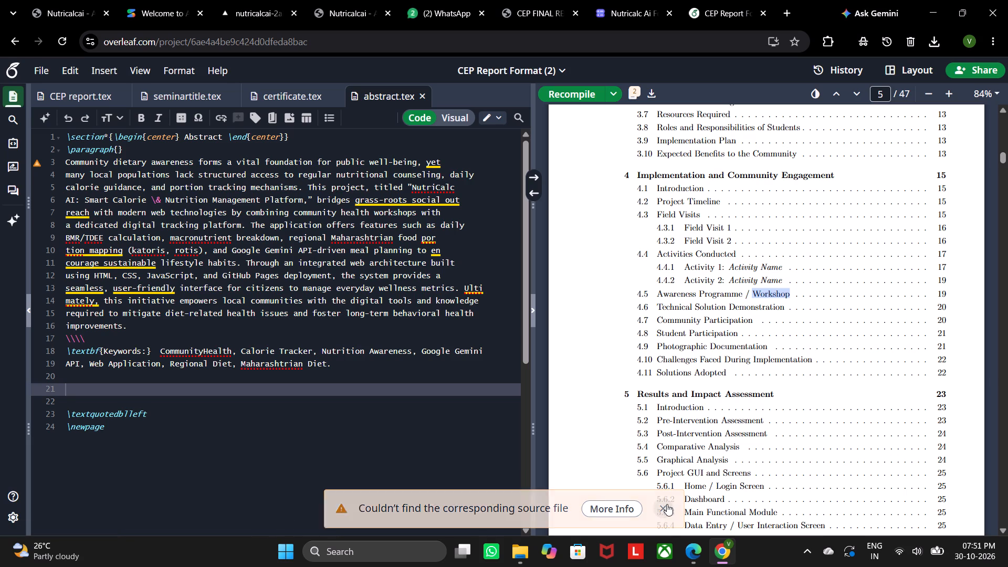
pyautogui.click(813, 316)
# Open chapter1.tex at the Background placeholder text from section 1.1 on compiled page 9.
pyautogui.scroll(-6, 841, 298)
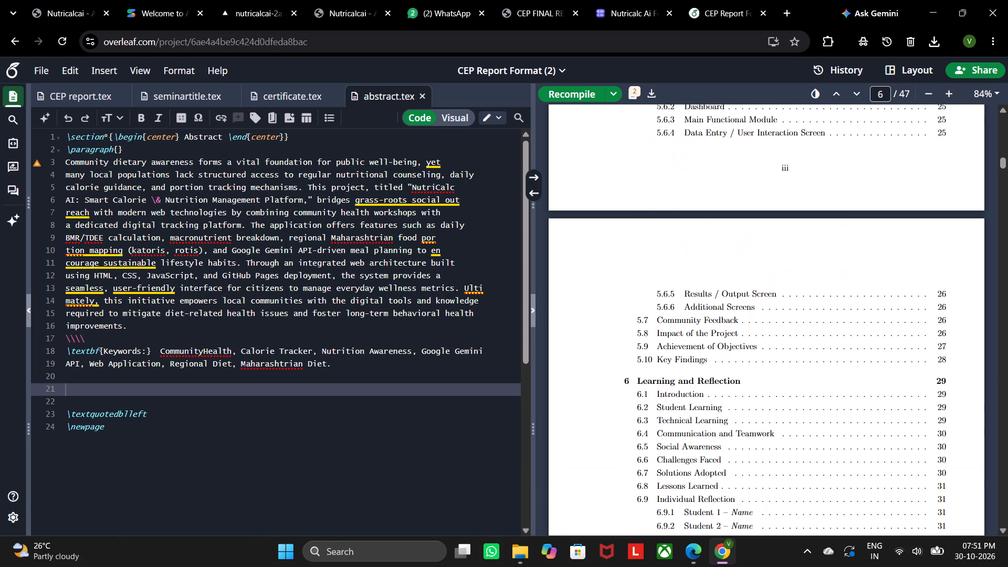
pyautogui.scroll(-12, 848, 309)
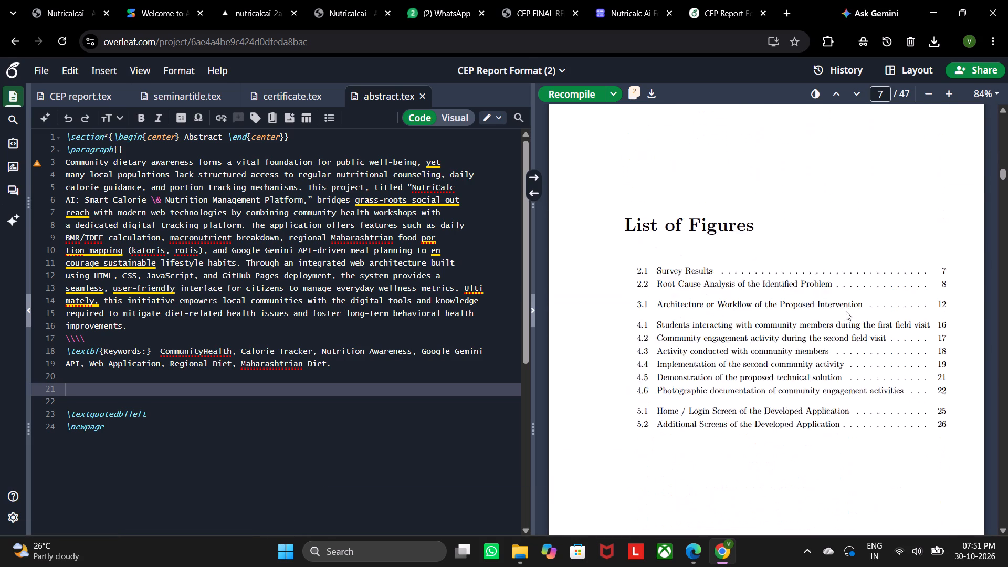
pyautogui.scroll(-16, 846, 311)
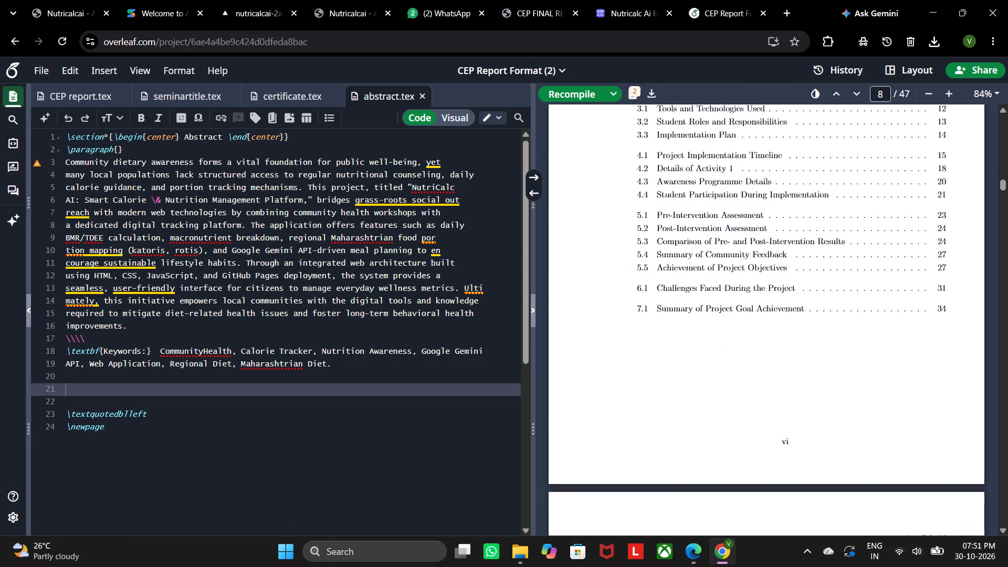
pyautogui.scroll(-4, 846, 311)
pyautogui.doubleClick(662, 166)
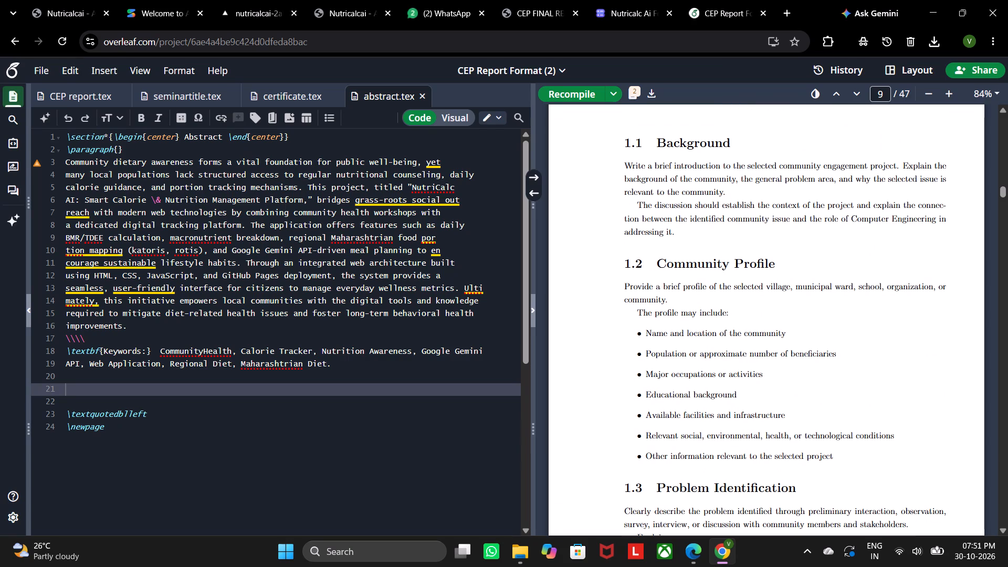
pyautogui.click(672, 253)
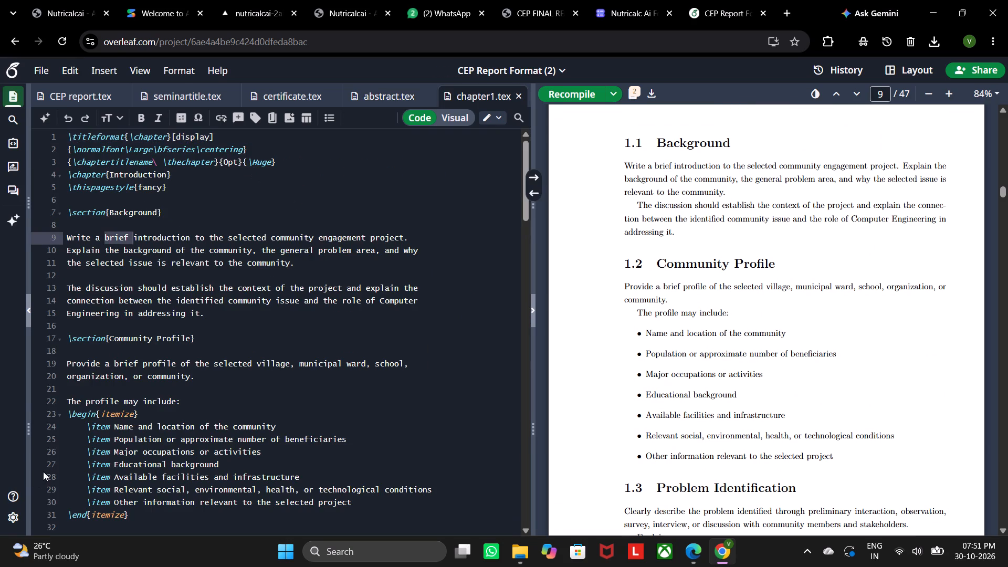
pyautogui.click(378, 341)
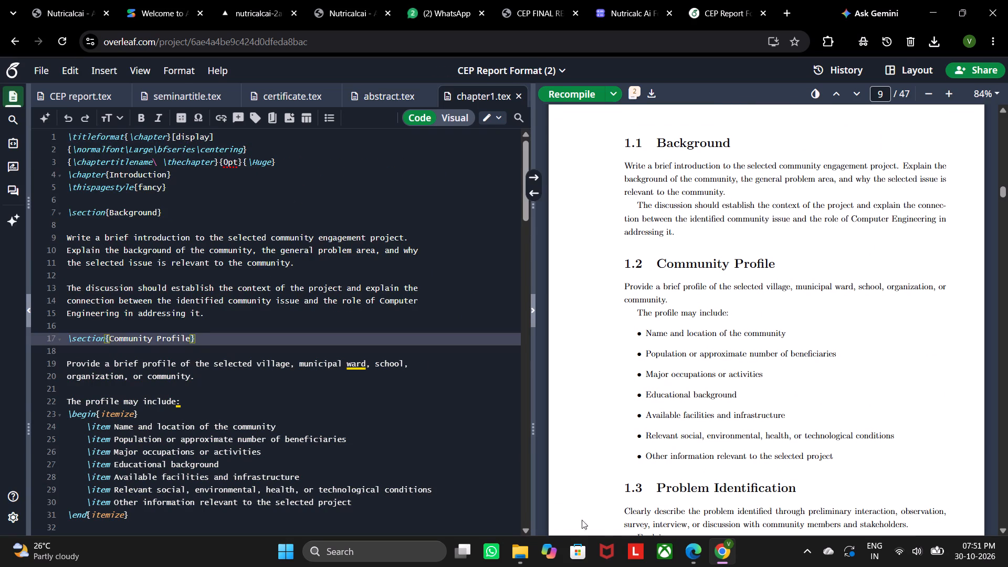
# Switch to the CEP FINAL REPORT PDF and copy the full section 1.1 Background paragraph in Chapter 1, page 10.
pyautogui.click(685, 551)
pyautogui.scroll(-7, 506, 370)
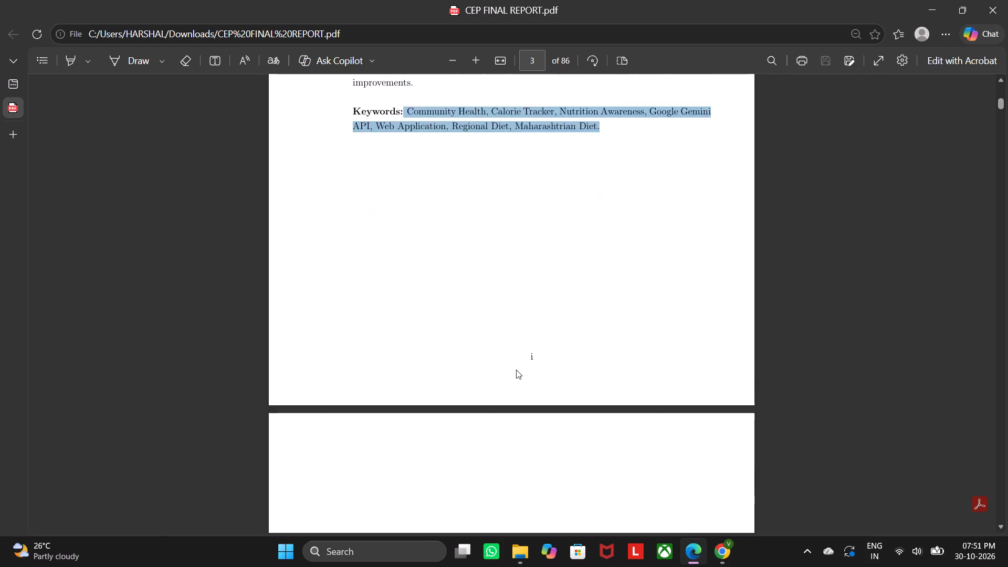
pyautogui.scroll(-20, 516, 370)
pyautogui.scroll(-3, 516, 370)
pyautogui.scroll(1, 544, 404)
pyautogui.scroll(-12, 544, 404)
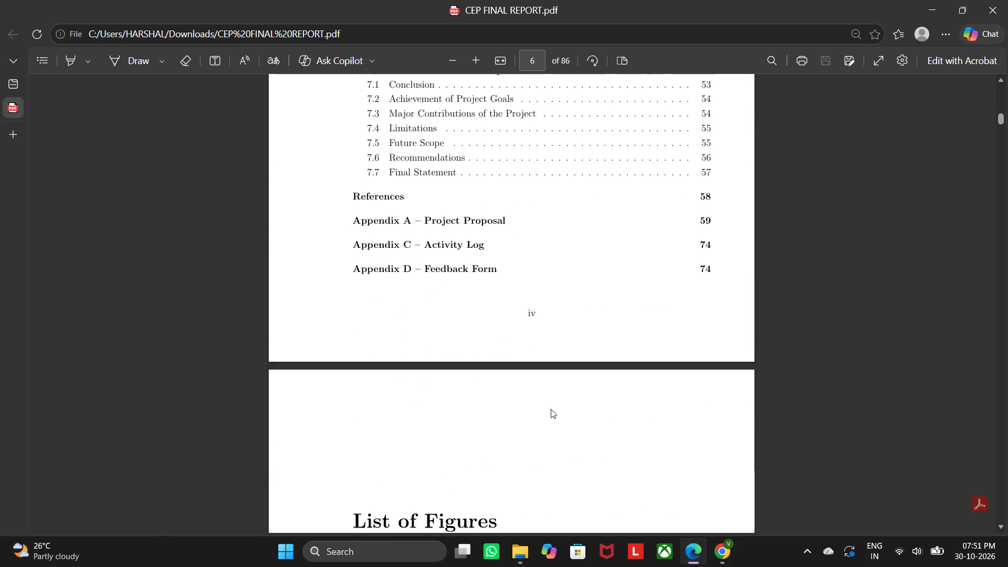
pyautogui.scroll(-3, 551, 409)
pyautogui.doubleClick(550, 406)
pyautogui.scroll(-11, 536, 372)
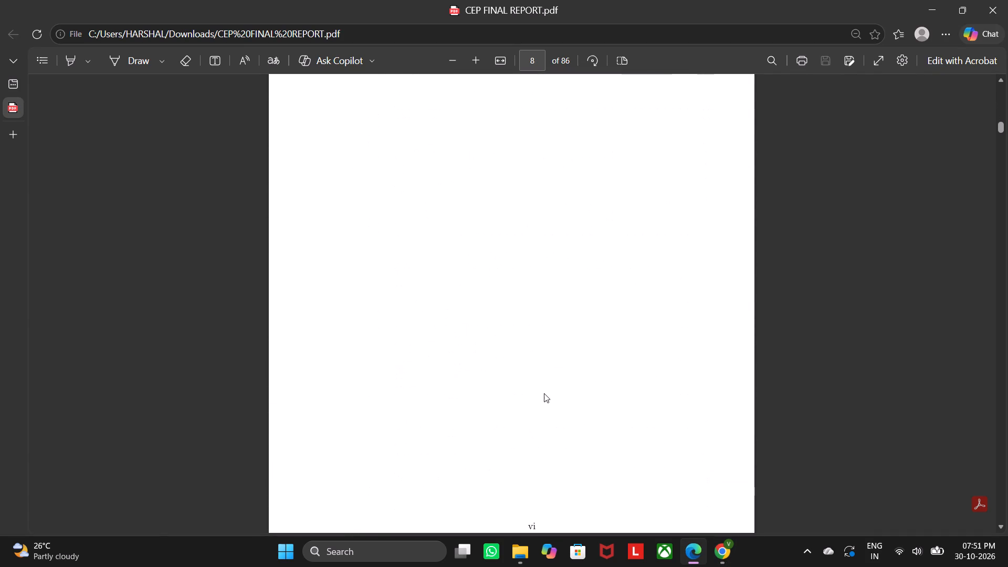
pyautogui.click(542, 389)
pyautogui.scroll(-18, 542, 386)
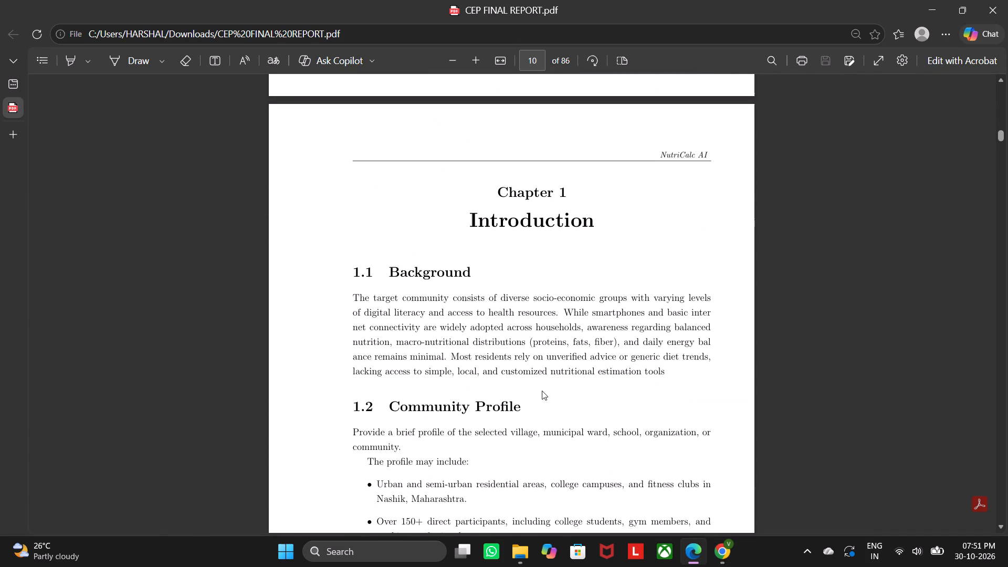
pyautogui.moveTo(352, 293); pyautogui.dragTo(687, 360)
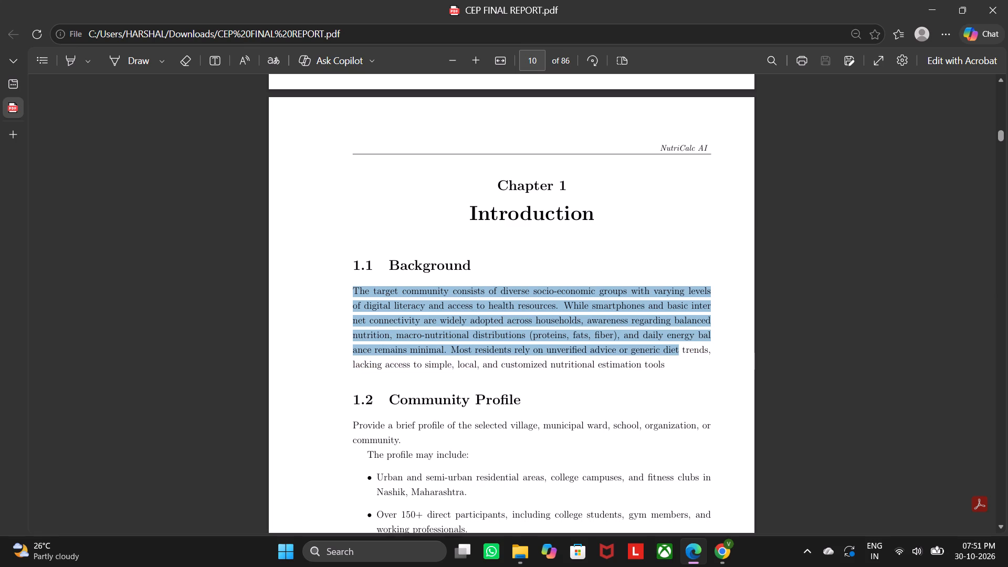
pyautogui.moveTo(687, 360); pyautogui.dragTo(662, 363)
pyautogui.hotkey('ctrl', 'c')
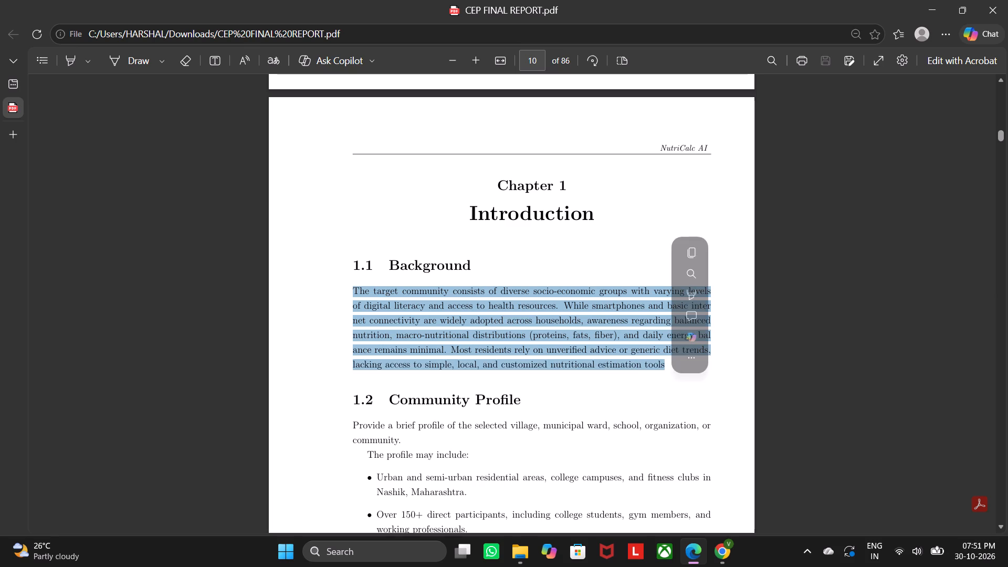
# Back in Overleaf, replace both placeholder paragraphs under the Background section of chapter1.tex with the copied paragraph.
pyautogui.click(720, 550)
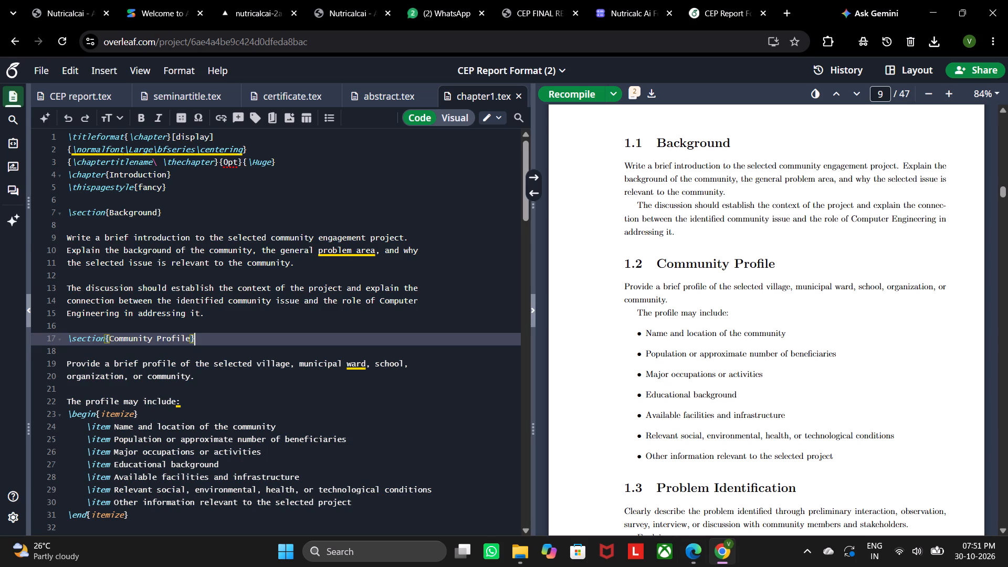
pyautogui.moveTo(67, 235); pyautogui.dragTo(196, 333)
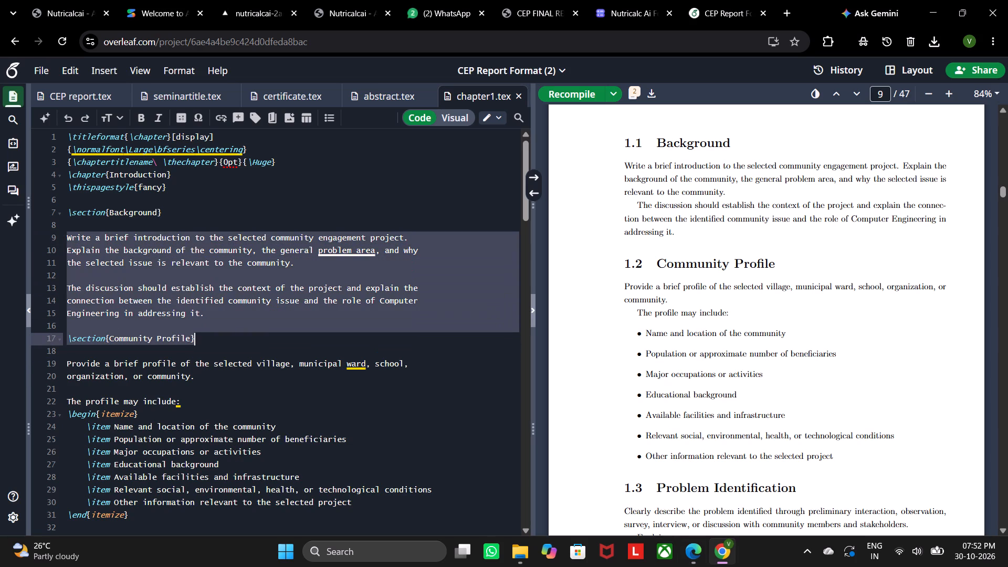
pyautogui.moveTo(196, 333); pyautogui.dragTo(208, 316)
pyautogui.hotkey('ctrl', 'v')
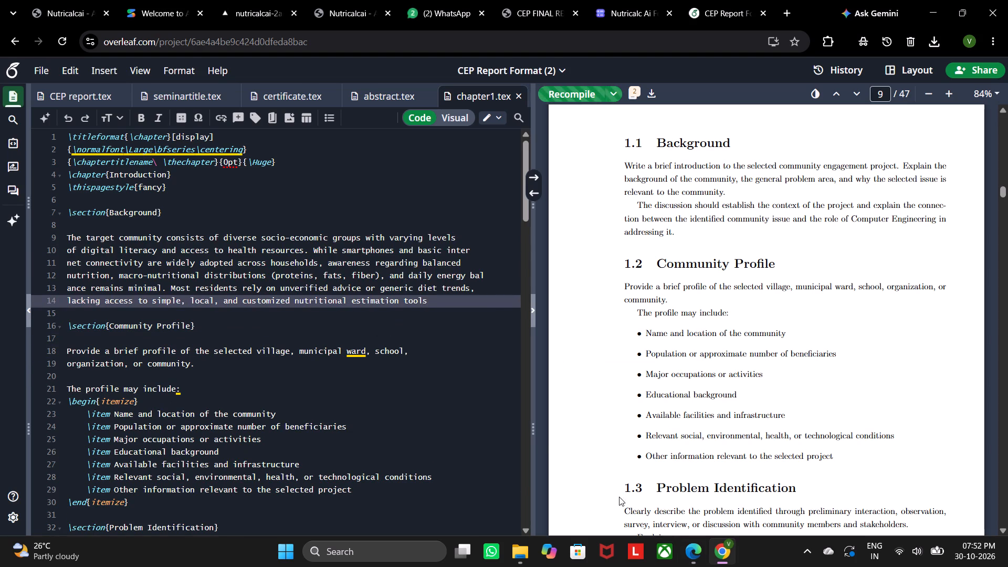
# Replace the Community Profile opening sentence in chapter1.tex with the PDF's section 1.2 sentence "Provide a brief profile of the selected village…".
pyautogui.click(685, 550)
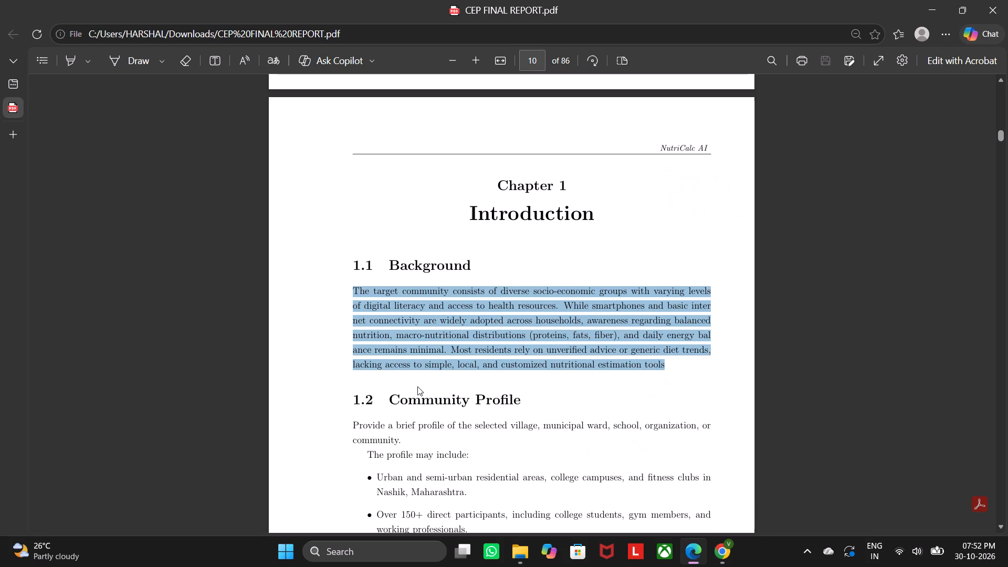
pyautogui.click(417, 386)
pyautogui.scroll(-4, 412, 399)
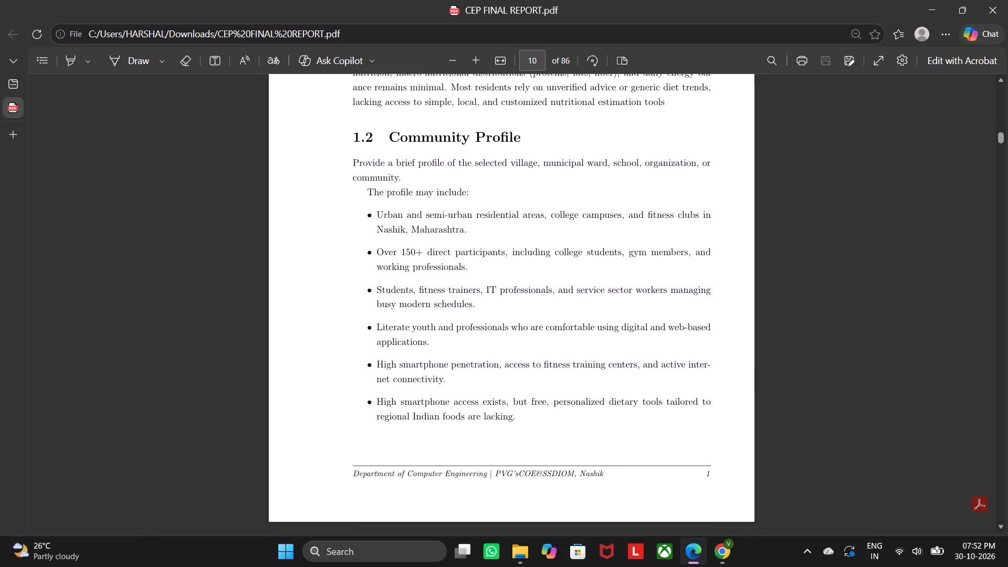
pyautogui.moveTo(352, 158); pyautogui.dragTo(471, 202)
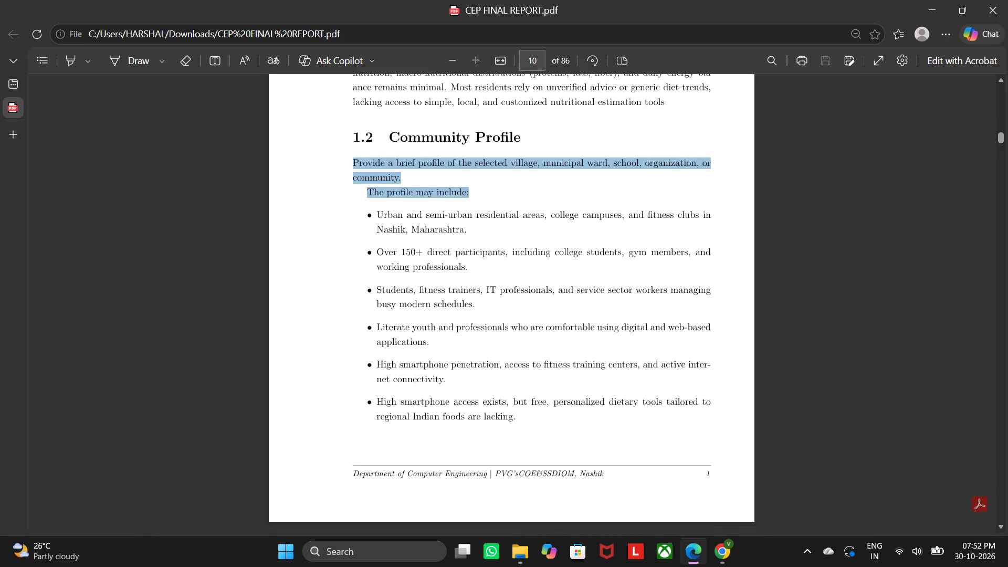
pyautogui.moveTo(471, 202); pyautogui.dragTo(406, 178)
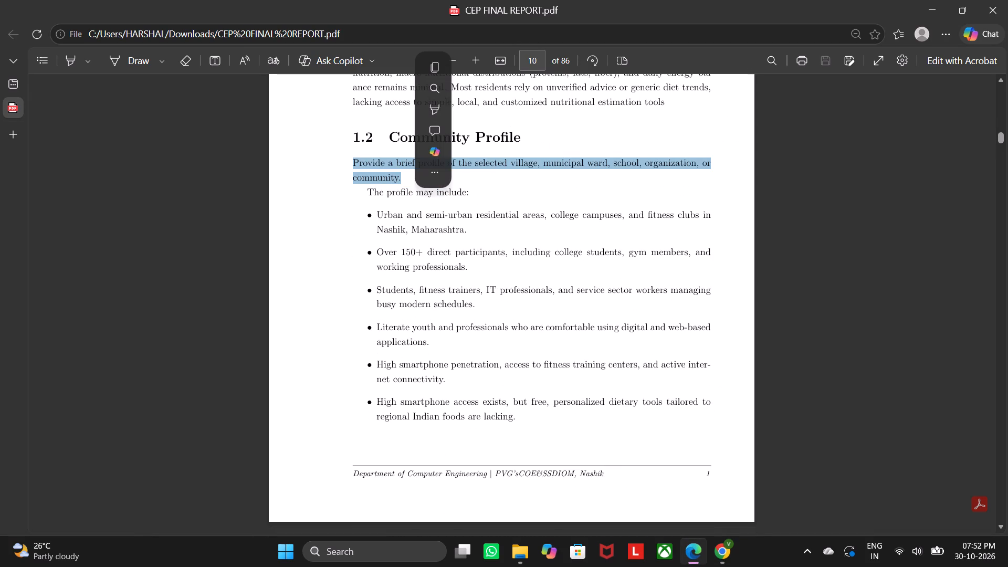
pyautogui.hotkey('ctrl', 'c')
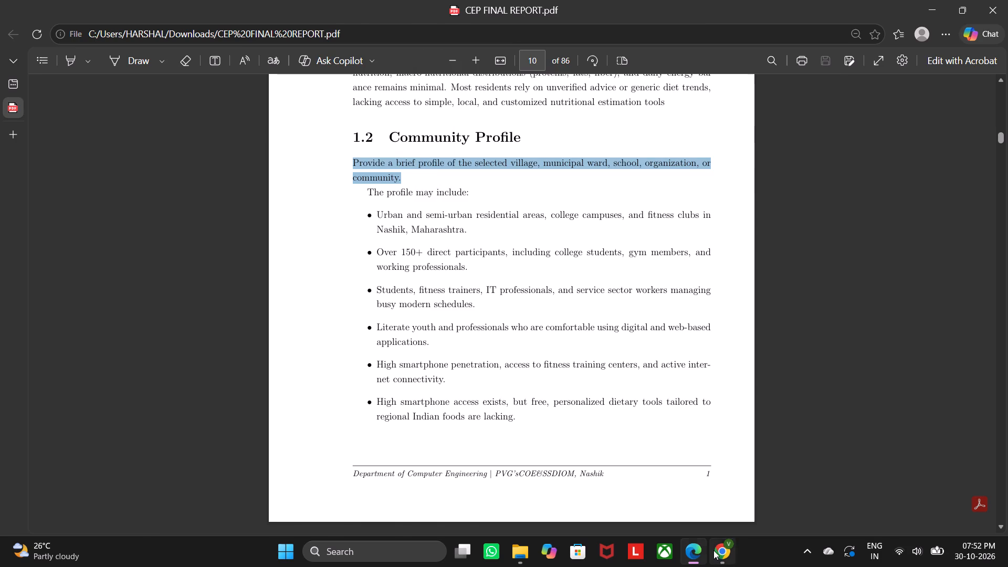
pyautogui.click(713, 550)
pyautogui.scroll(-2, 37, 334)
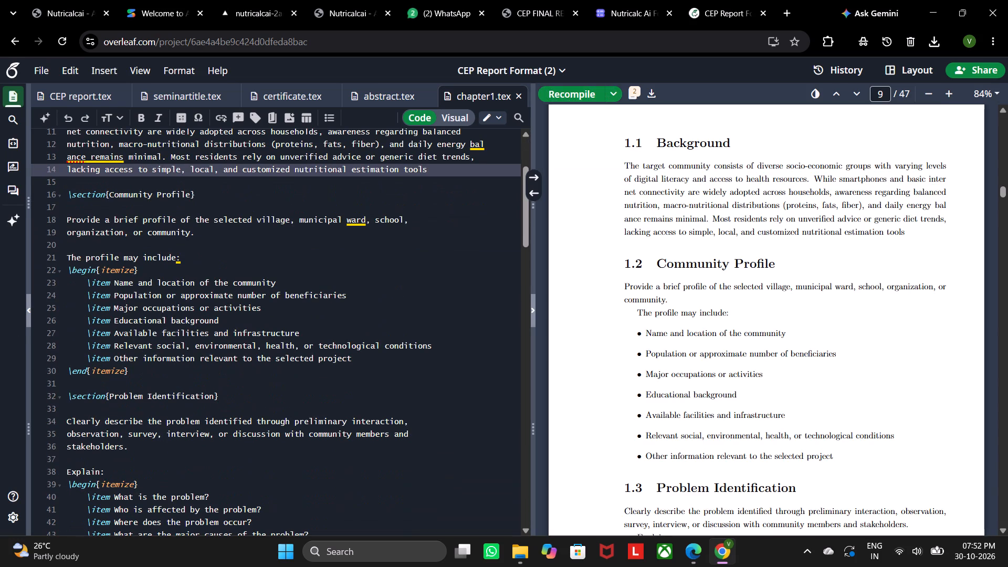
pyautogui.moveTo(64, 213); pyautogui.dragTo(194, 226)
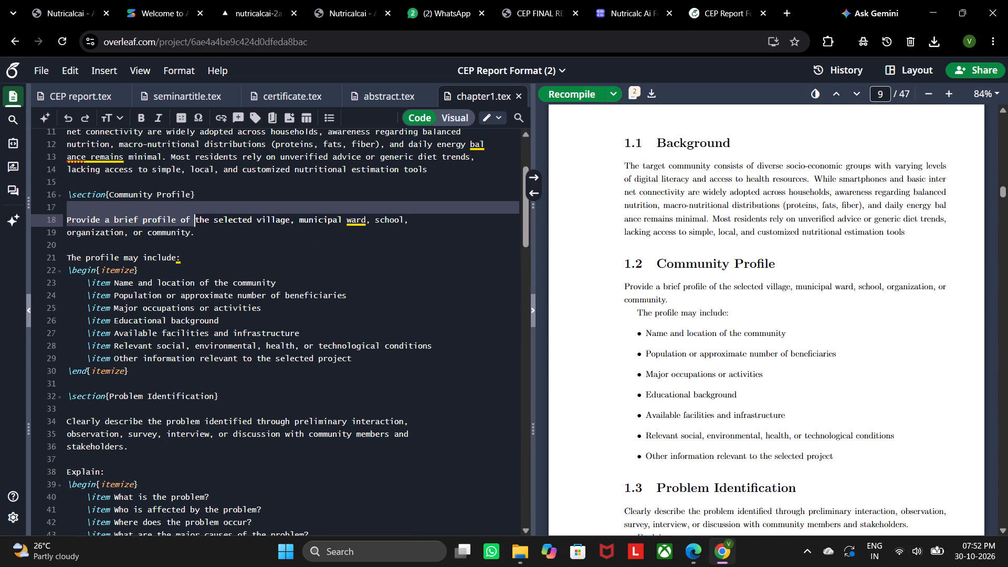
pyautogui.moveTo(194, 226); pyautogui.dragTo(194, 226)
pyautogui.click(83, 220)
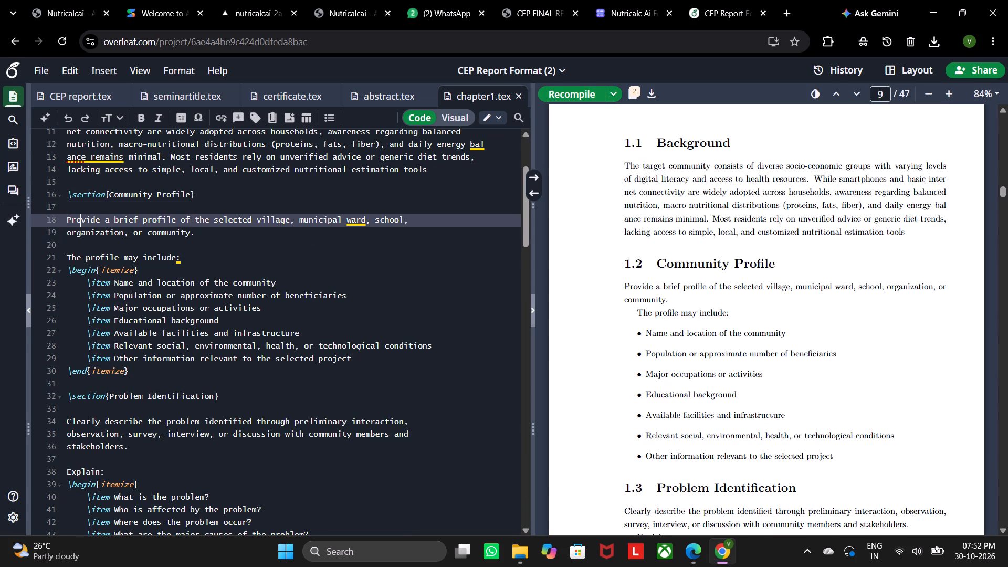
pyautogui.moveTo(64, 218); pyautogui.dragTo(195, 230)
pyautogui.hotkey('ctrl', 'v')
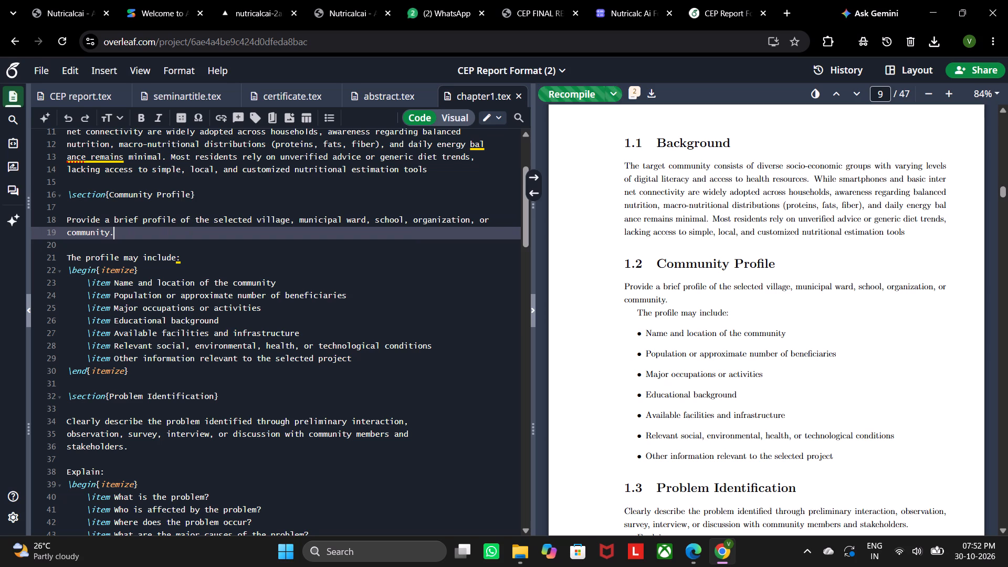
# Replace the item "Name and location of the community" with the PDF's "Urban and semi-urban residential areas…" bullet, removing the extra bullet character.
pyautogui.click(702, 542)
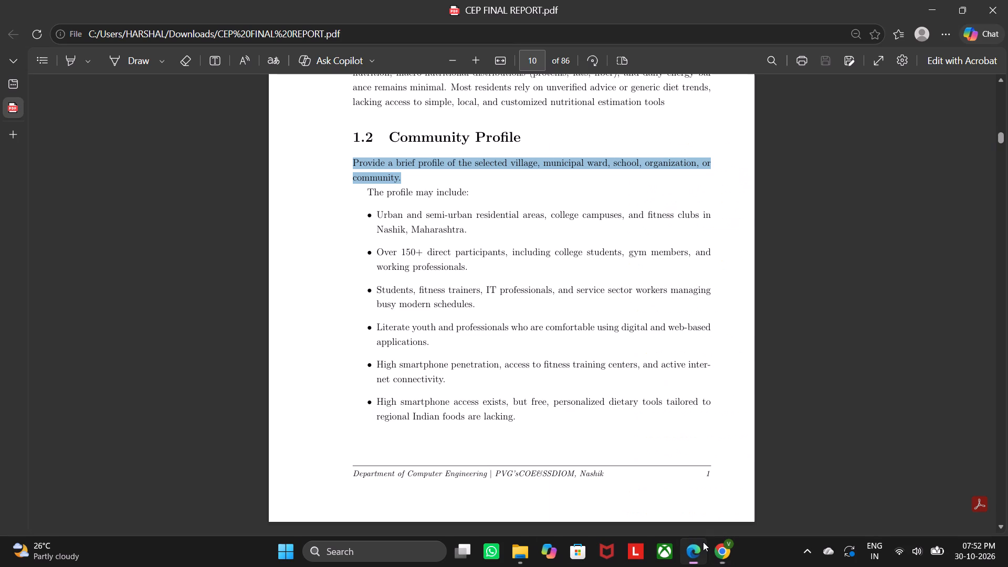
pyautogui.click(716, 548)
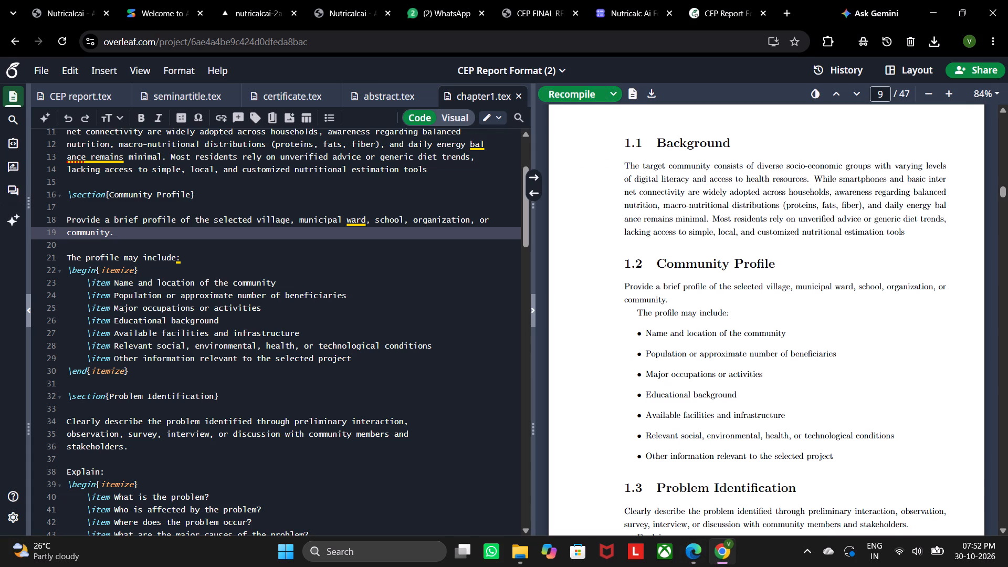
pyautogui.click(329, 412)
pyautogui.click(698, 551)
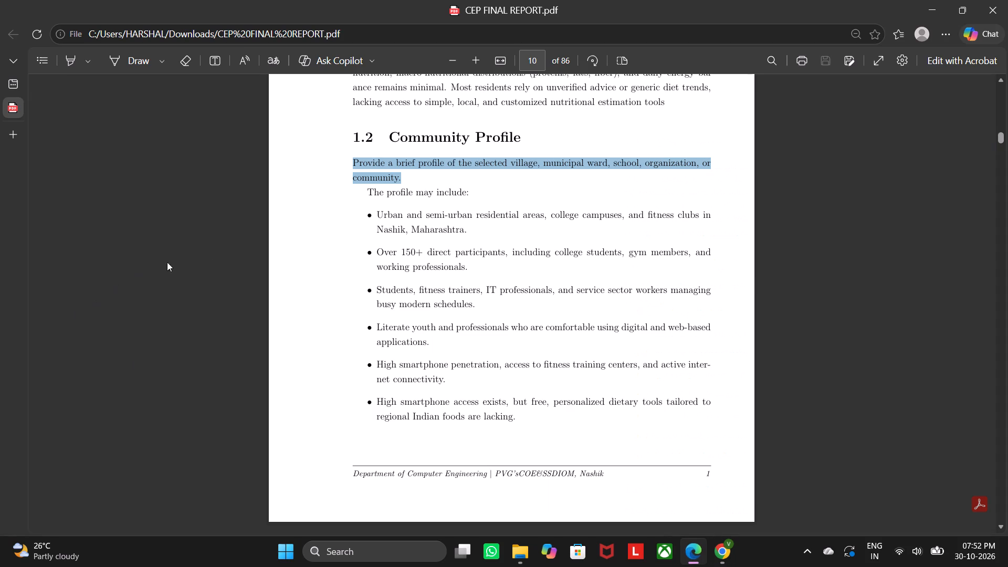
pyautogui.moveTo(366, 212); pyautogui.dragTo(440, 213)
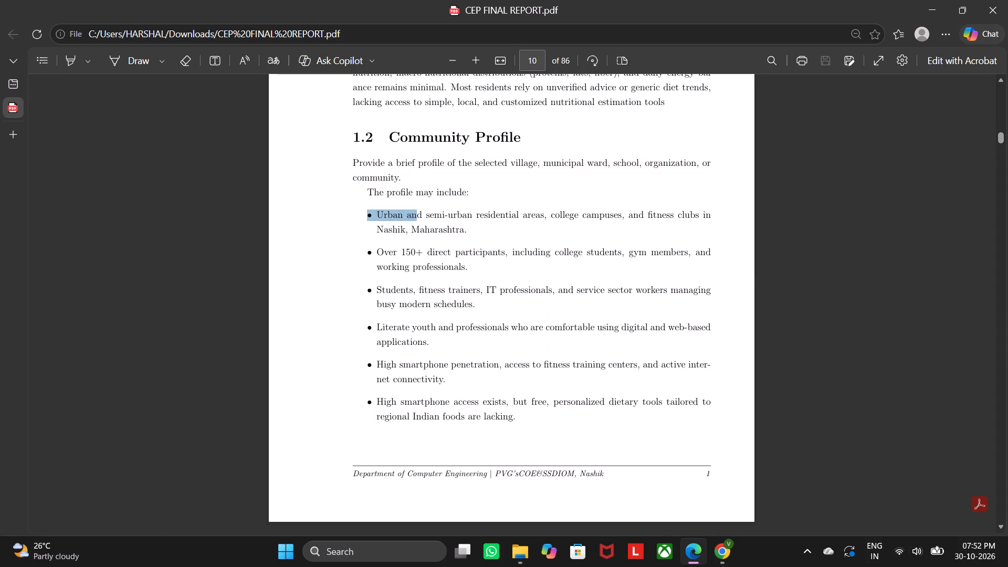
pyautogui.moveTo(440, 213); pyautogui.dragTo(465, 227)
pyautogui.hotkey('ctrl', 'c')
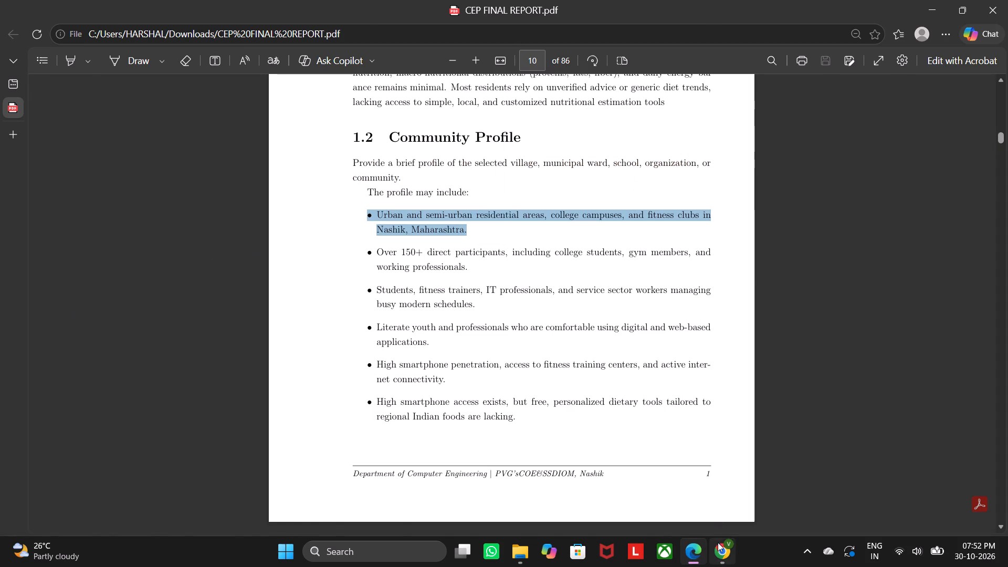
pyautogui.click(718, 544)
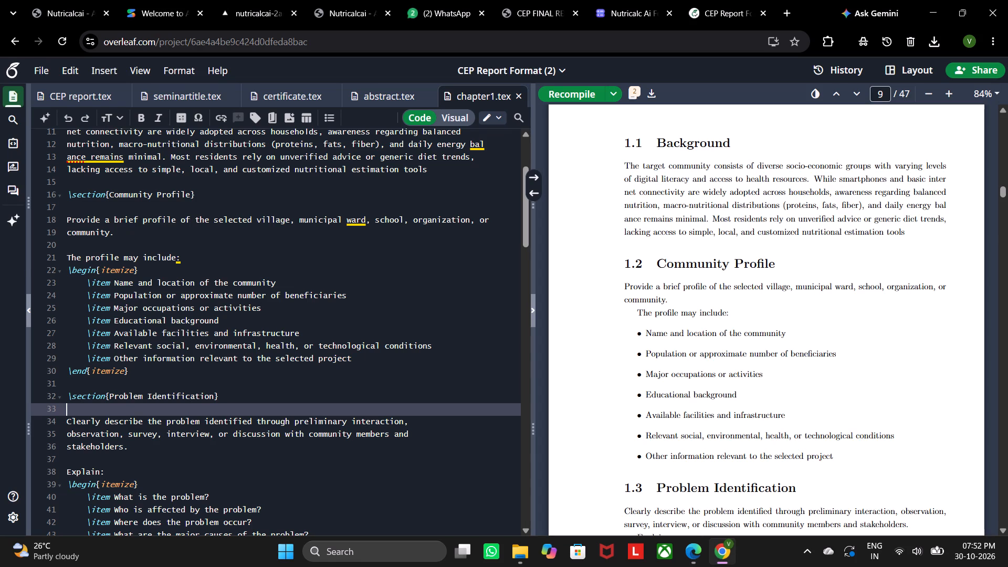
pyautogui.moveTo(115, 284); pyautogui.dragTo(287, 282)
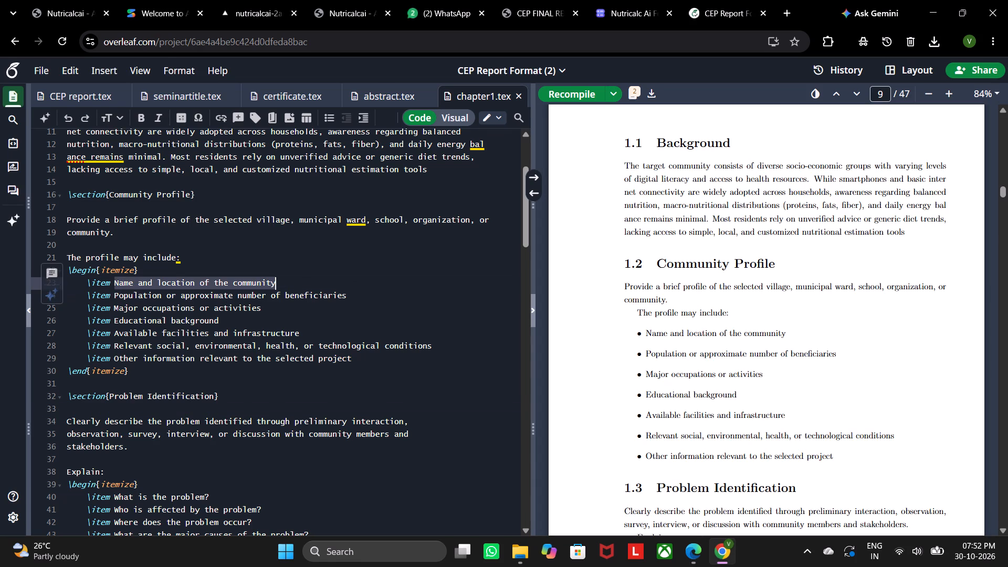
pyautogui.hotkey('ctrl', 'v')
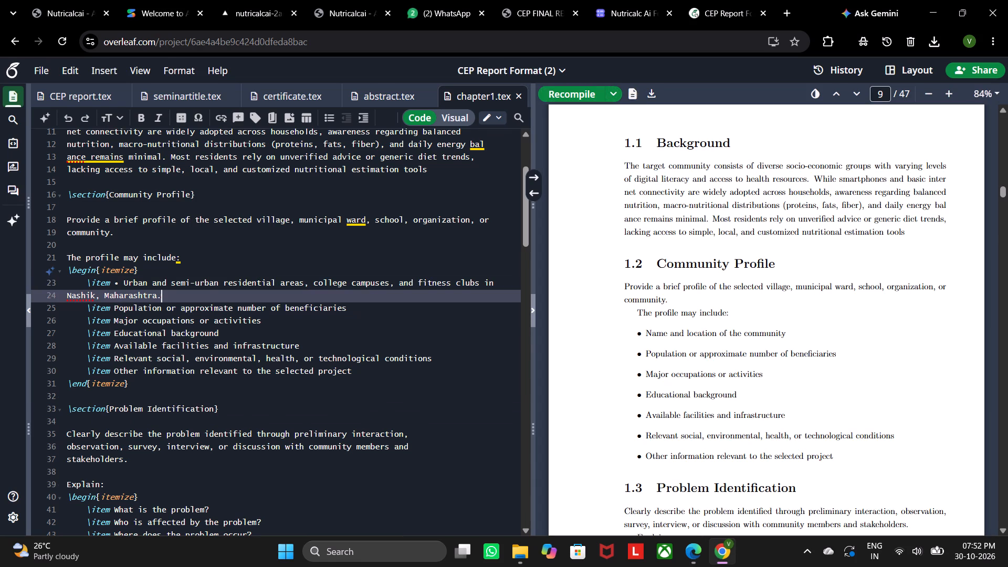
pyautogui.click(119, 281)
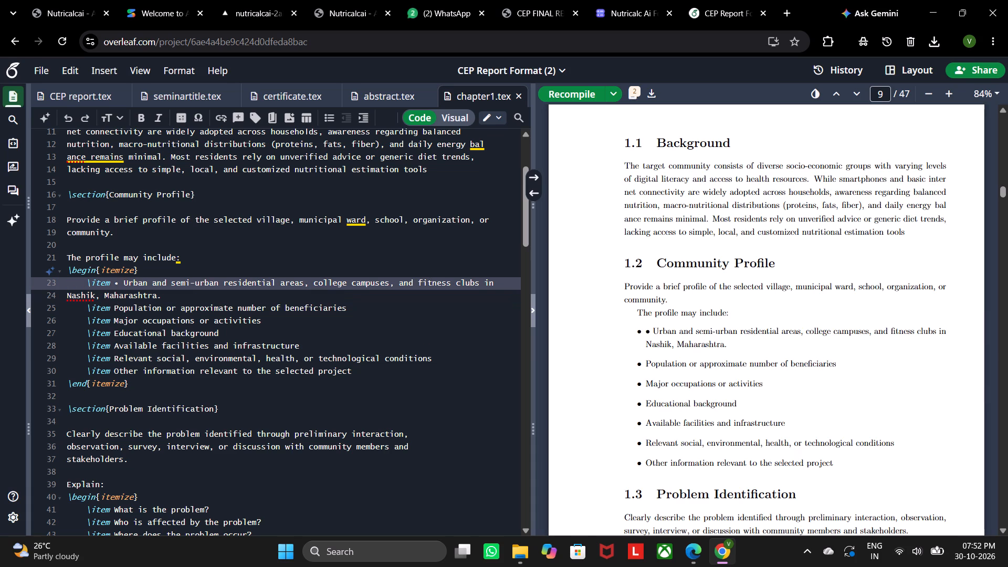
pyautogui.press('BackSpace')
pyautogui.press('BackSpace')
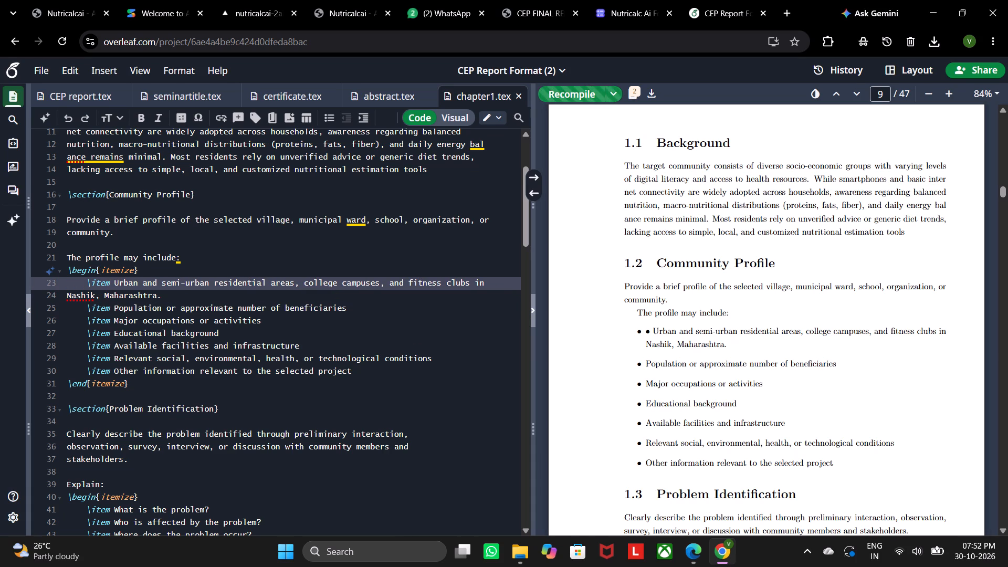
# Paste the PDF's "Over 150+ direct participants…" bullet text into the "Population or approximate number of beneficiaries" item in chapter1.tex.
pyautogui.click(703, 552)
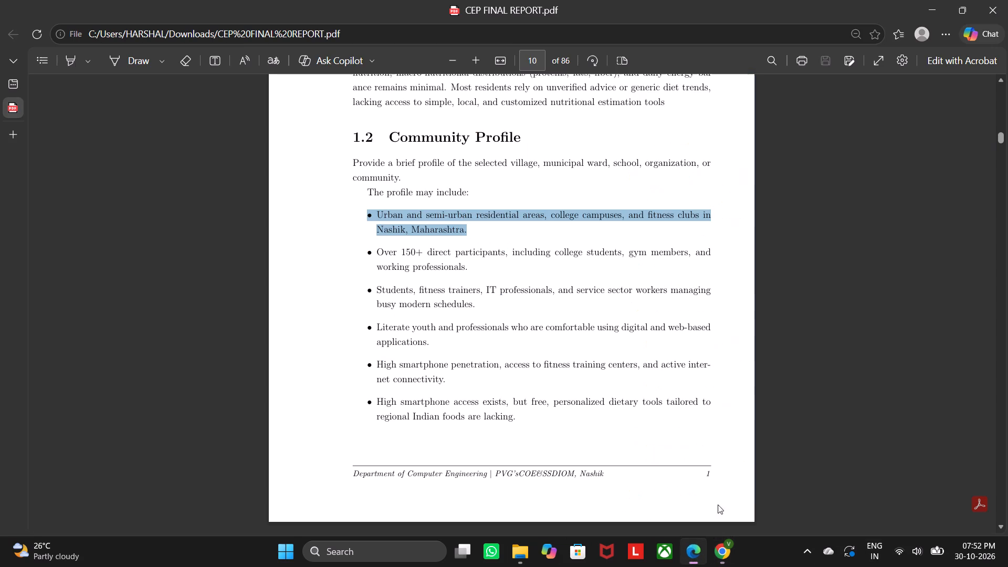
pyautogui.moveTo(375, 249); pyautogui.dragTo(438, 264)
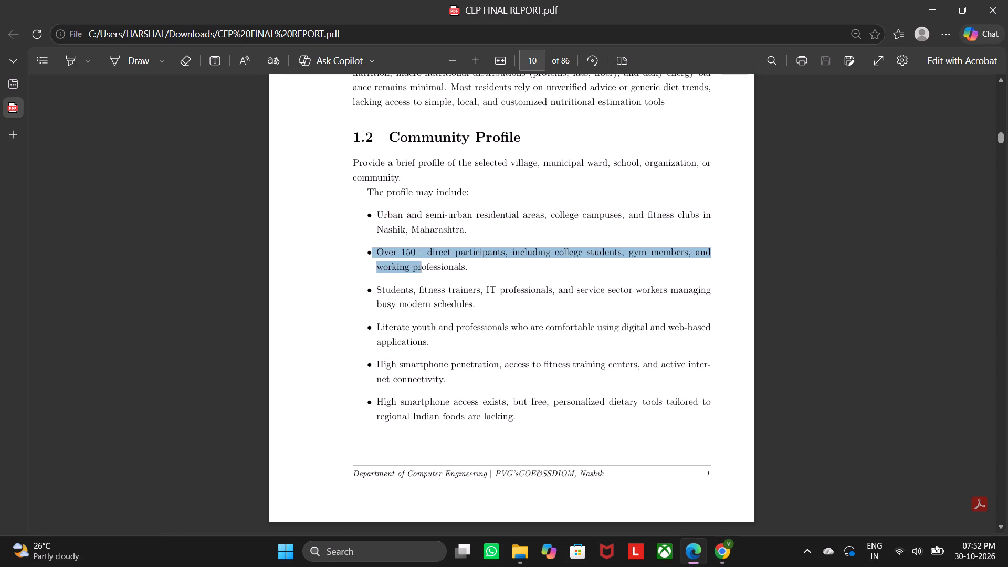
pyautogui.moveTo(438, 264); pyautogui.dragTo(468, 261)
pyautogui.hotkey('ctrl', 'c')
pyautogui.click(723, 548)
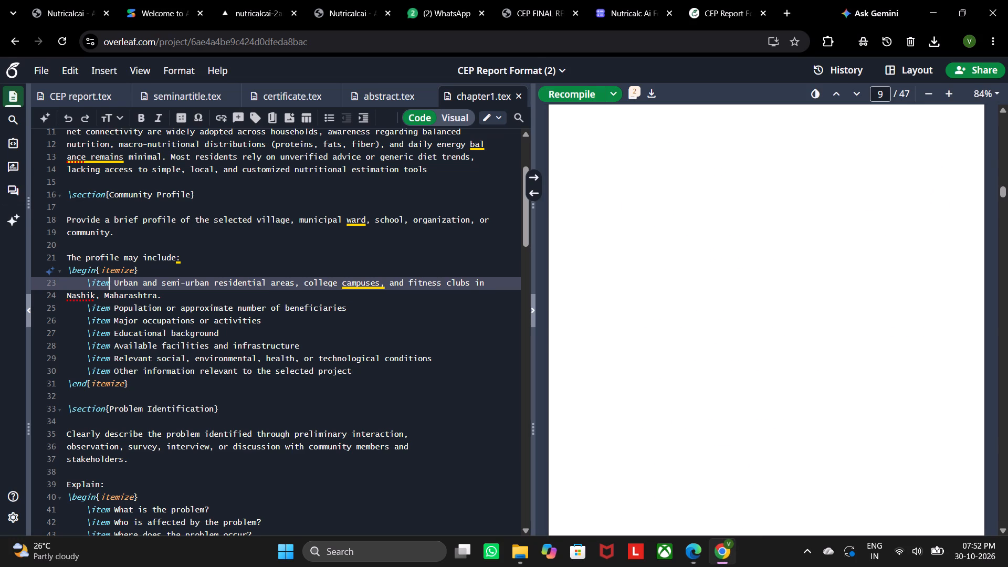
pyautogui.moveTo(115, 307); pyautogui.dragTo(360, 302)
pyautogui.click(360, 302)
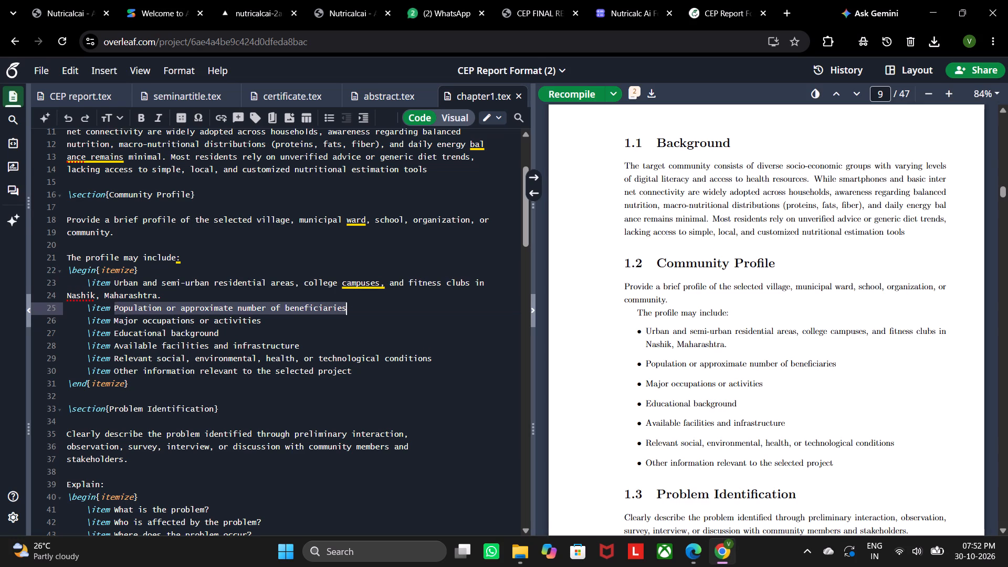
pyautogui.hotkey('ctrl', 'v')
# Replace the item "Major occupations or activities" in chapter1.tex with the PDF's "Students, fitness trainers, IT professionals…" bullet text.
pyautogui.click(695, 550)
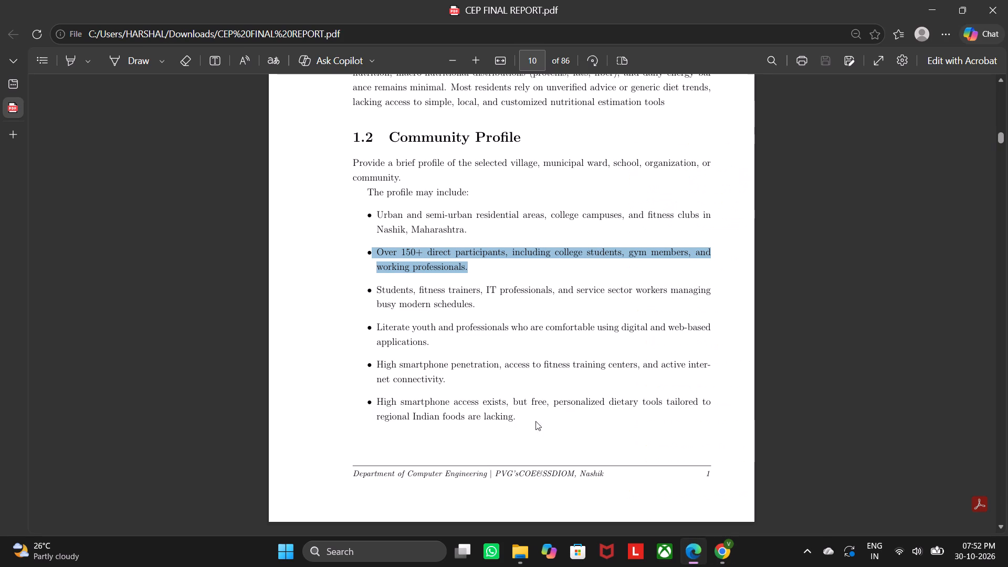
pyautogui.moveTo(375, 284); pyautogui.dragTo(486, 308)
pyautogui.hotkey('ctrl', 'c')
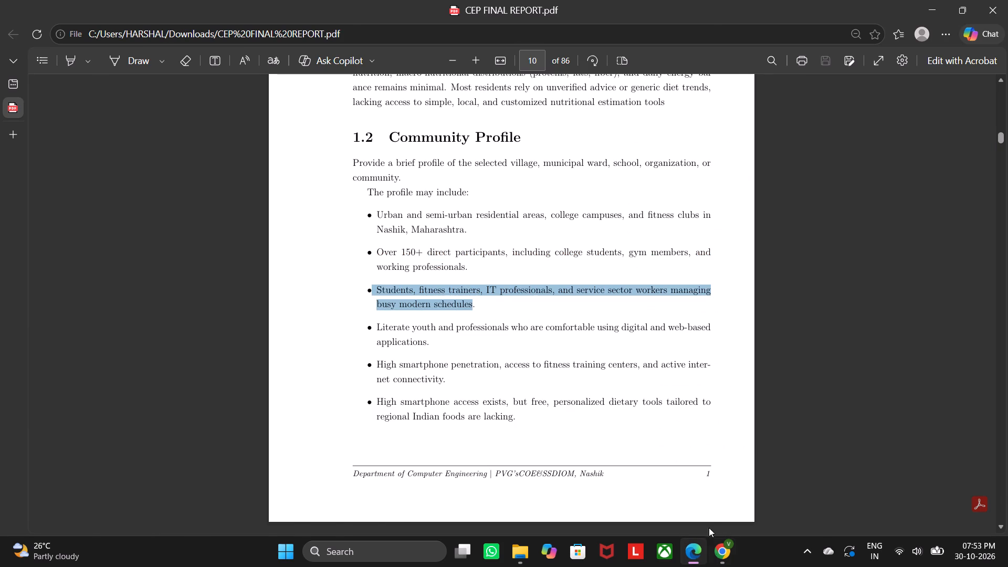
pyautogui.click(717, 554)
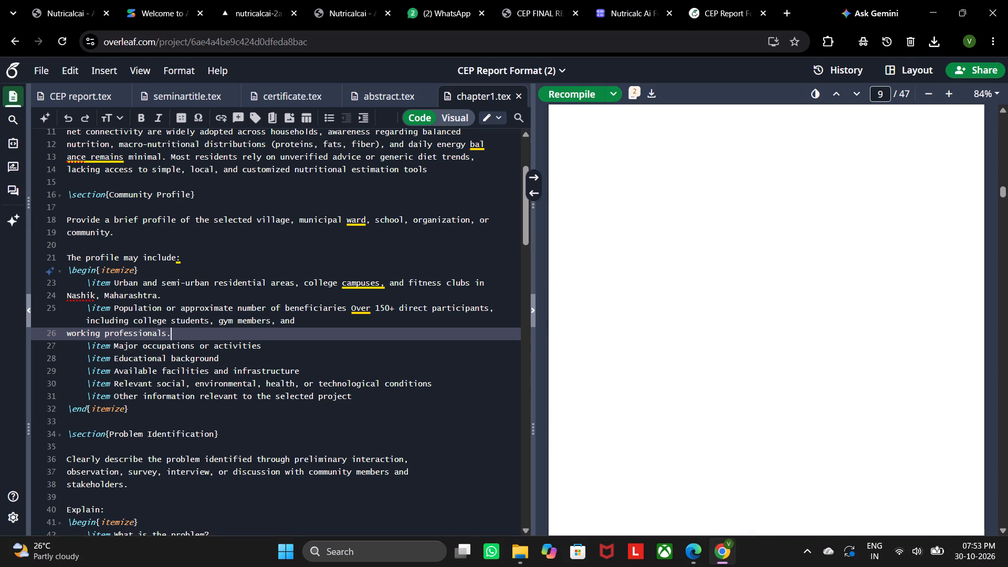
pyautogui.moveTo(110, 349); pyautogui.dragTo(159, 342)
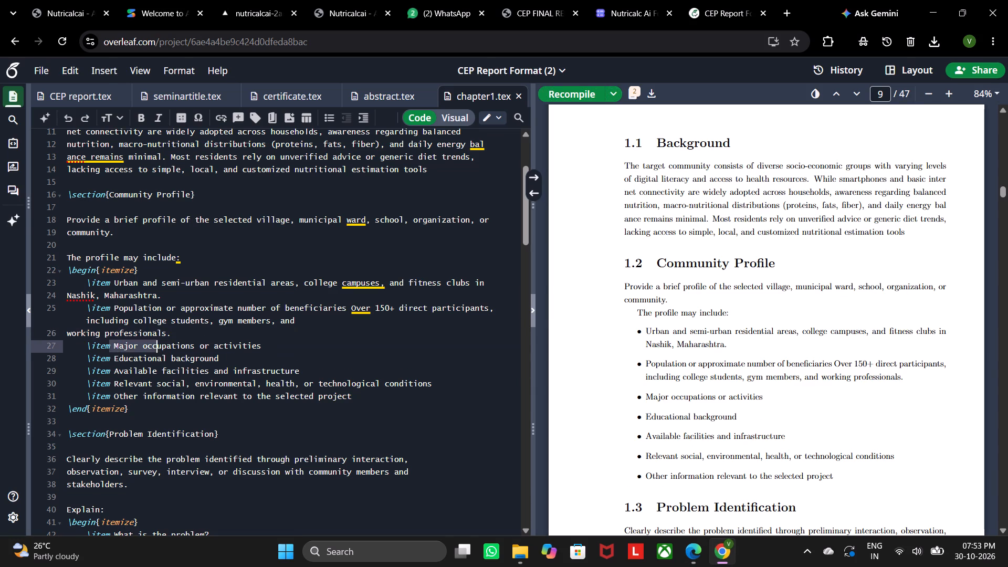
pyautogui.moveTo(159, 342); pyautogui.dragTo(277, 344)
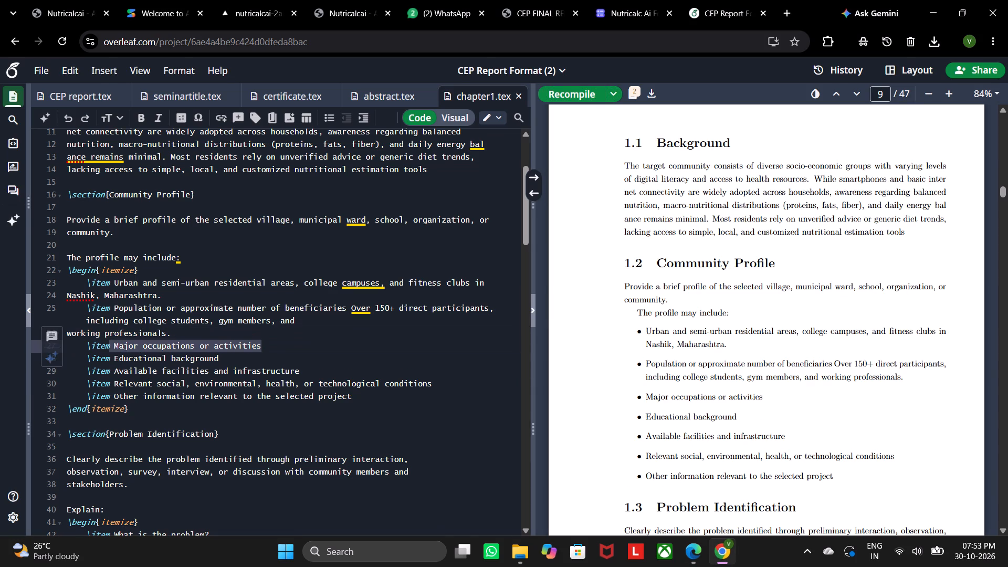
pyautogui.hotkey('ctrl', 'v')
# Replace the item "Educational background" in chapter1.tex with the PDF's "Literate youth and professionals…" bullet text.
pyautogui.click(687, 556)
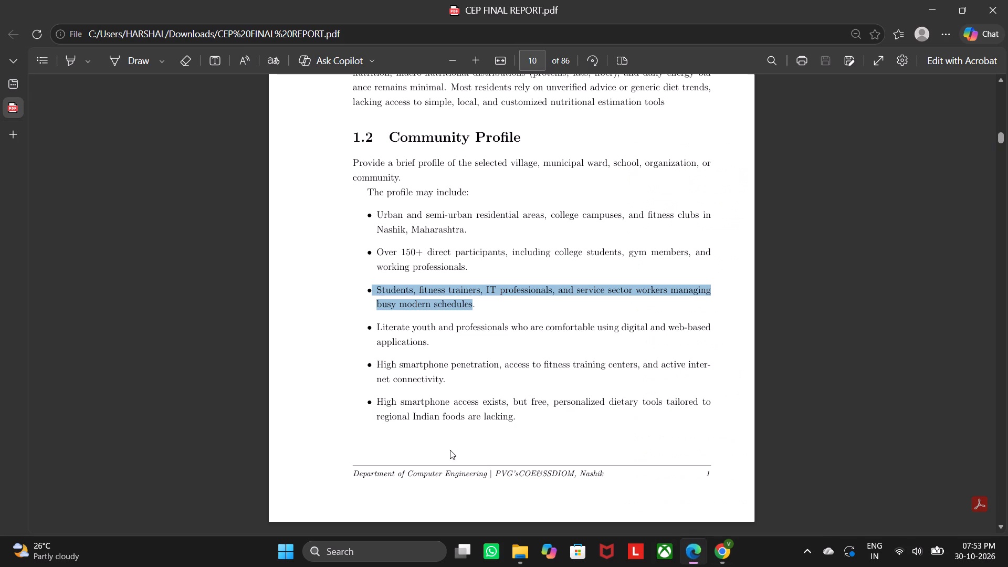
pyautogui.moveTo(379, 327); pyautogui.dragTo(423, 342)
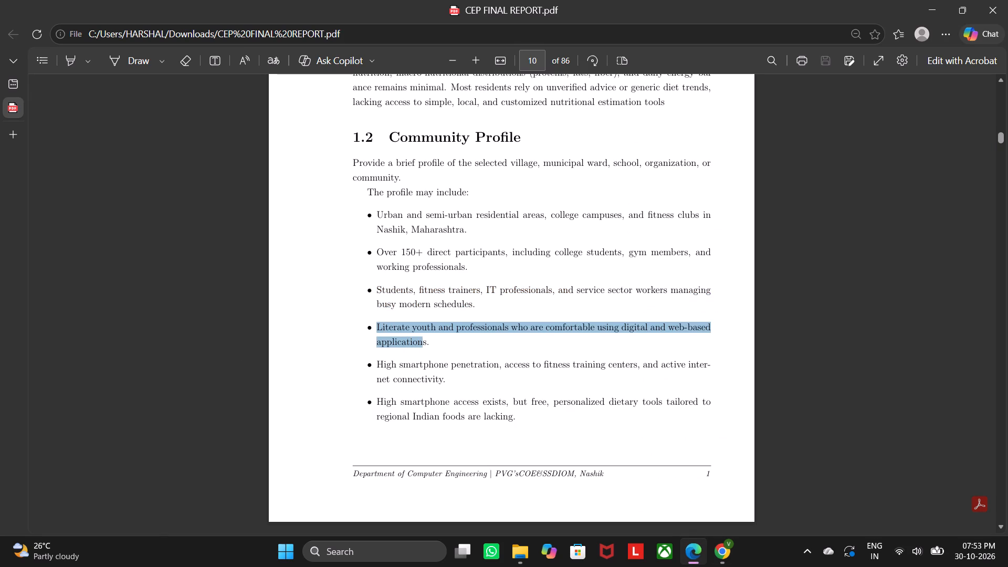
pyautogui.moveTo(423, 342); pyautogui.dragTo(423, 343)
pyautogui.hotkey('ctrl', 'c')
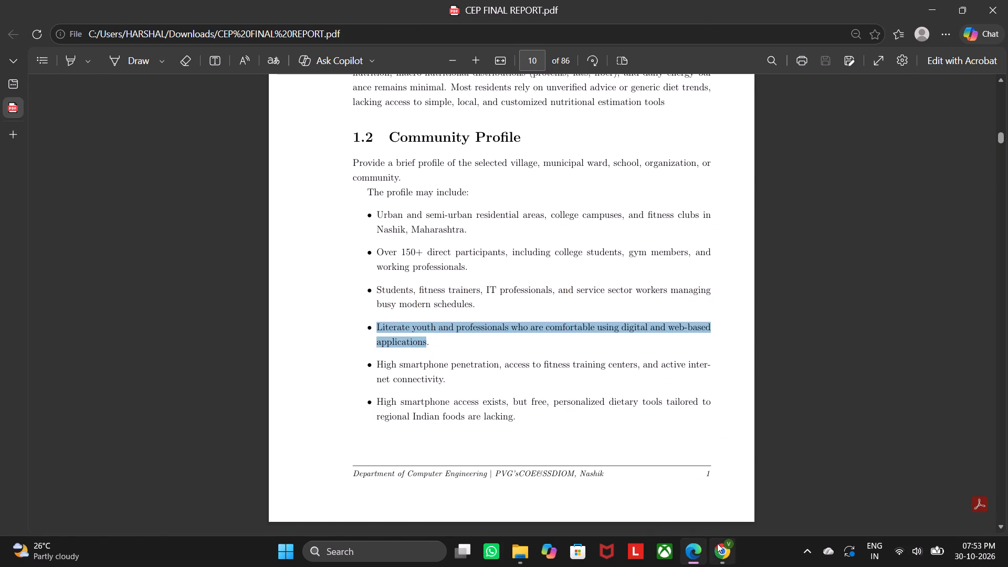
pyautogui.click(717, 543)
pyautogui.moveTo(117, 370); pyautogui.dragTo(223, 365)
pyautogui.hotkey('ctrl', 'v')
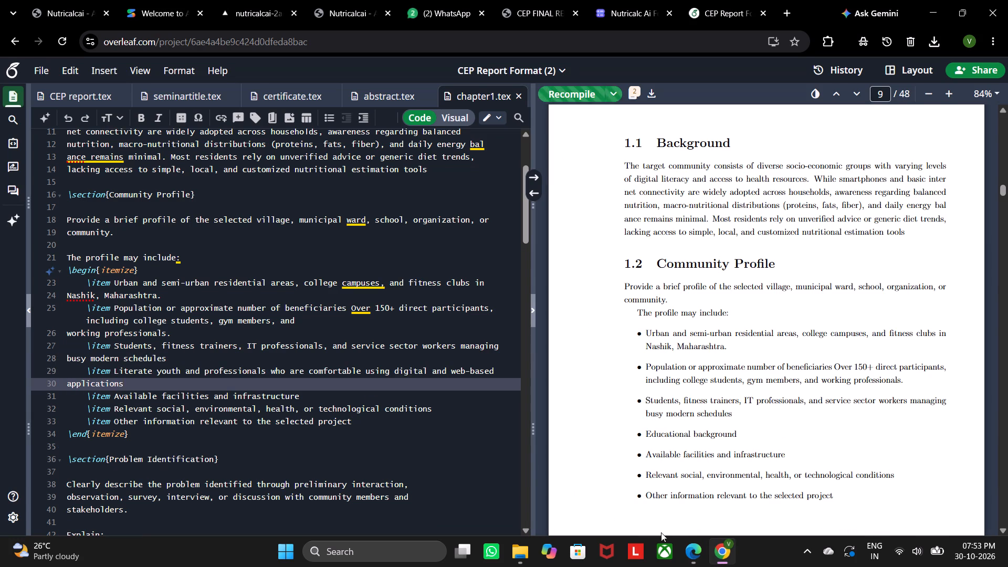
# Replace the item "Available facilities and infrastructure" in chapter1.tex with the PDF's "High smartphone penetration, access to fitness training centers…" bullet text.
pyautogui.click(684, 545)
pyautogui.click(698, 544)
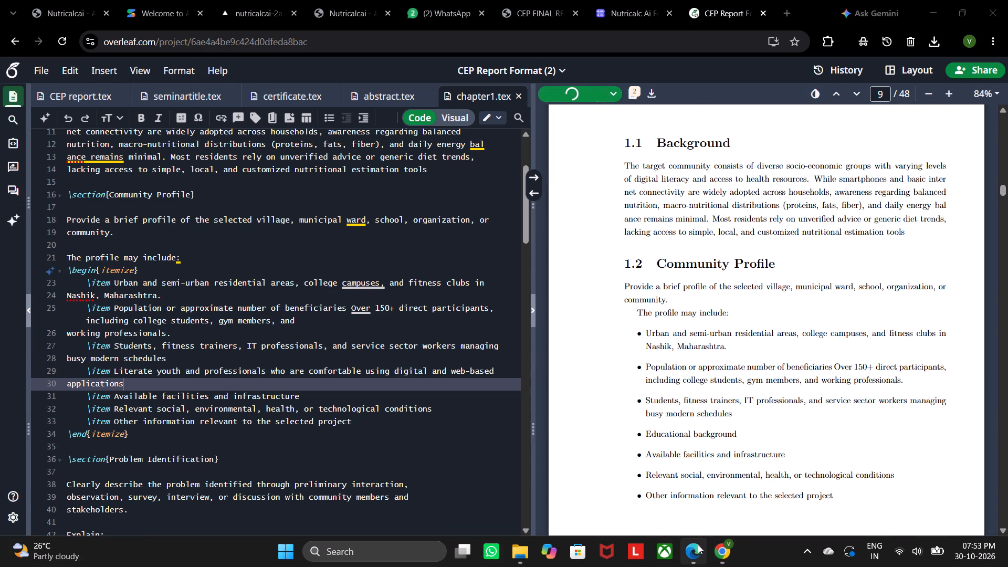
pyautogui.moveTo(376, 365); pyautogui.dragTo(447, 382)
pyautogui.hotkey('ctrl', 'c')
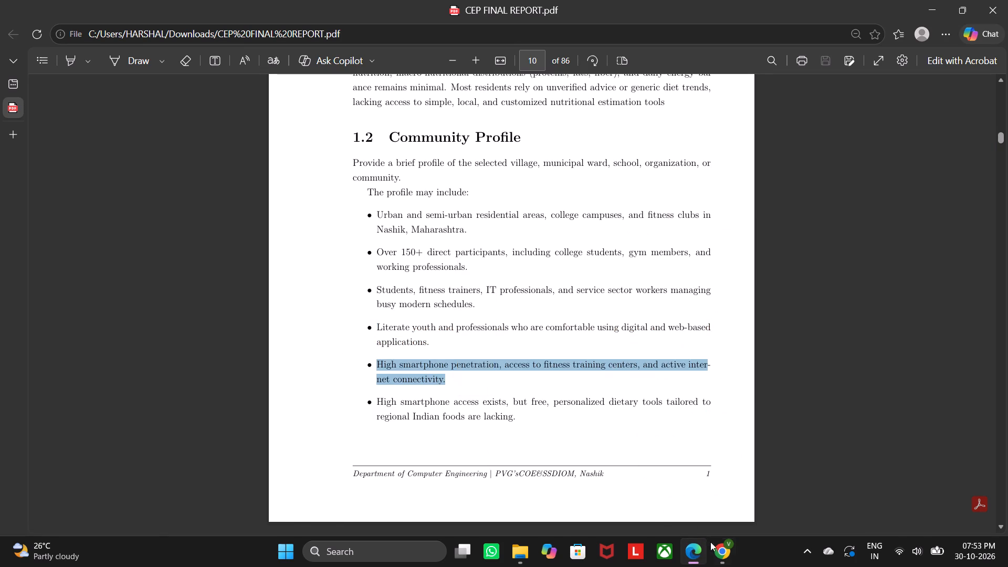
pyautogui.click(713, 543)
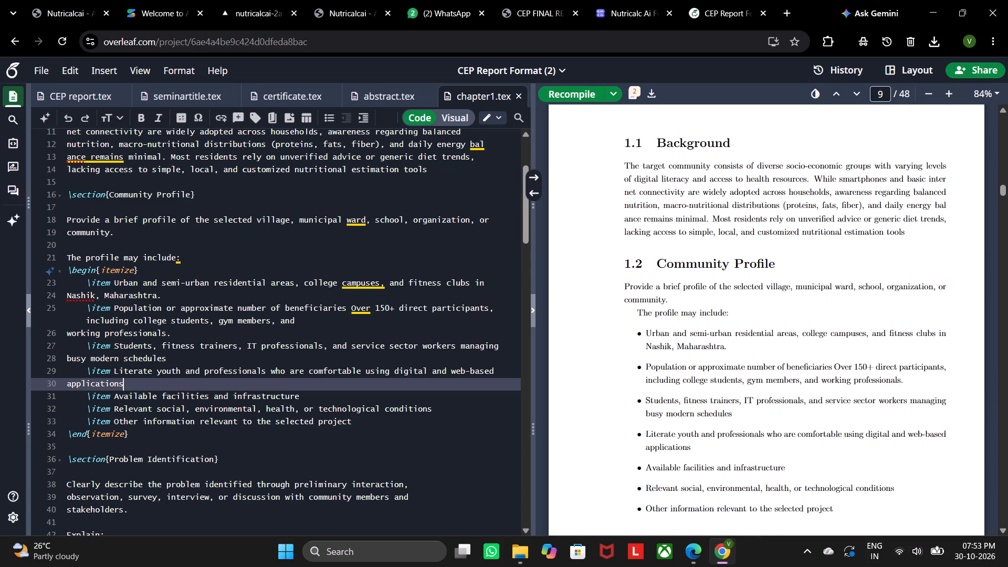
pyautogui.click(110, 398)
pyautogui.moveTo(115, 395); pyautogui.dragTo(233, 388)
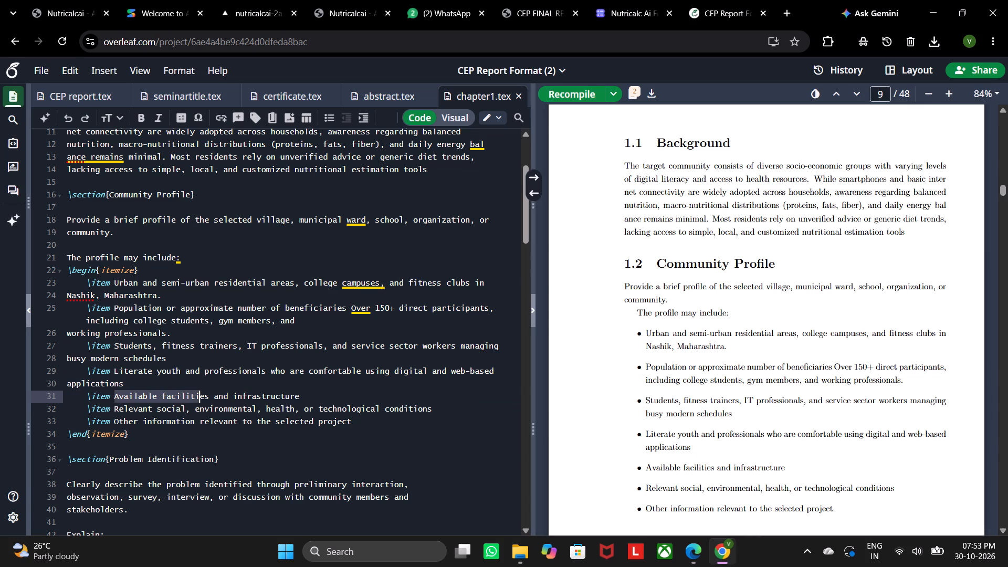
pyautogui.moveTo(233, 388); pyautogui.dragTo(324, 398)
pyautogui.hotkey('ctrl', 'v')
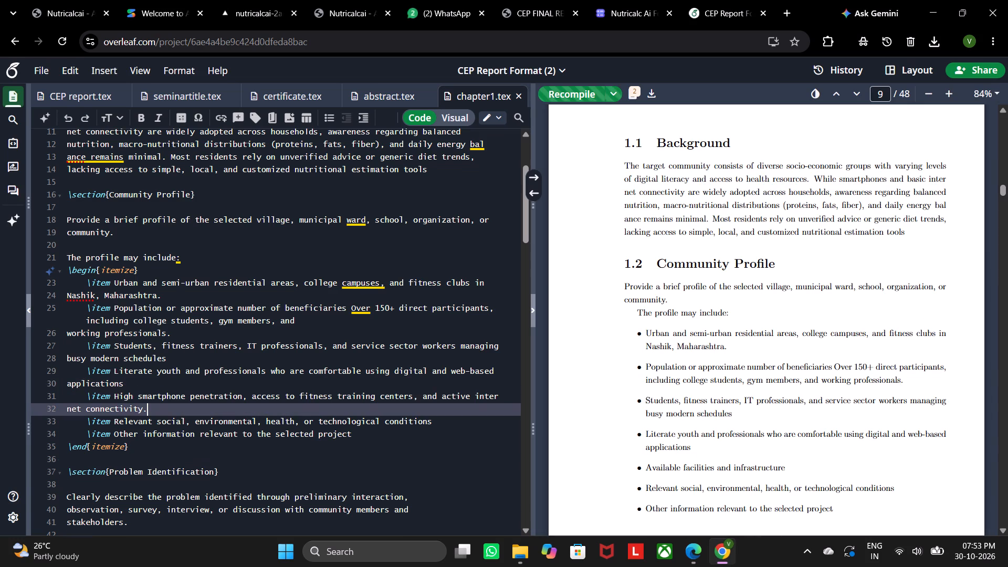
# Replace the item "Relevant social, environmental, health, or technological conditions" with the PDF's "High smartphone access exists, but free…" bullet text.
pyautogui.click(697, 551)
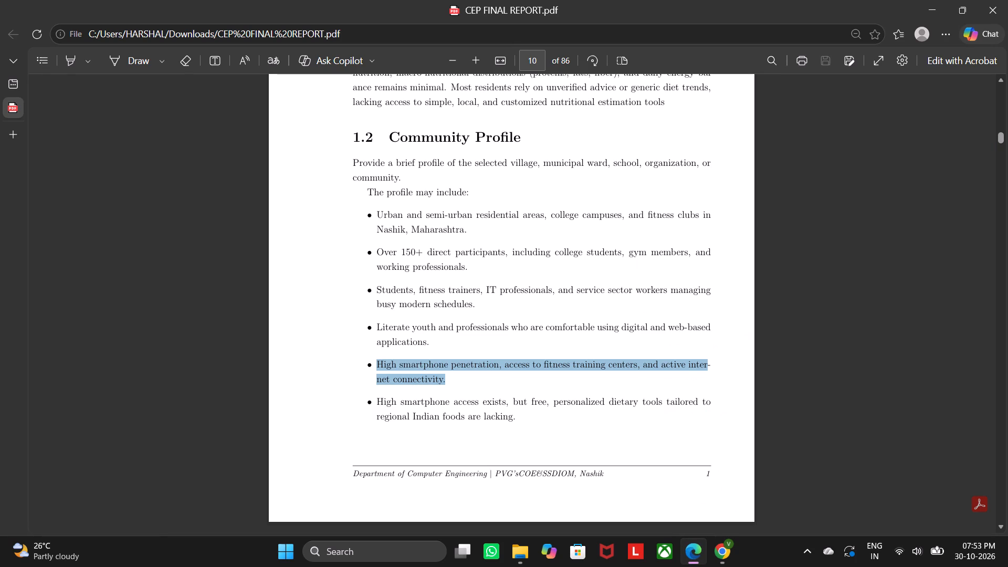
pyautogui.moveTo(377, 403); pyautogui.dragTo(518, 428)
pyautogui.hotkey('ctrl', 'c')
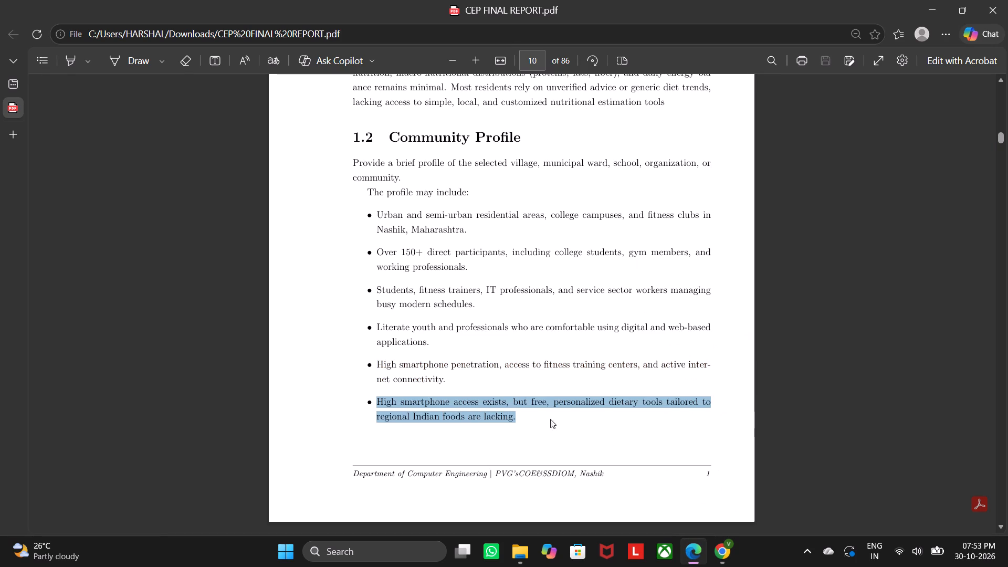
pyautogui.click(727, 544)
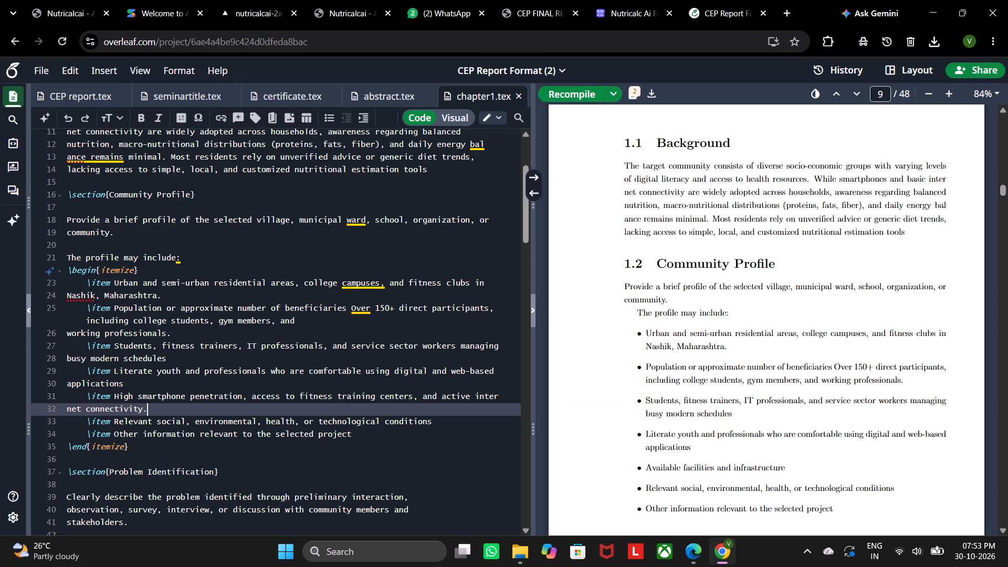
pyautogui.moveTo(115, 419); pyautogui.dragTo(435, 442)
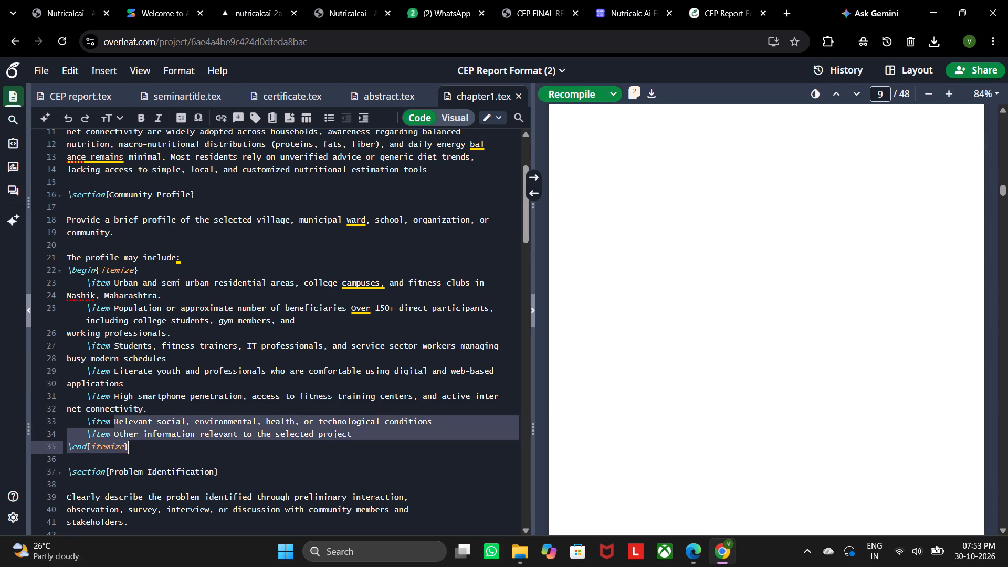
pyautogui.moveTo(435, 442); pyautogui.dragTo(436, 422)
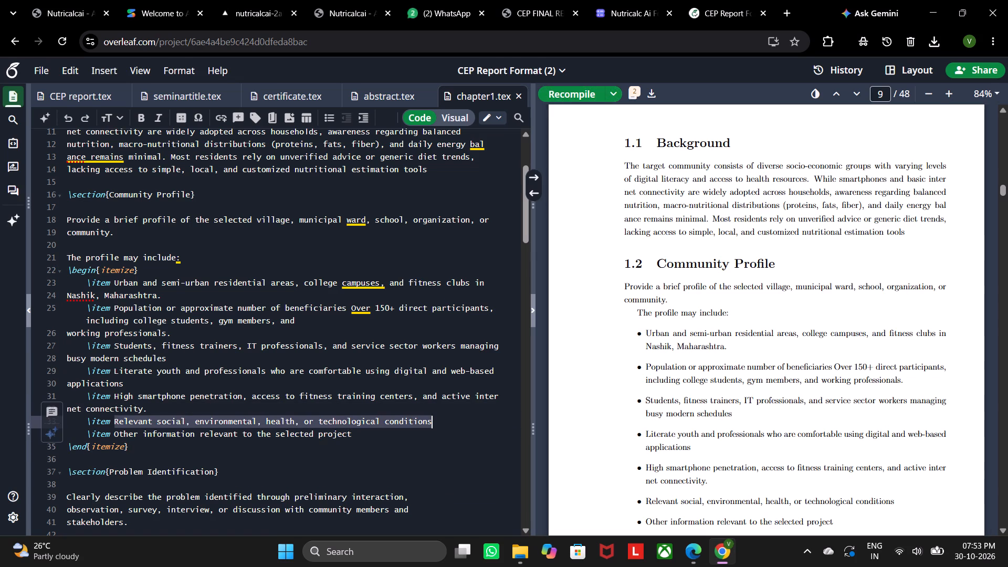
pyautogui.hotkey('ctrl', 'v')
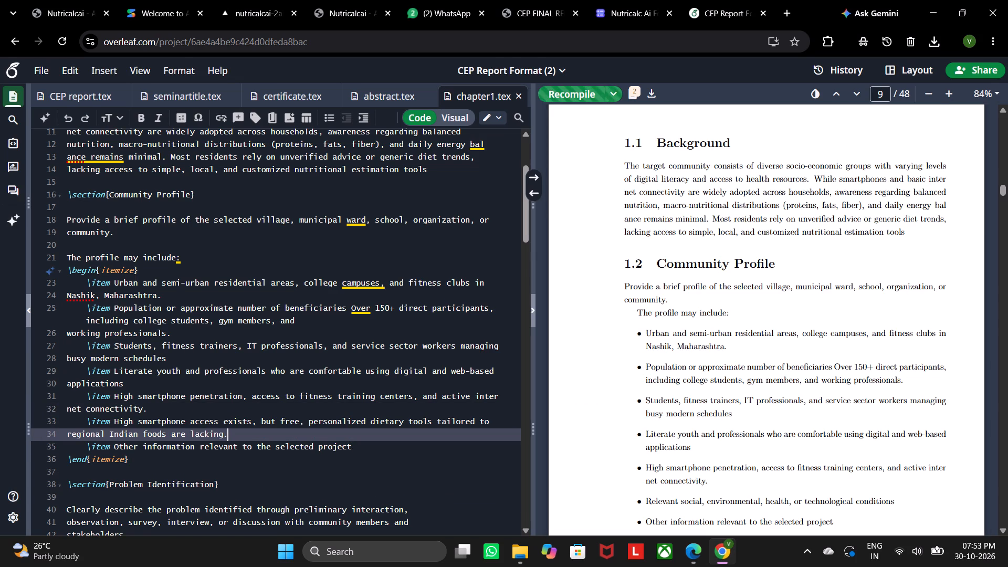
# Delete the "Other information relevant to the selected project" item and its empty line from the Community Profile list.
pyautogui.moveTo(364, 443); pyautogui.dragTo(74, 446)
pyautogui.press('BackSpace')
pyautogui.press('BackSpace')
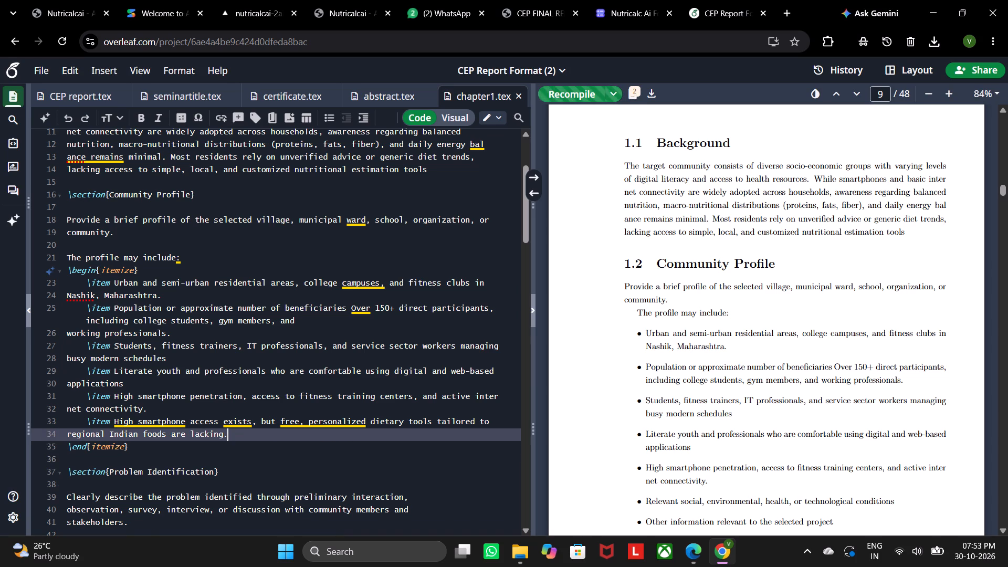
# Replace the "The problem statement should be specific…" paragraph in chapter1.tex with the PDF's section 1.3 sentence "Clearly describe the problem identified…".
pyautogui.scroll(-3, 375, 218)
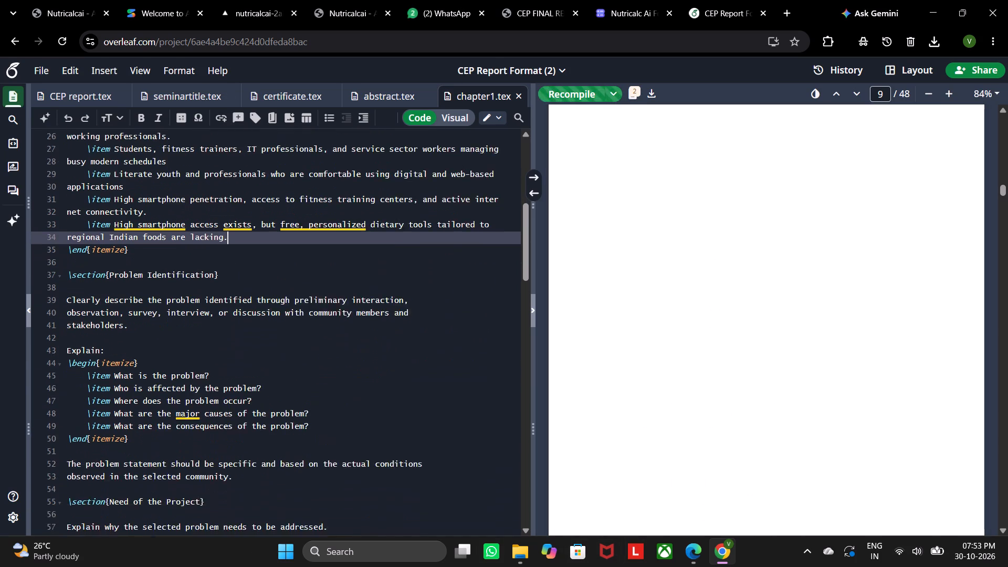
pyautogui.scroll(-1, 206, 332)
pyautogui.click(690, 542)
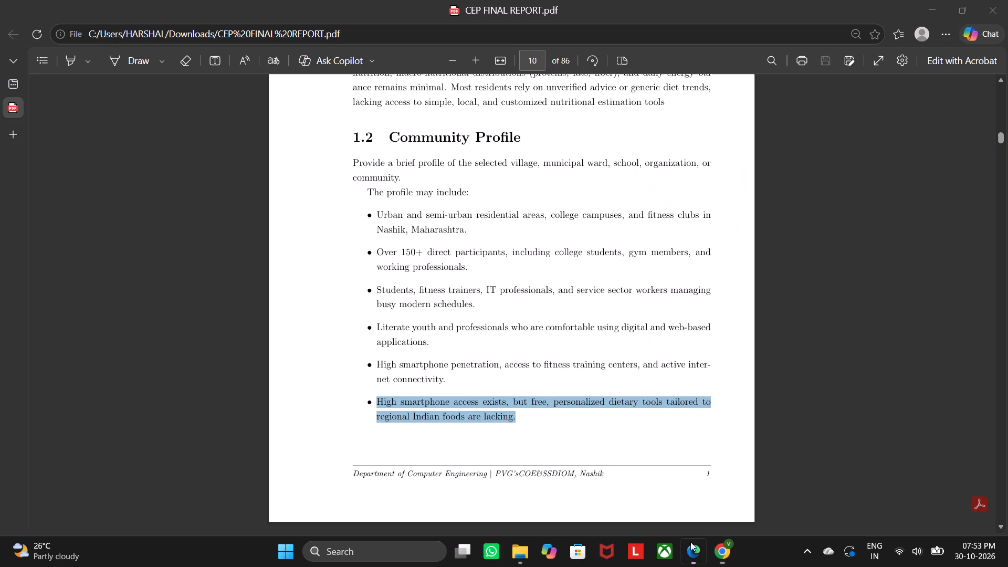
pyautogui.click(480, 304)
pyautogui.scroll(-4, 480, 304)
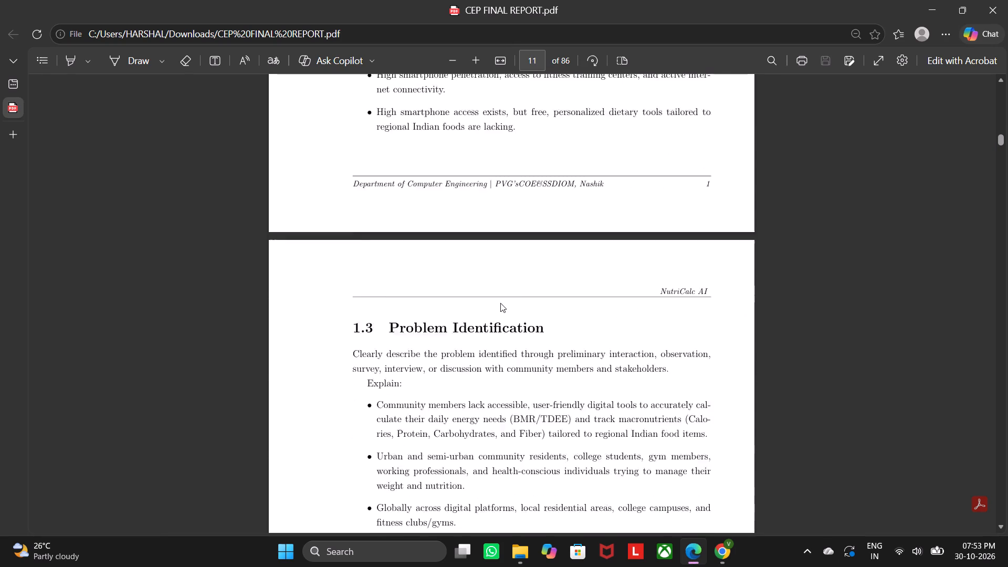
pyautogui.scroll(-2, 500, 303)
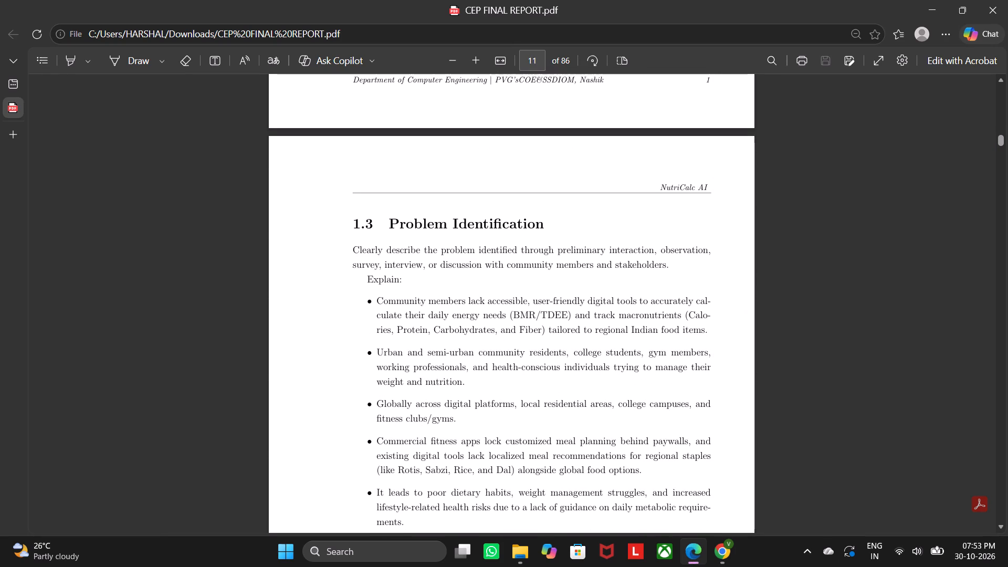
pyautogui.moveTo(353, 244); pyautogui.dragTo(669, 266)
pyautogui.hotkey('ctrl', 'c')
pyautogui.click(720, 553)
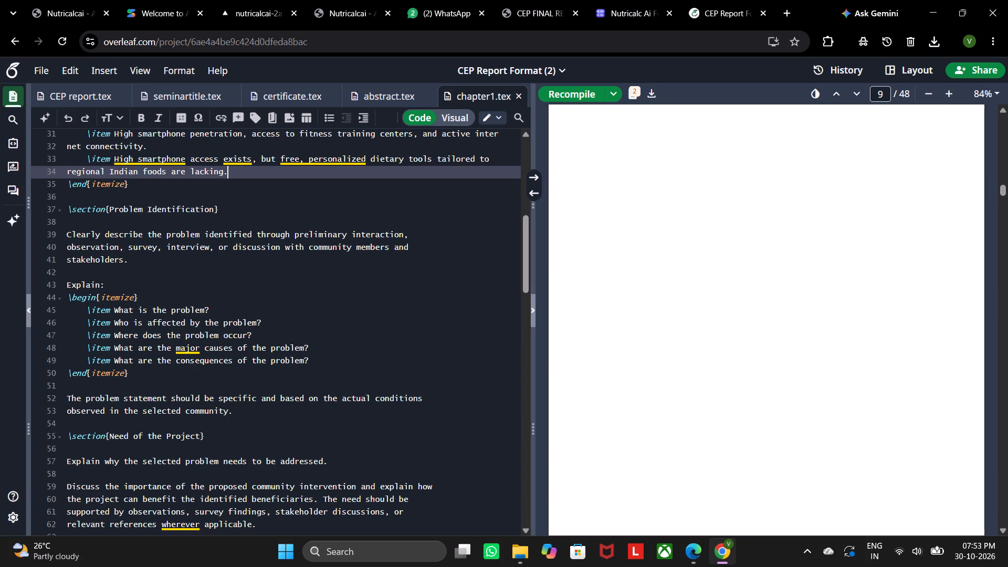
pyautogui.scroll(-2, 161, 298)
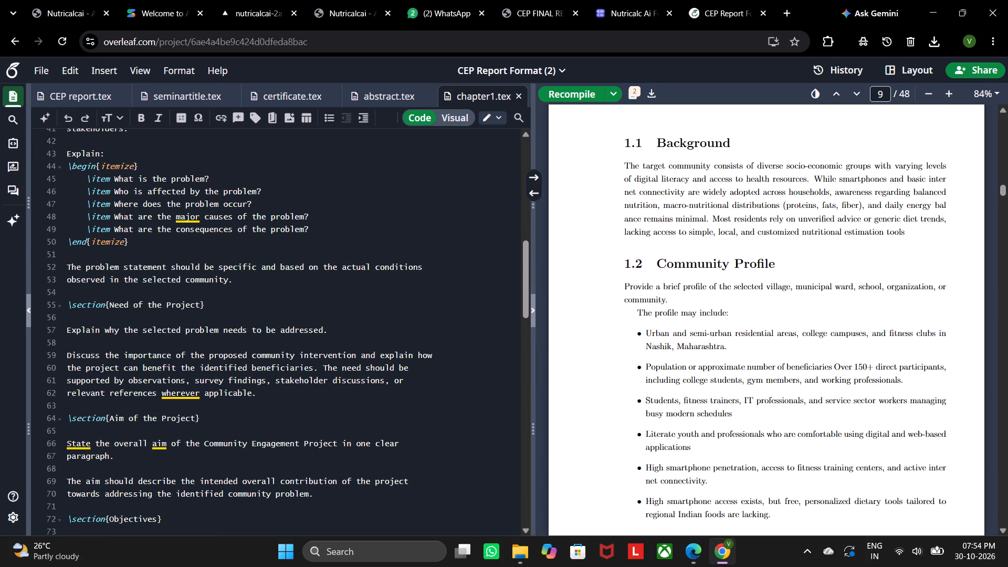
pyautogui.moveTo(67, 264); pyautogui.dragTo(237, 280)
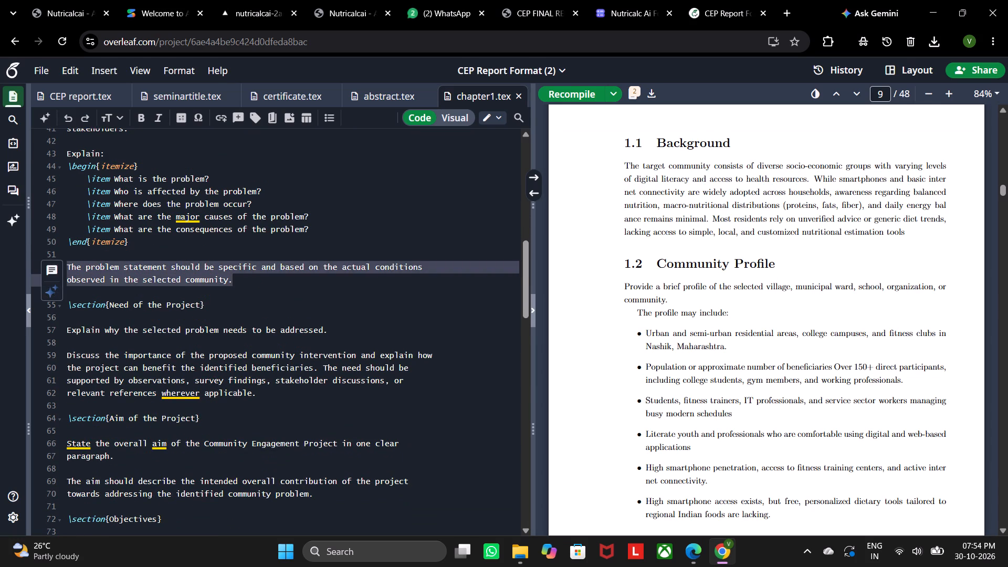
pyautogui.hotkey('ctrl', 'v')
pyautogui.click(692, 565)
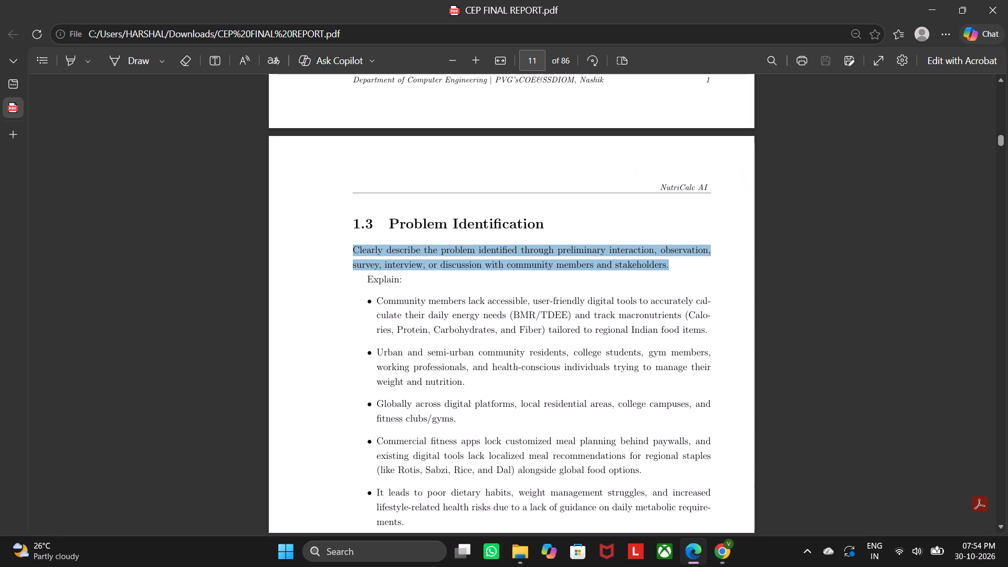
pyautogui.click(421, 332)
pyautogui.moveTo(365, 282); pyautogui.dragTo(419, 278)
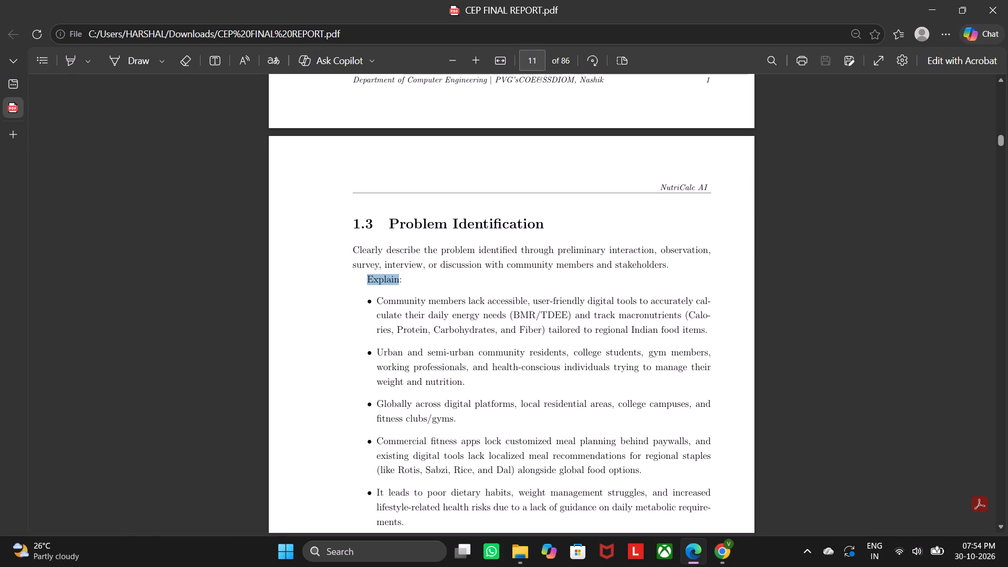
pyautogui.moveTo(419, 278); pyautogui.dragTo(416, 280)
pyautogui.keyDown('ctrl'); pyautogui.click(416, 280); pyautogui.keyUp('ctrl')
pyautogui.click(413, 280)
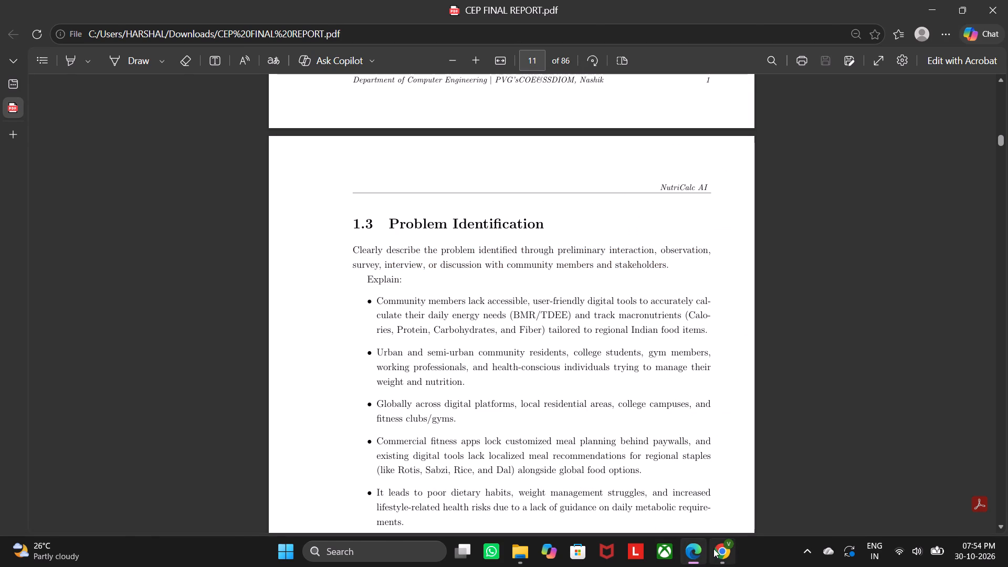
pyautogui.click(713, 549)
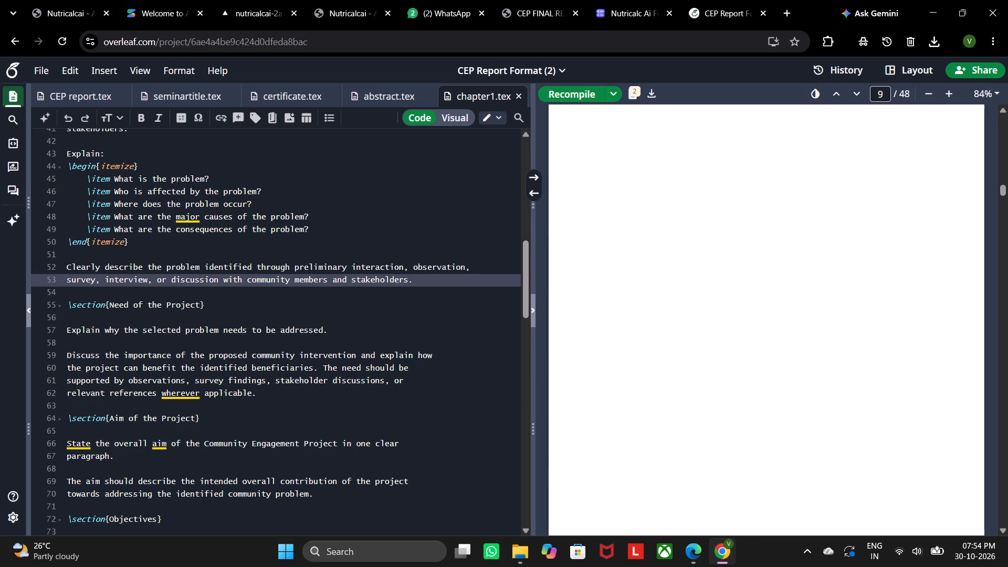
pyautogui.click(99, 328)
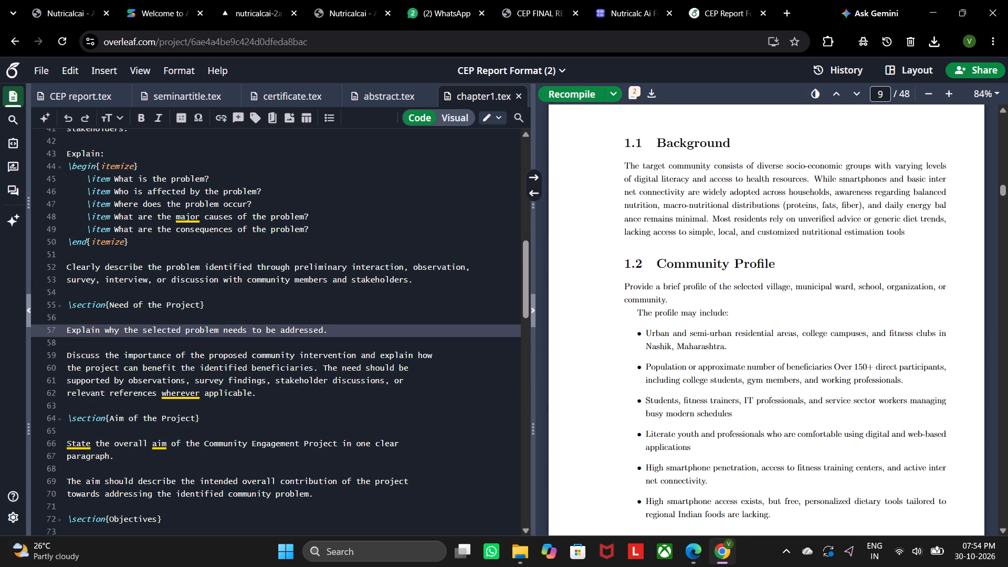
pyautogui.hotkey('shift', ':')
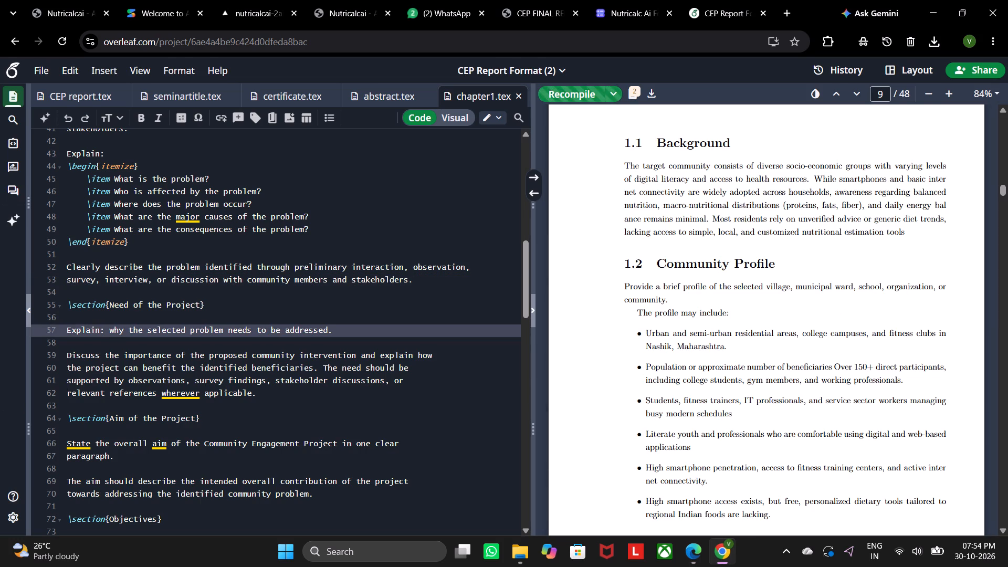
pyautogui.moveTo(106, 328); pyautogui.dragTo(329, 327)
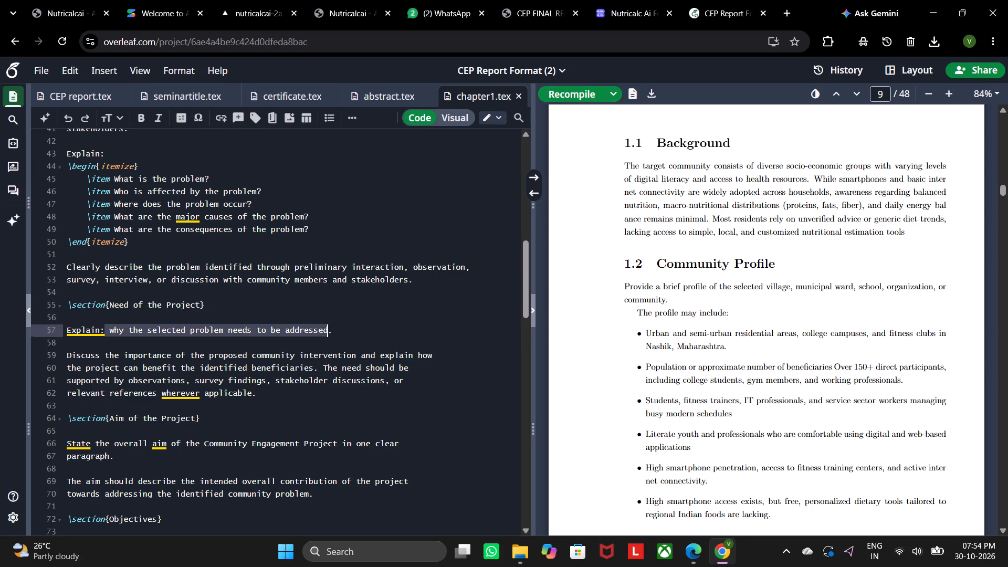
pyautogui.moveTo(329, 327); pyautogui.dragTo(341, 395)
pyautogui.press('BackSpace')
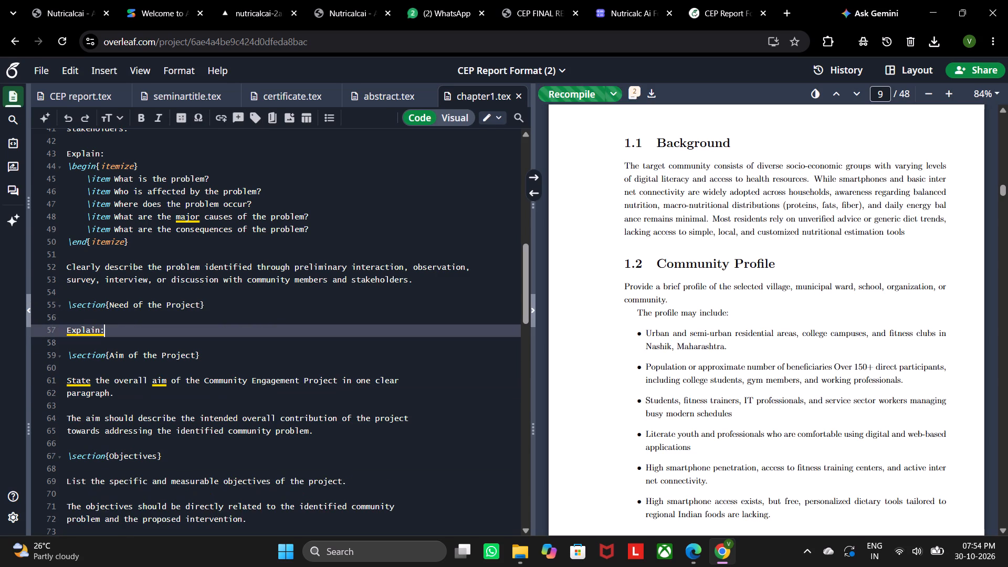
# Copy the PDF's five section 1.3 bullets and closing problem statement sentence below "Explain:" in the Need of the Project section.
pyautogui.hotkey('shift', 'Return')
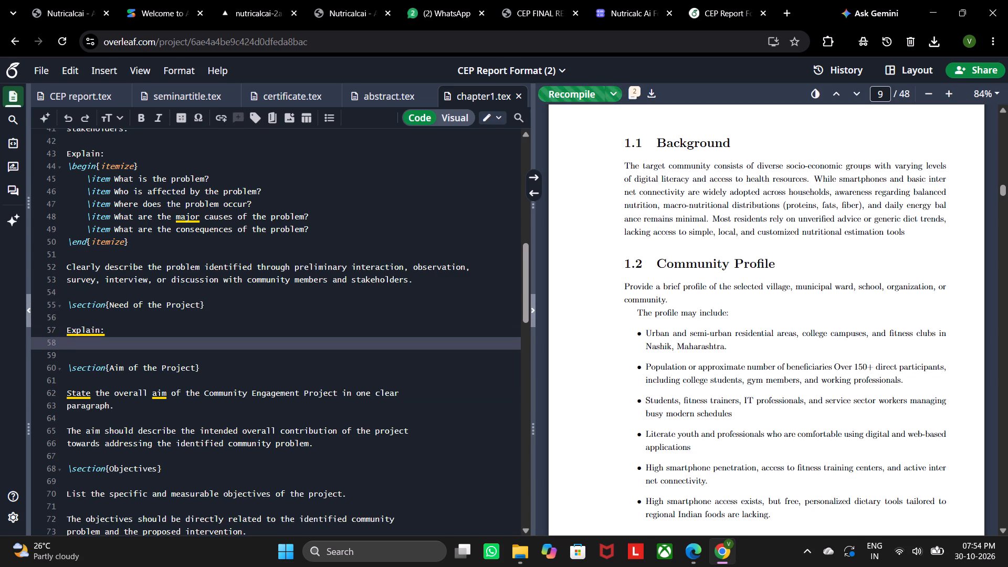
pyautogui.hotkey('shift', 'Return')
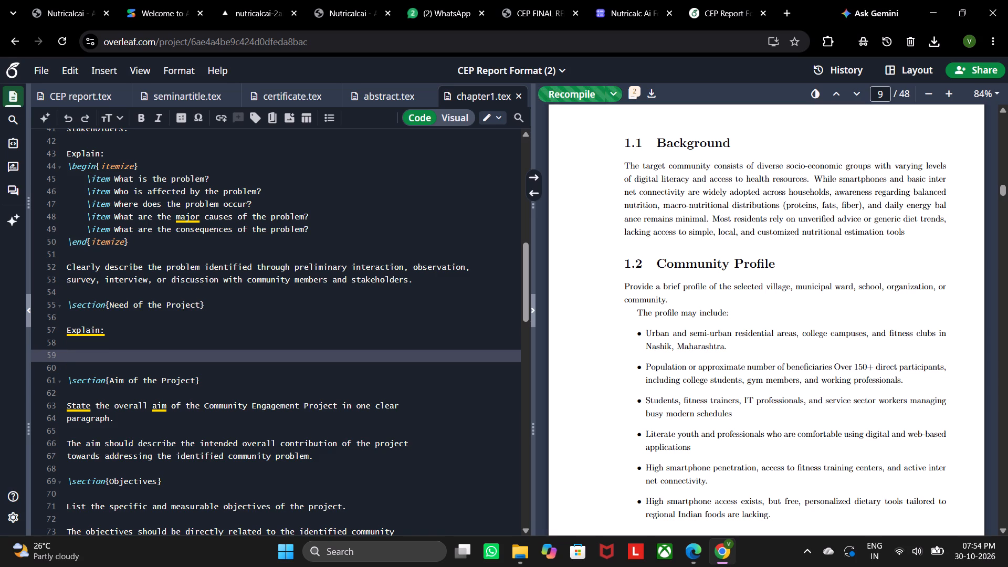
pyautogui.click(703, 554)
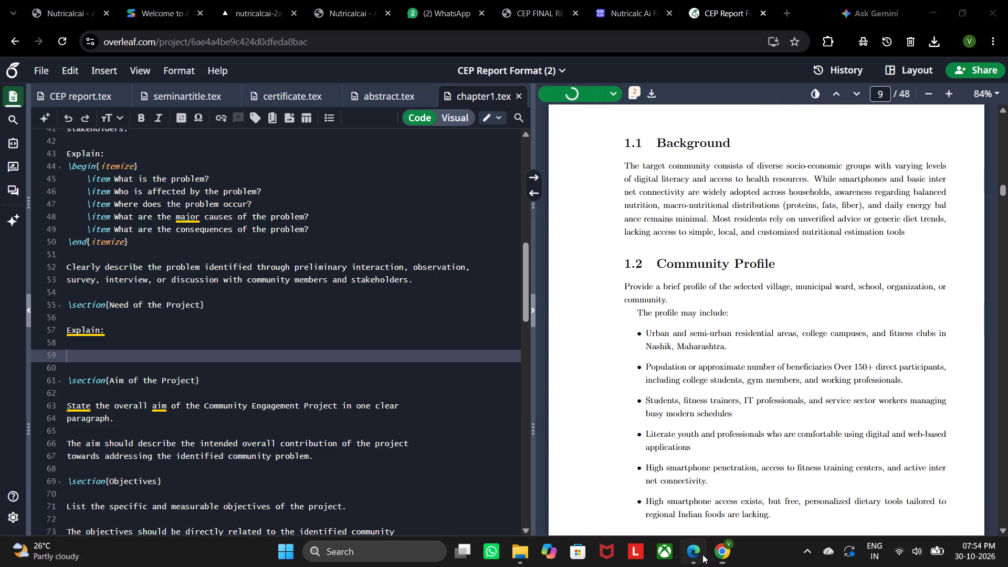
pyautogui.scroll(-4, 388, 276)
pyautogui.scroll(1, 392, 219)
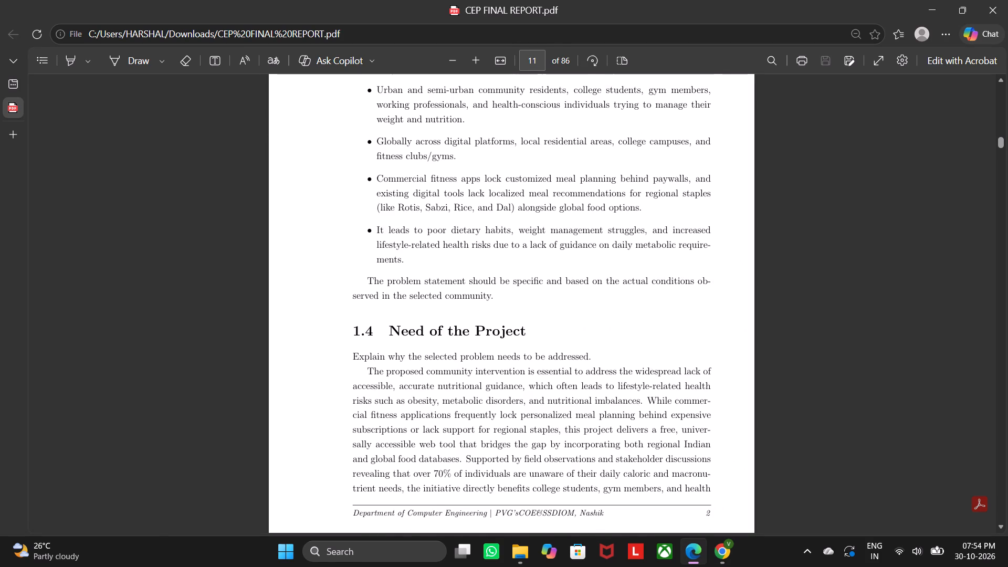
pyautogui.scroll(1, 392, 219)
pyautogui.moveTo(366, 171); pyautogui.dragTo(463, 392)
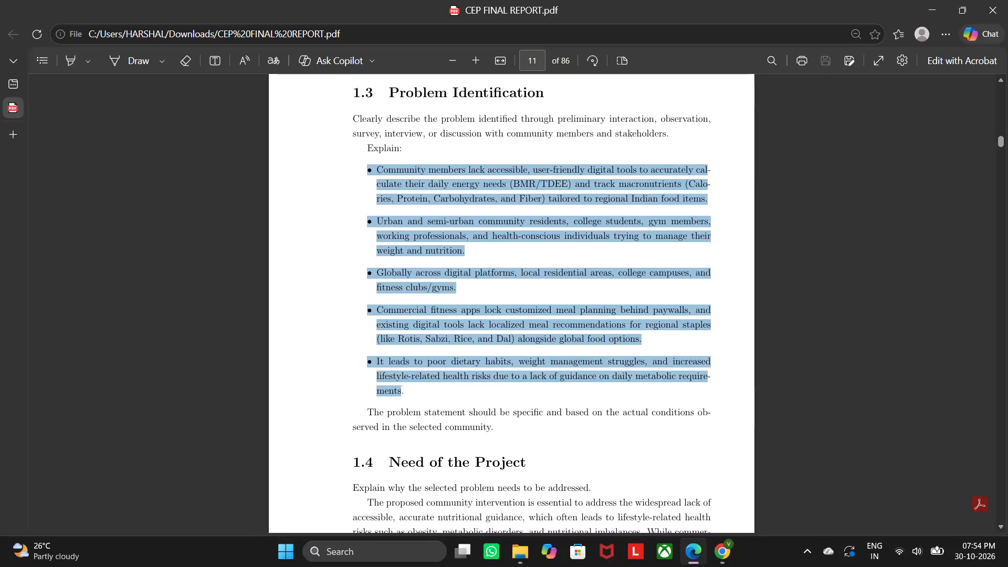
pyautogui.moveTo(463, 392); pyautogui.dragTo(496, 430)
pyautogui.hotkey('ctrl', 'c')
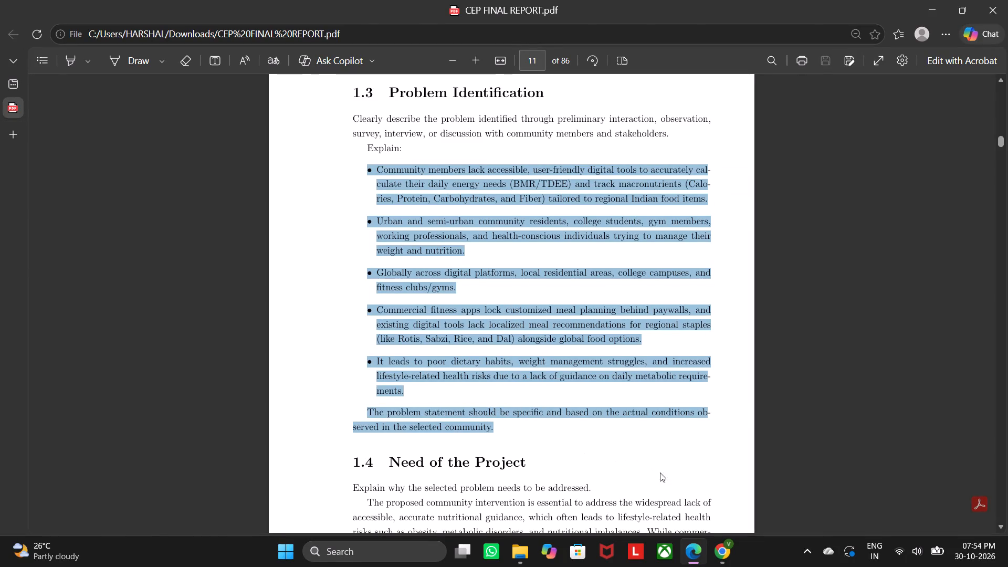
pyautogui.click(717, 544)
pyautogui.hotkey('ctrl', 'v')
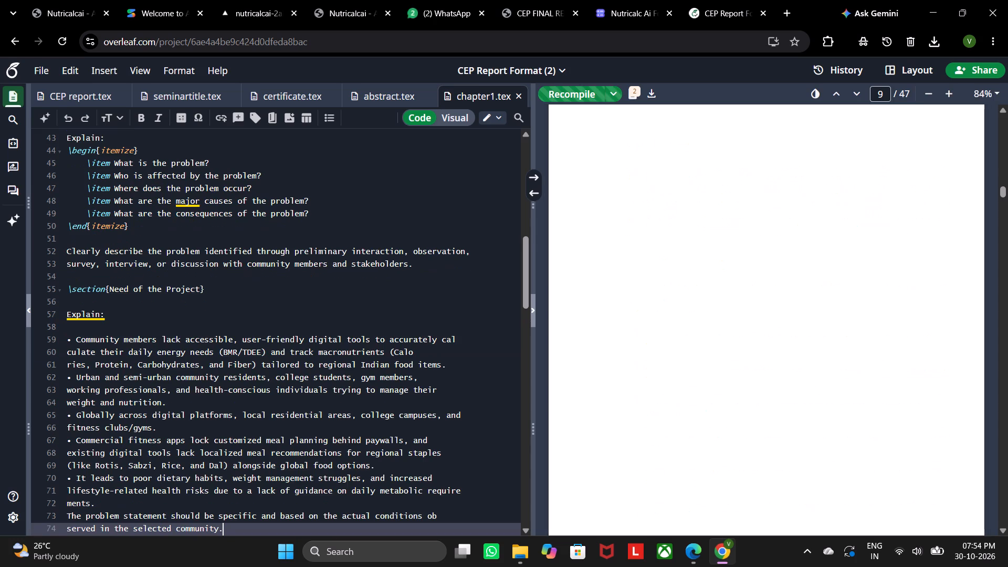
# Compare the Problem Identification and Need of the Project sections in chapter1.tex and its compiled preview with the CEP FINAL REPORT PDF.
pyautogui.scroll(-2, 186, 363)
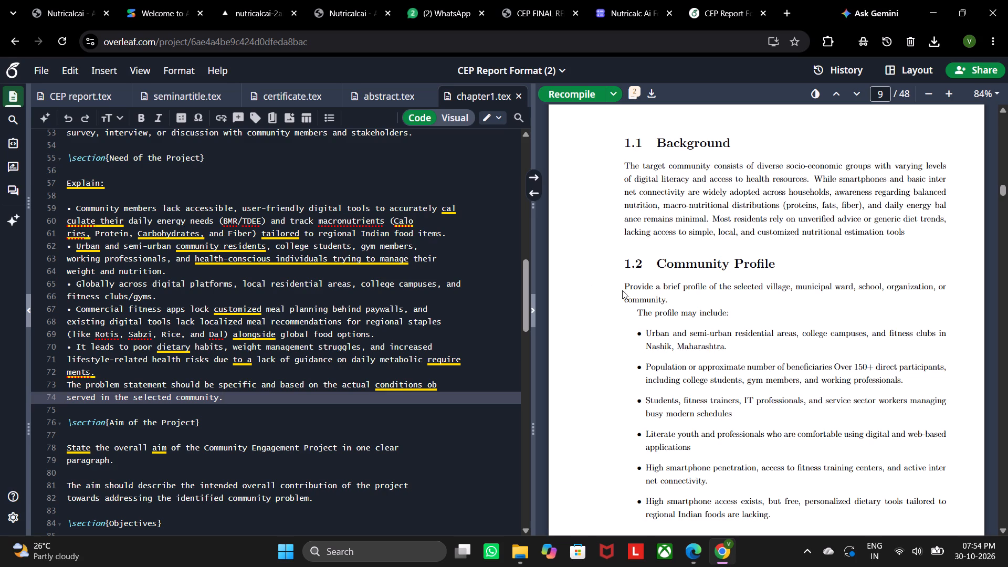
pyautogui.scroll(2, 289, 303)
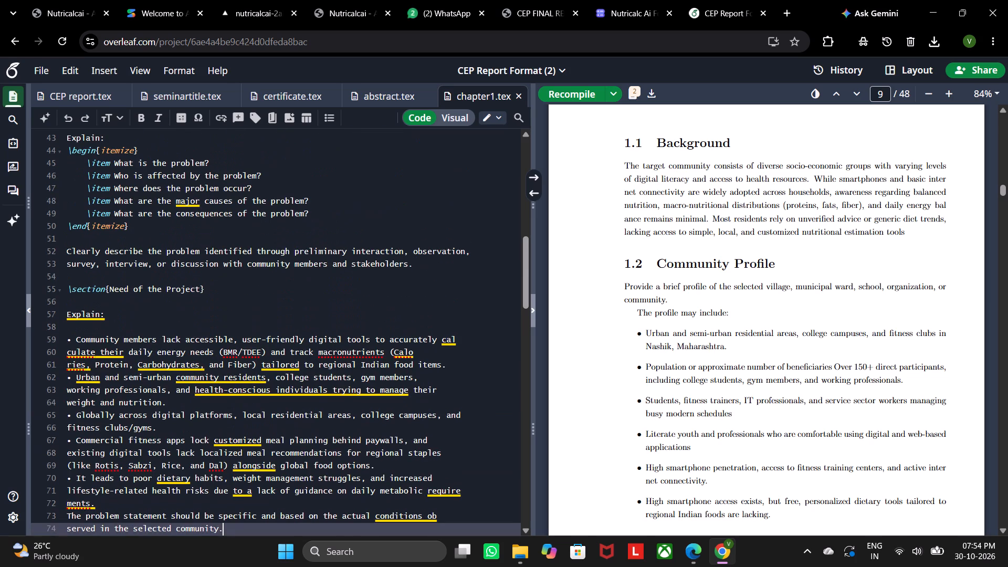
pyautogui.scroll(2, 290, 302)
pyautogui.scroll(-2, 290, 302)
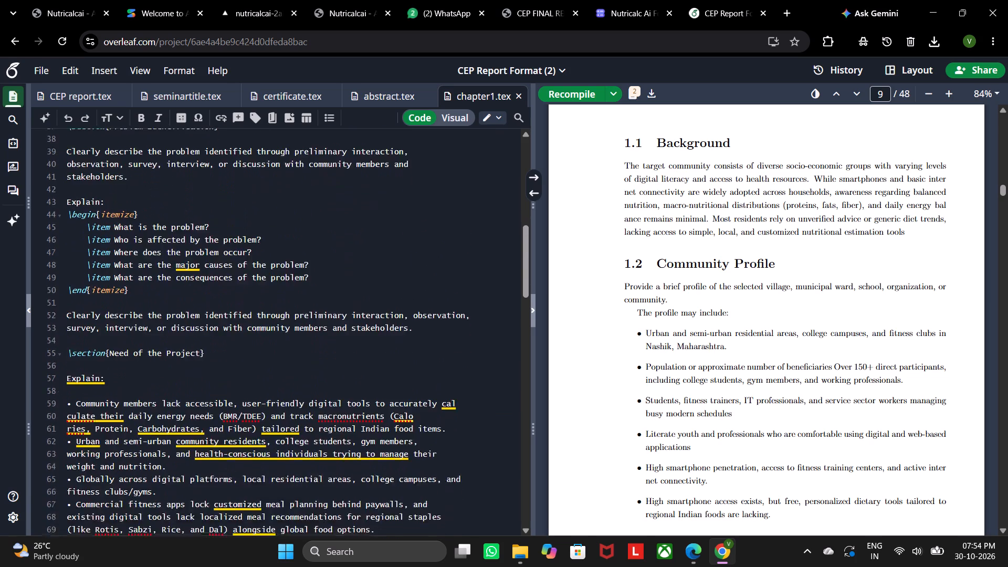
pyautogui.scroll(-1, 290, 302)
pyautogui.click(705, 552)
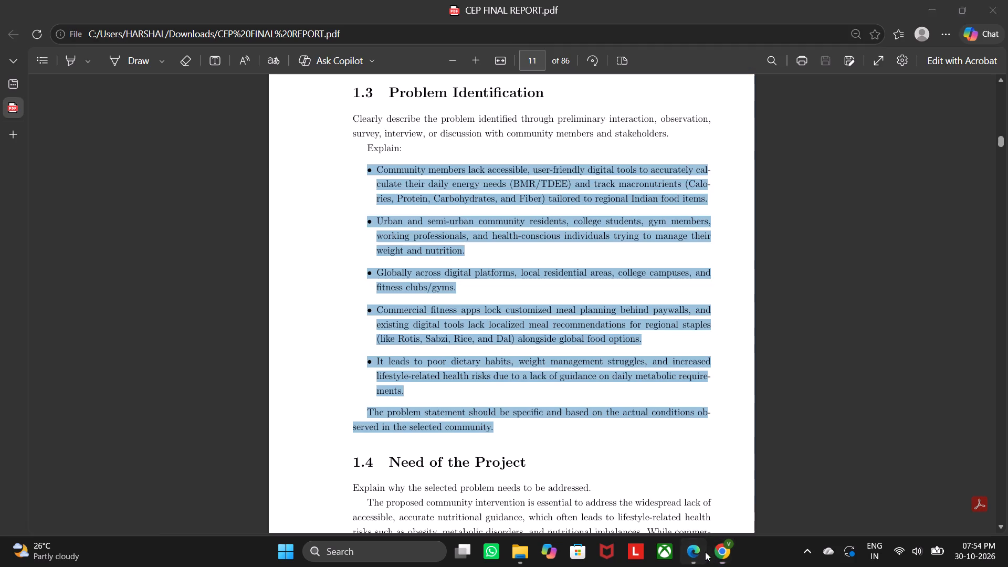
pyautogui.click(723, 558)
pyautogui.scroll(-7, 708, 384)
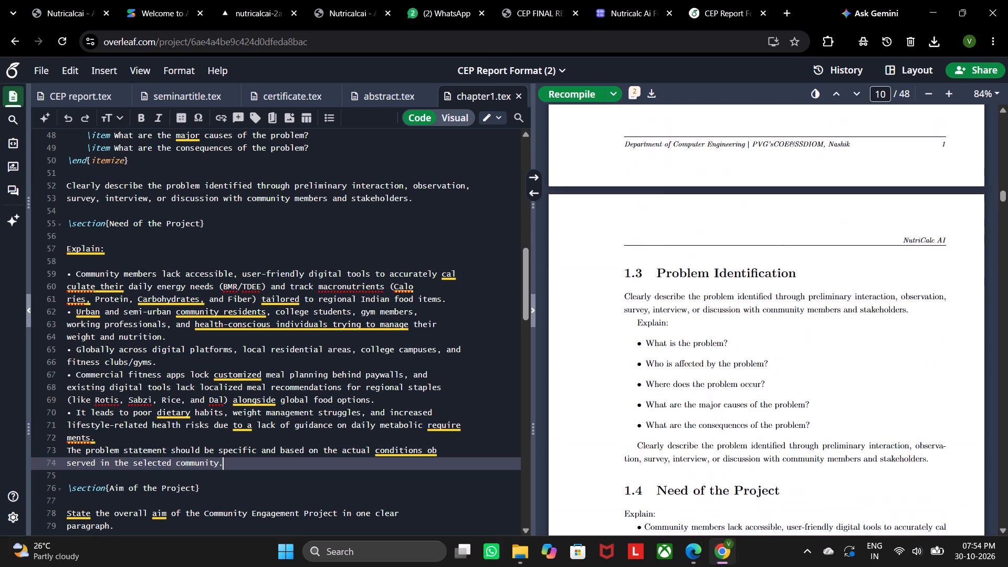
pyautogui.scroll(-1, 700, 367)
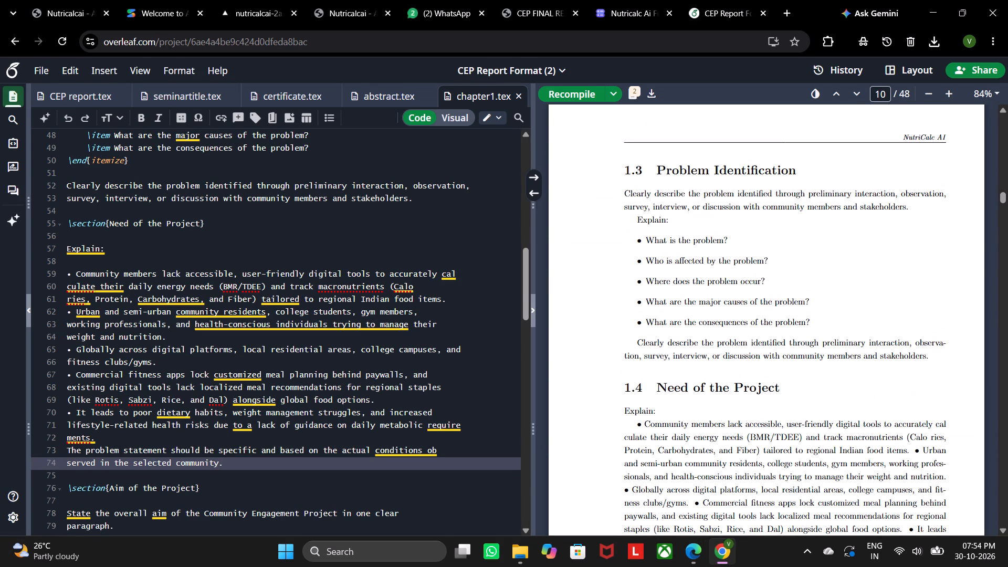
pyautogui.scroll(4, 290, 233)
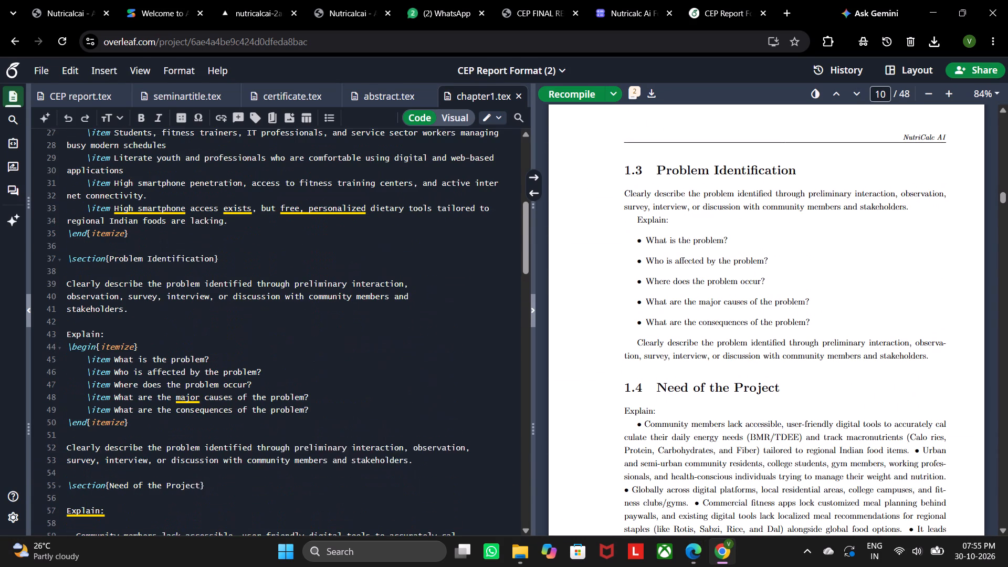
pyautogui.scroll(-5, 267, 223)
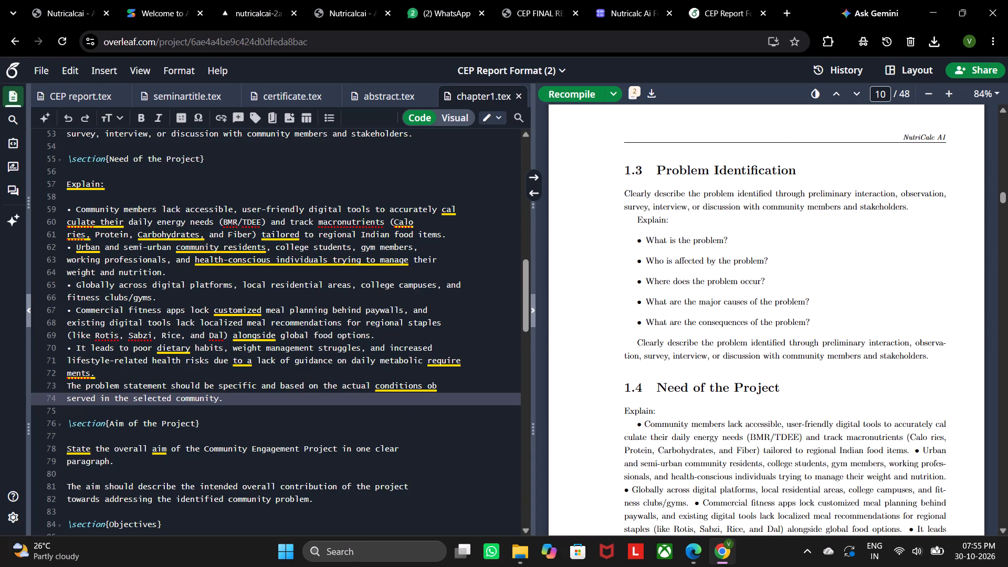
pyautogui.scroll(1, 266, 239)
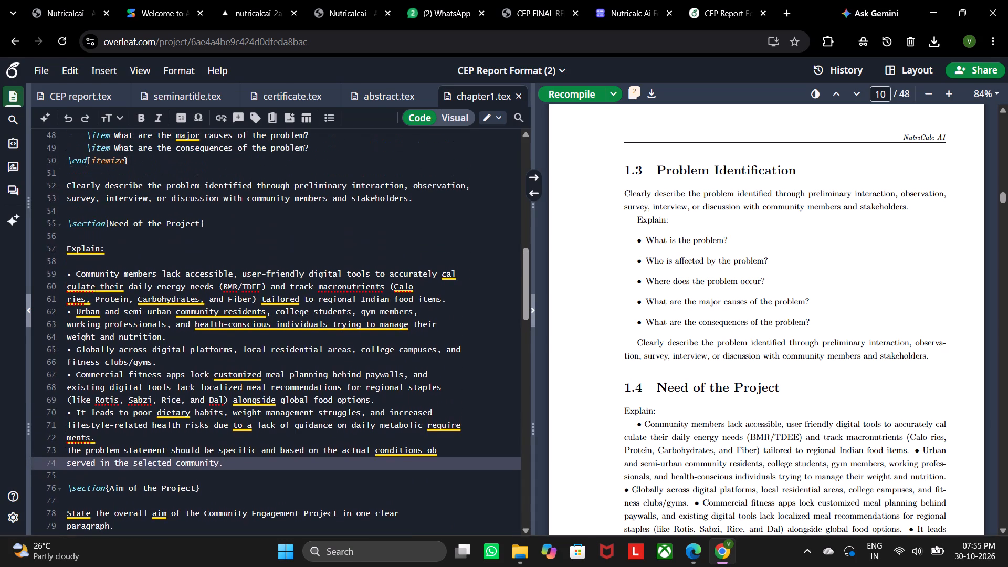
pyautogui.scroll(1, 266, 239)
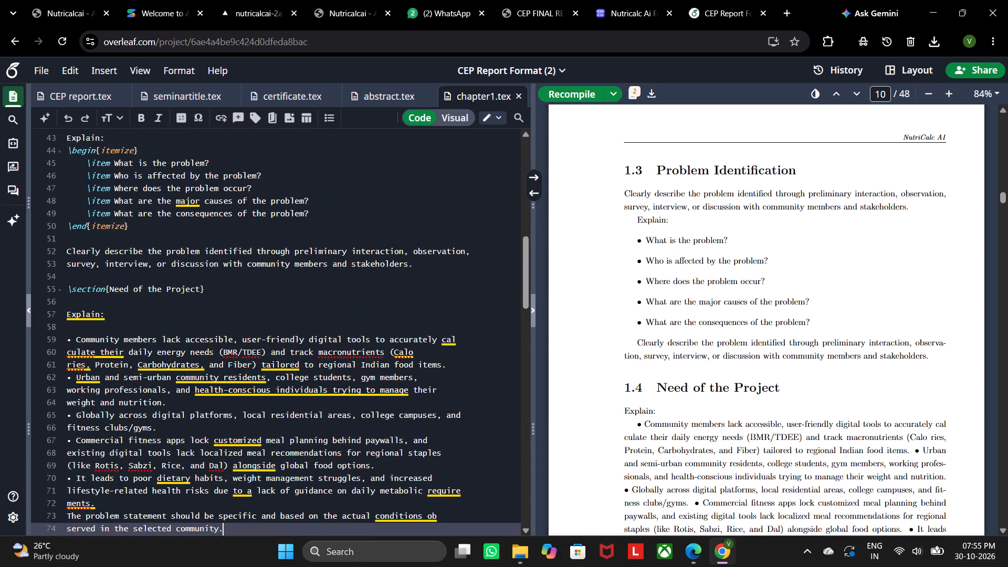
pyautogui.click(698, 556)
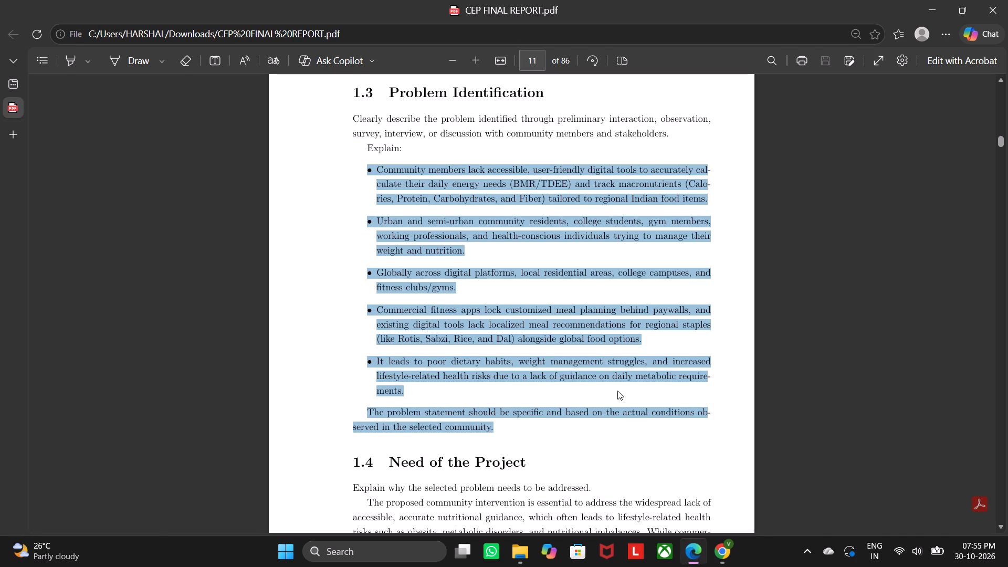
pyautogui.scroll(9, 604, 361)
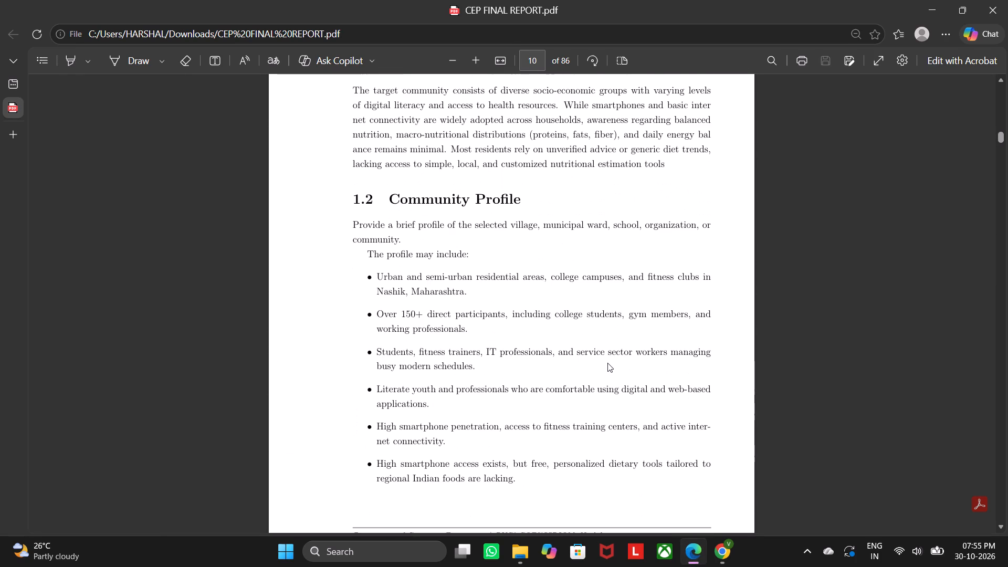
pyautogui.click(715, 540)
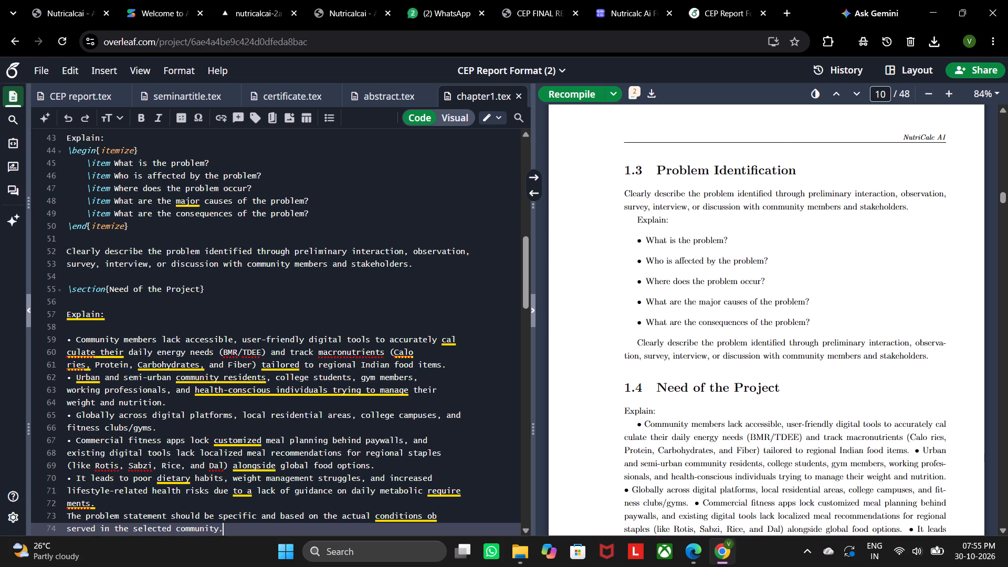
pyautogui.scroll(-2, 785, 353)
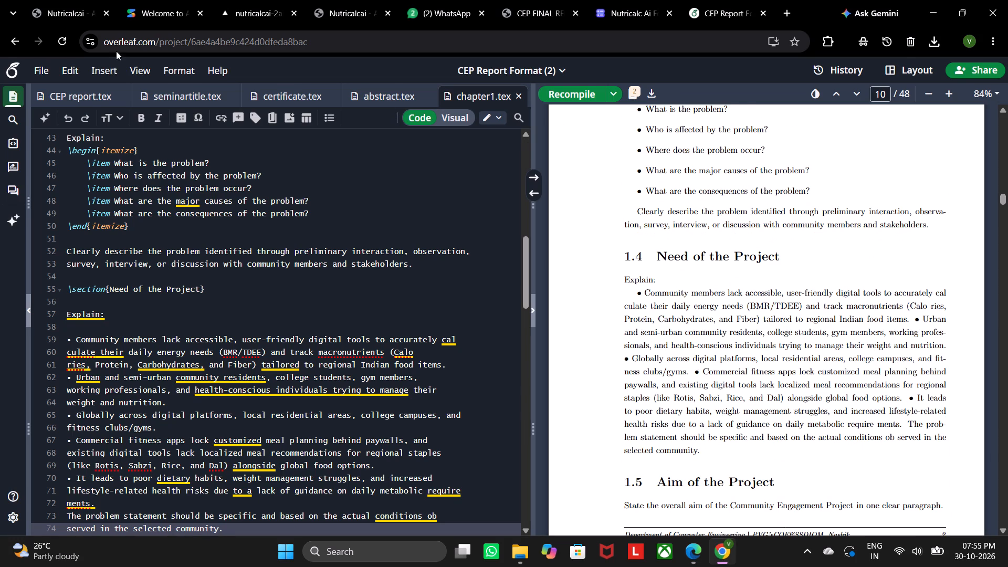
# Undo the Need of the Project edits and the problem statement paragraph replacement, back through the empty-line deletion in the Community Profile list.
pyautogui.click(68, 118)
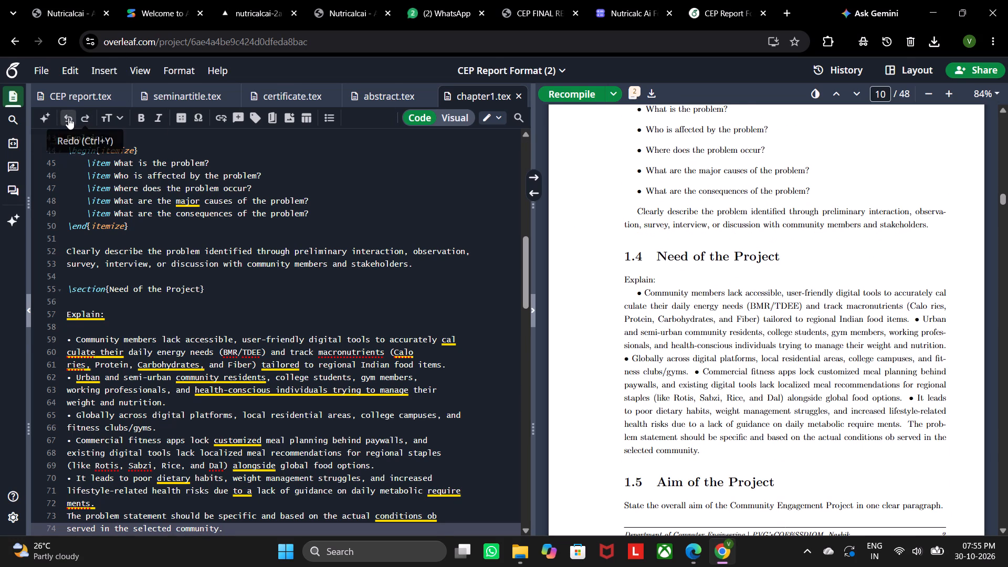
pyautogui.click(68, 118)
pyautogui.click(68, 118)
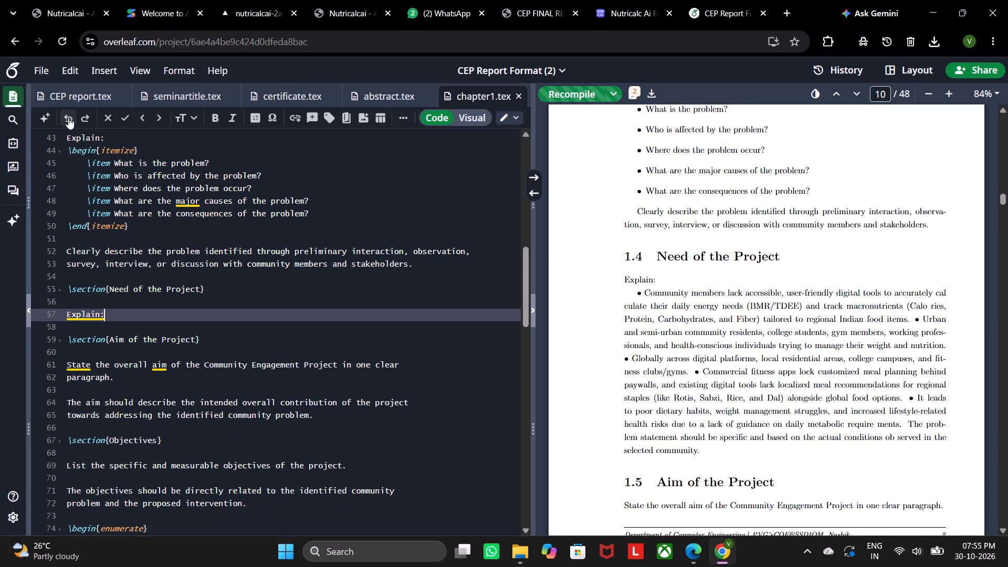
pyautogui.doubleClick(68, 118)
pyautogui.click(68, 118)
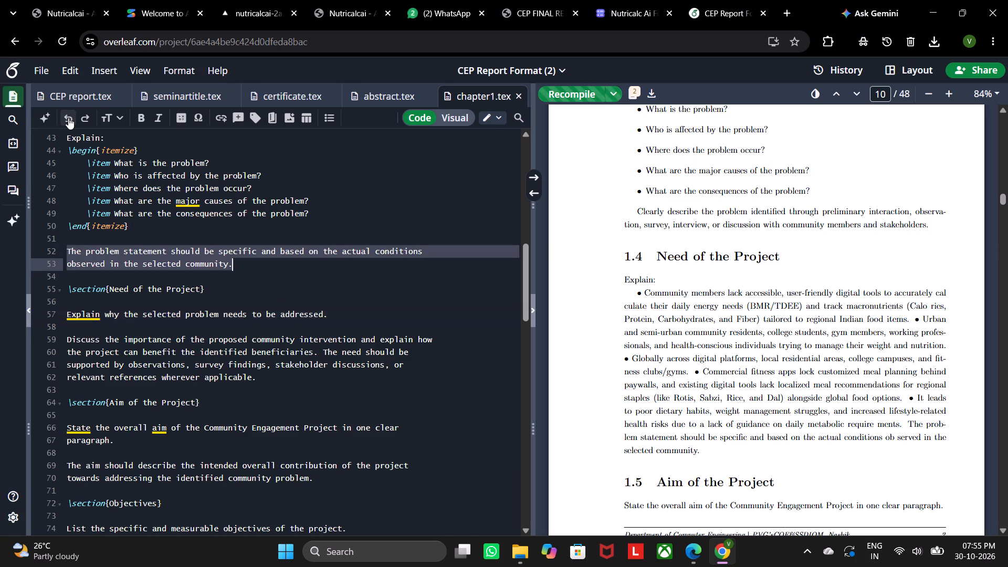
pyautogui.click(68, 118)
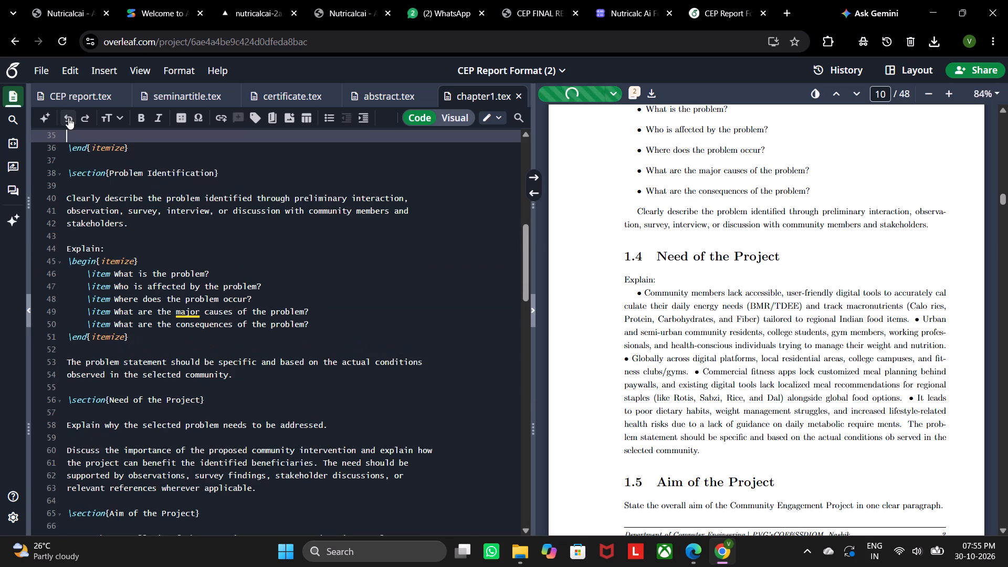
# Delete the empty line after "regional Indian foods are lacking." in the Community Profile list.
pyautogui.scroll(1, 293, 270)
pyautogui.scroll(-1, 293, 270)
pyautogui.scroll(1, 293, 270)
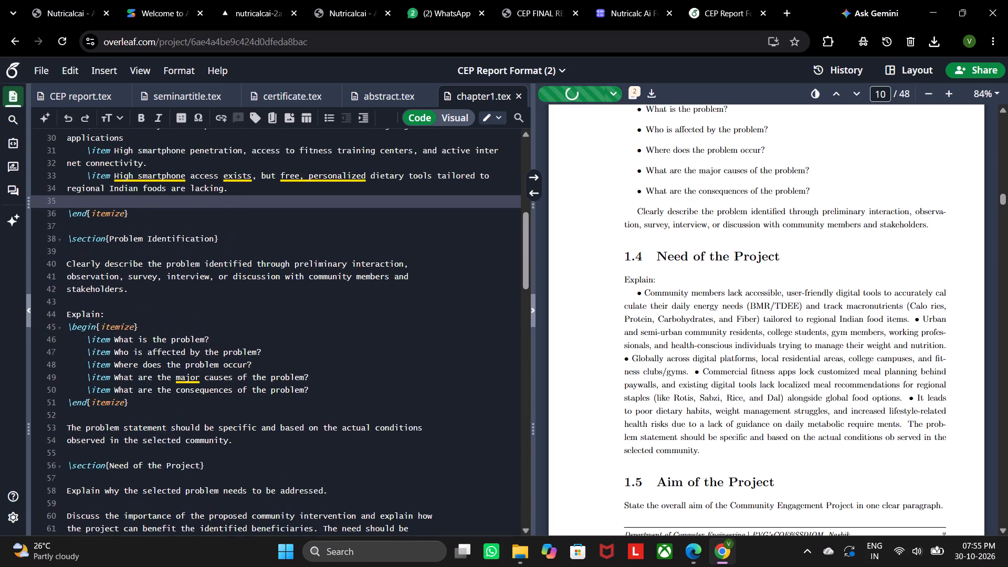
pyautogui.scroll(1, 293, 270)
pyautogui.press('BackSpace')
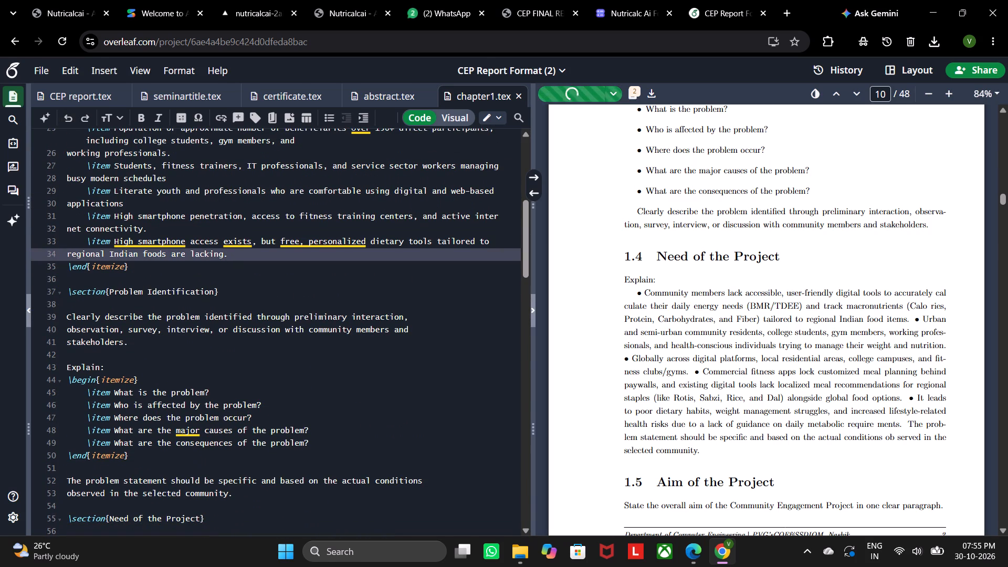
# Replace the Problem Identification introduction and "Explain:" in chapter1.tex with the PDF's section 1.2 introduction, through "The profile may include:".
pyautogui.click(697, 549)
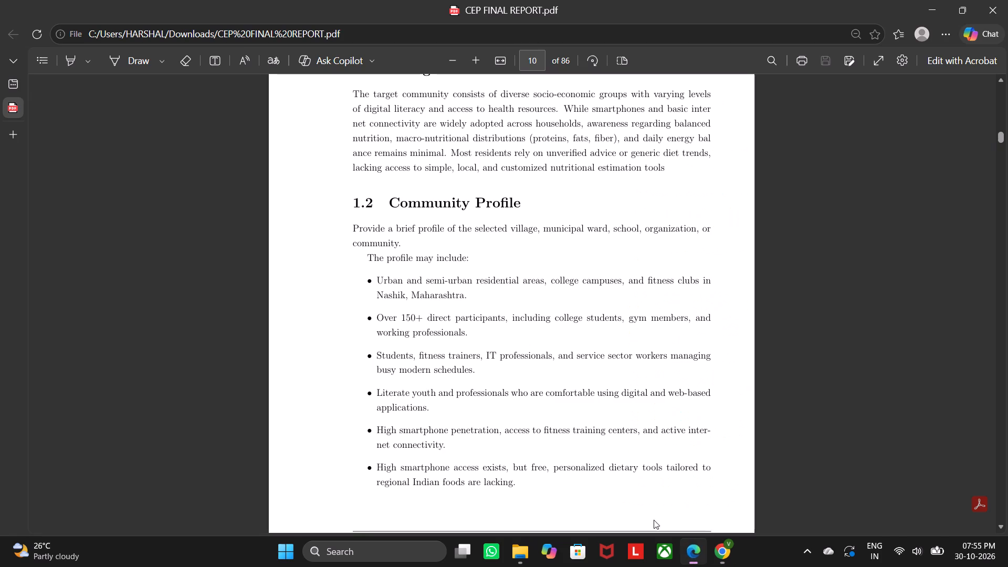
pyautogui.moveTo(353, 228); pyautogui.dragTo(419, 246)
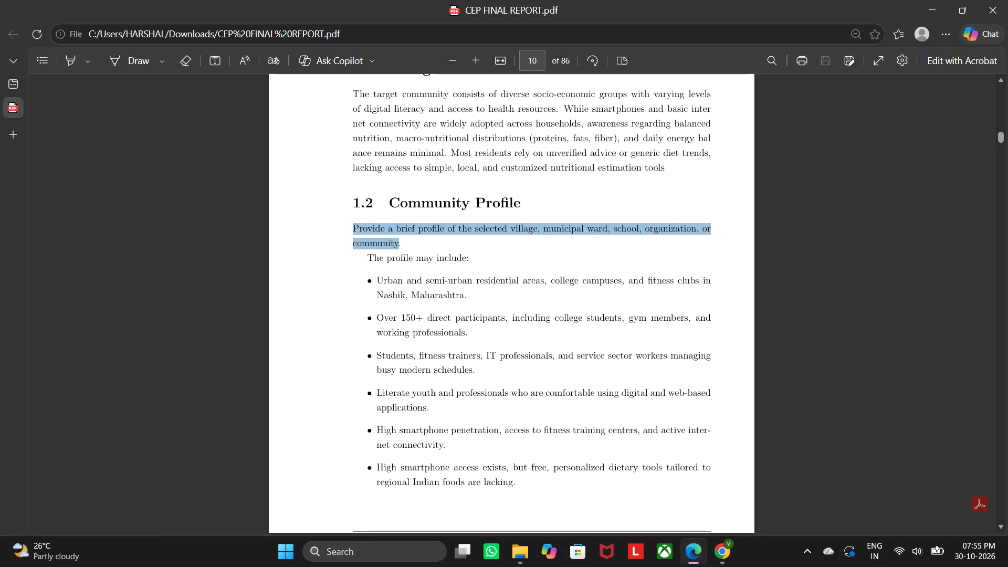
pyautogui.moveTo(419, 246); pyautogui.dragTo(486, 254)
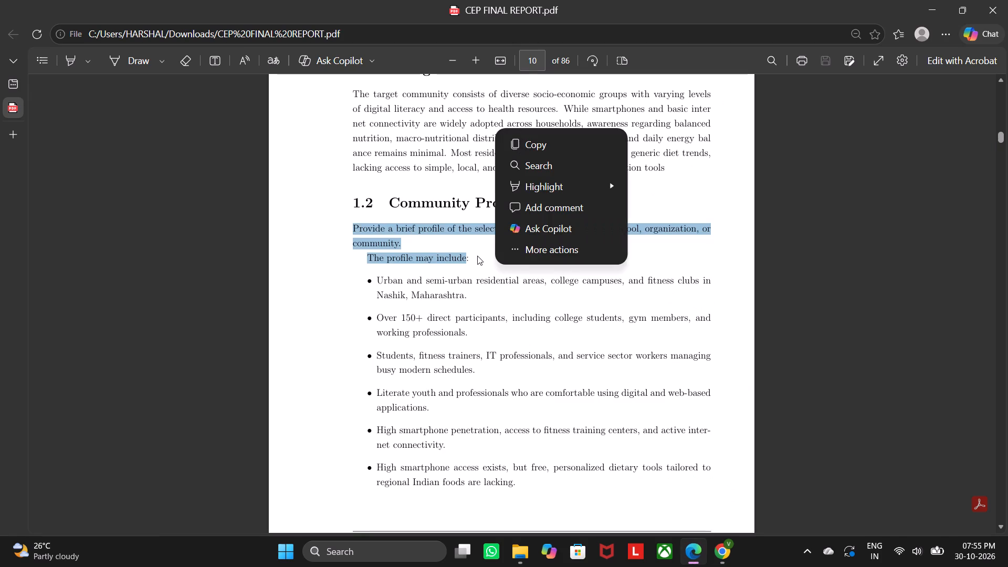
pyautogui.click(471, 255)
pyautogui.moveTo(471, 255); pyautogui.dragTo(355, 233)
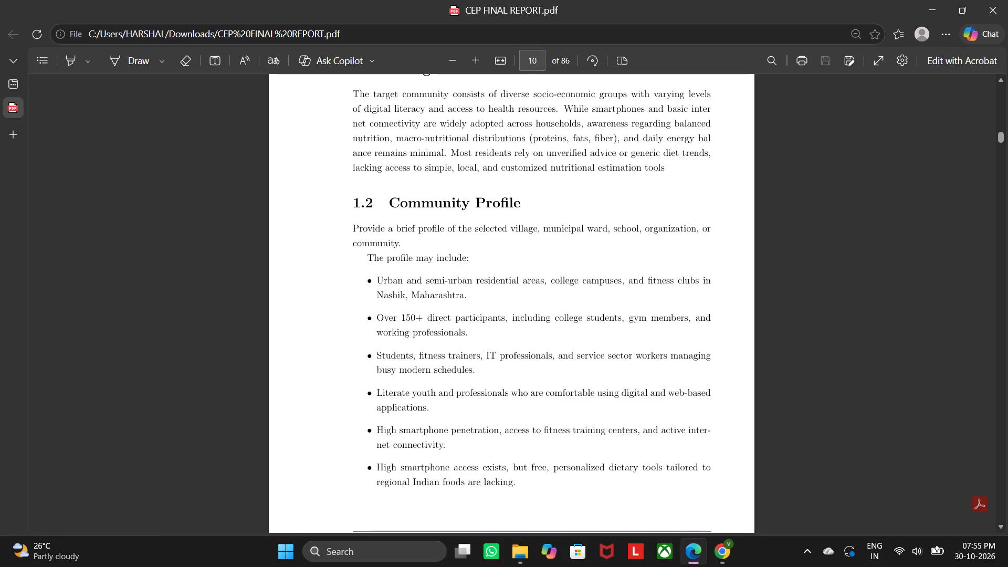
pyautogui.moveTo(353, 227); pyautogui.dragTo(471, 256)
pyautogui.hotkey('ctrl', 'c')
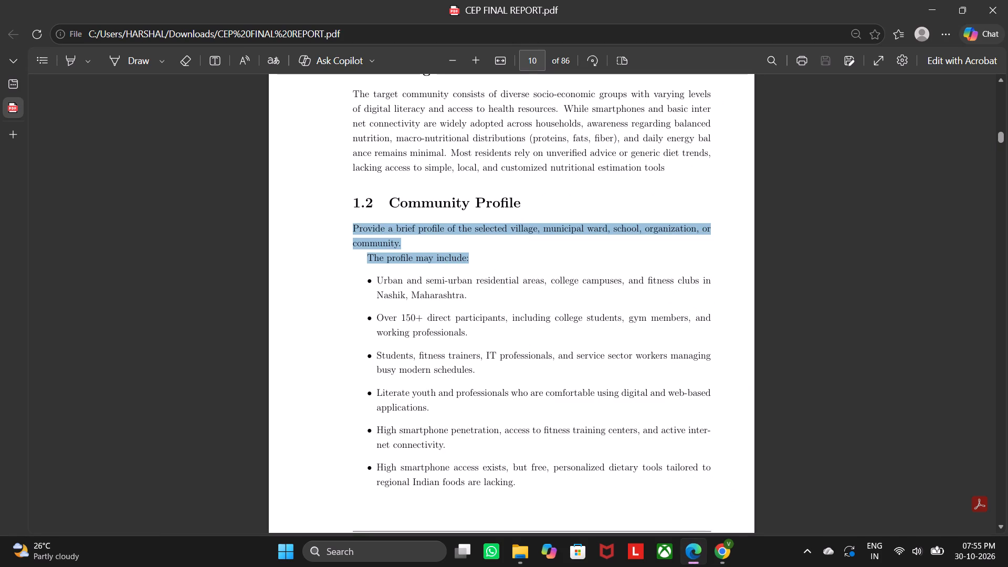
pyautogui.click(730, 547)
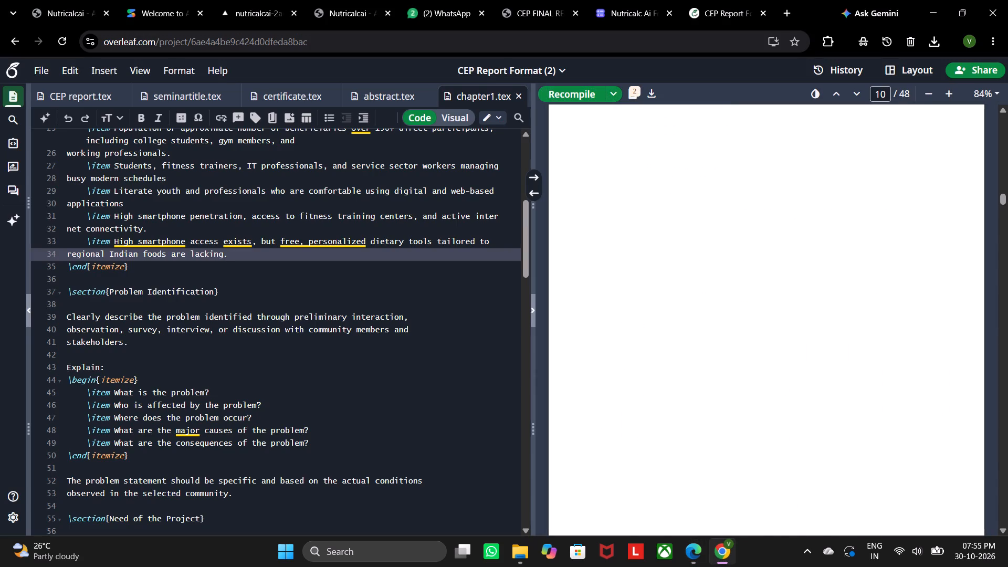
pyautogui.moveTo(64, 314); pyautogui.dragTo(104, 362)
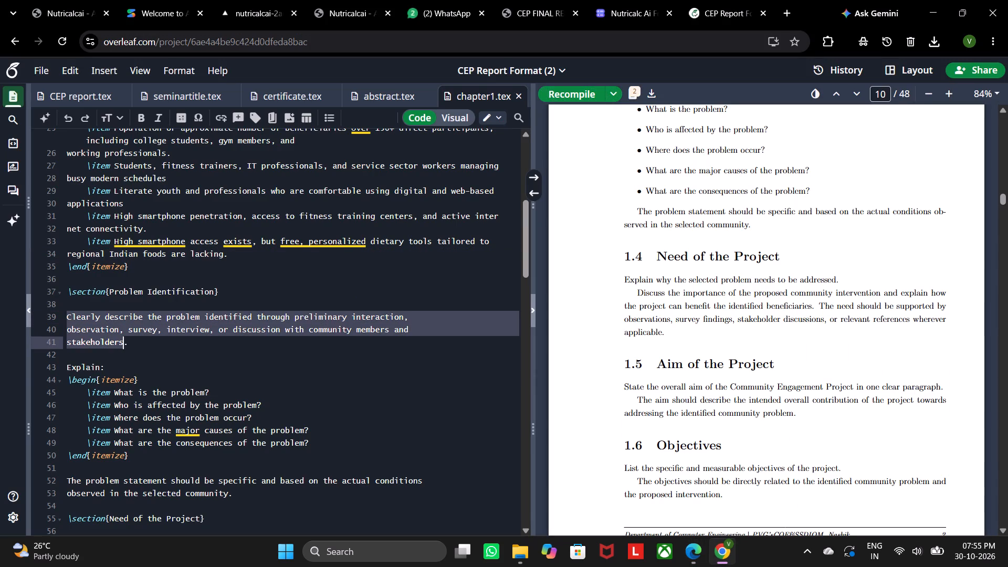
pyautogui.moveTo(104, 362); pyautogui.dragTo(104, 367)
pyautogui.hotkey('ctrl', 'v')
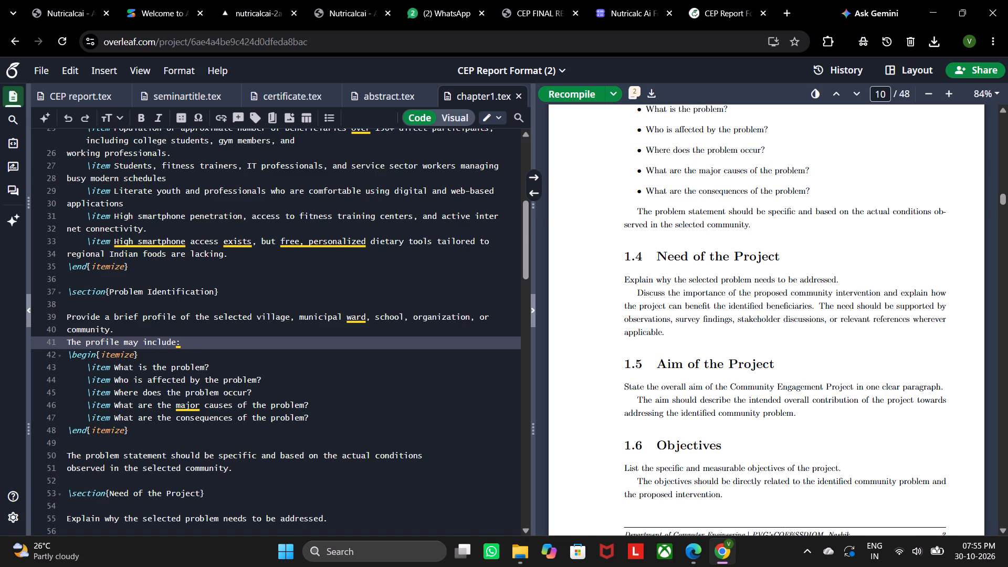
# Replace the "What is the problem?" item with the PDF's section 1.2 bullet on urban and semi-urban residential areas in Nashik, Maharashtra.
pyautogui.click(685, 552)
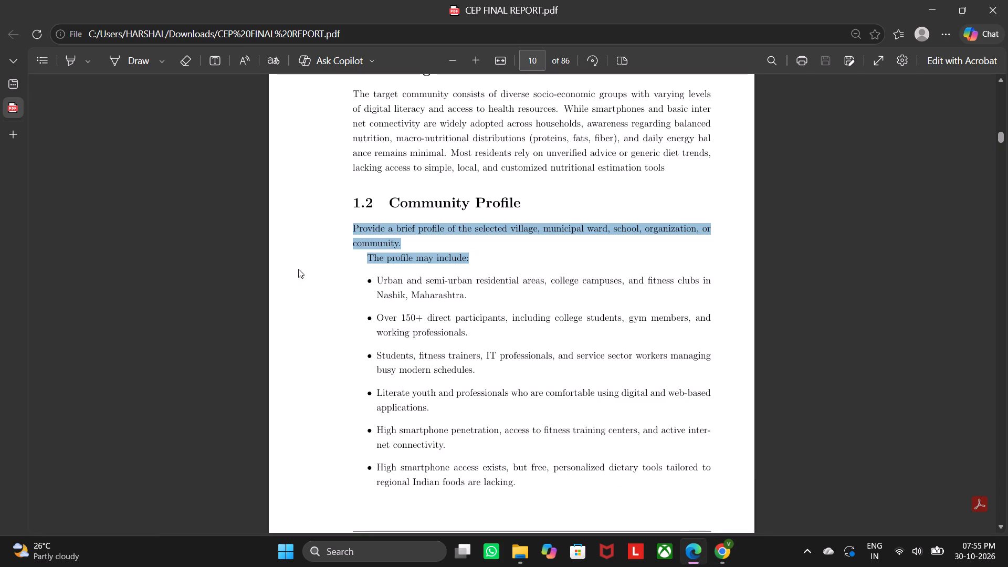
pyautogui.moveTo(377, 277); pyautogui.dragTo(487, 299)
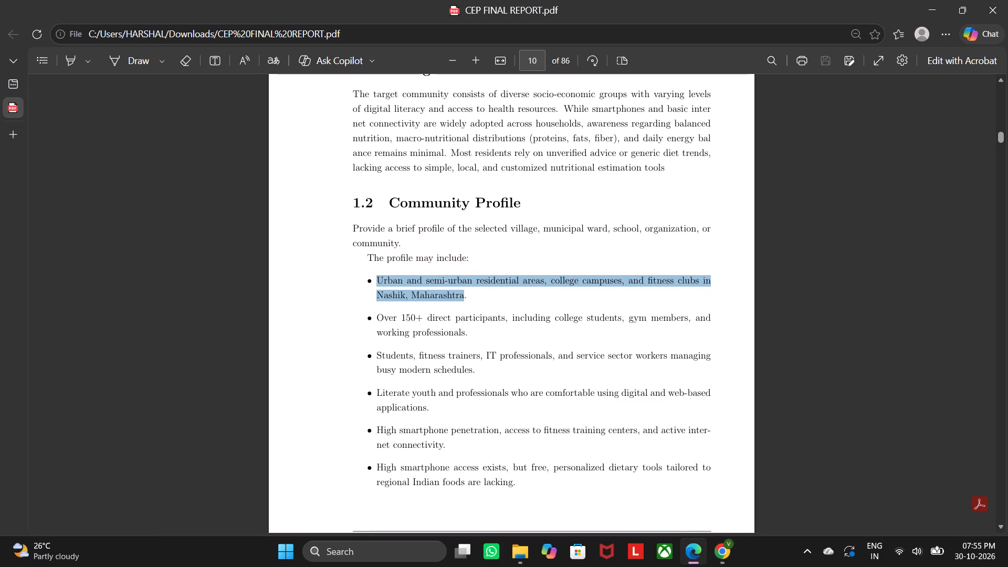
pyautogui.moveTo(487, 299); pyautogui.dragTo(467, 297)
pyautogui.hotkey('ctrl', 'c')
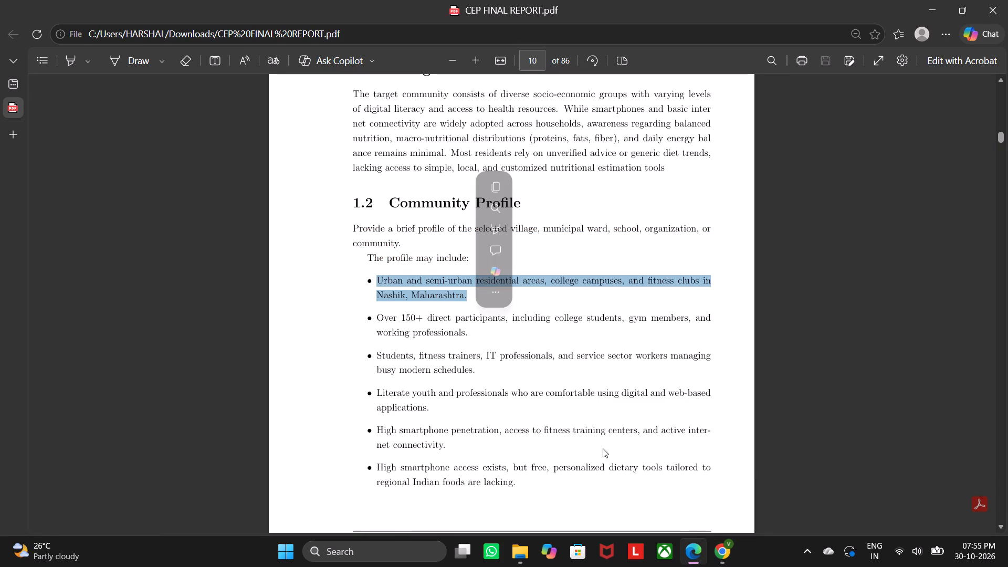
pyautogui.click(718, 565)
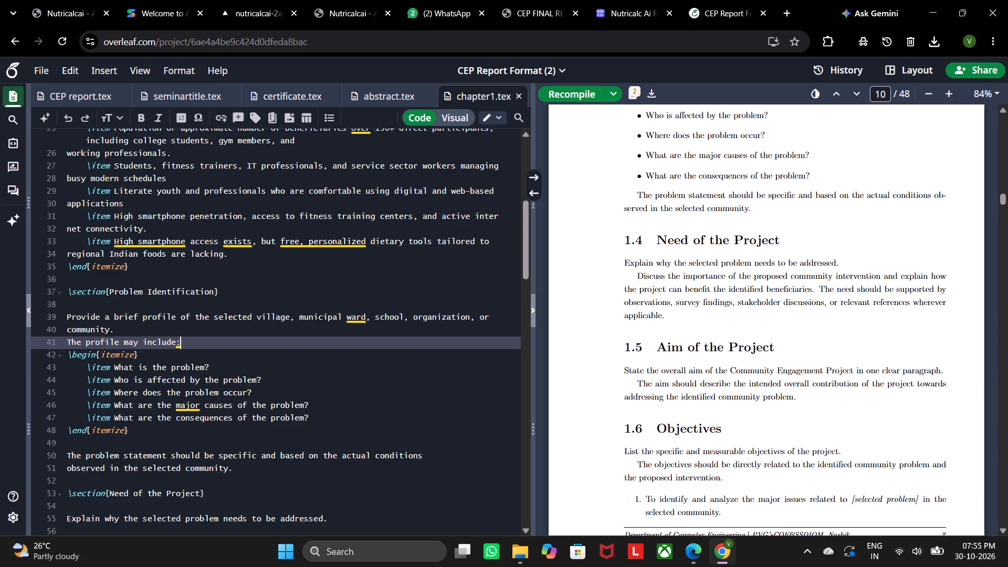
pyautogui.click(113, 360)
pyautogui.moveTo(114, 369); pyautogui.dragTo(218, 364)
pyautogui.hotkey('ctrl', 'v')
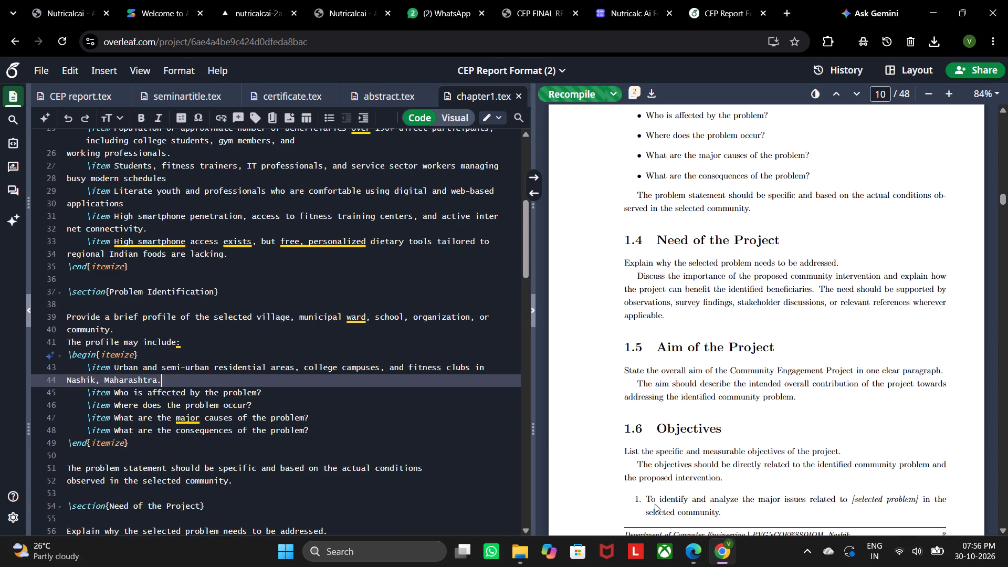
# Replace the "Who is affected by the problem?" item with the PDF's bullet "Over 150+ direct participants, including college students, gym members, and working professionals.".
pyautogui.click(689, 556)
pyautogui.moveTo(376, 319); pyautogui.dragTo(452, 340)
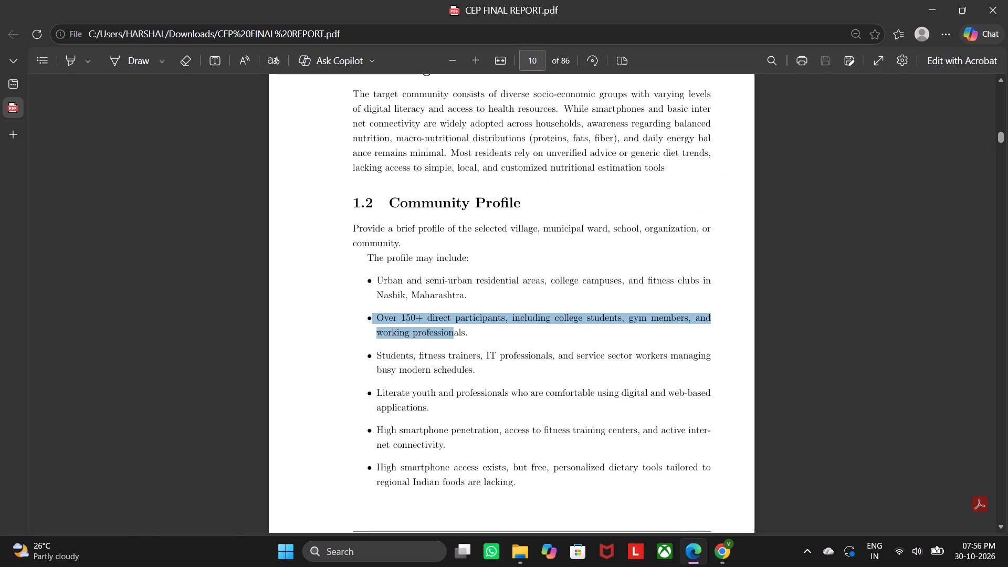
pyautogui.moveTo(452, 340); pyautogui.dragTo(465, 337)
pyautogui.hotkey('ctrl', 'c')
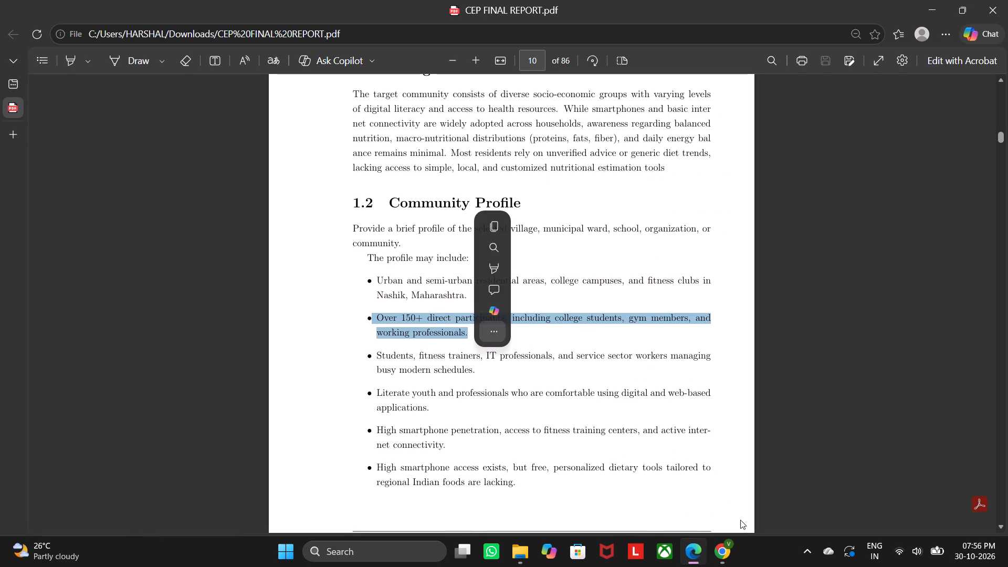
pyautogui.click(727, 545)
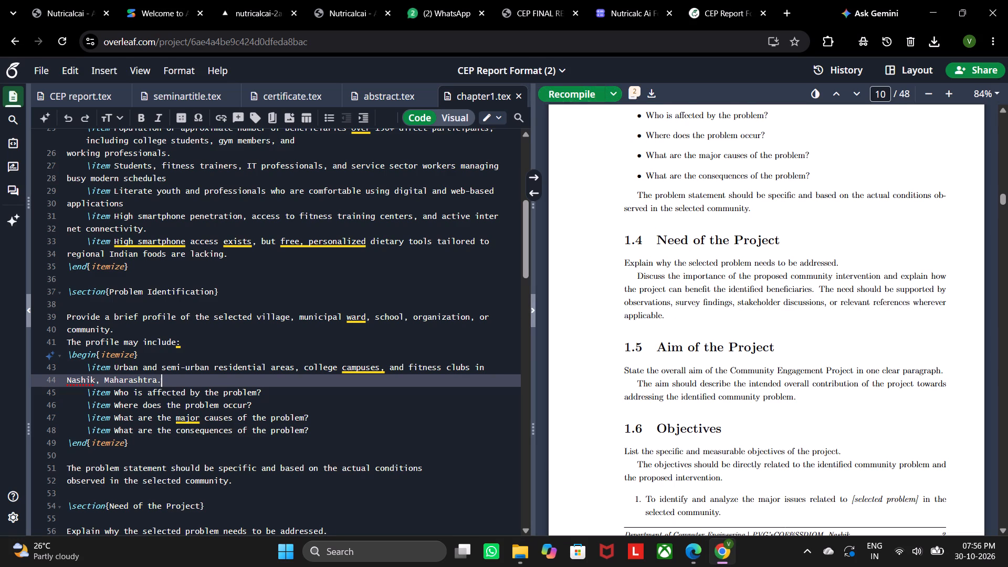
pyautogui.click(110, 386)
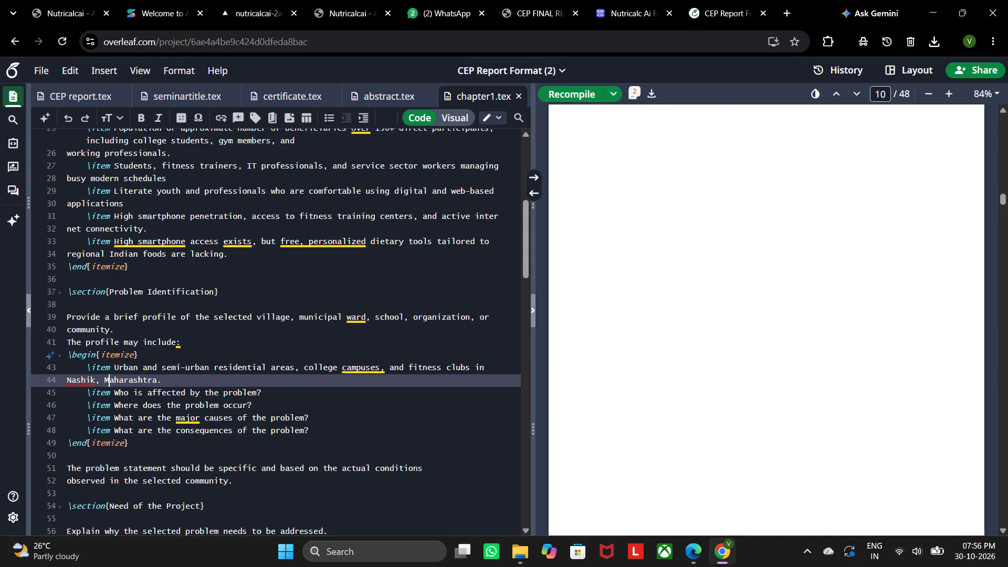
pyautogui.moveTo(110, 393); pyautogui.dragTo(306, 395)
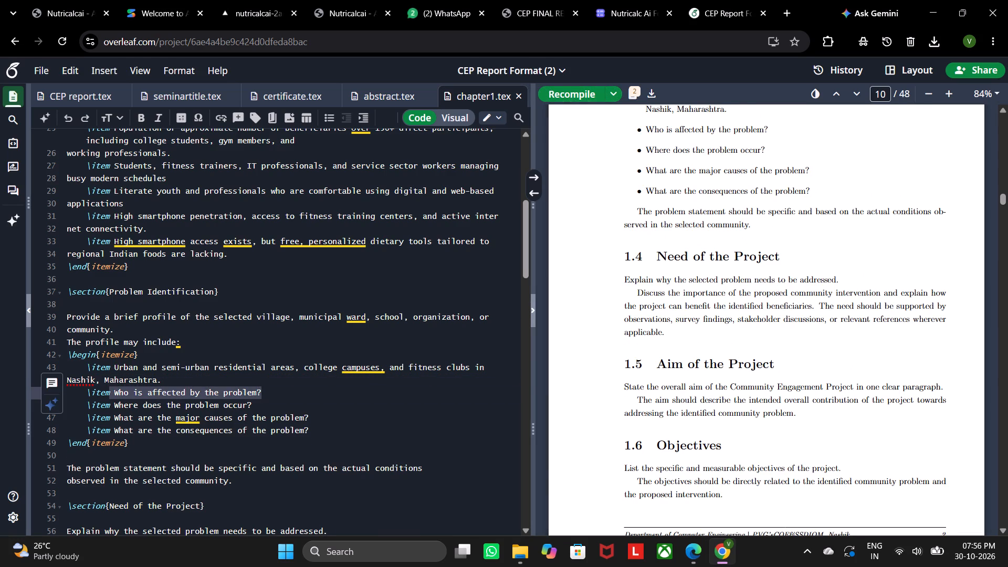
pyautogui.hotkey('ctrl', 'v')
# Replace the "Where does the problem occur?" item with the PDF's bullet on students, fitness trainers, IT professionals and service sector workers.
pyautogui.click(683, 548)
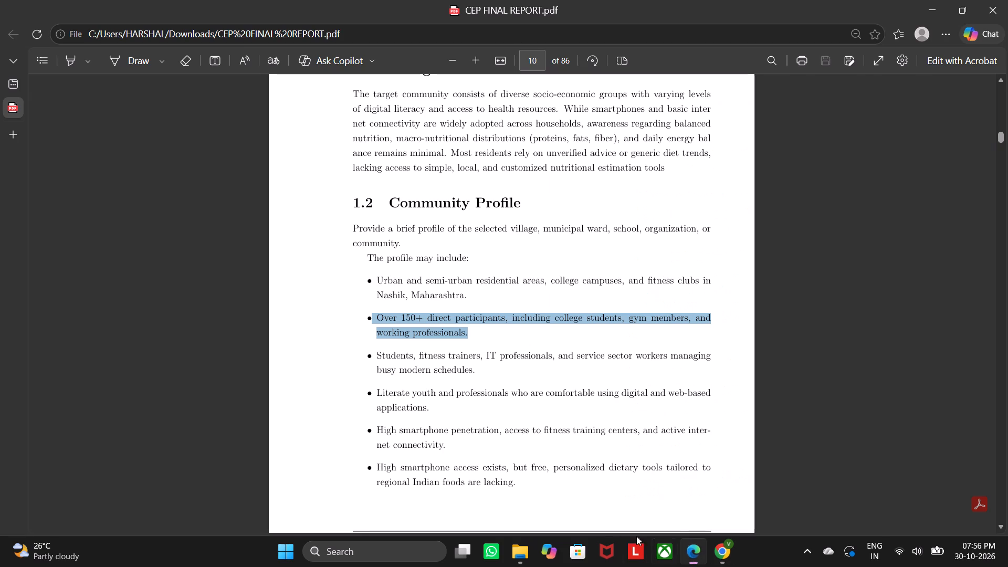
pyautogui.moveTo(375, 354); pyautogui.dragTo(447, 364)
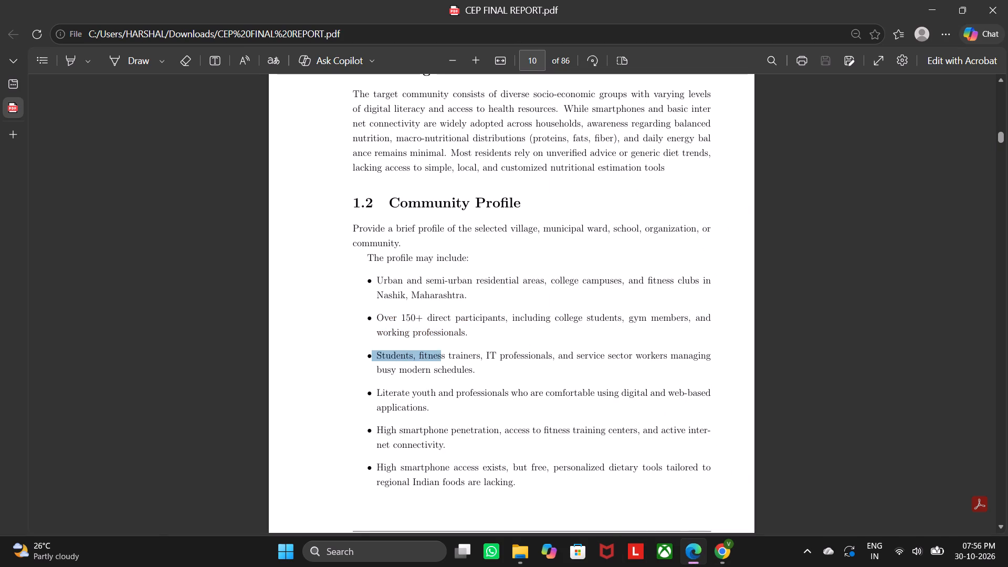
pyautogui.moveTo(447, 364); pyautogui.dragTo(476, 371)
pyautogui.hotkey('ctrl', 'c')
pyautogui.click(730, 562)
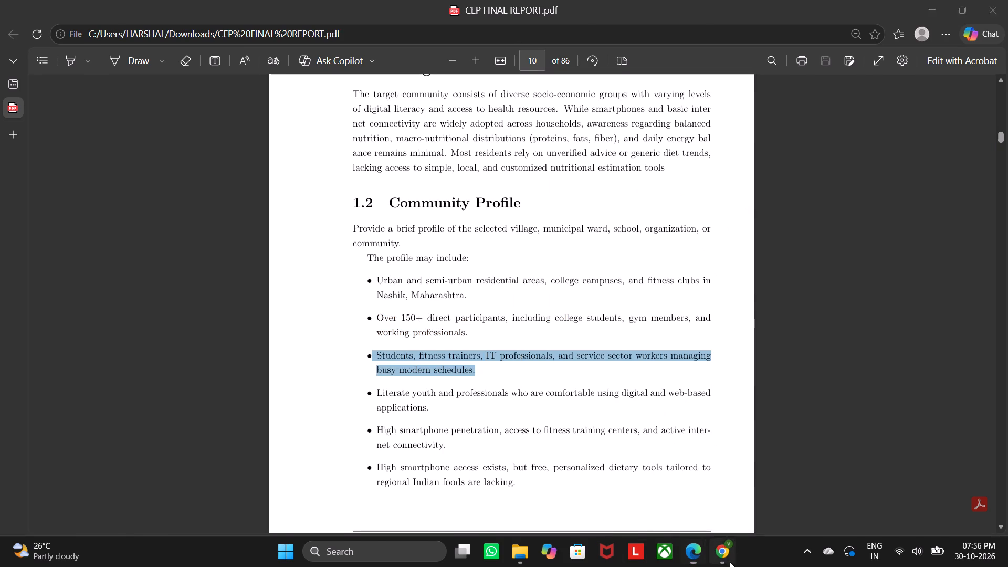
pyautogui.moveTo(111, 418); pyautogui.dragTo(131, 414)
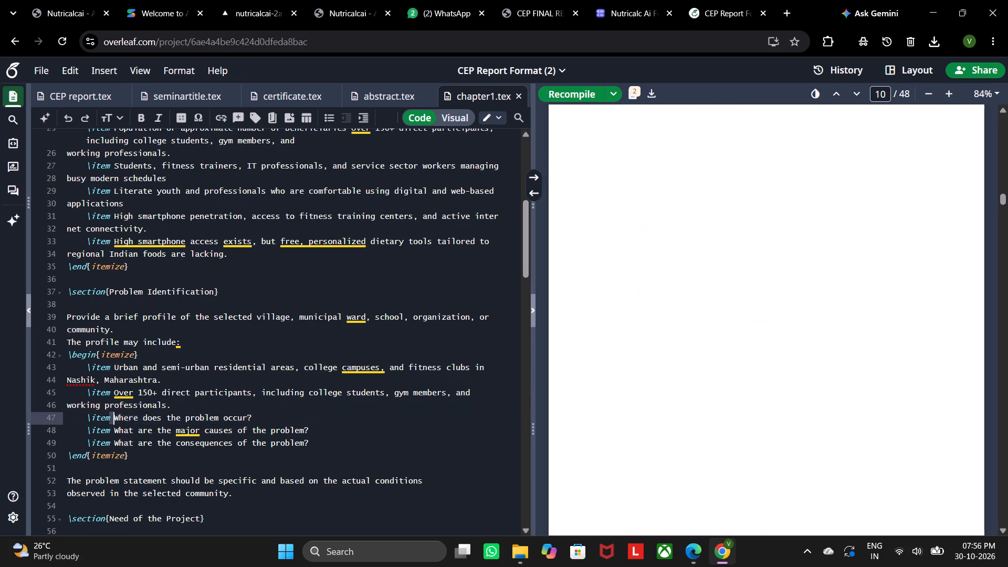
pyautogui.moveTo(131, 414); pyautogui.dragTo(316, 412)
pyautogui.hotkey('ctrl', 'v')
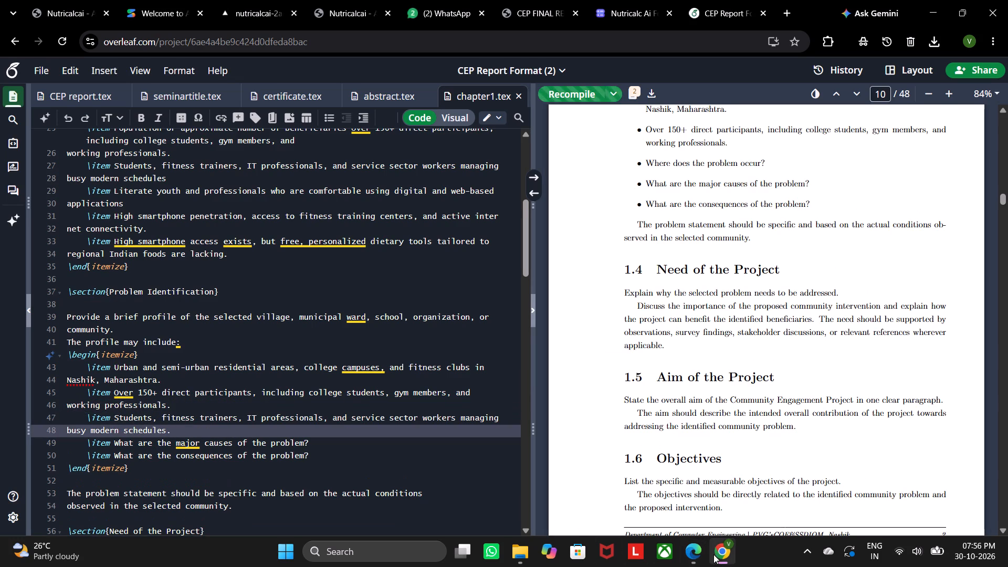
# Replace the "What are the major causes of the problem?" item with the PDF's bullet on literate youth and professionals using digital and web-based applications.
pyautogui.click(697, 561)
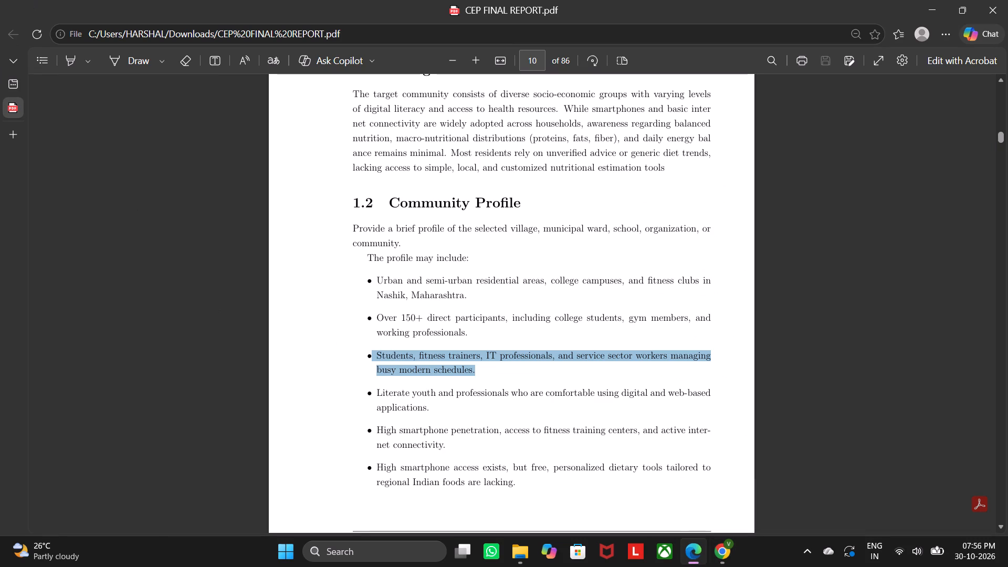
pyautogui.moveTo(375, 388); pyautogui.dragTo(406, 396)
pyautogui.click(376, 397)
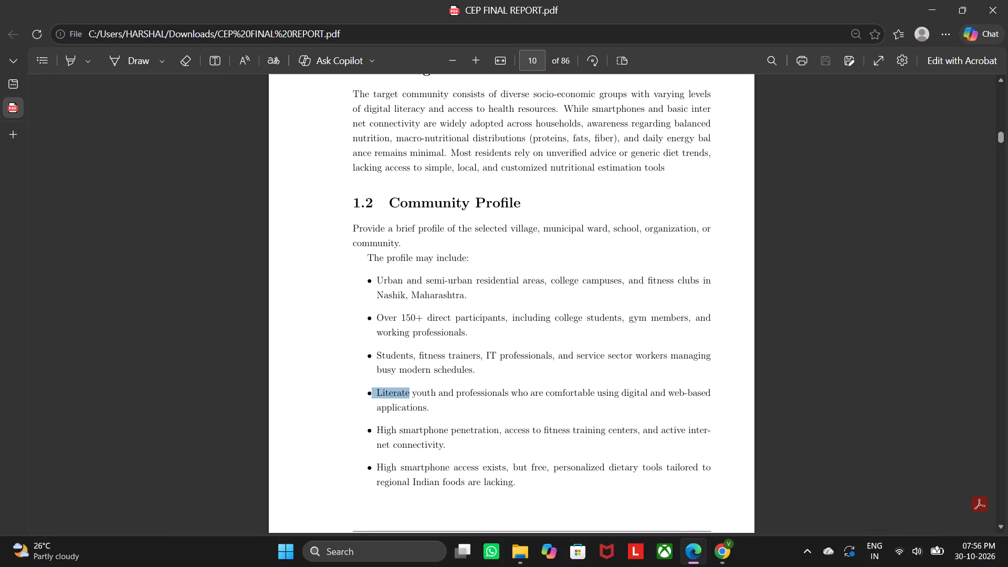
pyautogui.moveTo(376, 393); pyautogui.dragTo(458, 397)
pyautogui.moveTo(459, 396); pyautogui.dragTo(441, 416)
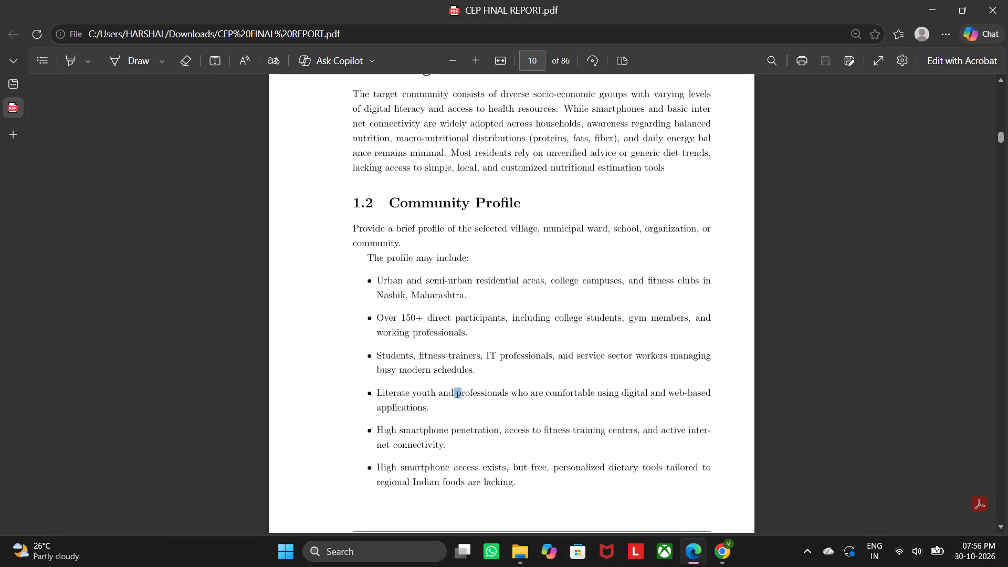
pyautogui.moveTo(441, 416); pyautogui.dragTo(430, 406)
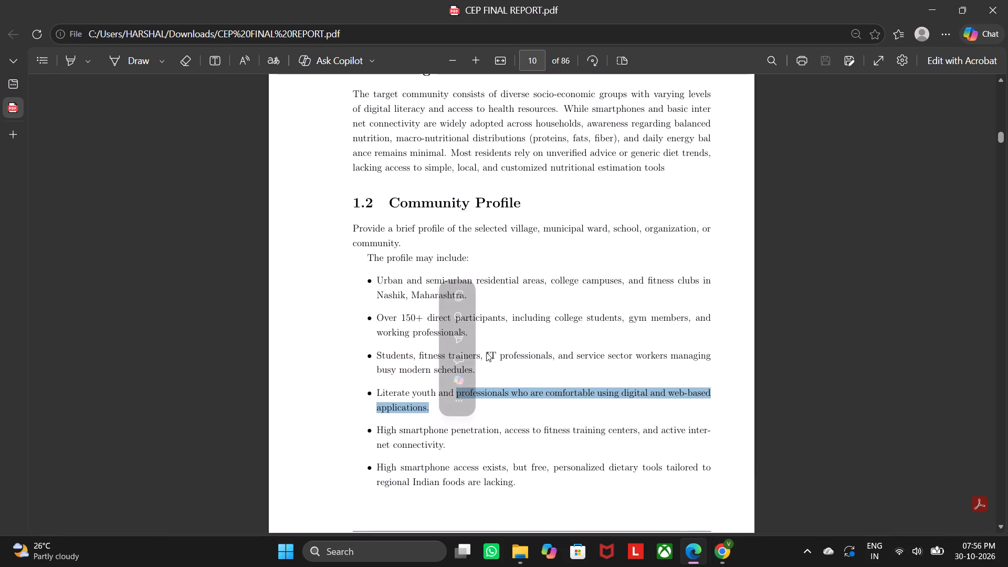
pyautogui.click(360, 374)
pyautogui.moveTo(379, 393); pyautogui.dragTo(430, 405)
pyautogui.hotkey('ctrl', 'c')
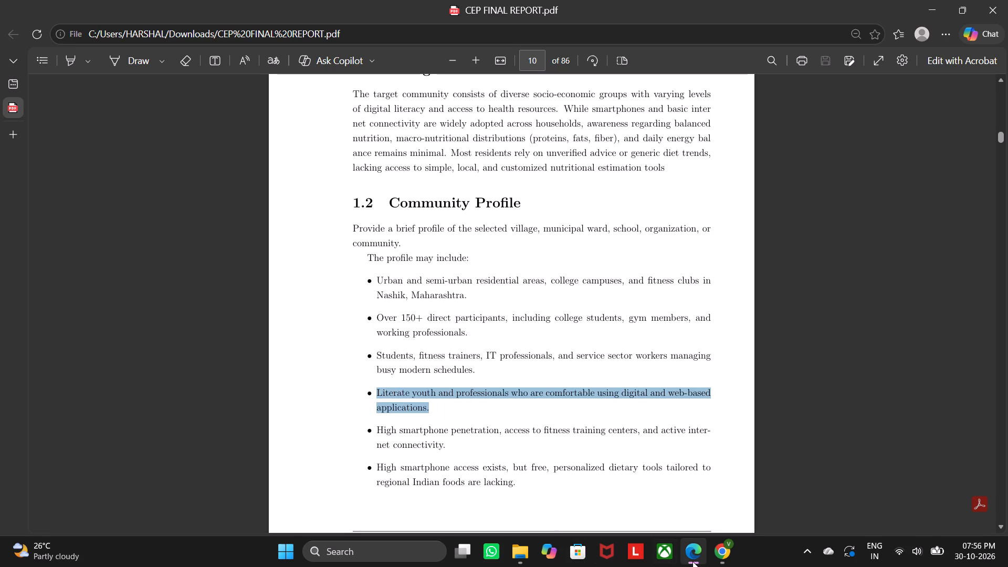
pyautogui.click(692, 561)
pyautogui.click(695, 559)
pyautogui.click(709, 550)
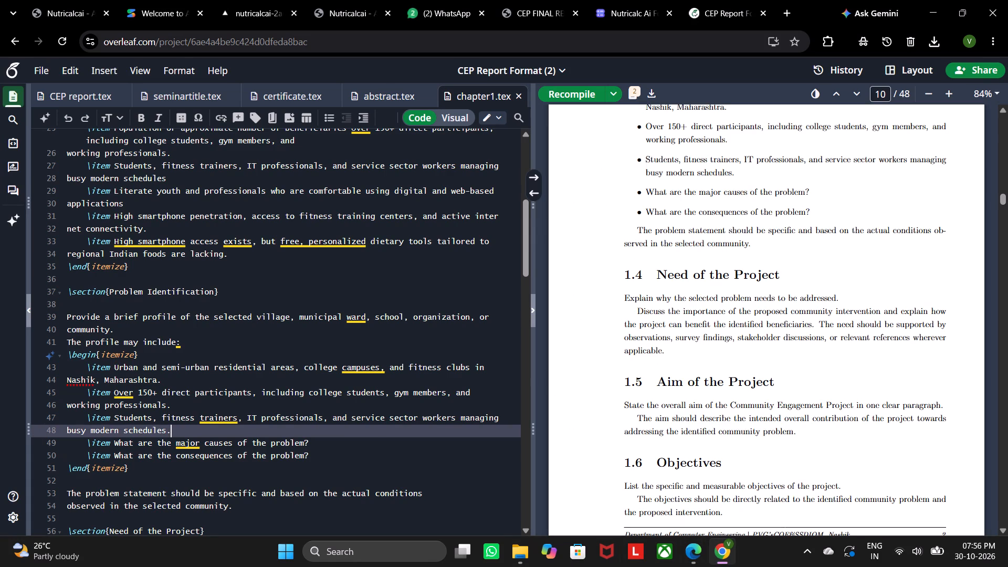
pyautogui.moveTo(116, 443); pyautogui.dragTo(307, 438)
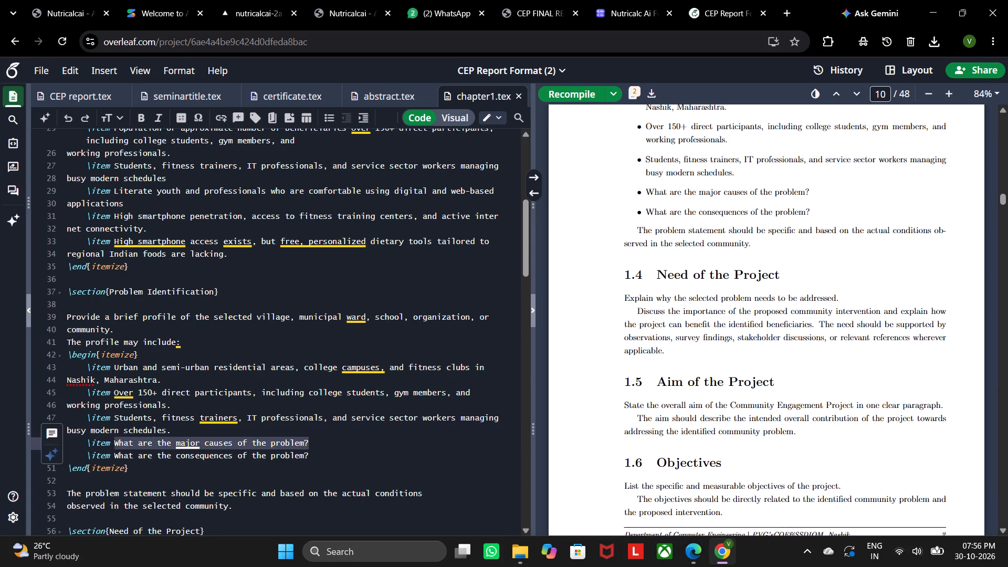
pyautogui.hotkey('ctrl', 'v')
# Replace the "What are the consequences of the problem?" item with the PDF's bullet on high smartphone penetration, fitness training centers and active internet connectivity.
pyautogui.click(696, 557)
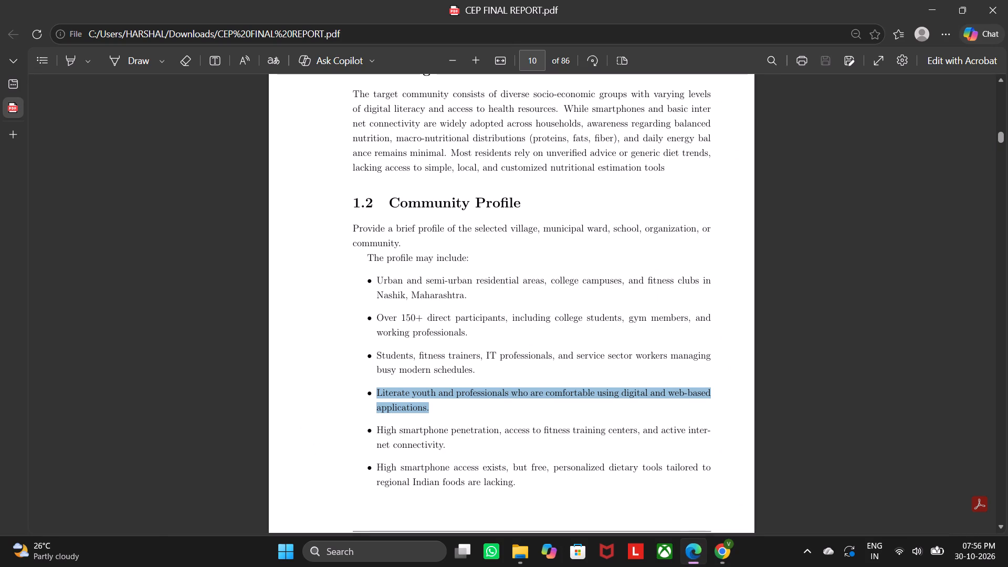
pyautogui.moveTo(378, 429); pyautogui.dragTo(450, 442)
pyautogui.hotkey('ctrl', 'c')
pyautogui.click(712, 545)
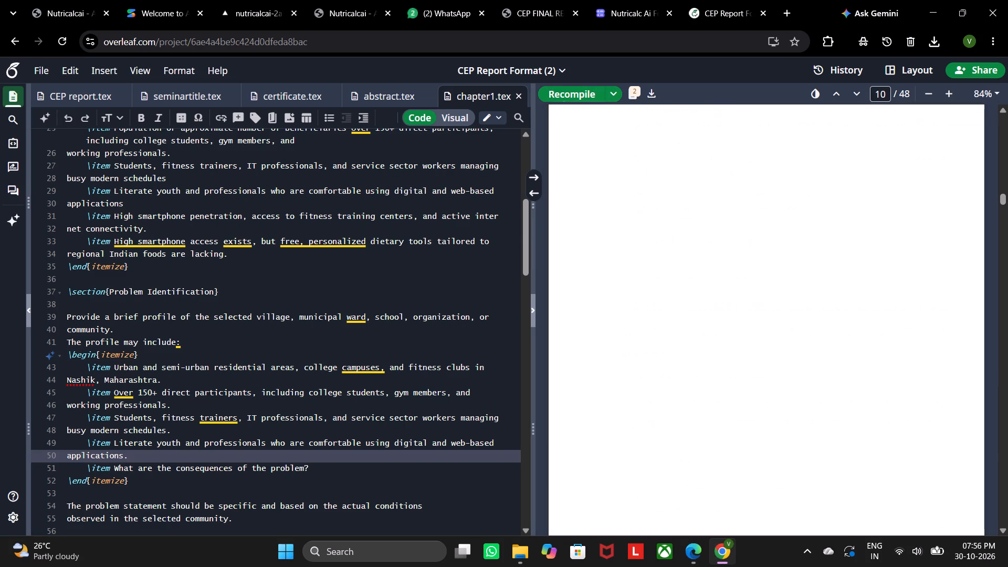
pyautogui.moveTo(115, 468); pyautogui.dragTo(330, 465)
pyautogui.hotkey('ctrl', 'v')
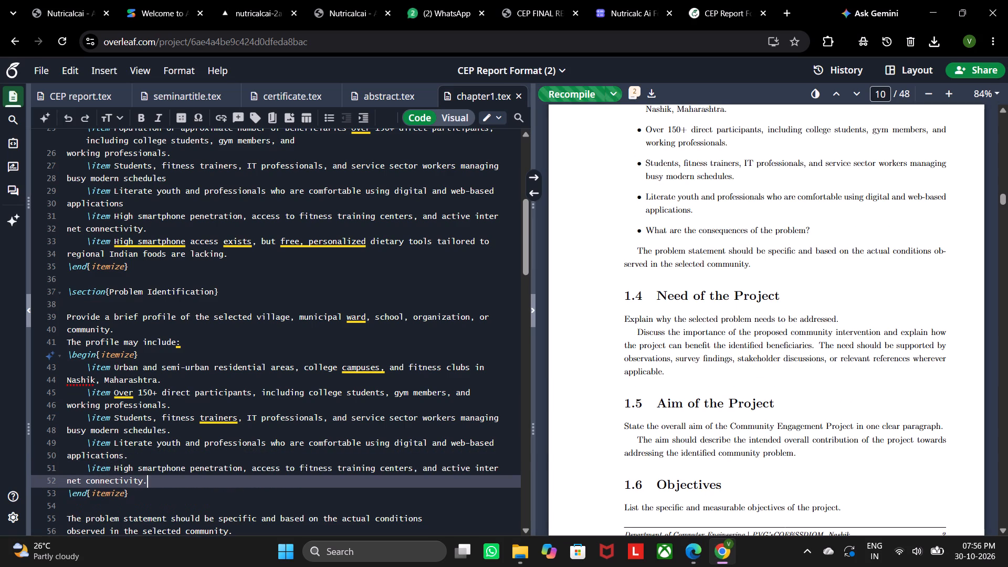
# Compare the PDF's section 1.3 Problem Identification with the same section in the compiled Overleaf preview.
pyautogui.click(693, 559)
pyautogui.scroll(-2, 438, 417)
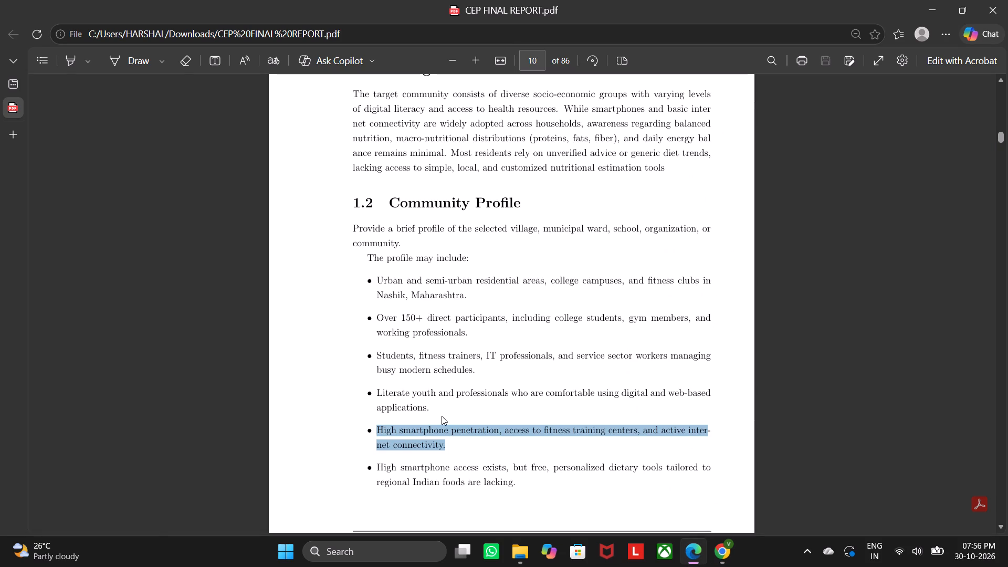
pyautogui.scroll(-6, 442, 416)
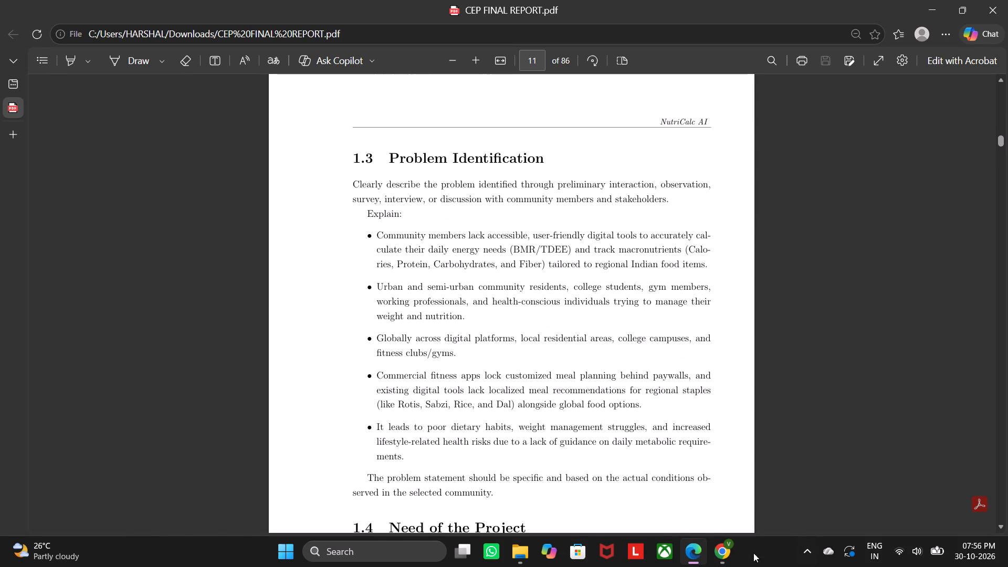
pyautogui.click(735, 559)
pyautogui.scroll(3, 716, 319)
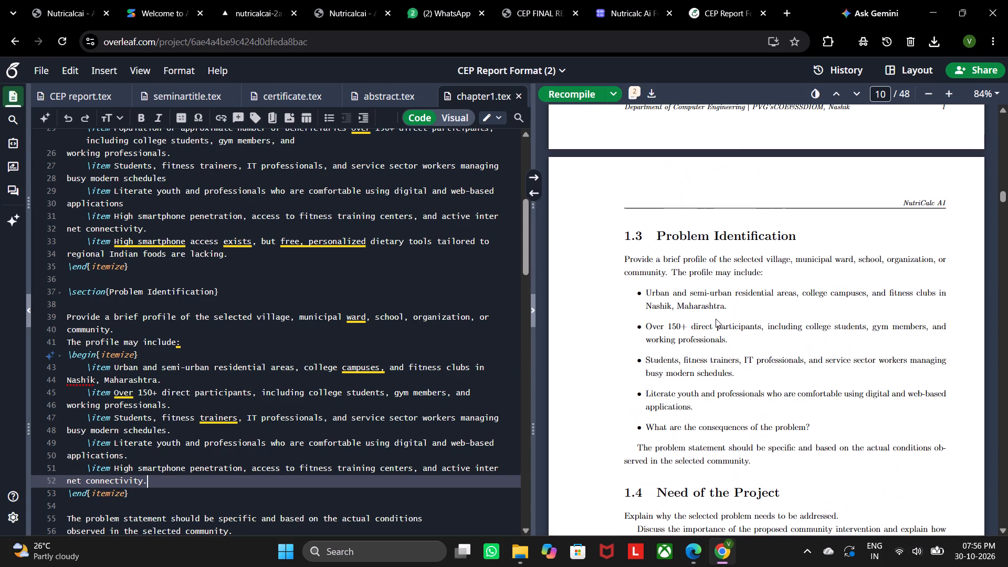
pyautogui.scroll(-1, 403, 425)
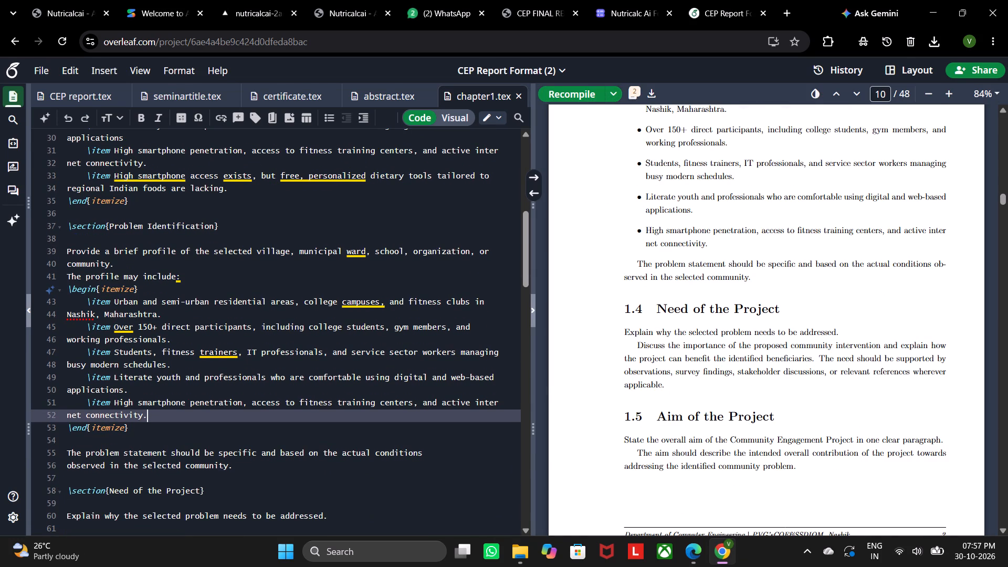
# Replace the closing problem statement paragraph under Problem Identification with the PDF's sentence on actual conditions observed in the selected community.
pyautogui.click(699, 551)
pyautogui.scroll(-2, 522, 448)
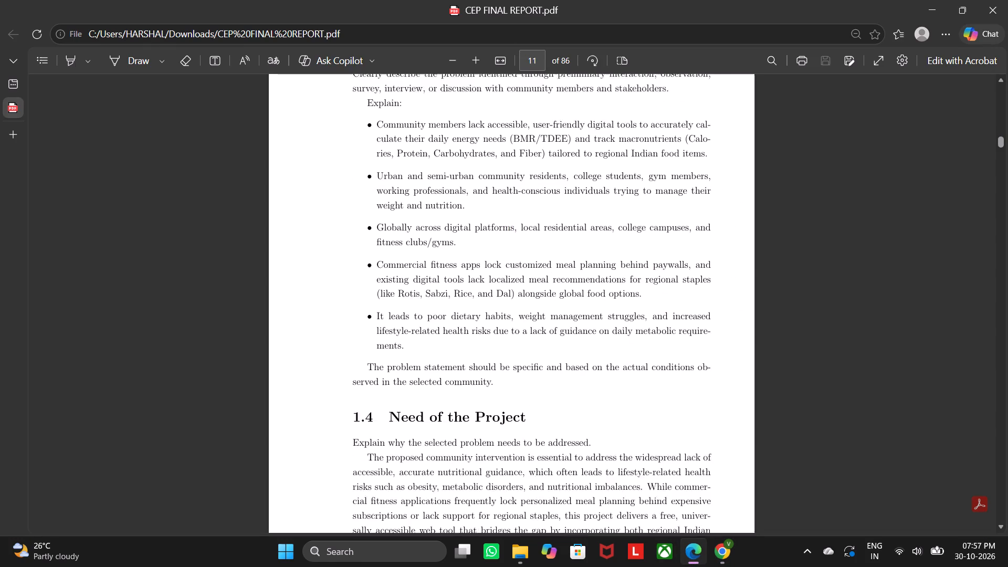
pyautogui.moveTo(367, 344); pyautogui.dragTo(492, 366)
pyautogui.hotkey('ctrl', 'c')
pyautogui.click(723, 557)
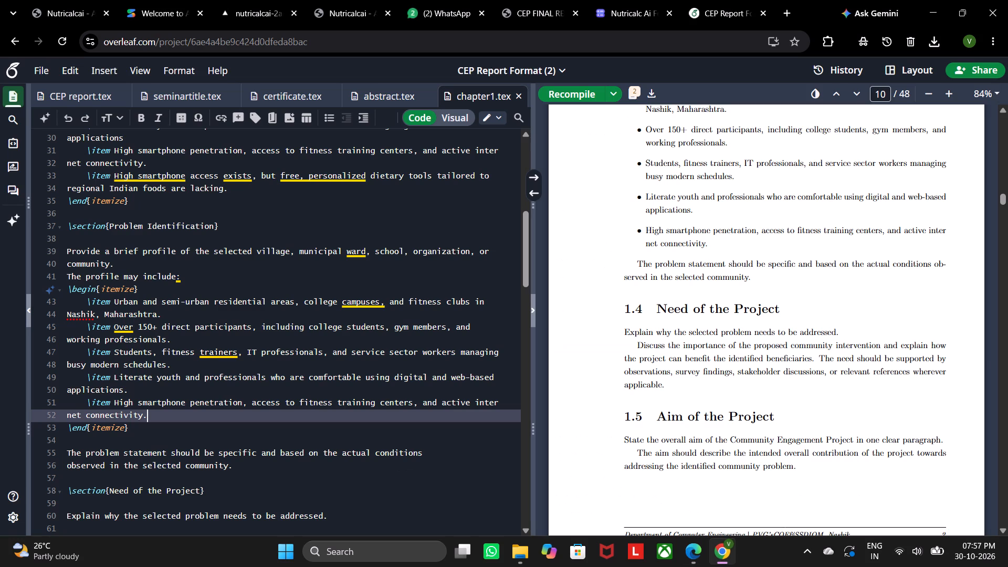
pyautogui.moveTo(68, 446); pyautogui.dragTo(243, 470)
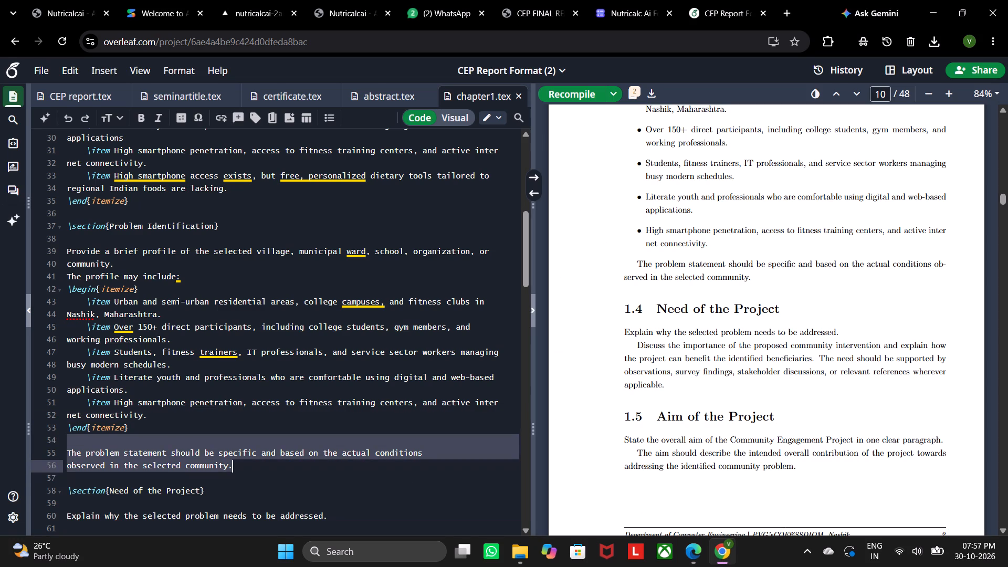
pyautogui.moveTo(243, 470); pyautogui.dragTo(243, 470)
pyautogui.click(77, 438)
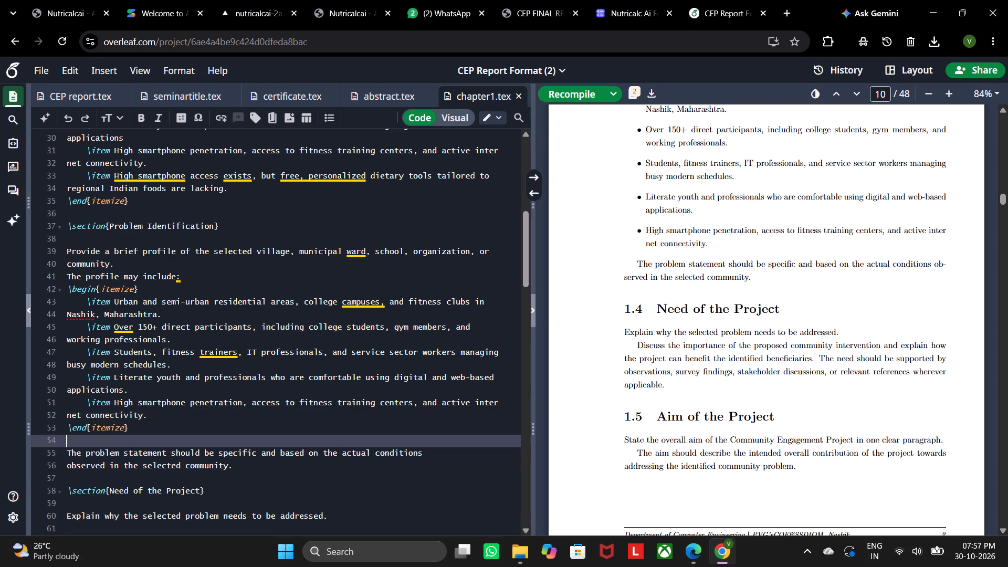
pyautogui.moveTo(65, 448); pyautogui.dragTo(232, 471)
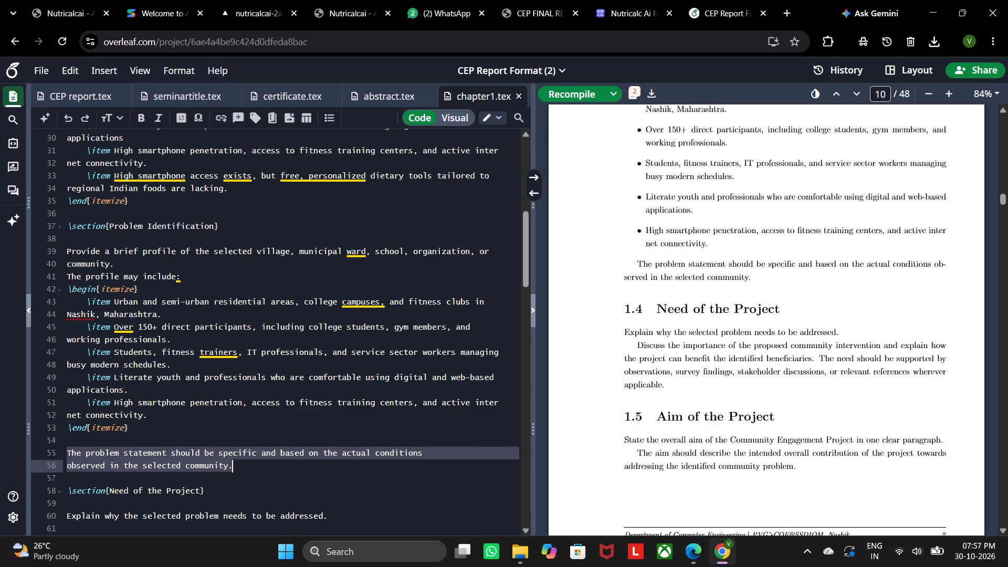
pyautogui.hotkey('ctrl', 'v')
# Replace the Need of the Project text with the PDF's section 1.4 text from "Explain why the selected problem" through "gym members, and health".
pyautogui.scroll(-3, 295, 470)
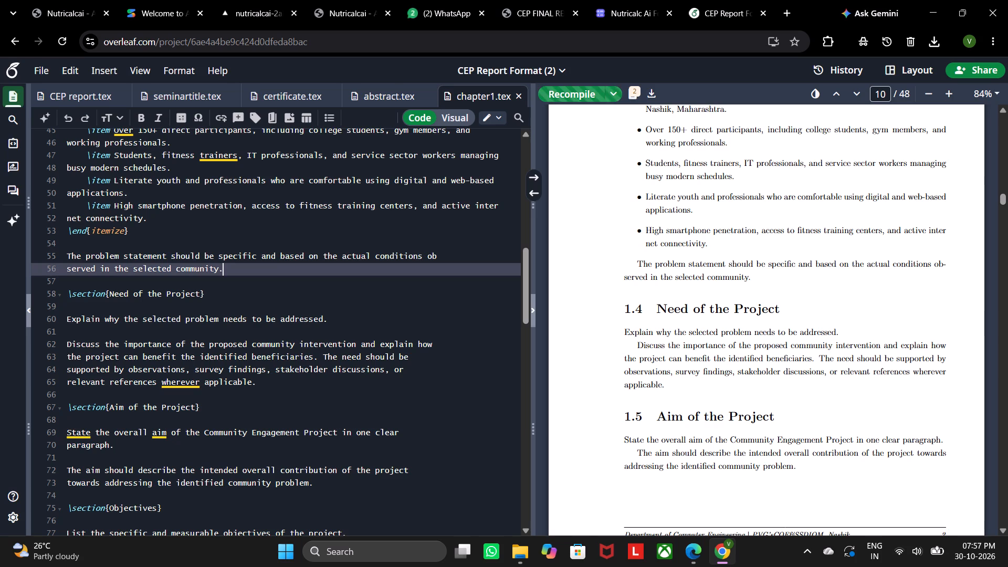
pyautogui.scroll(-2, 666, 369)
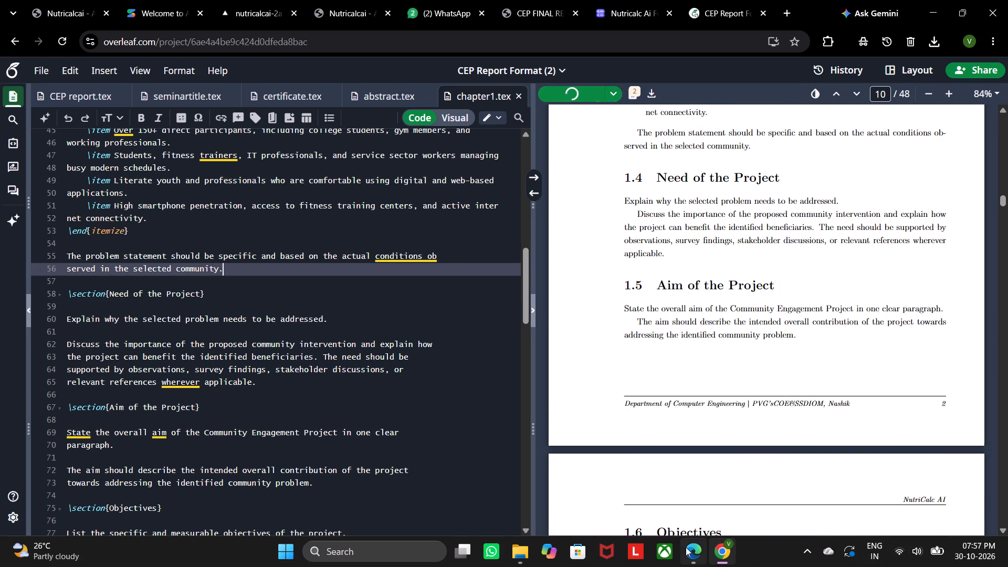
pyautogui.click(686, 547)
pyautogui.scroll(-4, 599, 385)
pyautogui.moveTo(351, 160); pyautogui.dragTo(711, 293)
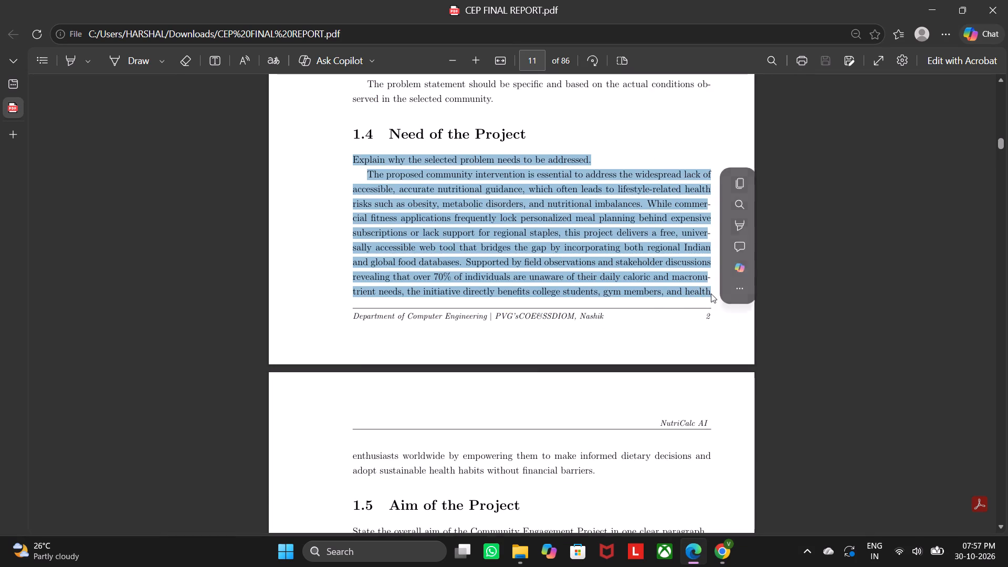
pyautogui.hotkey('ctrl', 'c')
pyautogui.click(717, 544)
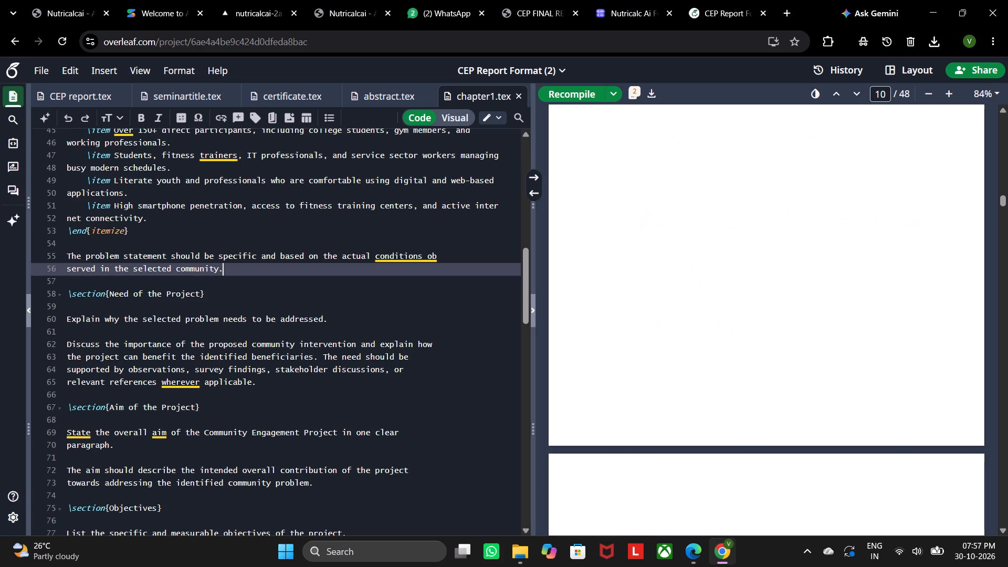
pyautogui.moveTo(65, 316); pyautogui.dragTo(120, 329)
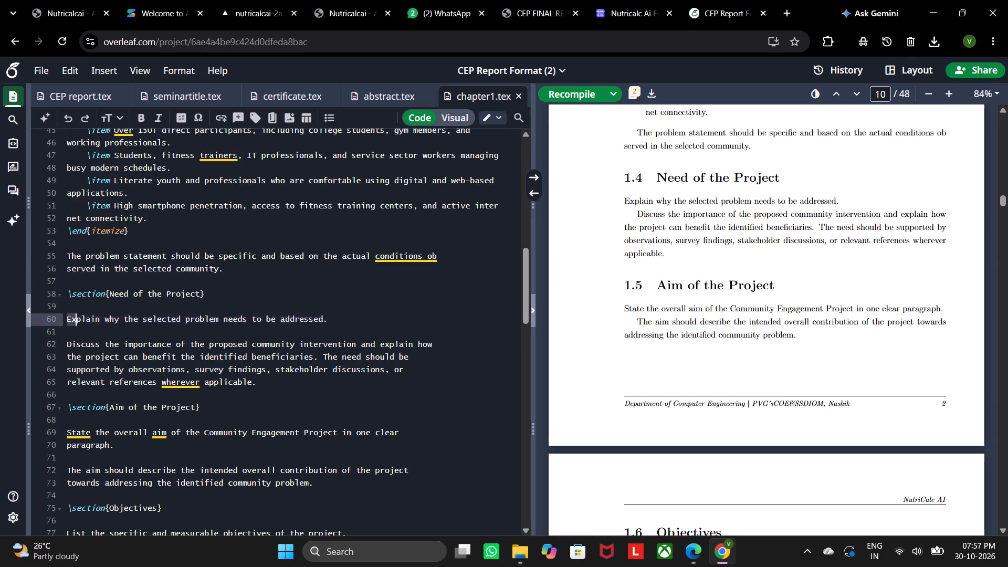
pyautogui.moveTo(120, 329); pyautogui.dragTo(285, 383)
pyautogui.hotkey('ctrl', 'v')
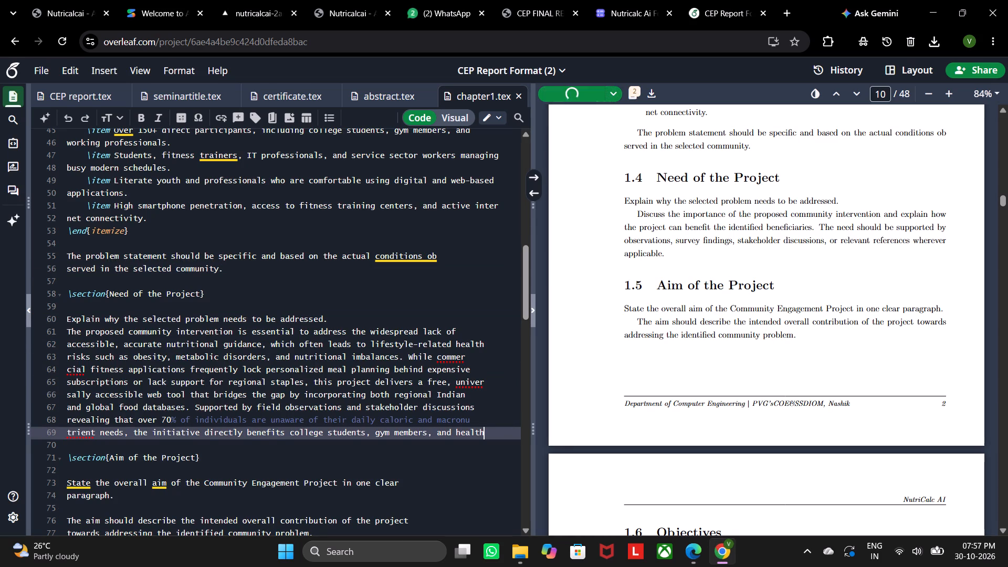
# Append the PDF's continuation "enthusiasts worldwide by empowering them... without financial barriers." to the end of the Need of the Project paragraph.
pyautogui.doubleClick(689, 548)
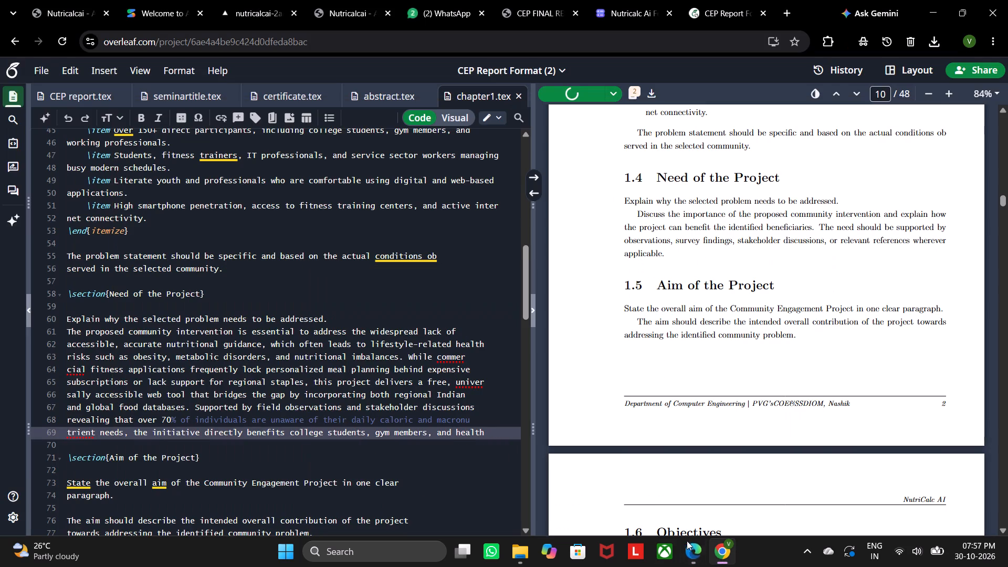
pyautogui.doubleClick(688, 551)
pyautogui.click(698, 552)
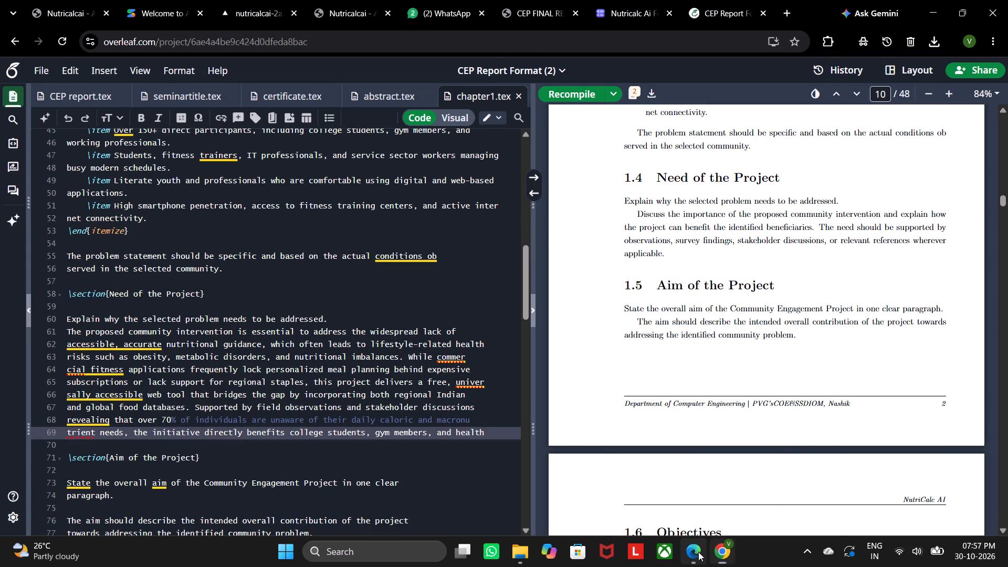
pyautogui.scroll(-1, 557, 467)
pyautogui.scroll(-1, 522, 434)
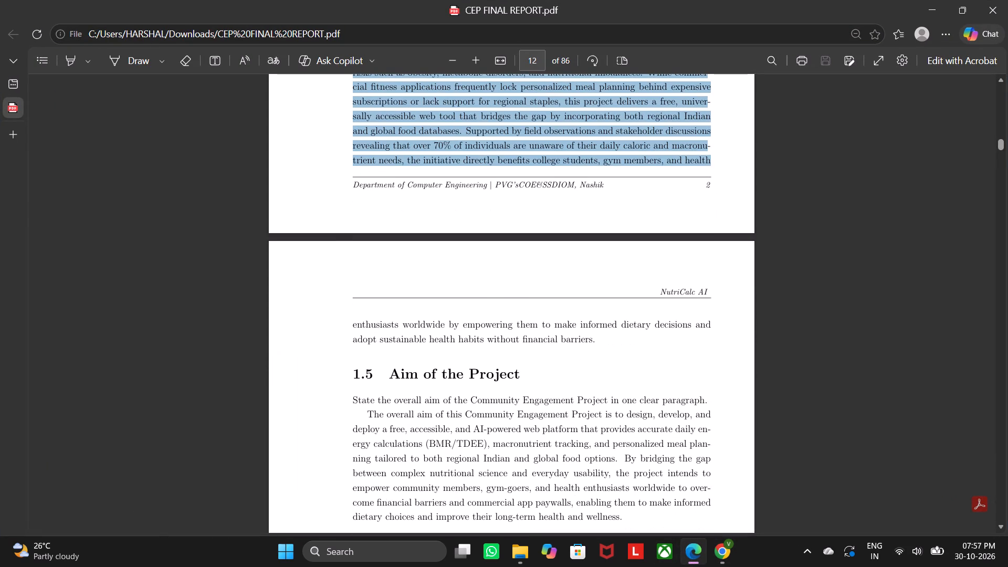
pyautogui.scroll(1, 426, 309)
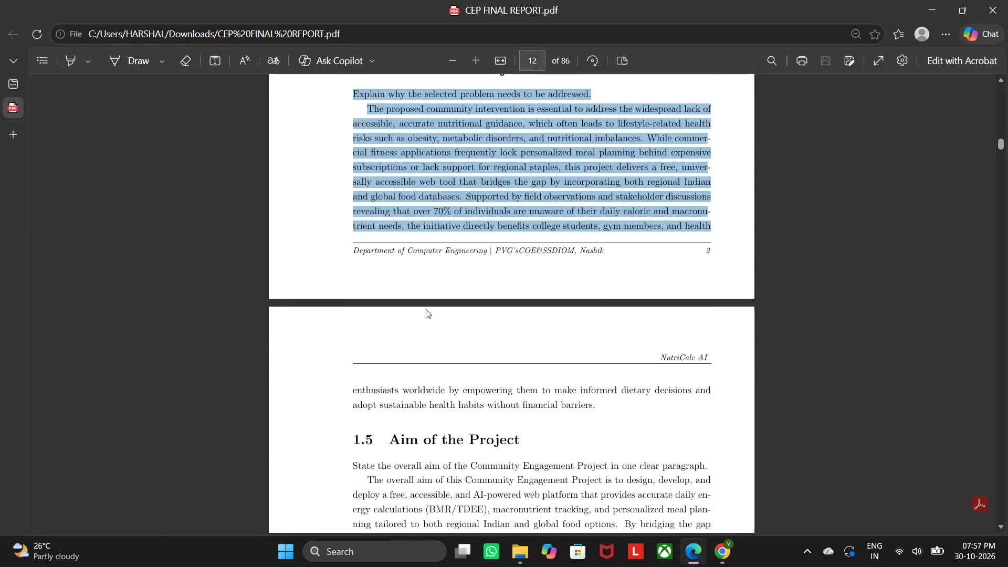
pyautogui.moveTo(347, 393); pyautogui.dragTo(485, 400)
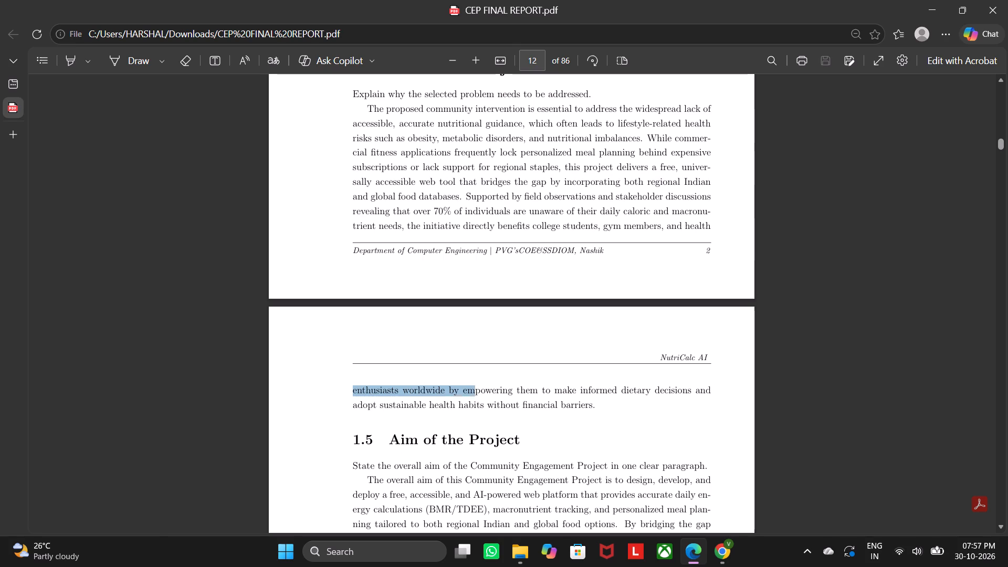
pyautogui.moveTo(485, 400); pyautogui.dragTo(594, 405)
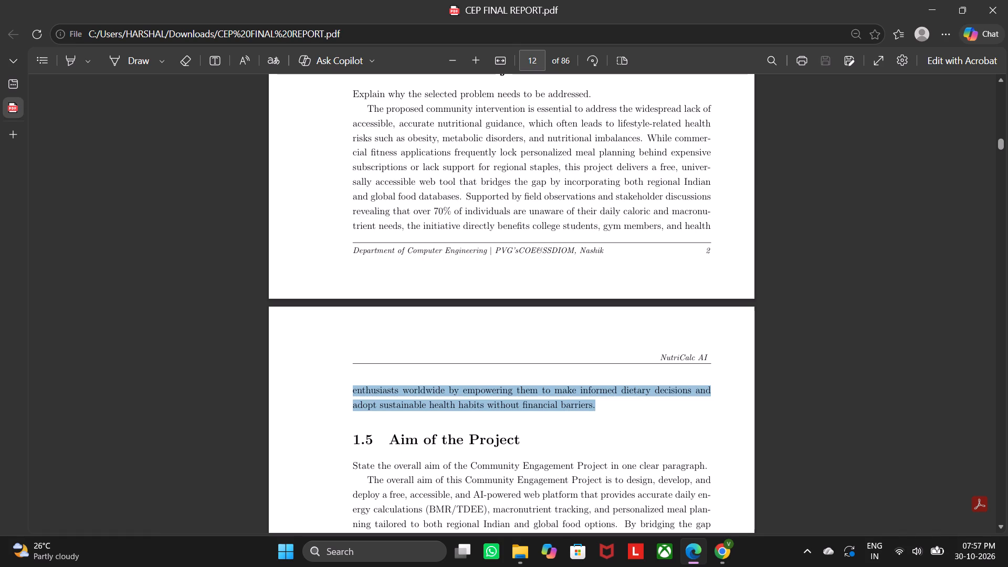
pyautogui.hotkey('ctrl', 'c')
pyautogui.click(729, 553)
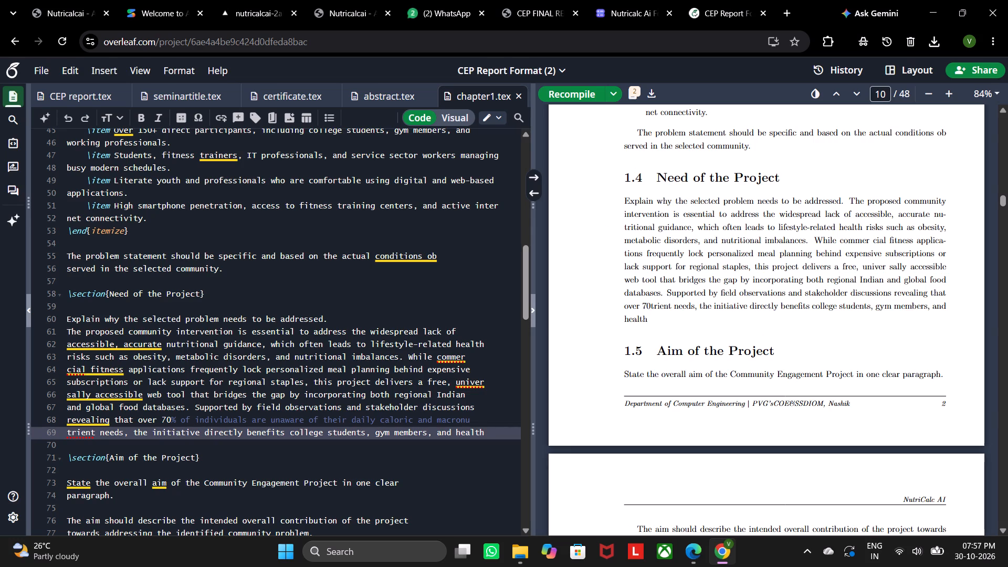
pyautogui.press('space')
pyautogui.hotkey('ctrl', 'v')
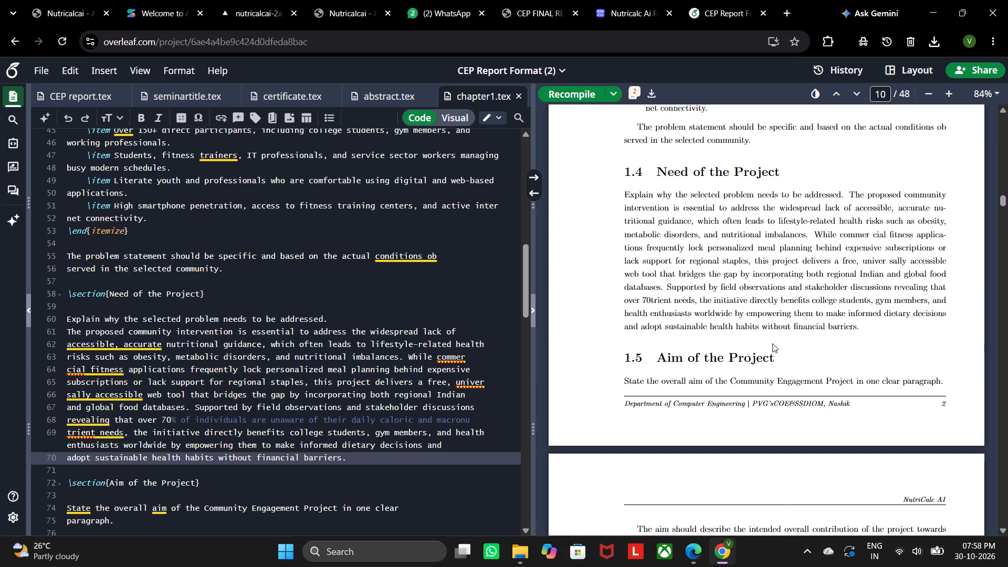
# Escape the percent sign after 70 in the Need of the Project paragraph as \%.
pyautogui.click(170, 417)
pyautogui.press('\\')
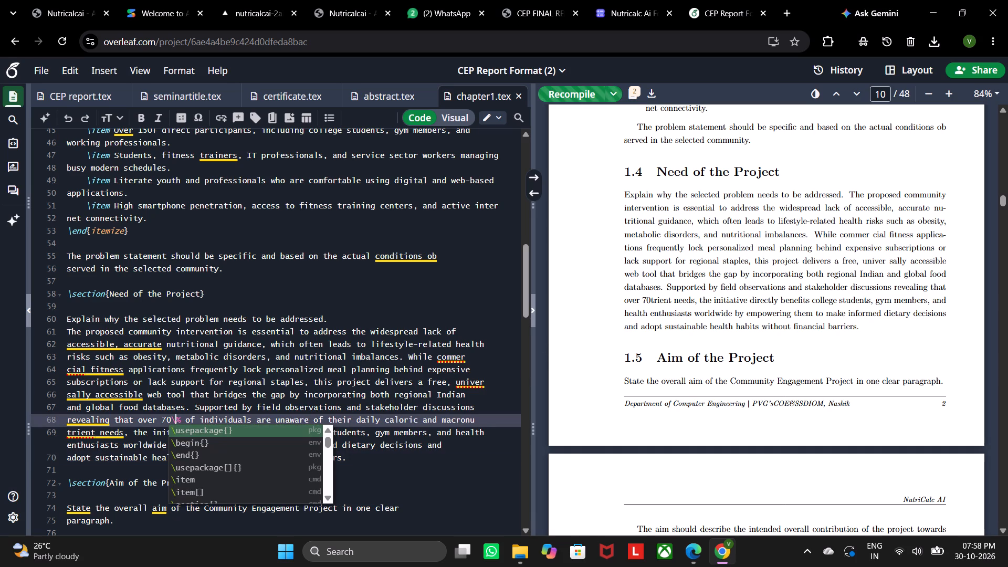
pyautogui.click(444, 461)
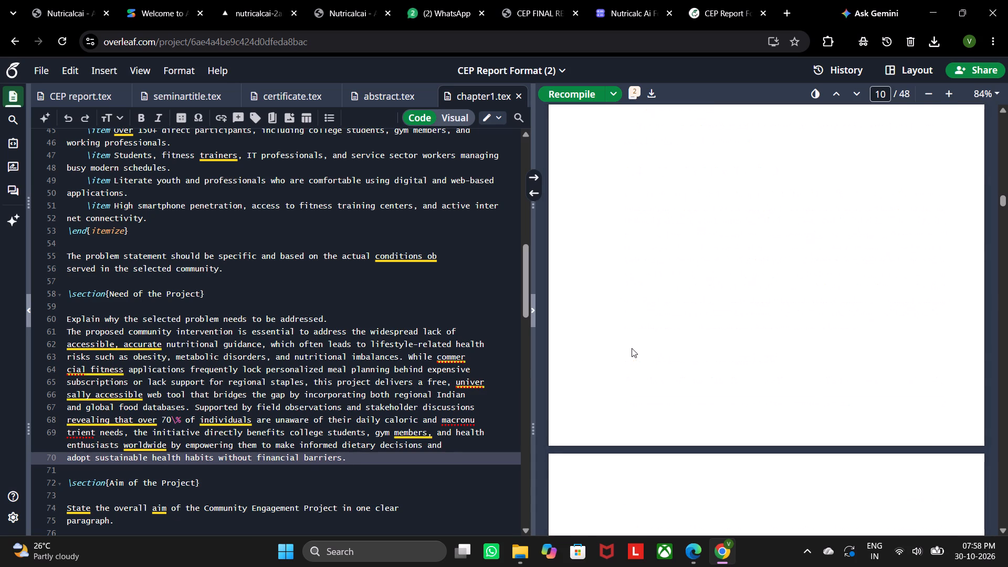
# Review the compiled preview around sections 1.3 Problem Identification to 1.6 Objectives.
pyautogui.scroll(-2, 344, 442)
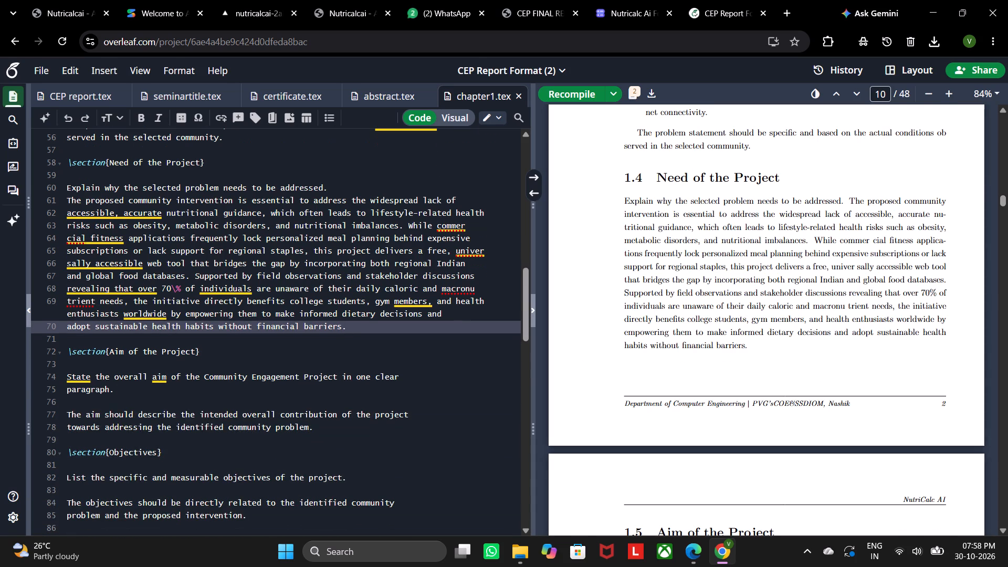
pyautogui.scroll(5, 752, 330)
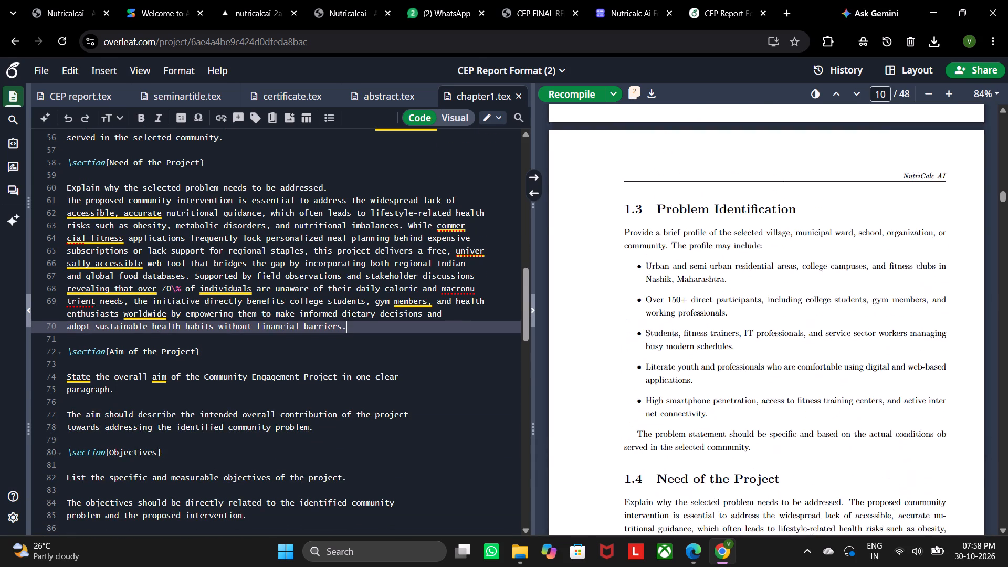
pyautogui.scroll(10, 752, 330)
pyautogui.scroll(-9, 752, 330)
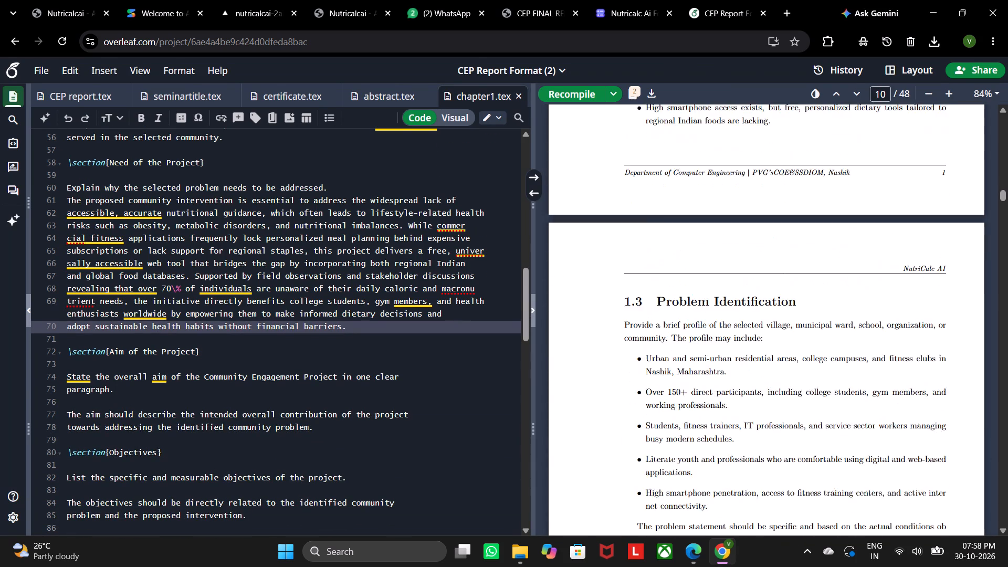
pyautogui.scroll(-12, 752, 331)
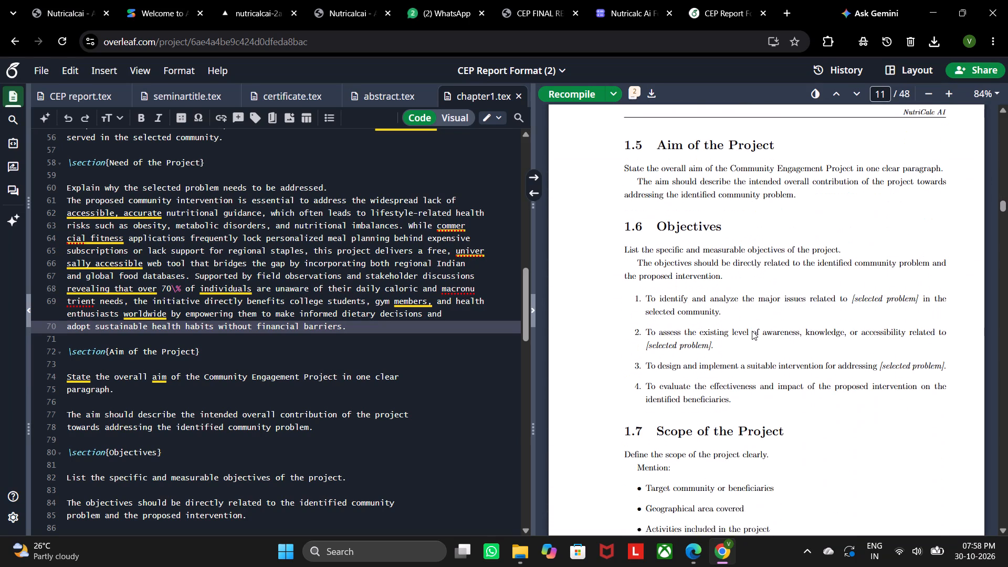
# Replace the Aim of the Project text with the PDF's full section 1.5 text, through "improve their long-term health and wellness.".
pyautogui.click(702, 547)
pyautogui.scroll(-1, 606, 422)
pyautogui.click(601, 418)
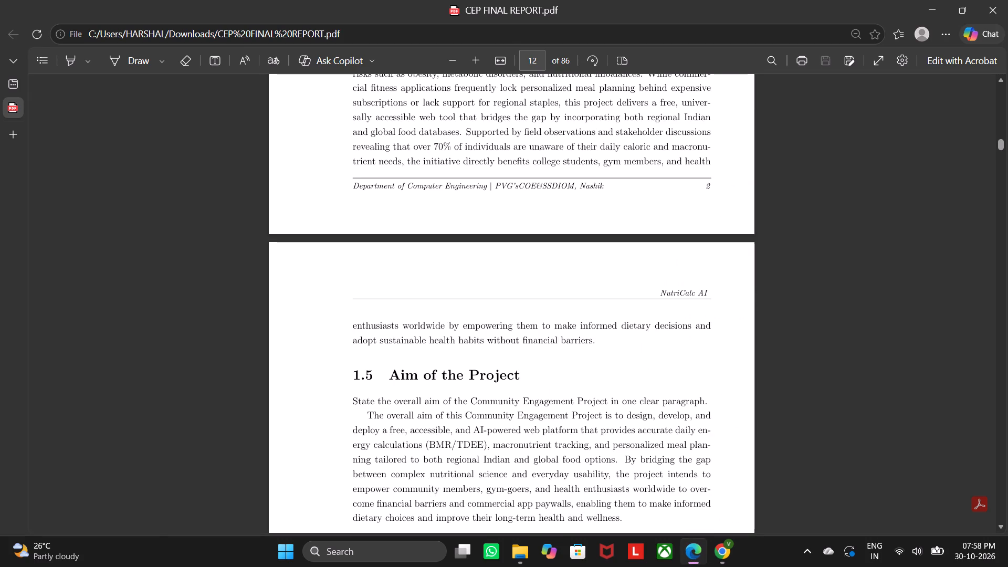
pyautogui.scroll(-3, 529, 412)
pyautogui.moveTo(345, 202); pyautogui.dragTo(498, 266)
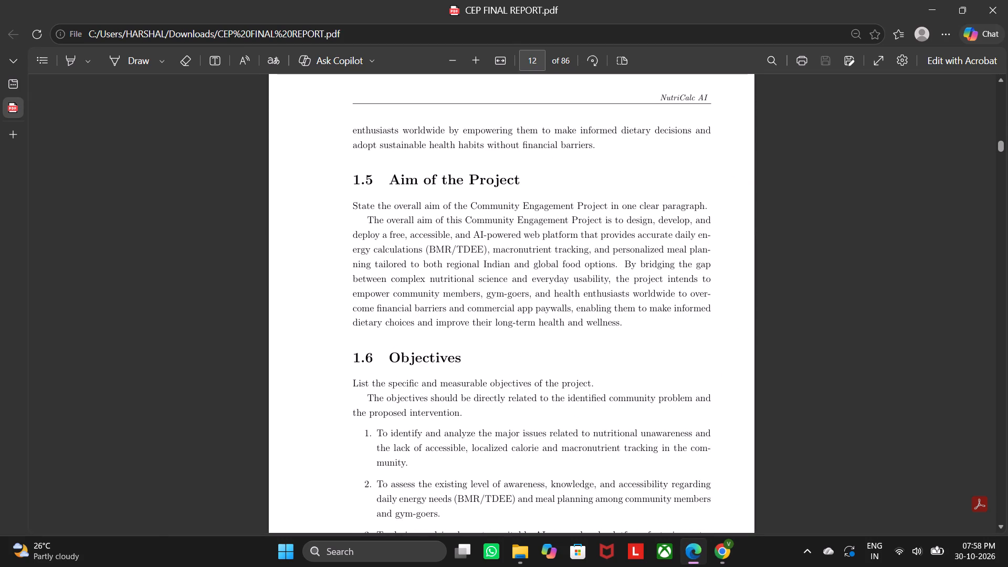
pyautogui.moveTo(498, 266); pyautogui.dragTo(500, 258)
pyautogui.moveTo(349, 201); pyautogui.dragTo(617, 316)
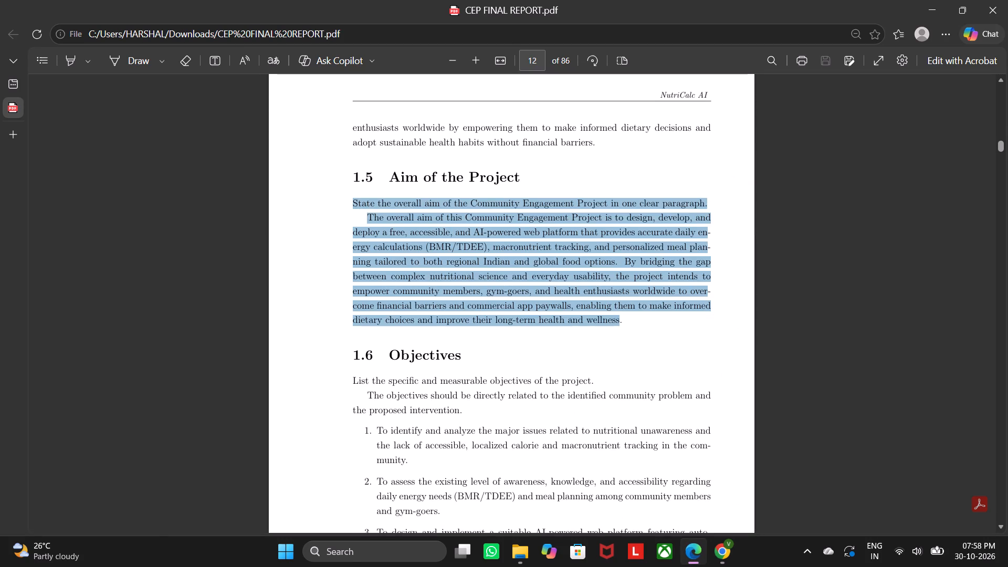
pyautogui.moveTo(617, 316); pyautogui.dragTo(622, 323)
pyautogui.hotkey('ctrl', 'c')
pyautogui.click(719, 542)
pyautogui.click(722, 550)
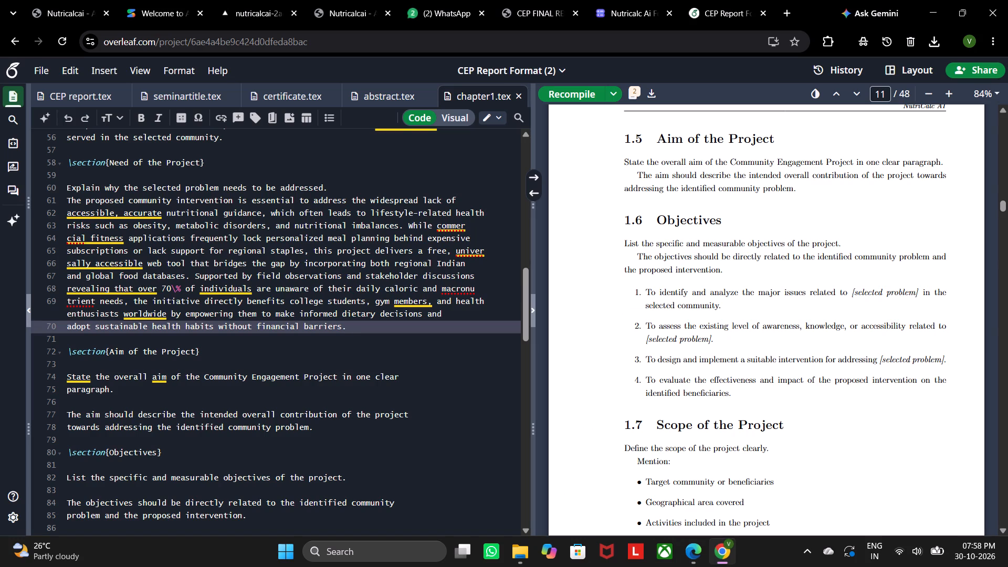
pyautogui.scroll(-1, 92, 384)
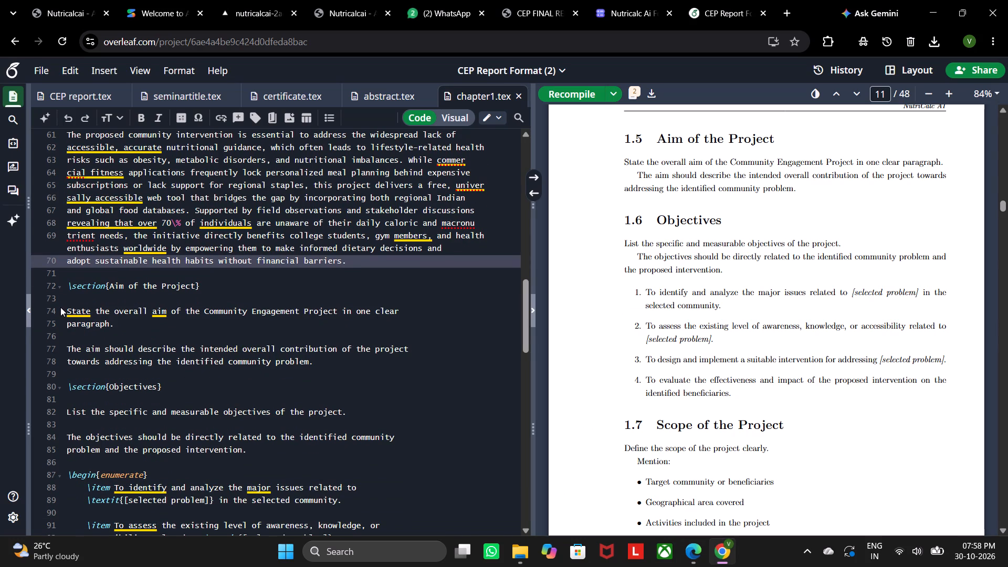
pyautogui.moveTo(63, 306); pyautogui.dragTo(327, 364)
pyautogui.hotkey('ctrl', 'v')
# Replace the Objectives introduction above the enumerated list with the PDF's section 1.6 introduction, ending "the proposed intervention.".
pyautogui.click(679, 554)
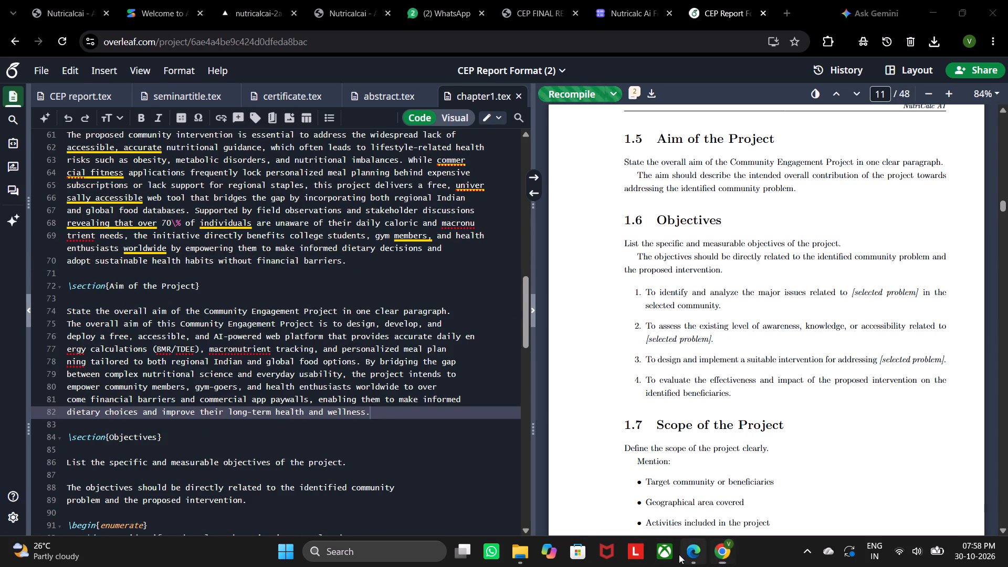
pyautogui.scroll(-2, 498, 403)
pyautogui.scroll(-2, 418, 341)
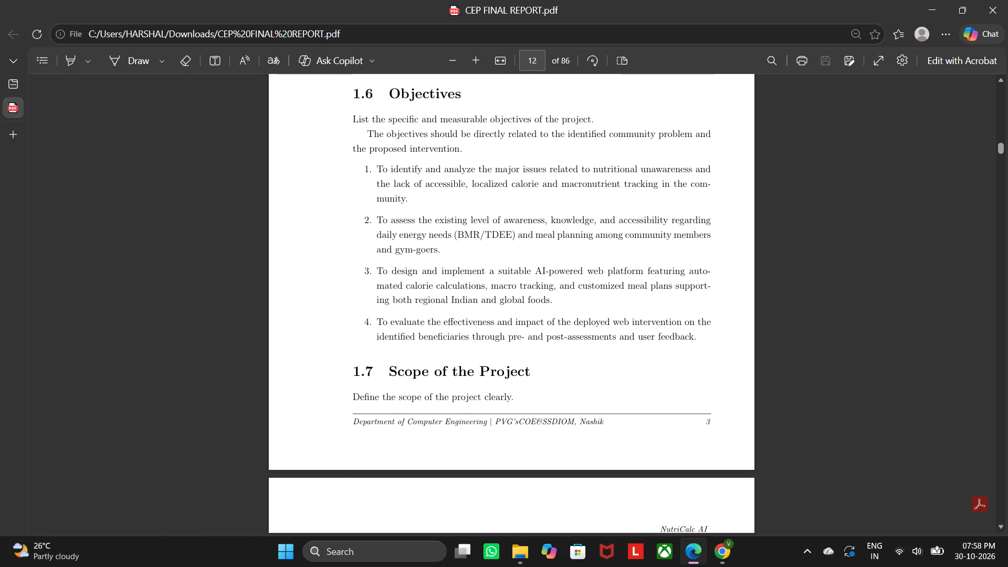
pyautogui.moveTo(350, 117); pyautogui.dragTo(652, 125)
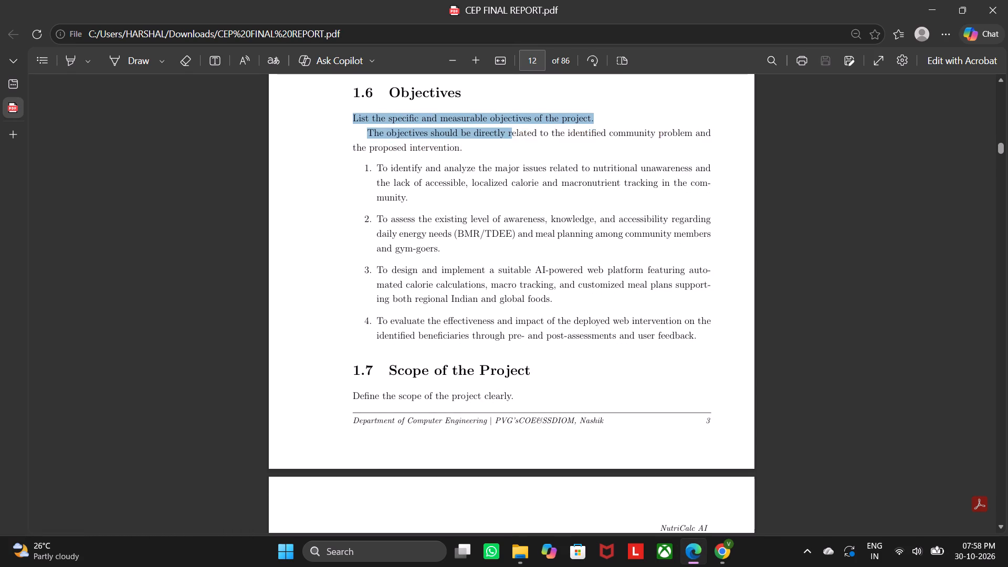
pyautogui.moveTo(652, 125); pyautogui.dragTo(472, 151)
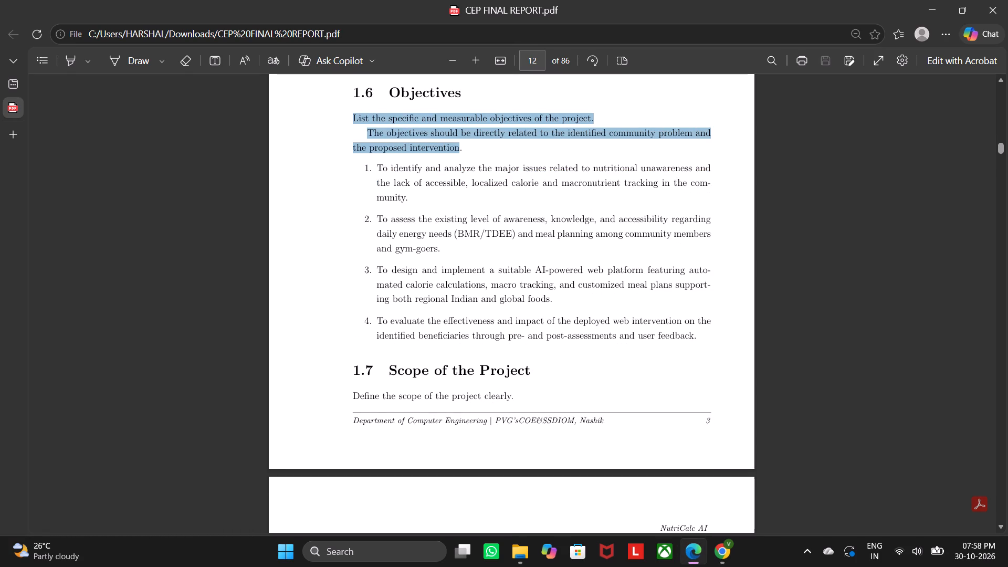
pyautogui.moveTo(472, 151); pyautogui.dragTo(465, 151)
pyautogui.hotkey('ctrl', 'c')
pyautogui.click(712, 558)
pyautogui.scroll(-3, 145, 419)
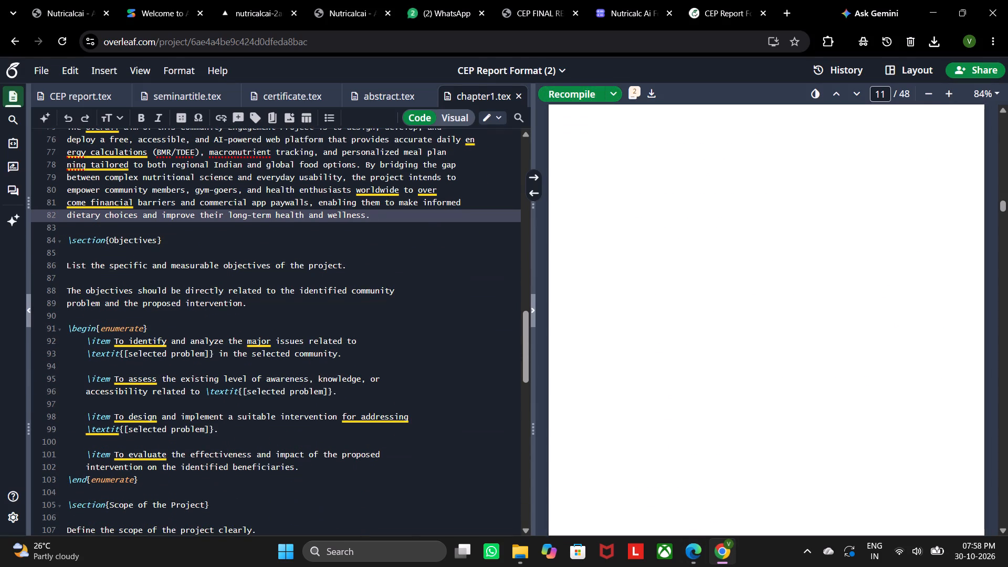
pyautogui.moveTo(63, 264); pyautogui.dragTo(247, 310)
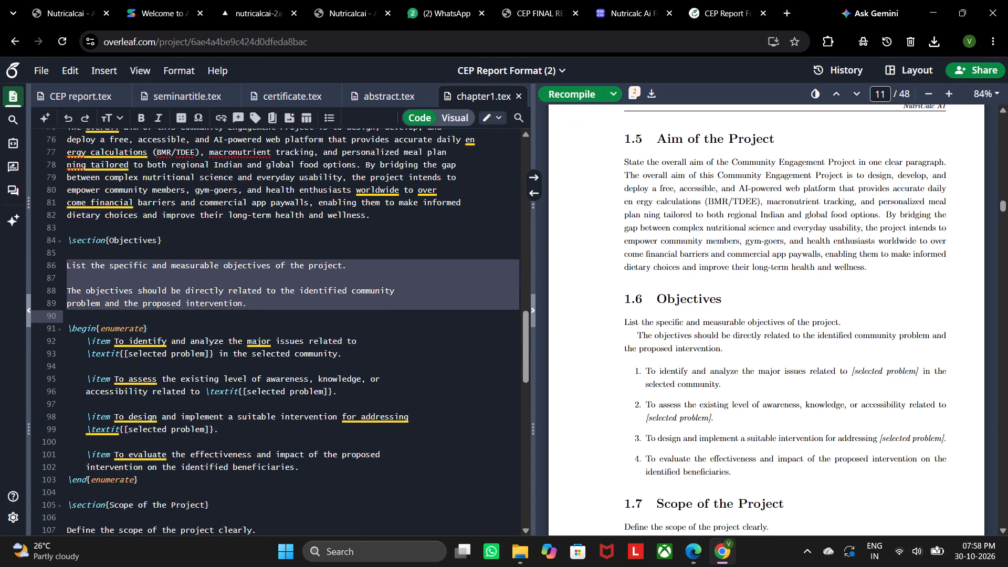
pyautogui.moveTo(247, 310); pyautogui.dragTo(249, 307)
pyautogui.click(249, 307)
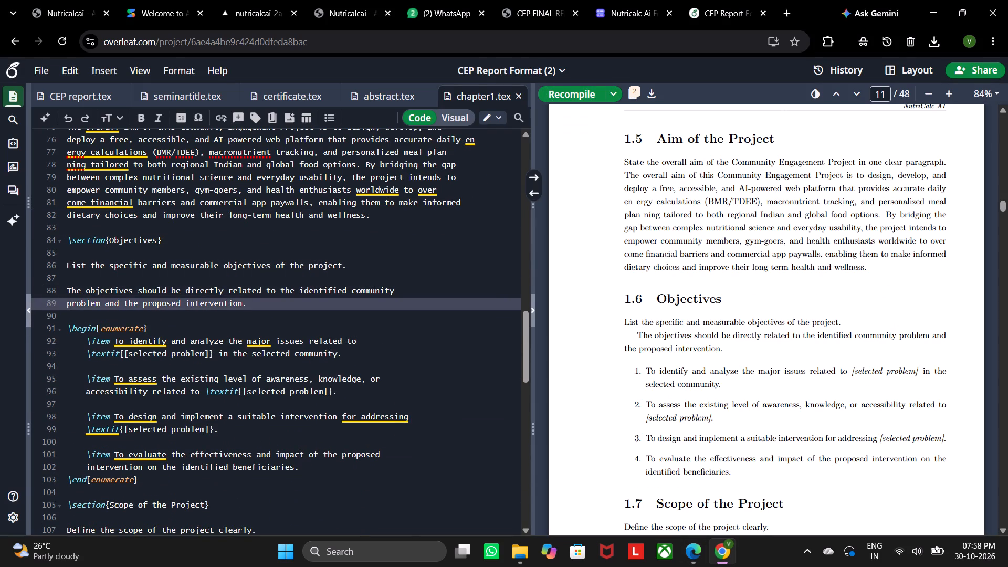
pyautogui.moveTo(67, 264); pyautogui.dragTo(255, 313)
pyautogui.hotkey('ctrl', 'v')
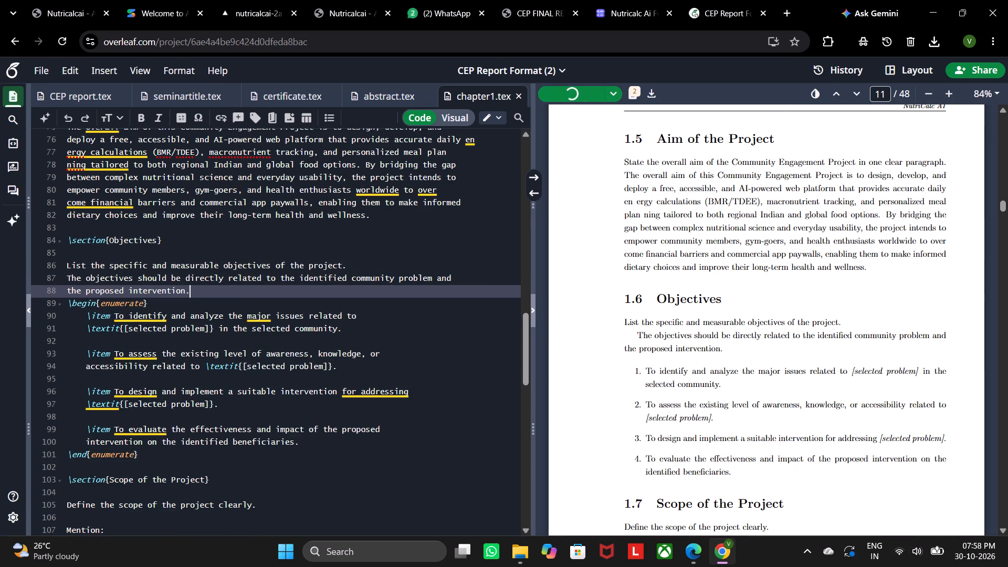
# Replace the first line of objective 1 with the PDF's objective 1 text on nutritional unawareness and lack of accessible, localized calorie and macronutrient tracking.
pyautogui.click(686, 559)
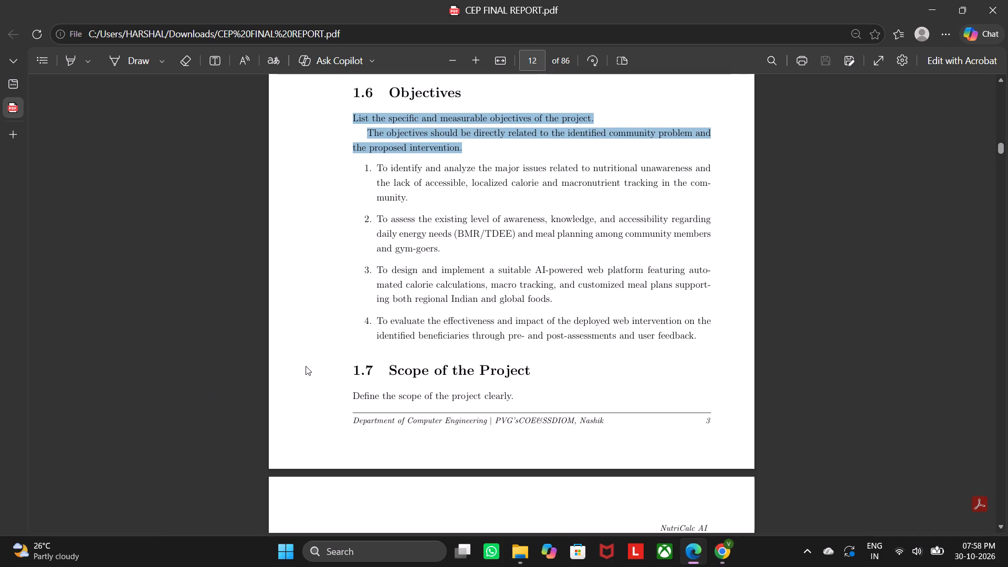
pyautogui.moveTo(375, 164); pyautogui.dragTo(408, 192)
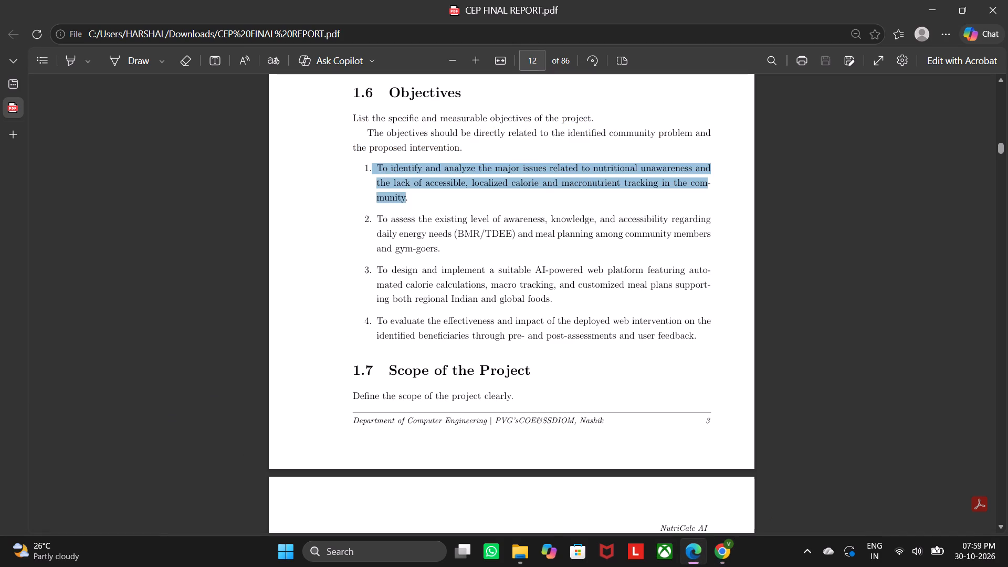
pyautogui.moveTo(408, 192); pyautogui.dragTo(412, 197)
pyautogui.hotkey('ctrl', 'c')
pyautogui.click(723, 560)
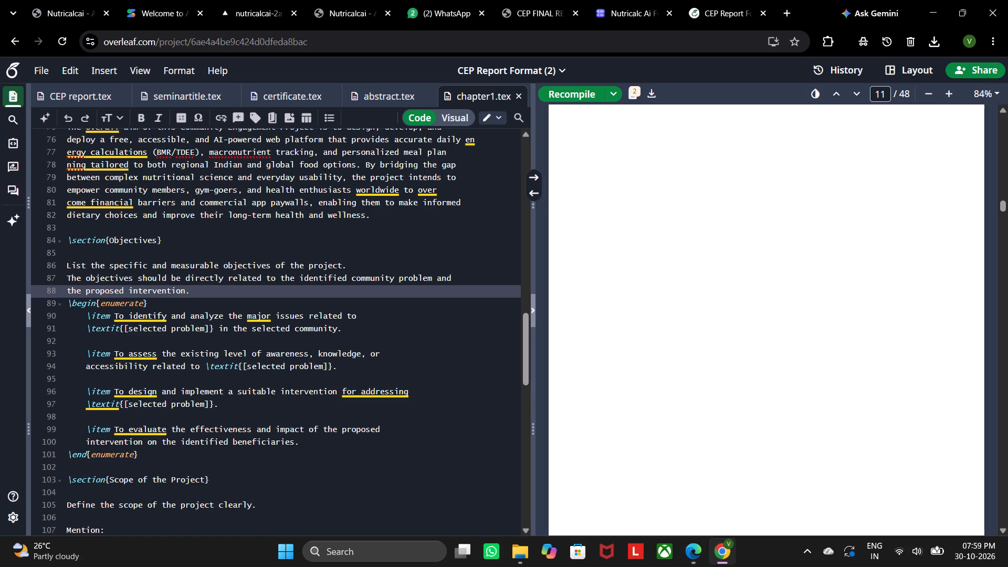
pyautogui.moveTo(115, 314); pyautogui.dragTo(344, 314)
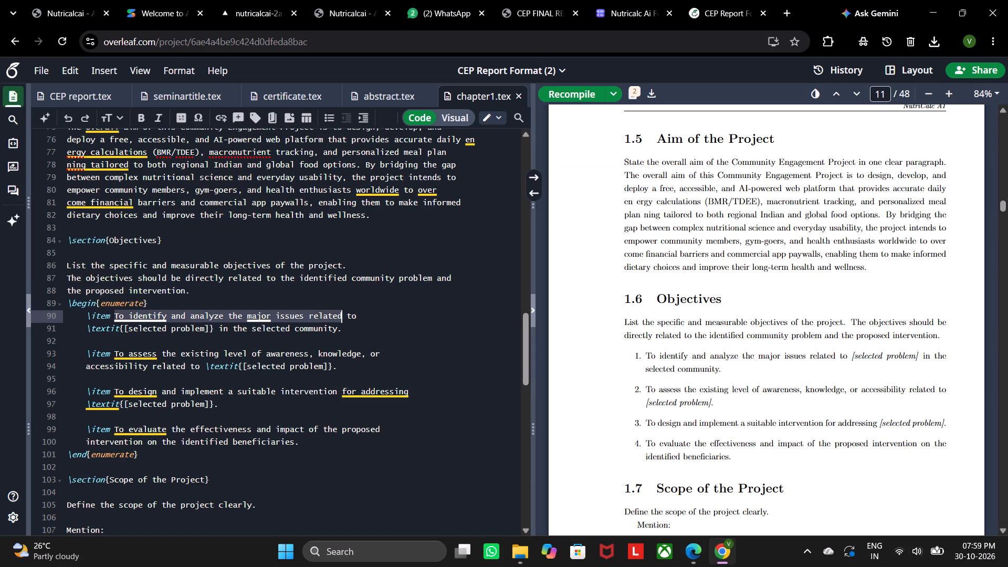
pyautogui.moveTo(344, 314); pyautogui.dragTo(360, 311)
pyautogui.hotkey('ctrl', 'v')
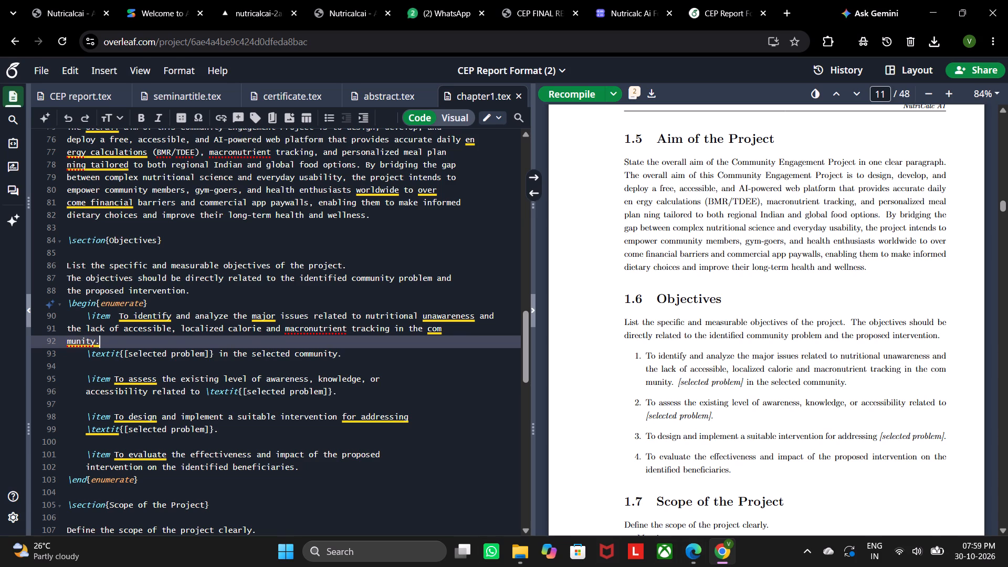
# Delete the leftover "\textit{[selected problem]} in the selected community." line and its empty line under objective 1.
pyautogui.moveTo(84, 354); pyautogui.dragTo(309, 352)
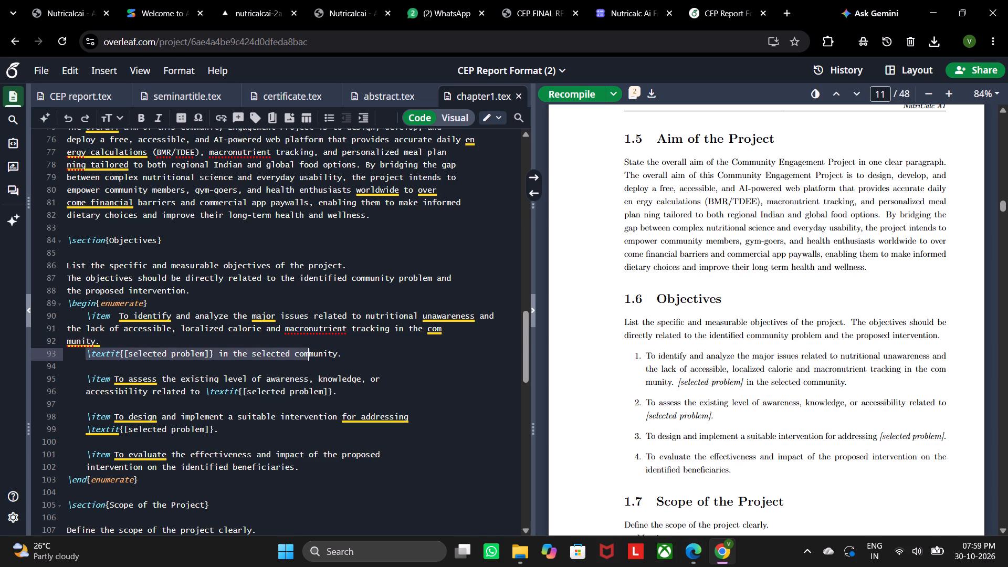
pyautogui.moveTo(309, 352); pyautogui.dragTo(349, 353)
pyautogui.press('BackSpace')
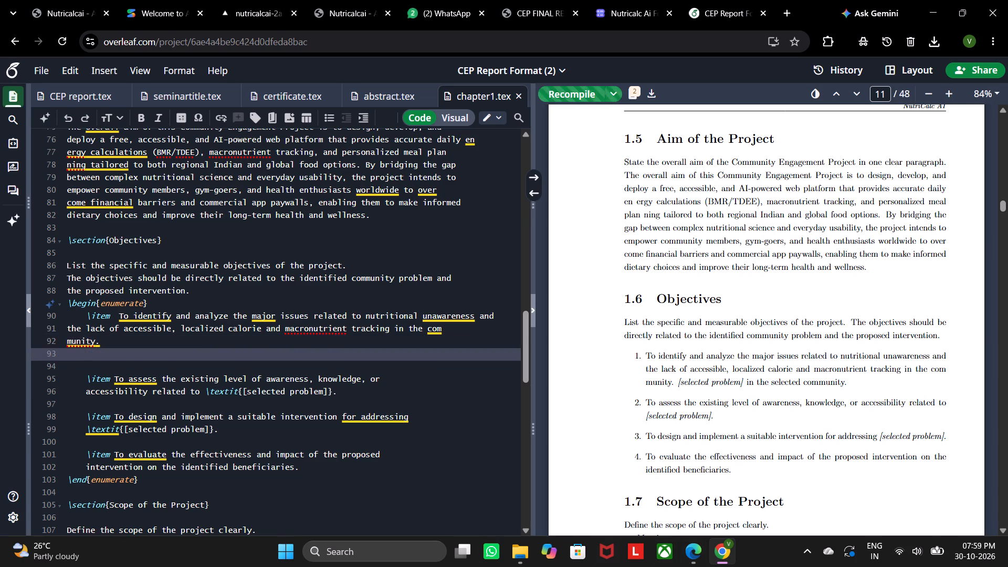
pyautogui.press('BackSpace')
pyautogui.press('BackSpace')
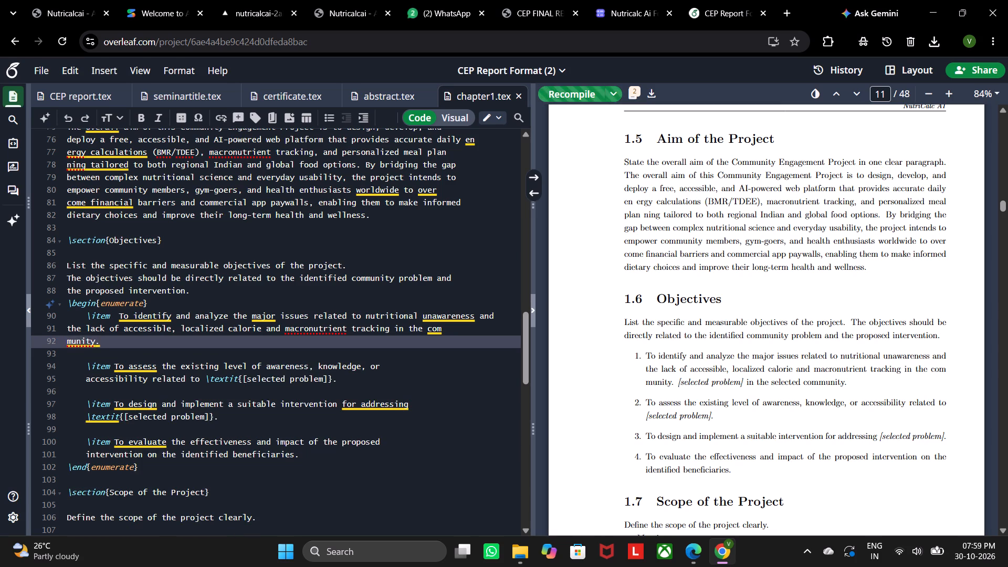
# Replace the objective 2 item text with the PDF's version, from "To assess the existing level of awareness" to "and gym-goers.".
pyautogui.doubleClick(697, 553)
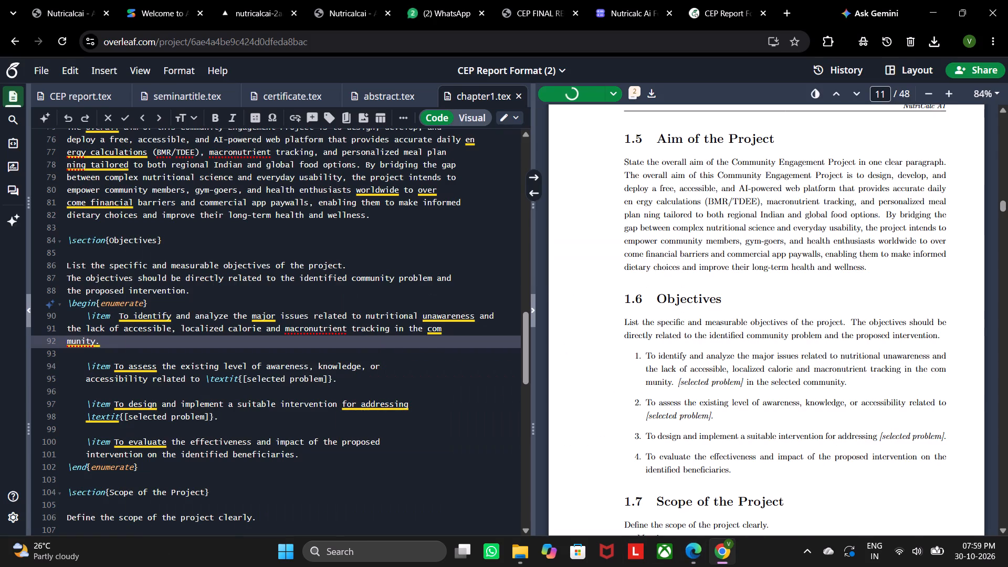
pyautogui.click(698, 545)
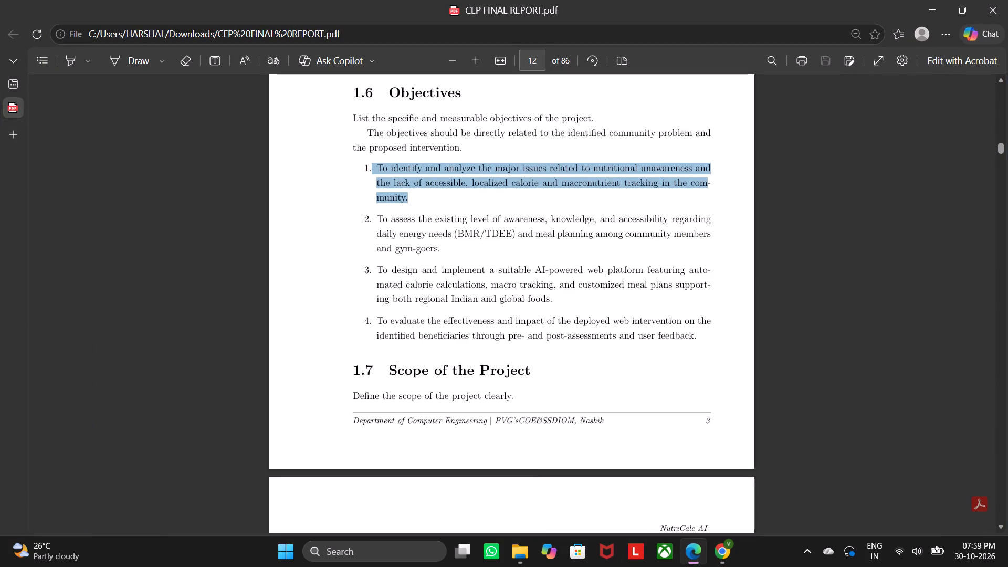
pyautogui.moveTo(377, 216); pyautogui.dragTo(438, 247)
pyautogui.hotkey('ctrl', 'c')
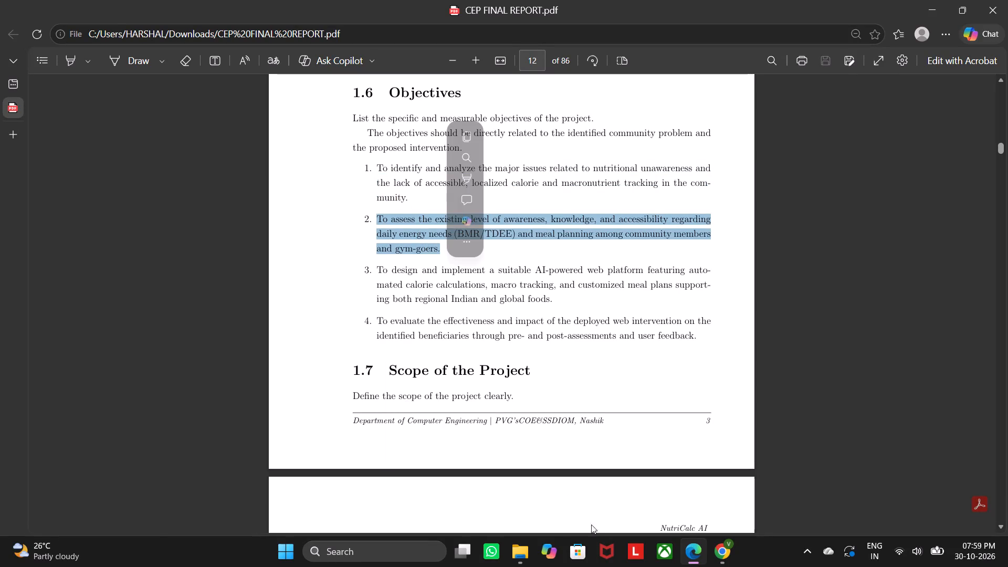
pyautogui.click(719, 543)
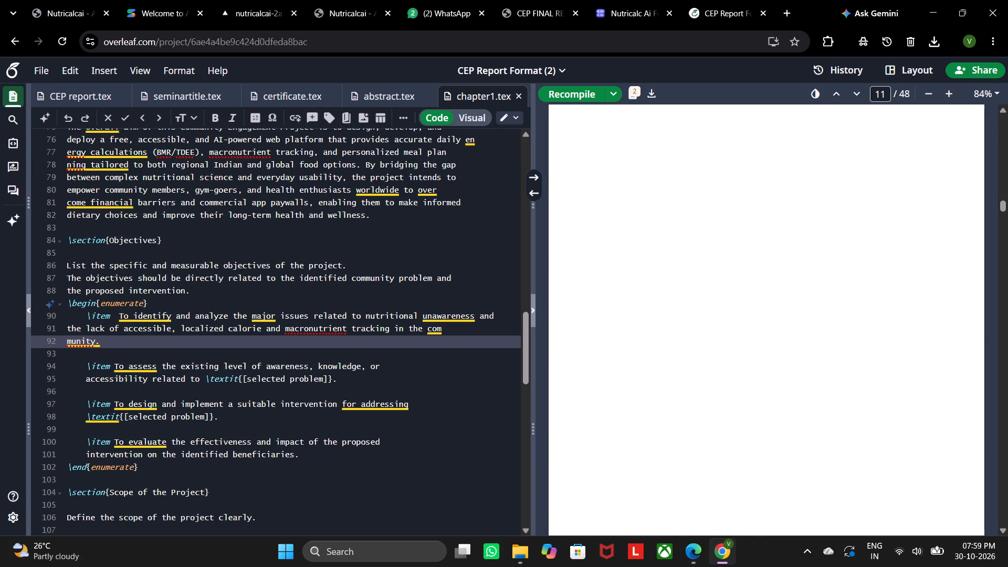
pyautogui.moveTo(114, 365); pyautogui.dragTo(346, 376)
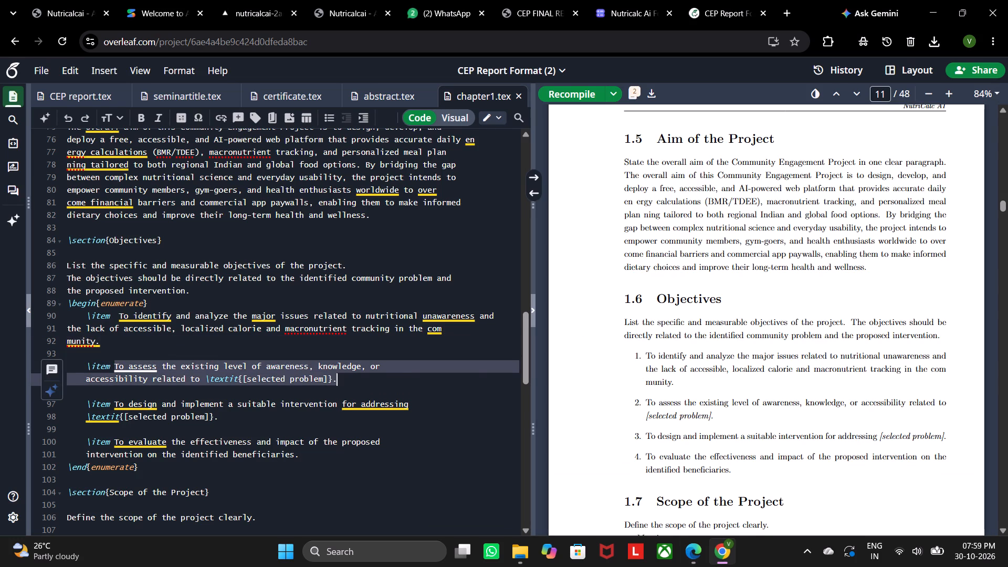
pyautogui.hotkey('ctrl', 'v')
# Replace the objective 3 item text with the PDF's version, from "To design and implement a suitable AI-powered web platform" to "global foods".
pyautogui.click(694, 562)
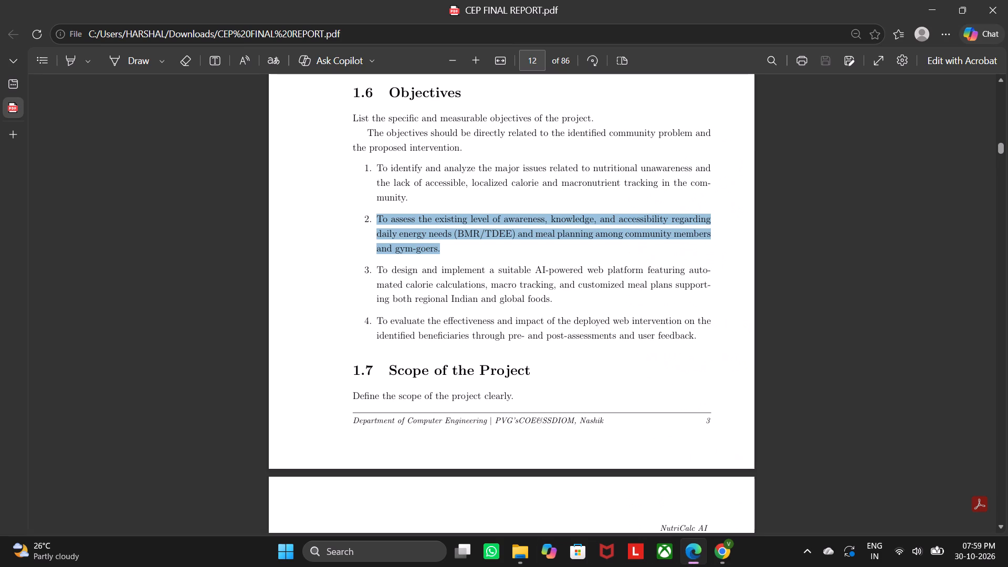
pyautogui.moveTo(378, 266); pyautogui.dragTo(562, 293)
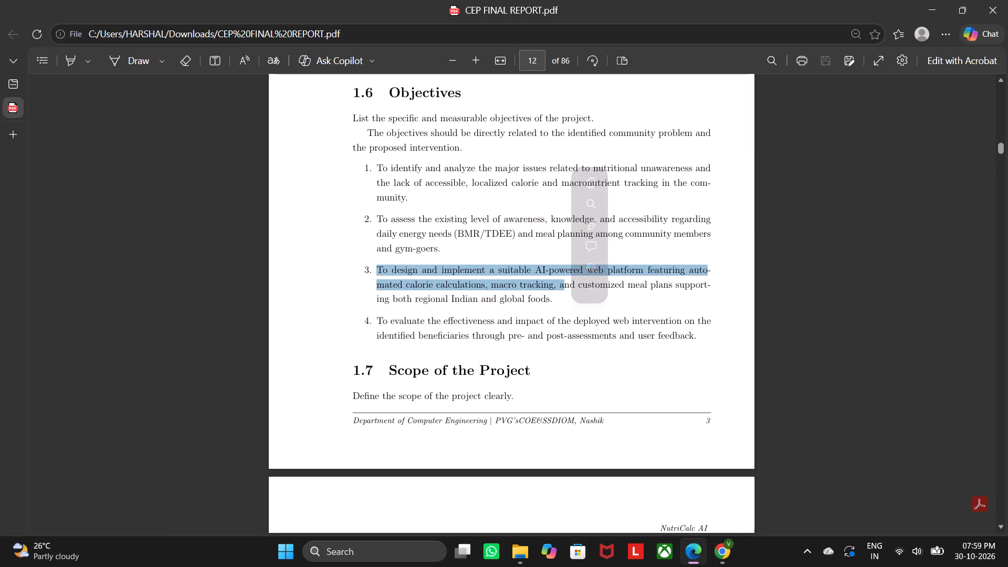
pyautogui.click(377, 265)
pyautogui.moveTo(376, 265); pyautogui.dragTo(499, 284)
pyautogui.moveTo(377, 274); pyautogui.dragTo(531, 302)
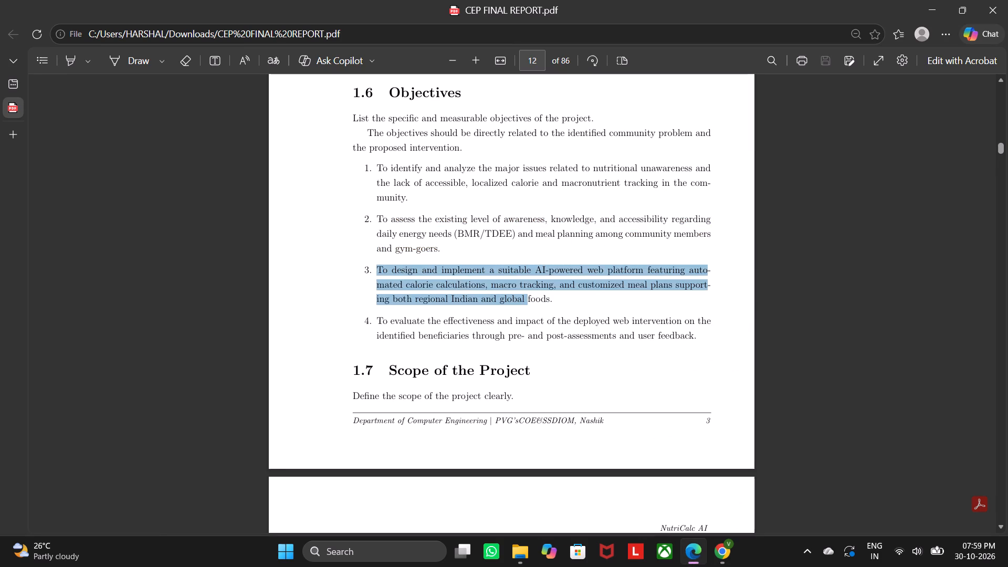
pyautogui.moveTo(531, 302); pyautogui.dragTo(559, 300)
pyautogui.hotkey('ctrl', 'c')
pyautogui.click(719, 566)
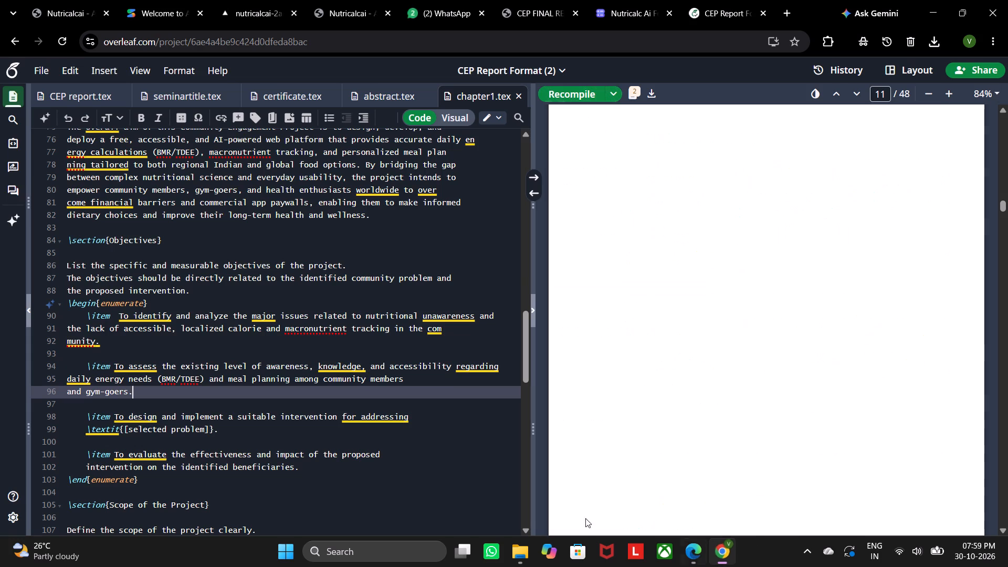
pyautogui.click(117, 416)
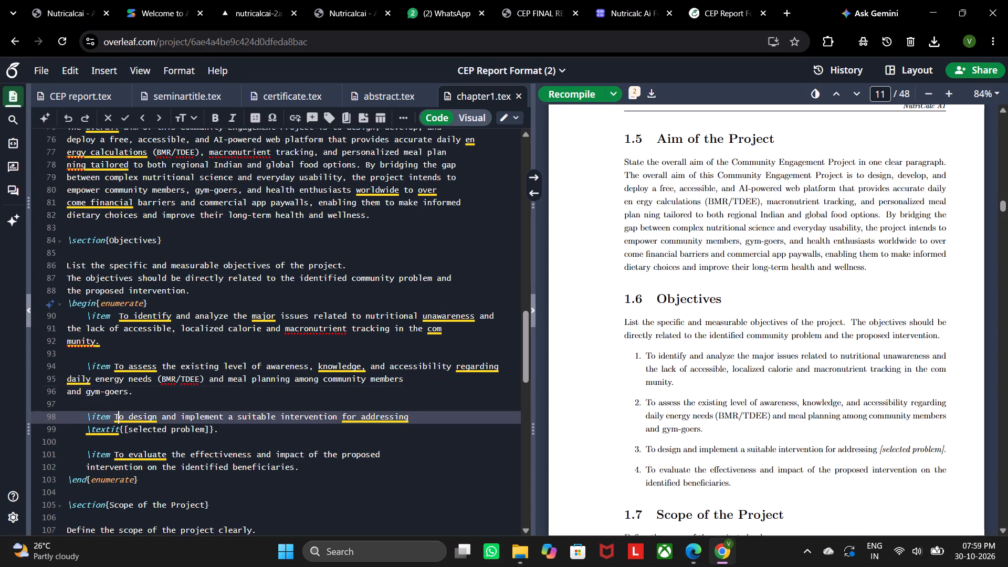
pyautogui.click(117, 408)
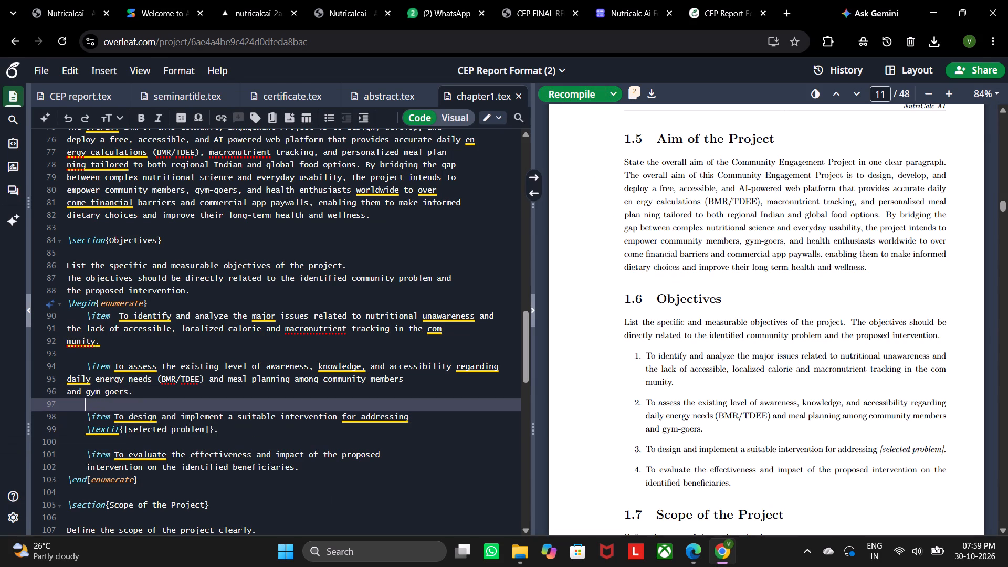
pyautogui.moveTo(112, 417); pyautogui.dragTo(217, 427)
pyautogui.hotkey('ctrl', 'v')
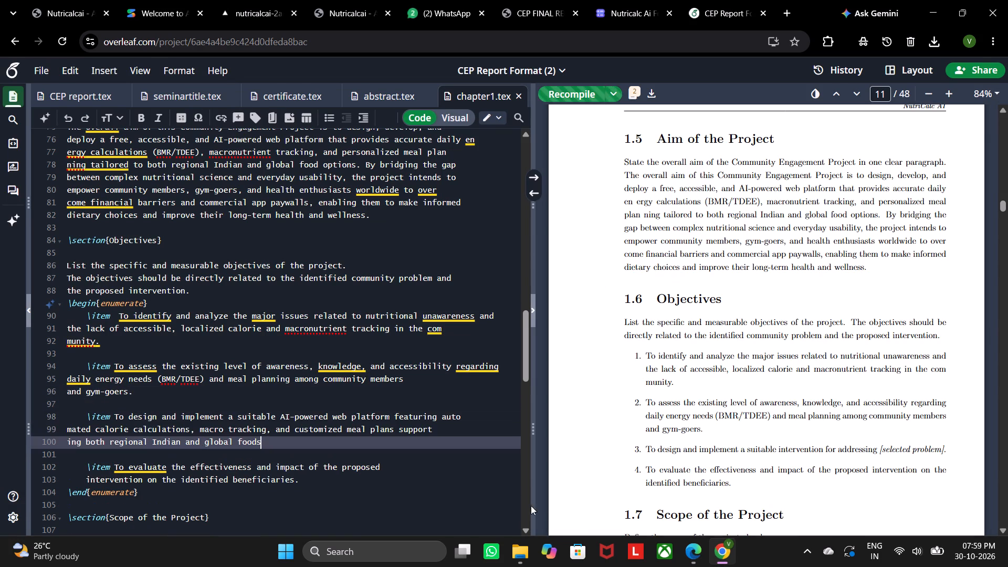
# Replace the objective 4 item text with the PDF's version, from "To evaluate the effectiveness and impact of the deployed web intervention" to "user feedback.".
pyautogui.click(685, 550)
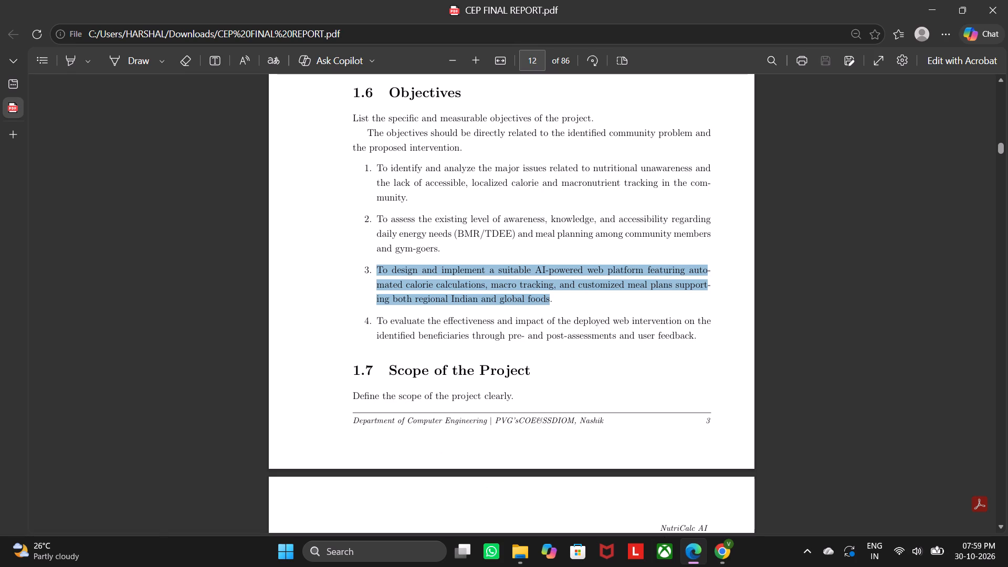
pyautogui.moveTo(377, 322); pyautogui.dragTo(691, 332)
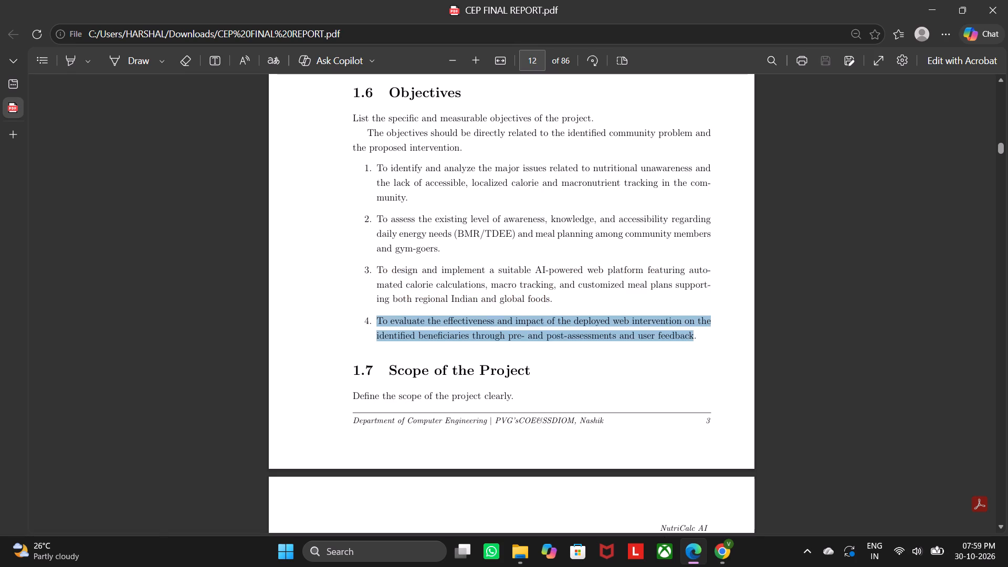
pyautogui.moveTo(691, 332); pyautogui.dragTo(699, 334)
pyautogui.hotkey('ctrl', 'c')
pyautogui.click(722, 549)
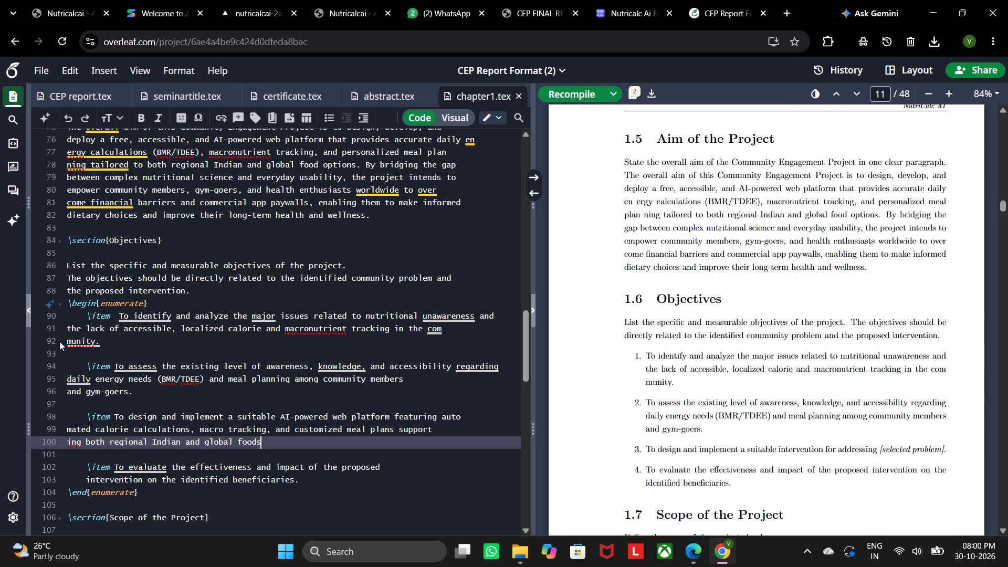
pyautogui.moveTo(114, 466); pyautogui.dragTo(277, 472)
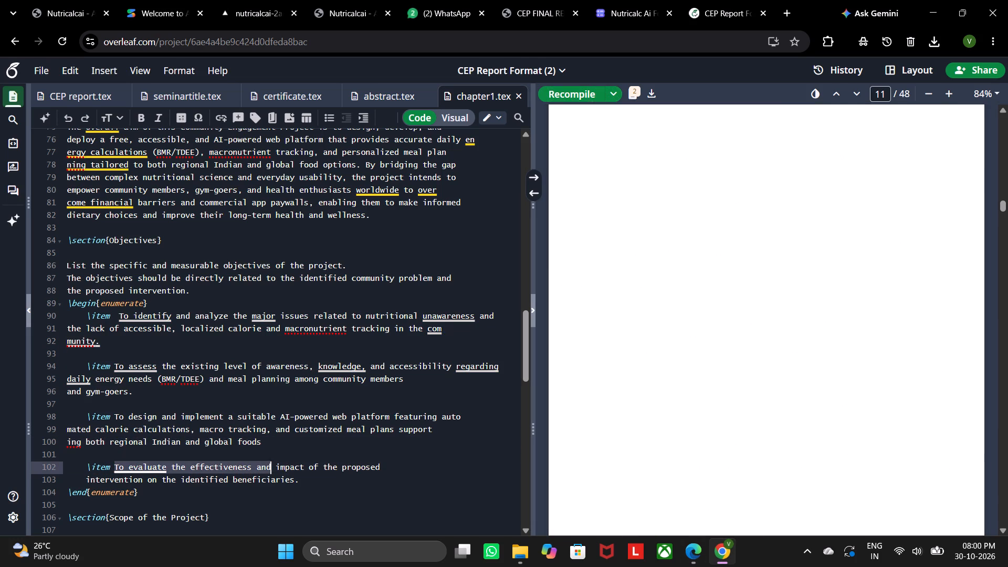
pyautogui.moveTo(277, 472); pyautogui.dragTo(309, 481)
pyautogui.hotkey('ctrl', 'v')
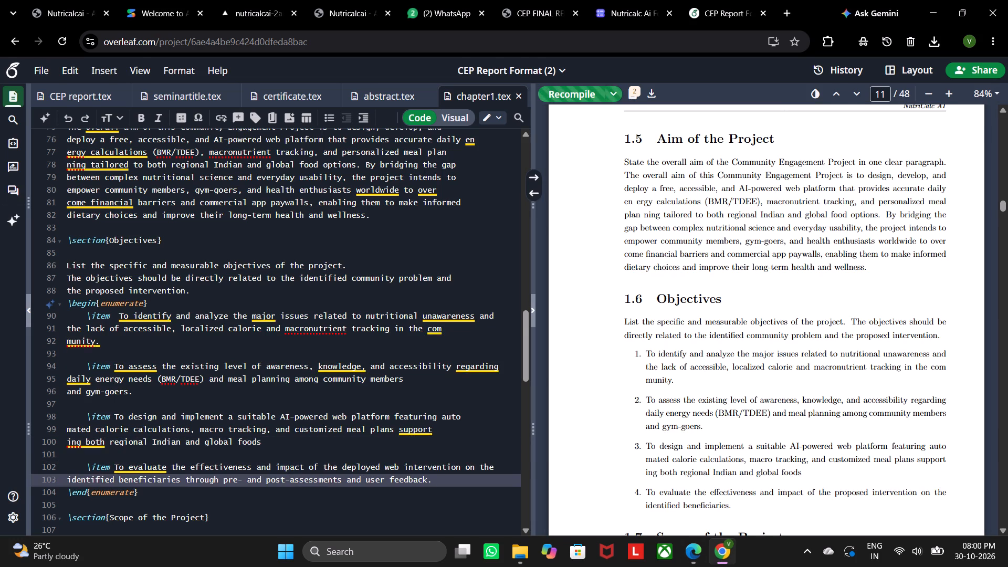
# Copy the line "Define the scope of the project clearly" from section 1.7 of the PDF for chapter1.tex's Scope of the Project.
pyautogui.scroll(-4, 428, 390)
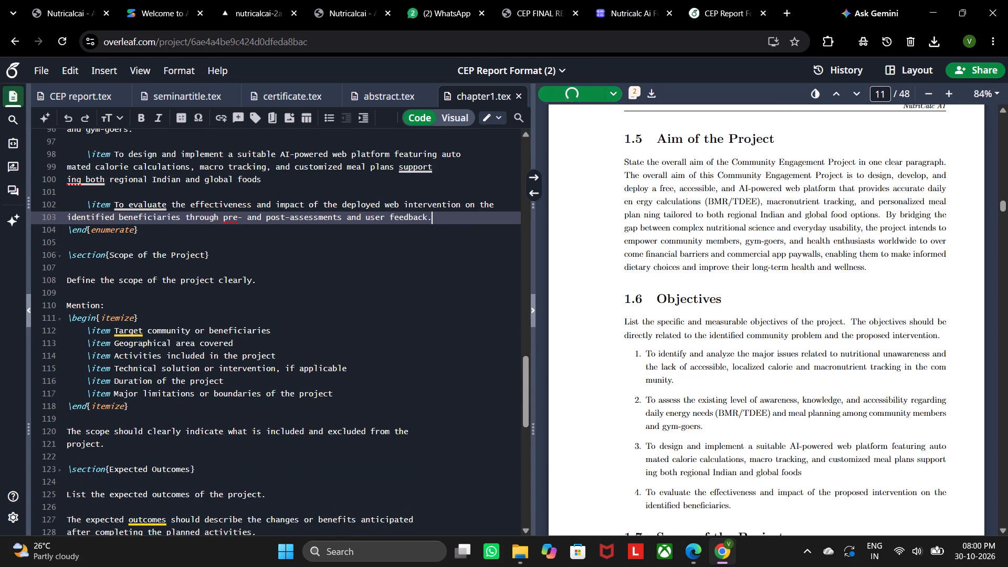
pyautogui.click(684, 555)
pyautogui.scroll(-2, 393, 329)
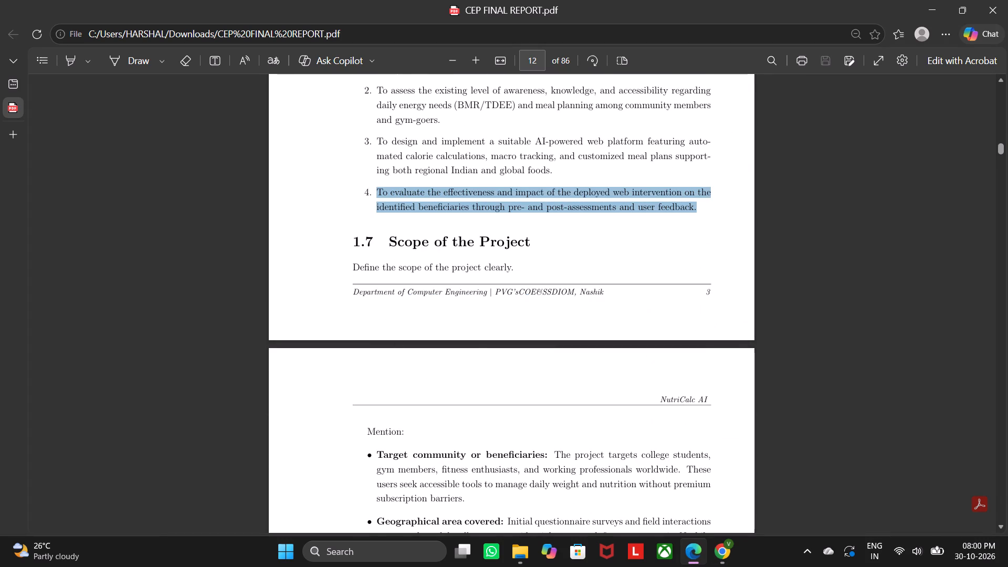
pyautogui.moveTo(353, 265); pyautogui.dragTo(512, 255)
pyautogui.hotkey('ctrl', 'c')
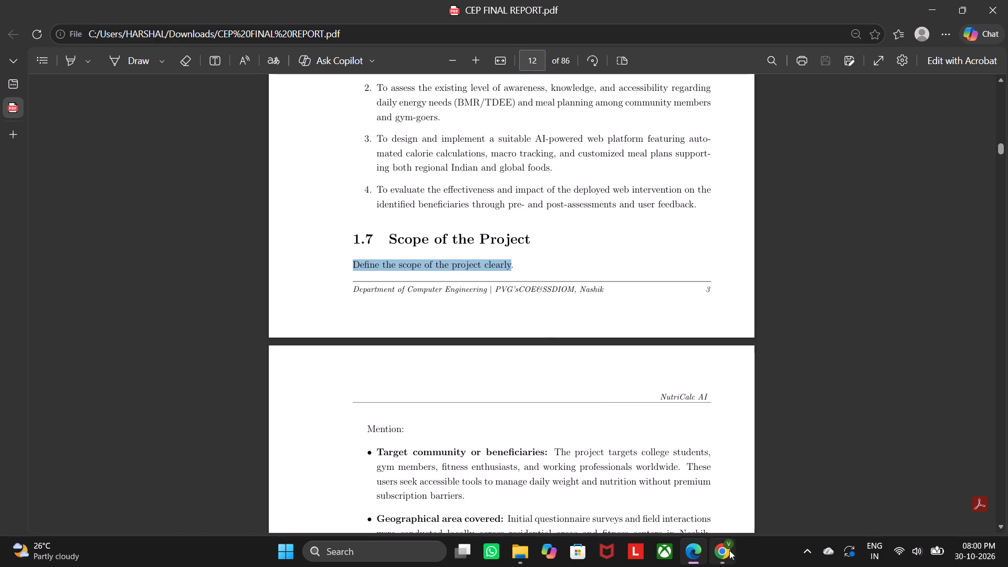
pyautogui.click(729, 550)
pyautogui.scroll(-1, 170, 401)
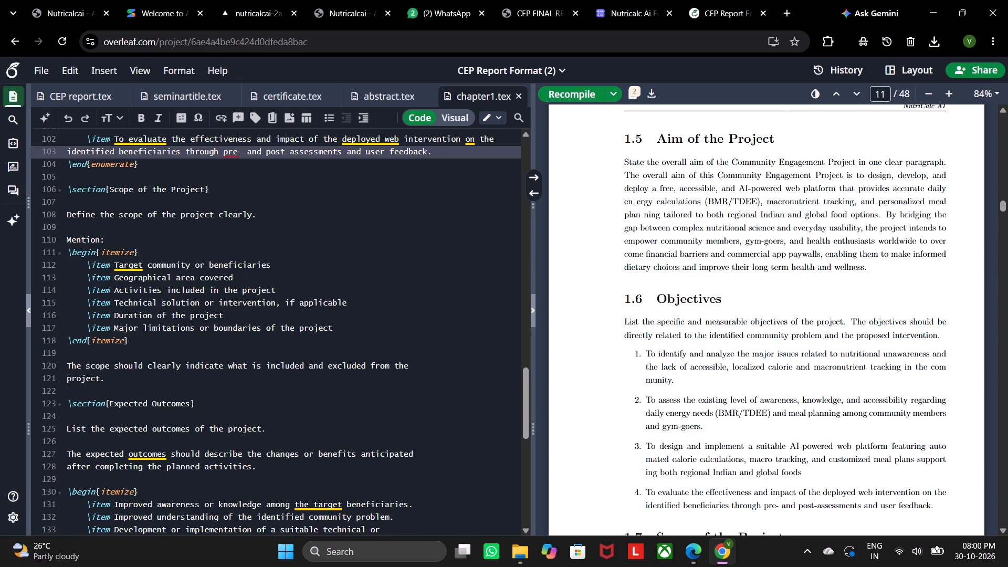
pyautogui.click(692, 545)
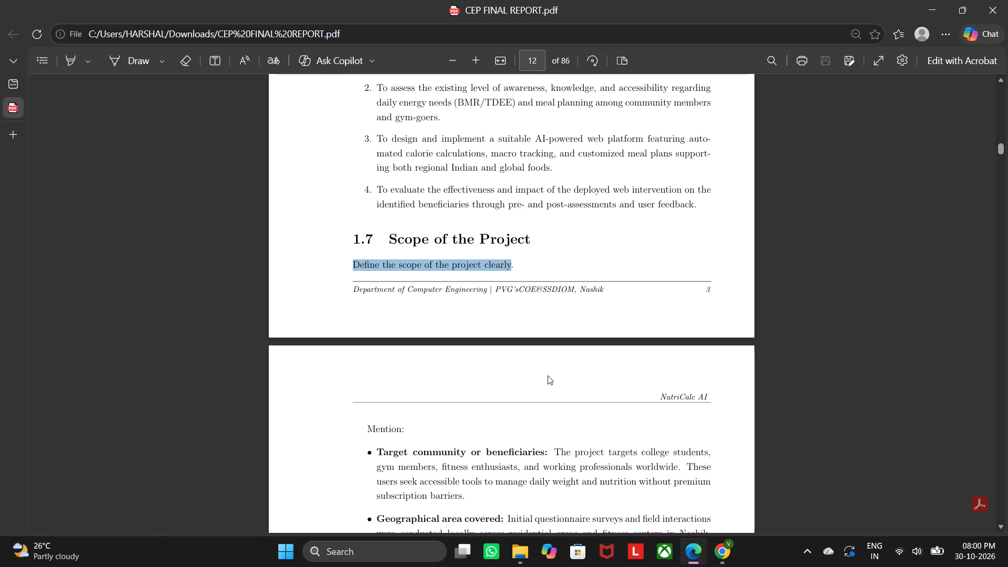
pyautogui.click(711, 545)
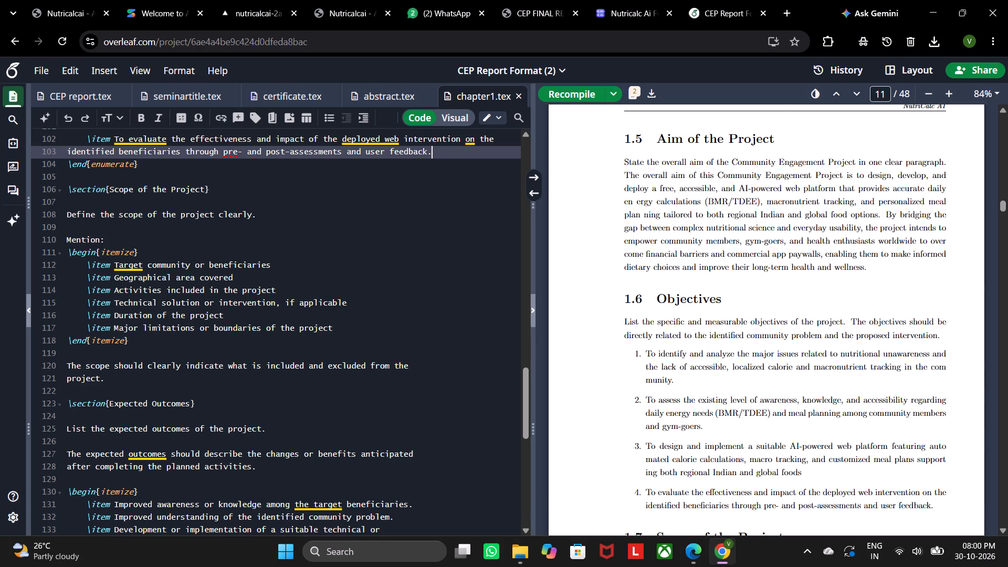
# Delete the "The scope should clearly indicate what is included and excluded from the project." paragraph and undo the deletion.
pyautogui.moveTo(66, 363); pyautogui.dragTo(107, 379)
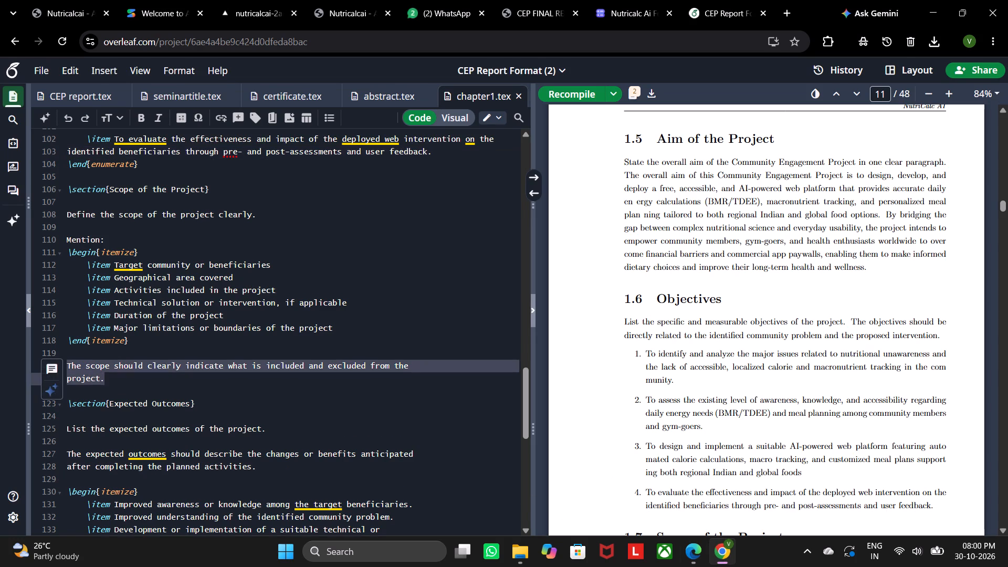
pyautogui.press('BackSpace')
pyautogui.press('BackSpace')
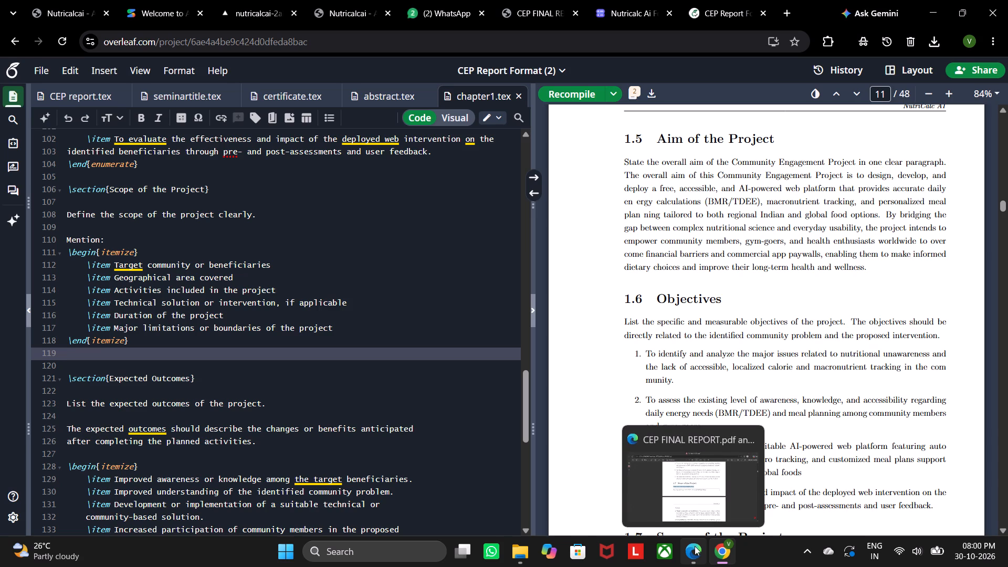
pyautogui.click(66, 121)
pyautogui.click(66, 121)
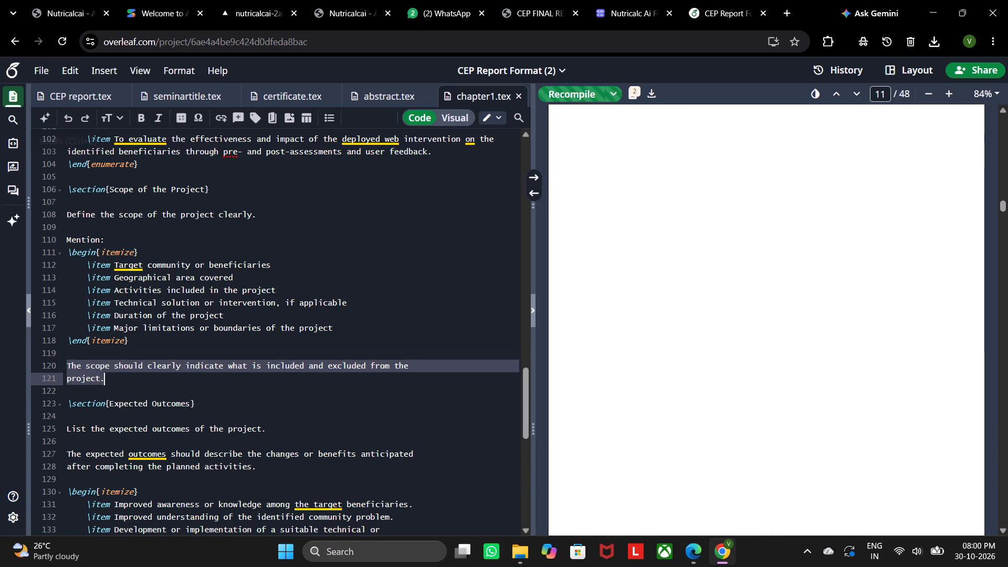
# Replace the "Target community or beneficiaries" scope item with the PDF's full bullet text, ending at "subscription barriers.".
pyautogui.click(371, 229)
pyautogui.scroll(1, 365, 228)
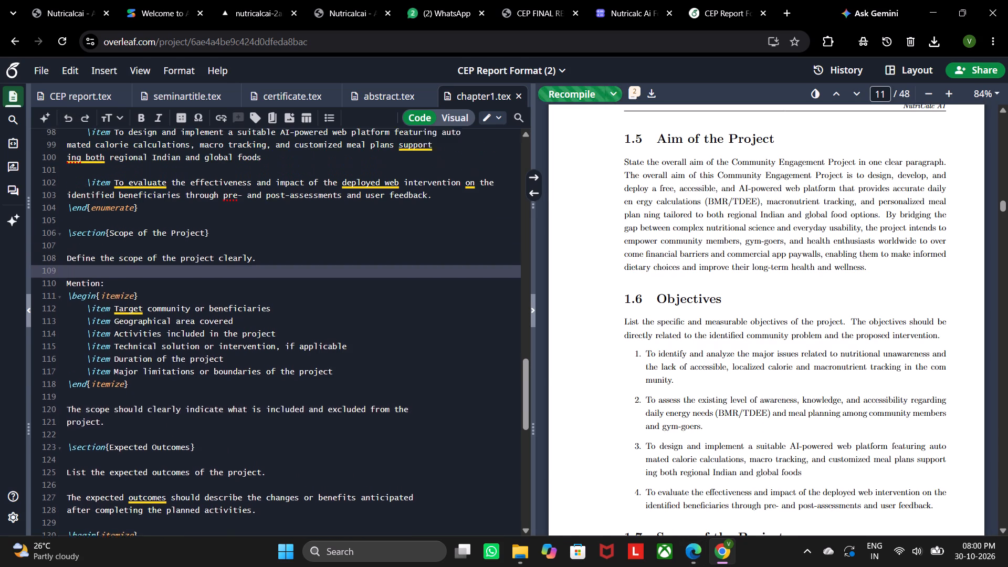
pyautogui.scroll(1, 365, 228)
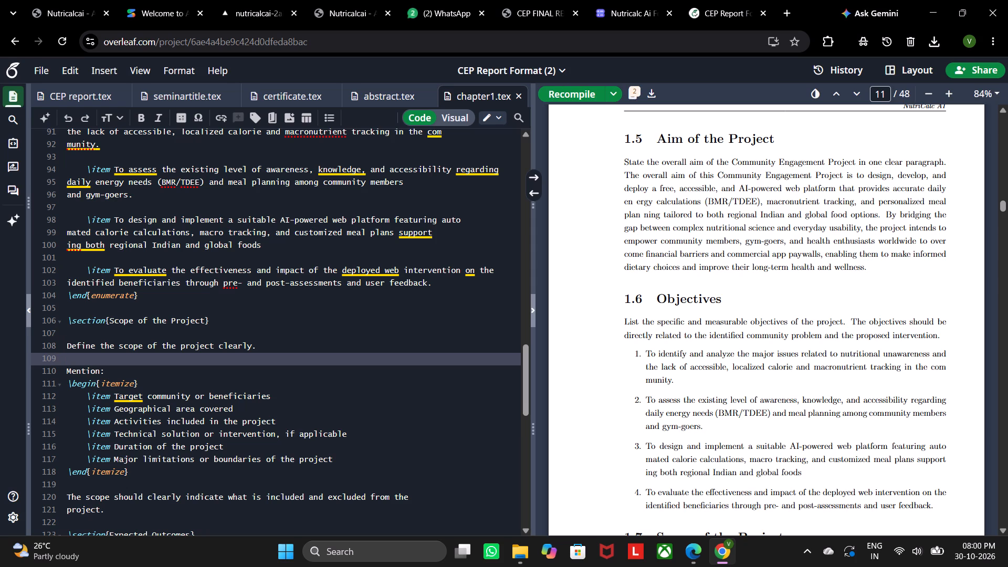
pyautogui.moveTo(67, 345); pyautogui.dragTo(268, 353)
pyautogui.click(268, 353)
pyautogui.click(697, 551)
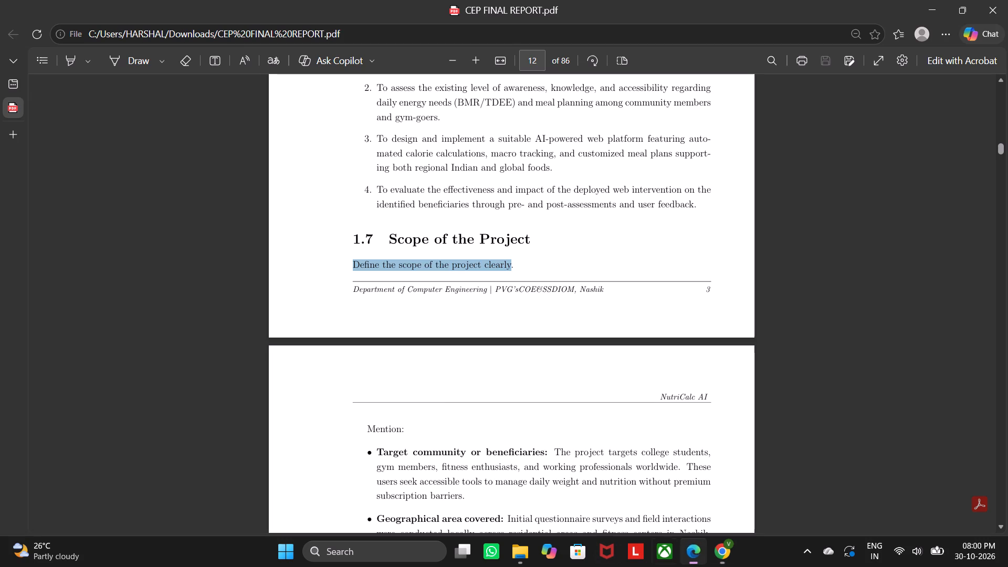
pyautogui.scroll(-3, 443, 405)
pyautogui.moveTo(378, 256); pyautogui.dragTo(467, 300)
pyautogui.hotkey('ctrl', 'c')
pyautogui.click(727, 542)
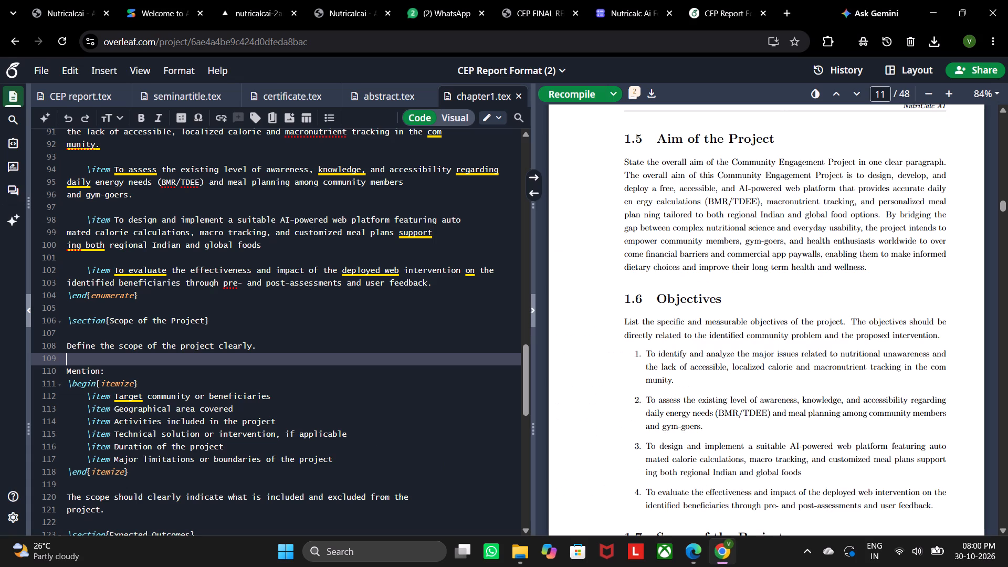
pyautogui.moveTo(114, 396); pyautogui.dragTo(233, 396)
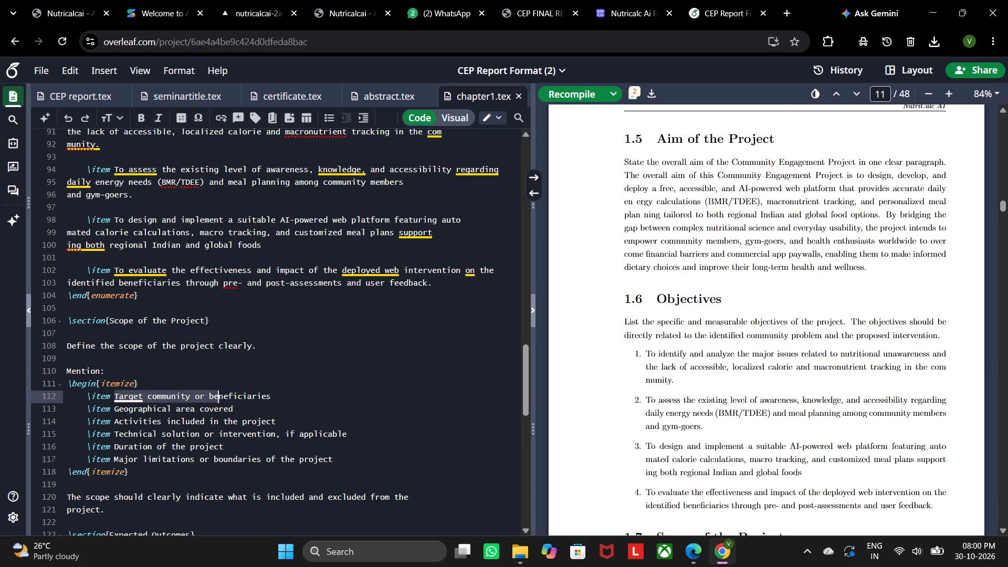
pyautogui.moveTo(233, 396); pyautogui.dragTo(280, 401)
pyautogui.hotkey('ctrl', 'v')
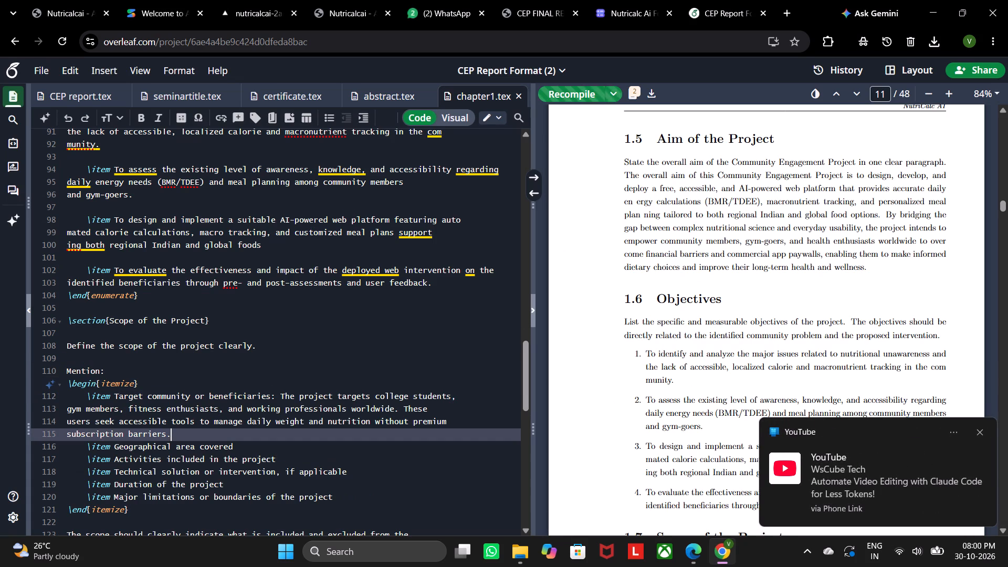
# Replace the "Geographical area covered" scope item with the PDF's full bullet text, ending at "accessible to users worldwide.".
pyautogui.click(691, 550)
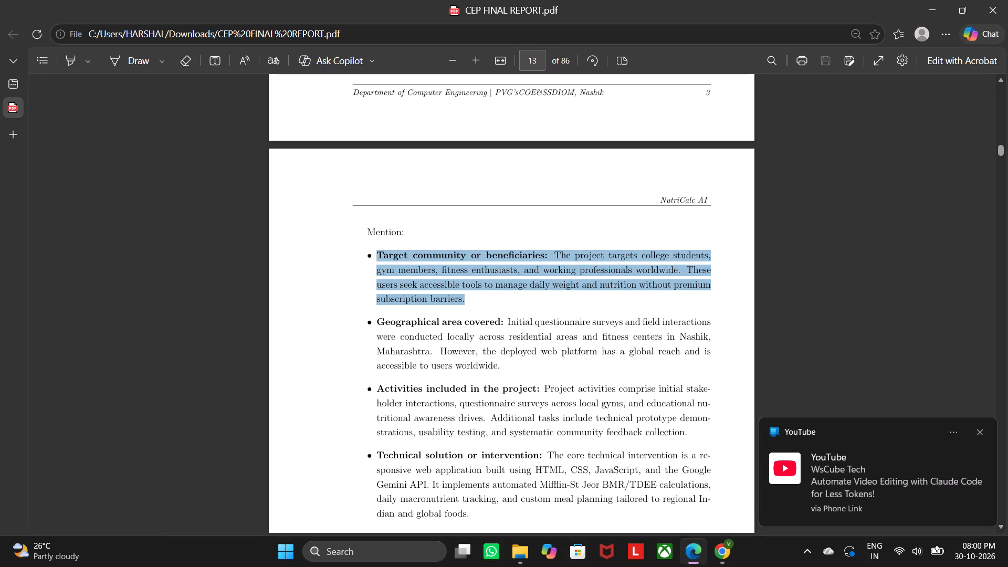
pyautogui.moveTo(375, 319); pyautogui.dragTo(473, 353)
pyautogui.click(381, 319)
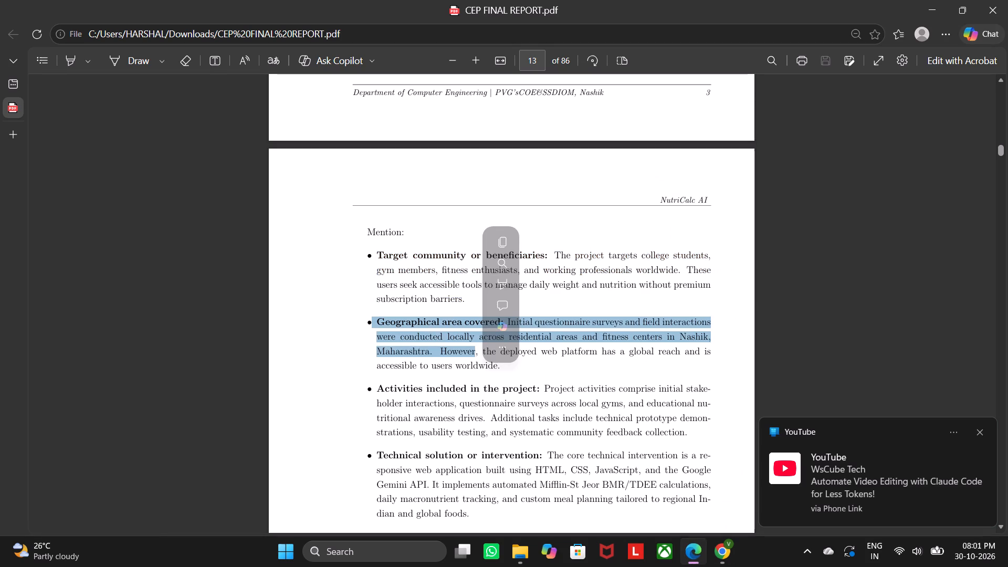
pyautogui.moveTo(379, 319); pyautogui.dragTo(500, 369)
pyautogui.hotkey('ctrl', 'c')
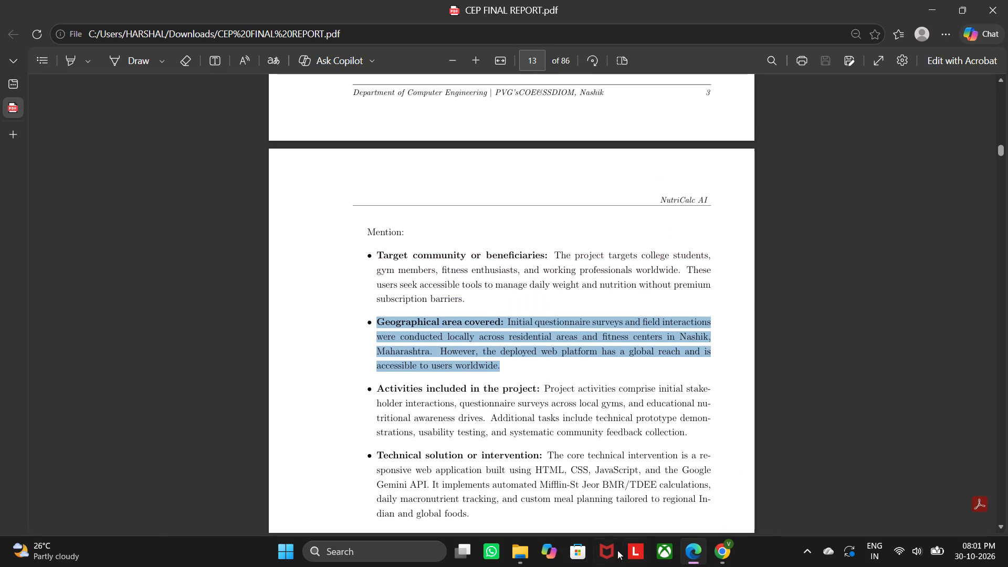
pyautogui.click(719, 545)
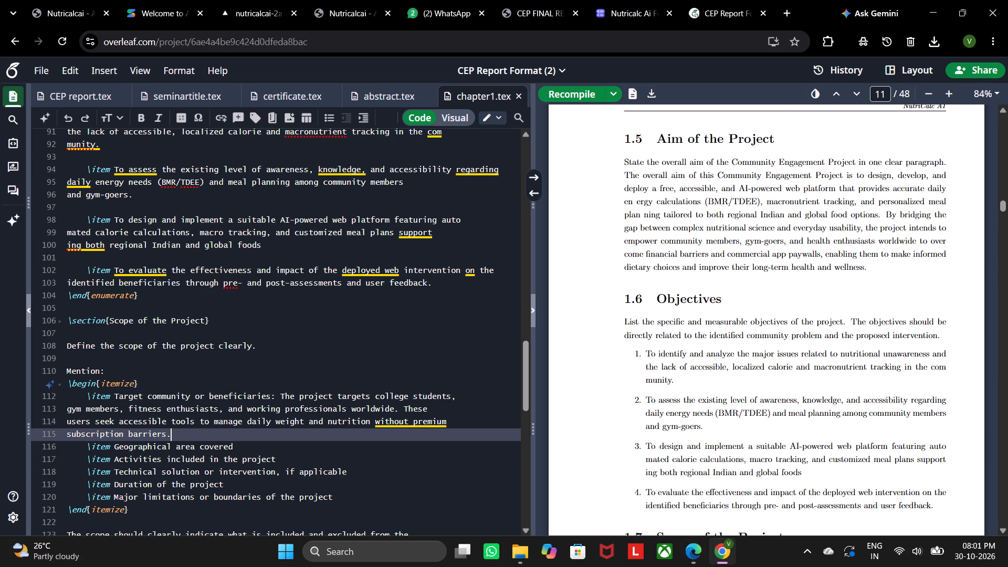
pyautogui.click(117, 444)
pyautogui.moveTo(115, 445); pyautogui.dragTo(214, 446)
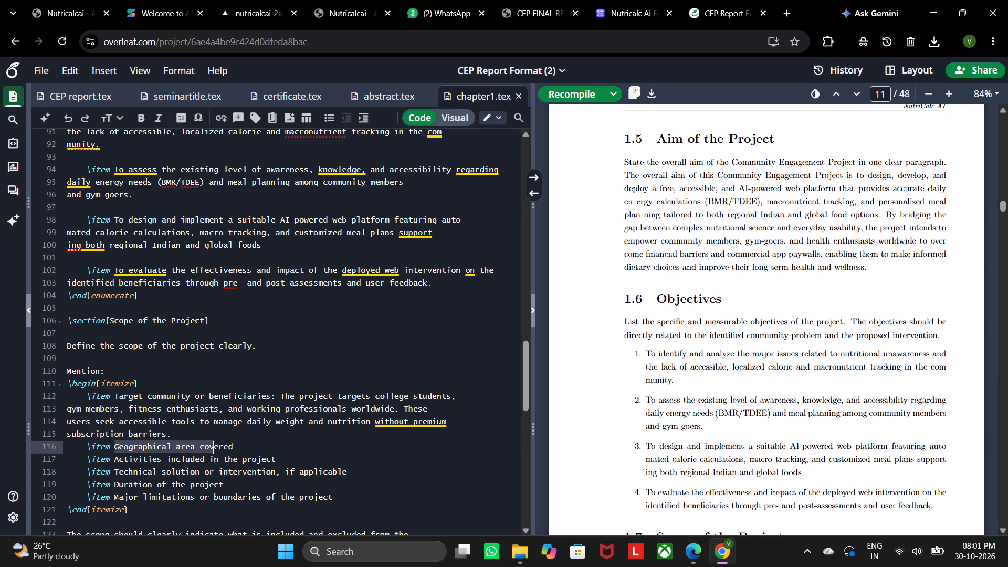
pyautogui.moveTo(214, 446); pyautogui.dragTo(246, 451)
pyautogui.hotkey('ctrl', 'v')
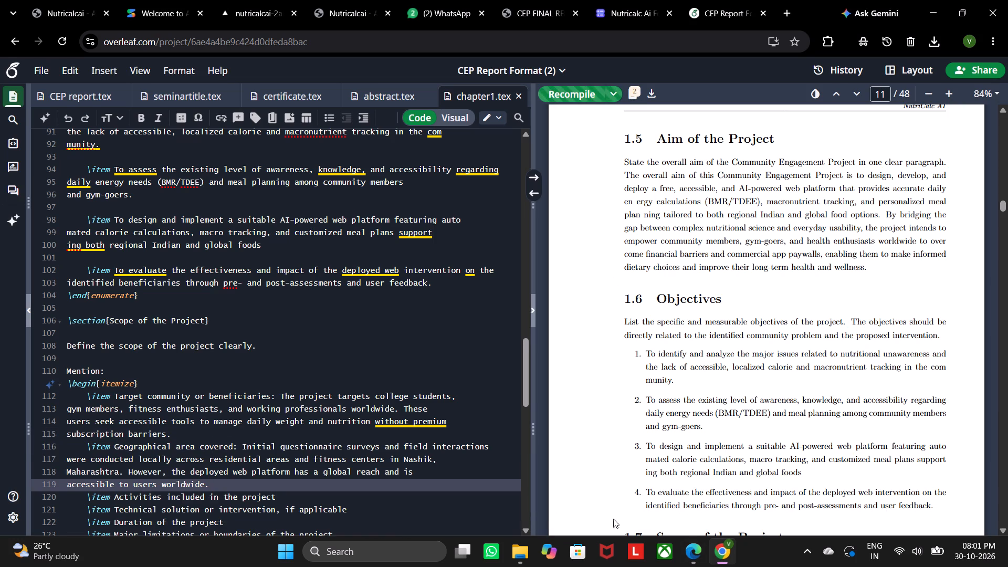
# Replace the "Activities included in the project" scope item with the PDF's bullet text, ending at "systematic community feedback collection".
pyautogui.scroll(-3, 189, 302)
pyautogui.click(709, 561)
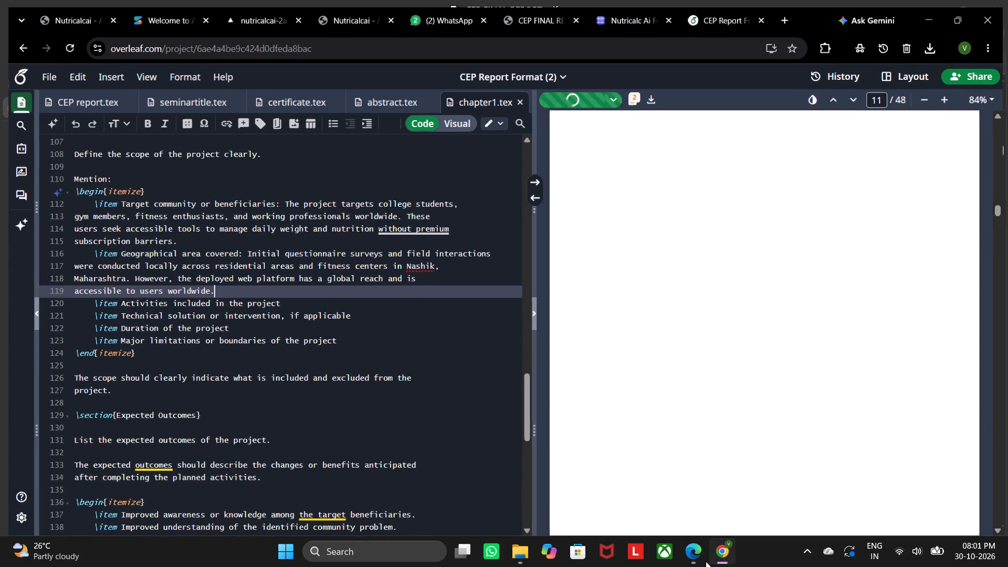
pyautogui.click(700, 554)
pyautogui.click(707, 554)
pyautogui.click(717, 553)
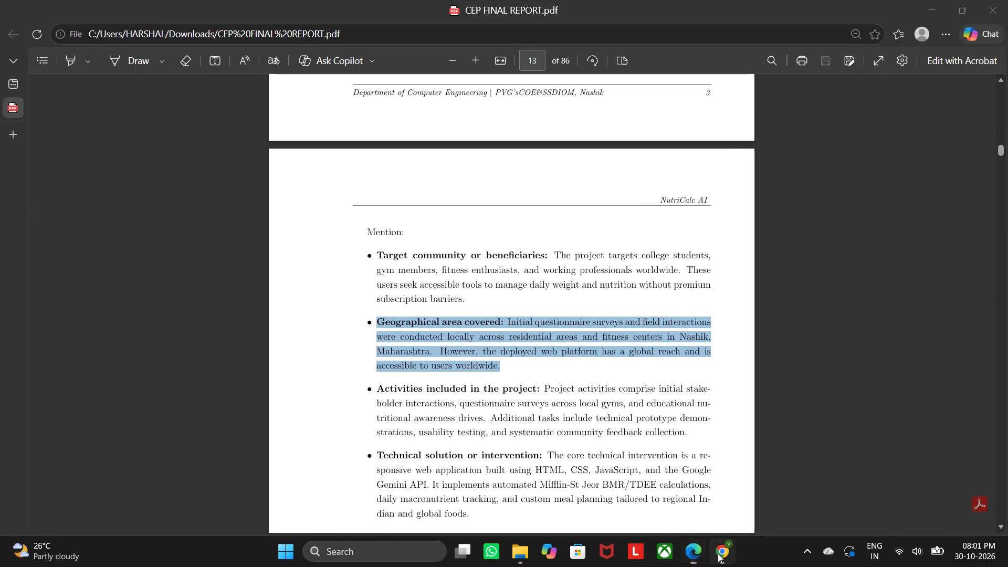
pyautogui.click(703, 558)
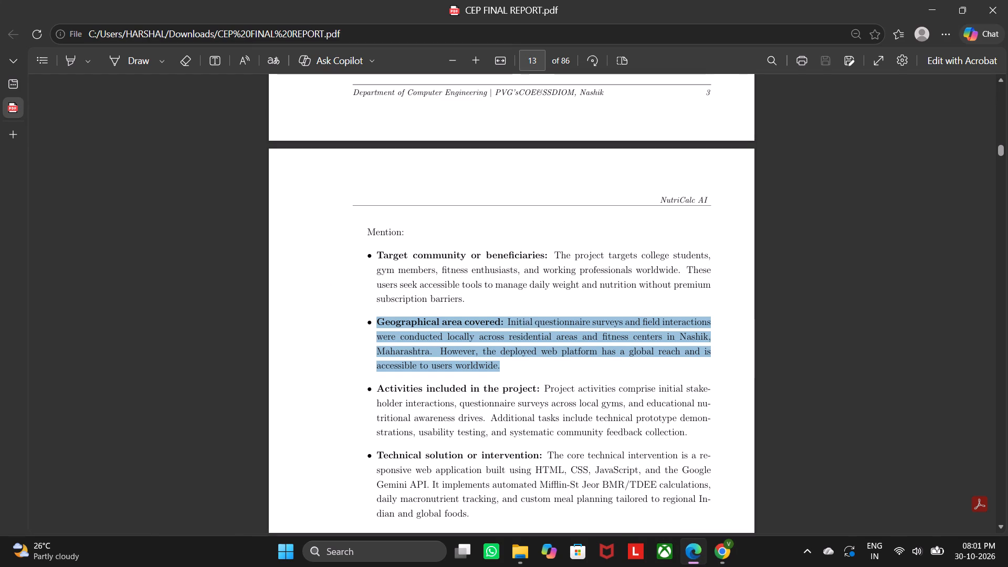
pyautogui.moveTo(376, 390); pyautogui.dragTo(684, 432)
pyautogui.hotkey('ctrl', 'c')
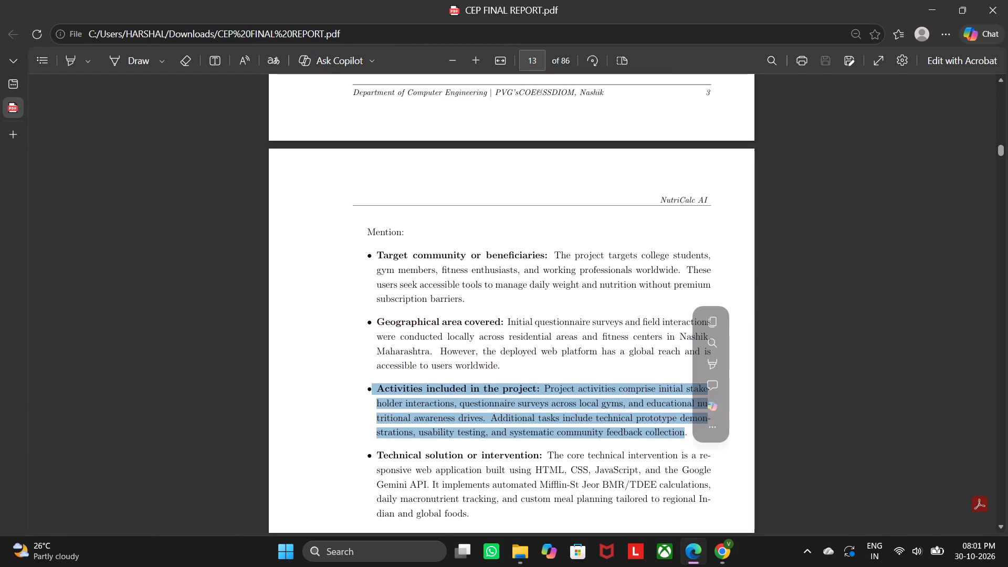
pyautogui.click(719, 543)
pyautogui.scroll(-3, 204, 389)
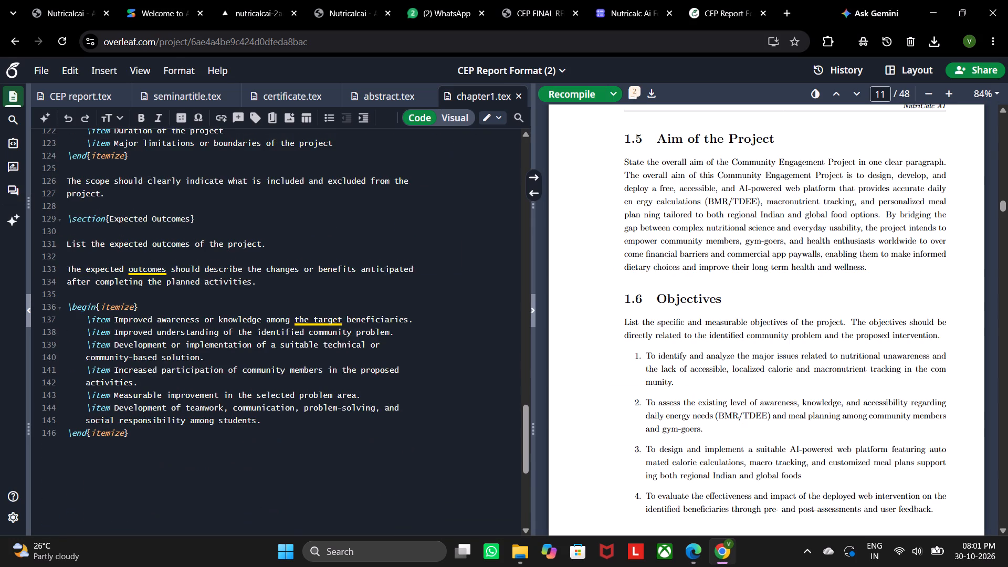
pyautogui.scroll(3, 166, 365)
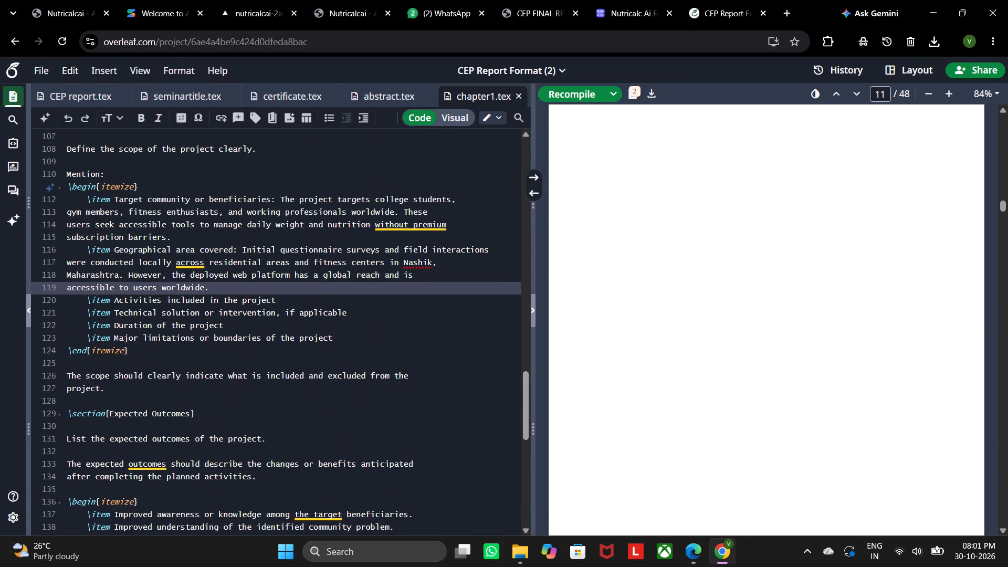
pyautogui.moveTo(111, 302); pyautogui.dragTo(276, 296)
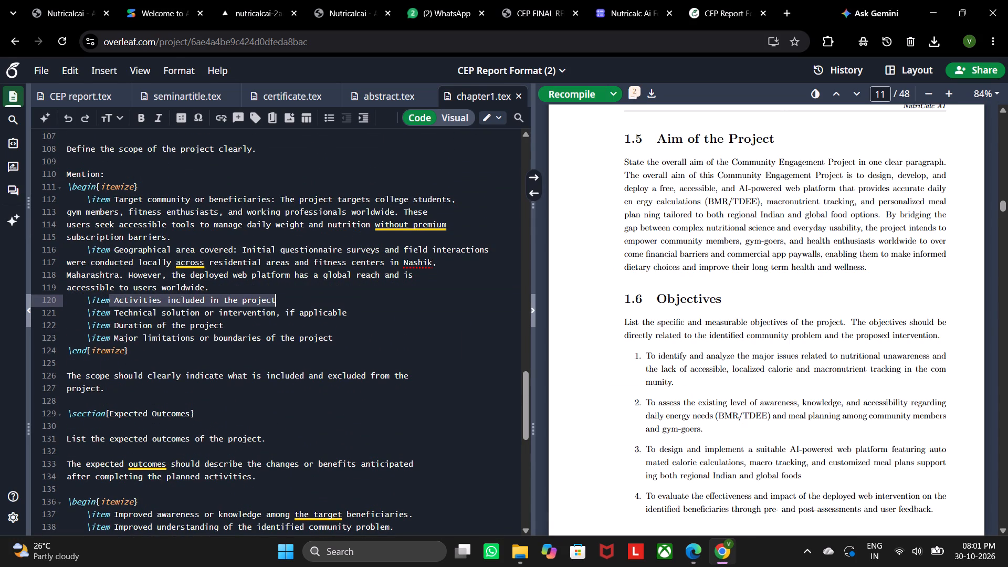
pyautogui.moveTo(276, 296); pyautogui.dragTo(276, 296)
pyautogui.hotkey('ctrl', 'v')
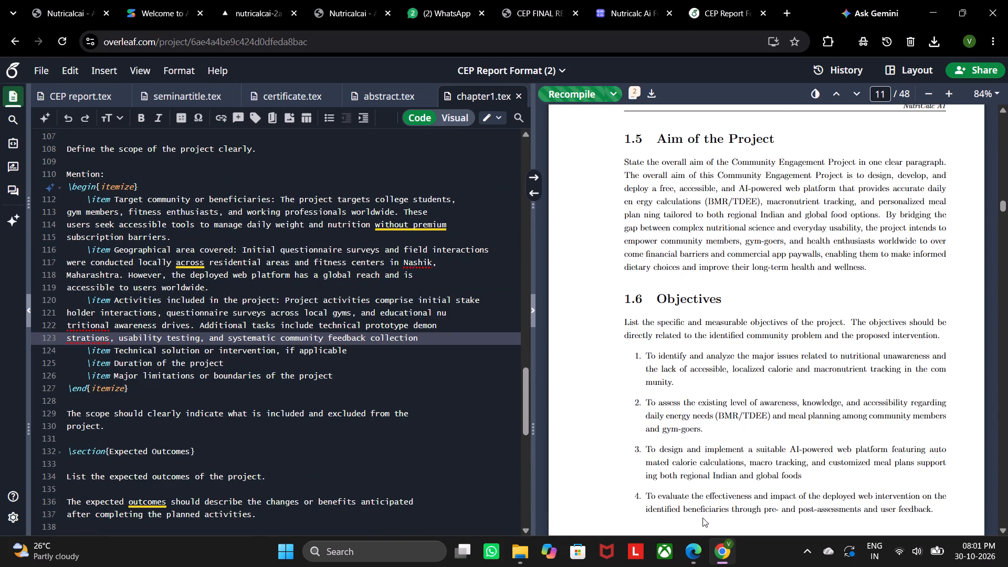
# Replace the "Technical solution or intervention, if applicable" scope item with the PDF's full bullet text, ending at "dian and global foods.".
pyautogui.click(695, 541)
pyautogui.click(694, 547)
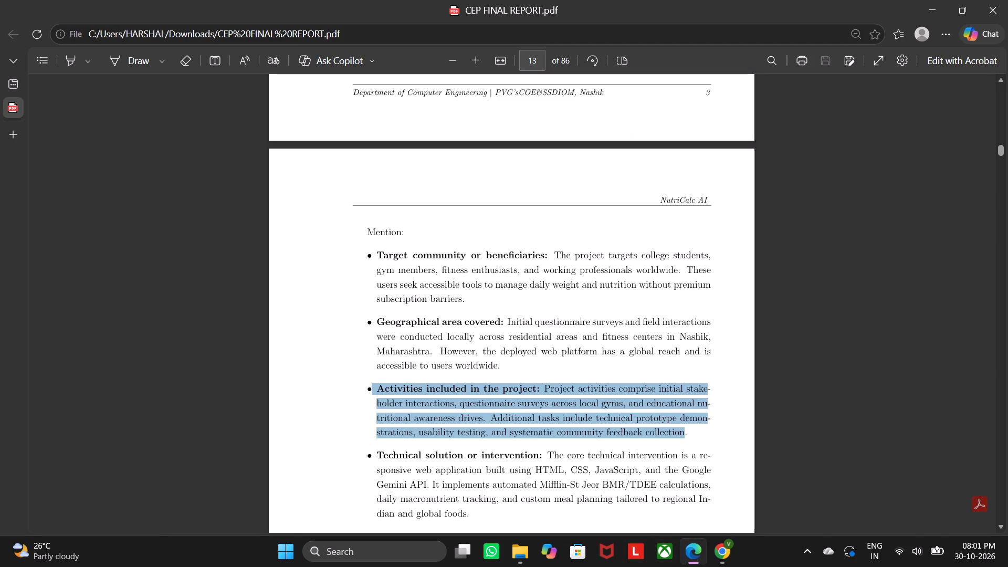
pyautogui.moveTo(521, 387); pyautogui.dragTo(518, 368)
pyautogui.scroll(-4, 522, 354)
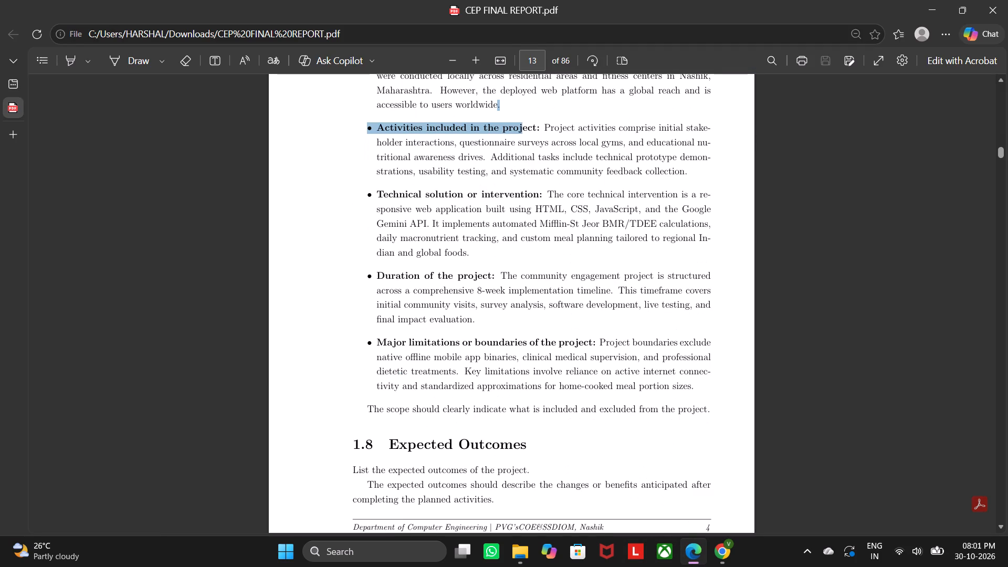
pyautogui.moveTo(376, 192); pyautogui.dragTo(478, 260)
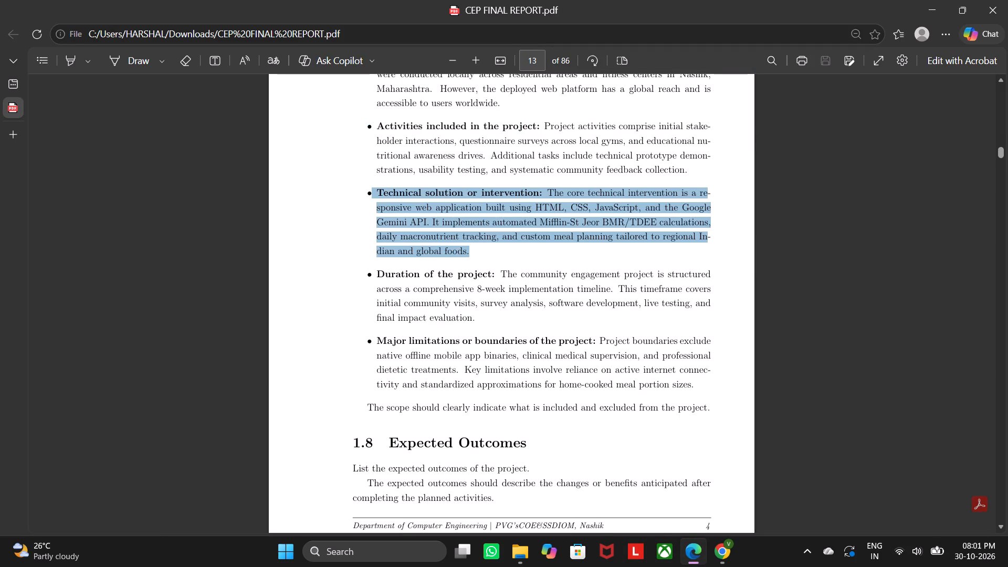
pyautogui.moveTo(478, 260); pyautogui.dragTo(484, 264)
pyautogui.click(377, 202)
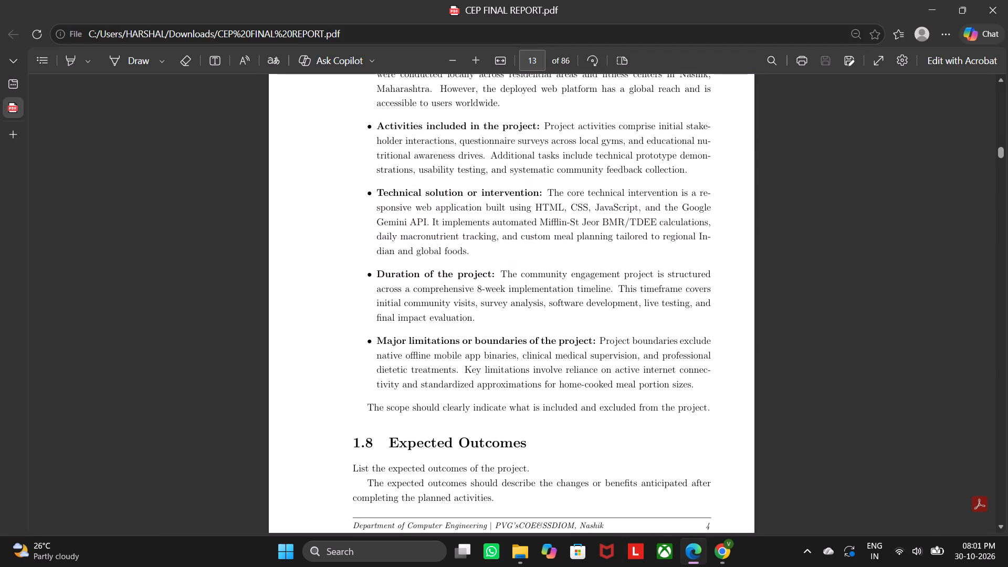
pyautogui.moveTo(376, 190); pyautogui.dragTo(419, 218)
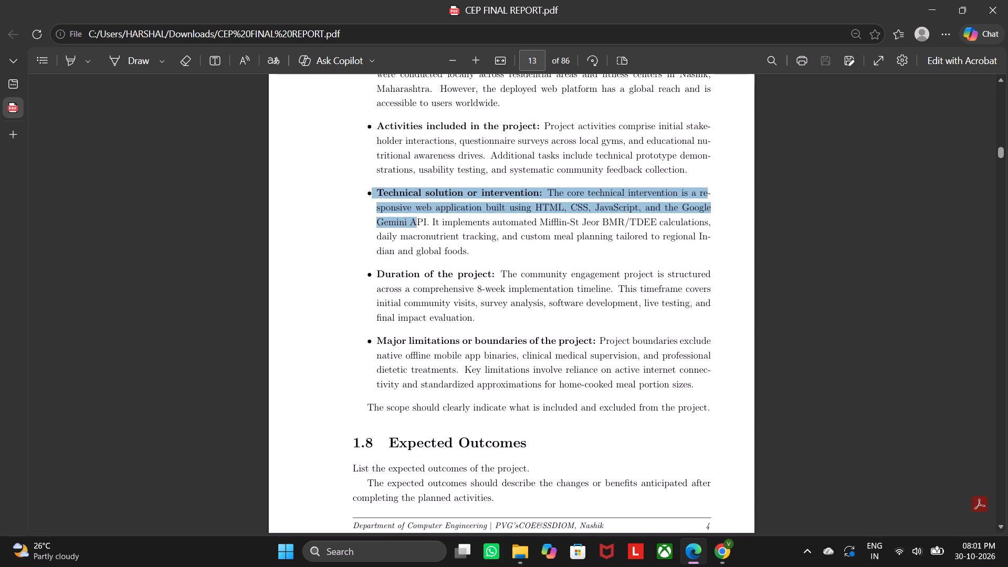
pyautogui.moveTo(419, 218); pyautogui.dragTo(470, 257)
pyautogui.hotkey('ctrl', 'c')
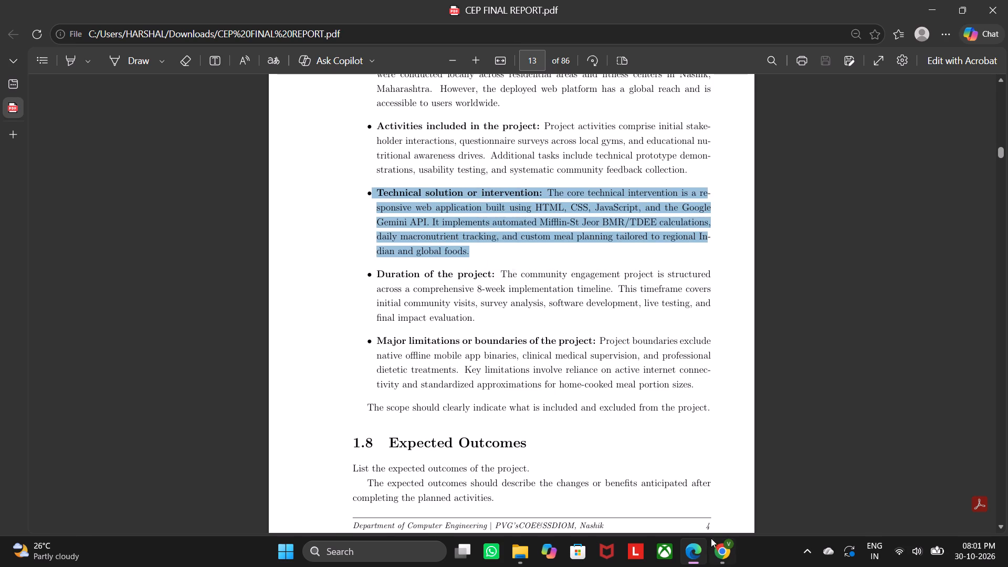
pyautogui.click(715, 551)
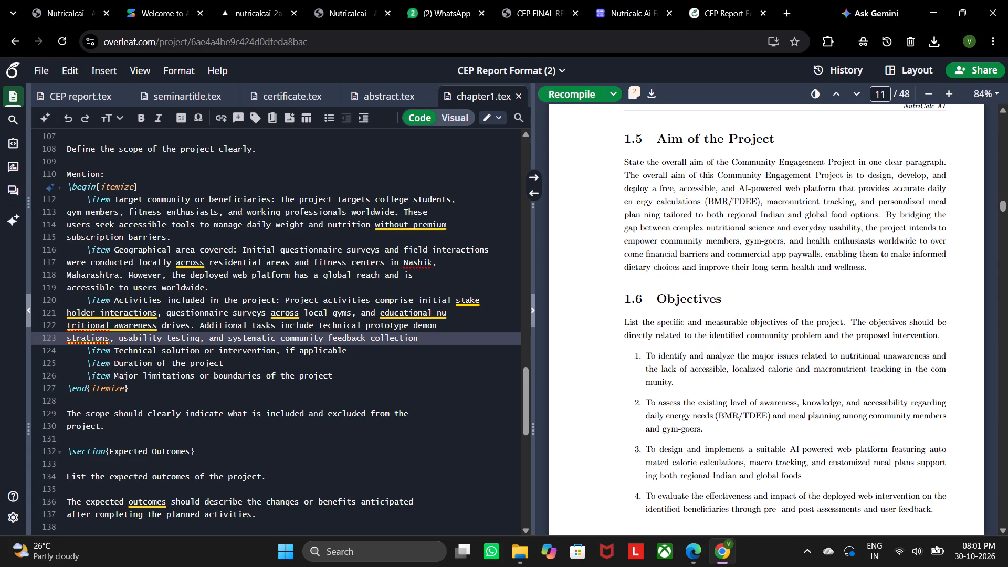
pyautogui.moveTo(112, 350); pyautogui.dragTo(347, 346)
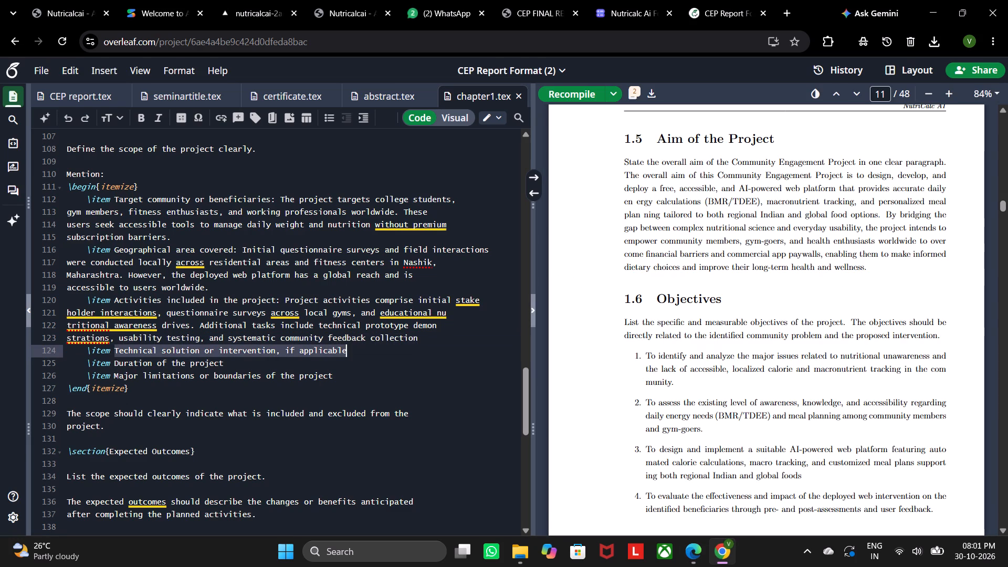
pyautogui.moveTo(347, 346); pyautogui.dragTo(365, 346)
pyautogui.hotkey('ctrl', 'v')
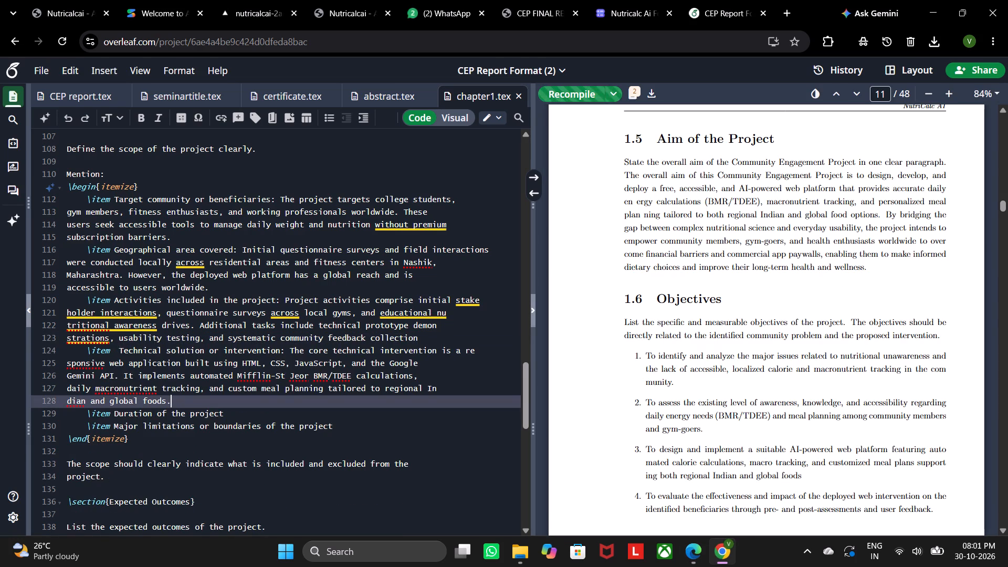
pyautogui.click(114, 350)
pyautogui.press('BackSpace')
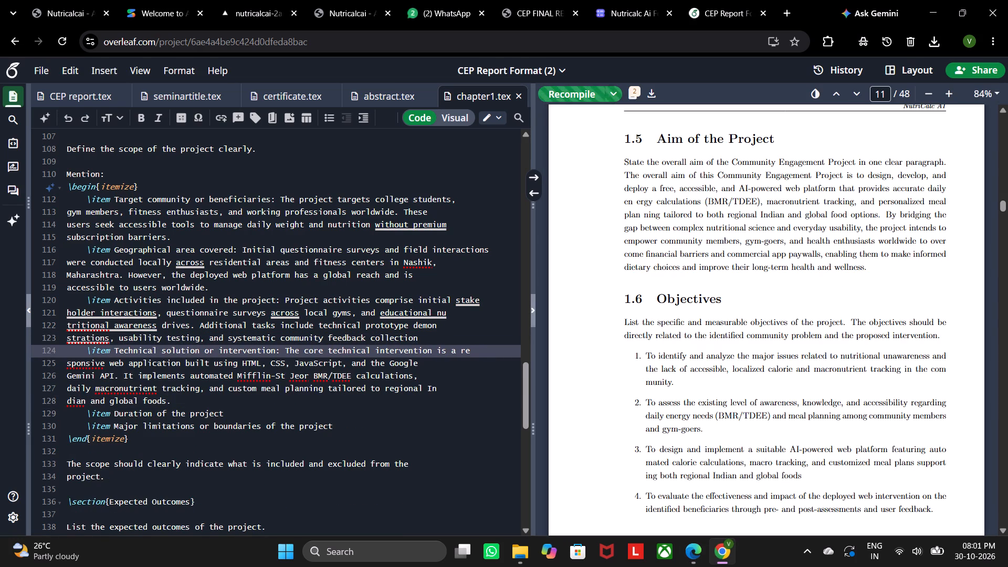
# Replace the "Duration of the project" scope item with the PDF's bullet text, ending at "final impact evaluation".
pyautogui.click(691, 552)
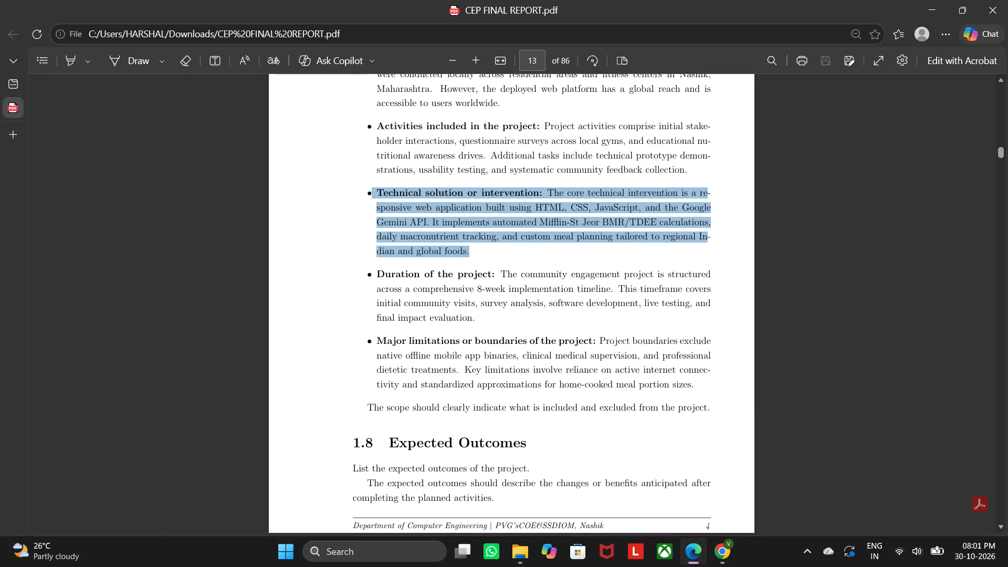
pyautogui.moveTo(379, 272); pyautogui.dragTo(483, 317)
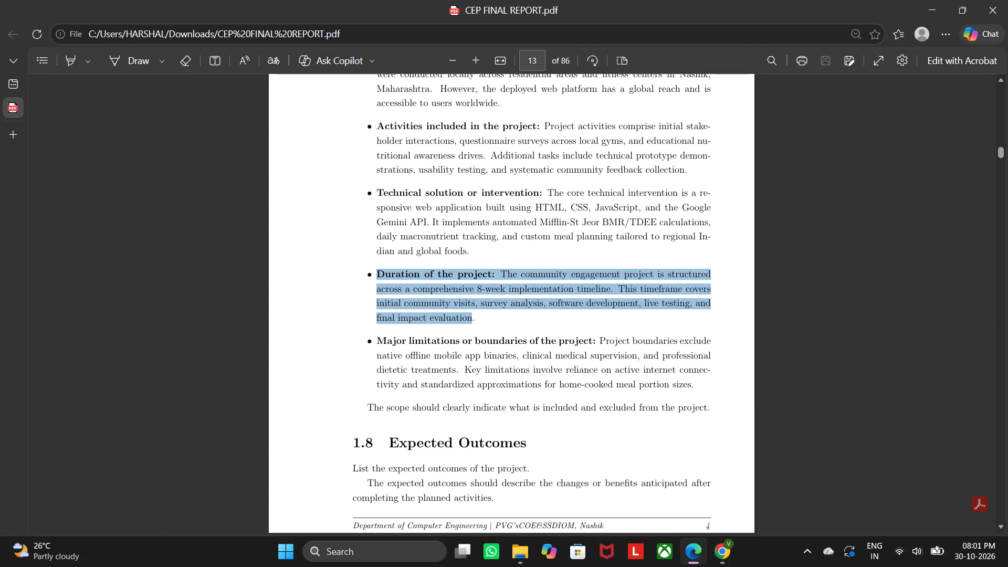
pyautogui.hotkey('ctrl', 'c')
pyautogui.click(717, 556)
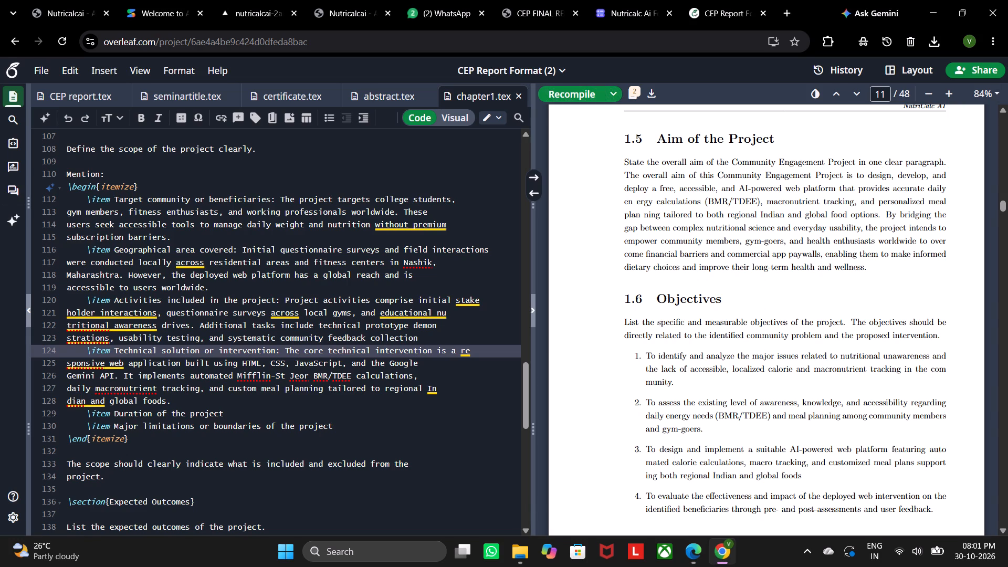
pyautogui.moveTo(115, 413); pyautogui.dragTo(282, 413)
pyautogui.hotkey('ctrl', 'v')
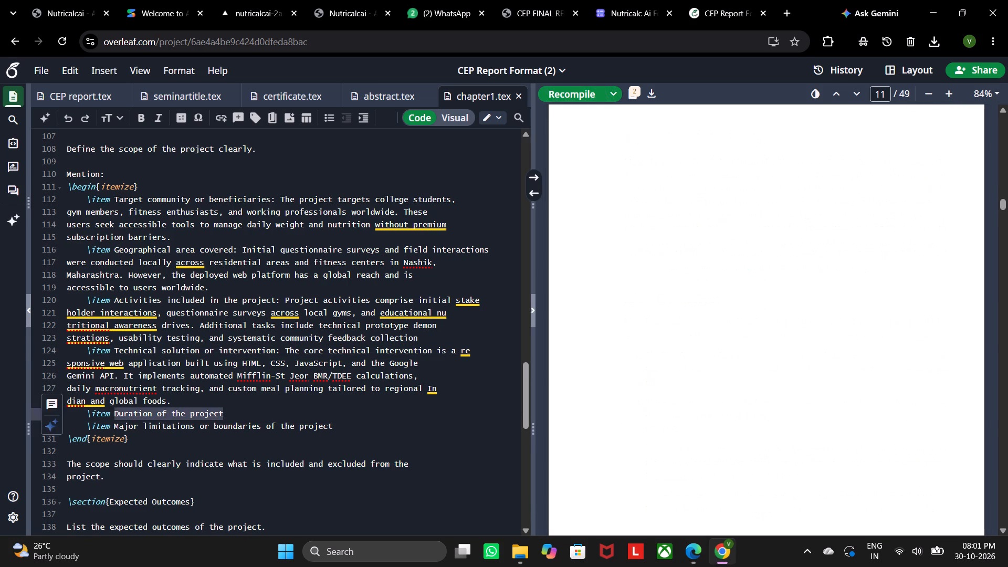
# Replace the "Major limitations or boundaries of the project" scope item with the PDF's full bullet text, ending at "home-cooked meal portion sizes.".
pyautogui.moveTo(675, 555); pyautogui.dragTo(681, 556)
pyautogui.click(681, 556)
pyautogui.click(691, 552)
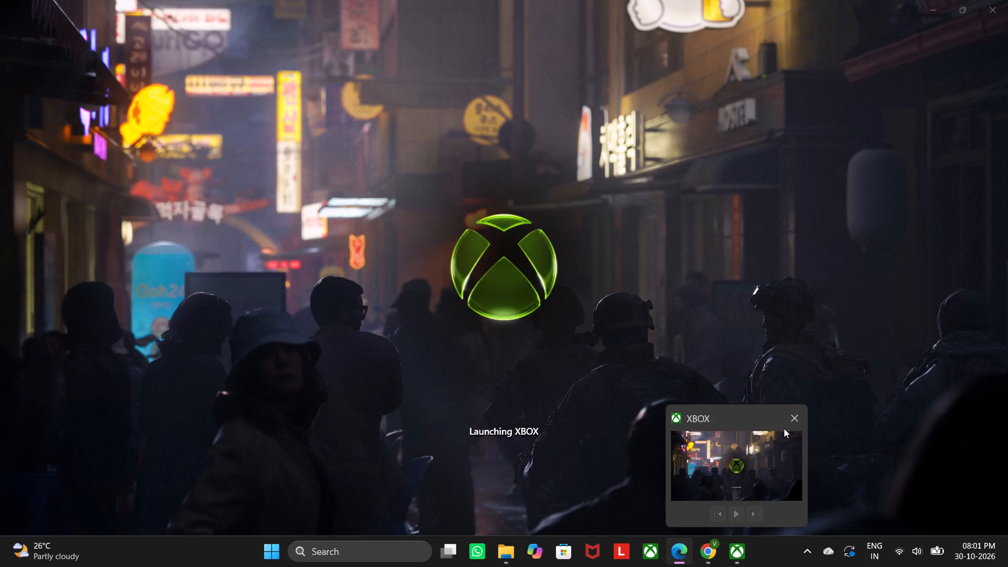
pyautogui.click(785, 426)
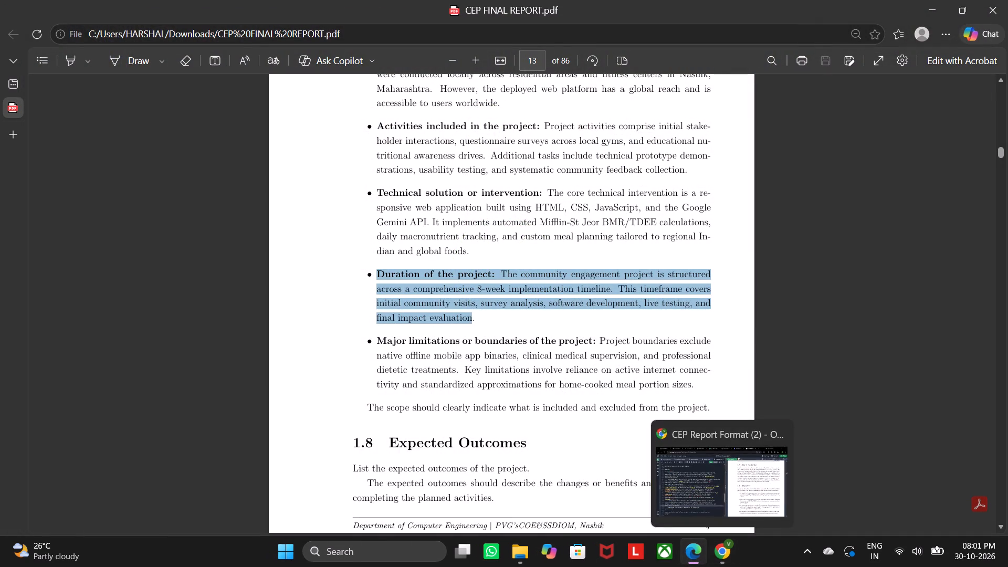
pyautogui.moveTo(379, 338); pyautogui.dragTo(663, 394)
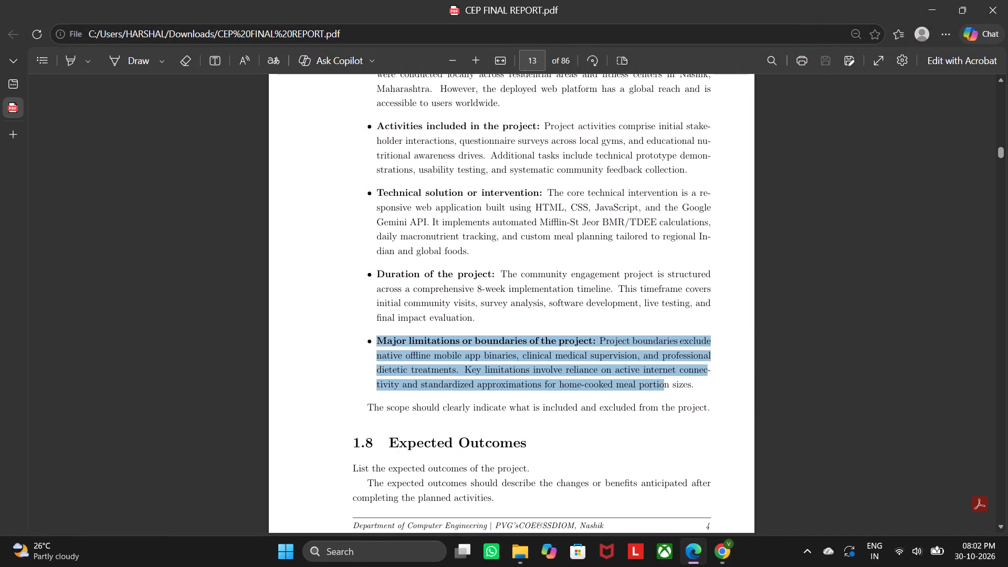
pyautogui.moveTo(663, 394); pyautogui.dragTo(694, 392)
pyautogui.hotkey('ctrl', 'c')
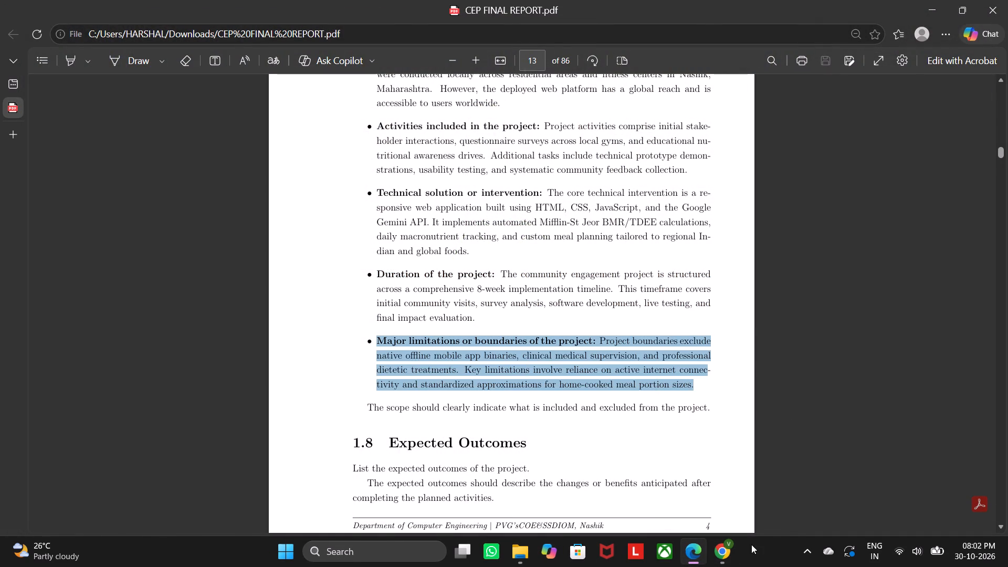
pyautogui.click(723, 559)
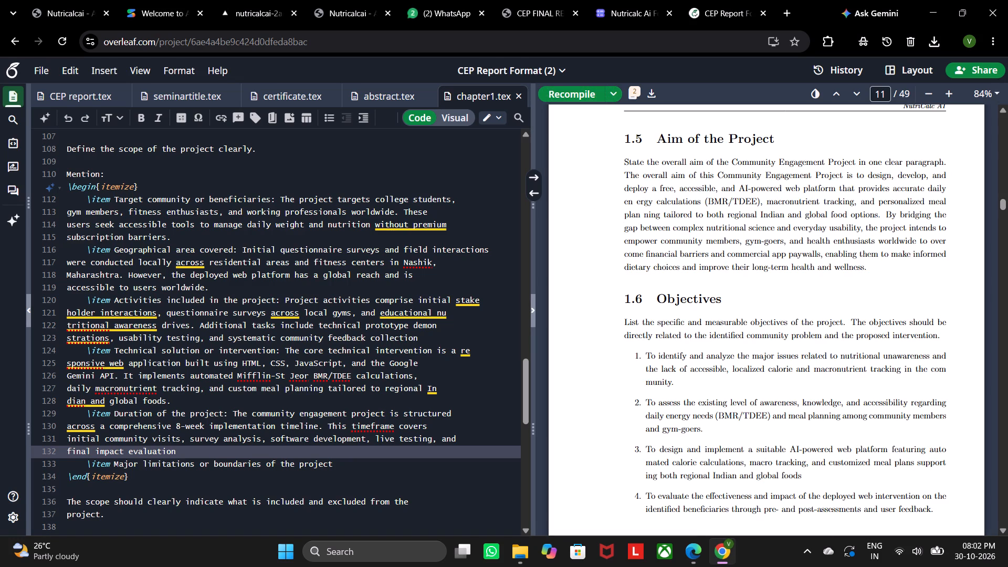
pyautogui.moveTo(115, 463); pyautogui.dragTo(351, 472)
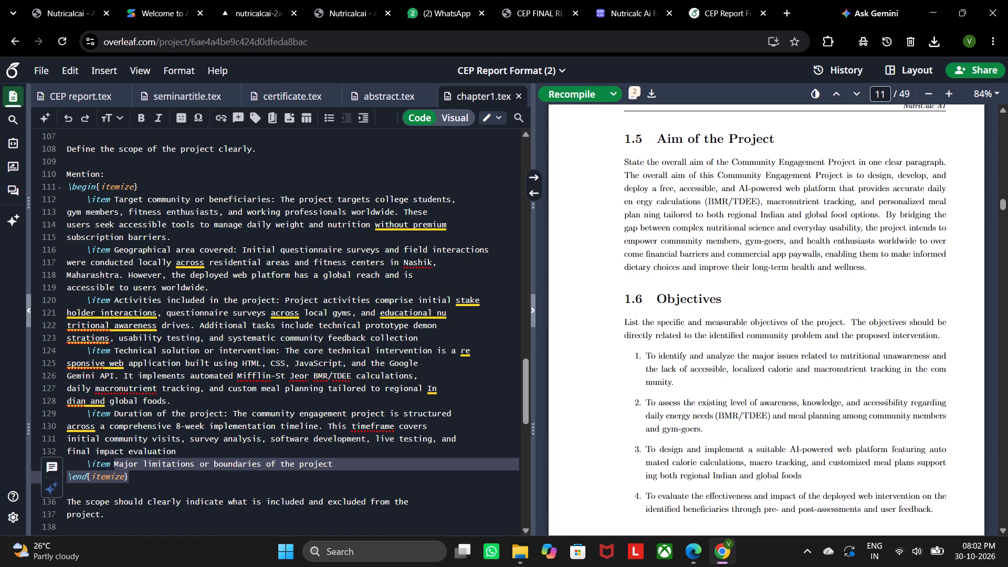
pyautogui.click(112, 465)
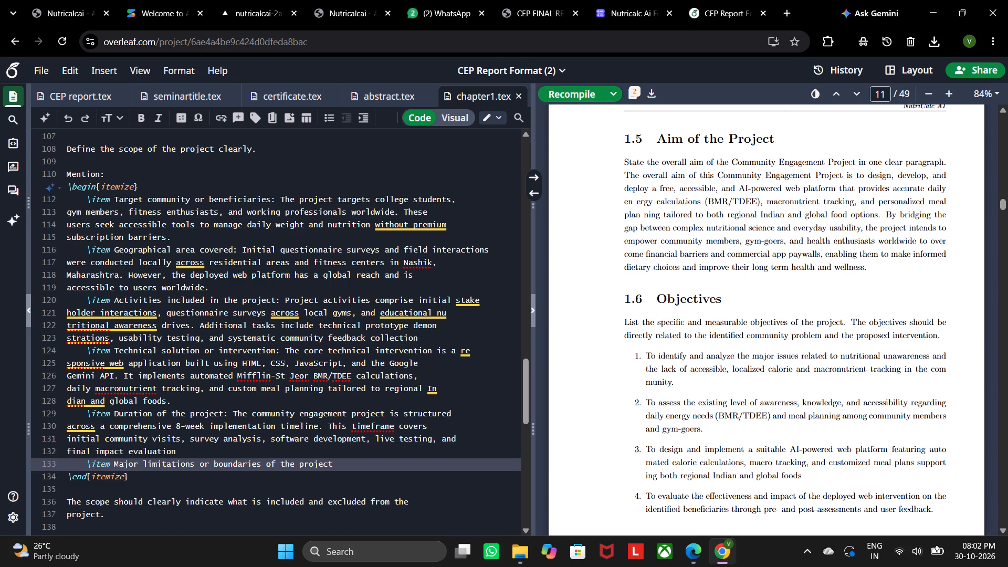
pyautogui.moveTo(112, 465); pyautogui.dragTo(358, 458)
pyautogui.hotkey('ctrl', 'v')
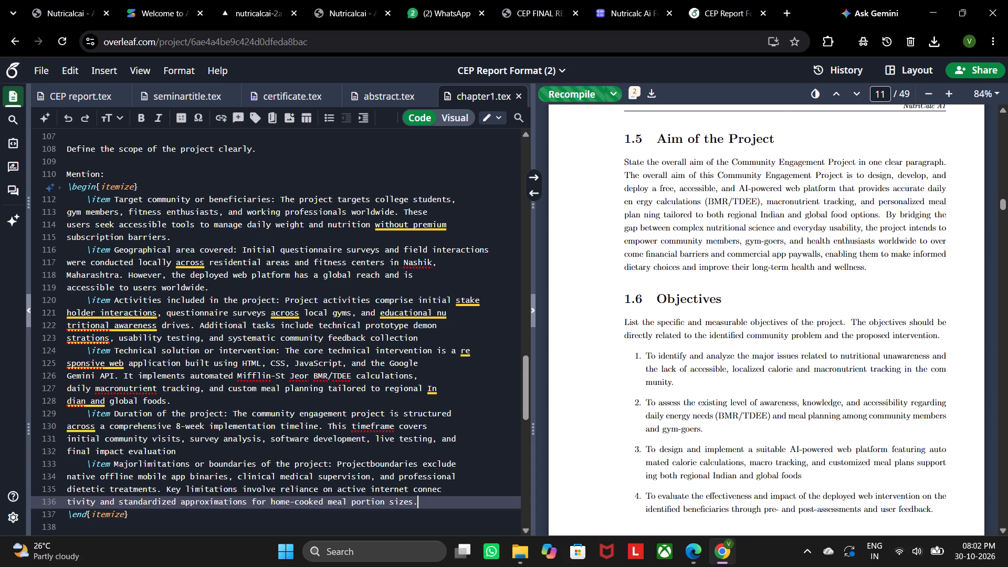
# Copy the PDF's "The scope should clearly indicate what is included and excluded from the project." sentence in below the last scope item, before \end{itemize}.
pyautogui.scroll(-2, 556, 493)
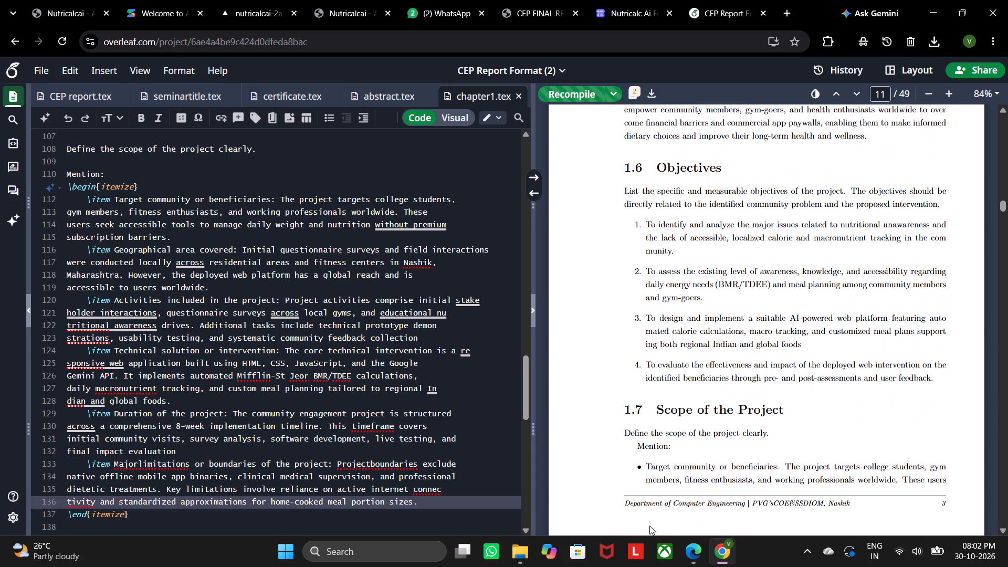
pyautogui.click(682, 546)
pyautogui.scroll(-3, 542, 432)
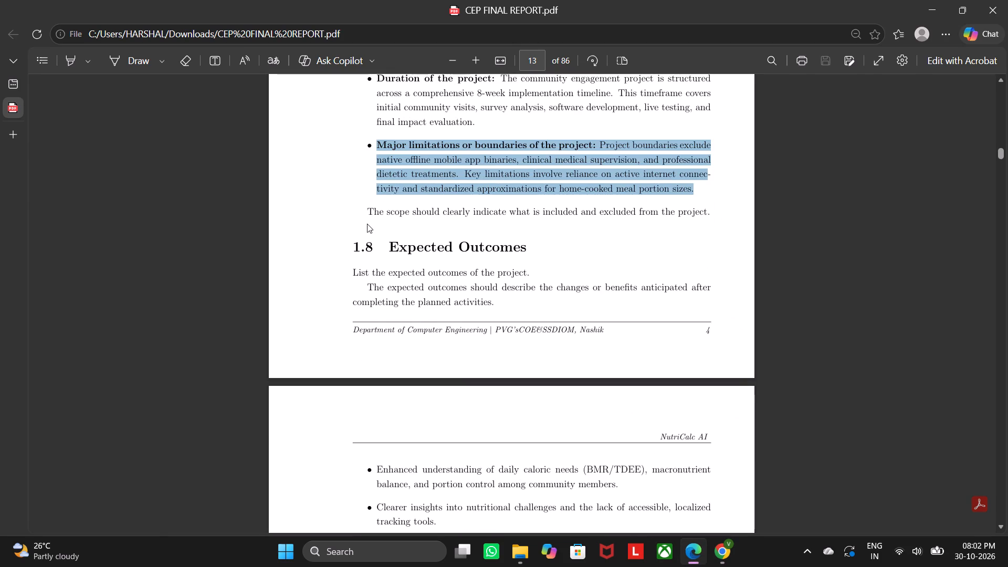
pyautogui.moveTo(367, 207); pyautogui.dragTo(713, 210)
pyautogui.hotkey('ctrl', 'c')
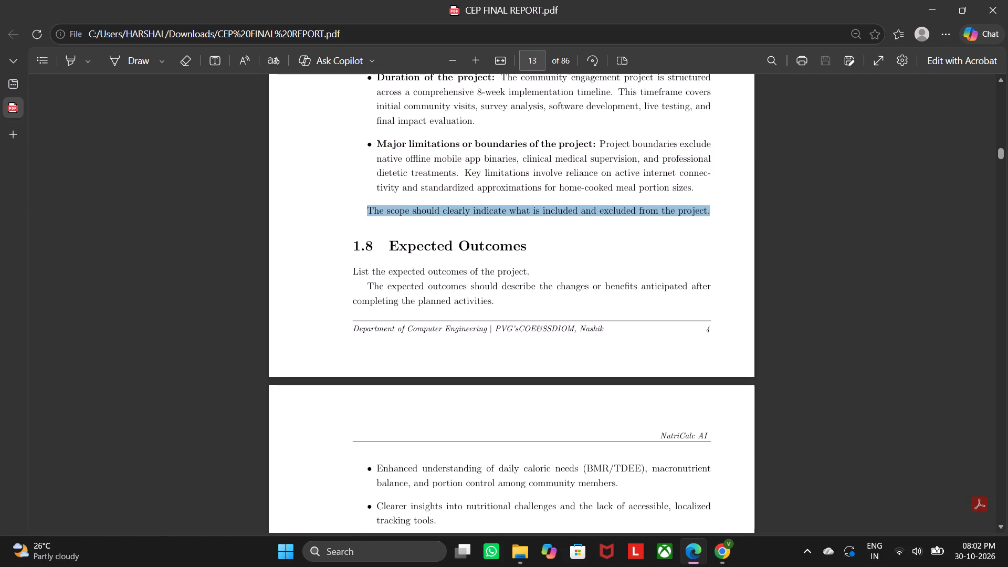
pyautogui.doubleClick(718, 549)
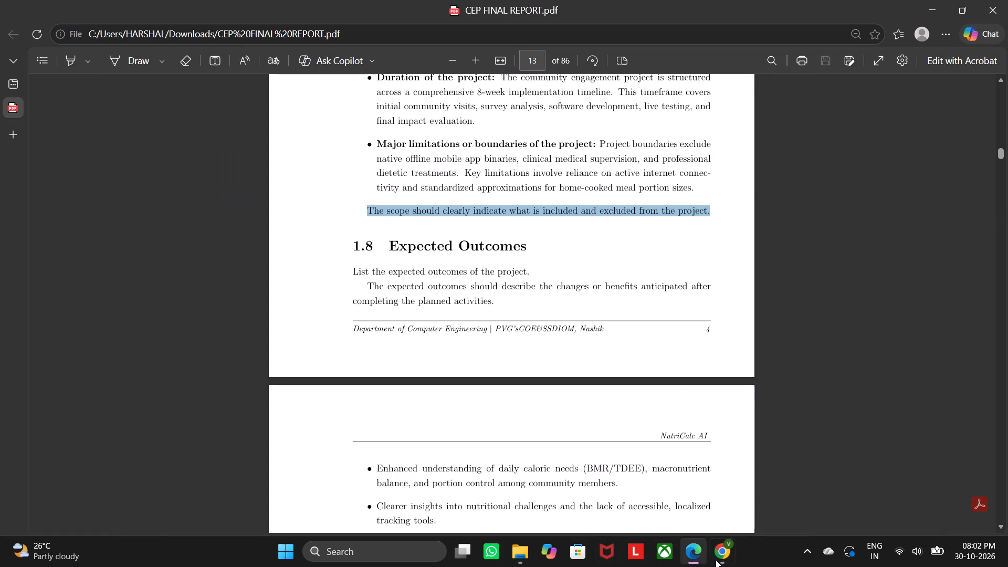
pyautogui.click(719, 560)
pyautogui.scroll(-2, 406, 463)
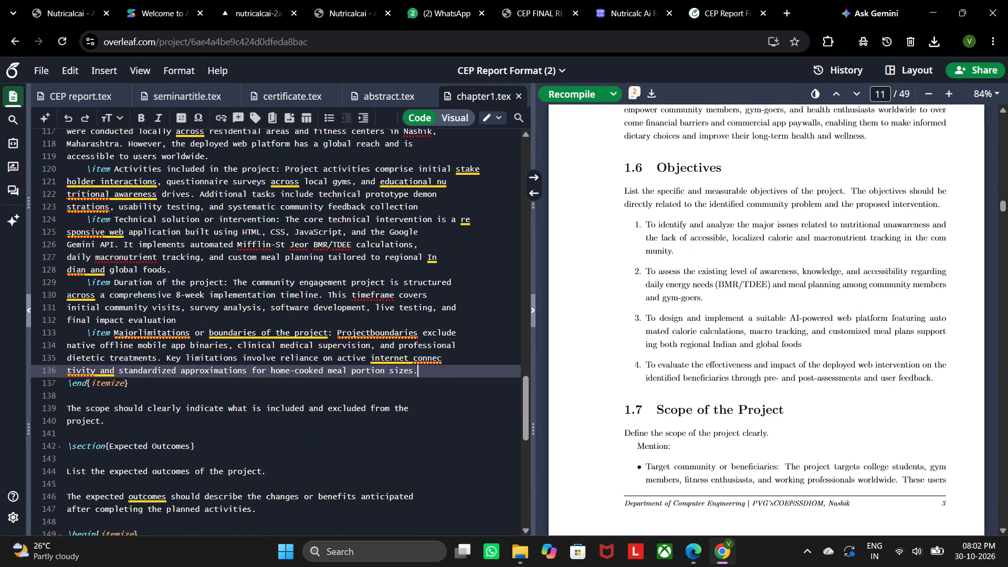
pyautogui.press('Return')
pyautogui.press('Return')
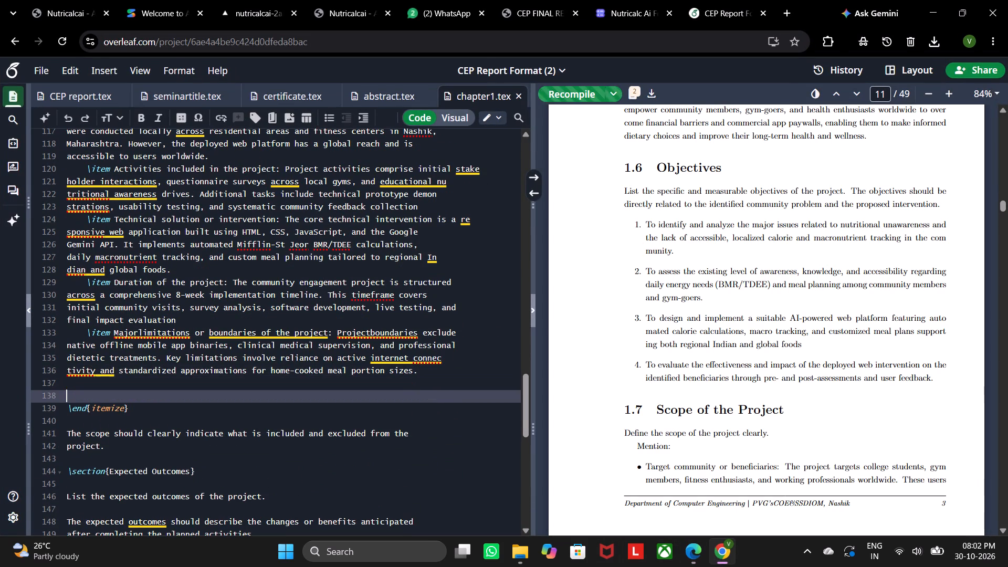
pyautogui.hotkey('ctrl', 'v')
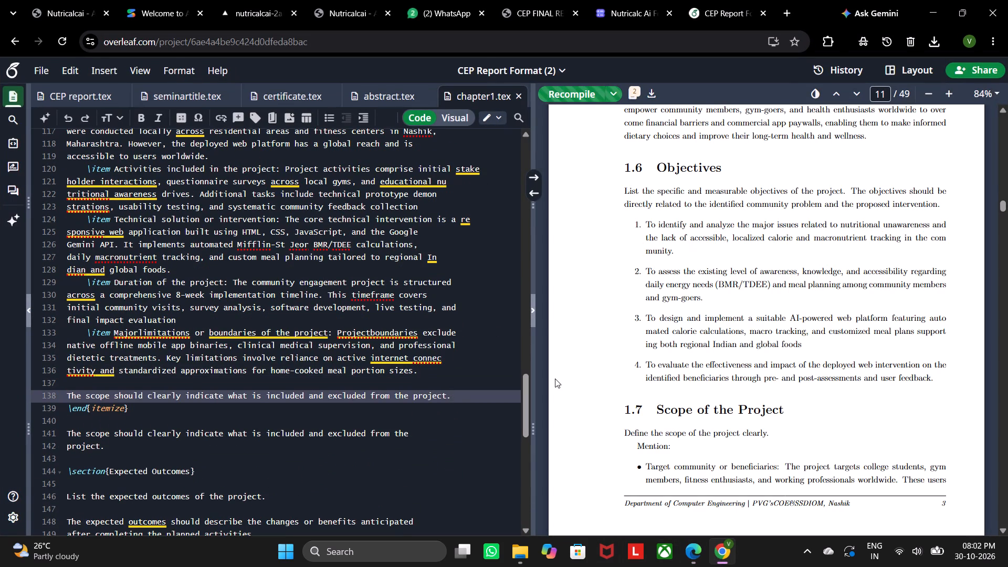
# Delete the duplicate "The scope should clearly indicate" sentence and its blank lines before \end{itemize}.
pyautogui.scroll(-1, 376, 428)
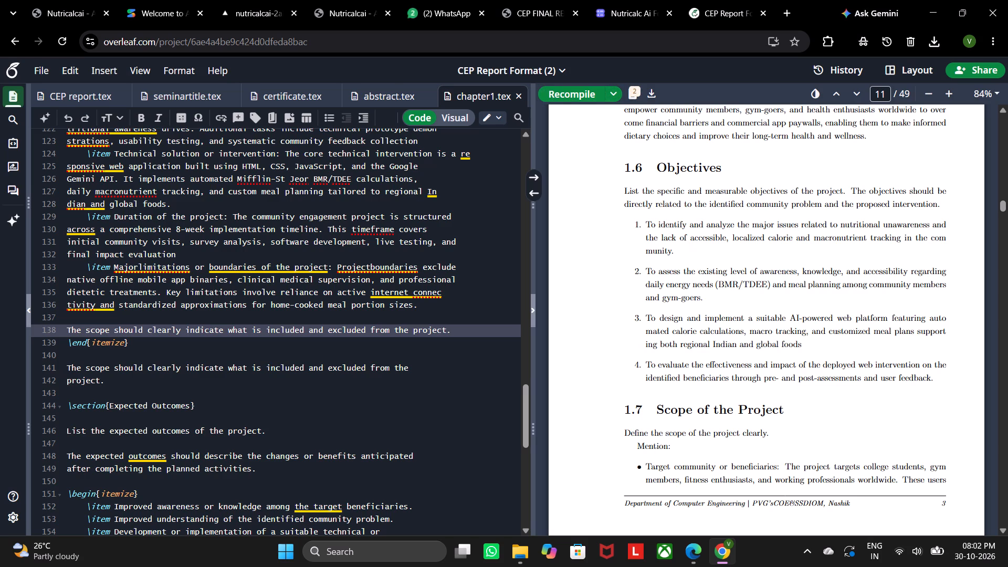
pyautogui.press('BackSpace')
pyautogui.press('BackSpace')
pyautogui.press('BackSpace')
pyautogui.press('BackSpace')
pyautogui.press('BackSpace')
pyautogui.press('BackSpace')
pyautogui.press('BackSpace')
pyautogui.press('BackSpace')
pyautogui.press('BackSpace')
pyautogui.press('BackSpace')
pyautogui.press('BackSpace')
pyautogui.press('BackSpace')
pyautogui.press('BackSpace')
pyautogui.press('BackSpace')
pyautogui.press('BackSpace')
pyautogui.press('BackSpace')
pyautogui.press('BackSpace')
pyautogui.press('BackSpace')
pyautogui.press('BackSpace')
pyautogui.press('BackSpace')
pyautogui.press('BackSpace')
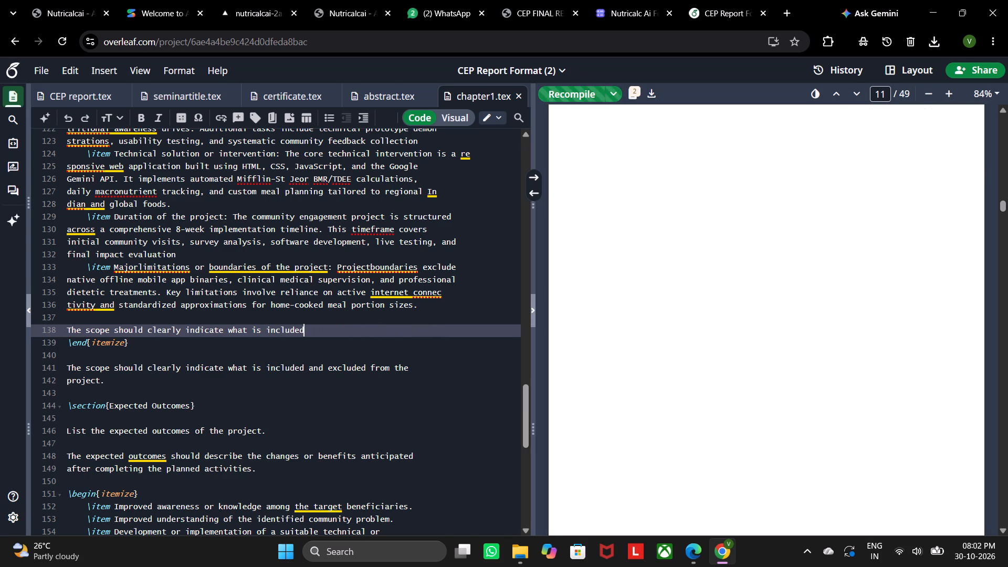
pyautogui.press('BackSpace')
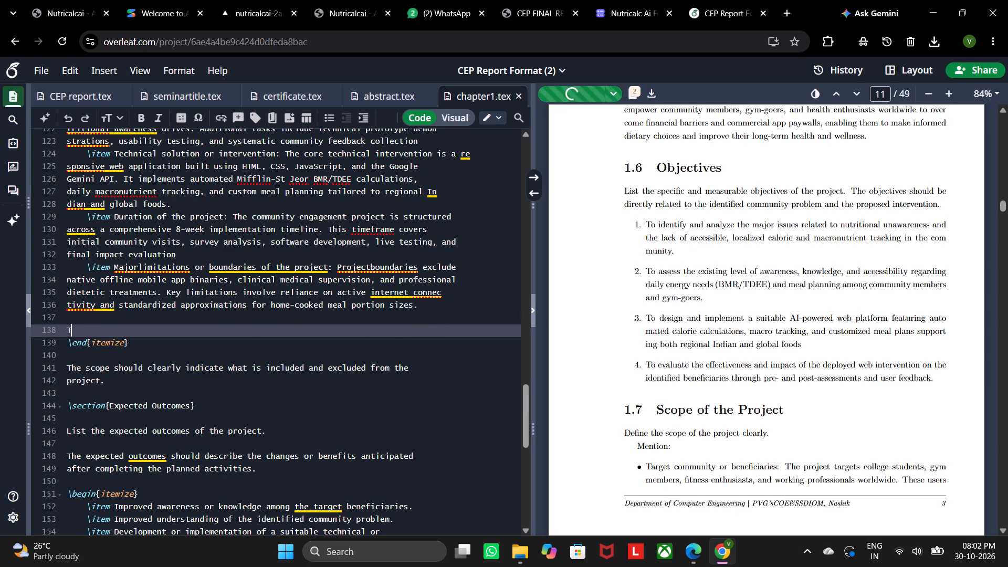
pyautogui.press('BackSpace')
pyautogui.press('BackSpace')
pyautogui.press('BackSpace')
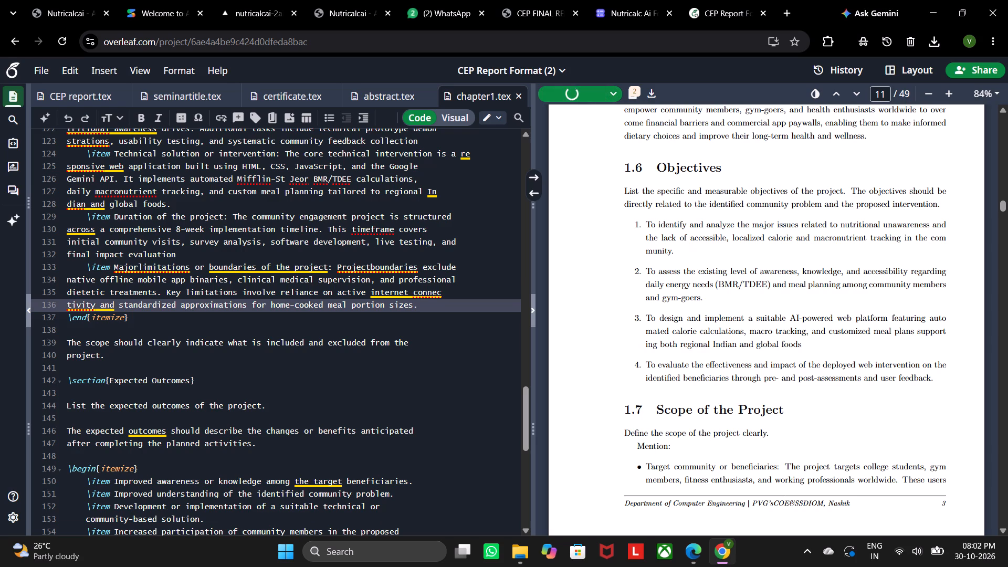
# Replace the introductory text under Expected Outcomes with the PDF's section 1.8 introduction, ending at "completing the planned activities.".
pyautogui.scroll(-1, 272, 370)
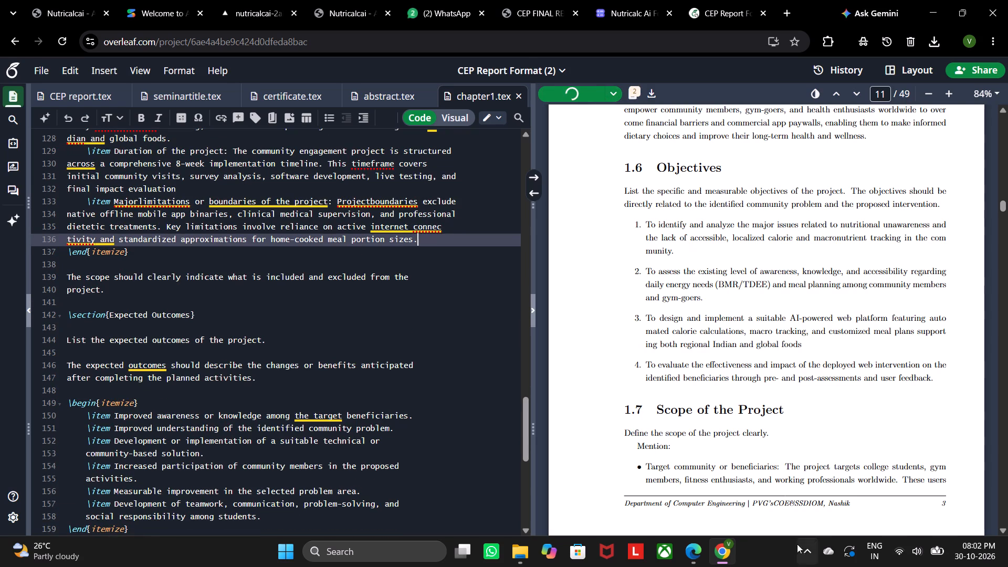
pyautogui.click(686, 545)
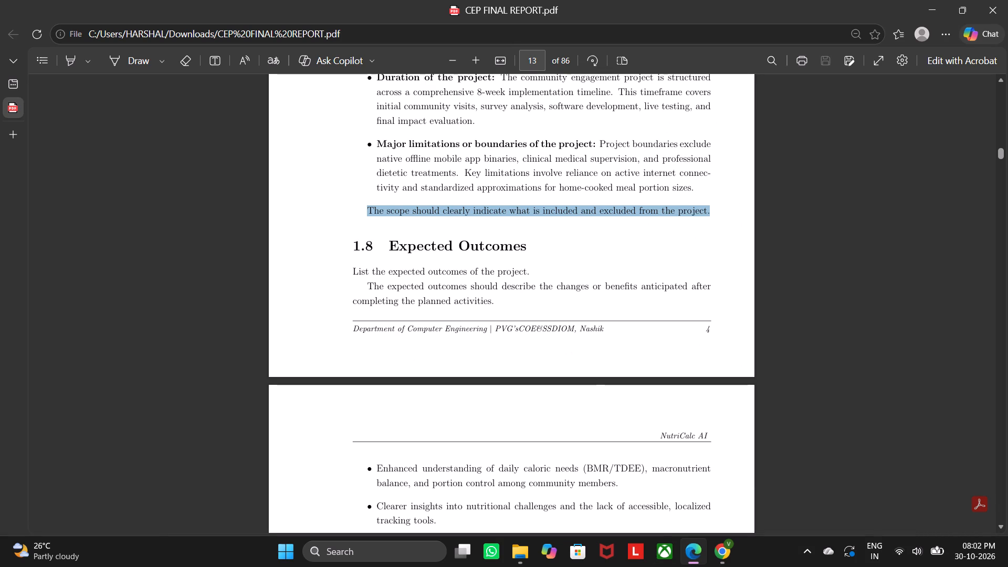
pyautogui.click(427, 279)
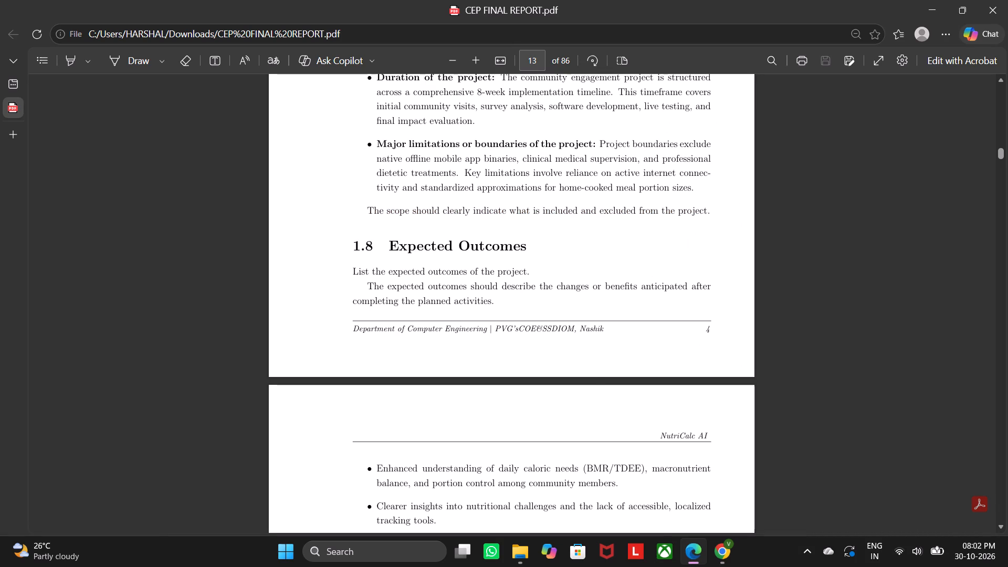
pyautogui.moveTo(349, 269); pyautogui.dragTo(492, 300)
pyautogui.hotkey('ctrl', 'c')
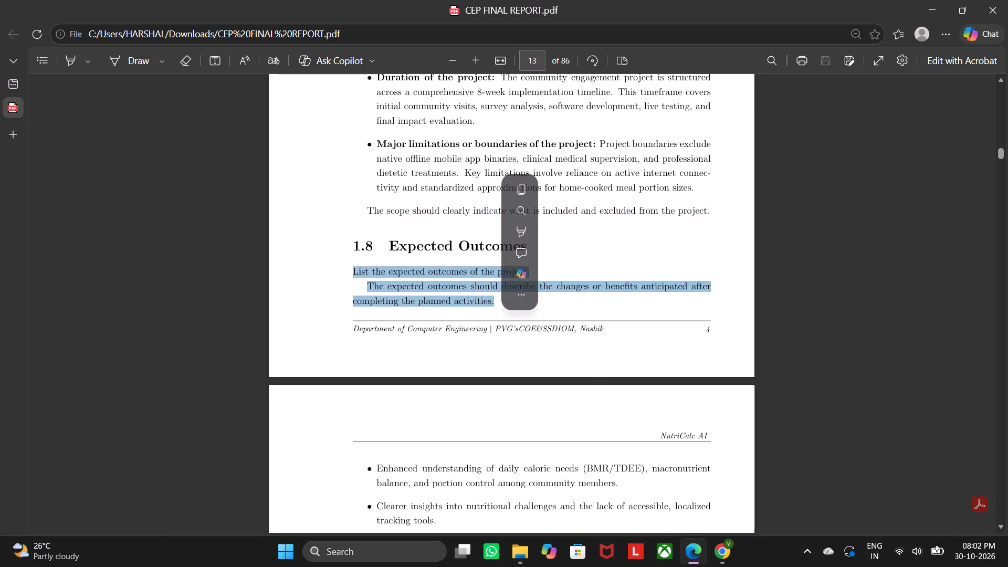
pyautogui.click(722, 554)
pyautogui.scroll(-2, 311, 423)
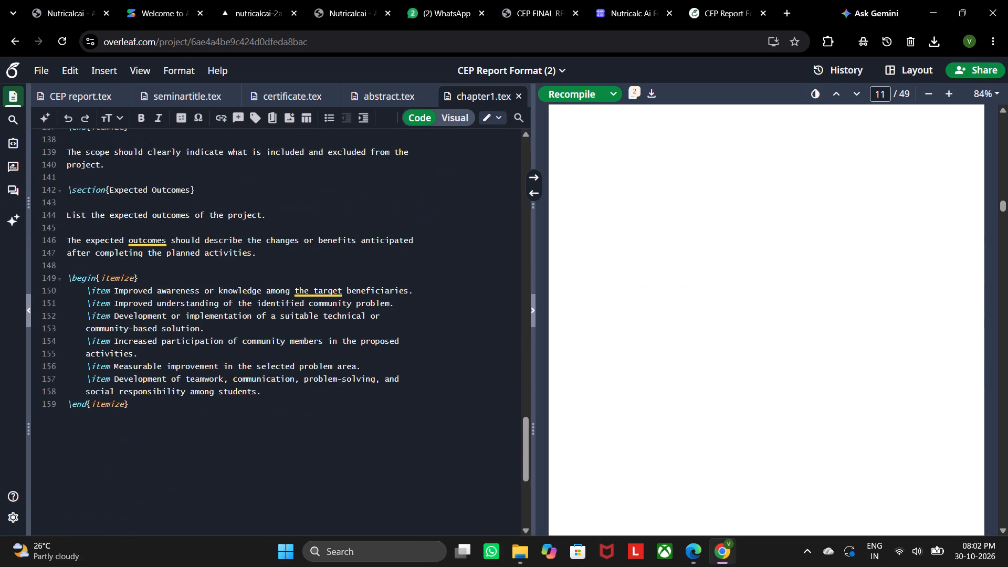
pyautogui.moveTo(64, 203); pyautogui.dragTo(188, 222)
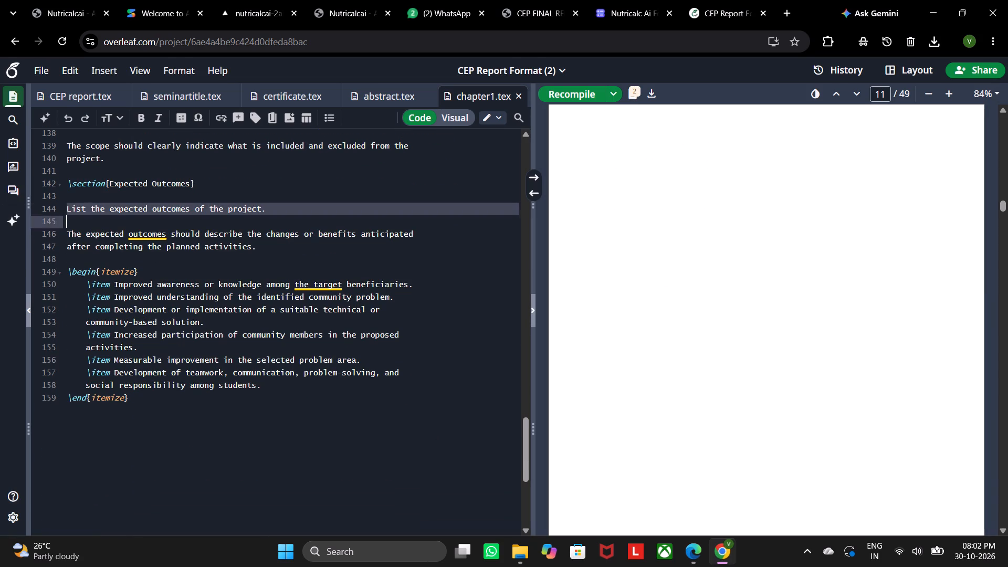
pyautogui.moveTo(188, 222); pyautogui.dragTo(261, 248)
pyautogui.hotkey('ctrl', 'v')
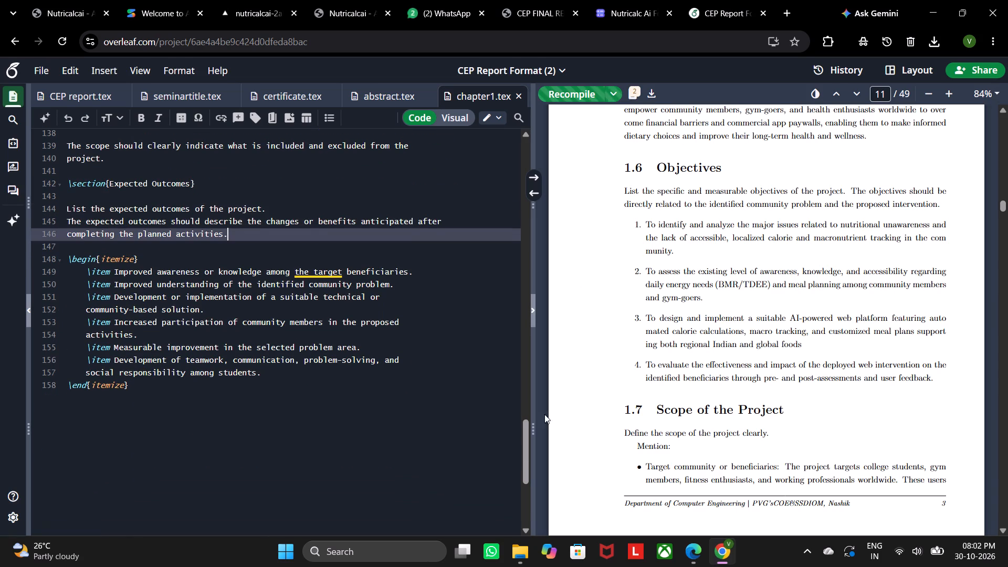
# Replace the first Expected Outcomes item with the PDF's "Enhanced understanding of daily caloric needs (BMR/TDEE)" bullet text, ending at "among community members.".
pyautogui.click(697, 555)
pyautogui.scroll(-1, 409, 290)
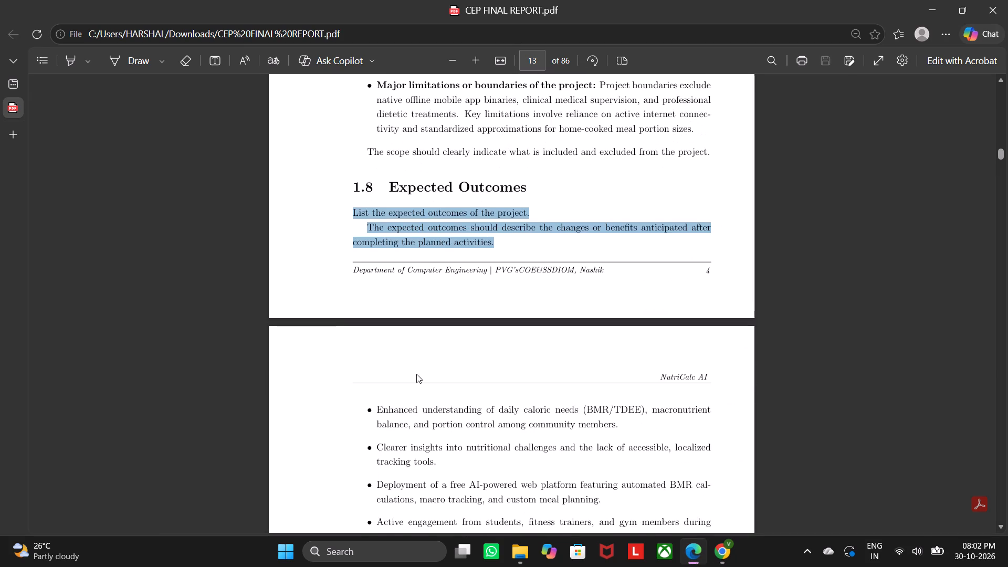
pyautogui.scroll(-2, 416, 373)
pyautogui.moveTo(377, 270); pyautogui.dragTo(614, 294)
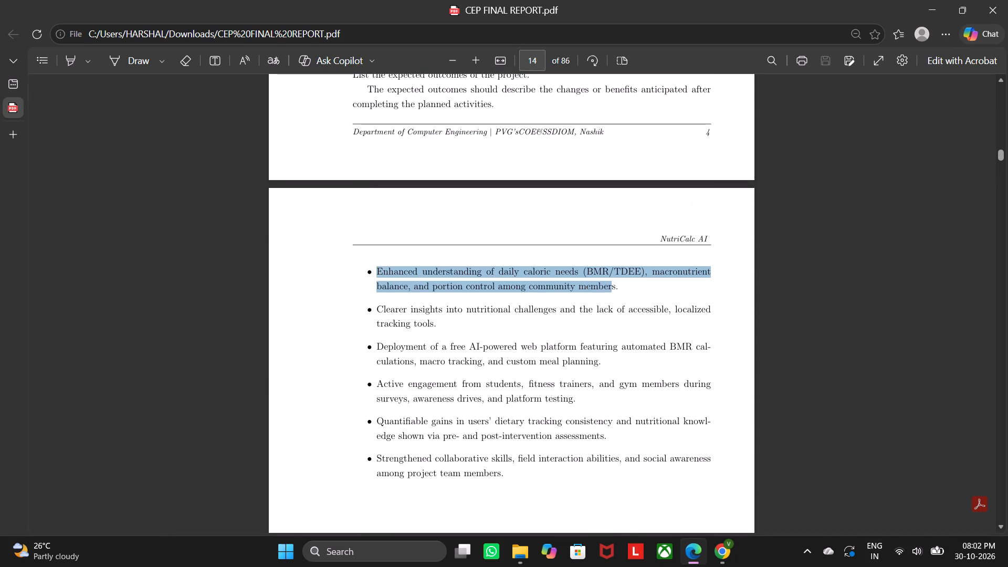
pyautogui.moveTo(614, 294); pyautogui.dragTo(618, 294)
pyautogui.hotkey('ctrl', 'c')
pyautogui.click(717, 541)
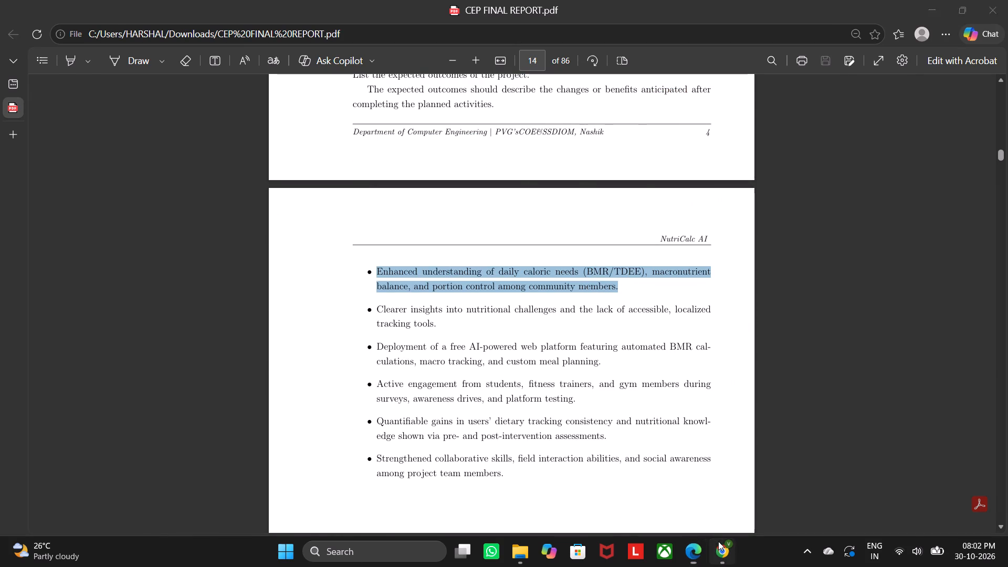
pyautogui.moveTo(114, 270); pyautogui.dragTo(400, 289)
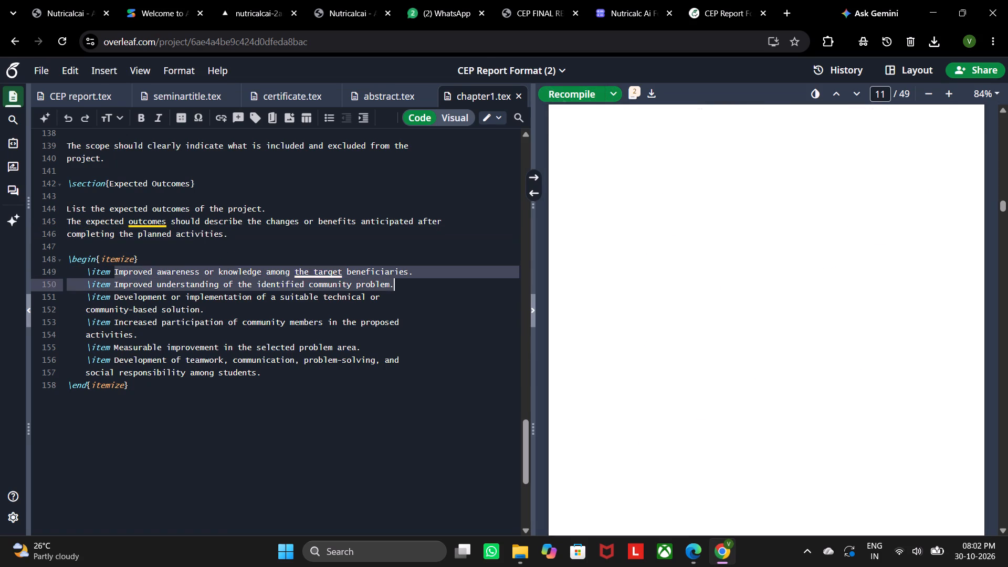
pyautogui.moveTo(400, 289); pyautogui.dragTo(418, 272)
pyautogui.hotkey('ctrl', 'v')
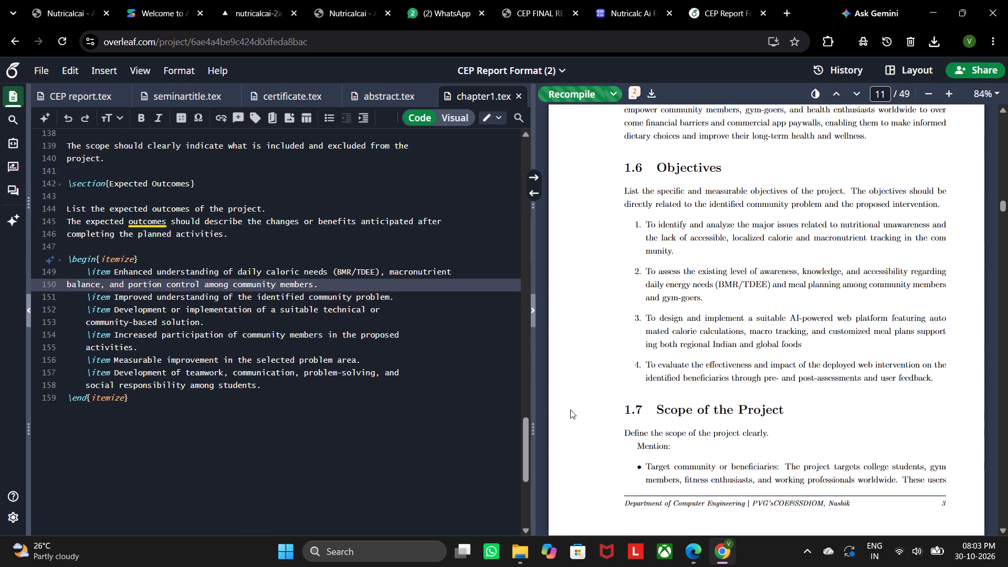
# Replace the second Expected Outcomes item with the PDF's "Clearer insights into nutritional challenges" bullet text, ending at "tracking tools".
pyautogui.click(687, 551)
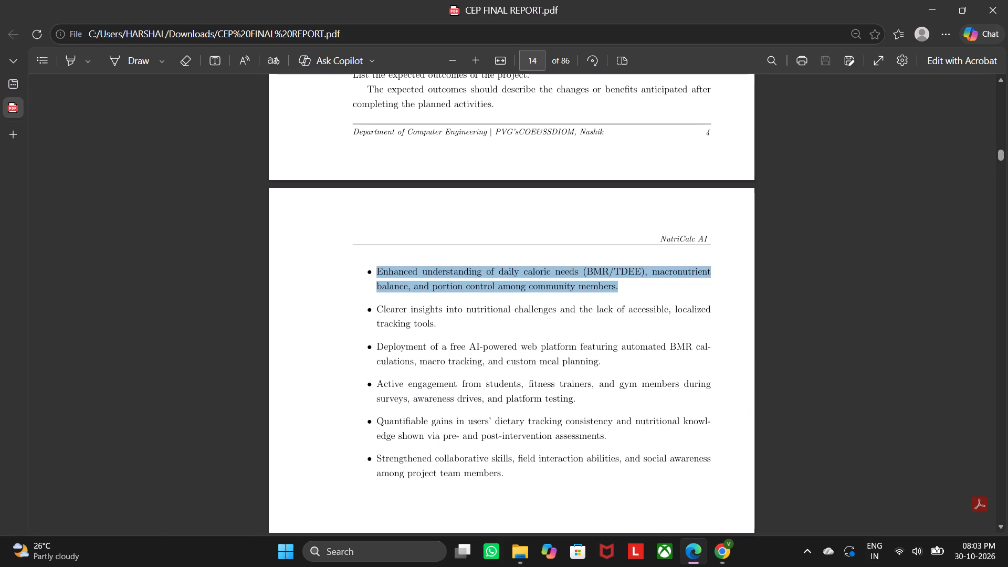
pyautogui.moveTo(377, 310); pyautogui.dragTo(446, 331)
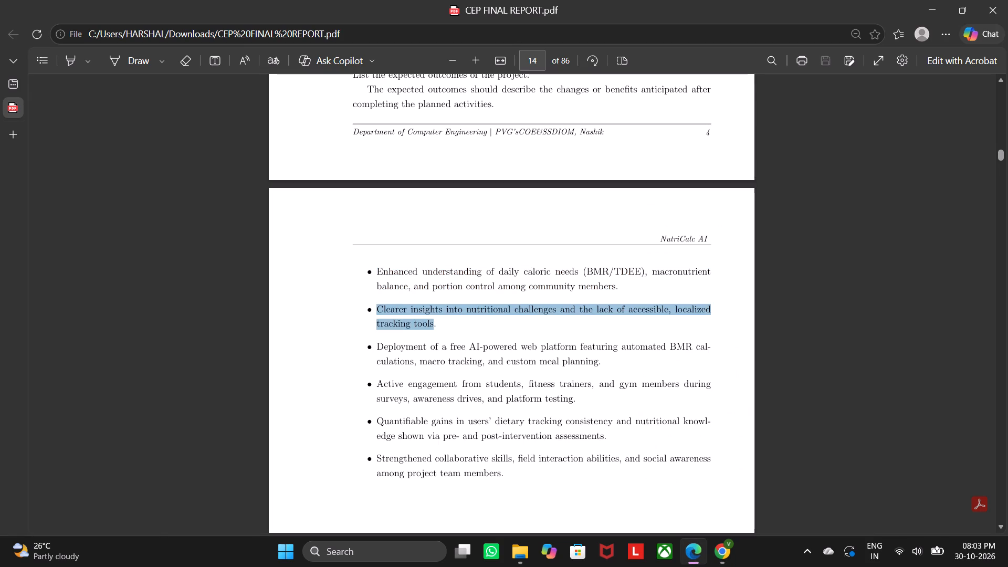
pyautogui.moveTo(446, 331); pyautogui.dragTo(447, 331)
pyautogui.hotkey('ctrl', 'c')
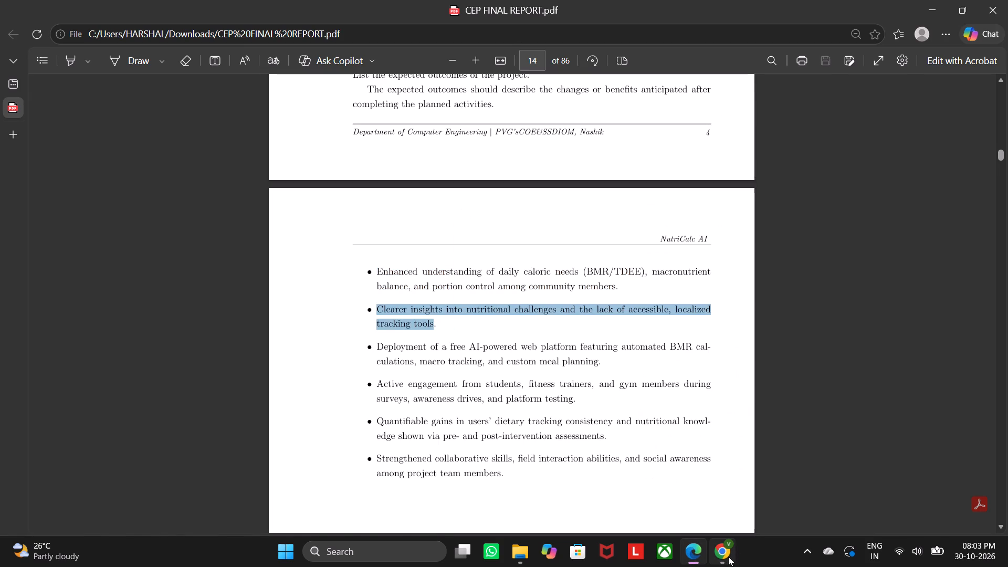
pyautogui.click(728, 556)
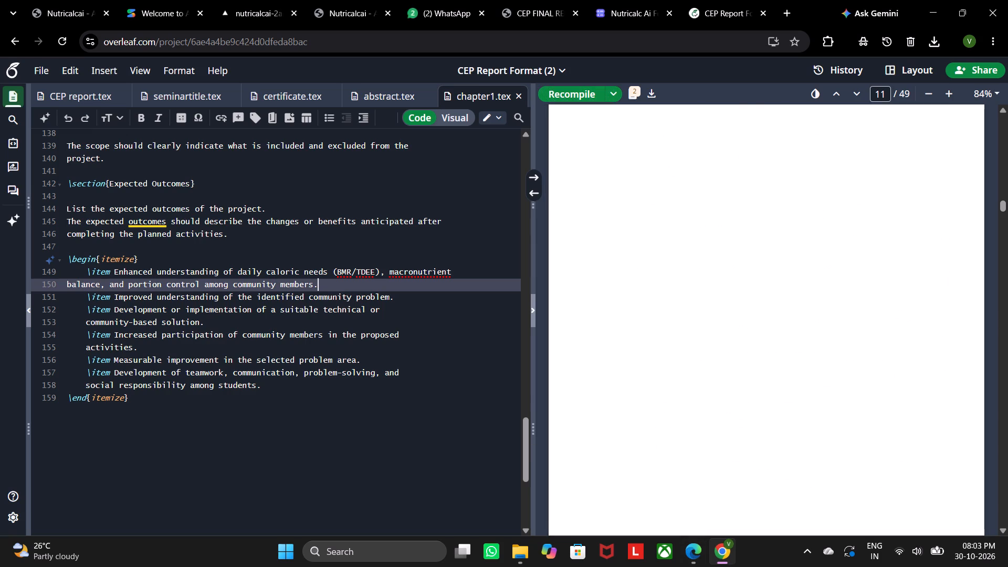
pyautogui.moveTo(114, 298); pyautogui.dragTo(442, 301)
pyautogui.hotkey('ctrl', 'v')
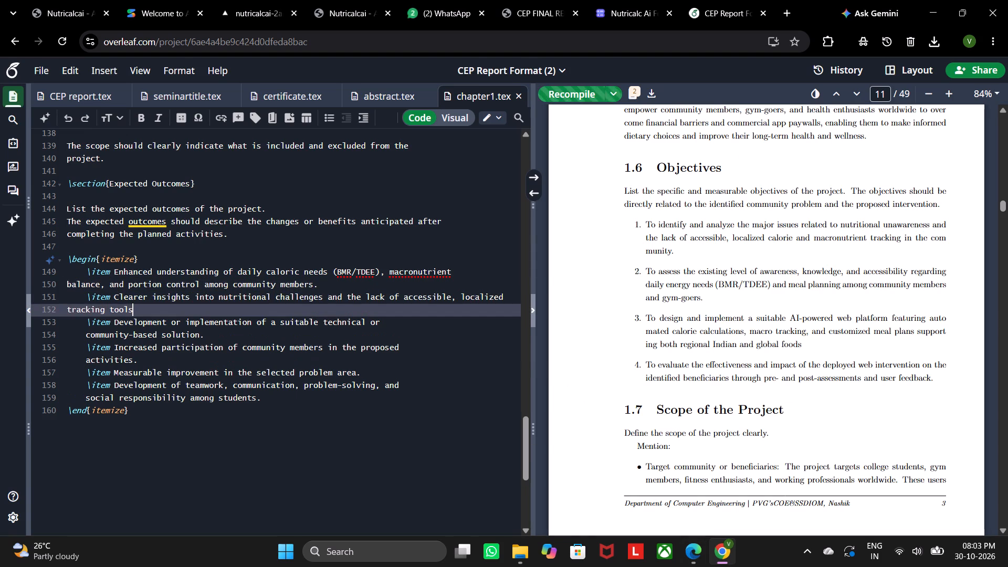
# Copy the PDF's "Deployment of a free AI-powered web platform" bullet text, ending at "custom meal planning", for the third Expected Outcomes item in Overleaf.
pyautogui.click(702, 555)
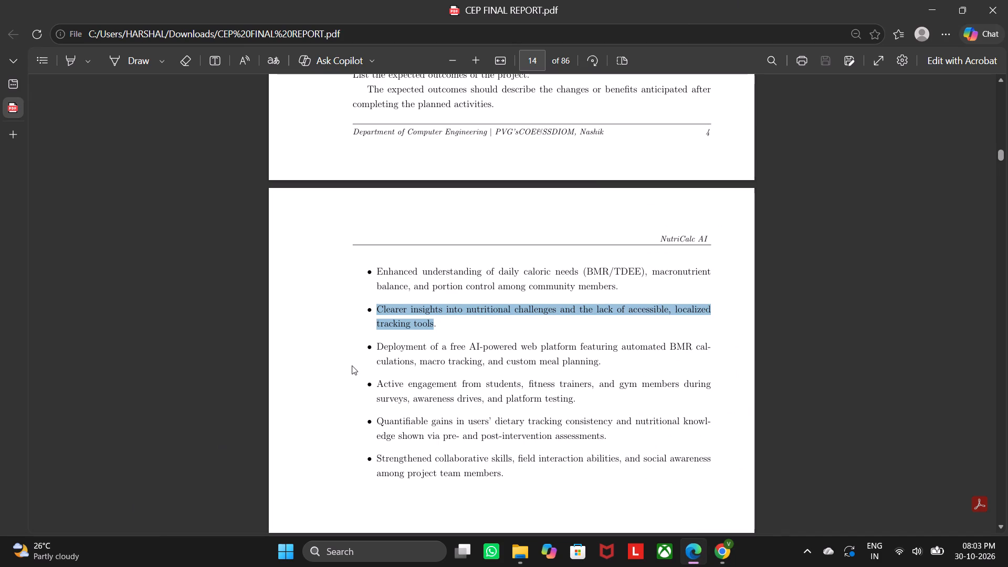
pyautogui.moveTo(378, 342); pyautogui.dragTo(608, 366)
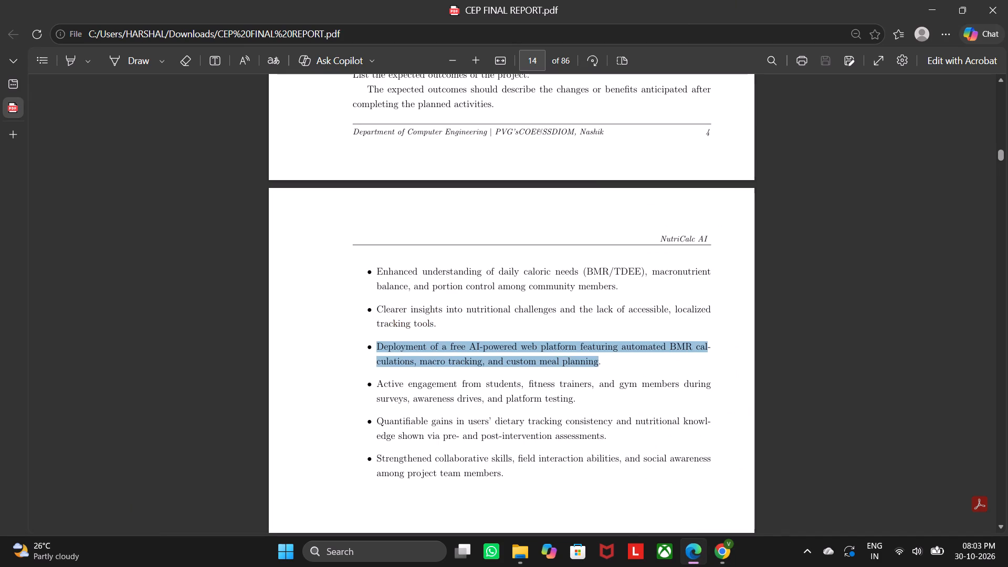
pyautogui.hotkey('ctrl', 'c')
pyautogui.click(716, 548)
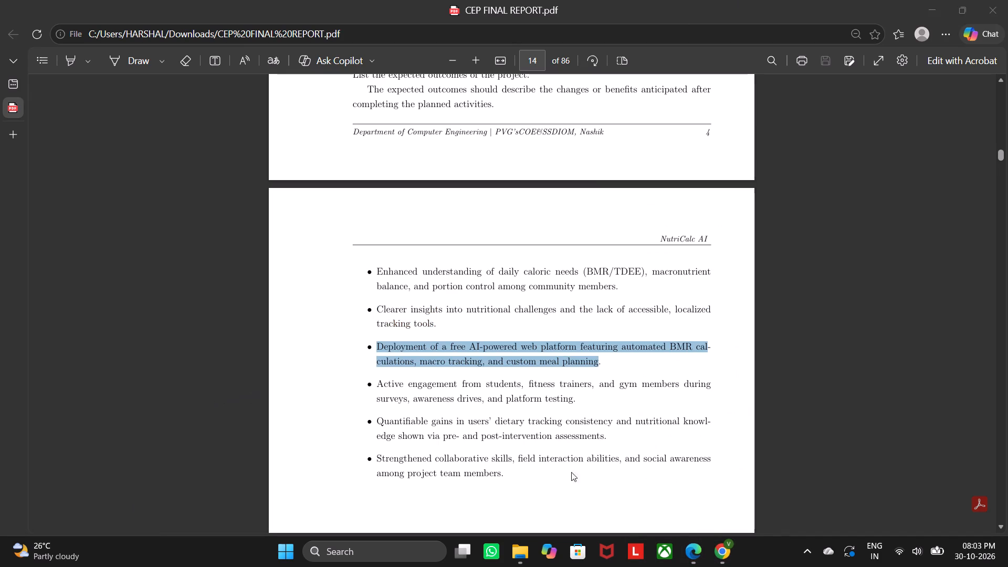
# In Overleaf's chapter1.tex, replace the third Expected Outcomes item with the copied text about deployment of a free AI-powered web platform.
pyautogui.click(721, 552)
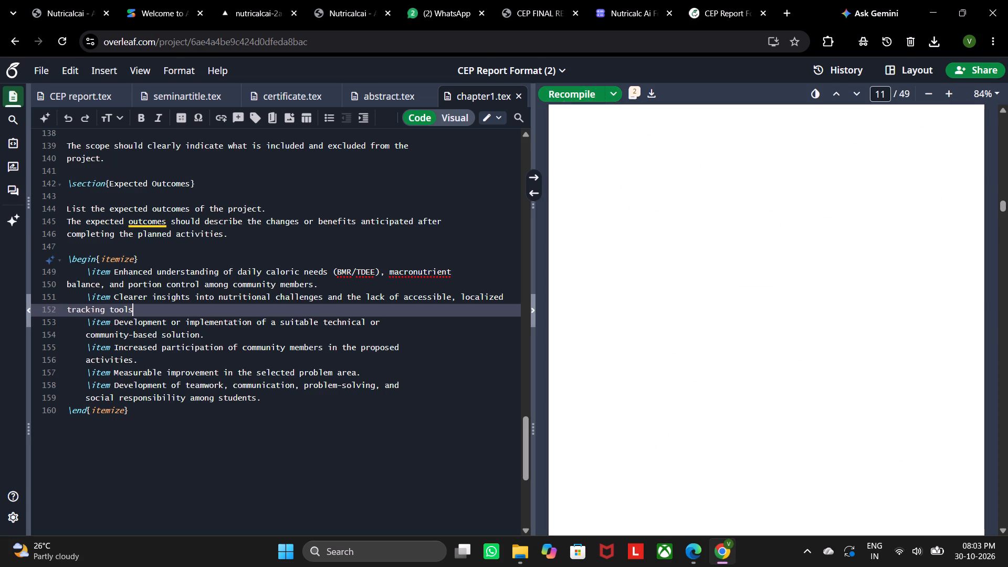
pyautogui.moveTo(115, 322); pyautogui.dragTo(197, 327)
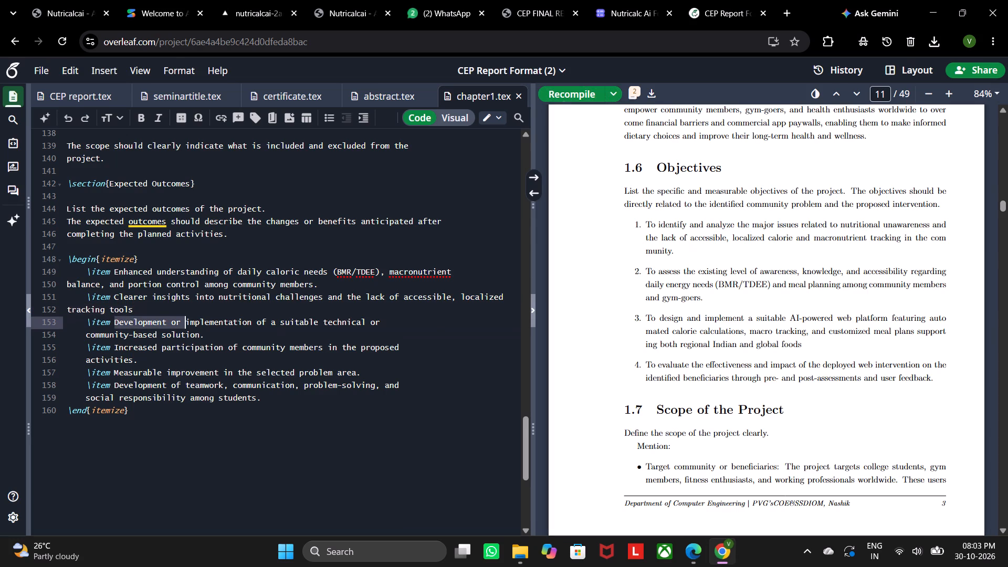
pyautogui.moveTo(197, 327); pyautogui.dragTo(206, 334)
pyautogui.hotkey('ctrl', 'v')
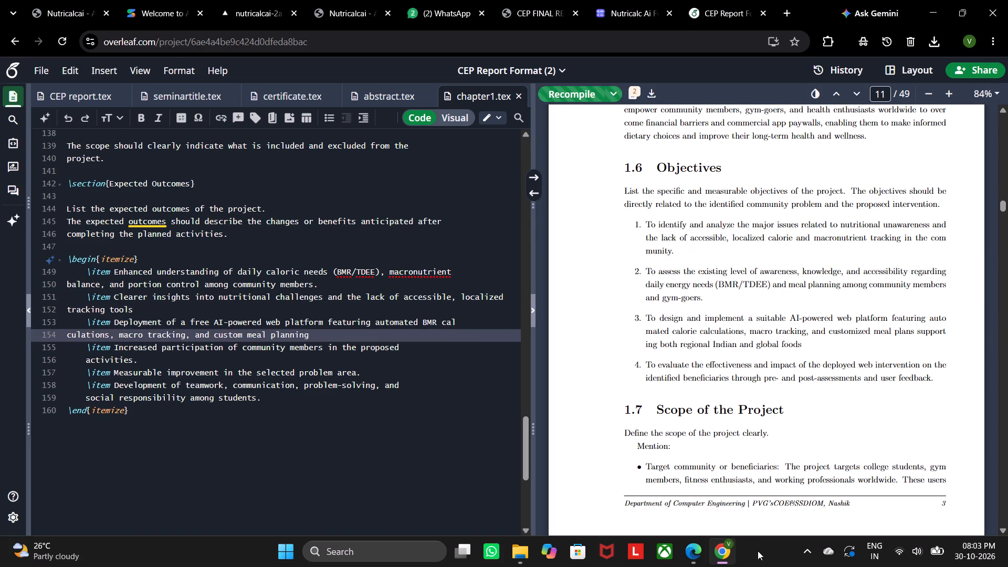
# Replace the fourth Expected Outcomes item in chapter1.tex with the "Active engagement from students, fitness trainers, and gym members" bullet copied from CEP FINAL REPORT.pdf.
pyautogui.click(684, 551)
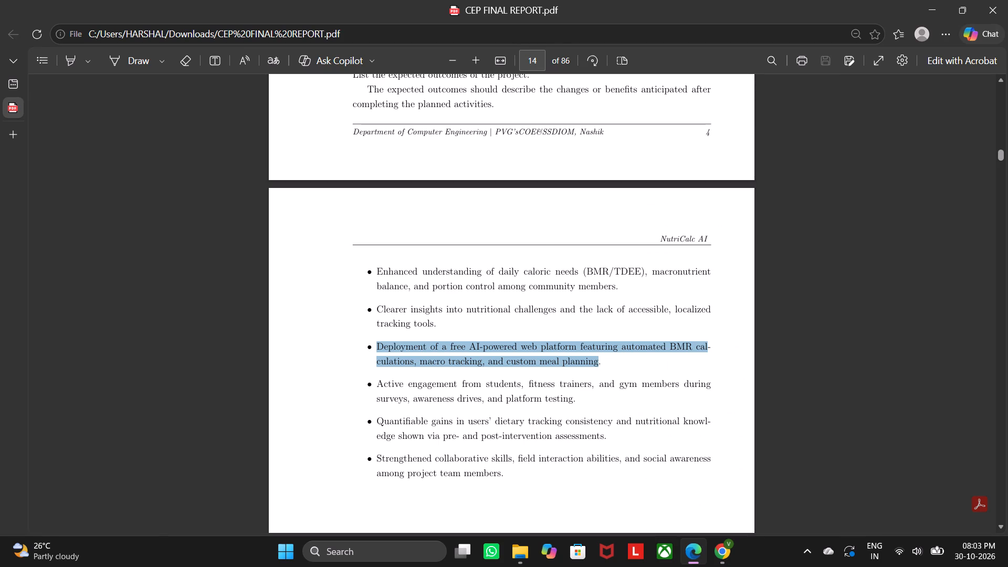
pyautogui.moveTo(381, 385); pyautogui.dragTo(590, 398)
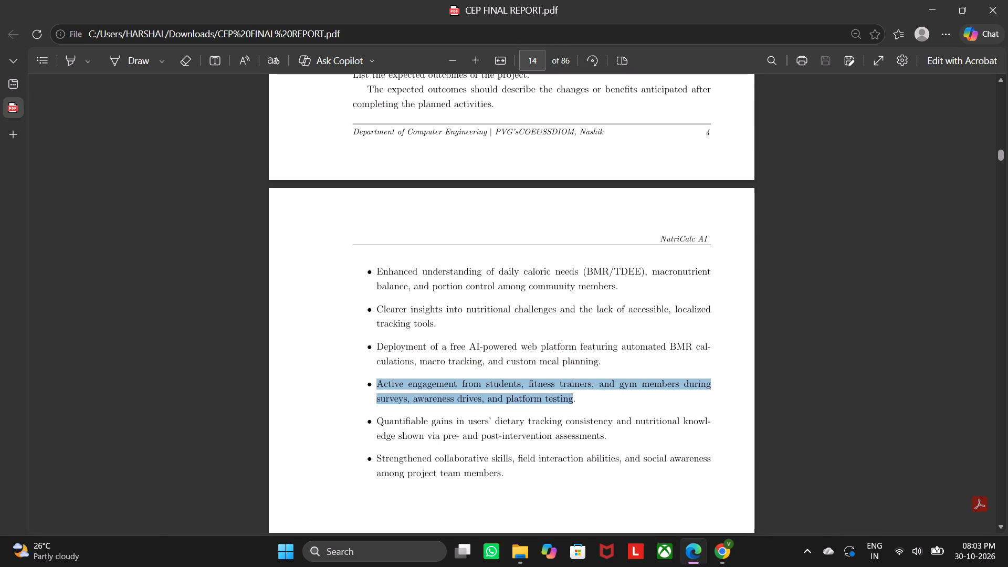
pyautogui.hotkey('ctrl', 'c')
pyautogui.click(728, 554)
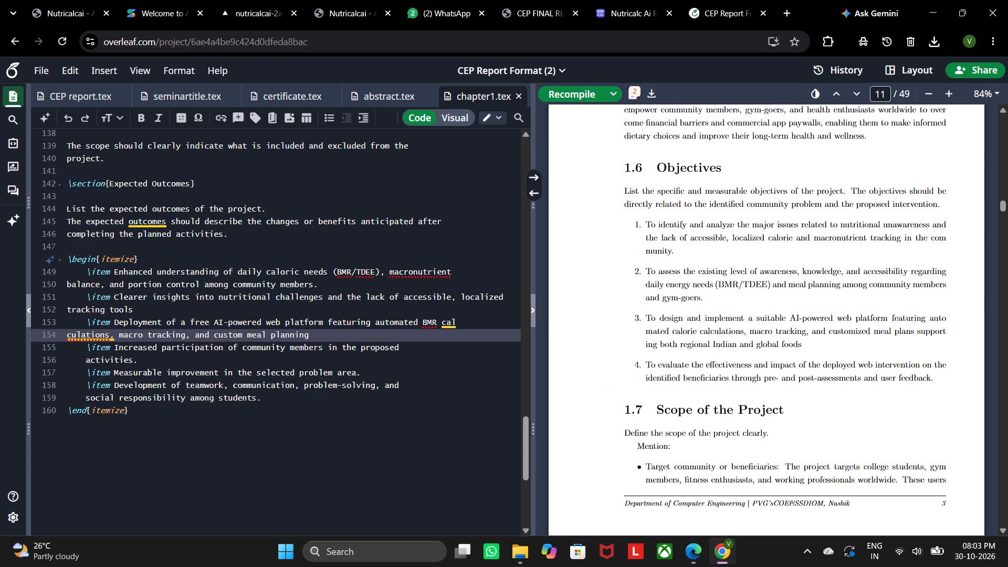
pyautogui.moveTo(114, 347); pyautogui.dragTo(124, 348)
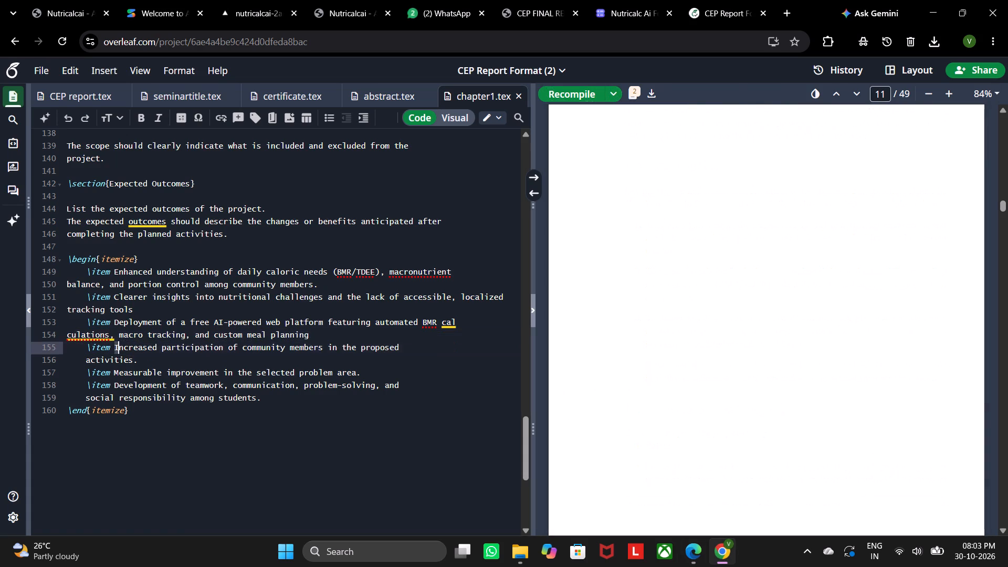
pyautogui.moveTo(124, 348); pyautogui.dragTo(136, 359)
pyautogui.hotkey('ctrl', 'v')
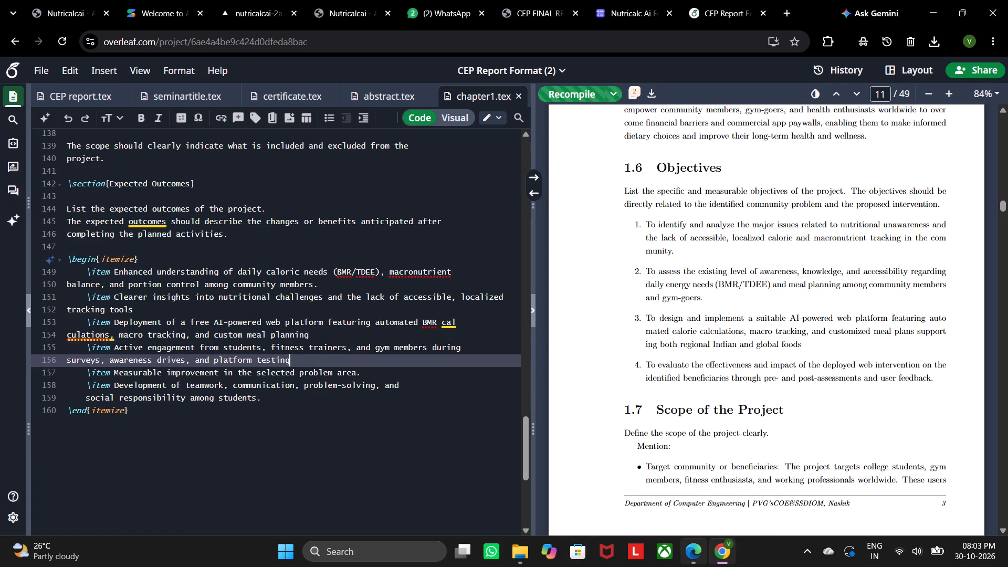
# Replace the fifth Expected Outcomes item with the PDF report's "Quantifiable gains in users' dietary tracking consistency" bullet and end it with a period.
pyautogui.click(696, 565)
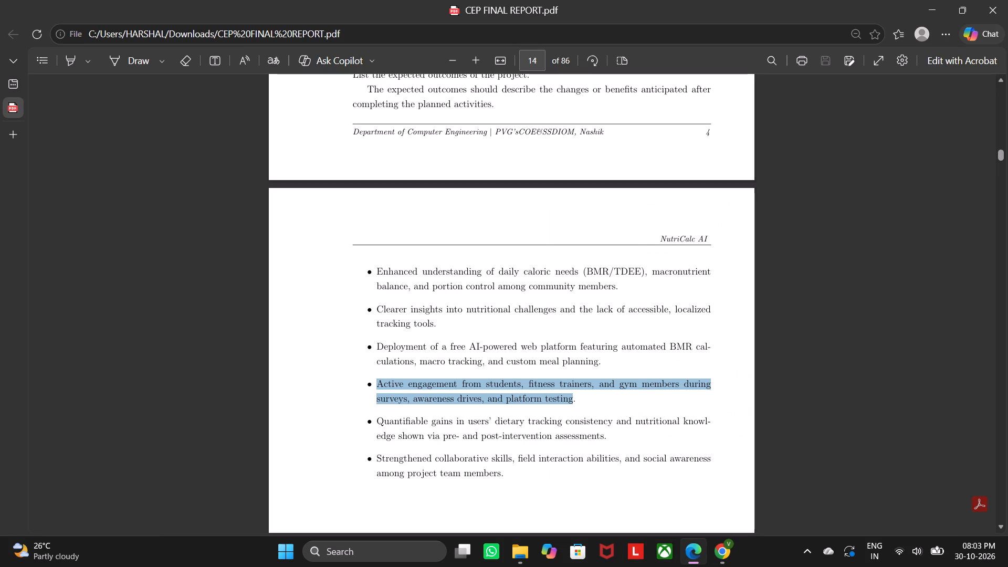
pyautogui.moveTo(377, 423); pyautogui.dragTo(433, 423)
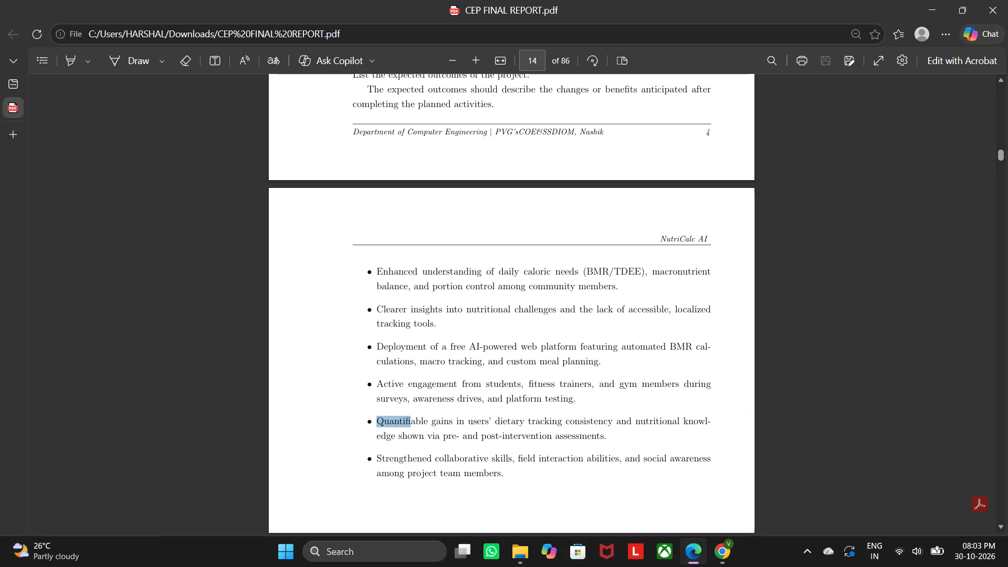
pyautogui.moveTo(433, 423); pyautogui.dragTo(635, 445)
pyautogui.hotkey('ctrl', 'c')
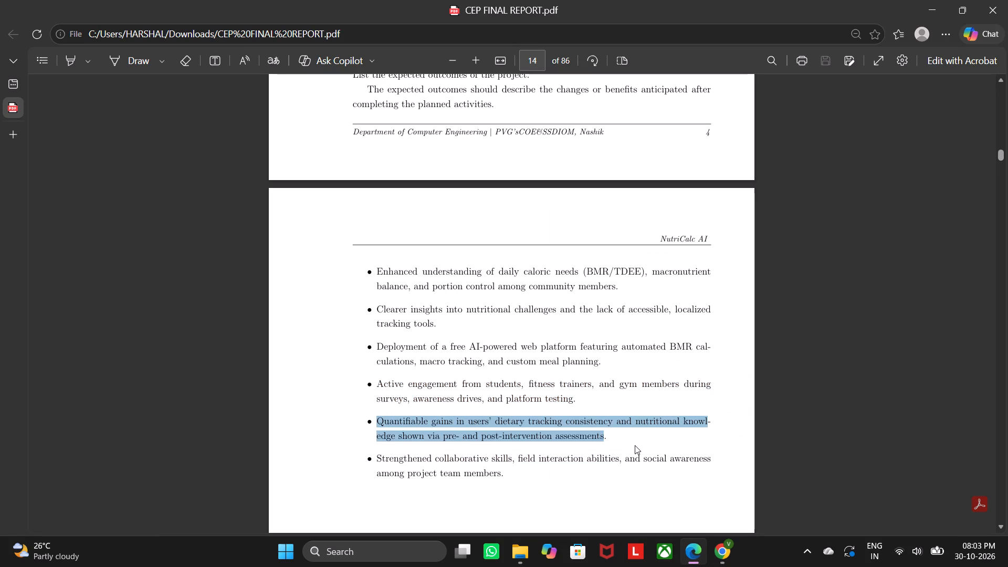
pyautogui.click(717, 545)
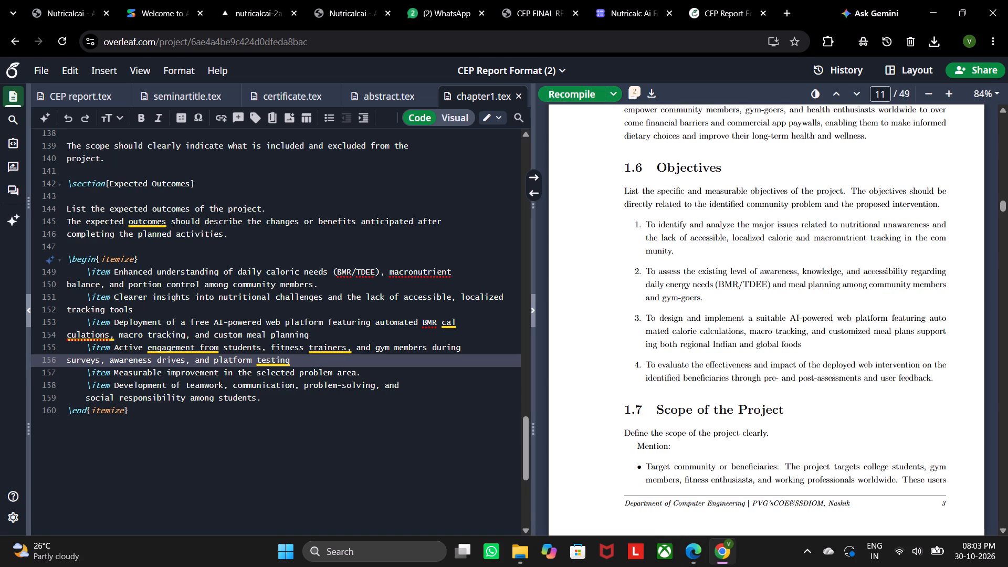
pyautogui.moveTo(115, 374); pyautogui.dragTo(367, 369)
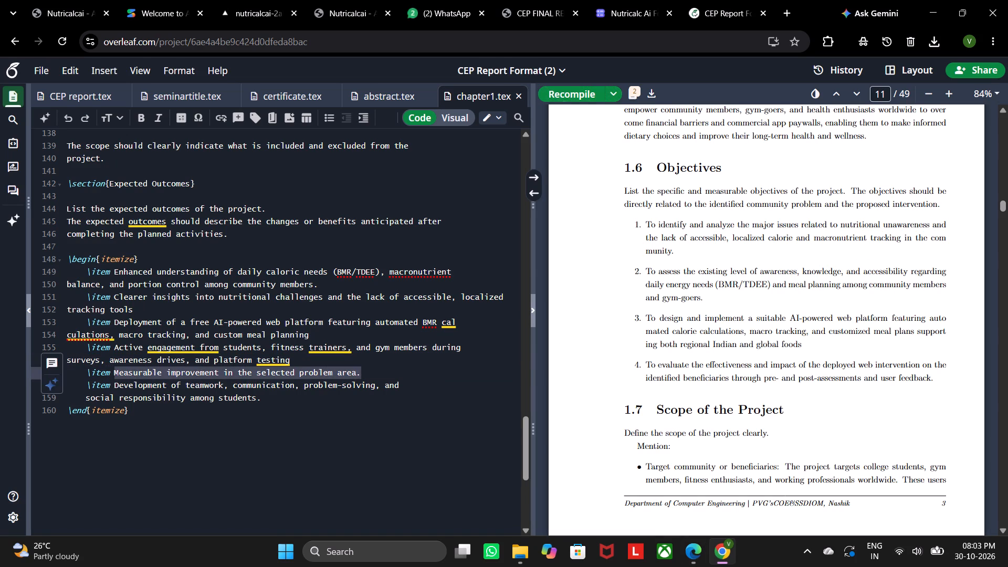
pyautogui.hotkey('ctrl', 'v')
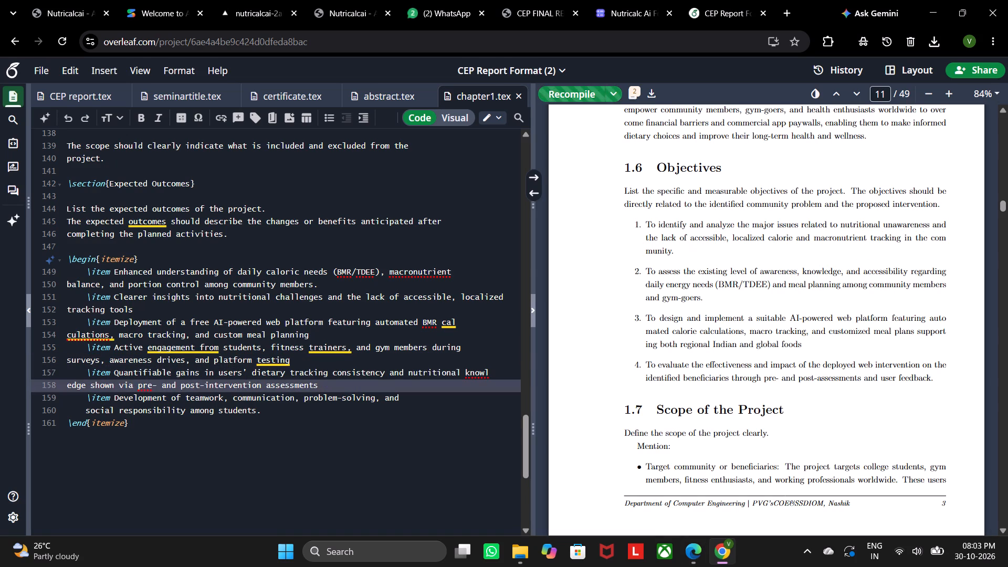
pyautogui.press('.')
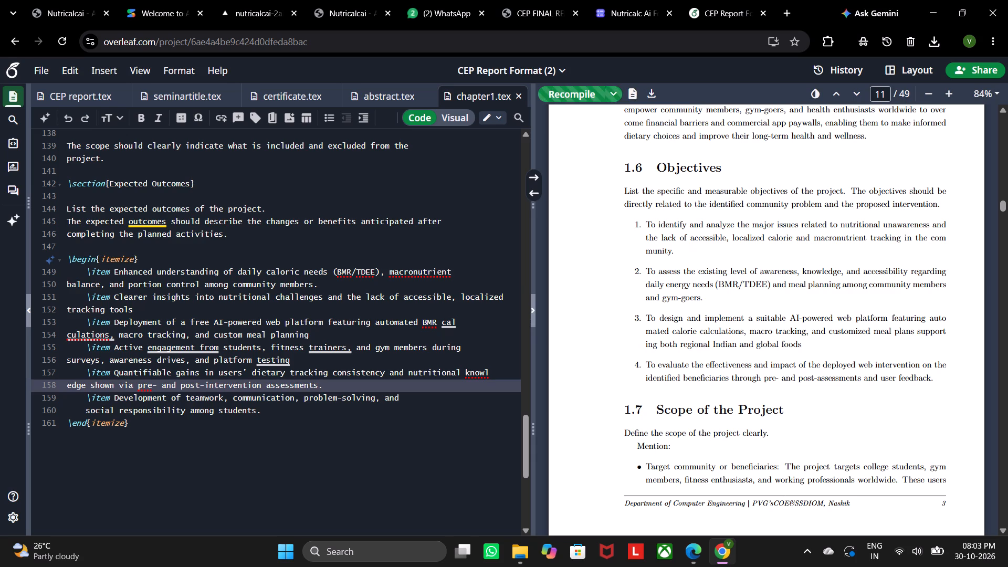
# Replace the last Expected Outcomes item with the PDF report's "Strengthened collaborative skills, field interaction abilities" bullet and end it with a period.
pyautogui.click(692, 549)
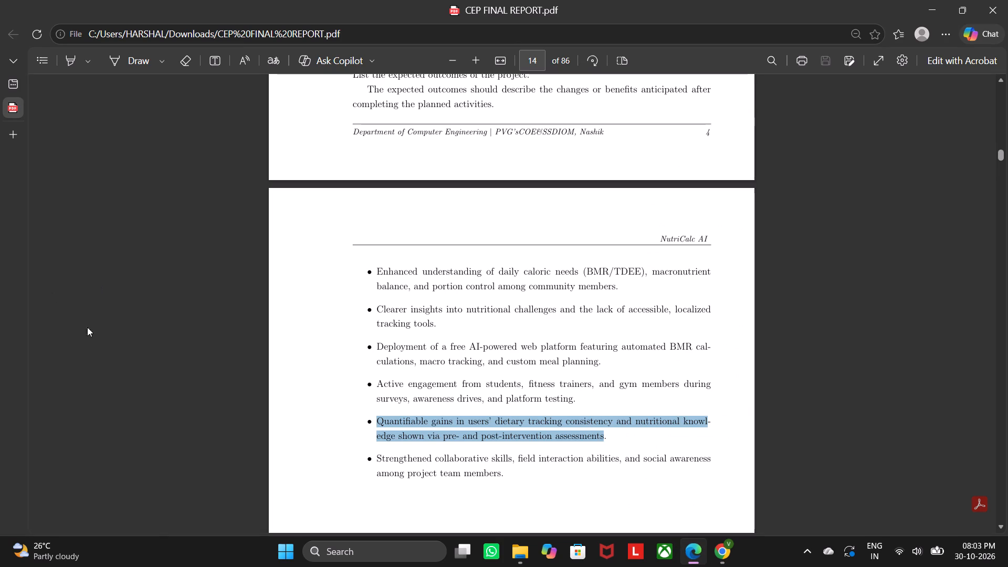
pyautogui.moveTo(377, 455); pyautogui.dragTo(510, 474)
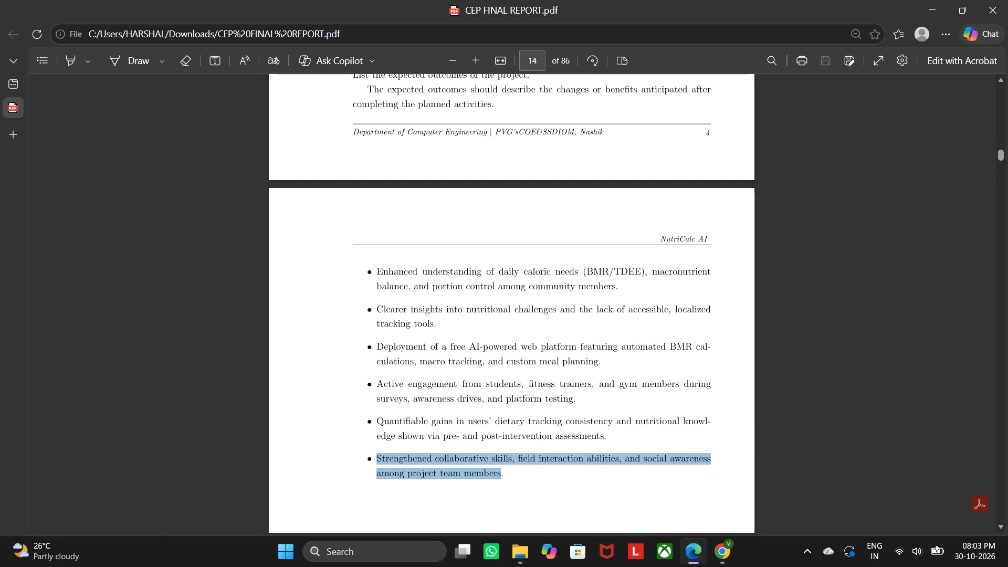
pyautogui.moveTo(510, 474); pyautogui.dragTo(510, 477)
pyautogui.hotkey('ctrl', 'c')
pyautogui.click(736, 552)
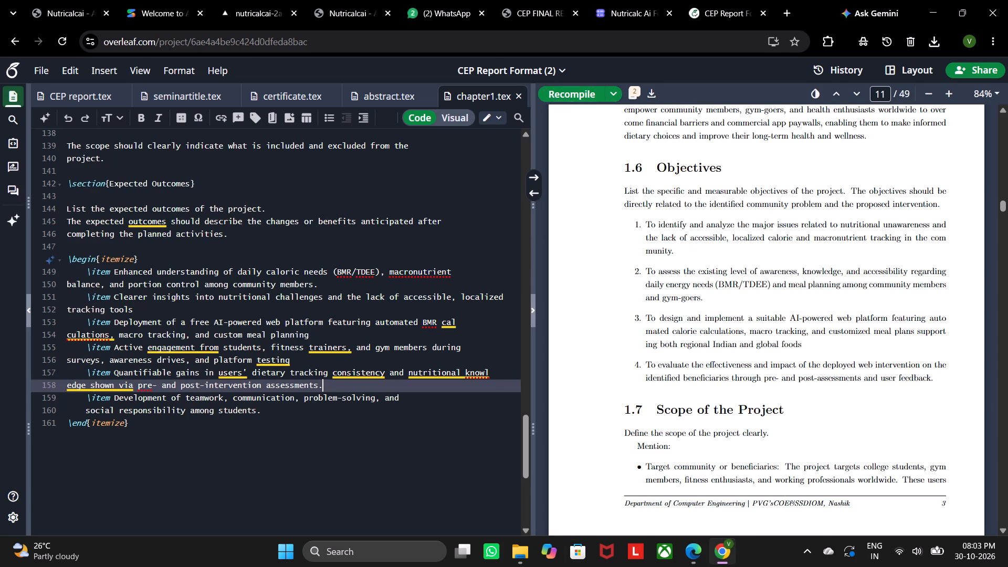
pyautogui.moveTo(113, 401); pyautogui.dragTo(271, 412)
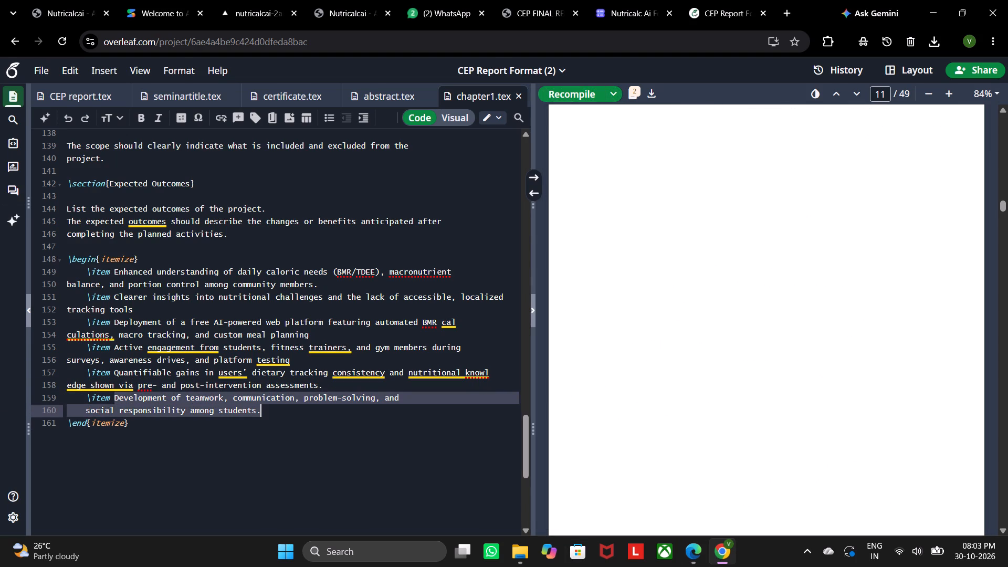
pyautogui.hotkey('ctrl', 'v')
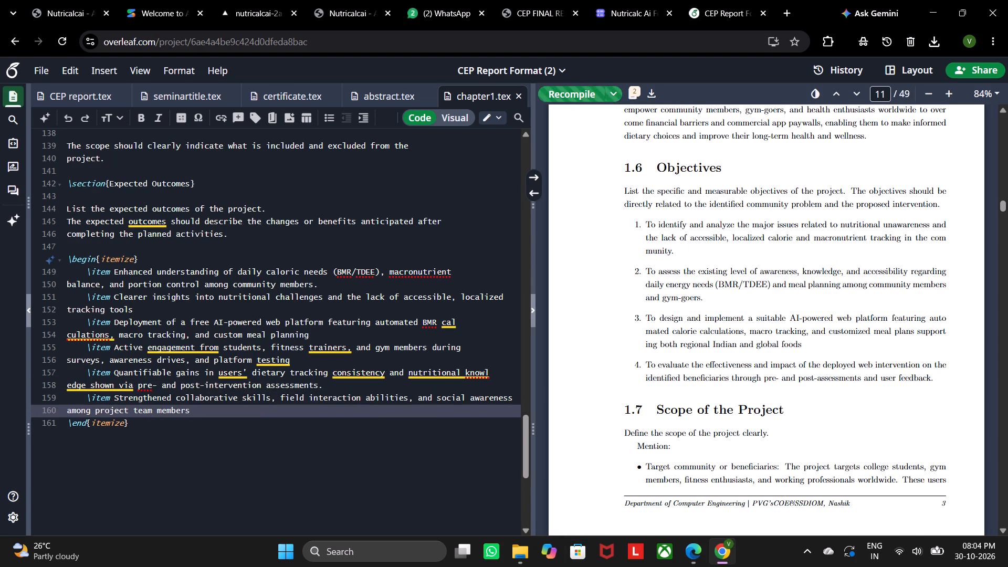
pyautogui.press('.')
# Look through the CEP FINAL REPORT PDF past the Expected Outcomes list to see what follows in Chapter 2.
pyautogui.click(697, 557)
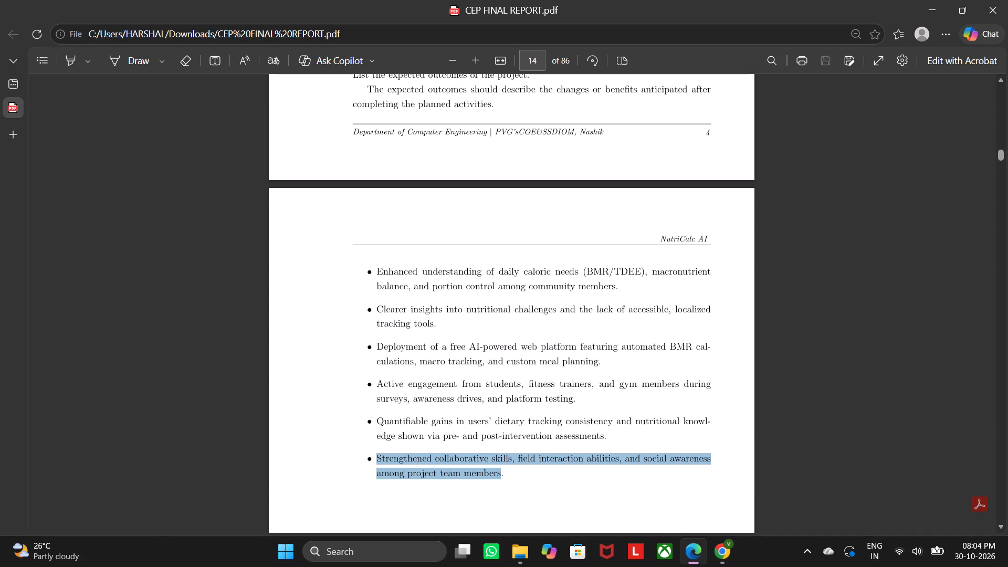
pyautogui.click(514, 295)
pyautogui.scroll(-6, 550, 324)
pyautogui.scroll(-4, 515, 373)
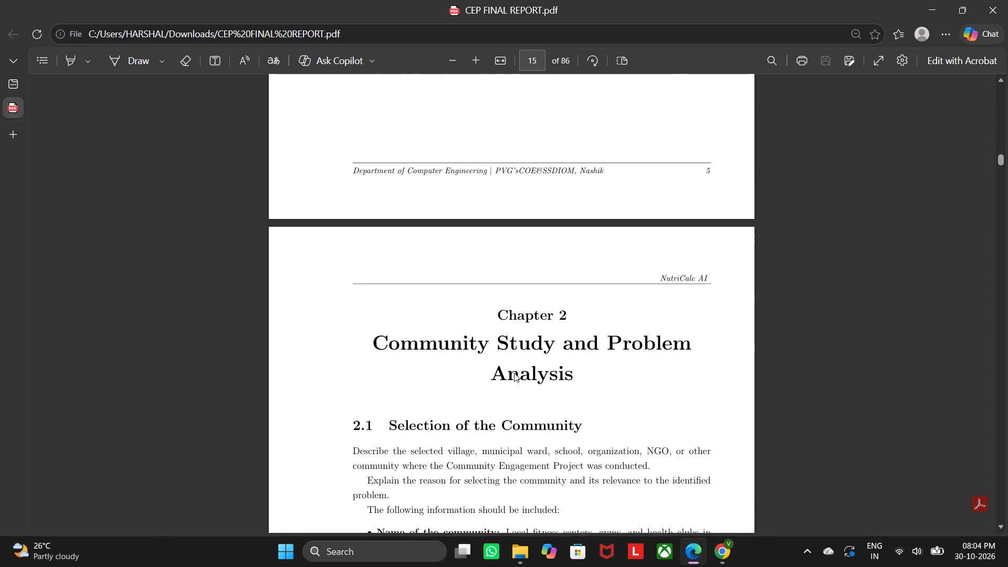
pyautogui.scroll(-1, 514, 373)
# Review the compiled Chapter 1 pages in the Overleaf preview, from the chapter's start through the Scope and Expected Outcomes sections.
pyautogui.click(713, 561)
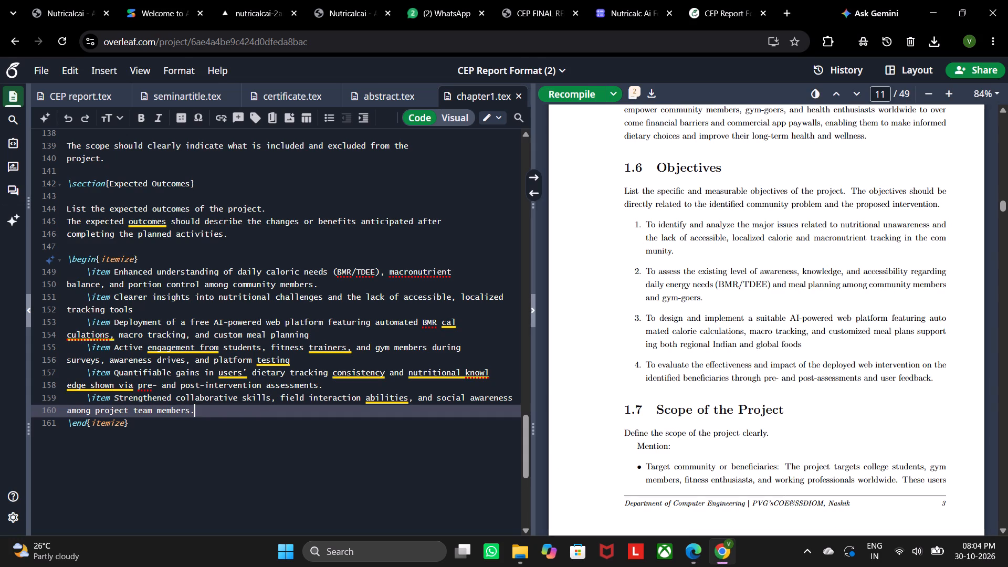
pyautogui.scroll(10, 729, 313)
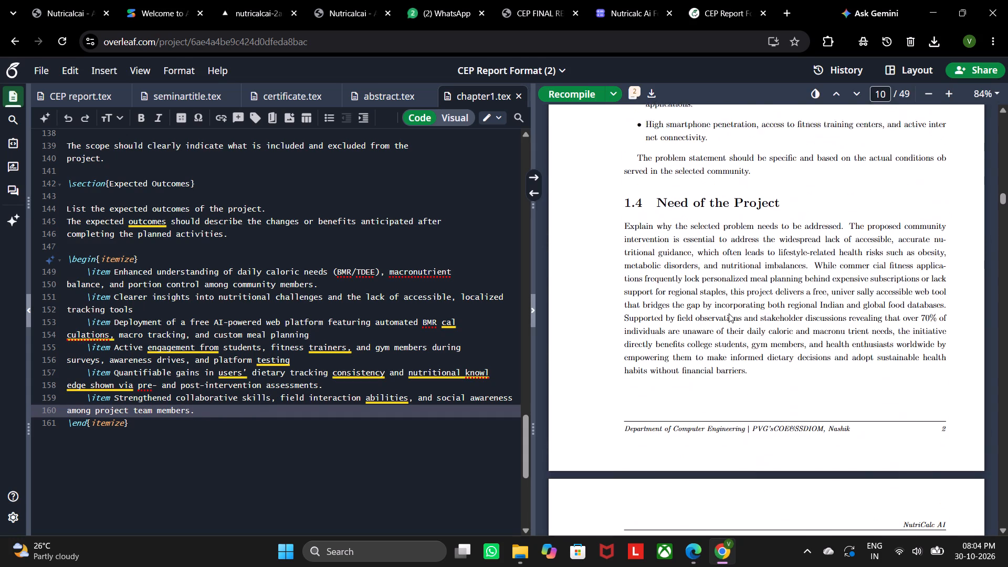
pyautogui.scroll(17, 729, 313)
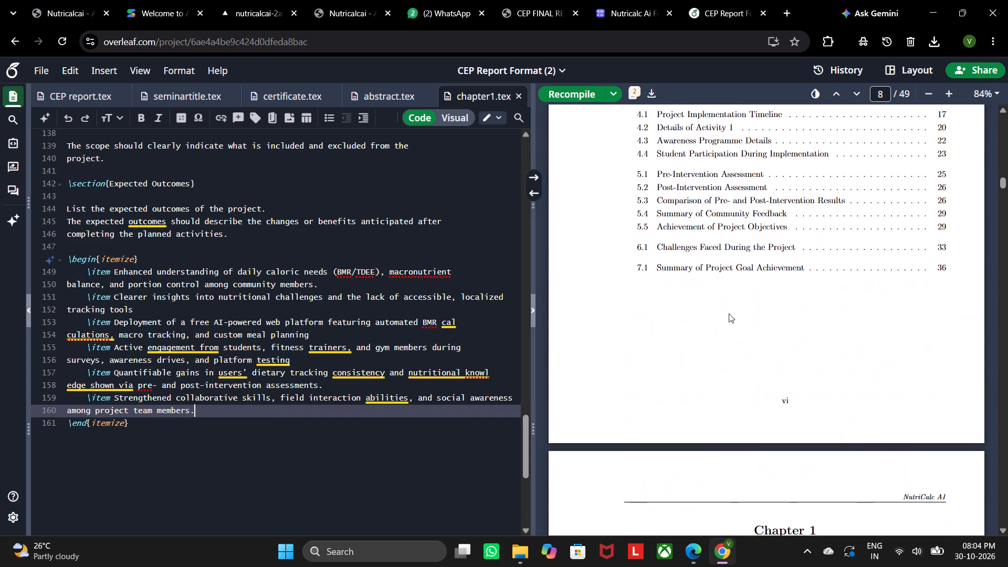
pyautogui.scroll(-17, 729, 313)
pyautogui.scroll(-4, 729, 313)
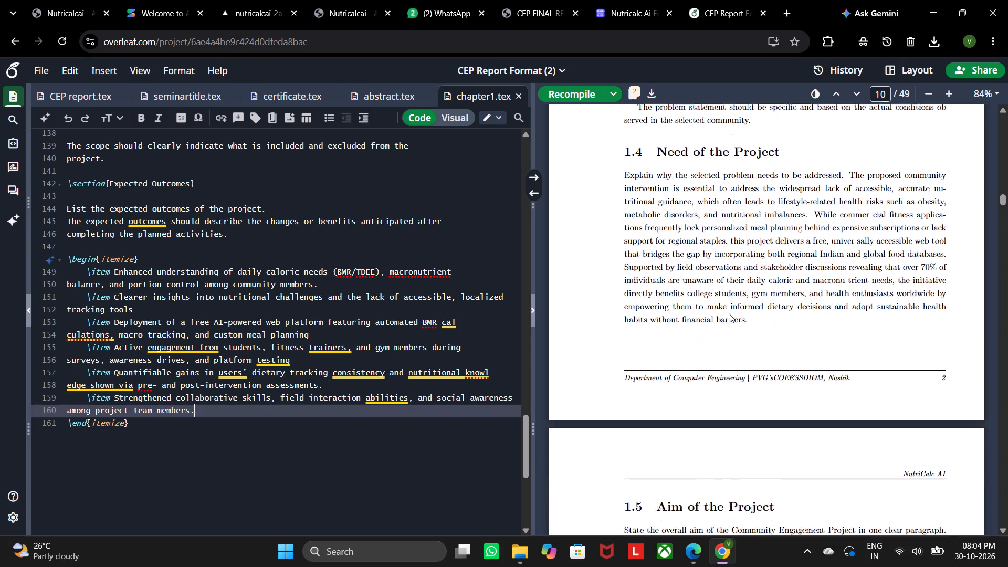
pyautogui.scroll(-13, 729, 313)
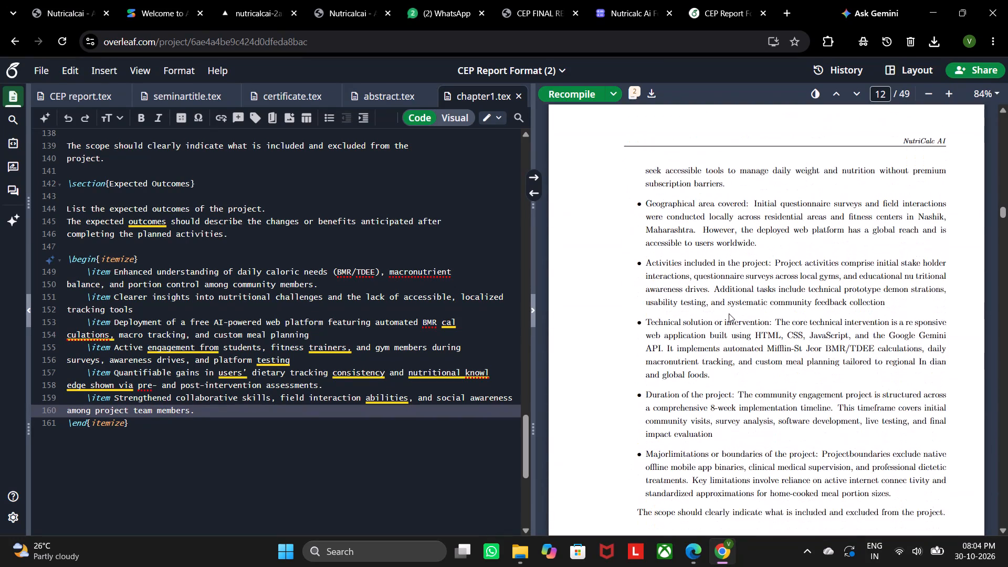
pyautogui.scroll(-9, 729, 313)
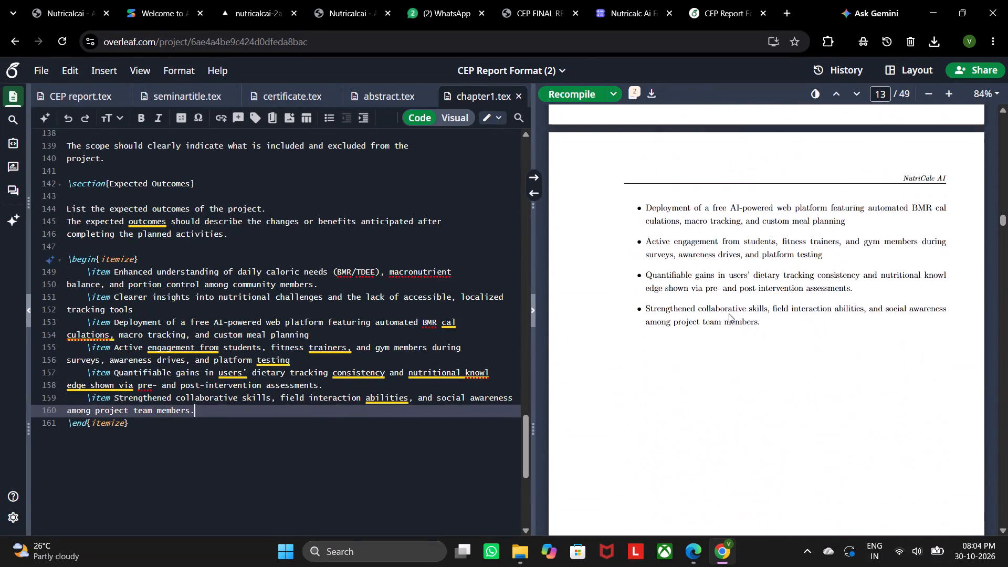
pyautogui.scroll(-2, 729, 313)
pyautogui.scroll(10, 729, 313)
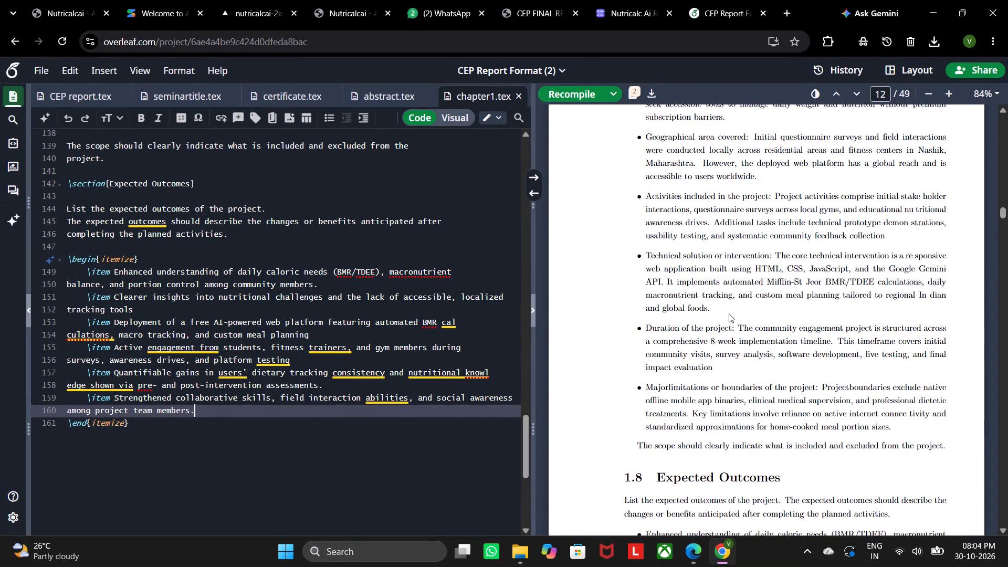
pyautogui.scroll(7, 729, 313)
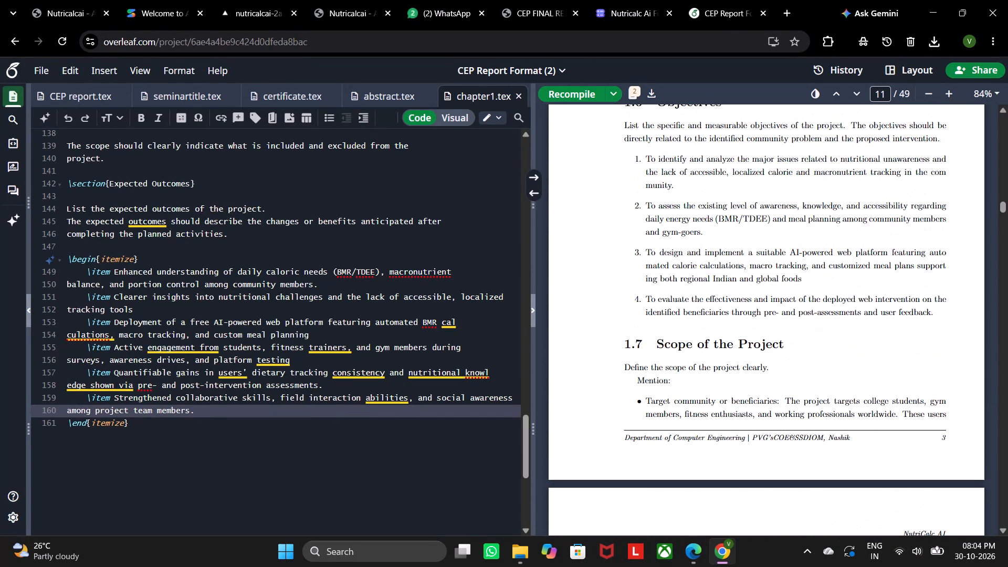
pyautogui.scroll(-11, 729, 313)
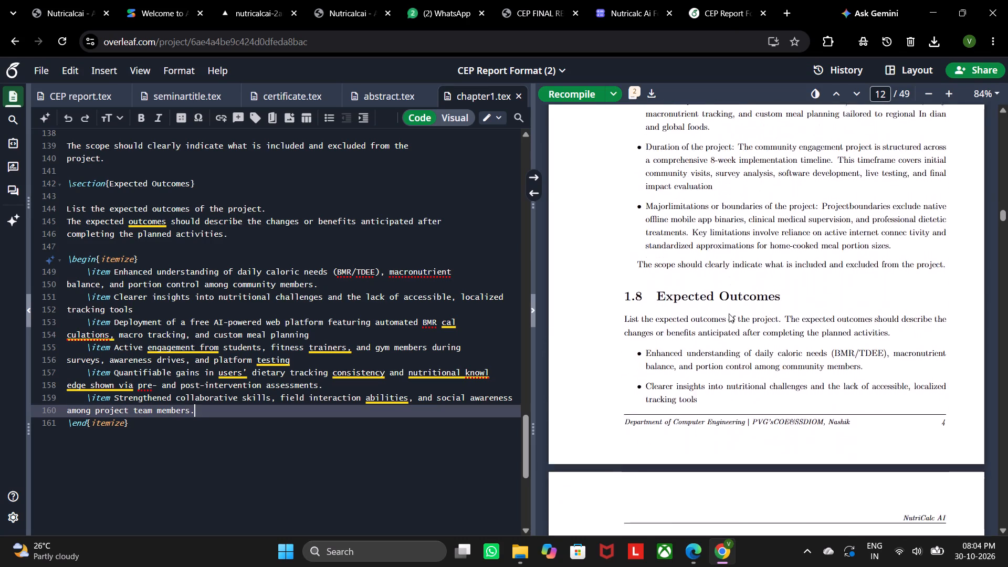
pyautogui.scroll(10, 729, 313)
pyautogui.scroll(-5, 729, 313)
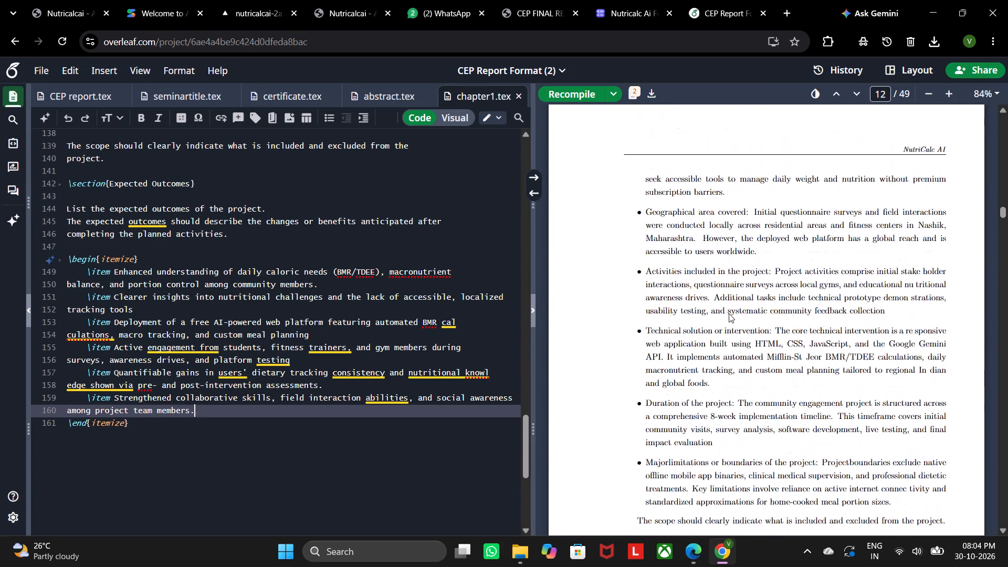
pyautogui.scroll(-4, 729, 313)
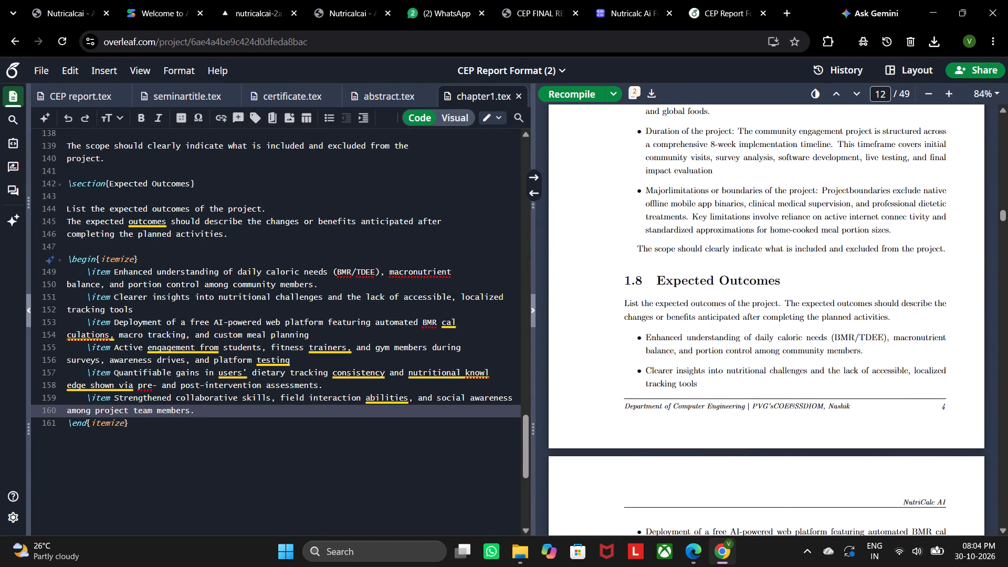
# Insert a \newpage command on the empty line directly above the Expected Outcomes section in chapter1.tex.
pyautogui.doubleClick(81, 174)
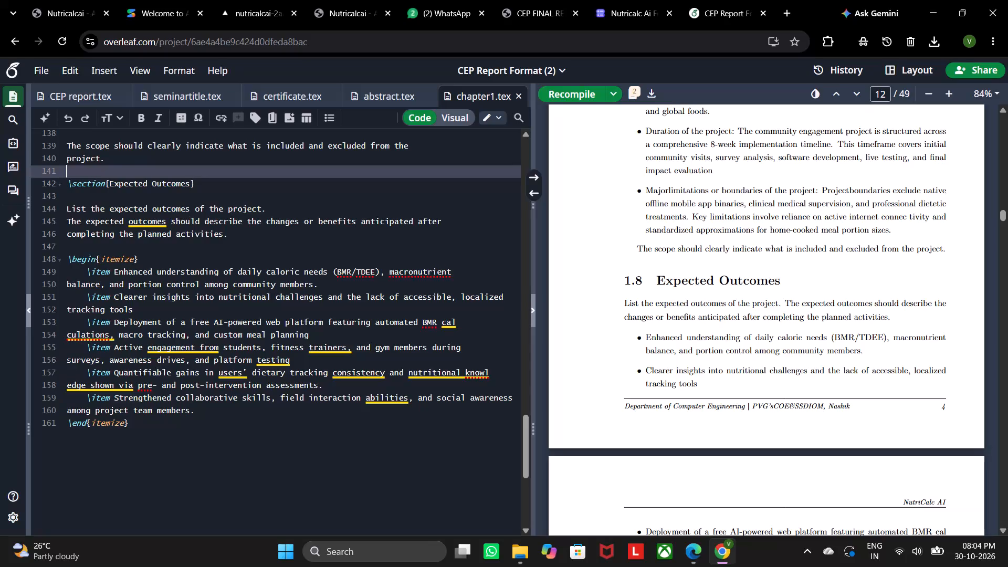
pyautogui.write('\\next')
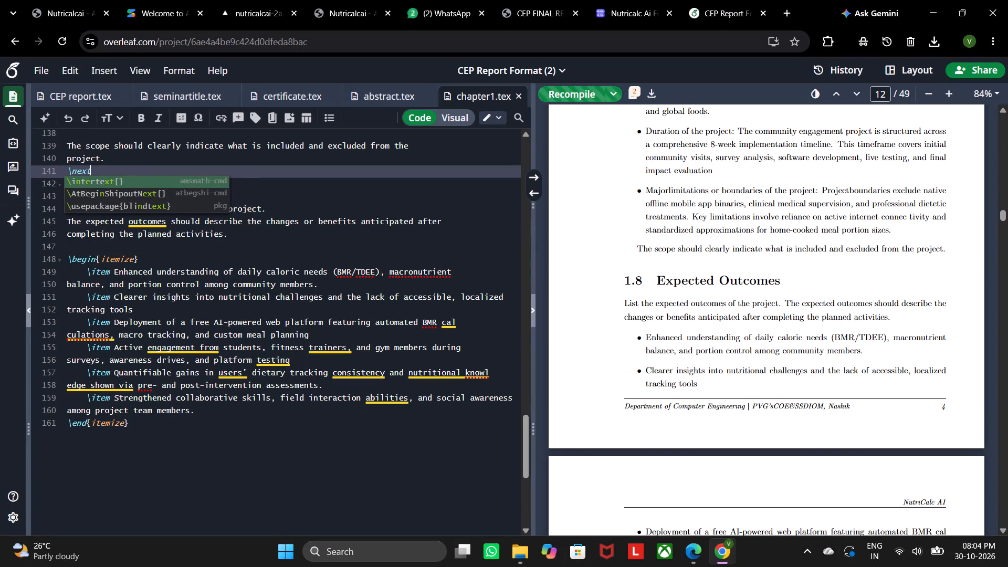
pyautogui.press('BackSpace')
pyautogui.press('BackSpace')
pyautogui.press('BackSpace')
pyautogui.press('BackSpace')
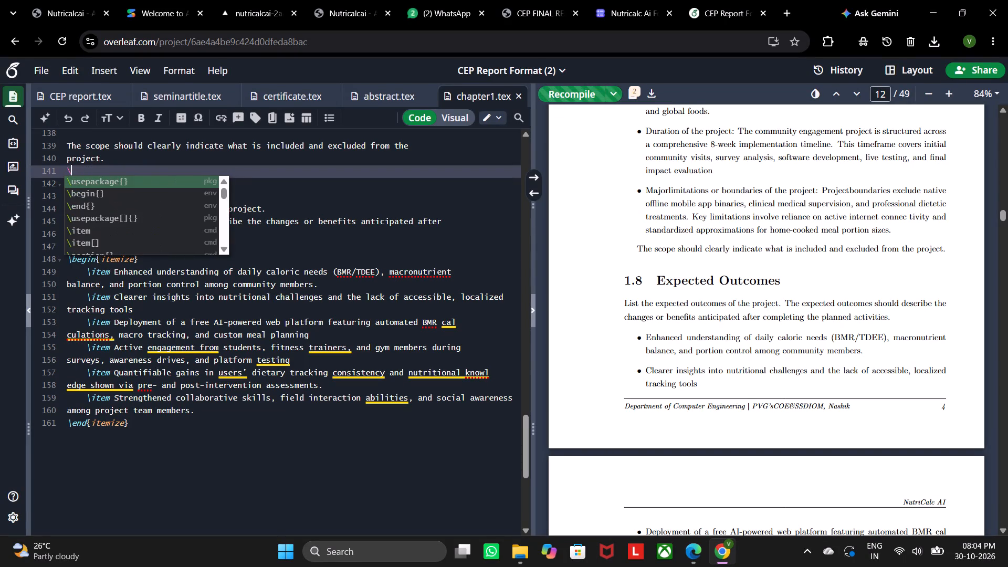
pyautogui.write('clear')
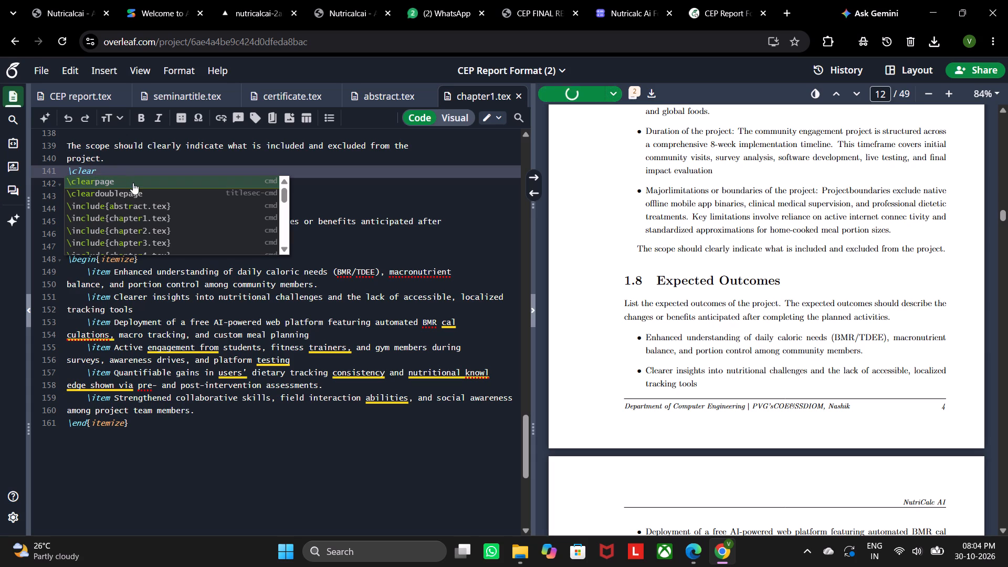
pyautogui.press('BackSpace')
pyautogui.press('BackSpace')
pyautogui.press('BackSpace')
pyautogui.press('BackSpace')
pyautogui.press('BackSpace')
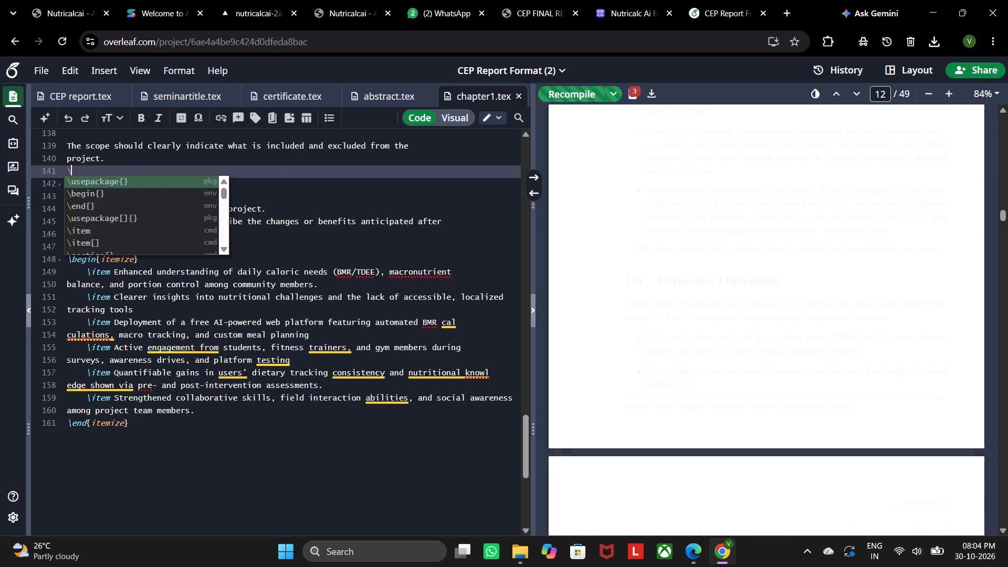
pyautogui.write('new')
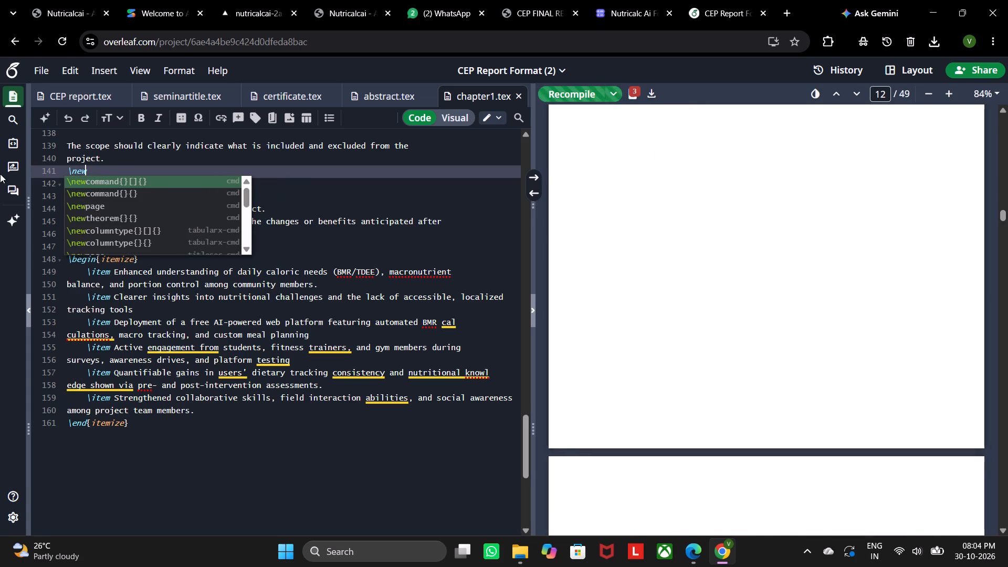
pyautogui.click(90, 206)
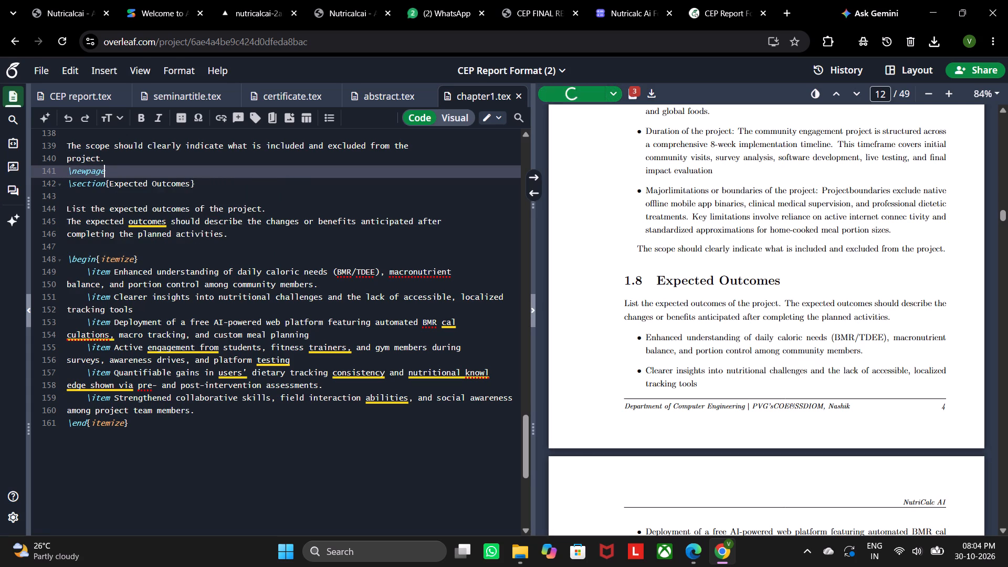
# Copy the \newpage command and add a blank line between it and the end of the Scope text.
pyautogui.moveTo(103, 172); pyautogui.dragTo(65, 174)
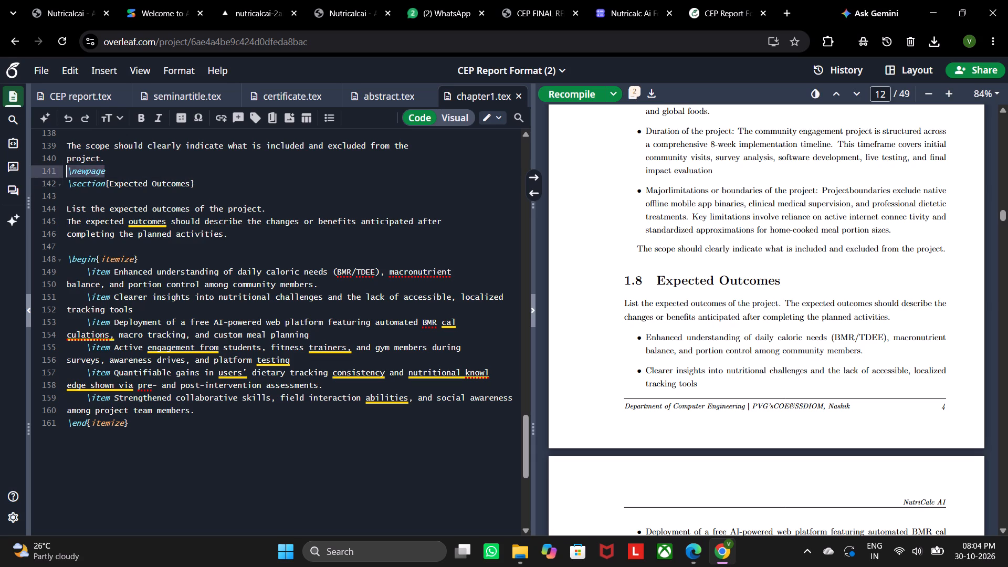
pyautogui.hotkey('ctrl', 'c')
pyautogui.click(275, 182)
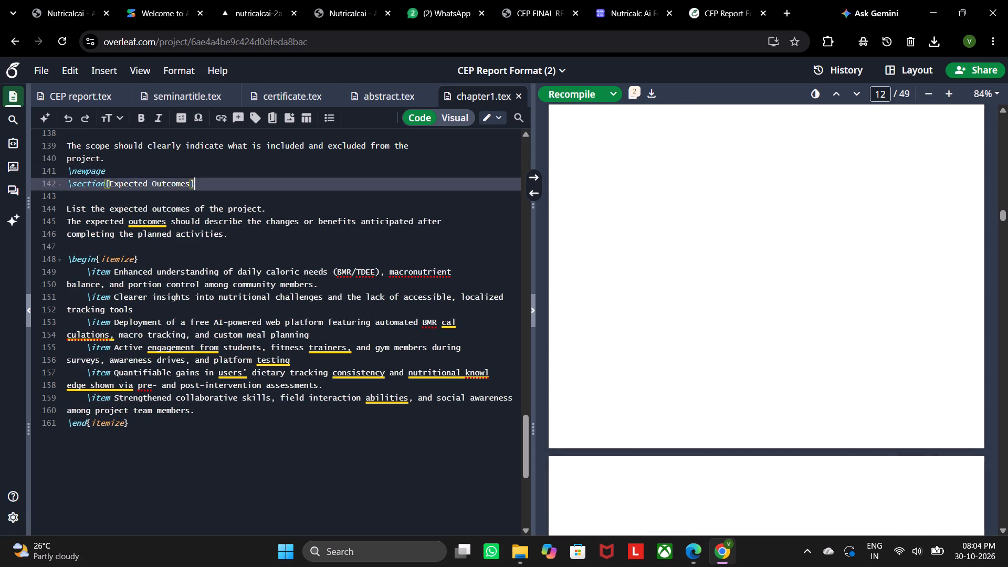
pyautogui.click(111, 155)
pyautogui.press('Return')
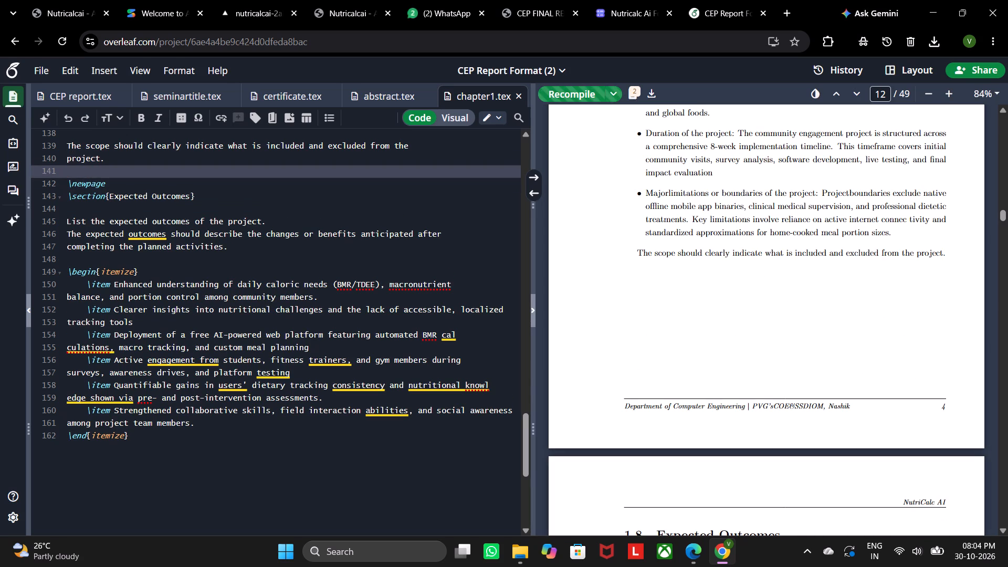
# Check the page breaks in the compiled preview around the Scope and Expected Outcomes sections and the start of Chapter 2.
pyautogui.scroll(-9, 746, 269)
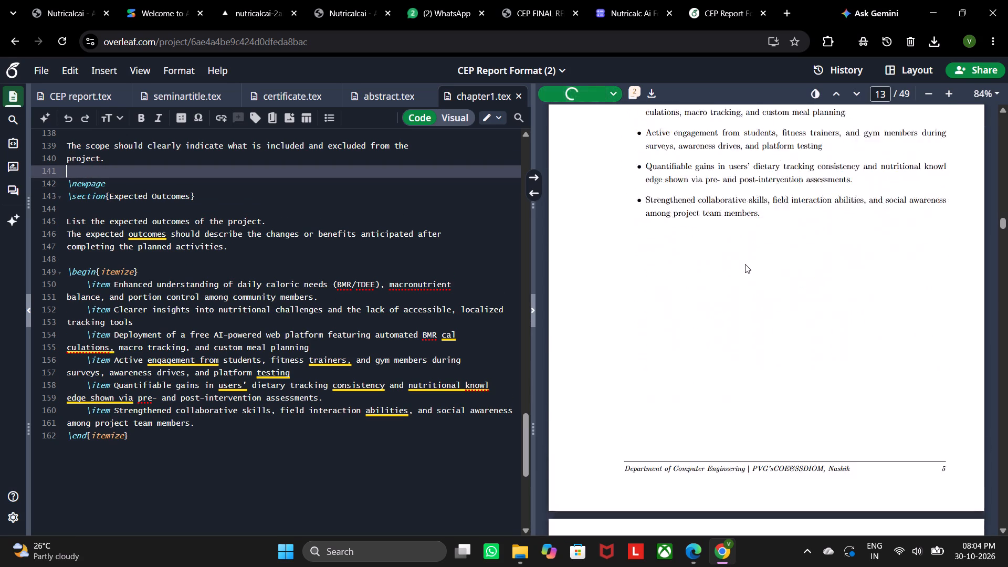
pyautogui.scroll(-6, 745, 264)
pyautogui.scroll(6, 745, 264)
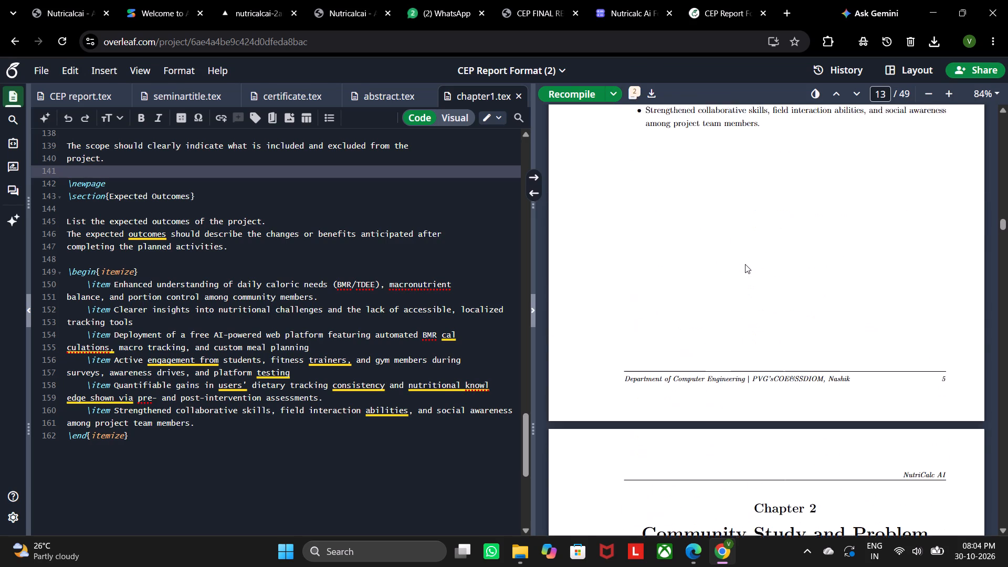
pyautogui.scroll(3, 745, 264)
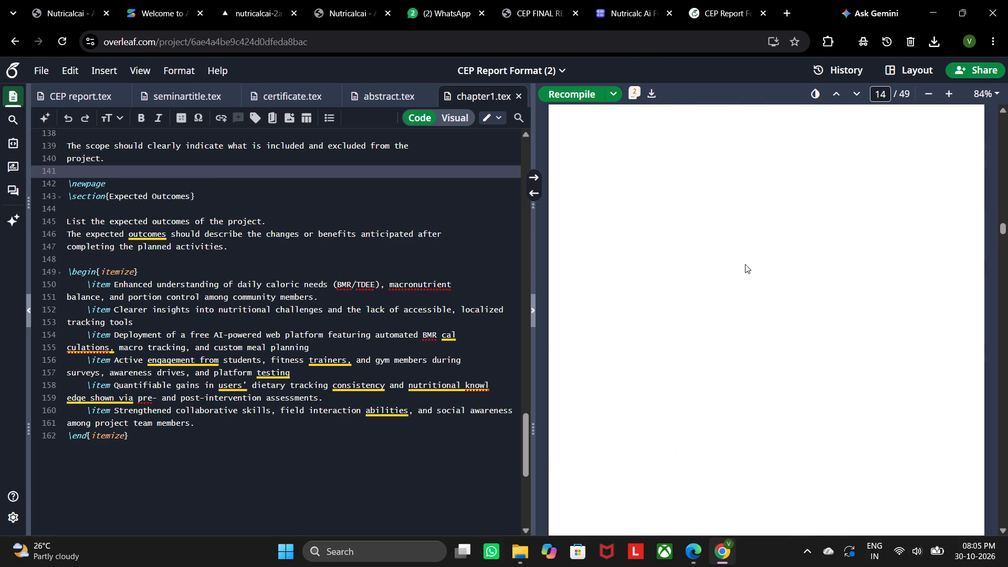
pyautogui.scroll(-10, 745, 264)
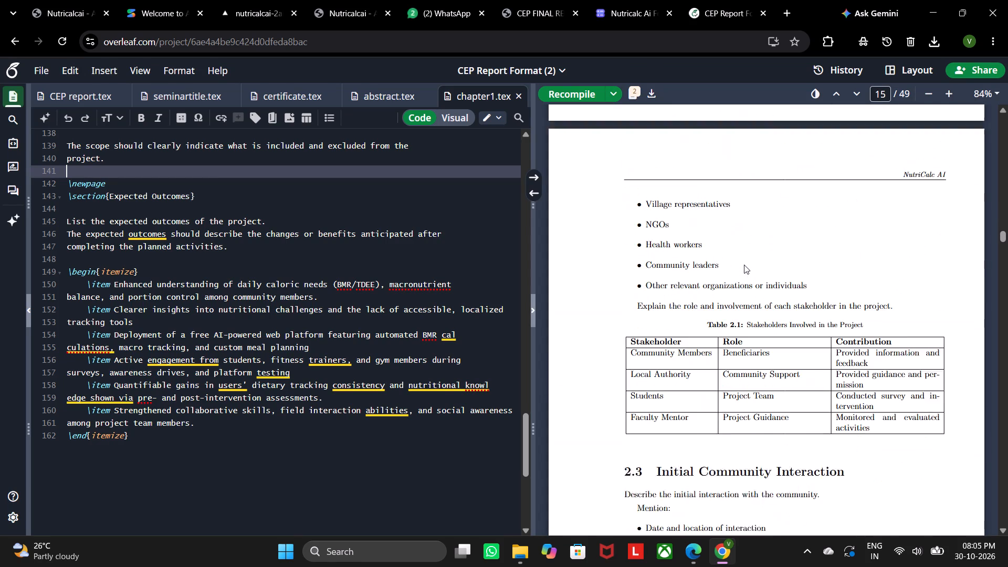
pyautogui.scroll(18, 744, 265)
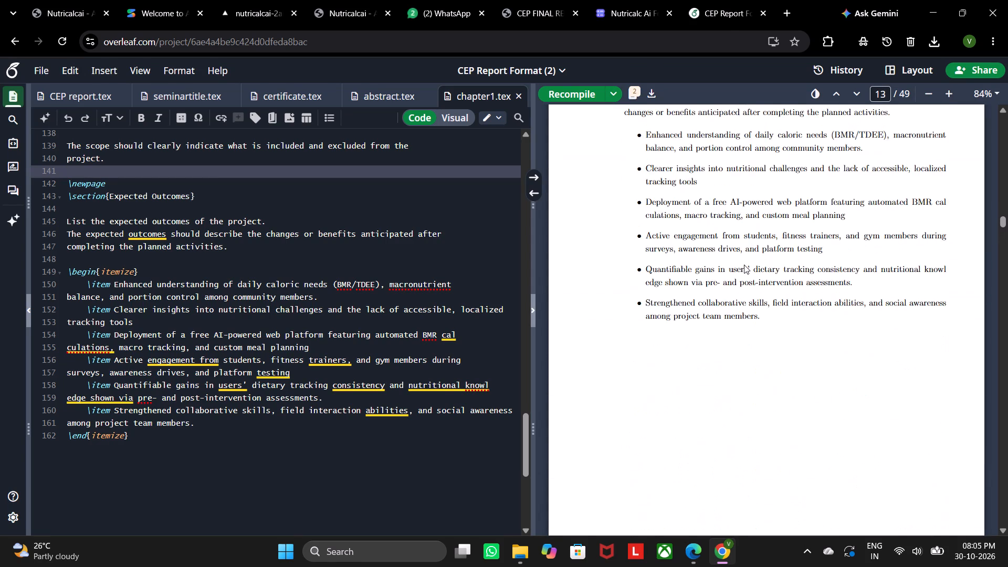
pyautogui.scroll(10, 744, 265)
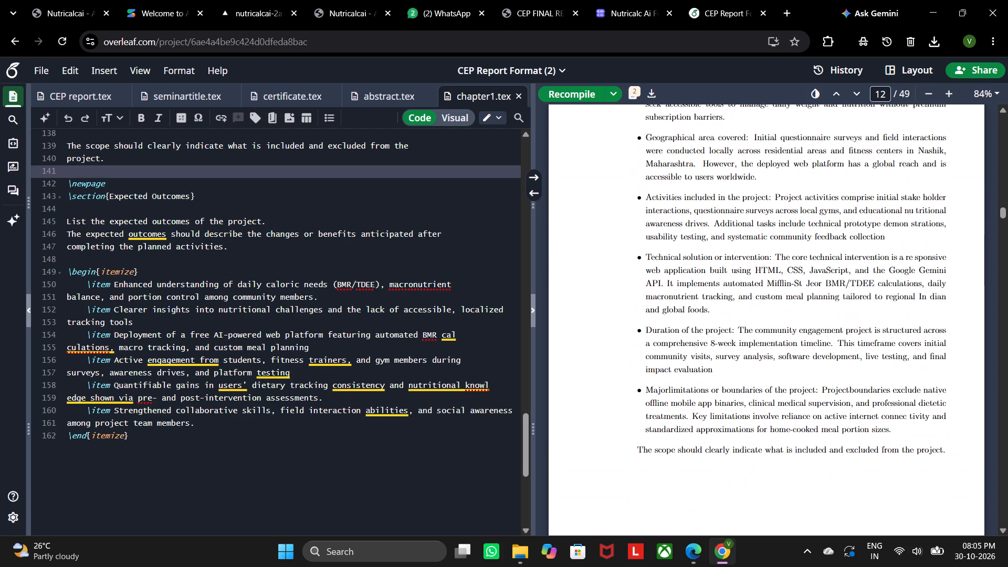
pyautogui.scroll(6, 744, 265)
pyautogui.scroll(-5, 744, 265)
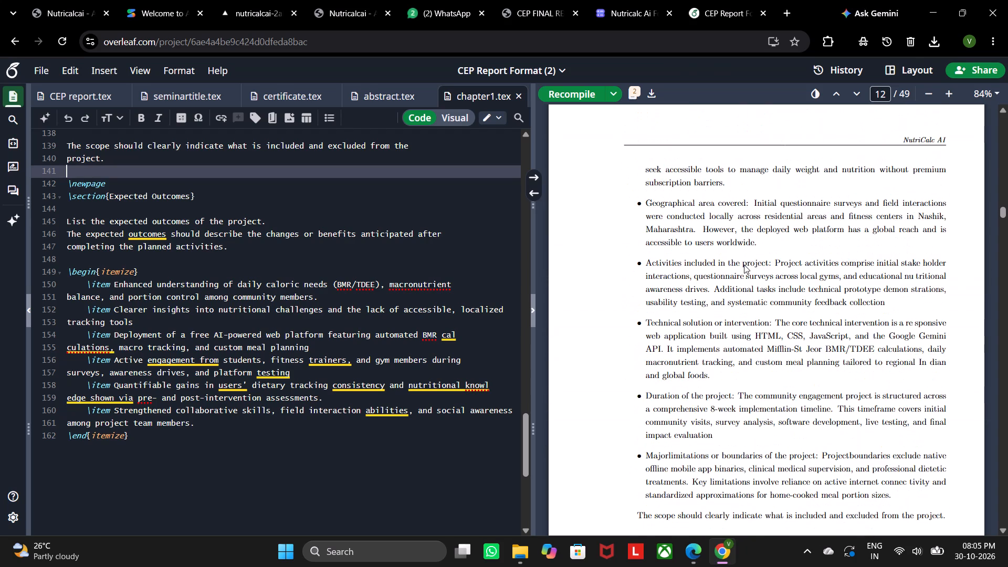
pyautogui.scroll(-4, 744, 265)
pyautogui.scroll(7, 744, 265)
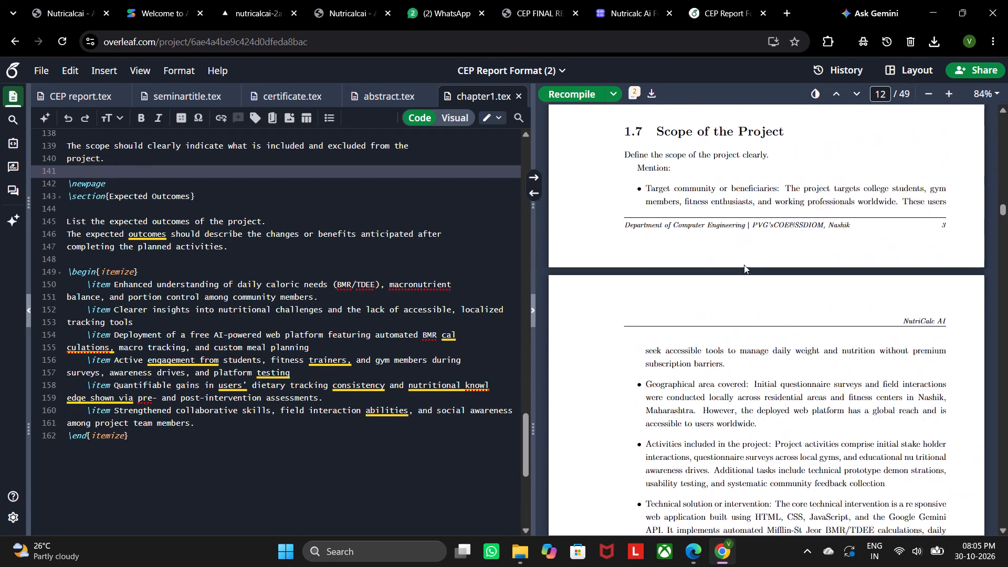
pyautogui.scroll(2, 744, 265)
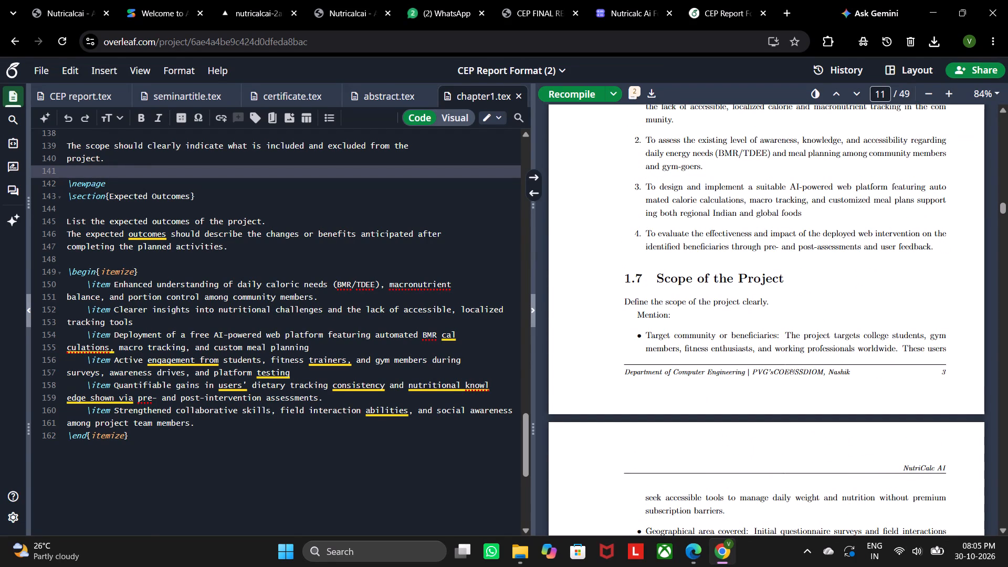
# Paste the copied \newpage command on its own line directly above the Scope of the Project section.
pyautogui.scroll(8, 330, 249)
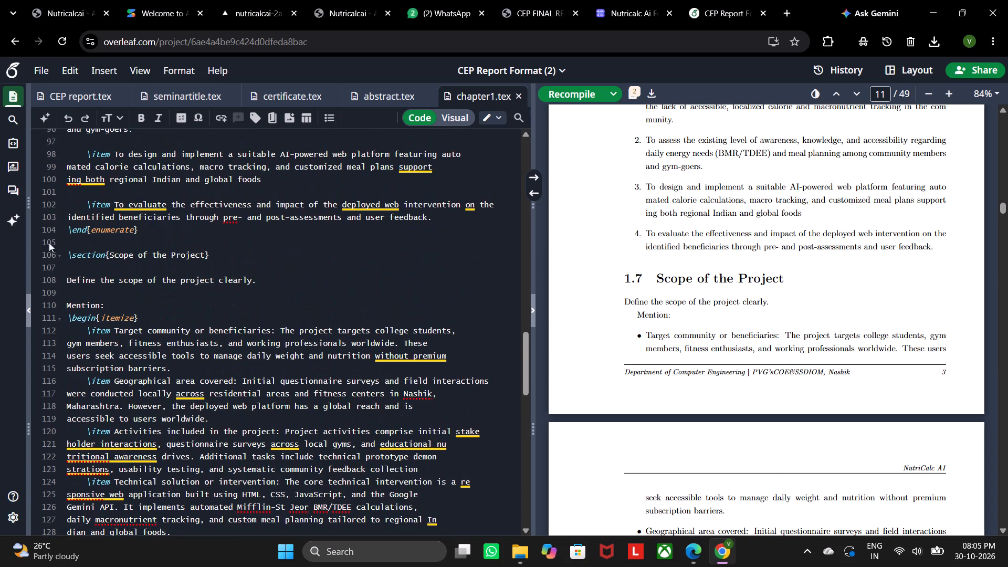
pyautogui.click(94, 249)
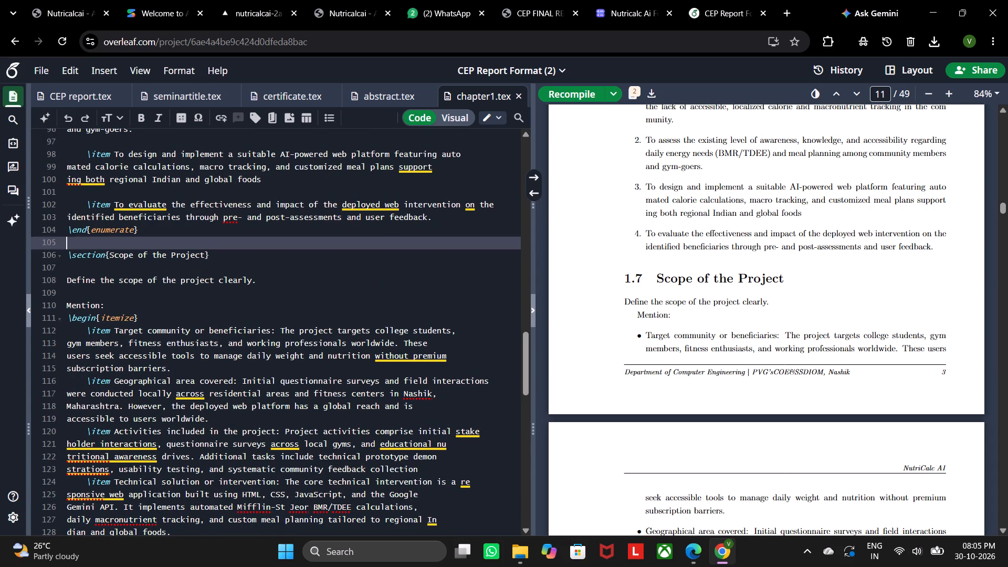
pyautogui.press('Return')
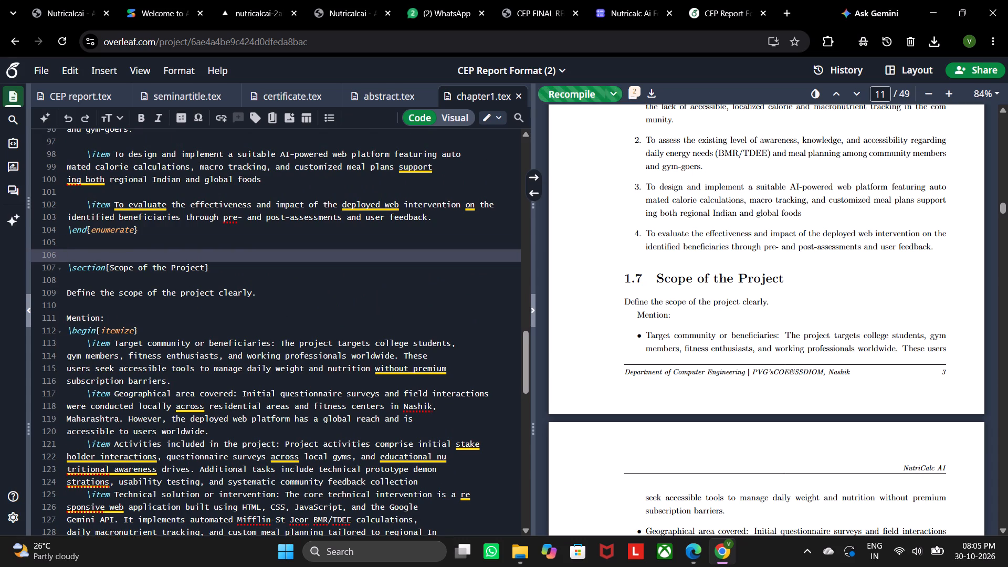
pyautogui.hotkey('ctrl', 'v')
# Review the remaining Chapter 1 source and the compiled pages from the Scope section through the start of Chapter 2.
pyautogui.scroll(-6, 354, 320)
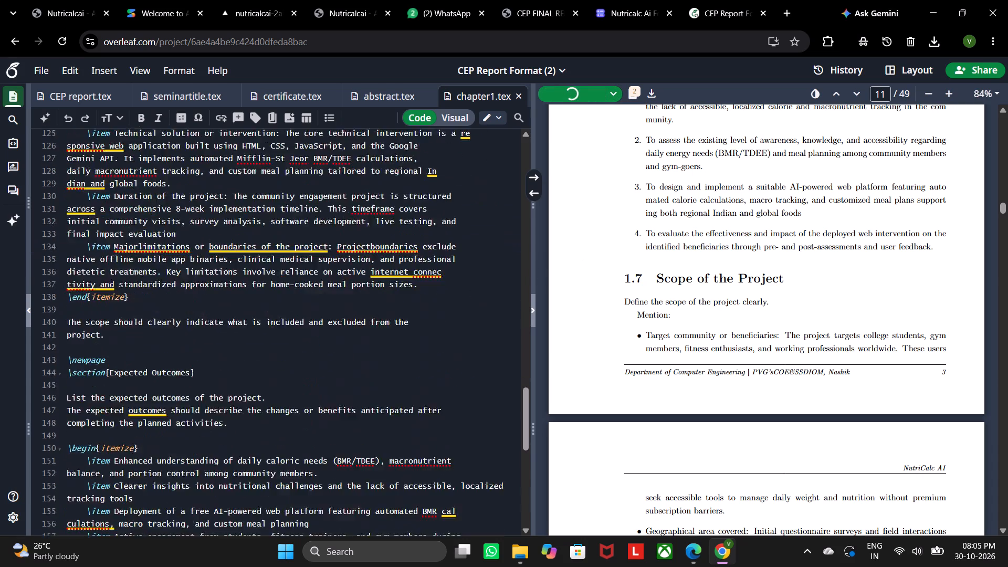
pyautogui.scroll(-6, 353, 320)
pyautogui.scroll(6, 353, 320)
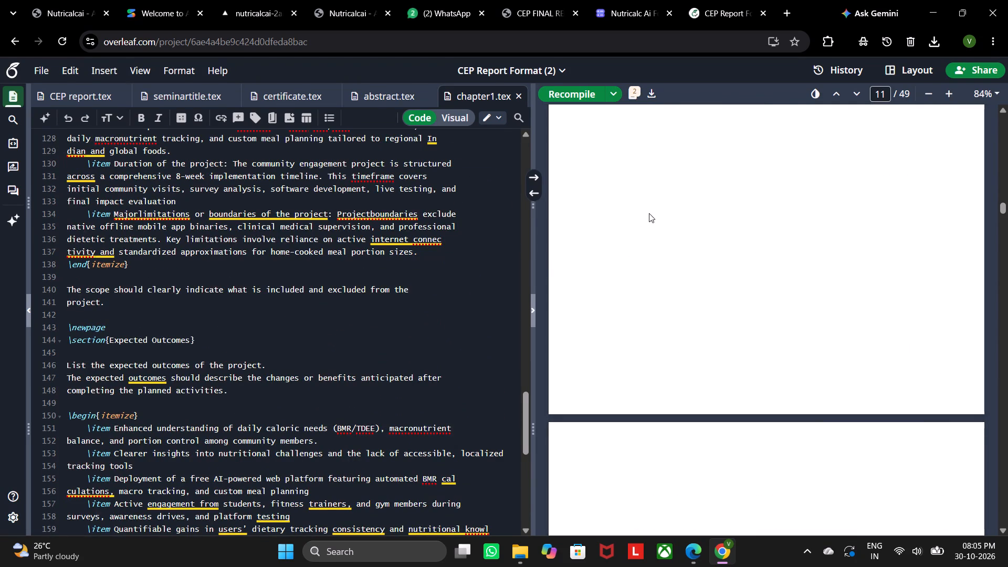
pyautogui.scroll(-9, 707, 258)
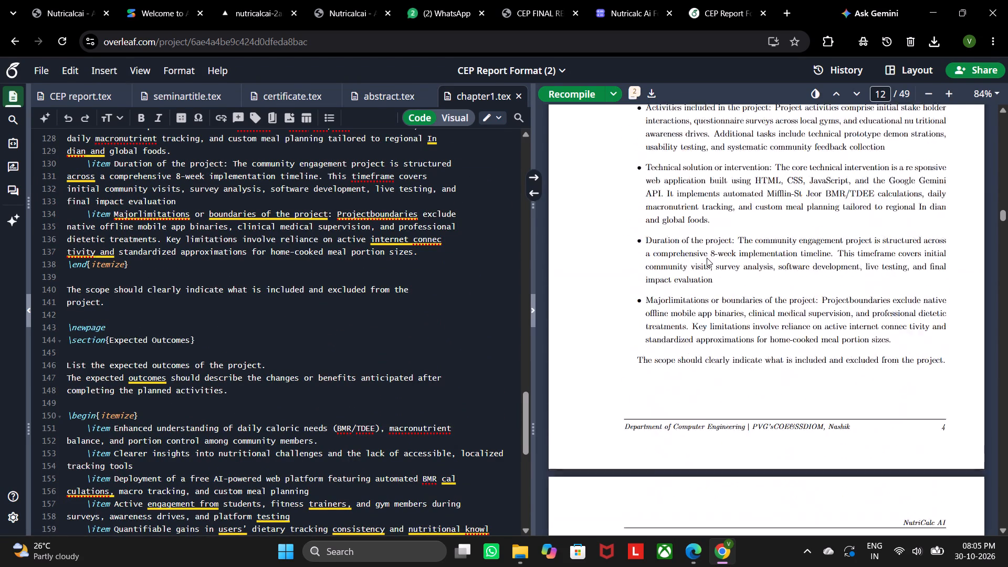
pyautogui.scroll(-14, 707, 258)
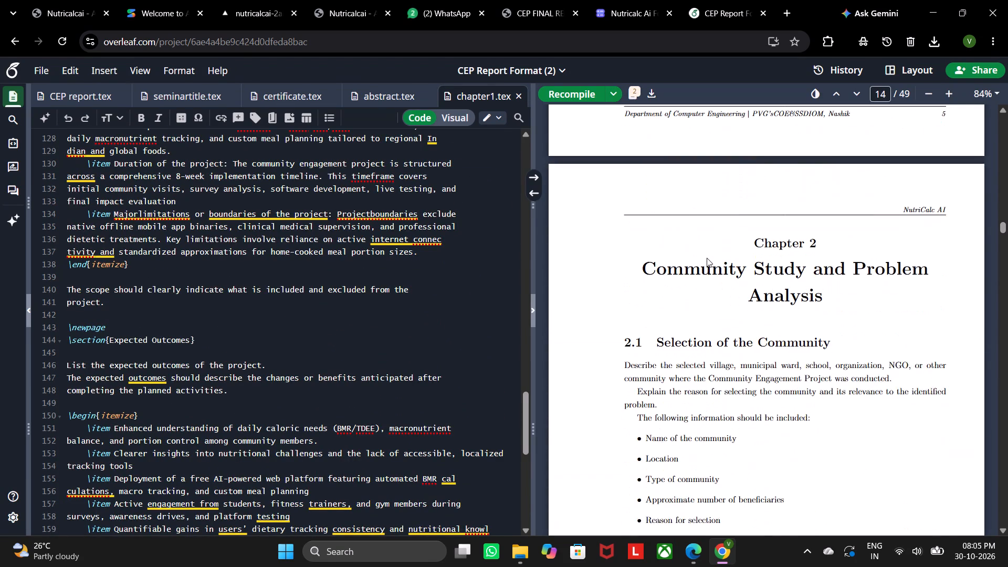
# Jump from the preview's 2.1 Selection of the Community heading to its source in chapter2.tex.
pyautogui.scroll(-1, 707, 258)
pyautogui.doubleClick(703, 275)
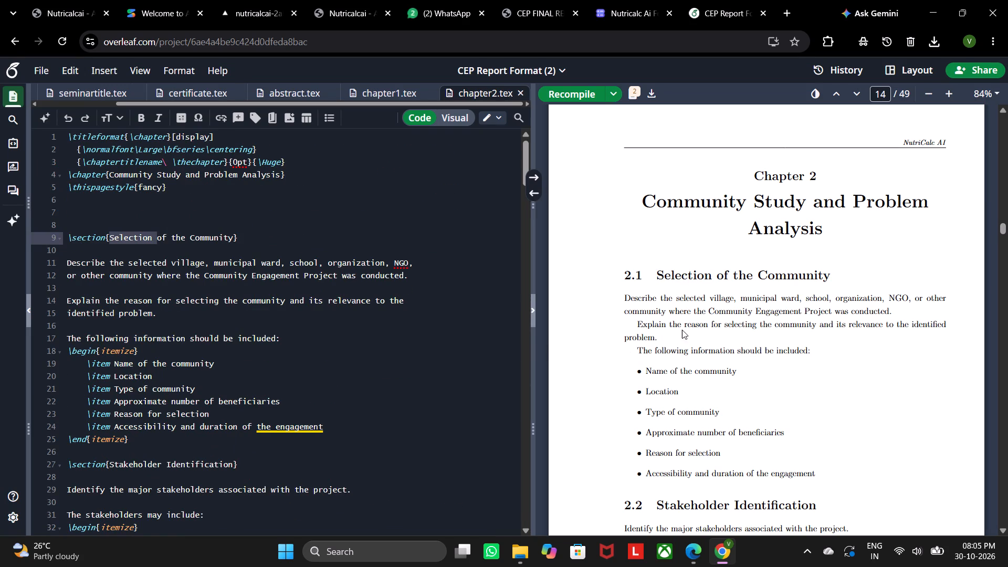
pyautogui.click(602, 350)
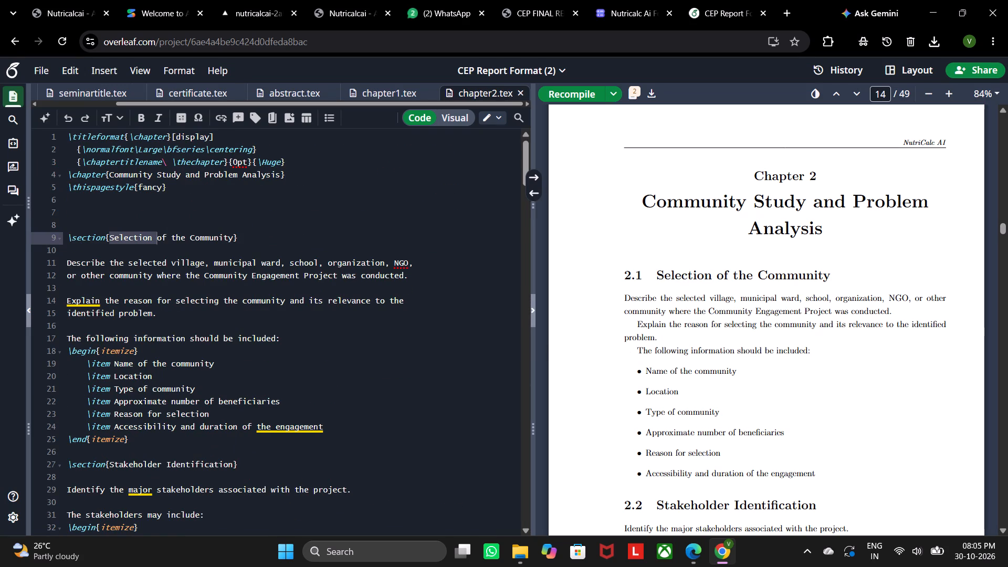
pyautogui.click(629, 301)
# Replace the two introductory paragraphs under Selection of the Community with the matching text copied from Section 2.1 of CEP FINAL REPORT.pdf.
pyautogui.click(699, 549)
pyautogui.scroll(-2, 376, 383)
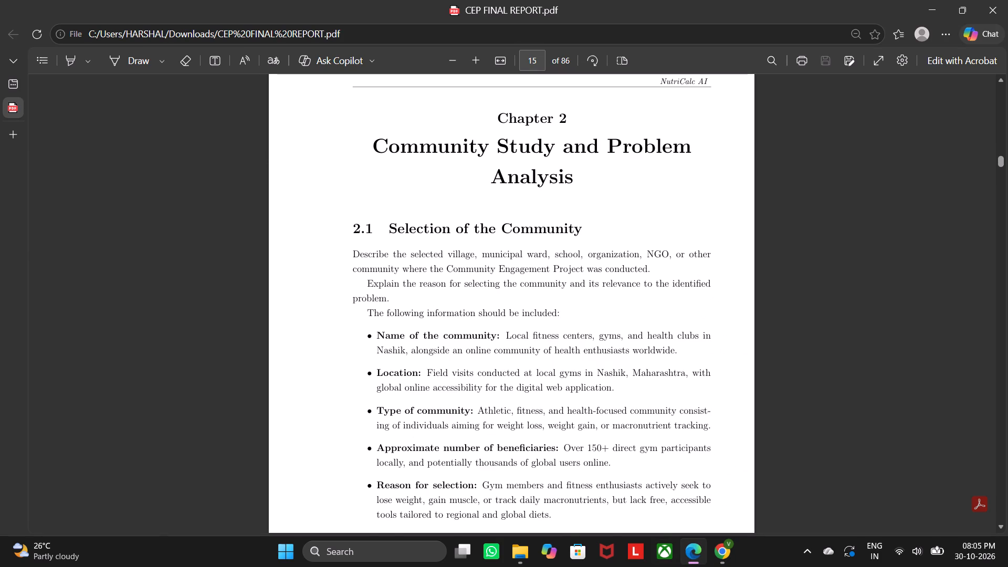
pyautogui.moveTo(350, 251); pyautogui.dragTo(358, 257)
pyautogui.moveTo(358, 257); pyautogui.dragTo(387, 293)
pyautogui.hotkey('ctrl', 'c')
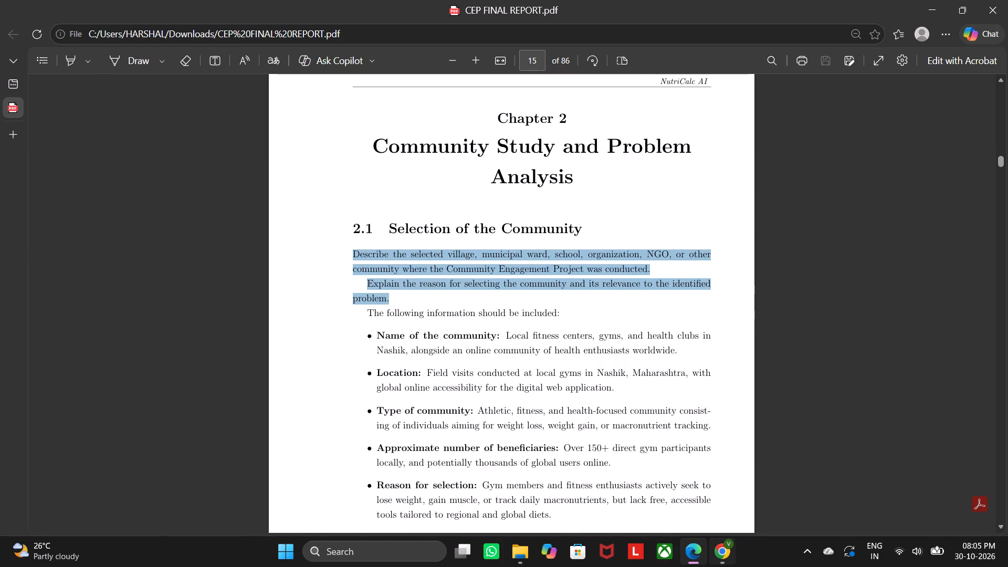
pyautogui.click(727, 566)
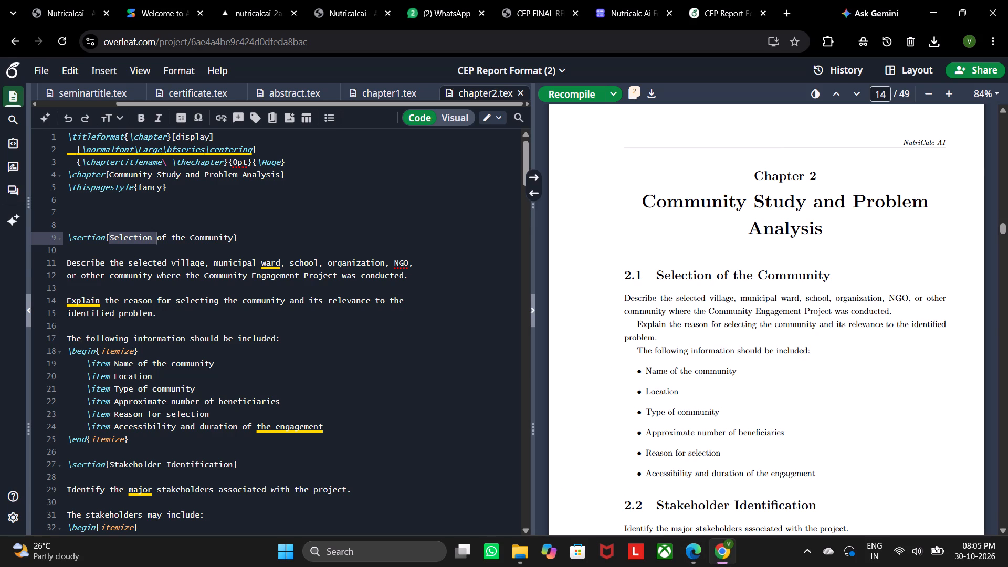
pyautogui.moveTo(66, 258); pyautogui.dragTo(176, 318)
pyautogui.hotkey('ctrl', 'v')
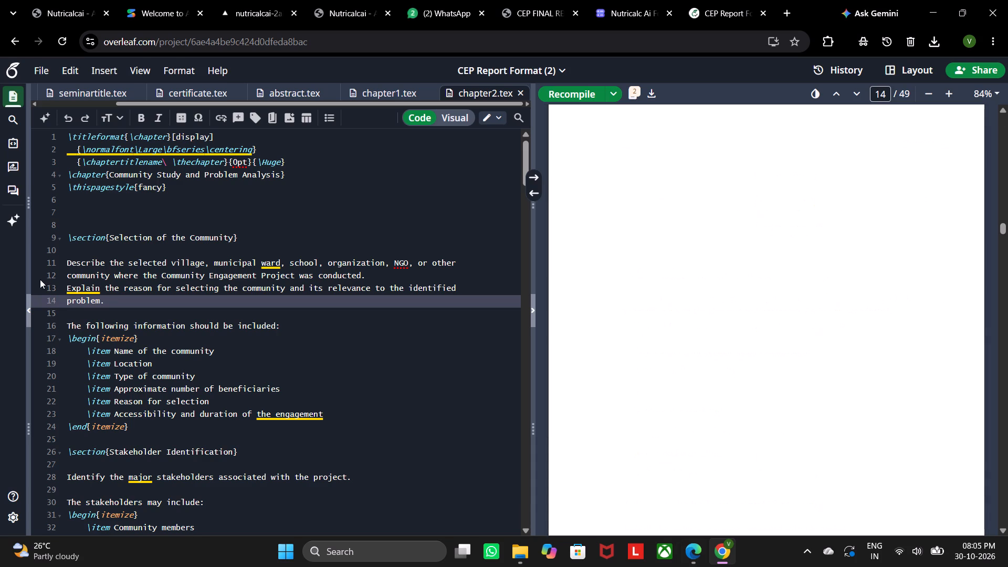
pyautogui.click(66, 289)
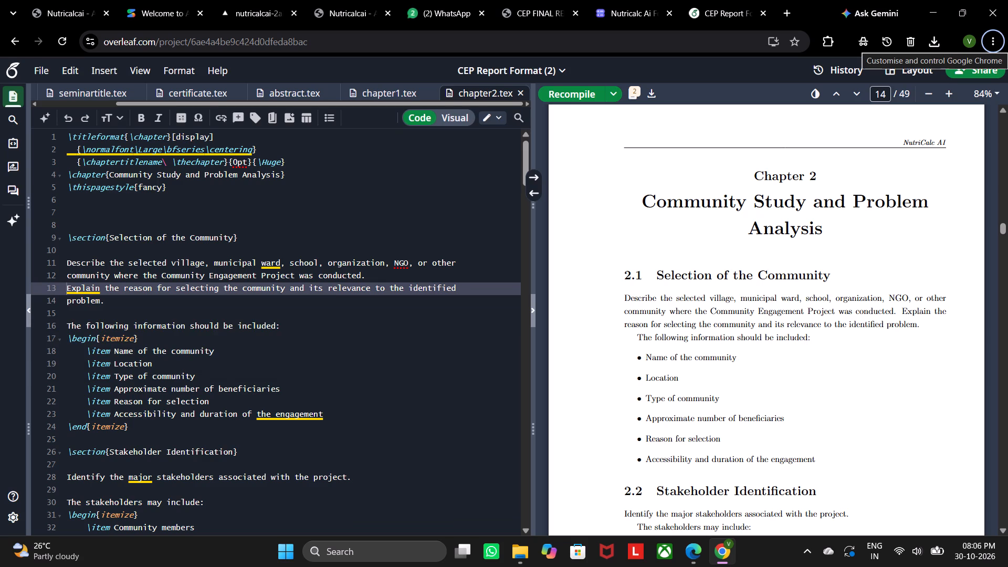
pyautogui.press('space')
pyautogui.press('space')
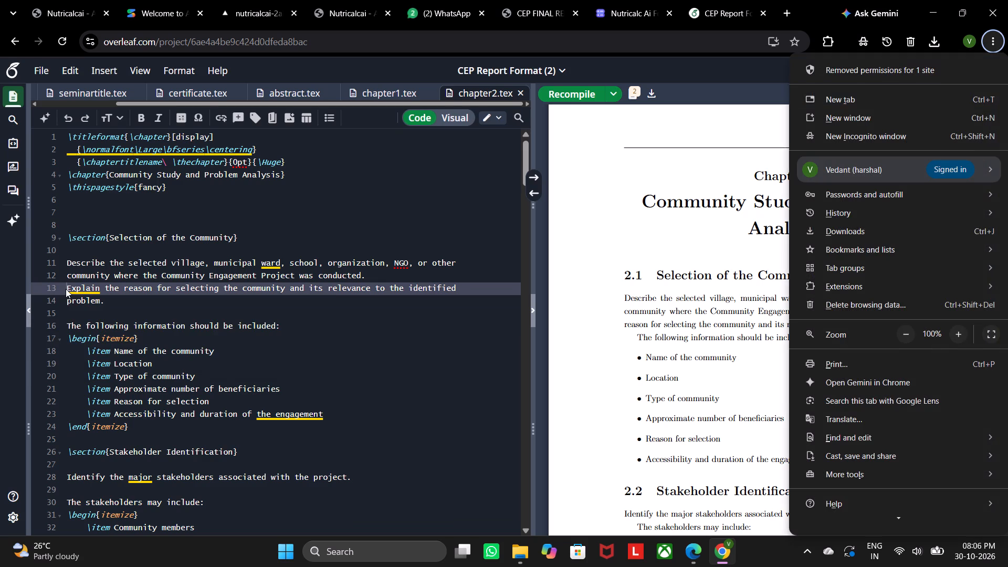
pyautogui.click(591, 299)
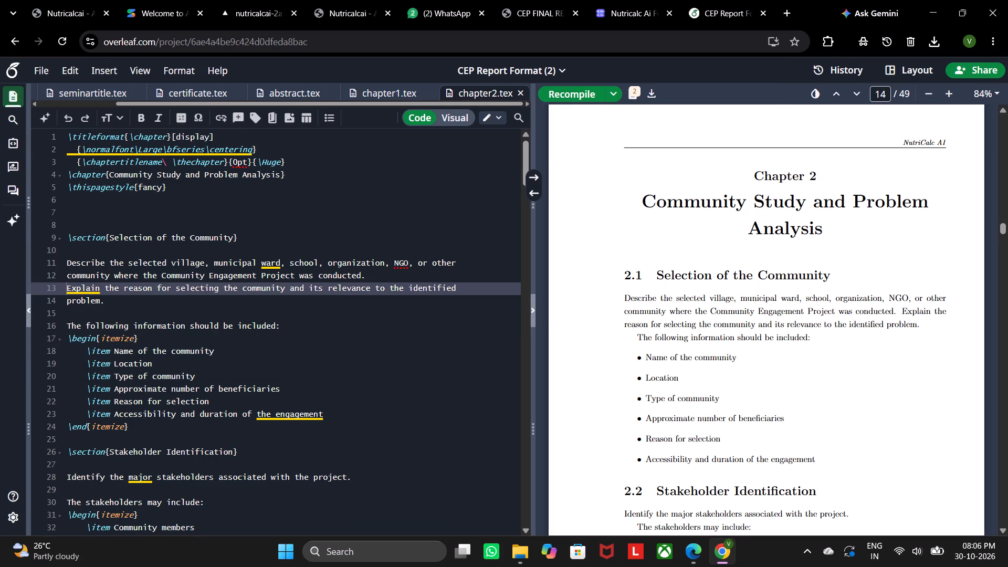
# Undo the last paste over the two introductory paragraphs under Selection of the Community.
pyautogui.click(68, 113)
pyautogui.click(377, 319)
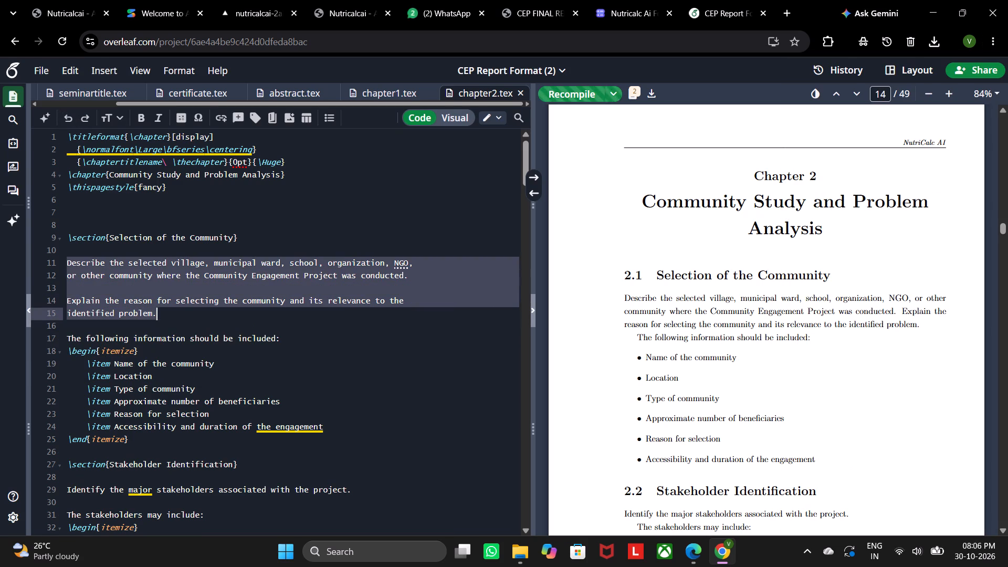
# Replace only the "Describe the selected village" paragraph in chapter2.tex with the matching paragraph copied from Section 2.1 of CEP FINAL REPORT.pdf.
pyautogui.click(690, 556)
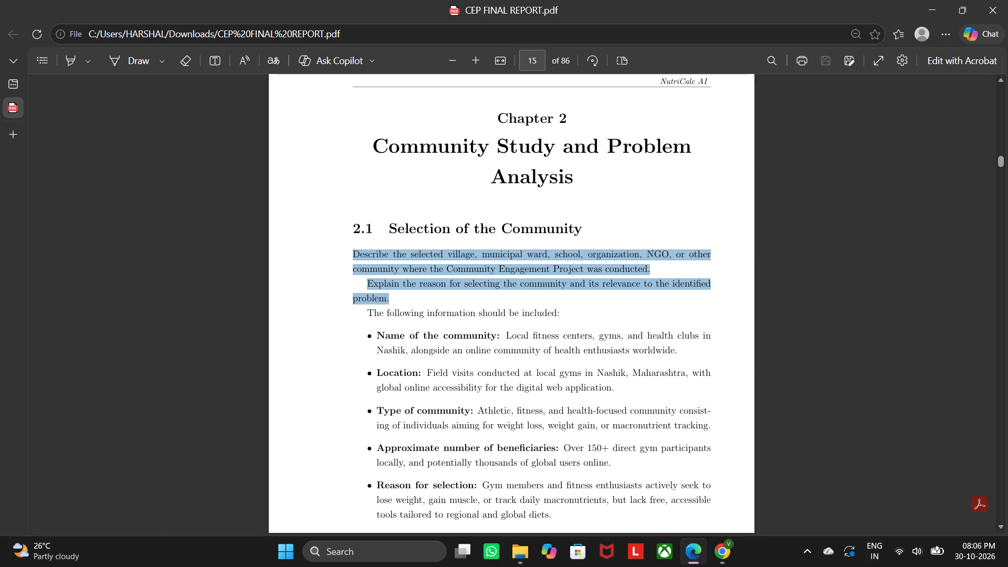
pyautogui.click(350, 252)
pyautogui.moveTo(350, 252); pyautogui.dragTo(569, 271)
pyautogui.click(439, 271)
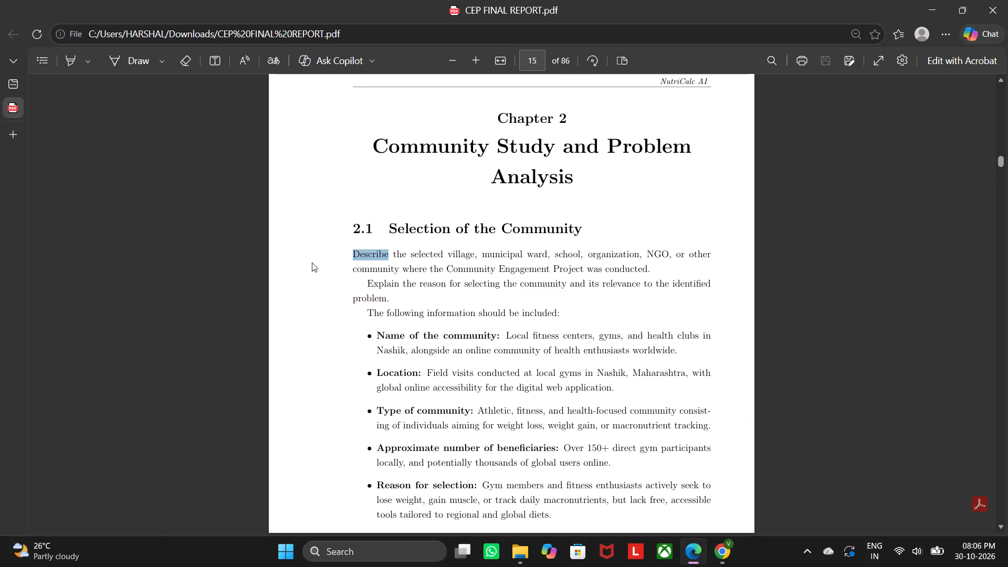
pyautogui.moveTo(352, 254); pyautogui.dragTo(651, 270)
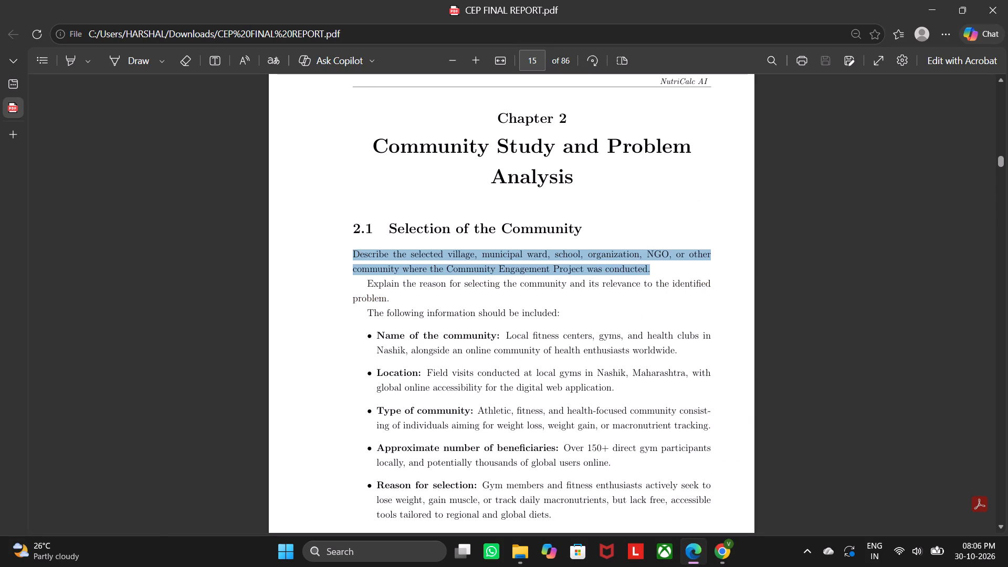
pyautogui.moveTo(651, 270); pyautogui.dragTo(654, 268)
pyautogui.hotkey('ctrl', 'c')
pyautogui.hotkey('ctrl', 'c')
pyautogui.click(718, 557)
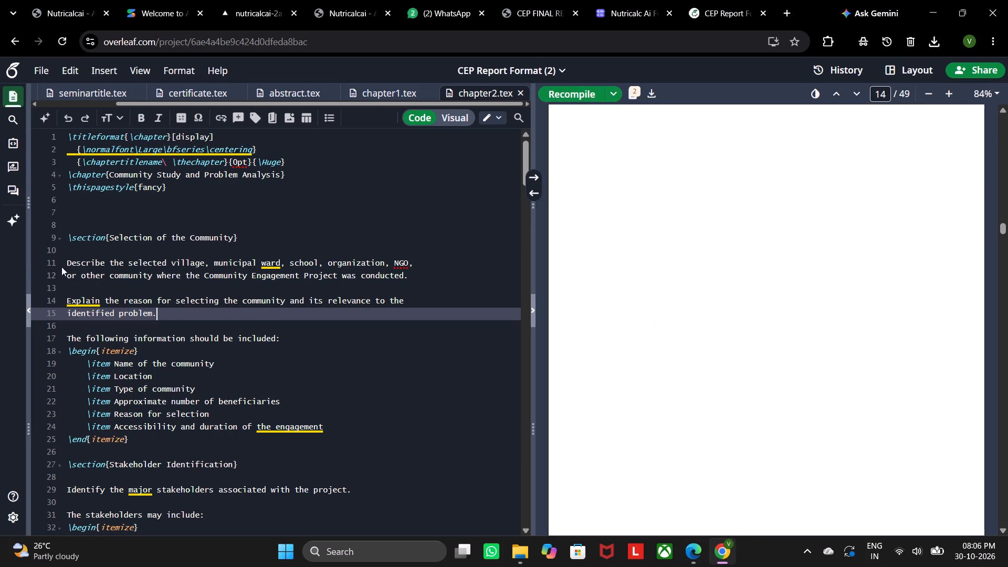
pyautogui.moveTo(64, 261); pyautogui.dragTo(413, 272)
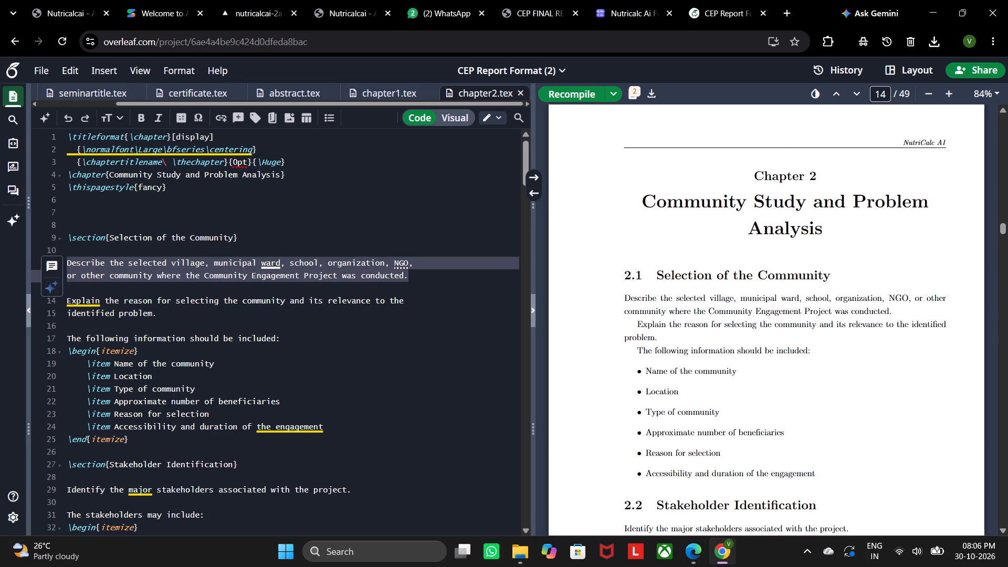
pyautogui.hotkey('ctrl', 'v')
# Replace the "Explain the reason for selecting the community" paragraph in chapter2.tex with its matching paragraph copied from CEP FINAL REPORT.pdf.
pyautogui.click(695, 550)
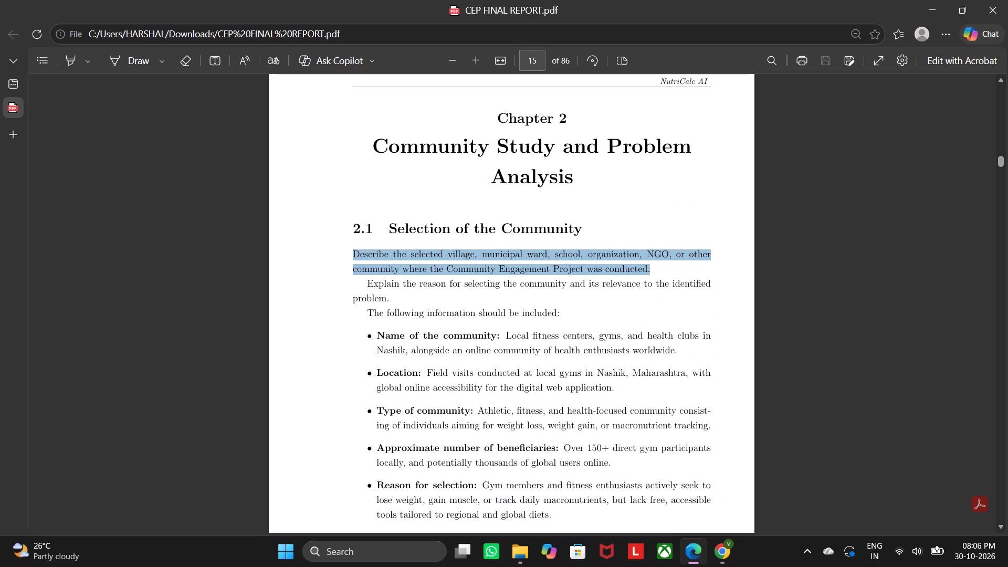
pyautogui.moveTo(369, 276); pyautogui.dragTo(388, 295)
pyautogui.hotkey('ctrl', 'c')
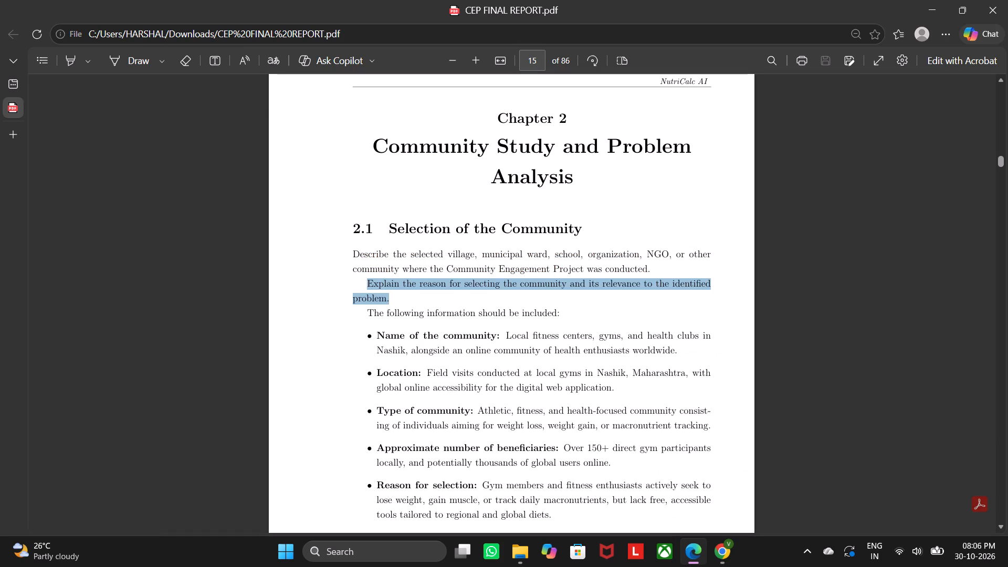
pyautogui.click(723, 550)
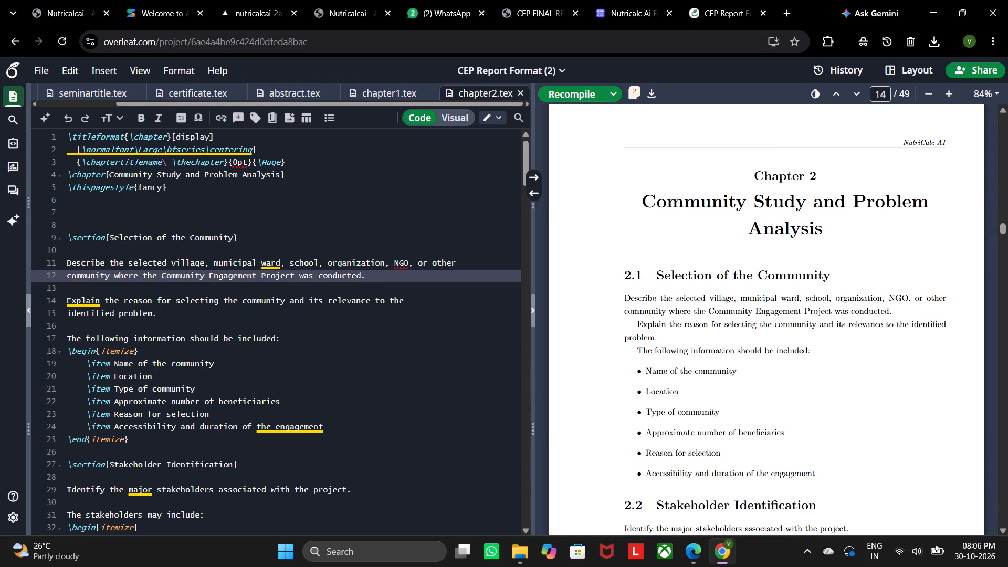
pyautogui.moveTo(66, 299); pyautogui.dragTo(177, 315)
pyautogui.hotkey('ctrl', 'v')
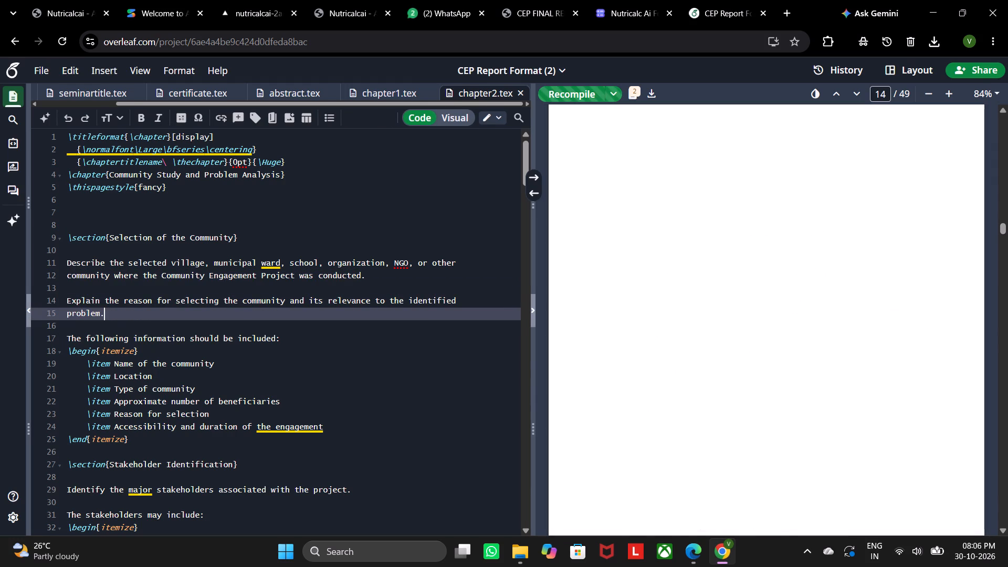
# Replace the "Name of the community" item with the PDF's full bullet about local fitness centers, gyms and health clubs, without its final period.
pyautogui.click(696, 553)
pyautogui.scroll(-2, 471, 343)
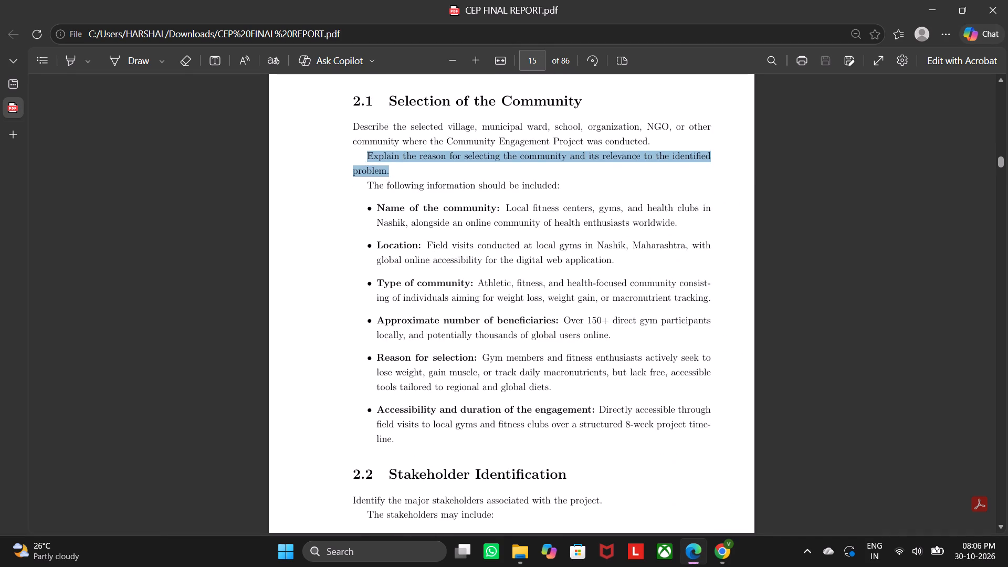
pyautogui.moveTo(379, 201); pyautogui.dragTo(689, 219)
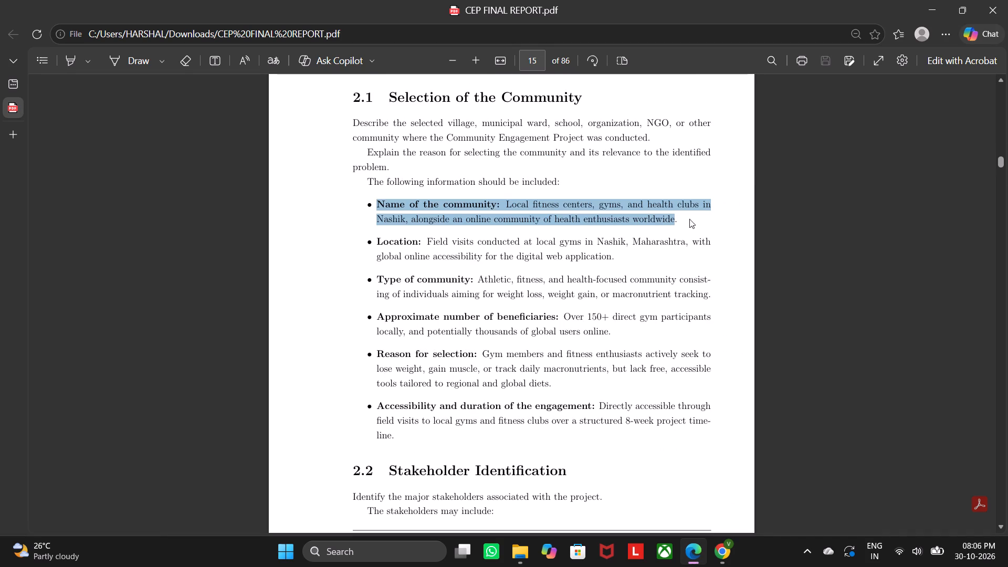
pyautogui.hotkey('ctrl', 'c')
pyautogui.click(730, 551)
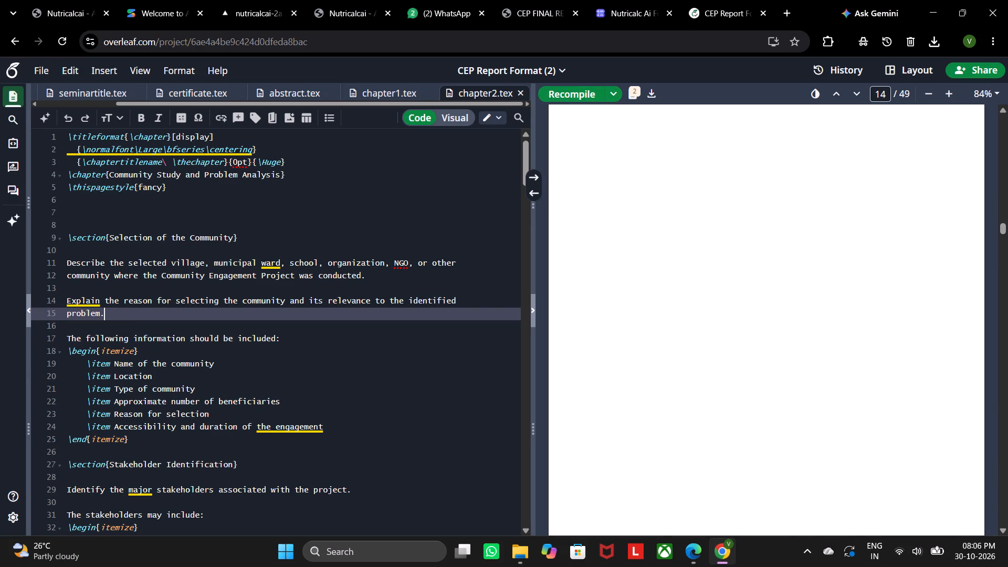
pyautogui.moveTo(114, 361); pyautogui.dragTo(258, 364)
pyautogui.hotkey('ctrl', 'v')
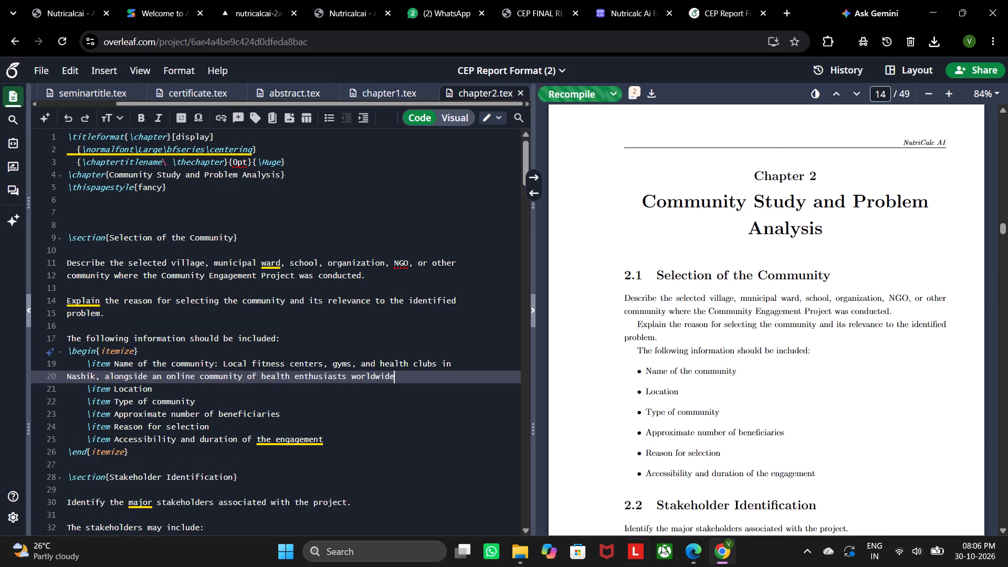
# Complete the "Location" item with the PDF's text on field visits at gyms in Nashik and global online accessibility, ending with a period.
pyautogui.click(697, 554)
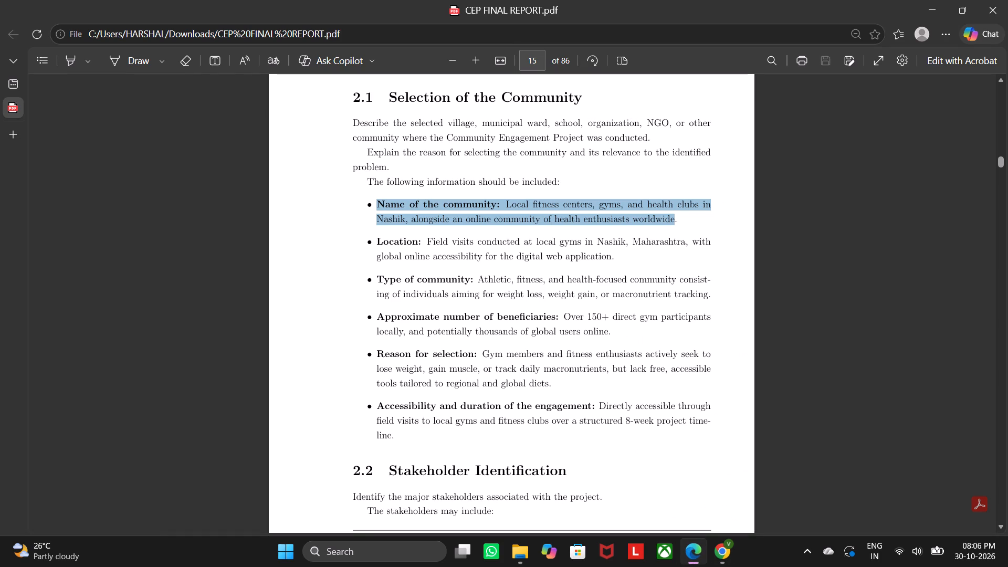
pyautogui.moveTo(417, 243); pyautogui.dragTo(549, 257)
pyautogui.click(441, 251)
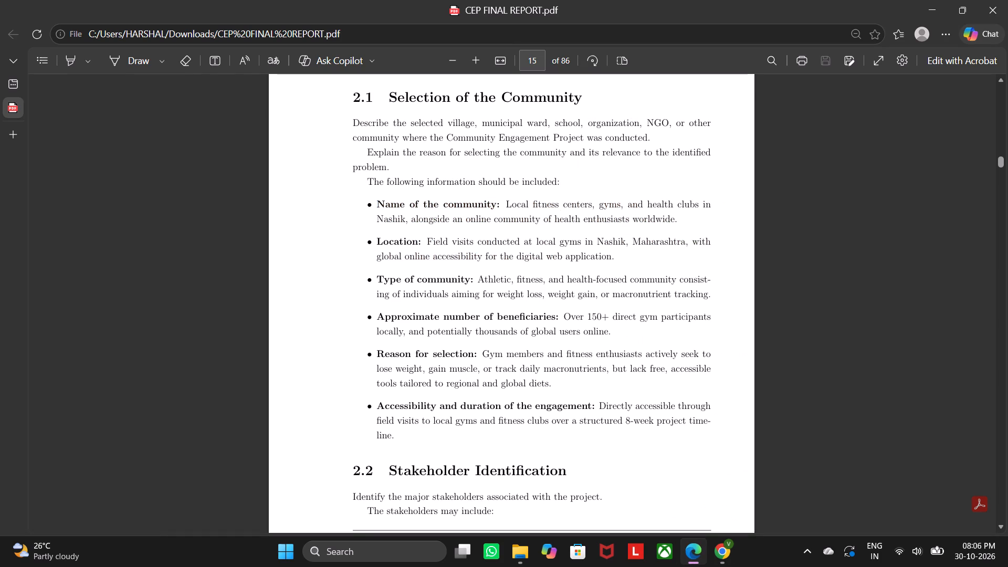
pyautogui.moveTo(417, 238); pyautogui.dragTo(468, 251)
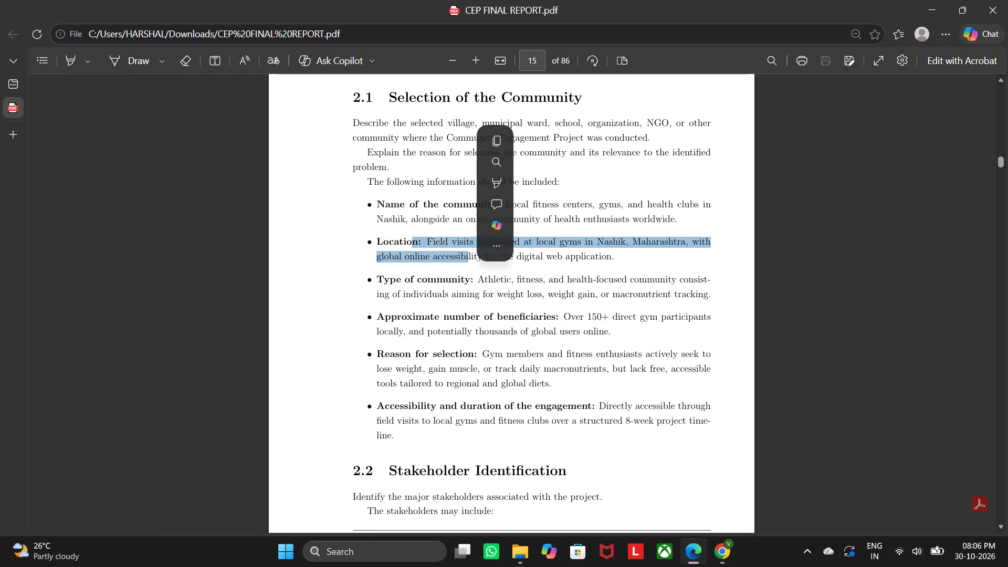
pyautogui.moveTo(398, 255); pyautogui.dragTo(407, 253)
pyautogui.click(414, 244)
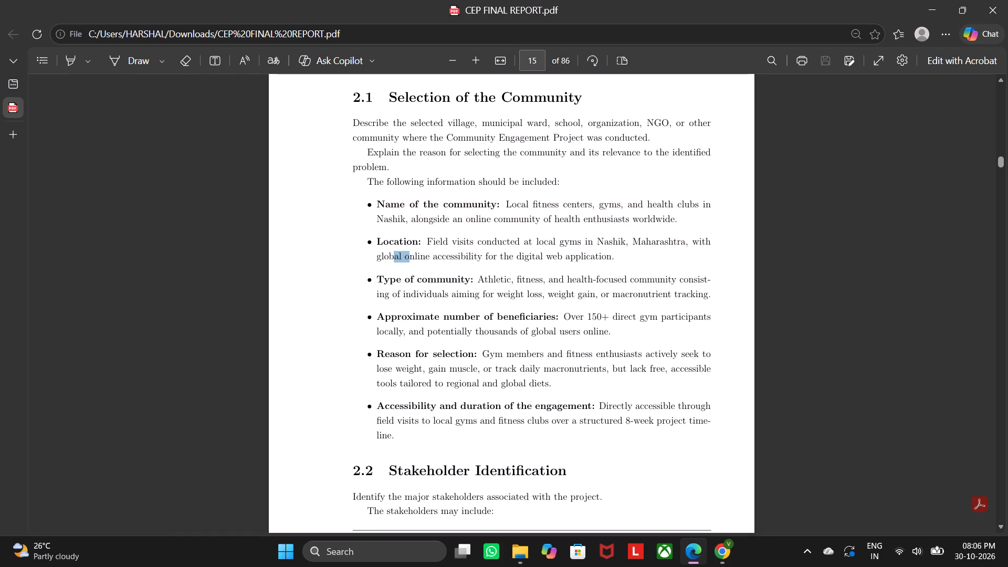
pyautogui.moveTo(420, 240); pyautogui.dragTo(611, 269)
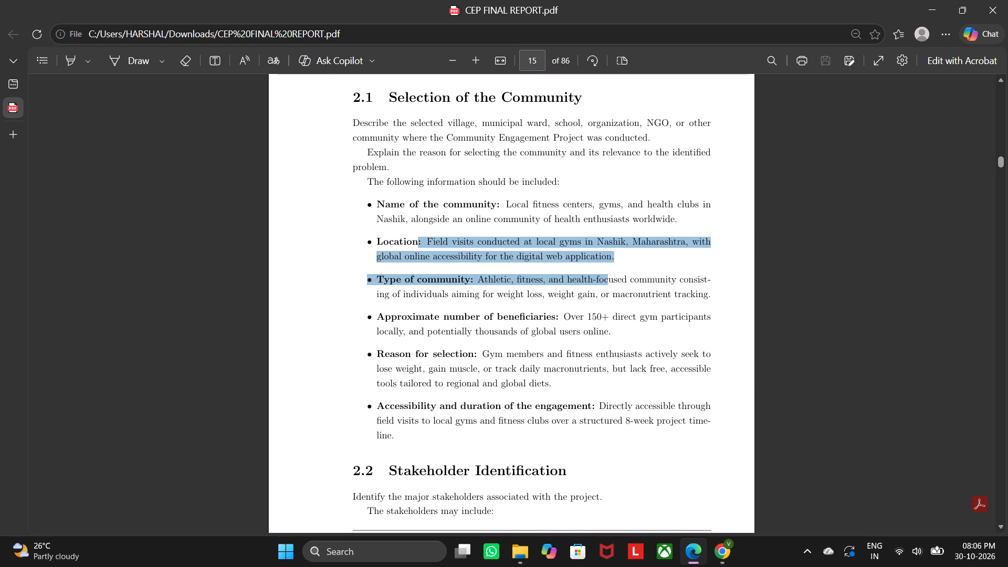
pyautogui.moveTo(611, 269); pyautogui.dragTo(624, 265)
pyautogui.hotkey('ctrl', 'c')
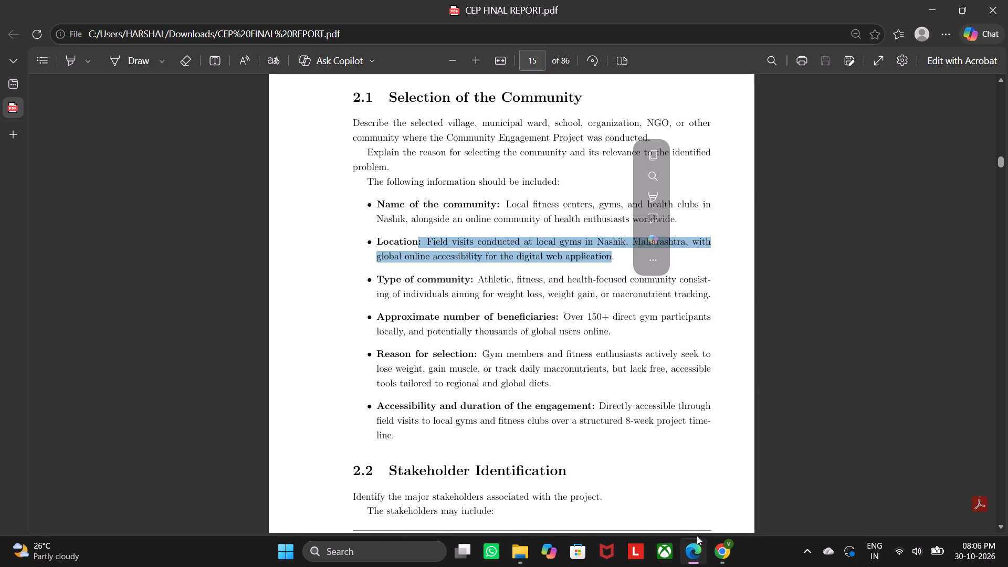
pyautogui.click(713, 540)
pyautogui.click(152, 389)
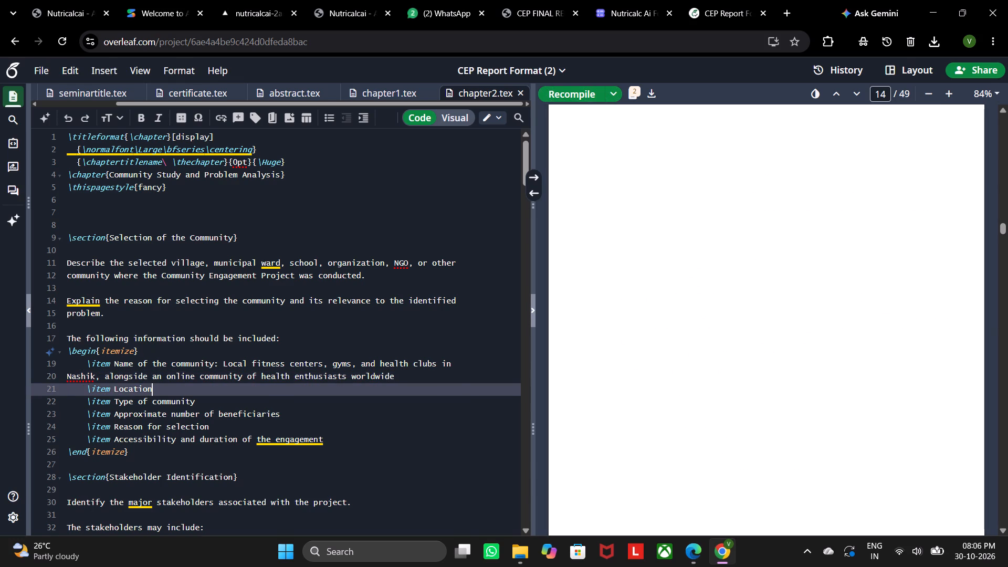
pyautogui.hotkey('ctrl', 'v')
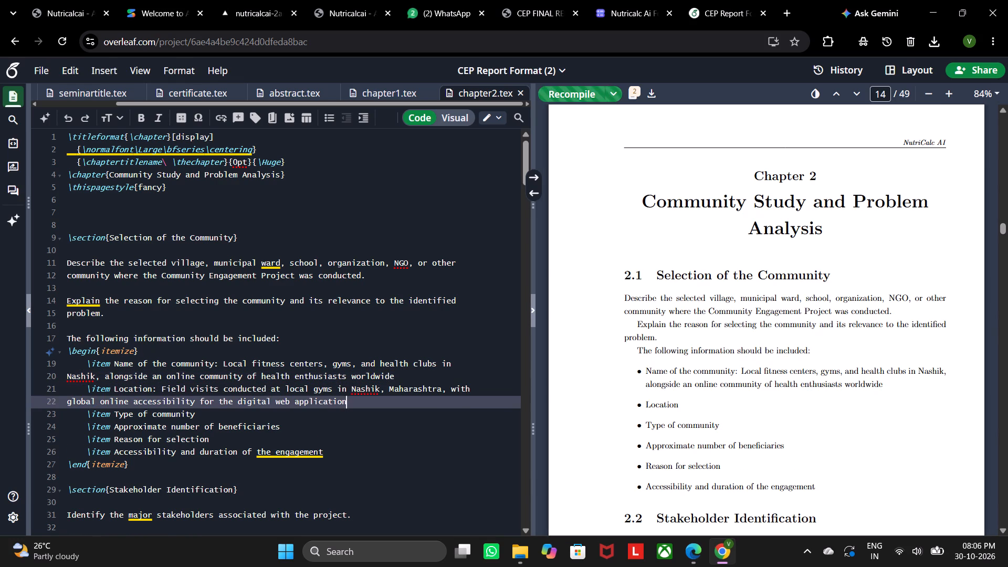
pyautogui.press('.')
# Replace the "Type of community" item with the PDF's full bullet on the athletic, fitness and health-focused community, without its final period.
pyautogui.click(696, 549)
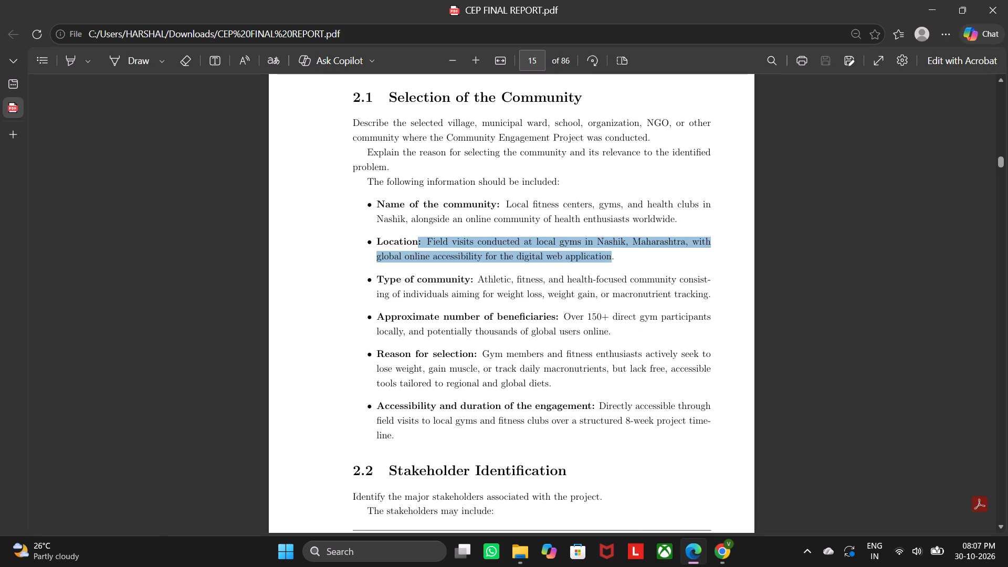
pyautogui.moveTo(375, 275); pyautogui.dragTo(549, 274)
pyautogui.click(475, 278)
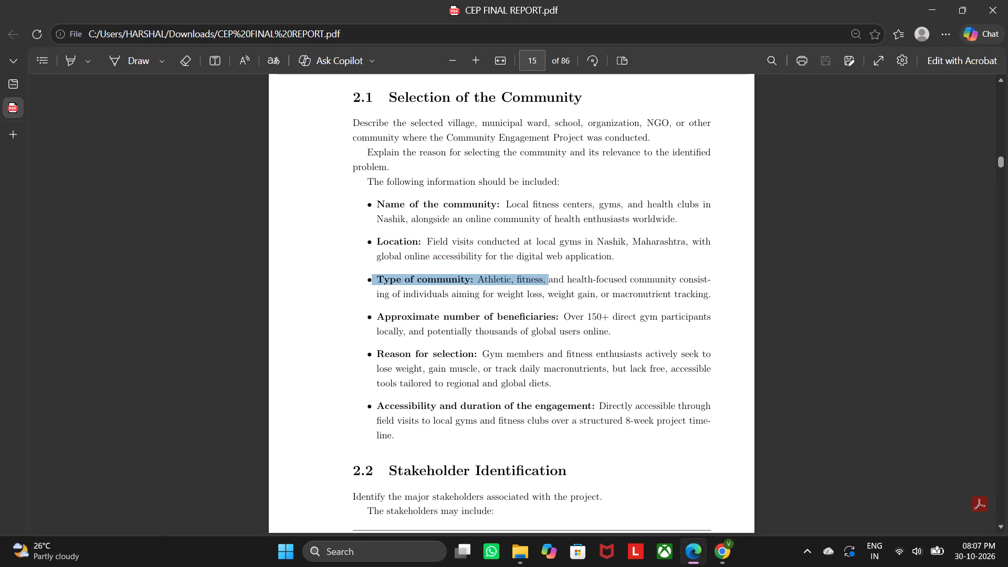
pyautogui.moveTo(379, 277); pyautogui.dragTo(655, 297)
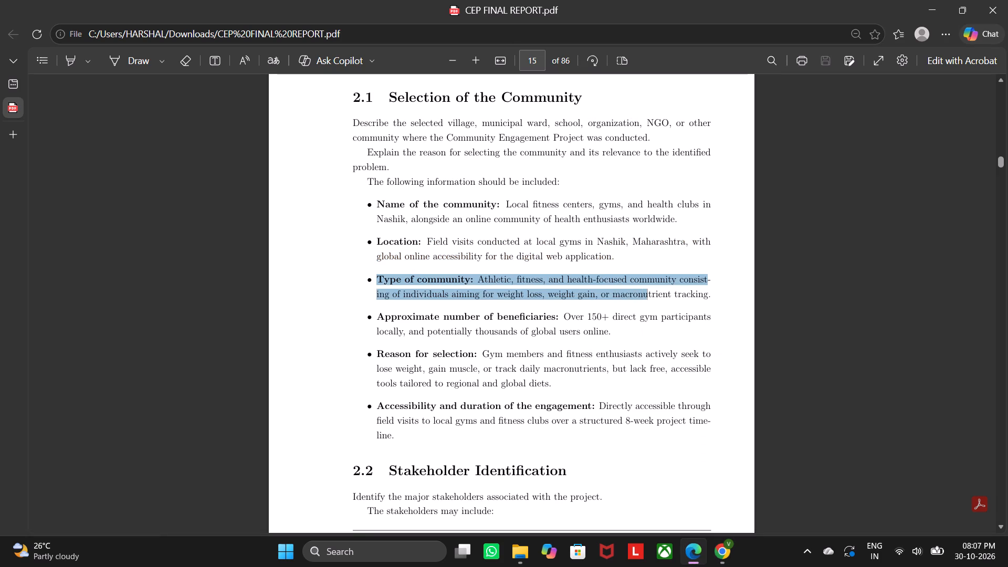
pyautogui.moveTo(655, 297); pyautogui.dragTo(729, 297)
pyautogui.hotkey('ctrl', 'c')
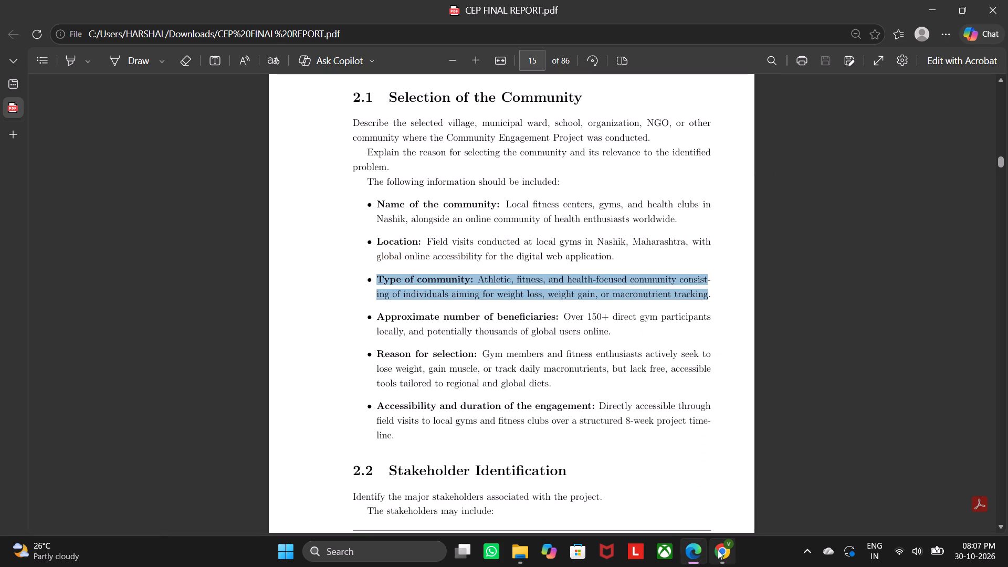
pyautogui.click(716, 550)
pyautogui.click(717, 543)
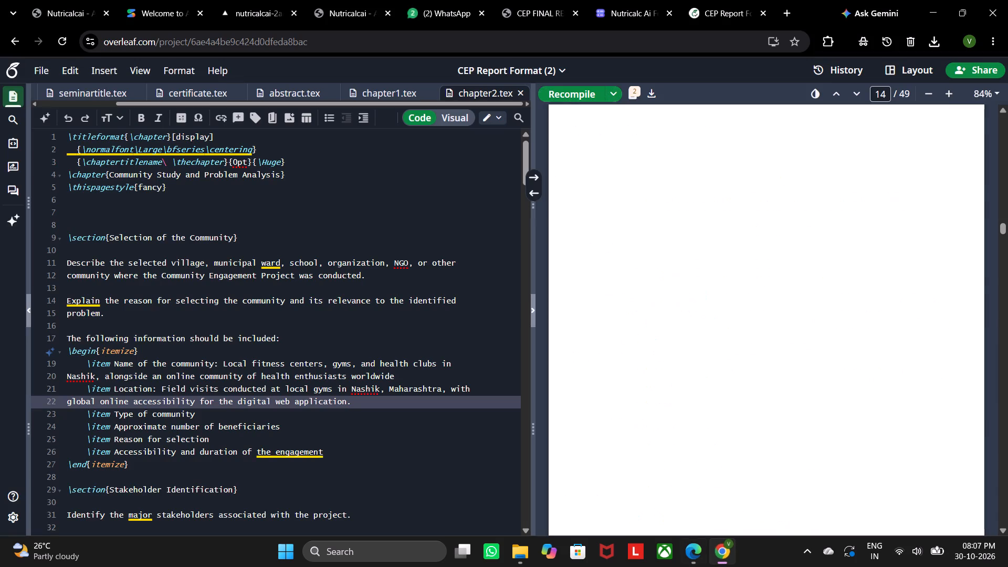
pyautogui.moveTo(117, 415); pyautogui.dragTo(214, 414)
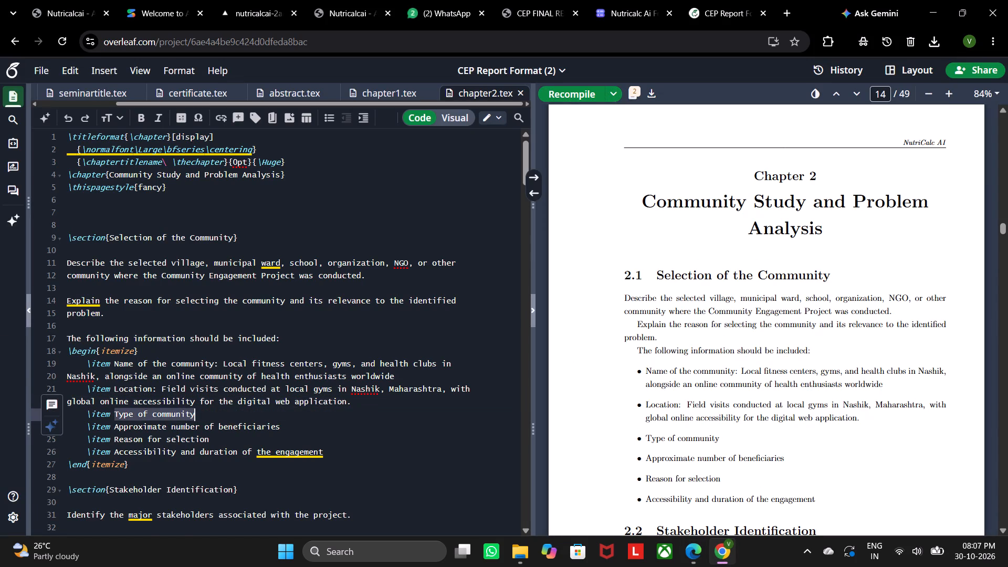
pyautogui.hotkey('ctrl', 'v')
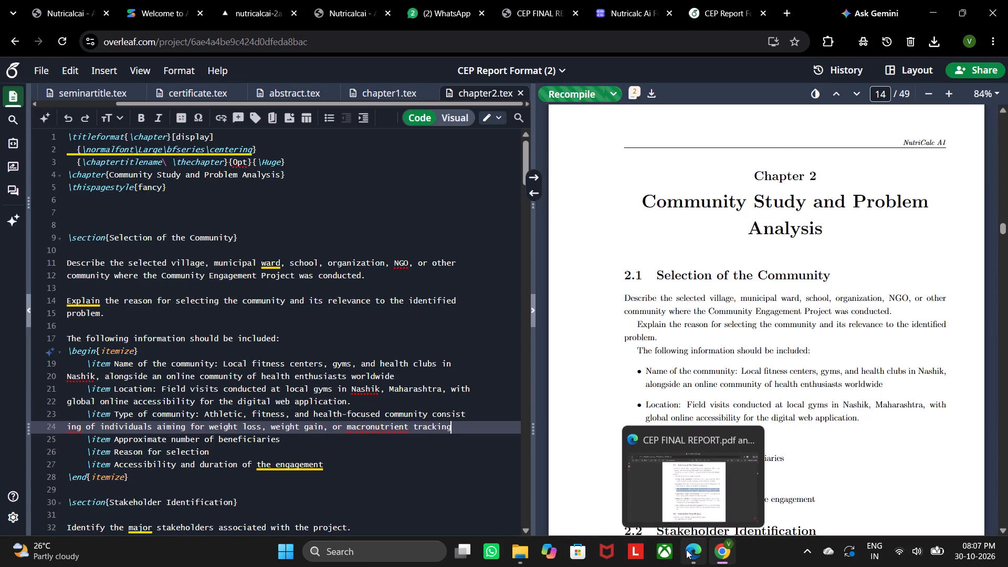
# Replace the "Approximate number of beneficiaries" item with the full matching bullet from CEP FINAL REPORT.pdf, without its final period.
pyautogui.click(686, 550)
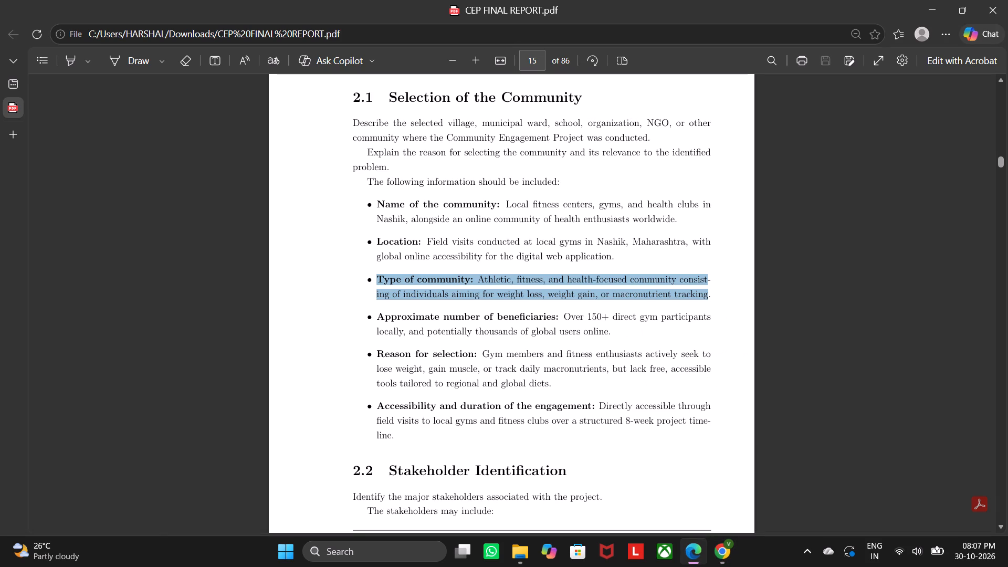
pyautogui.moveTo(381, 318); pyautogui.dragTo(623, 336)
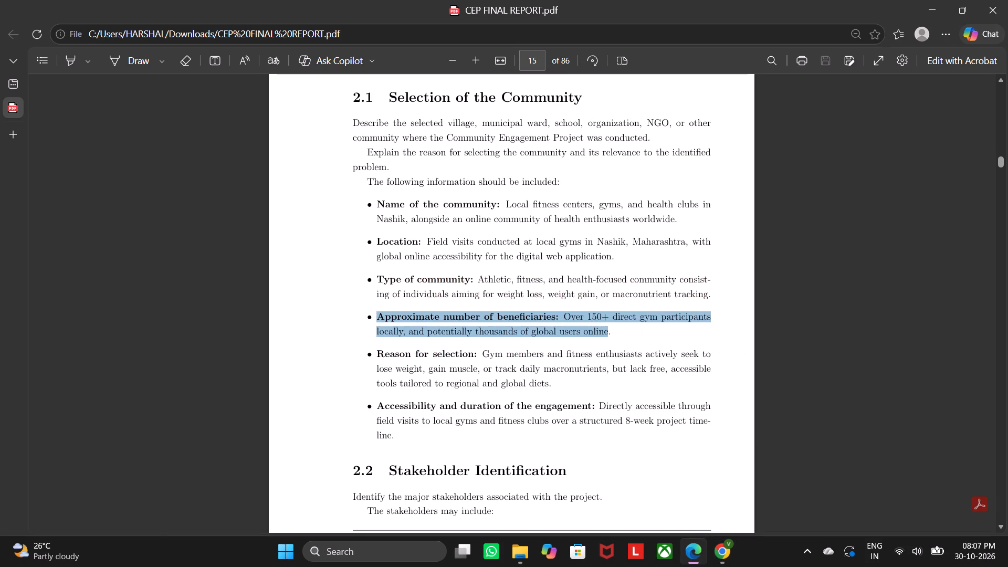
pyautogui.moveTo(623, 336); pyautogui.dragTo(624, 336)
pyautogui.hotkey('ctrl', 'c')
pyautogui.click(709, 554)
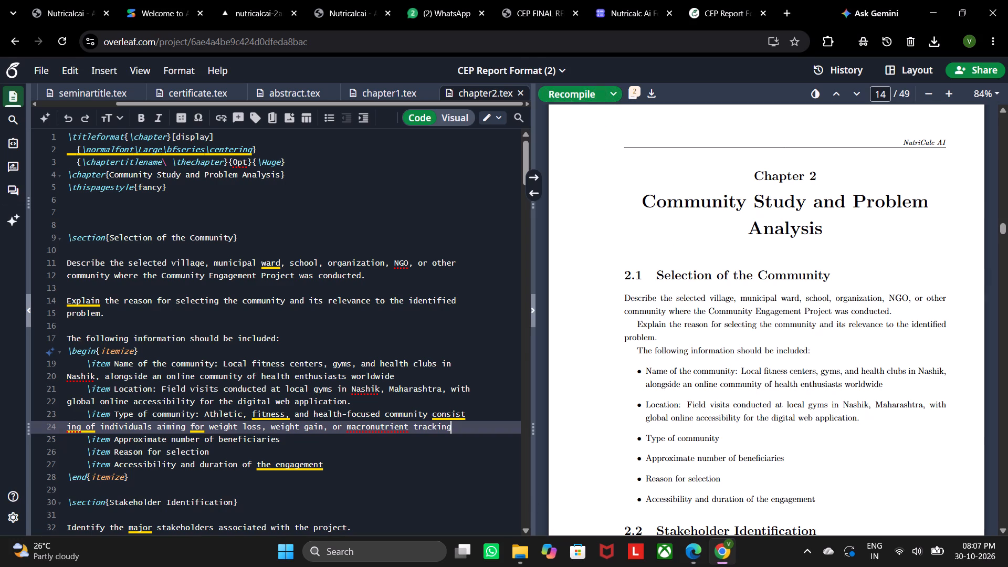
pyautogui.moveTo(117, 440); pyautogui.dragTo(225, 436)
pyautogui.moveTo(113, 440); pyautogui.dragTo(247, 440)
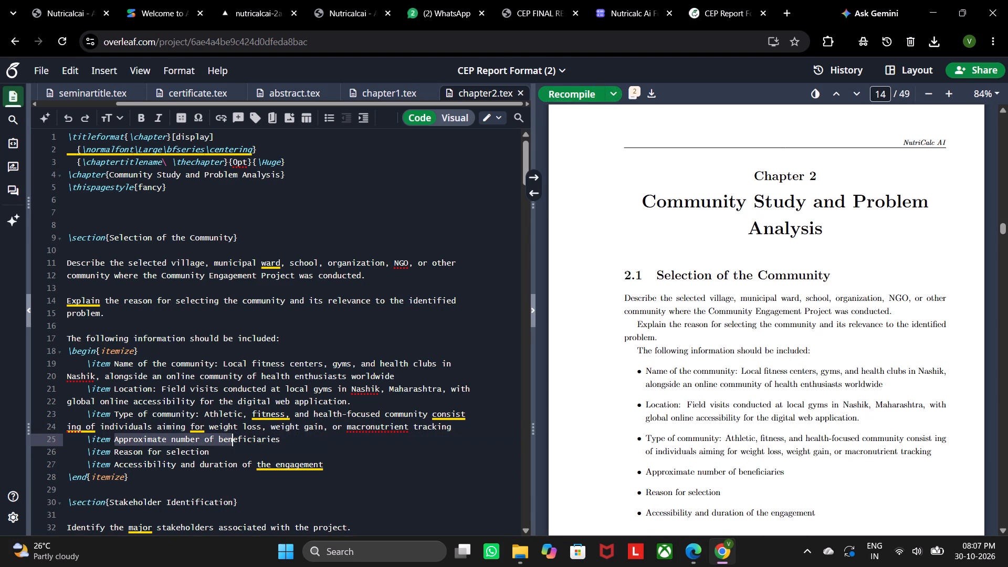
pyautogui.moveTo(247, 440); pyautogui.dragTo(288, 439)
pyautogui.hotkey('ctrl', 'v')
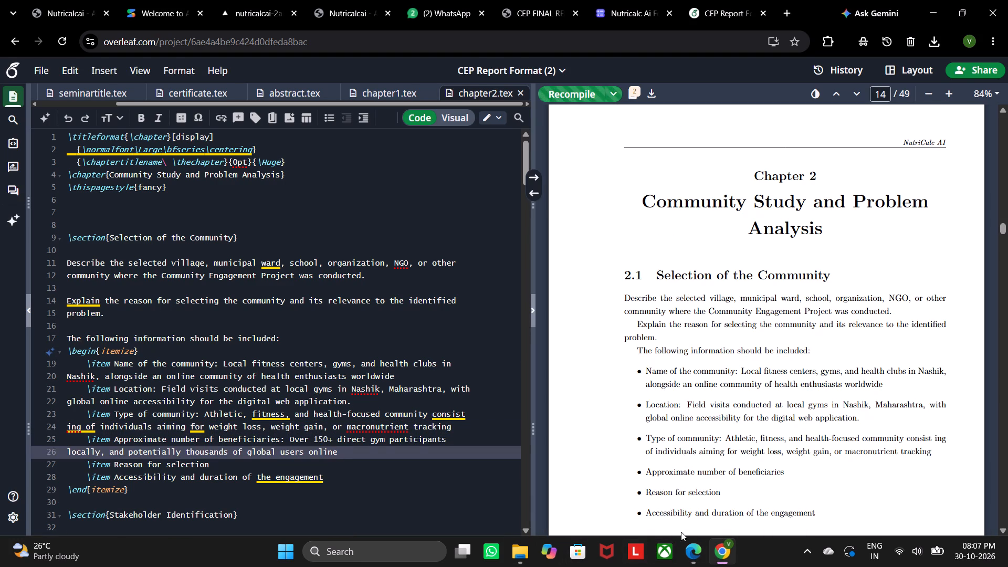
# Replace the "Reason for selection" item in chapter2.tex with the PDF's full bullet on gym members and fitness enthusiasts, including its final period.
pyautogui.click(695, 554)
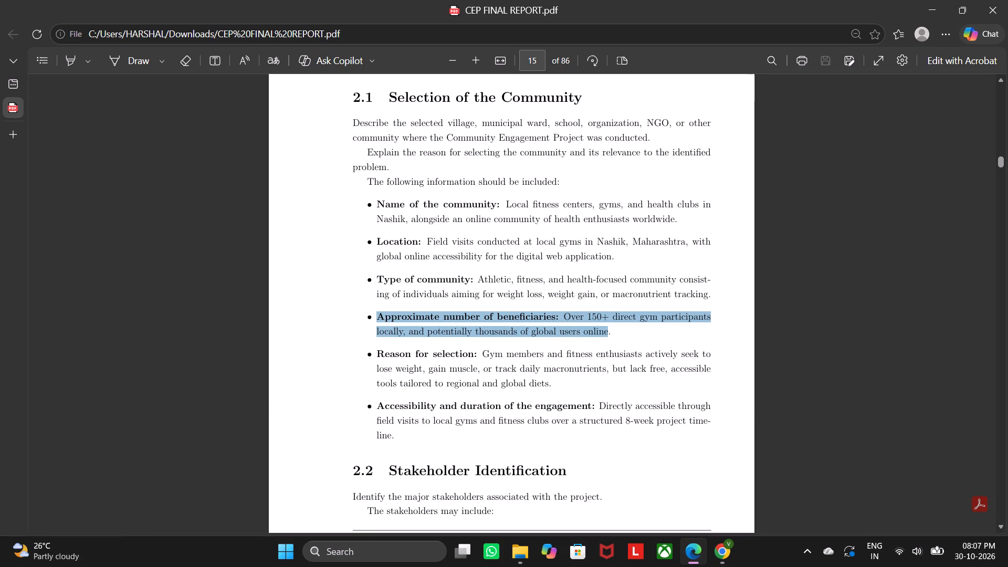
pyautogui.moveTo(378, 353); pyautogui.dragTo(556, 382)
pyautogui.hotkey('ctrl', 'c')
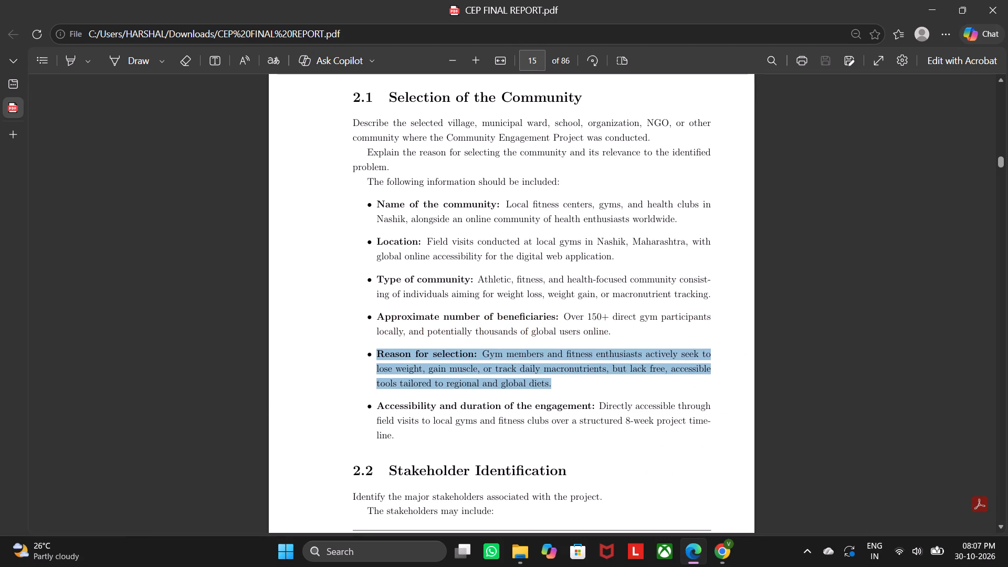
pyautogui.click(711, 552)
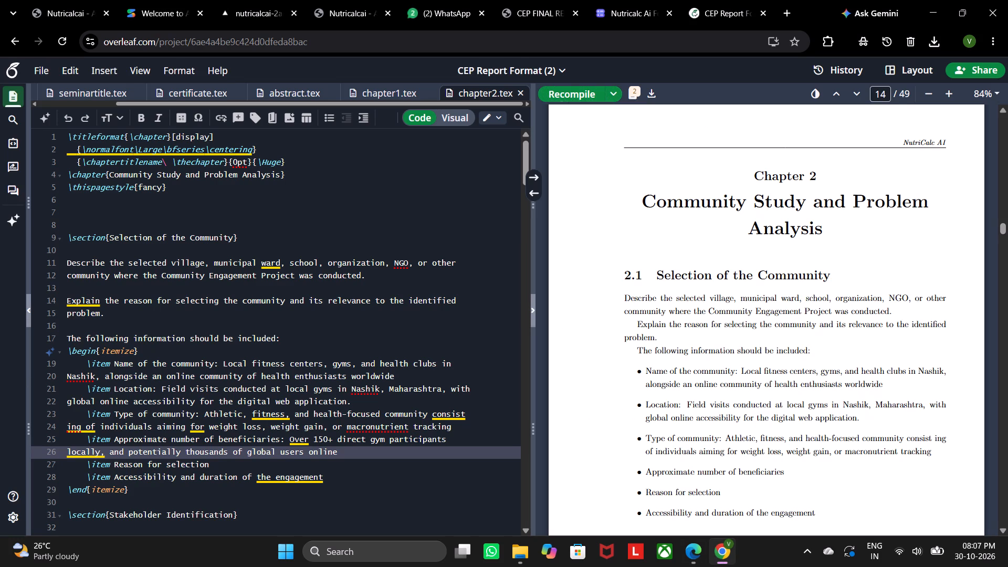
pyautogui.moveTo(114, 465); pyautogui.dragTo(226, 459)
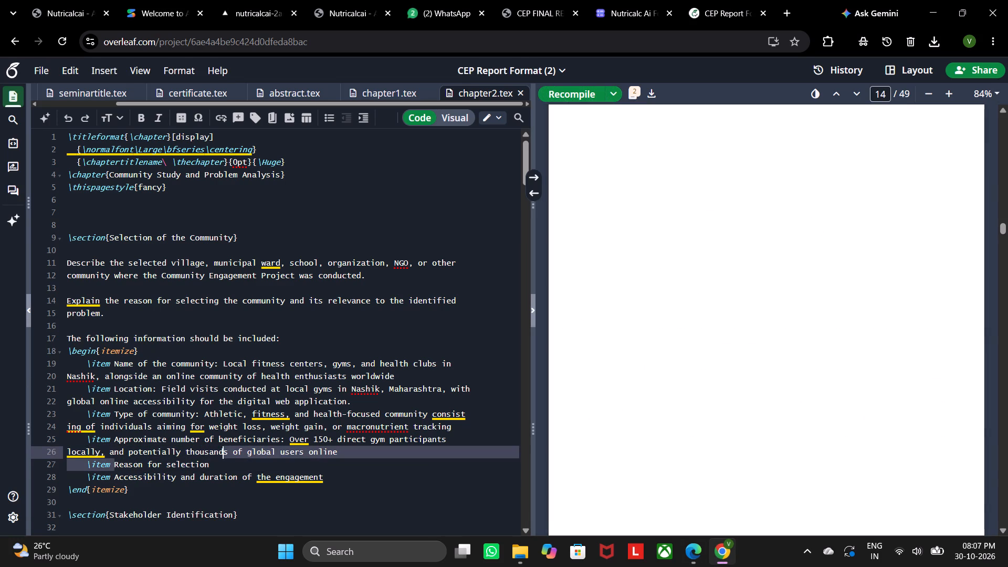
pyautogui.moveTo(226, 459); pyautogui.dragTo(228, 467)
pyautogui.hotkey('ctrl', 'v')
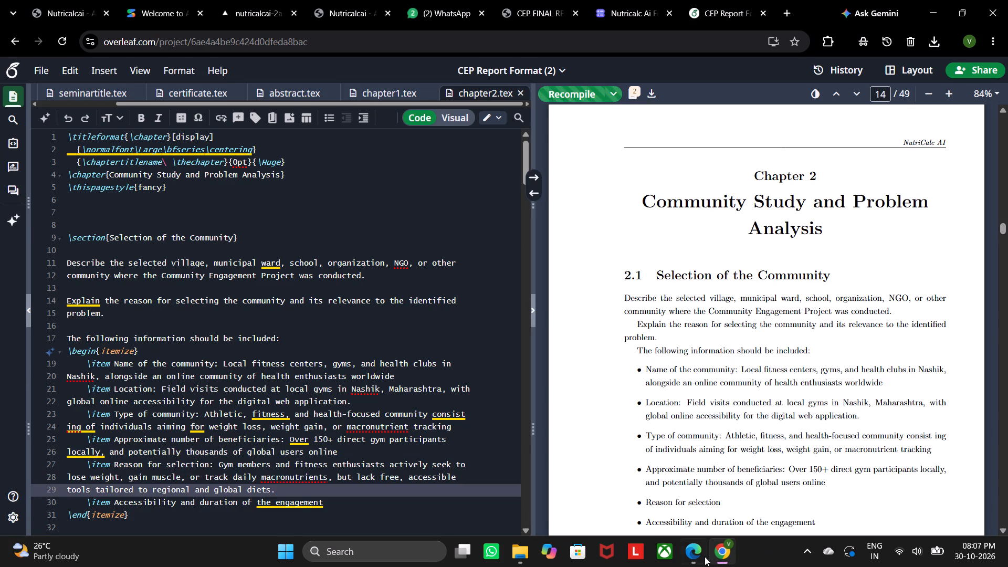
# Replace the "Accessibility and duration of the engagement" item with the PDF's full bullet on field visits over an 8-week project, without its final period.
pyautogui.click(702, 557)
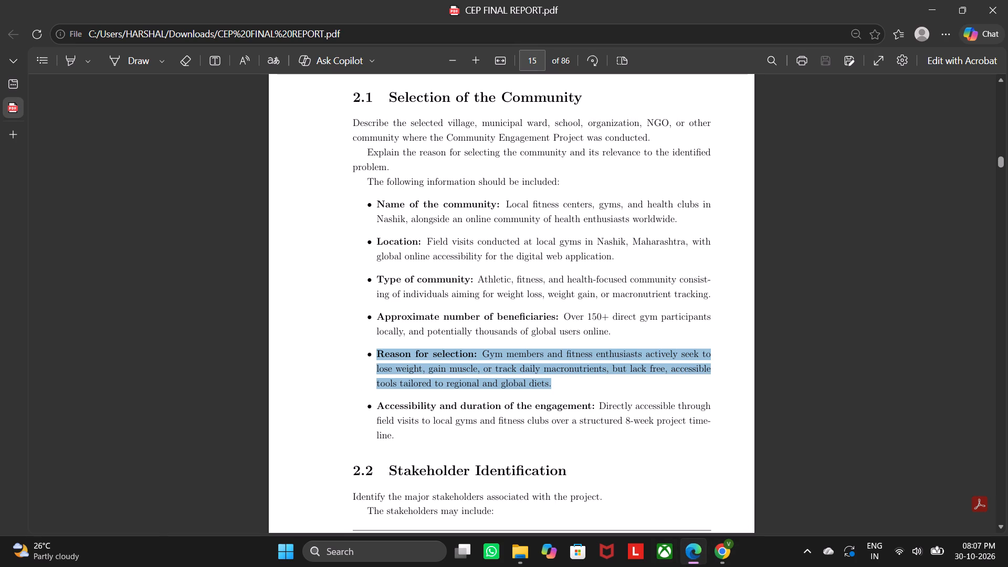
pyautogui.moveTo(377, 404); pyautogui.dragTo(413, 436)
pyautogui.hotkey('ctrl', 'c')
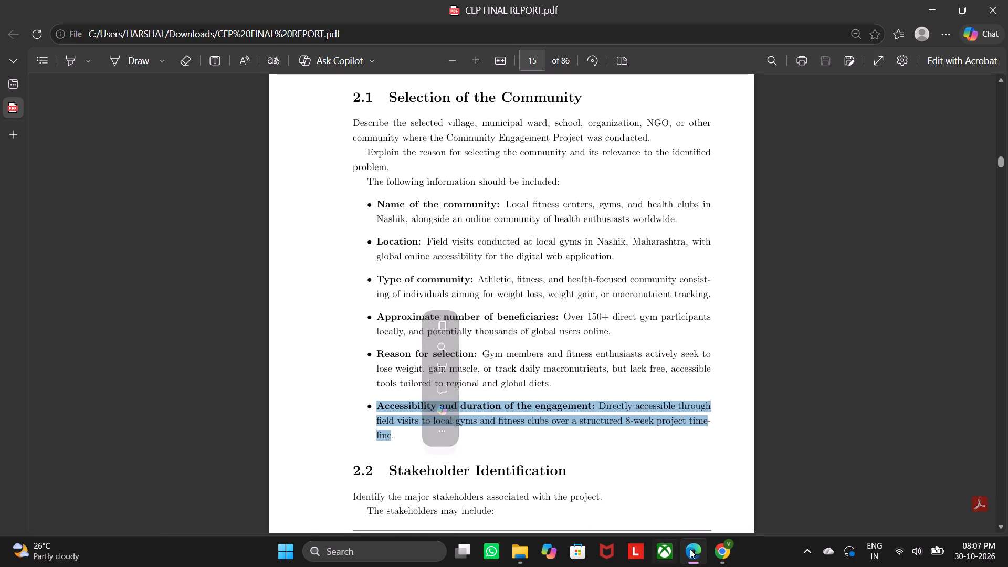
pyautogui.click(728, 559)
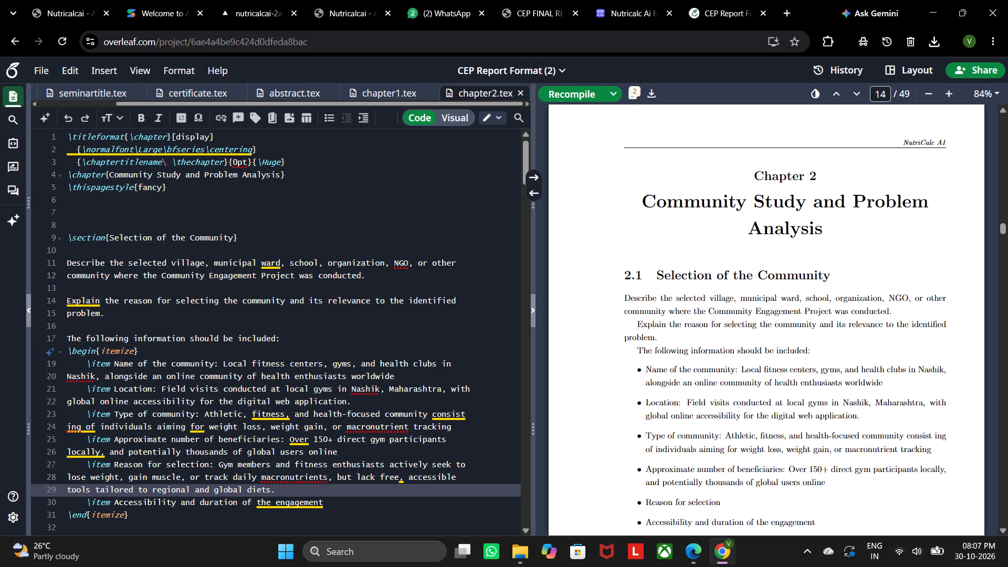
pyautogui.moveTo(113, 505); pyautogui.dragTo(335, 505)
pyautogui.hotkey('ctrl', 'v')
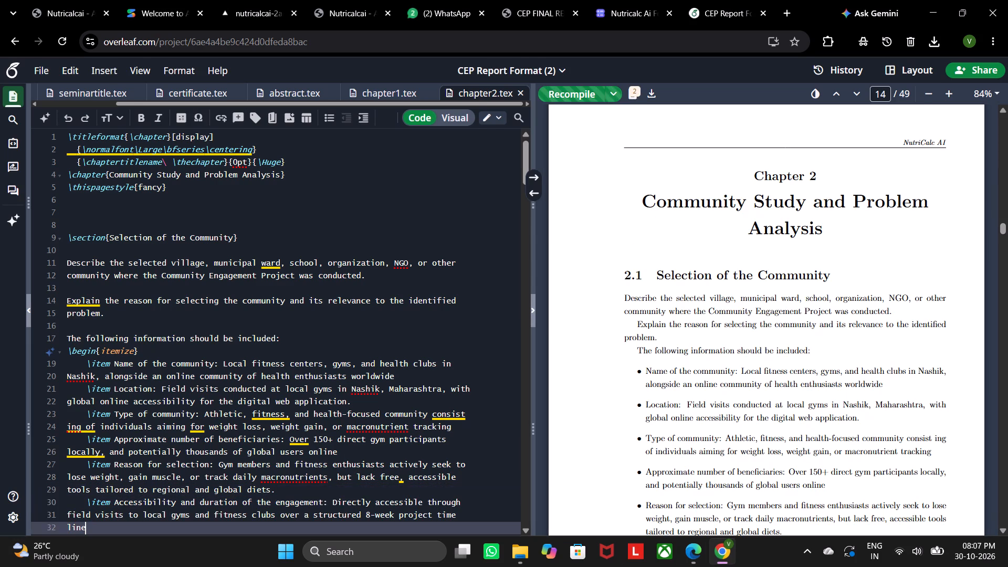
# Replace the "Identify the major stakeholders" line under Stakeholder Identification with the PDF's two introductory lines, ending in "The stakeholders may include:".
pyautogui.scroll(-5, 375, 466)
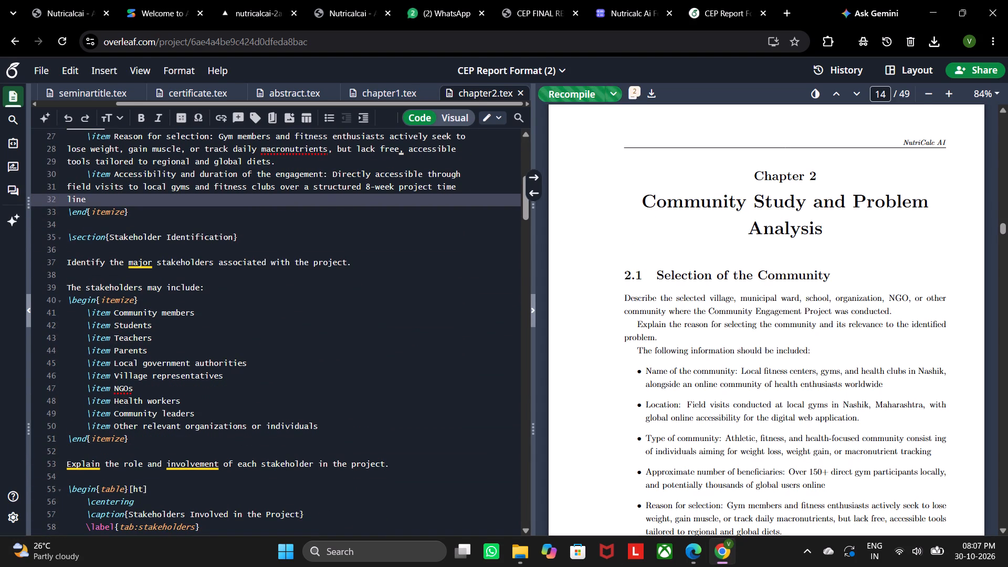
pyautogui.click(697, 556)
pyautogui.scroll(-4, 361, 310)
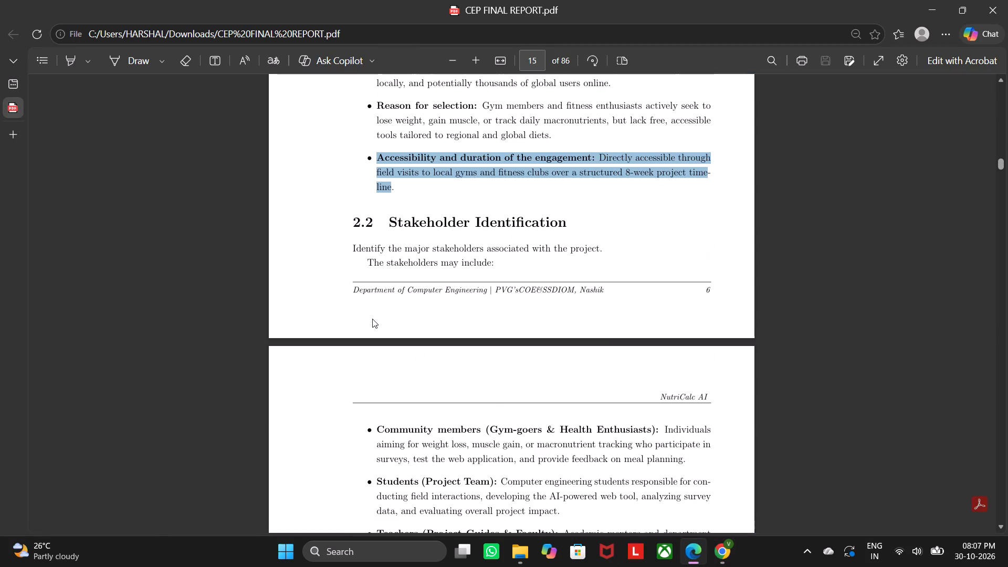
pyautogui.moveTo(350, 233); pyautogui.dragTo(510, 239)
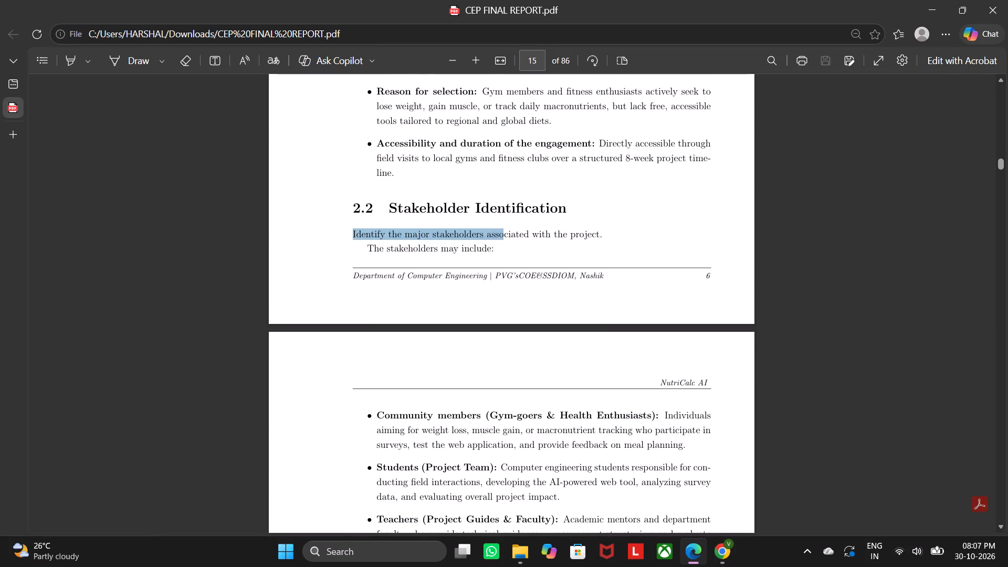
pyautogui.moveTo(510, 239); pyautogui.dragTo(498, 253)
pyautogui.hotkey('ctrl', 'c')
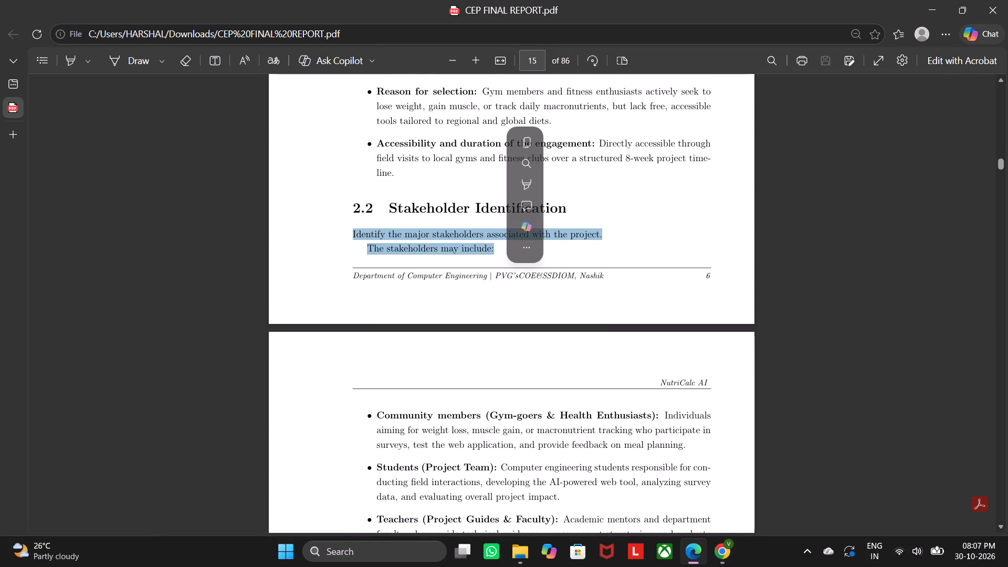
pyautogui.click(723, 552)
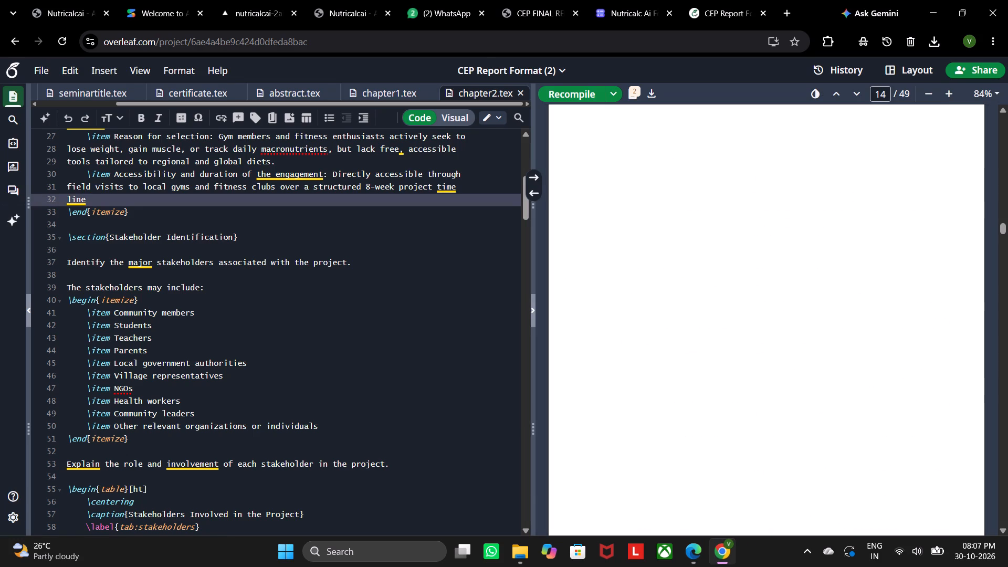
pyautogui.moveTo(62, 263); pyautogui.dragTo(220, 254)
pyautogui.click(159, 266)
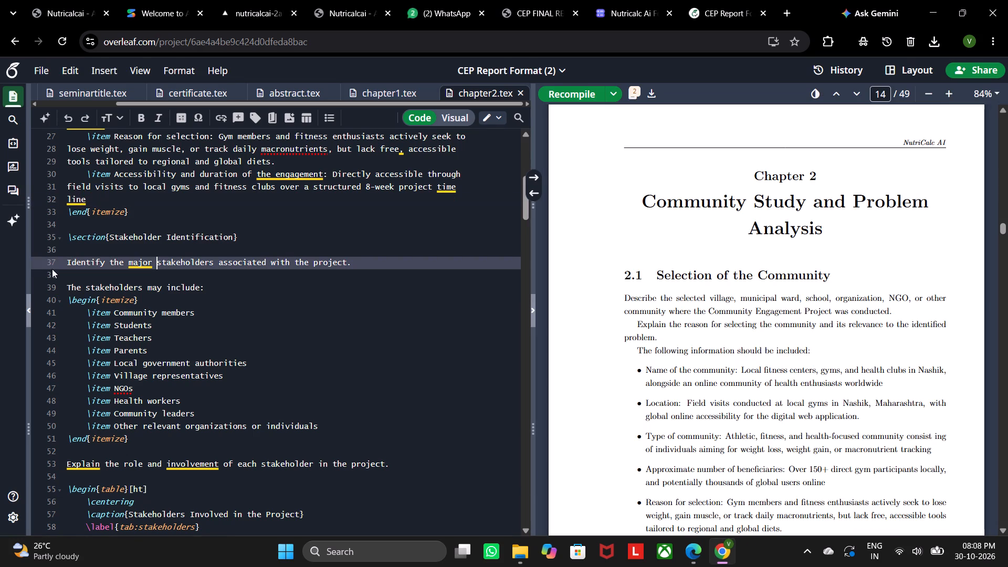
pyautogui.moveTo(66, 260); pyautogui.dragTo(366, 253)
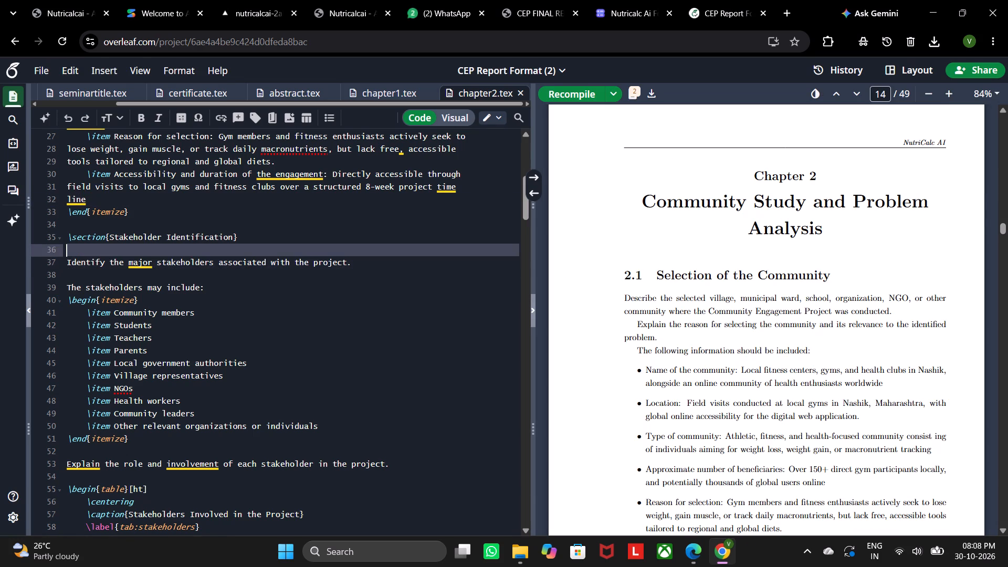
pyautogui.moveTo(366, 253); pyautogui.dragTo(367, 257)
pyautogui.hotkey('ctrl', 'v')
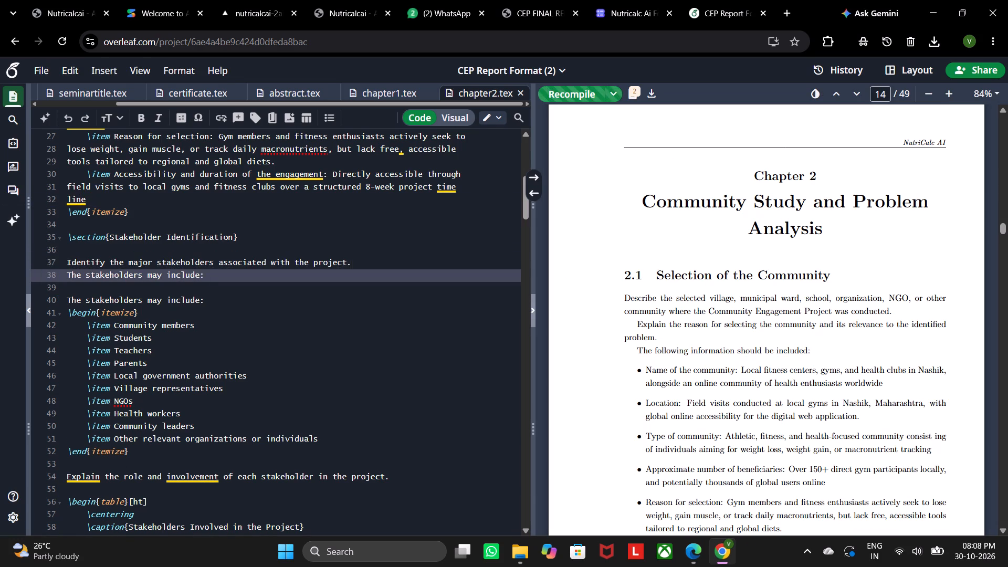
# Replace the "Community members" stakeholder item with the PDF's full "Community members (Gym-goers & Health Enthusiasts)" bullet, including its final period.
pyautogui.click(700, 560)
pyautogui.scroll(-1, 498, 409)
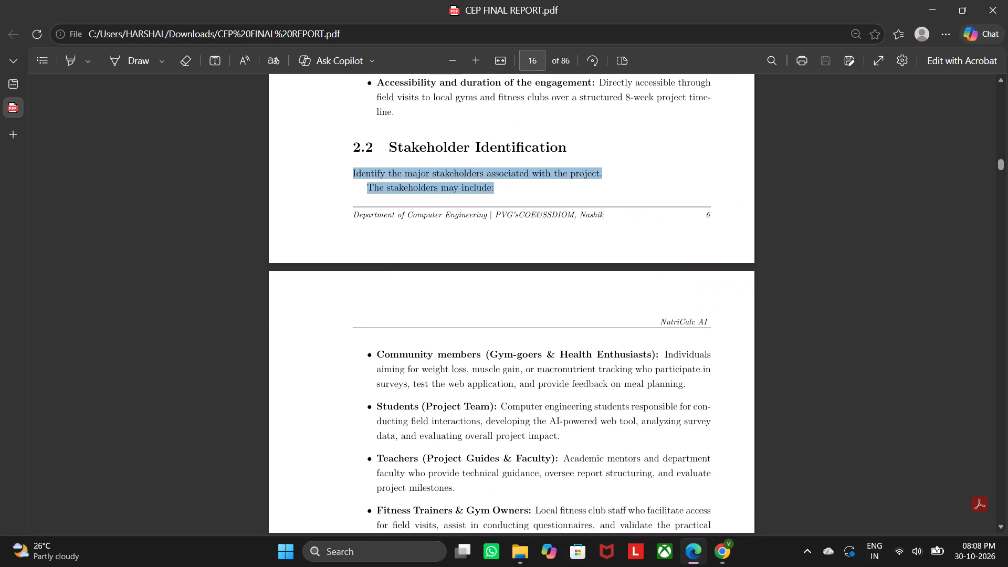
pyautogui.moveTo(378, 350); pyautogui.dragTo(620, 389)
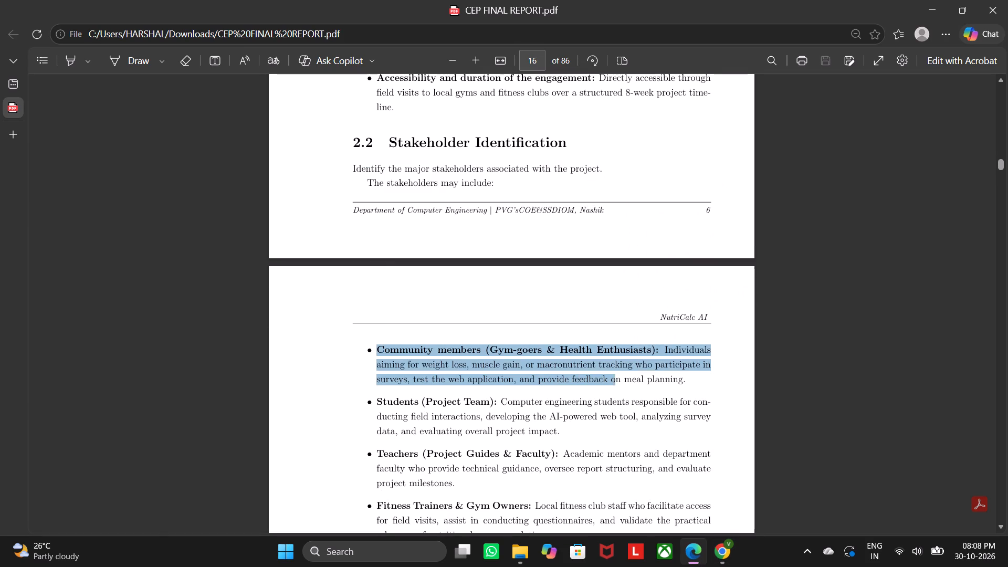
pyautogui.moveTo(620, 389); pyautogui.dragTo(684, 382)
pyautogui.hotkey('ctrl', 'c')
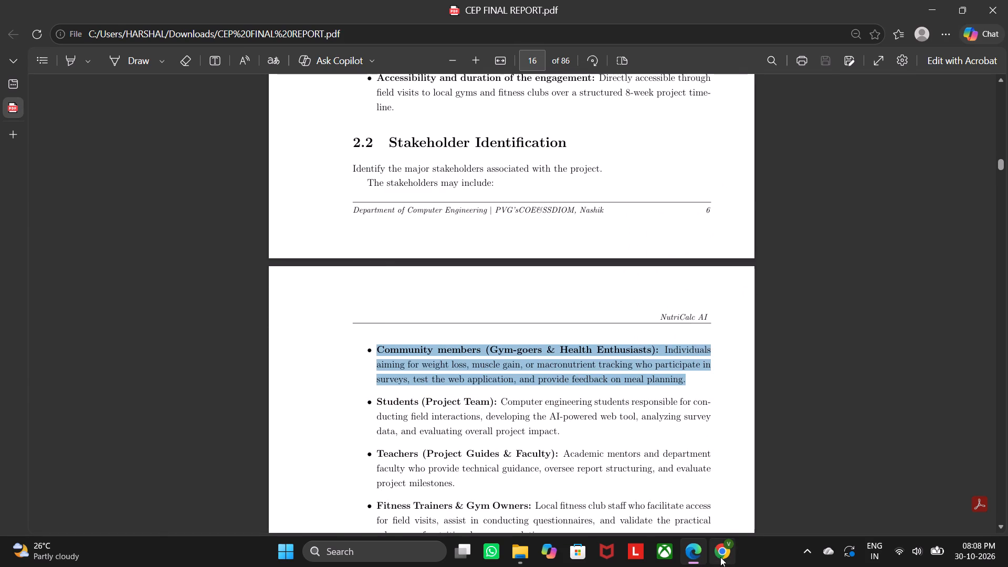
pyautogui.click(720, 557)
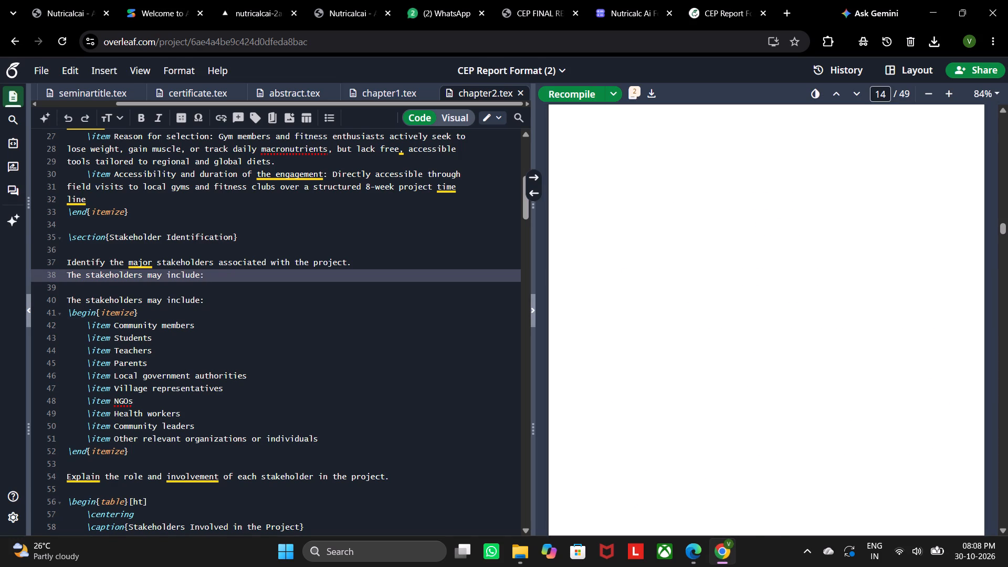
pyautogui.moveTo(114, 325); pyautogui.dragTo(224, 325)
pyautogui.hotkey('ctrl', 'v')
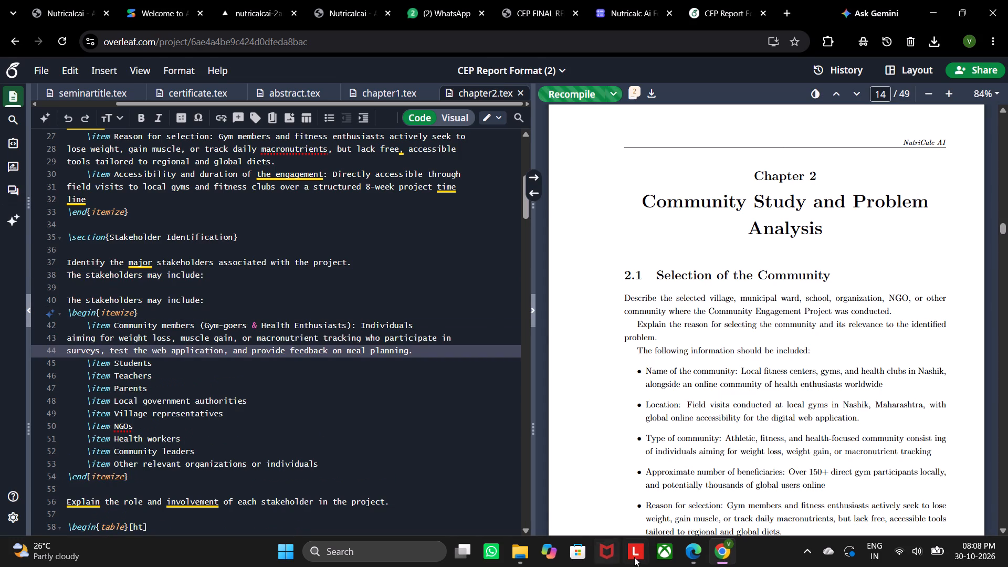
# Replace the "Students" stakeholder item with the PDF's full "Students (Project Team)" bullet, without its final period.
pyautogui.click(686, 549)
pyautogui.moveTo(380, 402); pyautogui.dragTo(568, 433)
pyautogui.hotkey('ctrl', 'c')
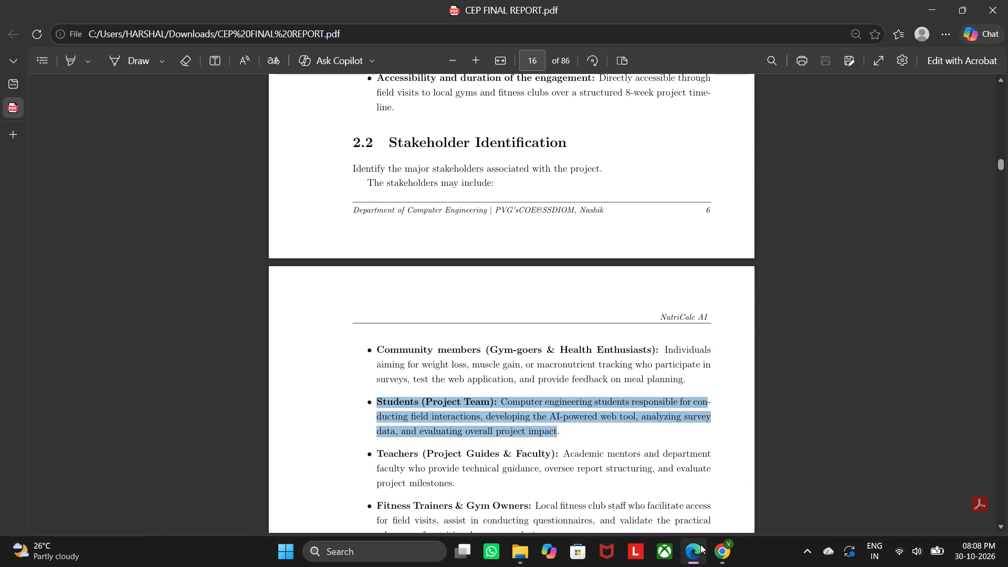
pyautogui.click(721, 556)
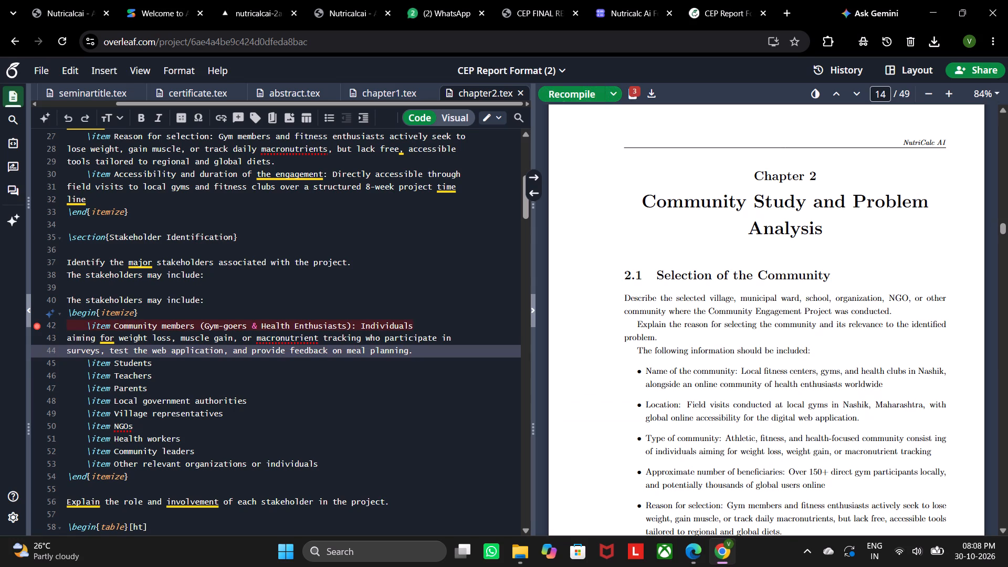
pyautogui.moveTo(114, 365); pyautogui.dragTo(165, 366)
pyautogui.hotkey('ctrl', 'v')
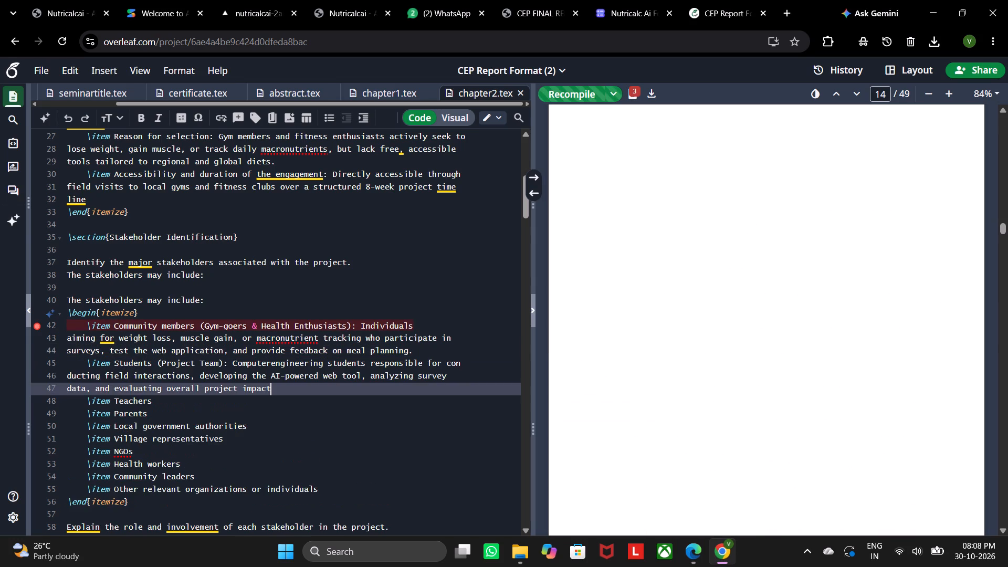
# Escape the ampersand in the "Community members (Gym-goers & Health Enthusiasts)" item as \&.
pyautogui.click(251, 321)
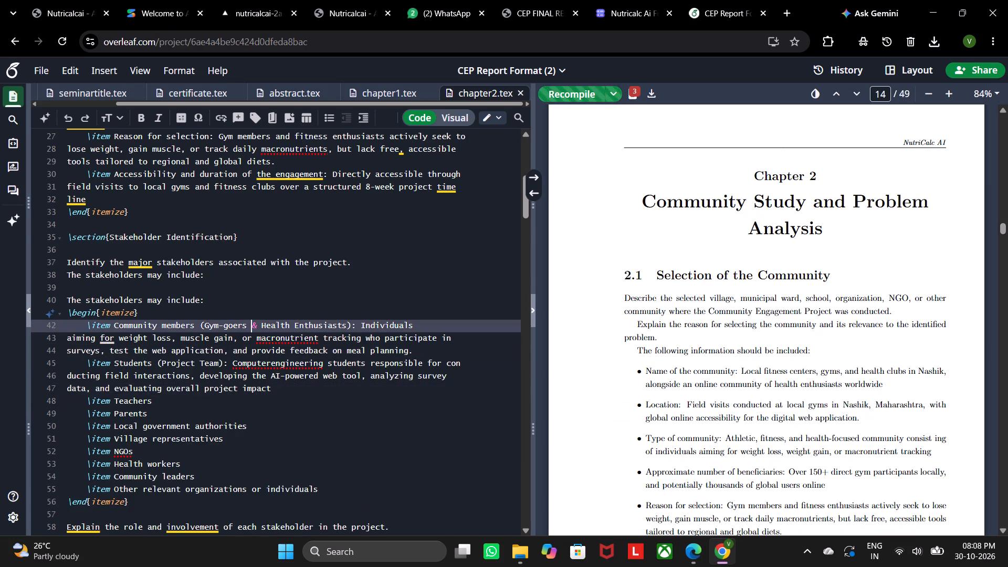
pyautogui.press('\\')
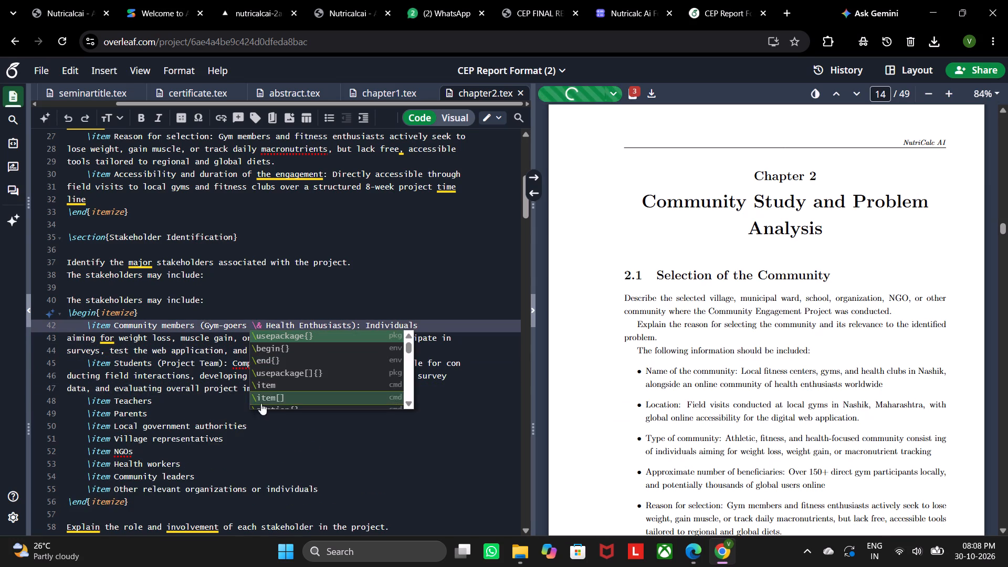
pyautogui.click(194, 401)
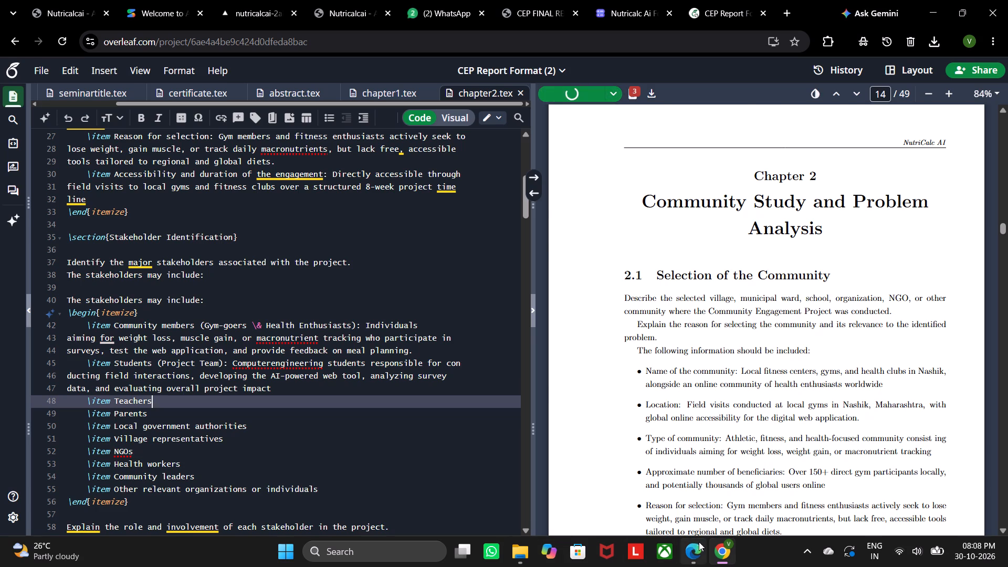
# Replace the "Teachers" stakeholder item with the PDF's full "Teachers (Project Guides & Faculty)" bullet, without its final period.
pyautogui.click(699, 542)
pyautogui.scroll(-5, 485, 414)
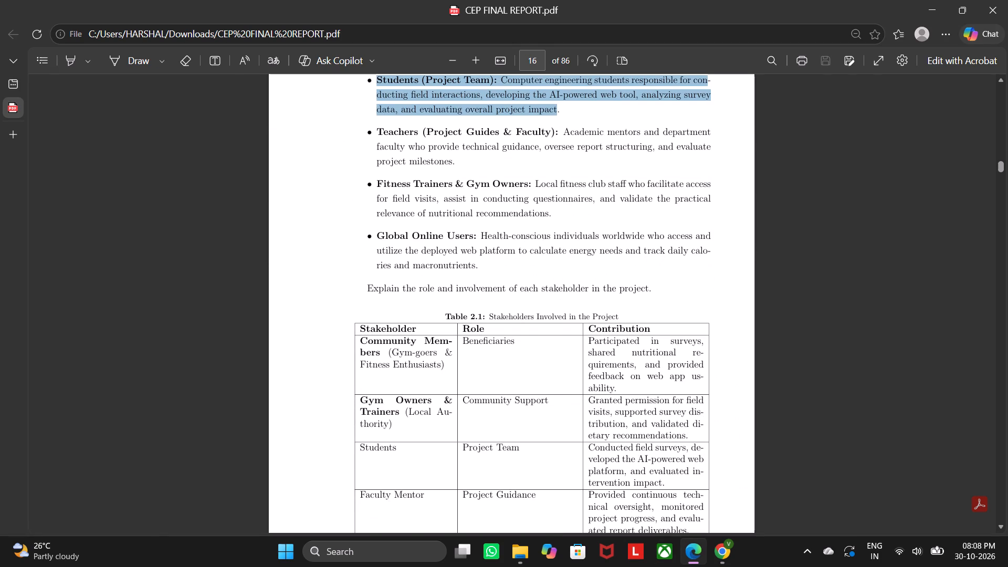
pyautogui.moveTo(377, 124); pyautogui.dragTo(455, 153)
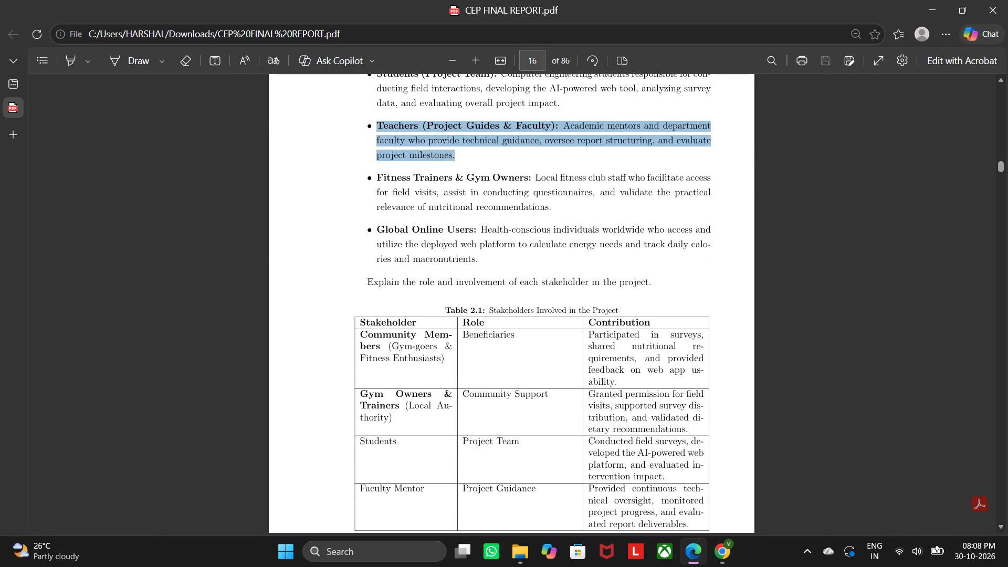
pyautogui.moveTo(455, 153); pyautogui.dragTo(461, 155)
pyautogui.hotkey('ctrl', 'c')
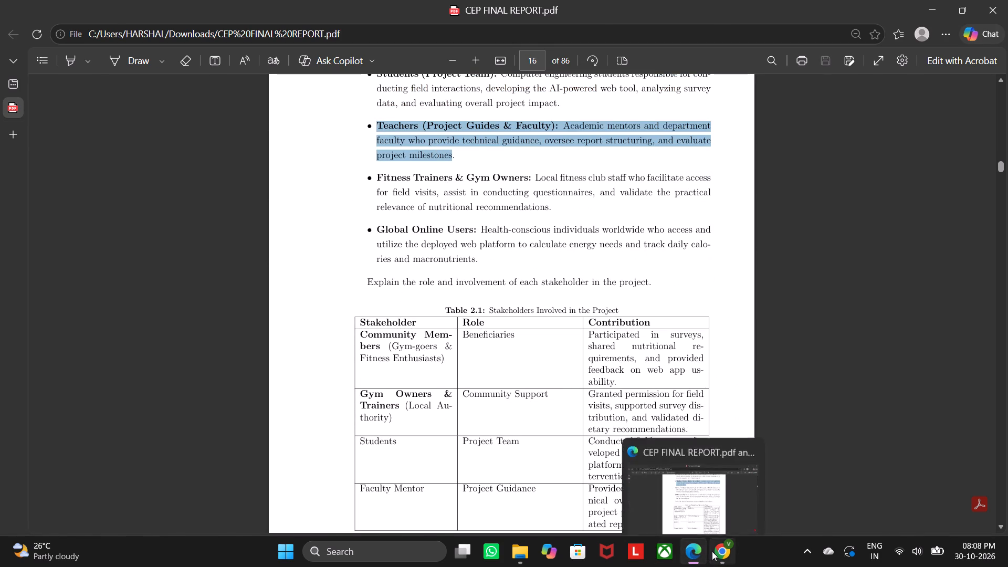
pyautogui.click(712, 551)
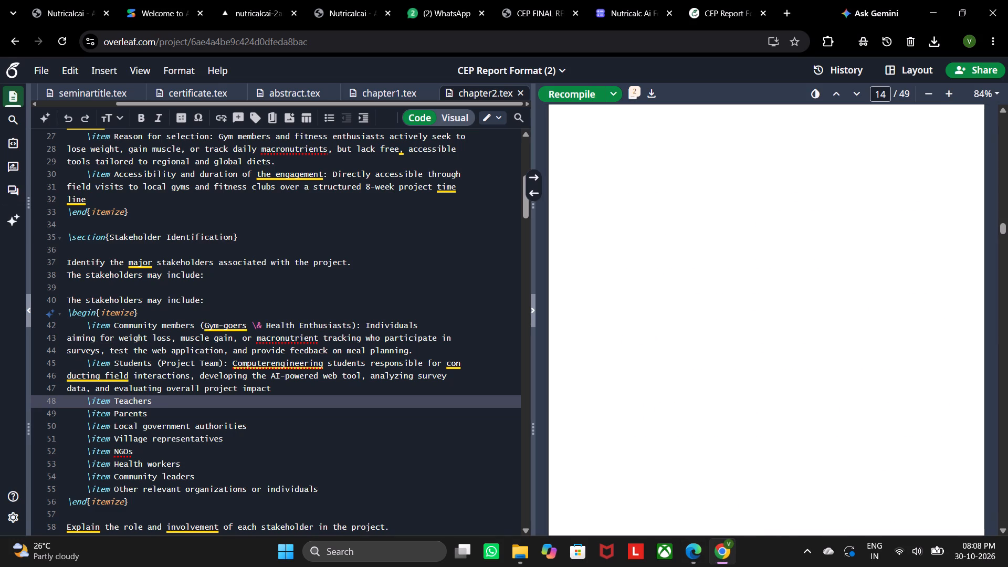
pyautogui.moveTo(114, 403); pyautogui.dragTo(166, 397)
pyautogui.hotkey('ctrl', 'v')
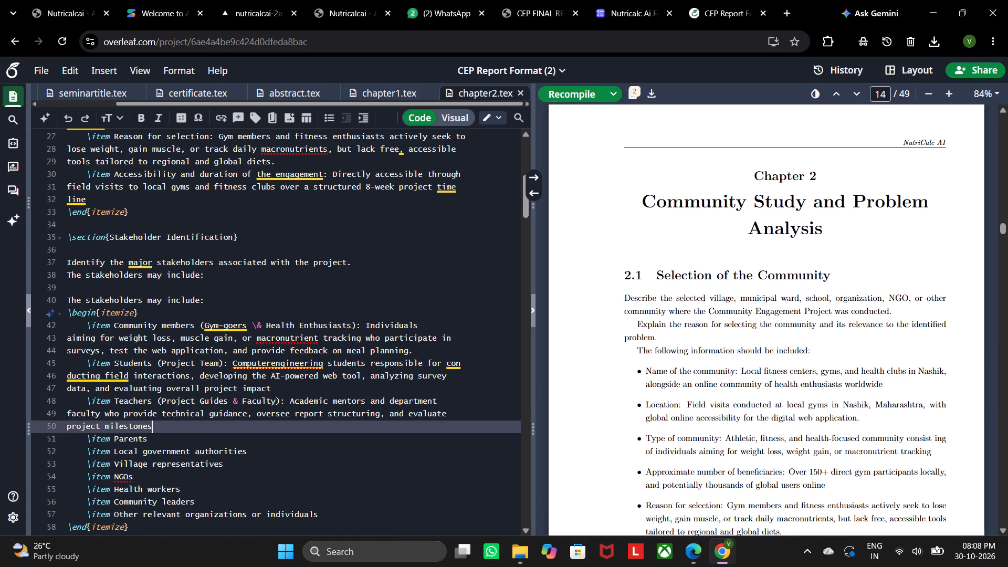
# Copy the "Fitness Trainers & Gym Owners" bullet from the PDF report, without its final period.
pyautogui.click(696, 554)
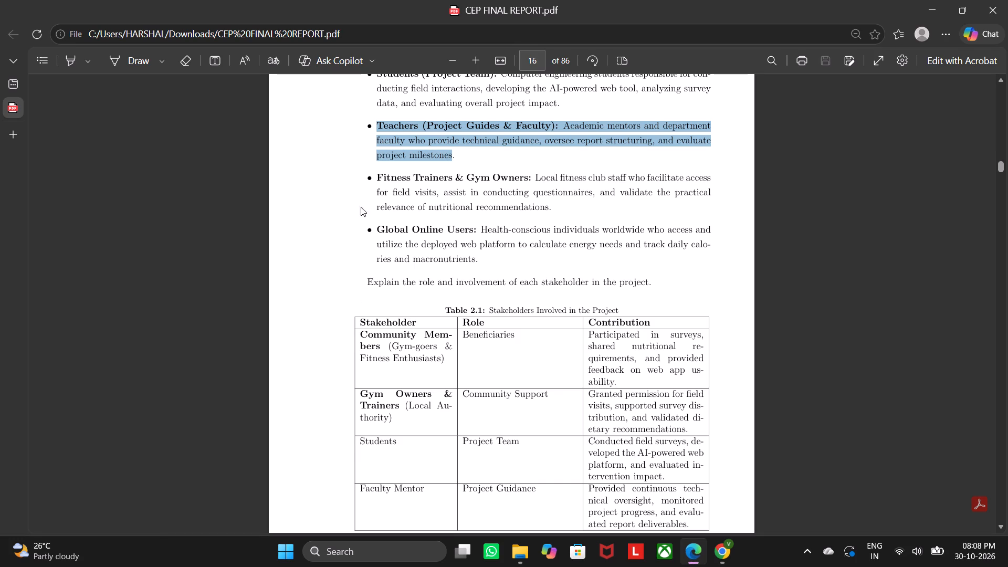
pyautogui.moveTo(376, 177); pyautogui.dragTo(574, 212)
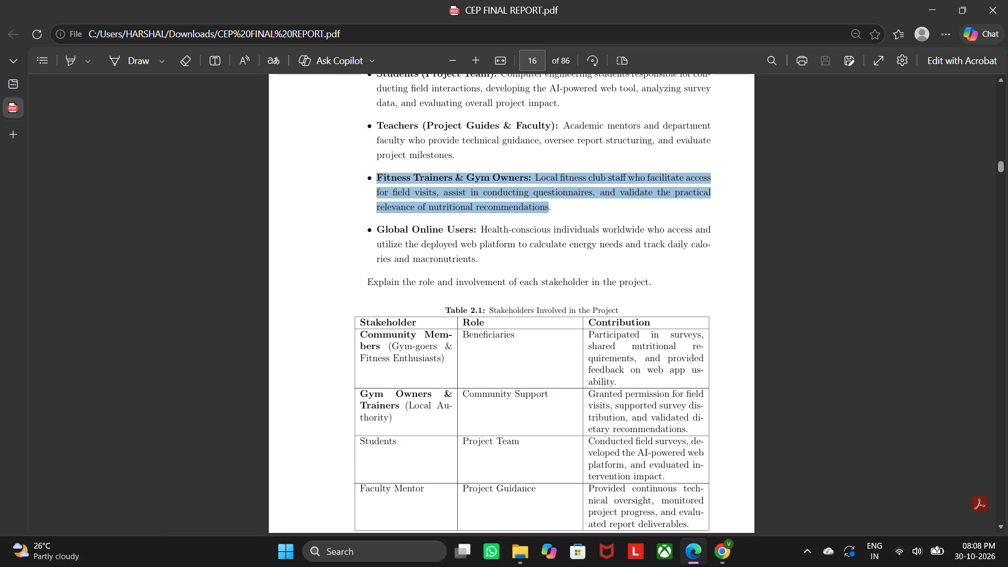
pyautogui.hotkey('ctrl', 'c')
# Back in Overleaf, escape the ampersand in the "Teachers (Project Guides & Faculty)" item as \&.
pyautogui.click(726, 558)
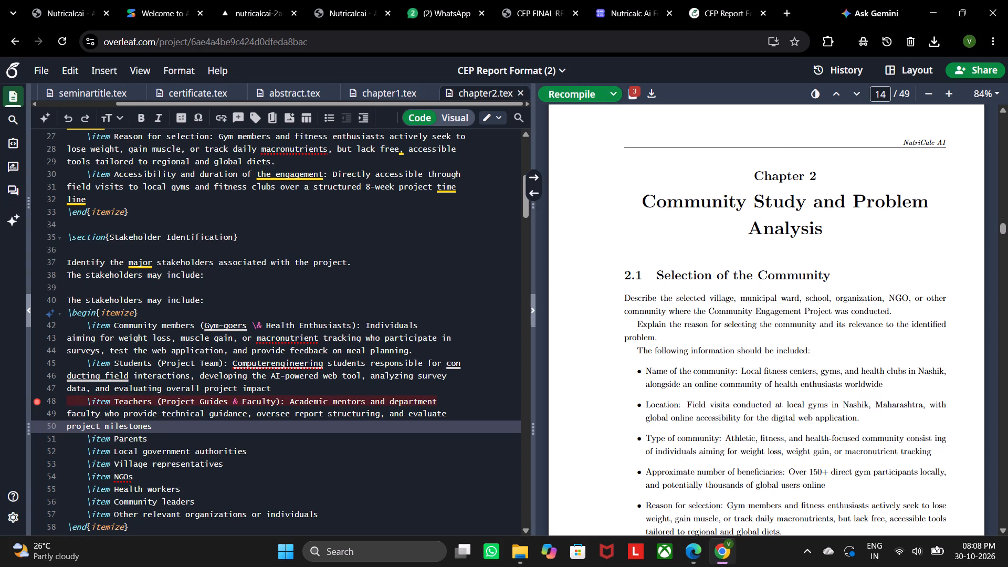
pyautogui.click(231, 400)
pyautogui.press('\\')
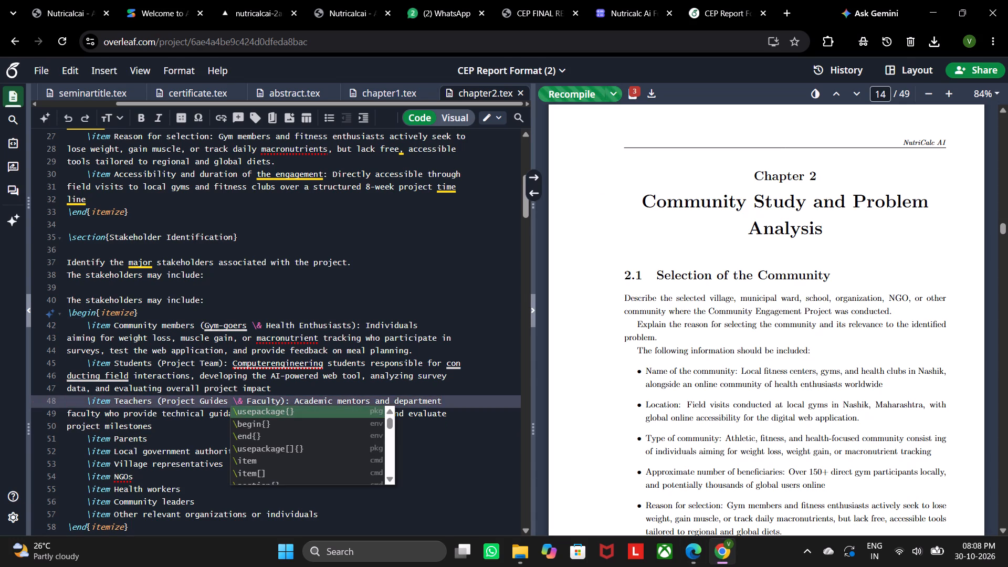
# Replace the "Parents" stakeholder item with the copied "Fitness Trainers & Gym Owners" bullet.
pyautogui.click(117, 439)
pyautogui.moveTo(112, 436); pyautogui.dragTo(143, 438)
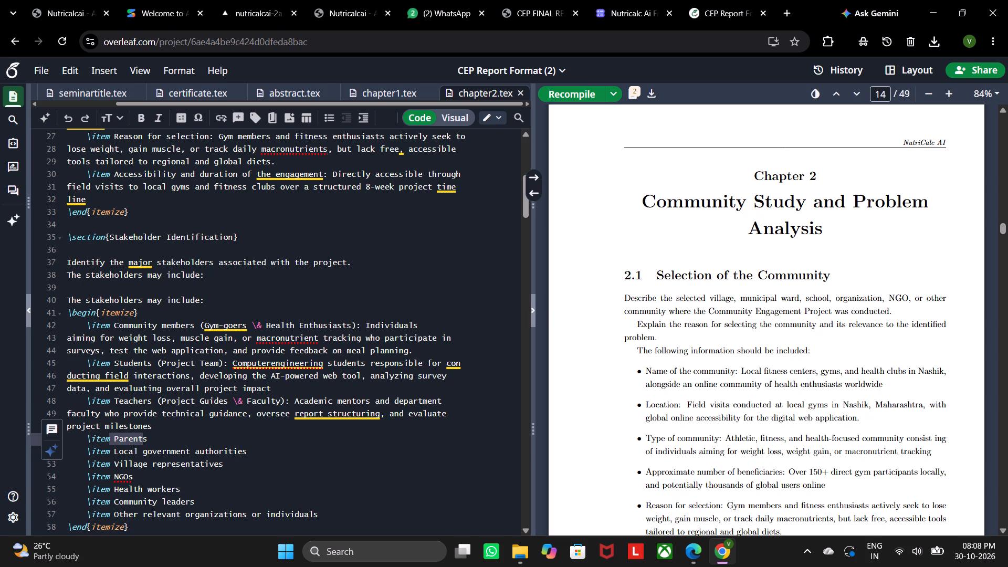
pyautogui.moveTo(112, 440); pyautogui.dragTo(122, 438)
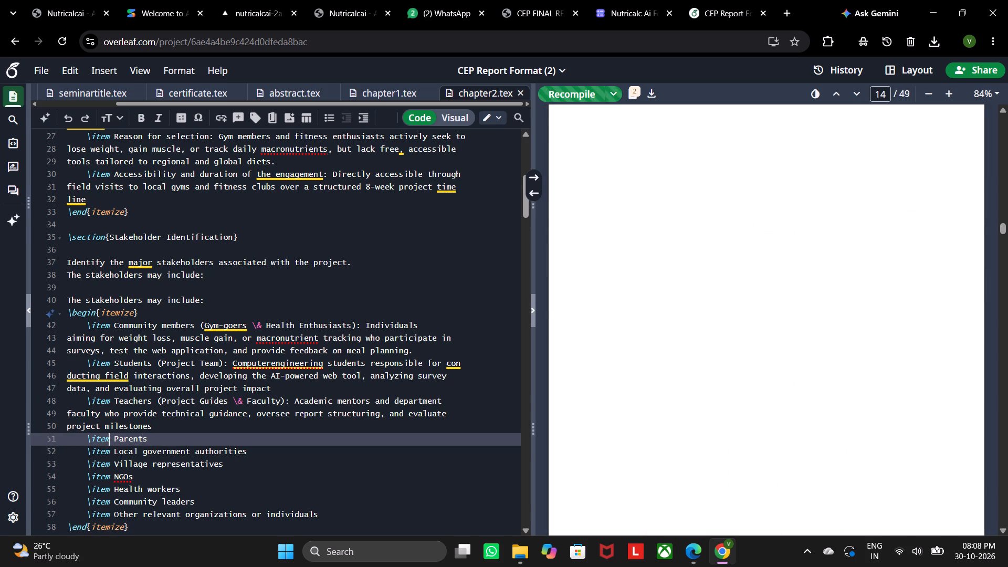
pyautogui.click(186, 438)
pyautogui.moveTo(113, 437); pyautogui.dragTo(137, 437)
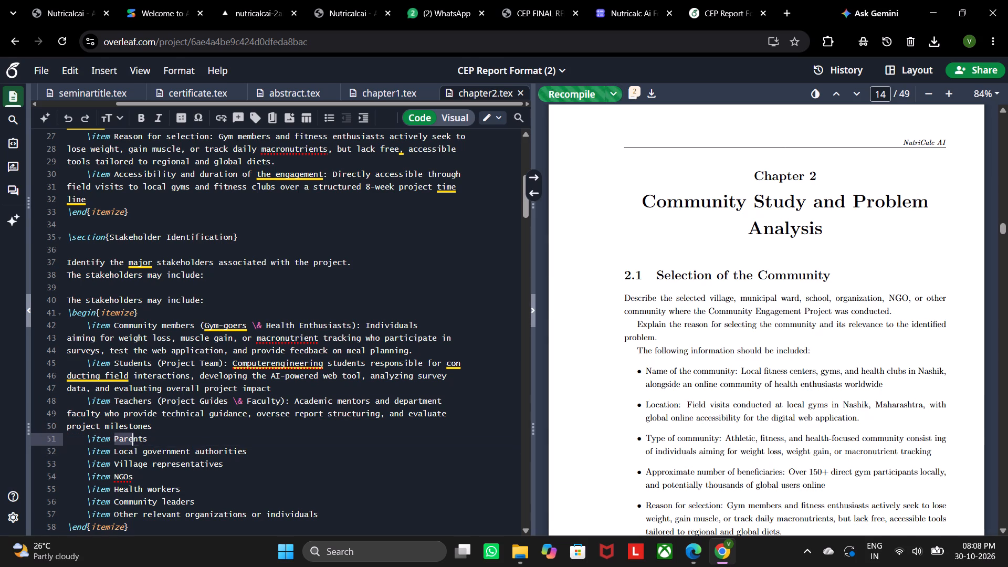
pyautogui.moveTo(137, 437); pyautogui.dragTo(195, 435)
pyautogui.hotkey('ctrl', 'v')
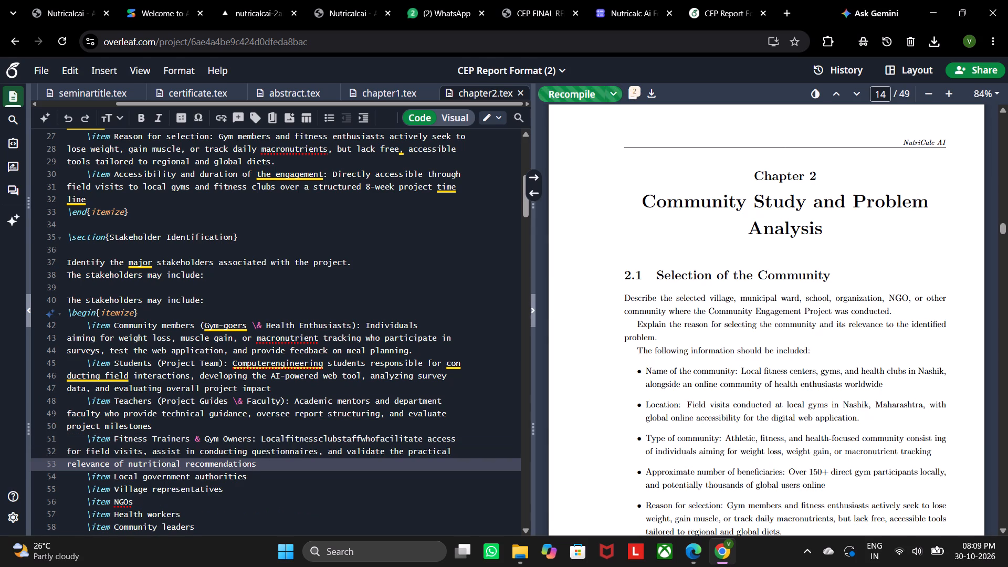
# Replace the items from "Local government authorities" to "Other relevant organizations or individuals" with the PDF's "Global Online Users" bullet, including its final period.
pyautogui.click(698, 557)
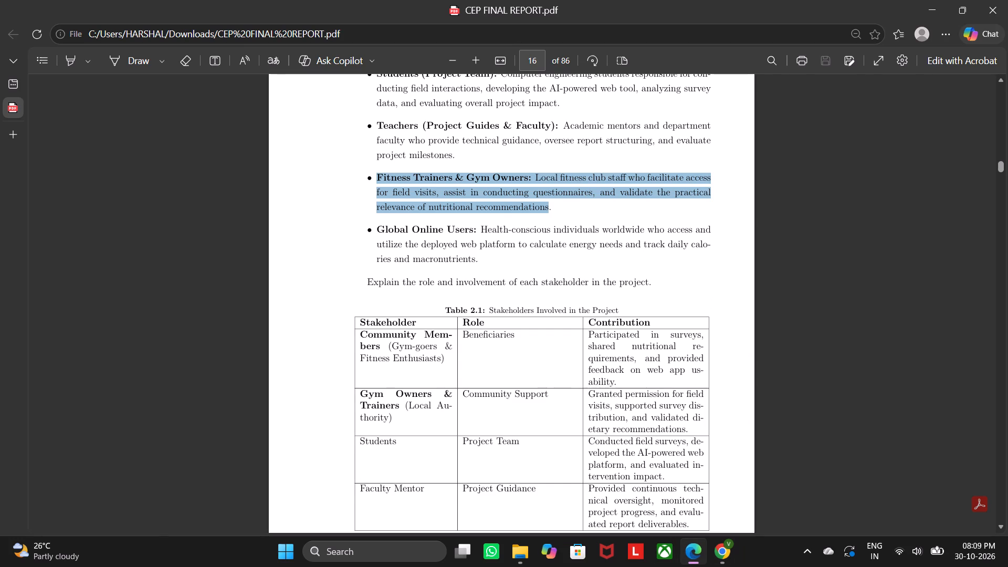
pyautogui.moveTo(375, 230); pyautogui.dragTo(406, 247)
pyautogui.click(379, 230)
pyautogui.moveTo(379, 230); pyautogui.dragTo(478, 262)
pyautogui.hotkey('ctrl', 'c')
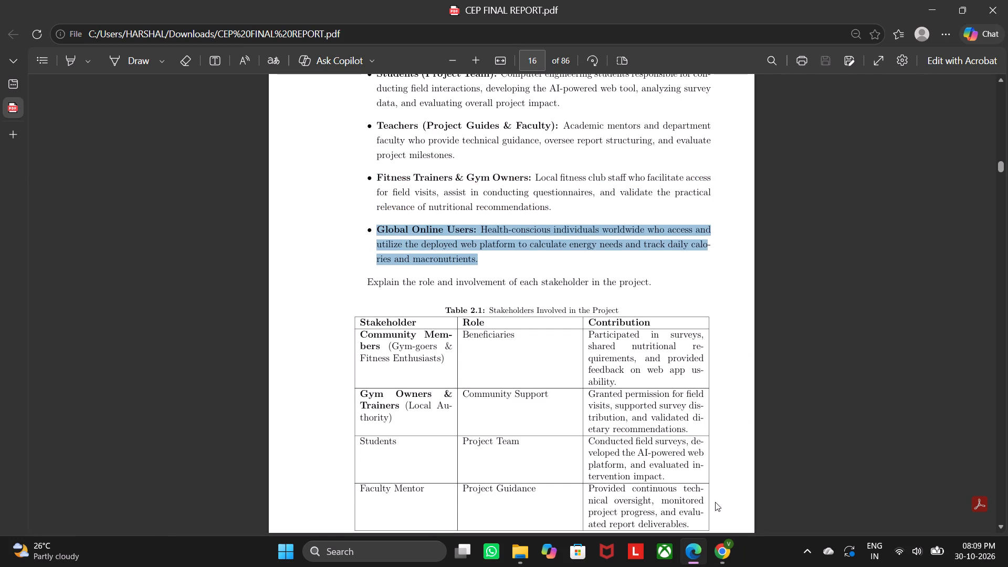
pyautogui.click(720, 553)
pyautogui.scroll(-2, 172, 452)
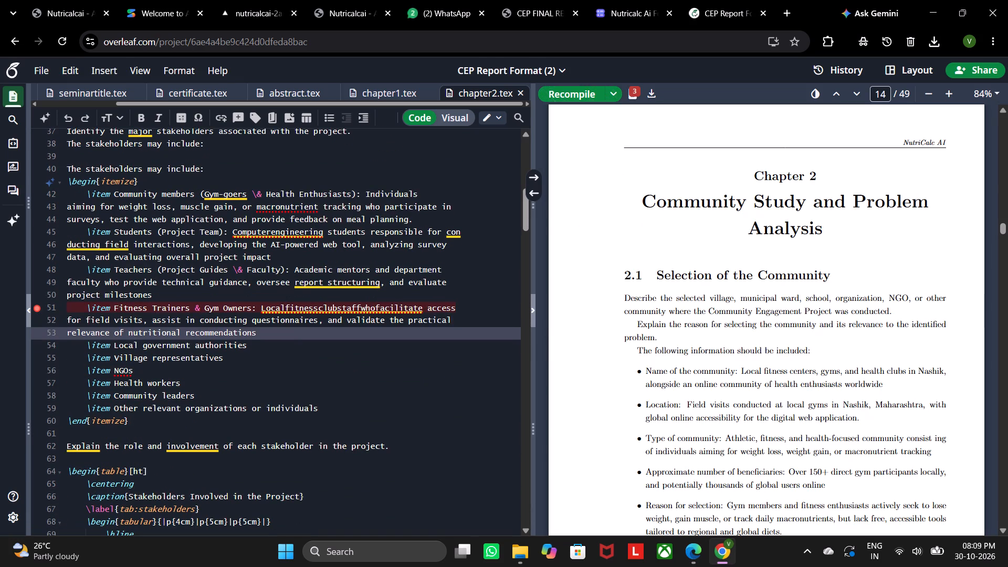
pyautogui.moveTo(114, 347); pyautogui.dragTo(197, 384)
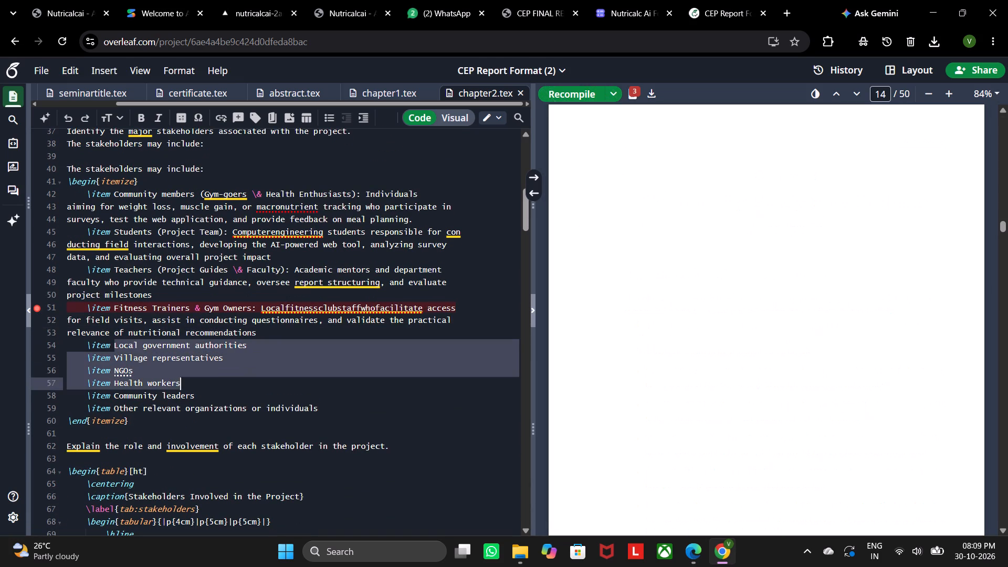
pyautogui.moveTo(197, 384); pyautogui.dragTo(329, 404)
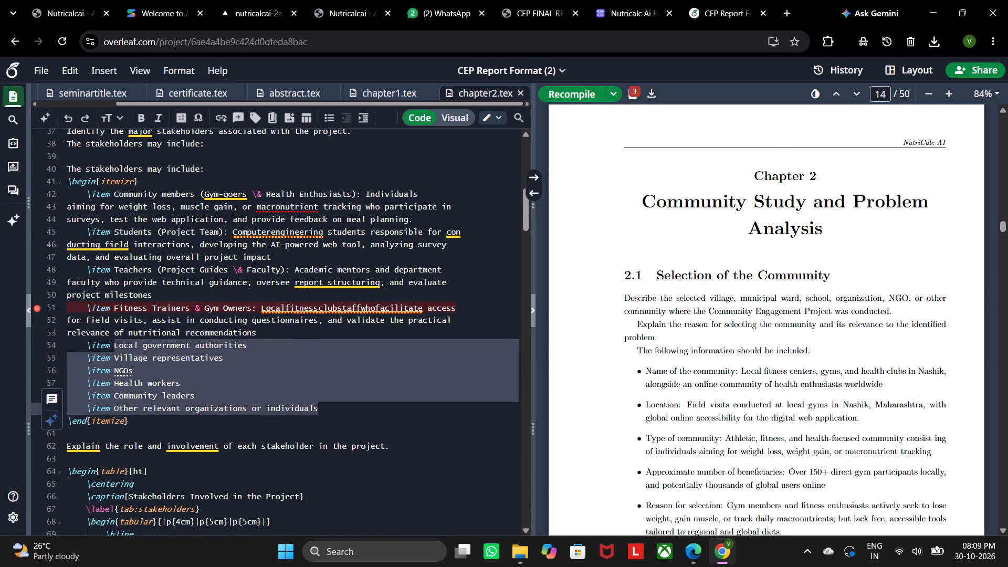
pyautogui.hotkey('ctrl', 'v')
# Try to escape the ampersand in the "Fitness Trainers & Gym Owners" item with a backslash.
pyautogui.click(193, 305)
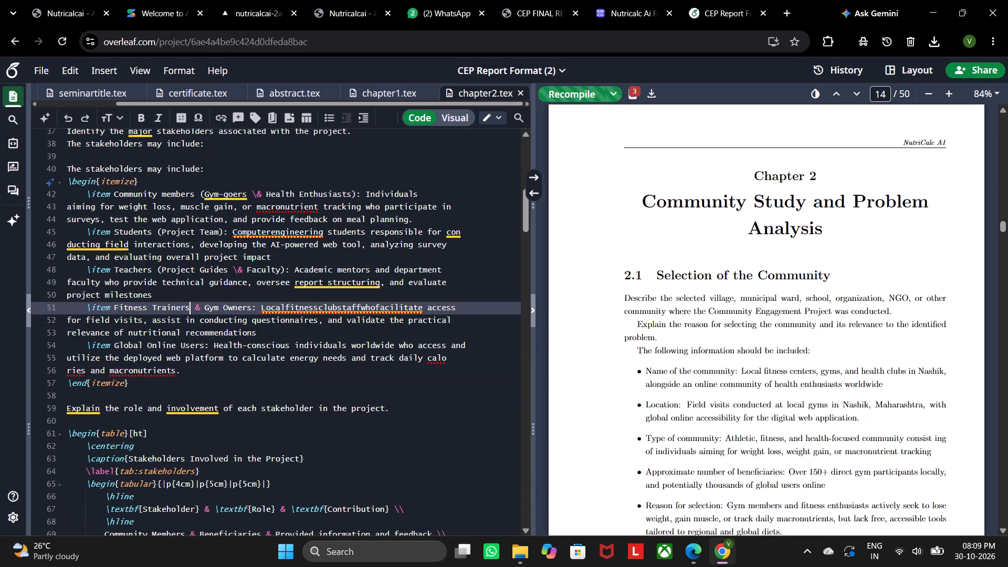
pyautogui.press('Right')
pyautogui.click(283, 356)
pyautogui.press('\\')
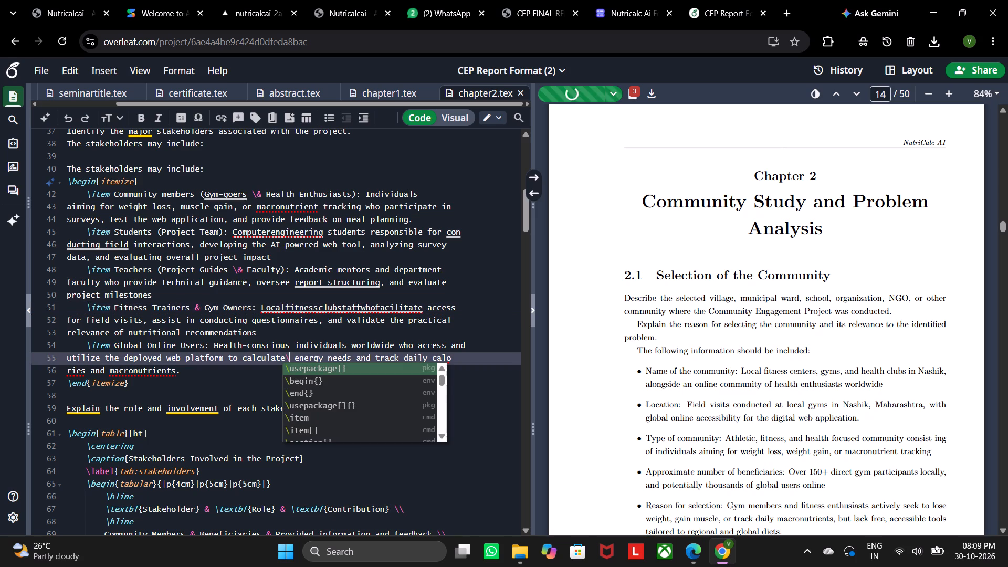
pyautogui.click(225, 382)
# Copy the "Community Members (Gym-goers & Fitness Enthusiasts)" cell from Table 2.1 in the PDF report.
pyautogui.scroll(-1, 240, 426)
pyautogui.scroll(-1, 312, 411)
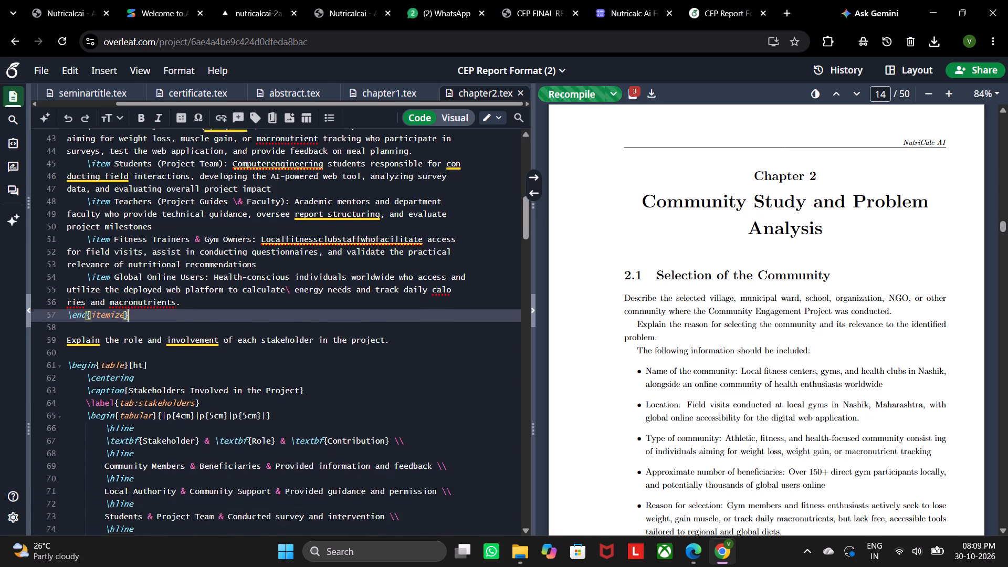
pyautogui.click(703, 552)
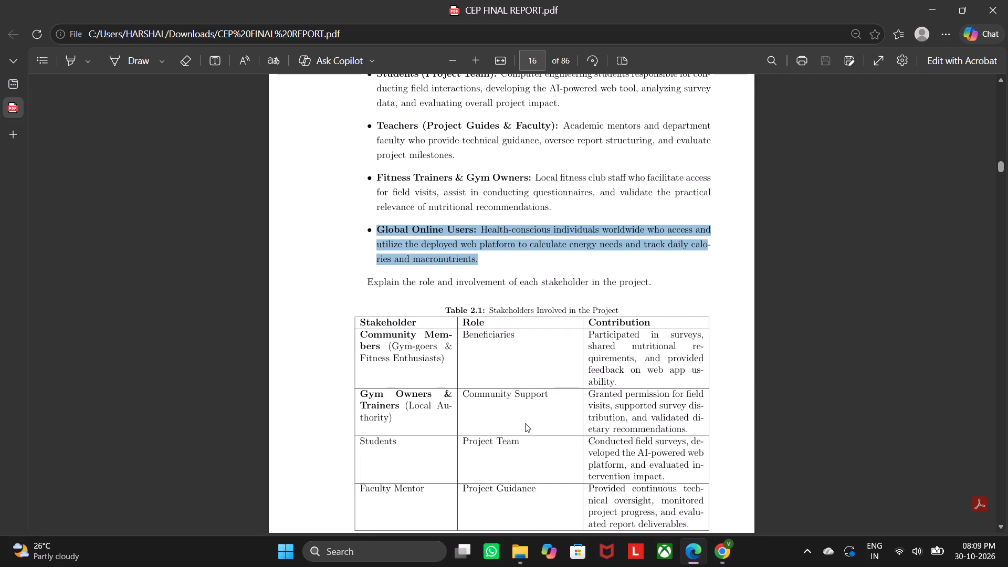
pyautogui.scroll(-2, 547, 368)
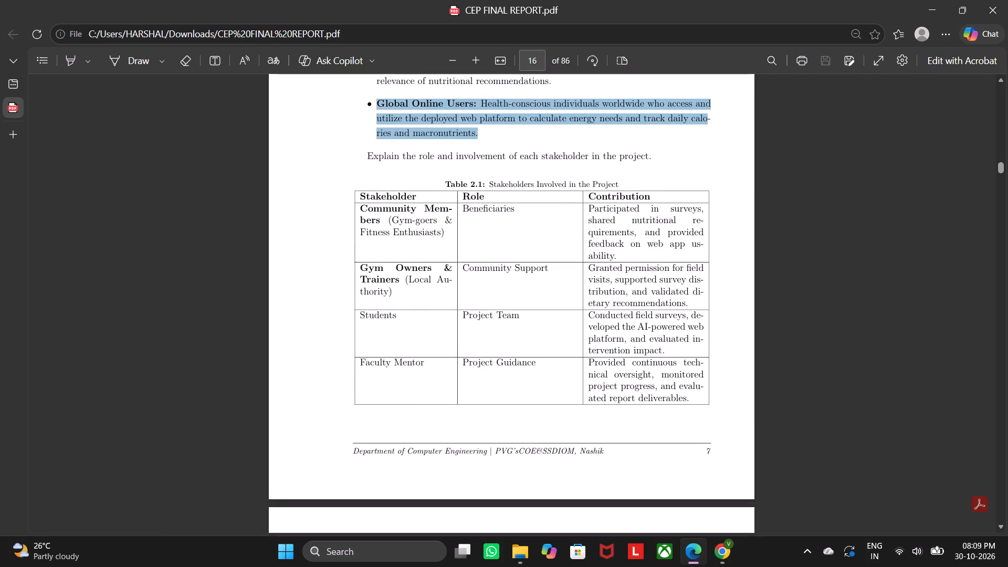
pyautogui.moveTo(362, 202); pyautogui.dragTo(445, 227)
pyautogui.hotkey('ctrl', 'c')
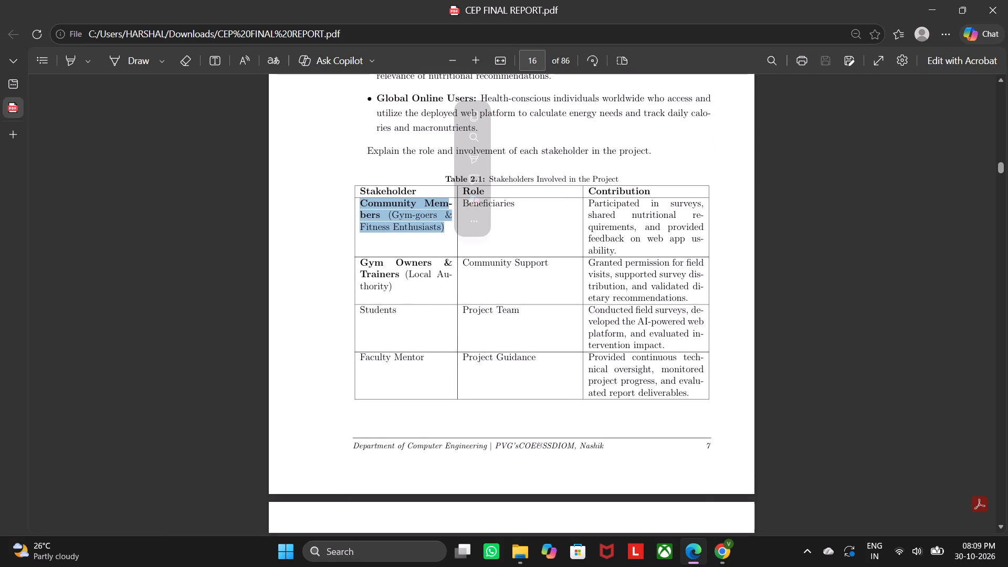
# In Overleaf, replace the space before the ampersand in the "Fitness Trainers & Gym Owners" item with a backslash to escape it.
pyautogui.click(716, 551)
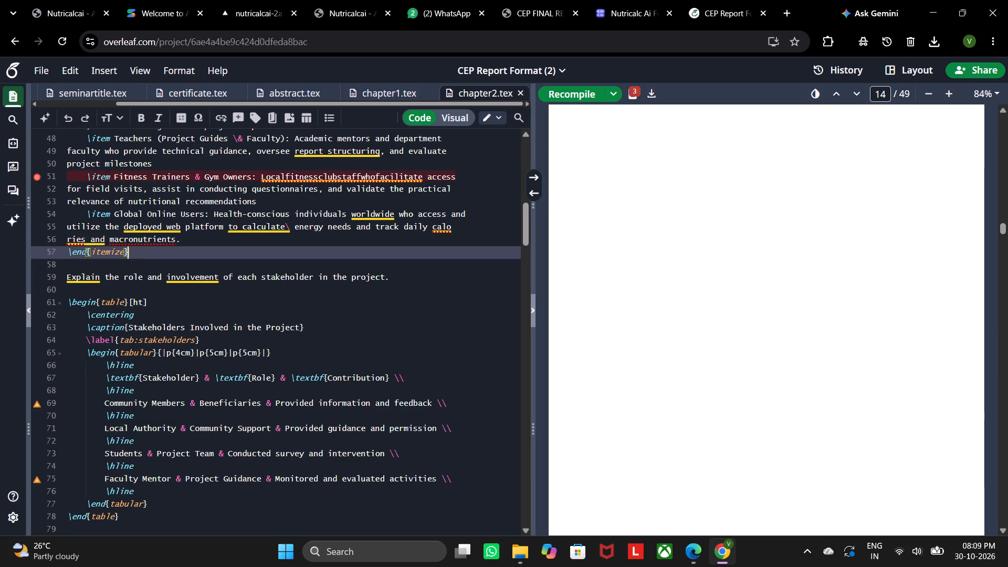
pyautogui.click(316, 380)
pyautogui.click(316, 380)
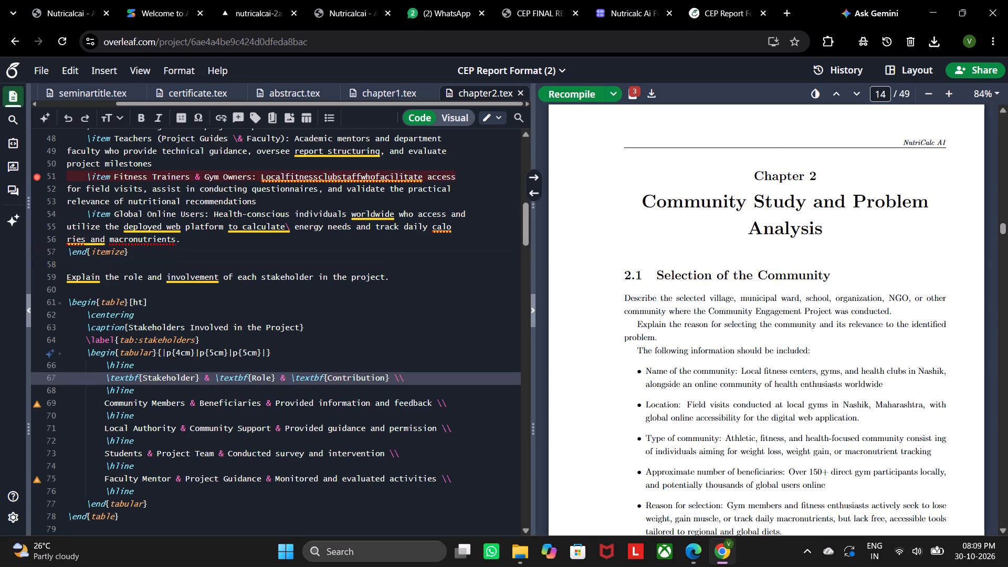
pyautogui.click(130, 377)
pyautogui.click(154, 343)
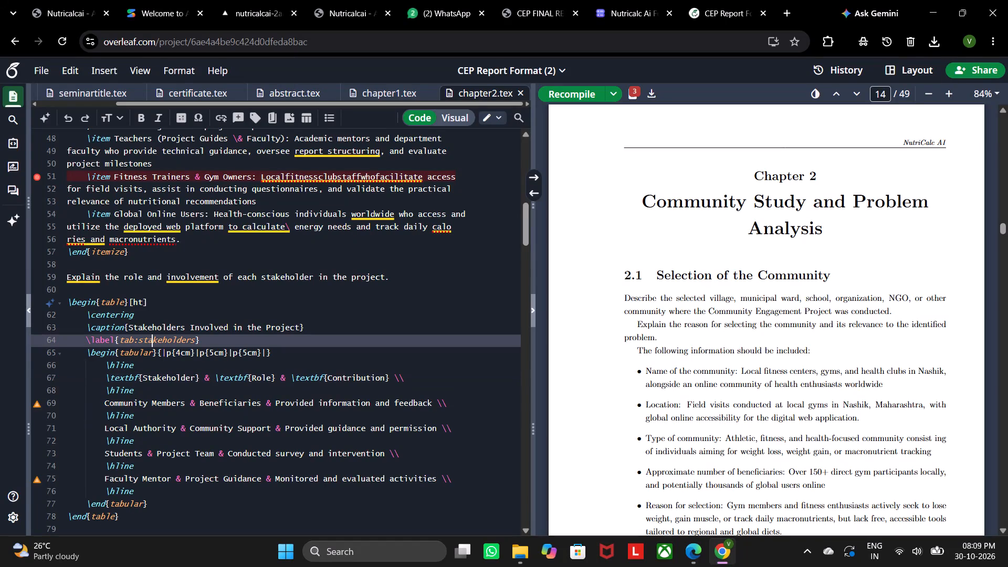
pyautogui.click(163, 337)
pyautogui.doubleClick(193, 177)
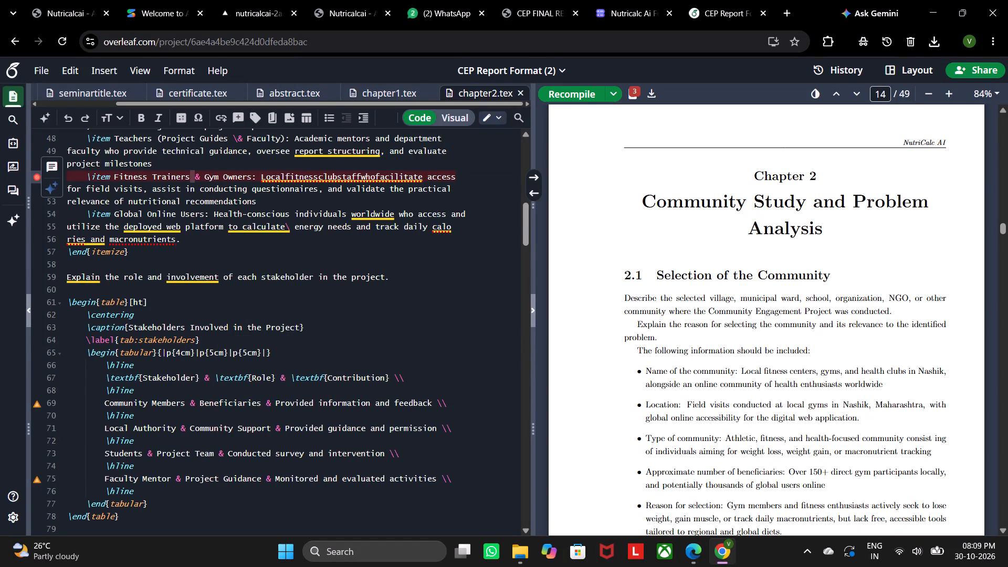
pyautogui.press('\\')
# Replace "Community Members" in the Stakeholders Involved table with the copied "Community Members (Gym-goers & Fitness Enthusiasts)" text.
pyautogui.click(344, 377)
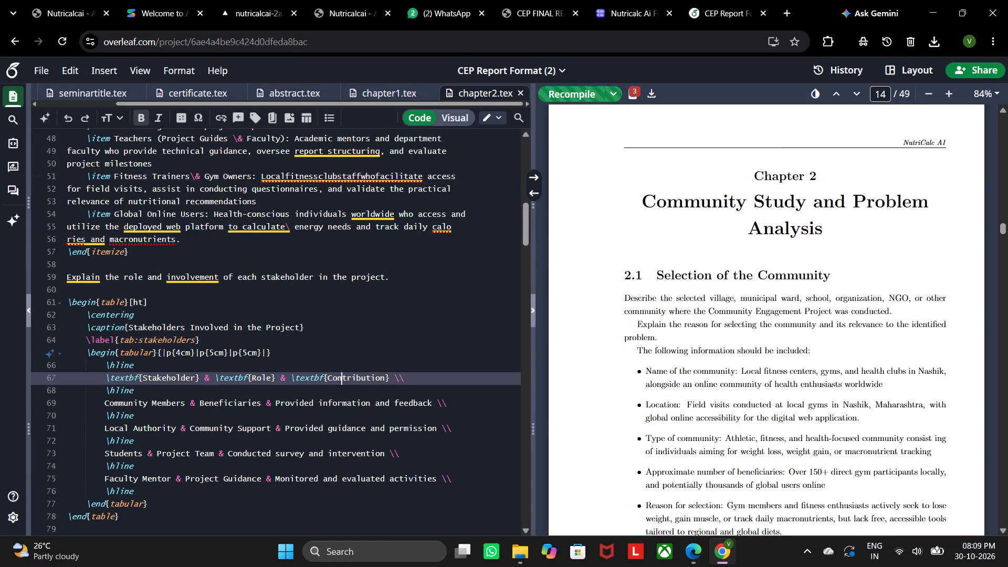
pyautogui.scroll(-2, 166, 394)
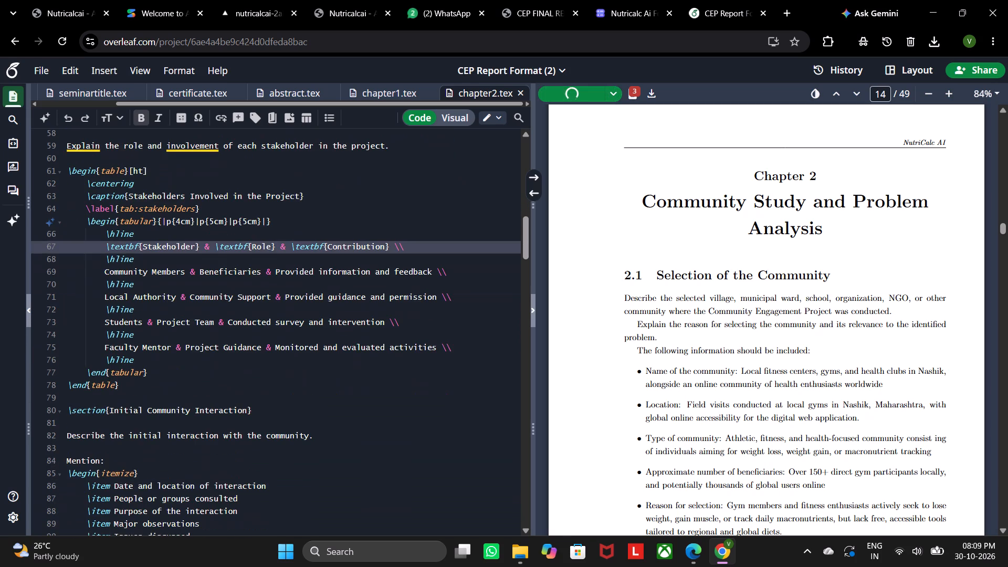
pyautogui.moveTo(103, 273); pyautogui.dragTo(185, 270)
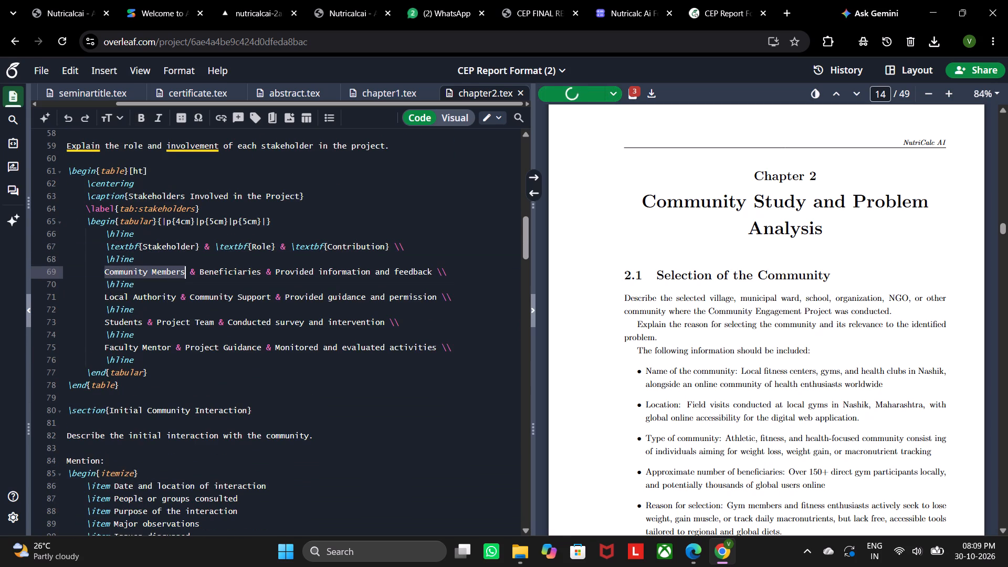
pyautogui.moveTo(185, 270); pyautogui.dragTo(186, 270)
pyautogui.hotkey('ctrl', 'v')
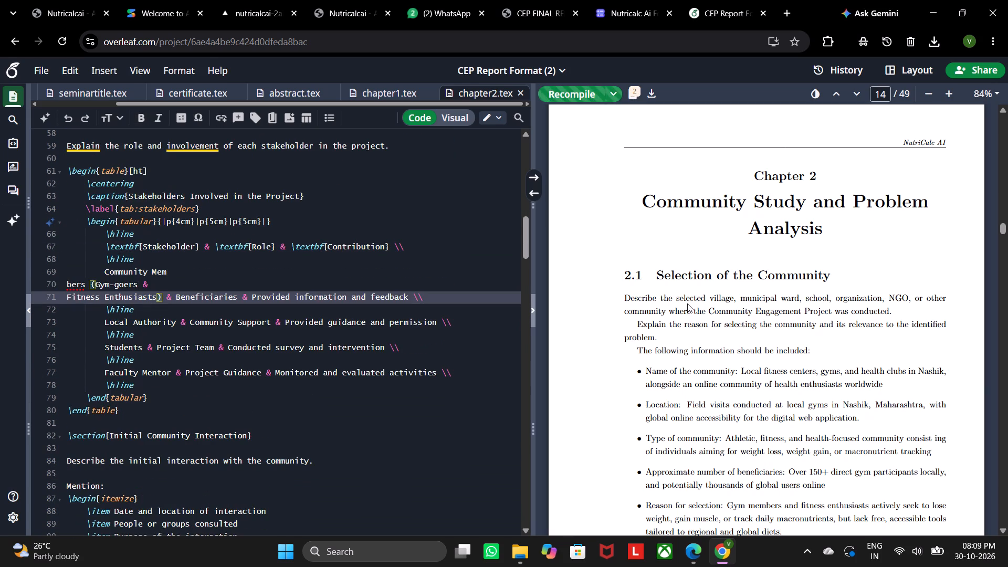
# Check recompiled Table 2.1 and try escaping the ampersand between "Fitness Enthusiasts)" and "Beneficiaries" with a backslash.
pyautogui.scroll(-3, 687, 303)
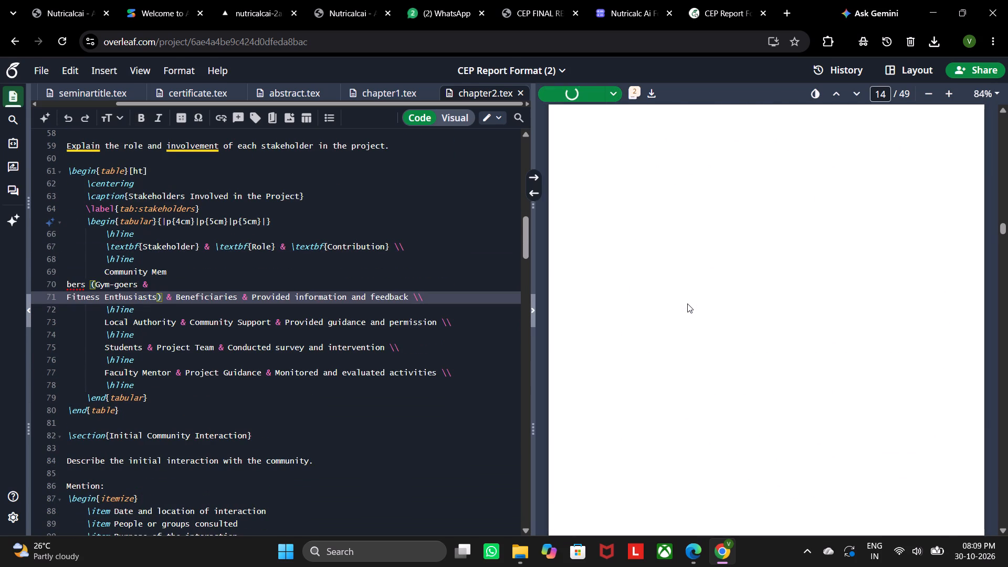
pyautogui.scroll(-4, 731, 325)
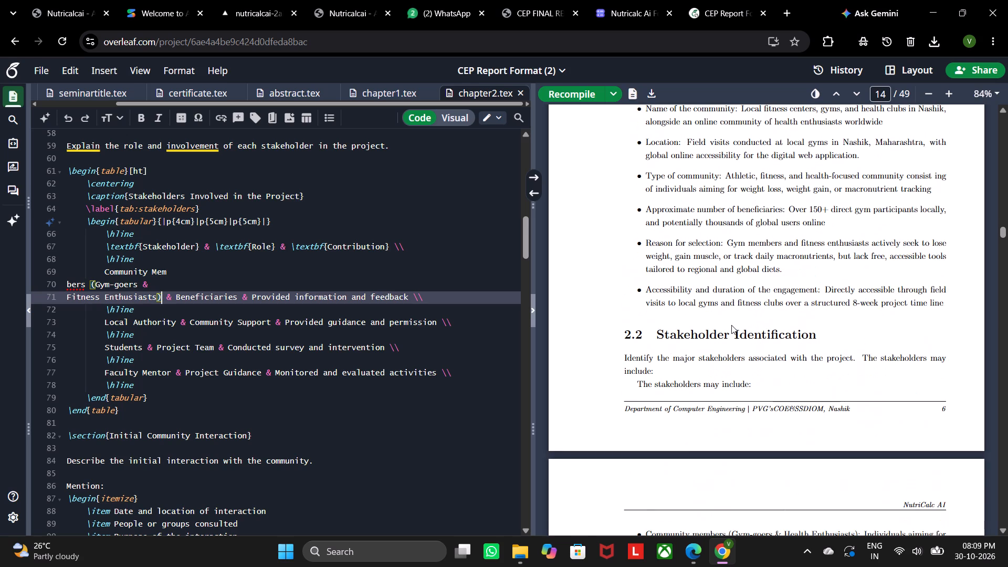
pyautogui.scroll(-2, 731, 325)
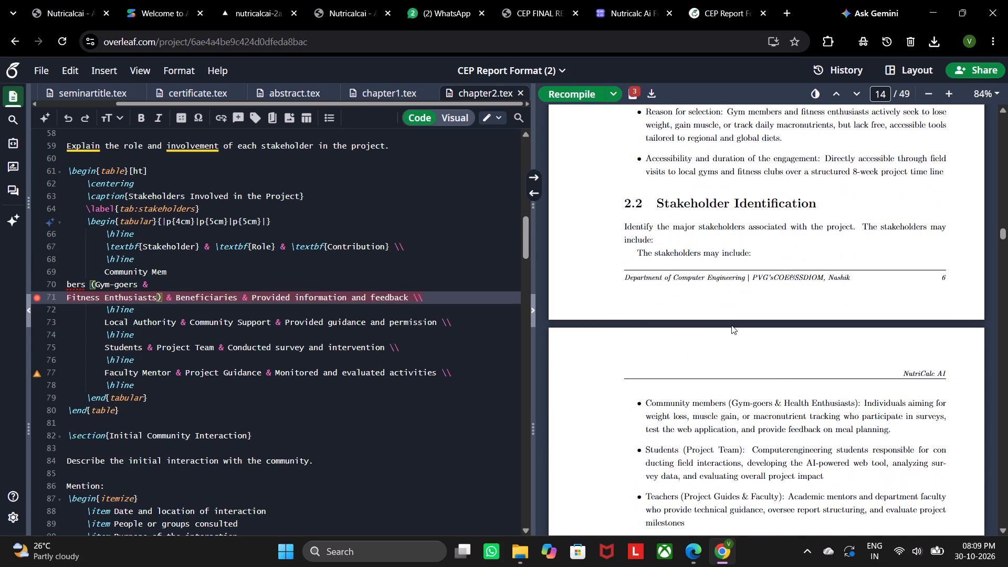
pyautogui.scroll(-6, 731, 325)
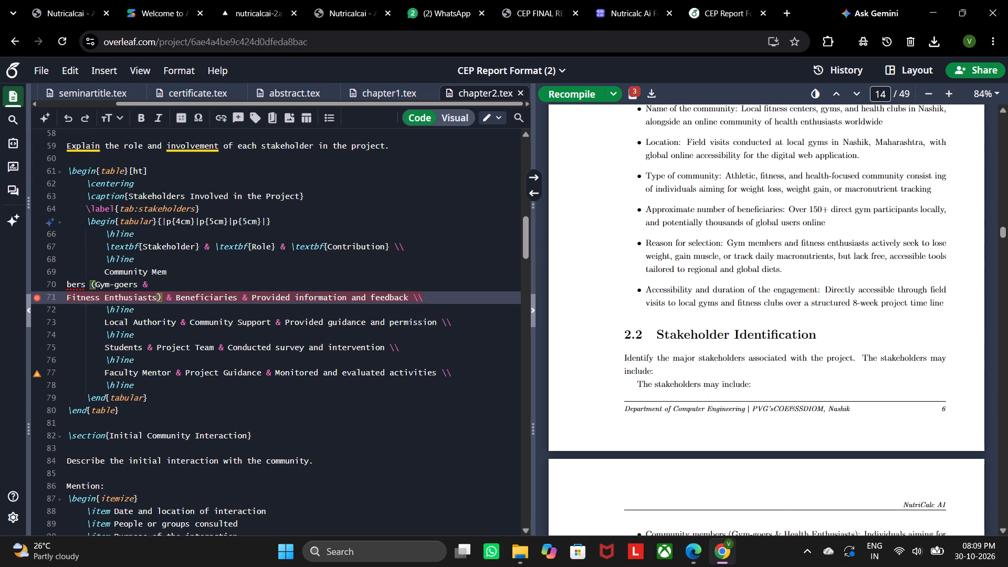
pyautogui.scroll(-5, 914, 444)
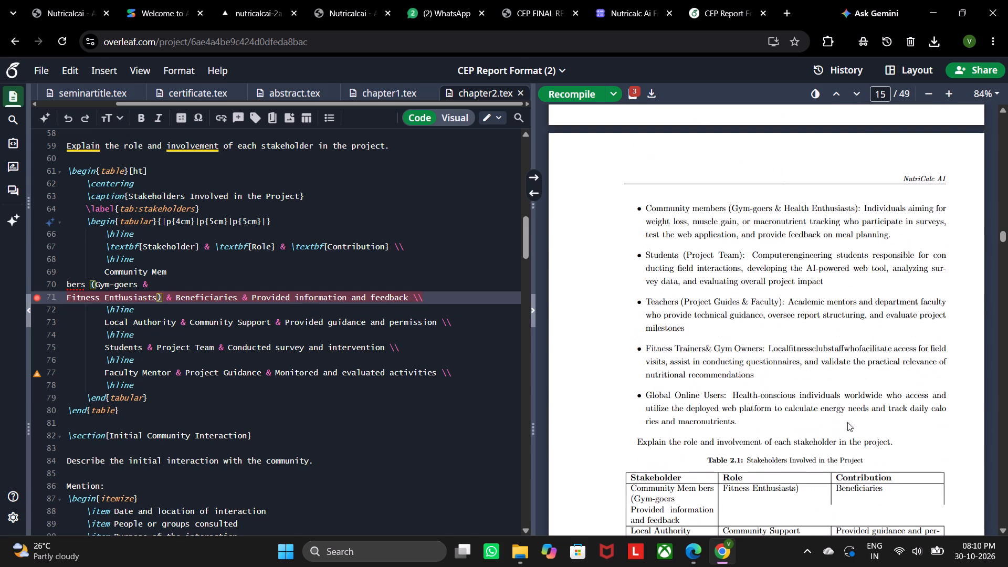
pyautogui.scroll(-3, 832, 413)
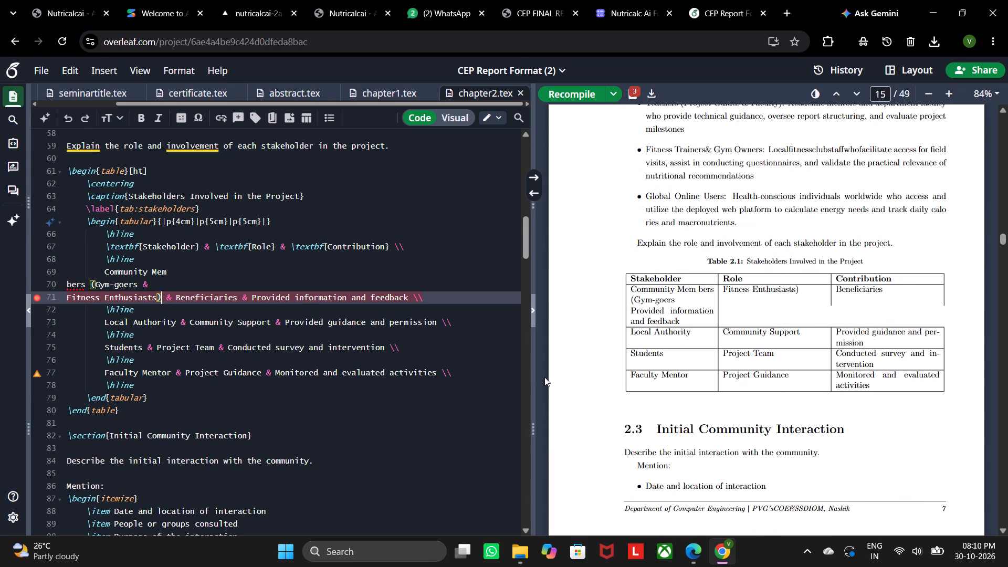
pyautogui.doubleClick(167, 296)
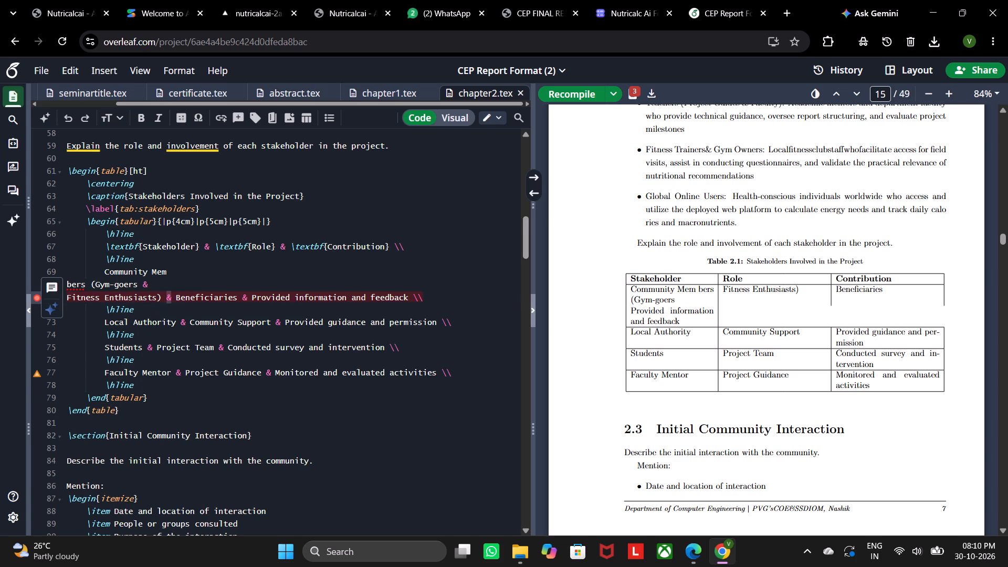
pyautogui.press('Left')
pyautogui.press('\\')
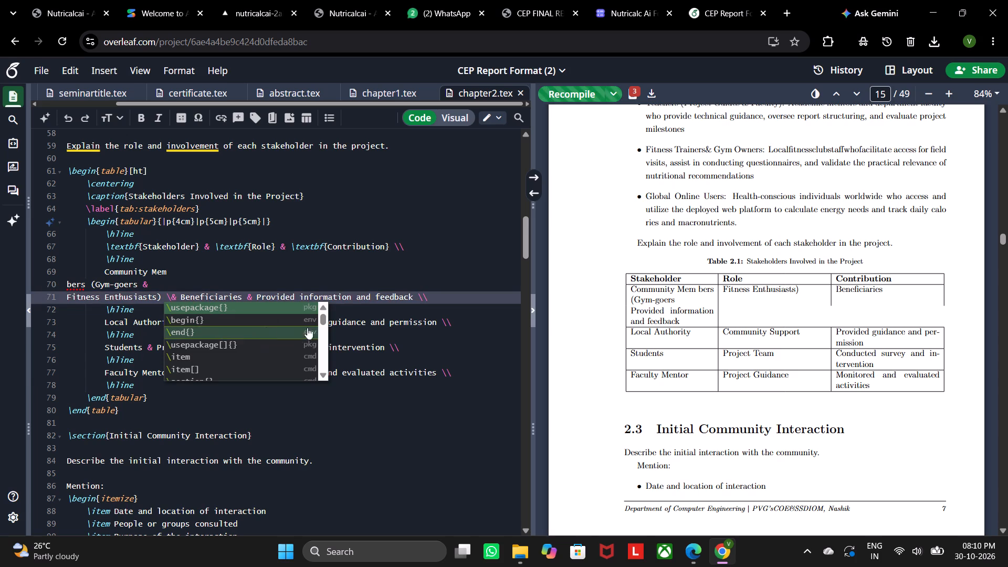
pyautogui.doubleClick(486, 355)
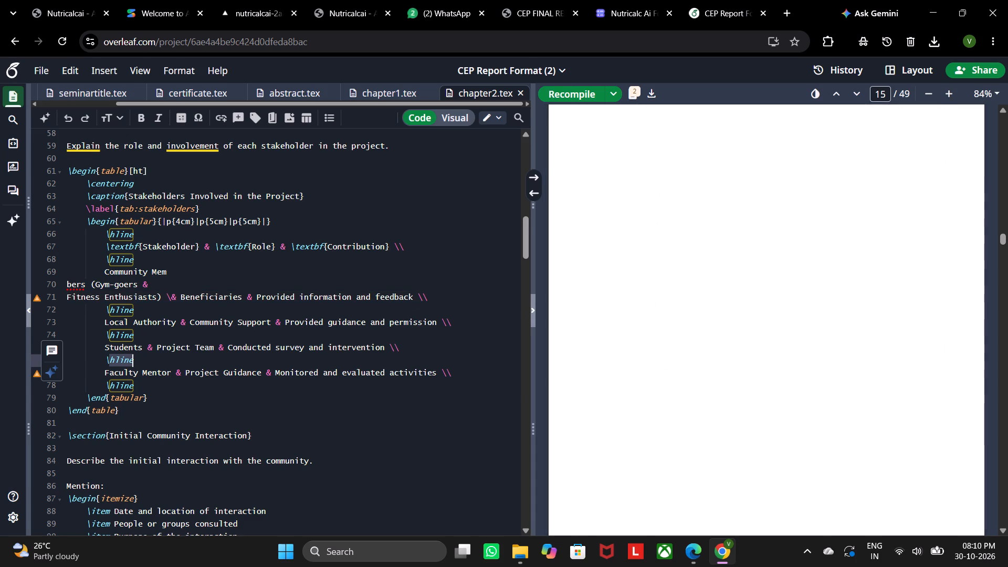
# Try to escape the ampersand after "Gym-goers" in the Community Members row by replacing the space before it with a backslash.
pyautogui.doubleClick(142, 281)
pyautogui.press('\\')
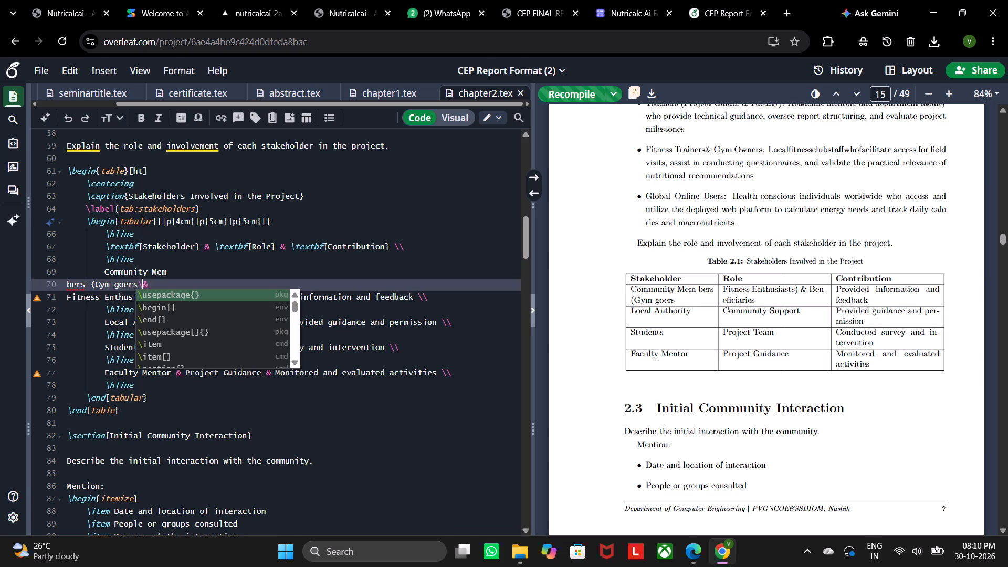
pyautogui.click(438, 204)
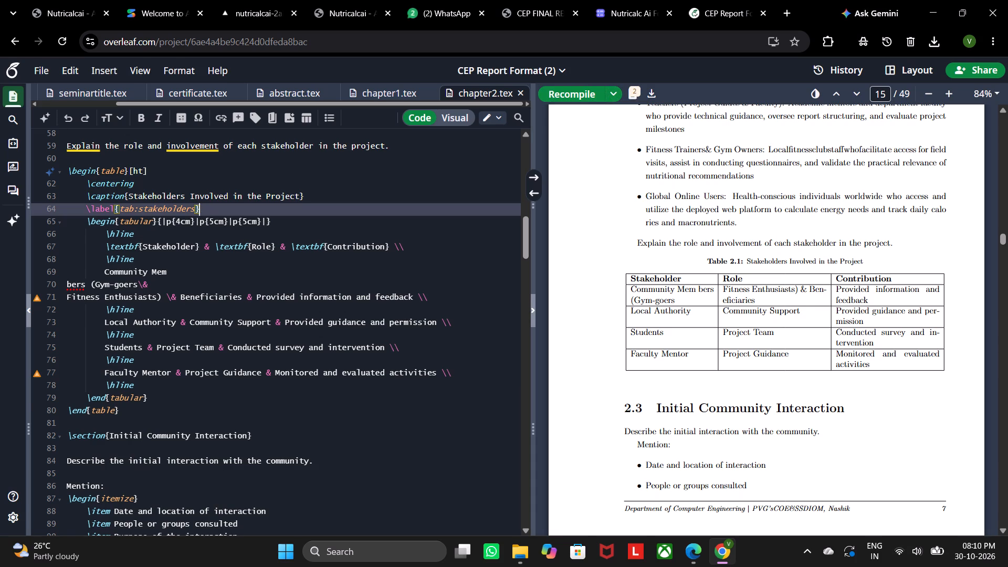
# Undo the recent Chapter 2 edits to restore the original stakeholder table, and redo the Global Online Users item.
pyautogui.click(130, 400)
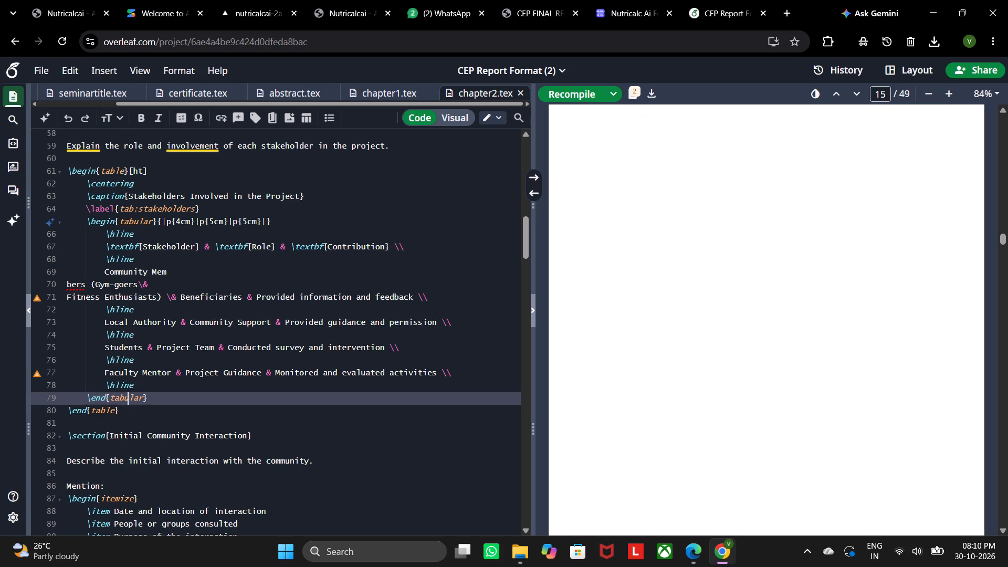
pyautogui.tripleClick(151, 208)
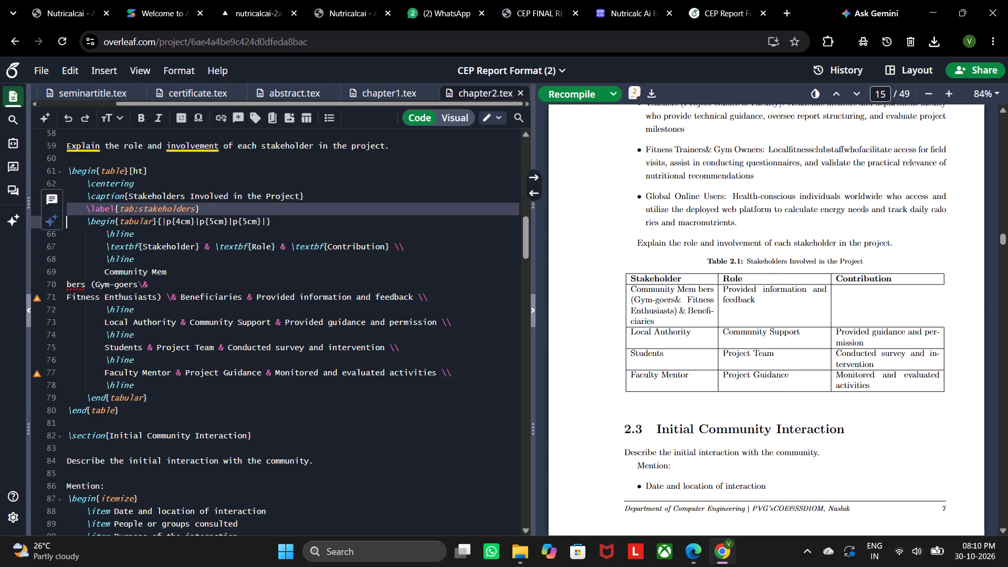
pyautogui.click(202, 235)
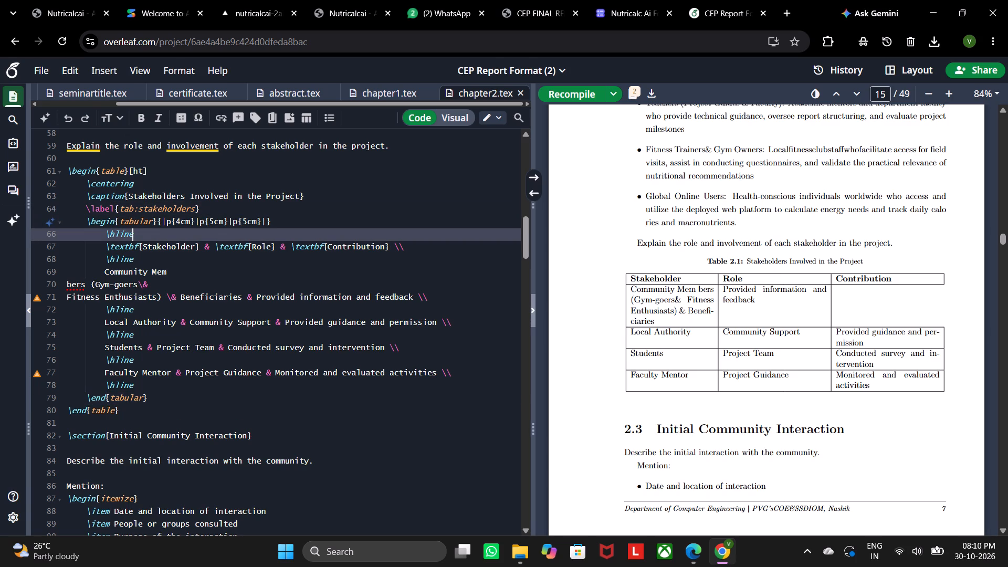
pyautogui.tripleClick(67, 120)
pyautogui.tripleClick(67, 120)
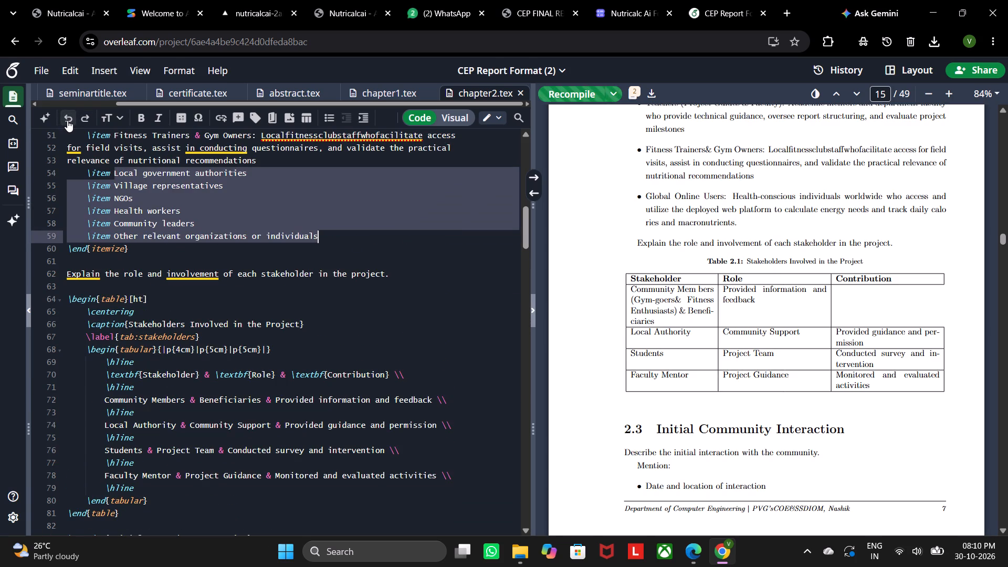
pyautogui.click(88, 118)
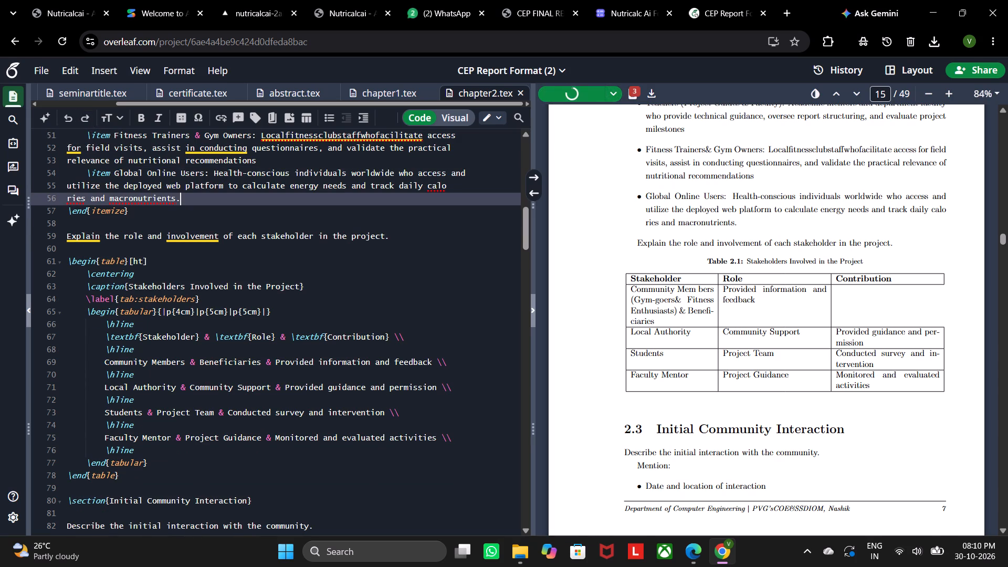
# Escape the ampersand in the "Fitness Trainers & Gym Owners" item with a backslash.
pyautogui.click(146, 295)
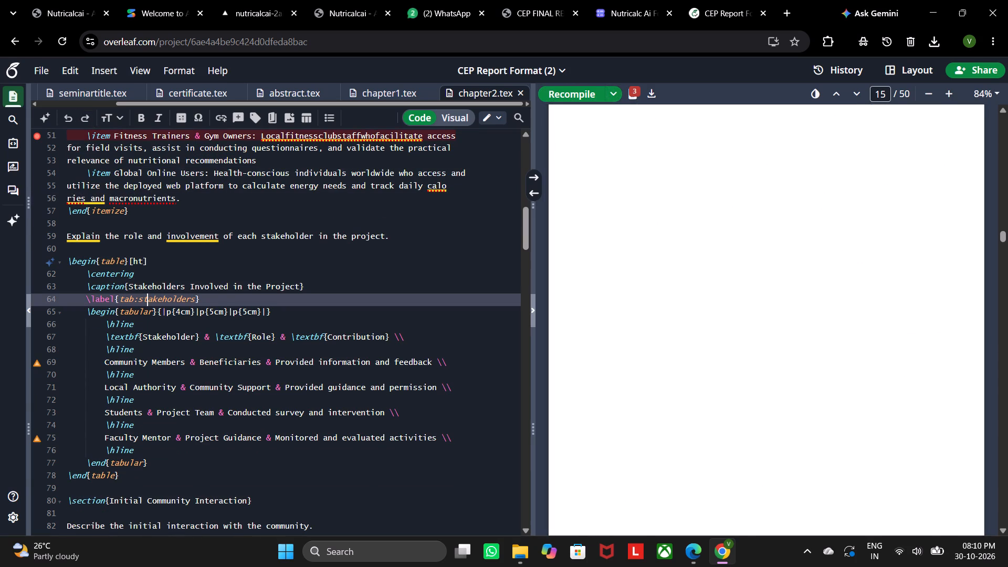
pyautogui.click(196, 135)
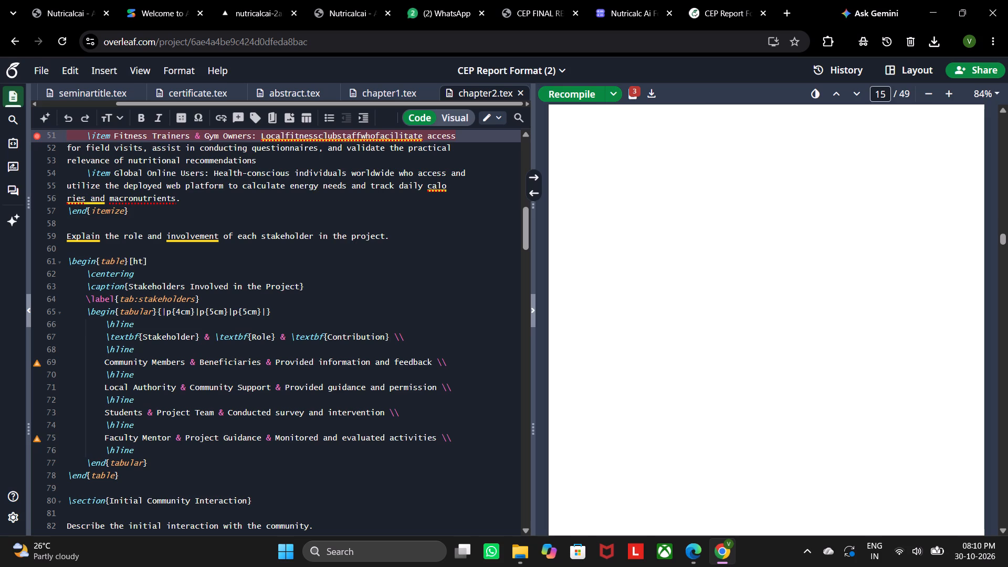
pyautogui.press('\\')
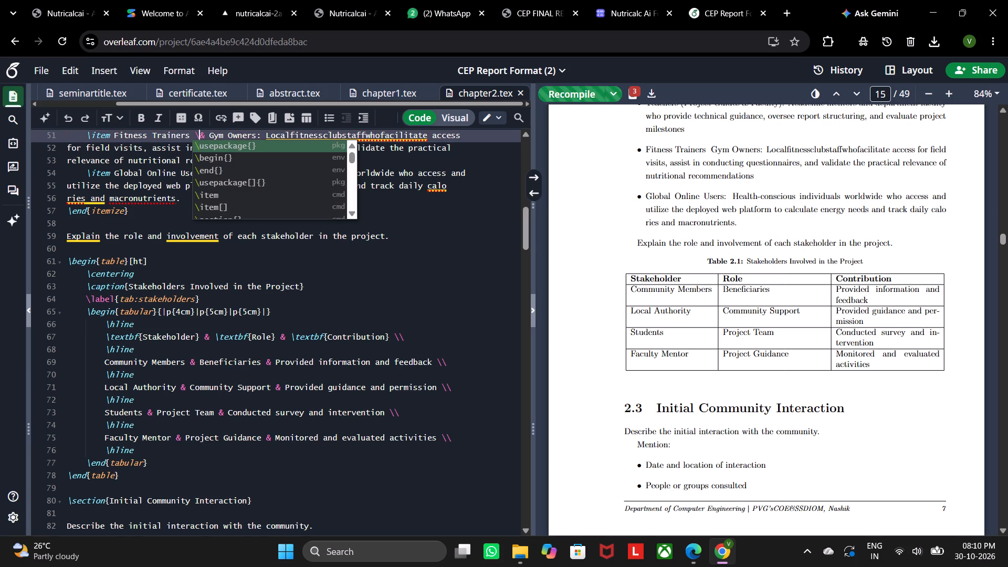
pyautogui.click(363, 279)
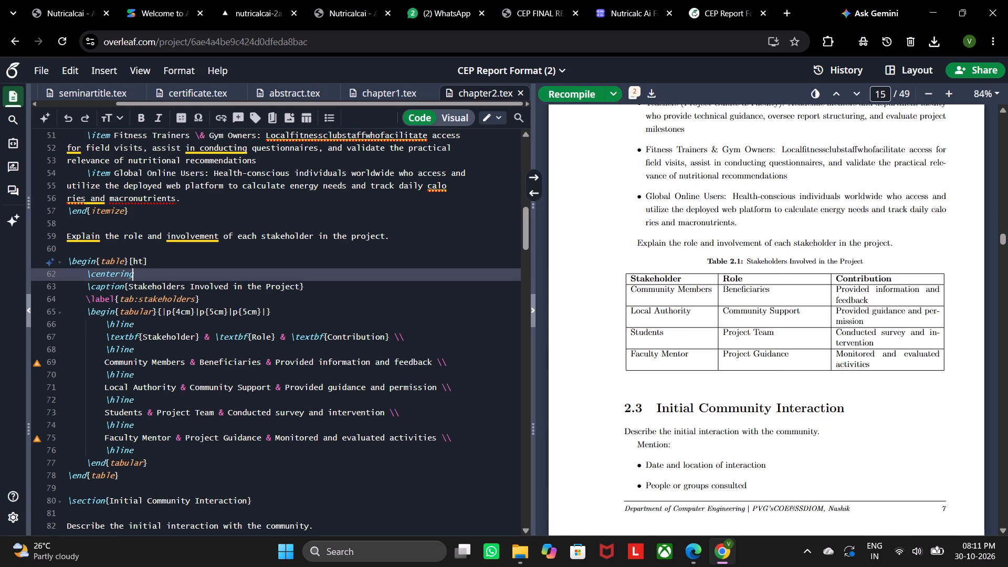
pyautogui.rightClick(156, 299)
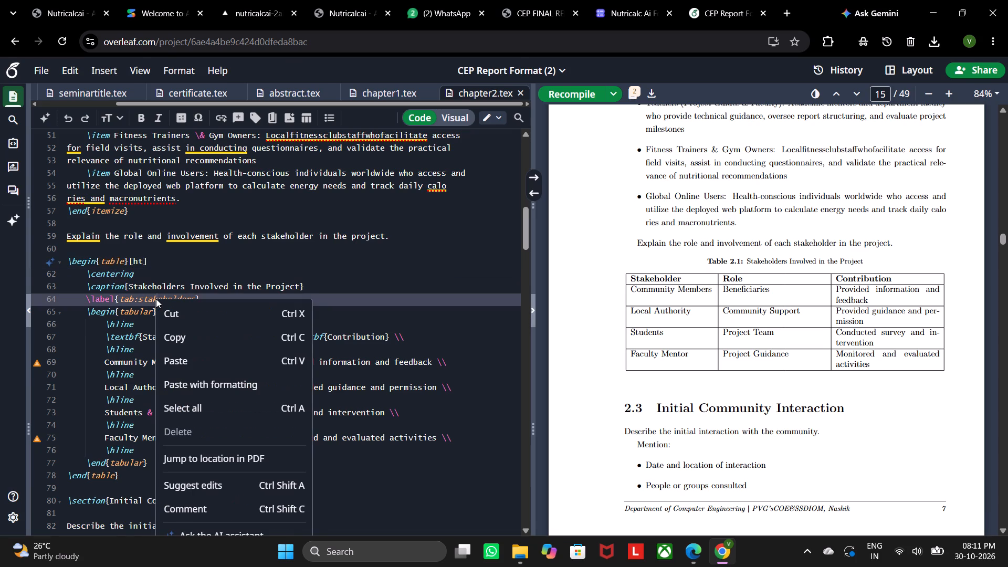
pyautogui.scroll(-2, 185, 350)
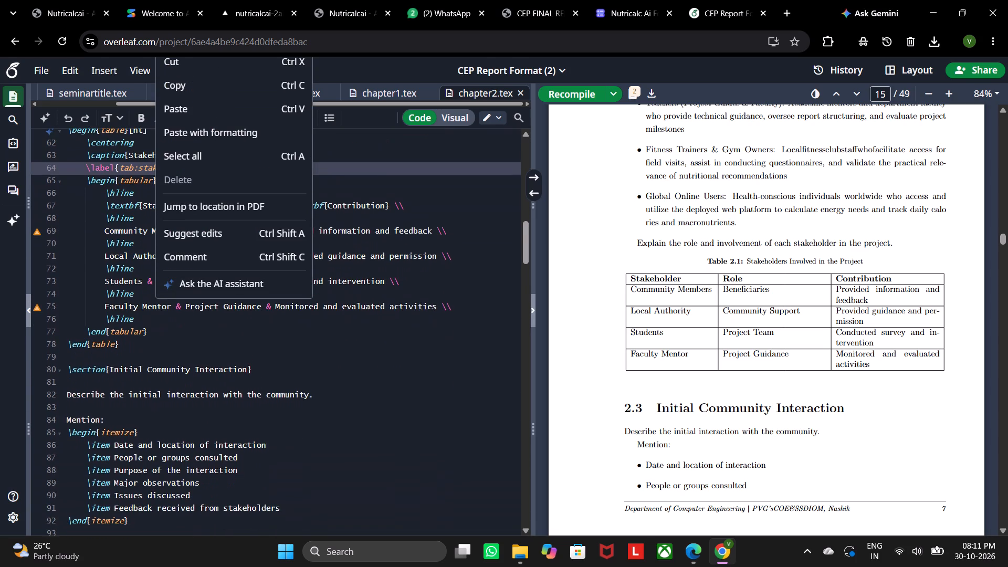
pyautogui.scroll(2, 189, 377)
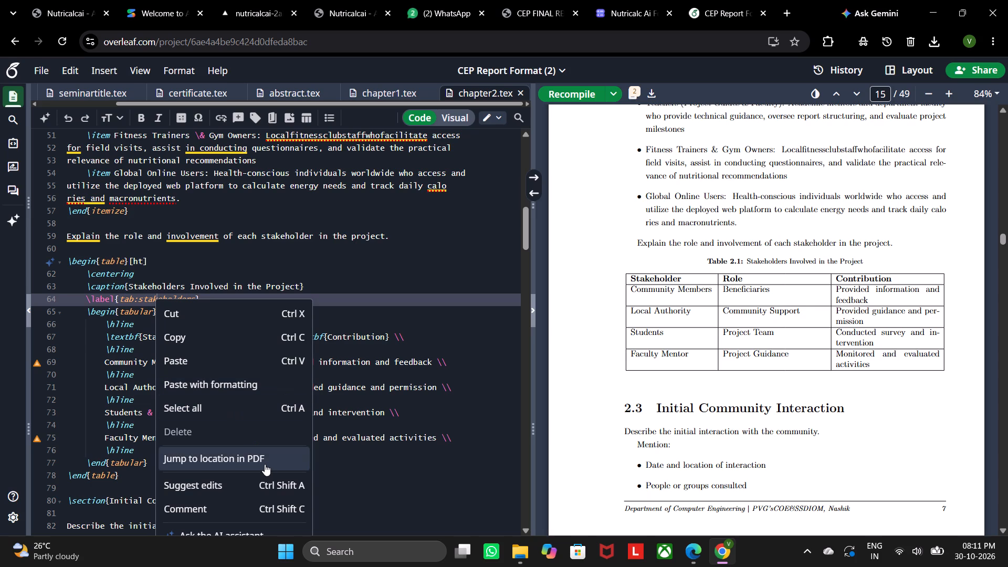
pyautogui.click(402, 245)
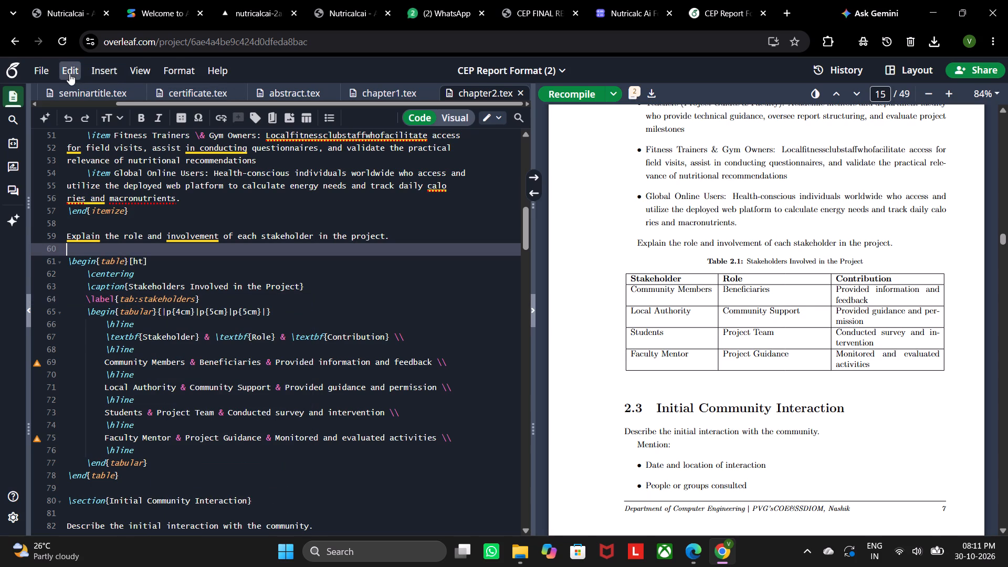
# View the compiled page with Table 2.1 in presentation mode and return to the editor.
pyautogui.click(139, 67)
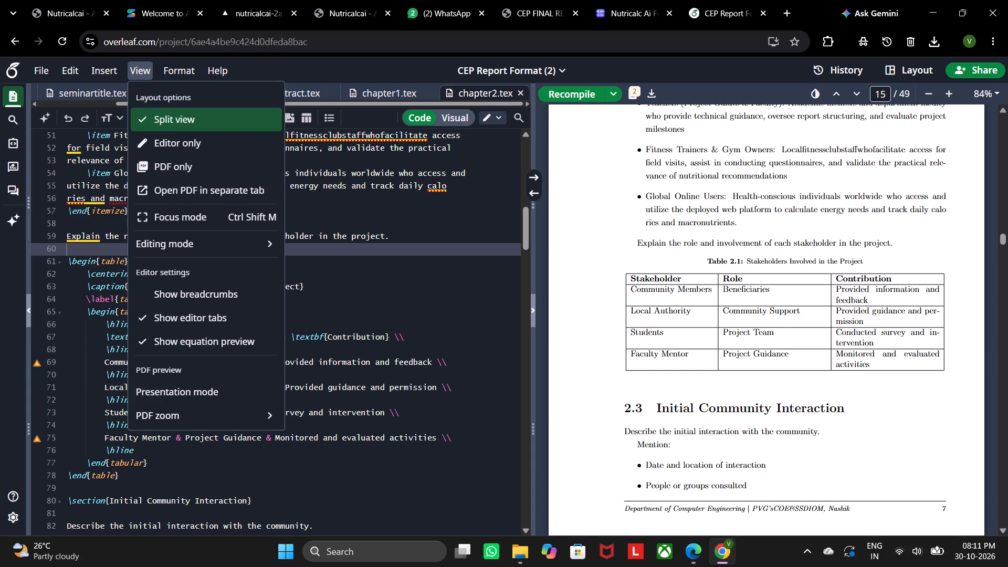
pyautogui.click(192, 395)
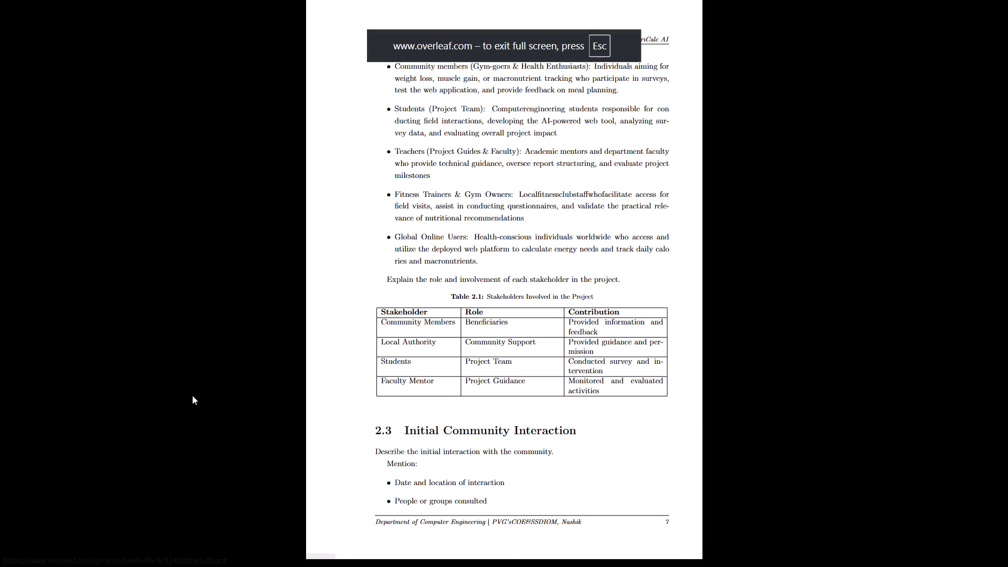
pyautogui.press('Escape')
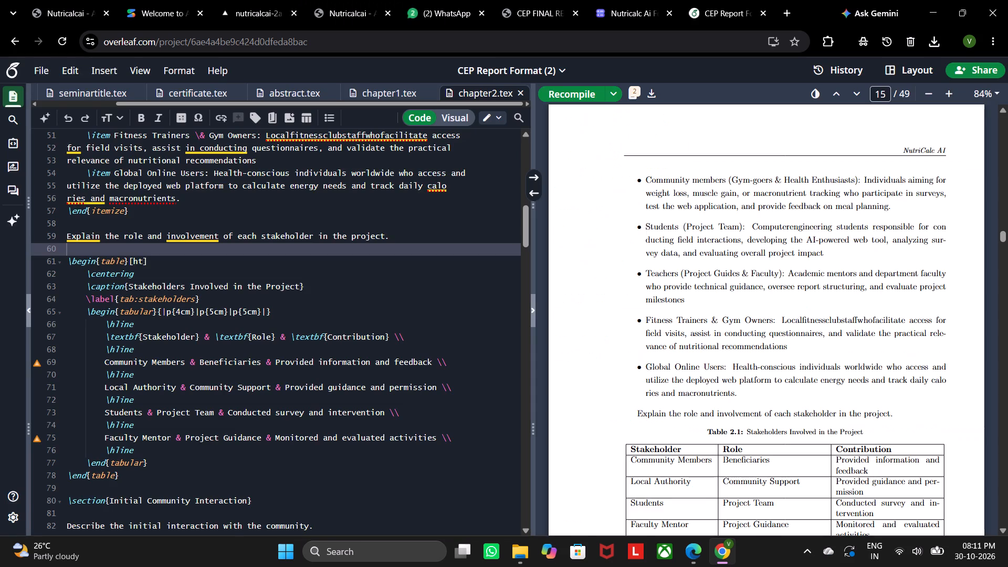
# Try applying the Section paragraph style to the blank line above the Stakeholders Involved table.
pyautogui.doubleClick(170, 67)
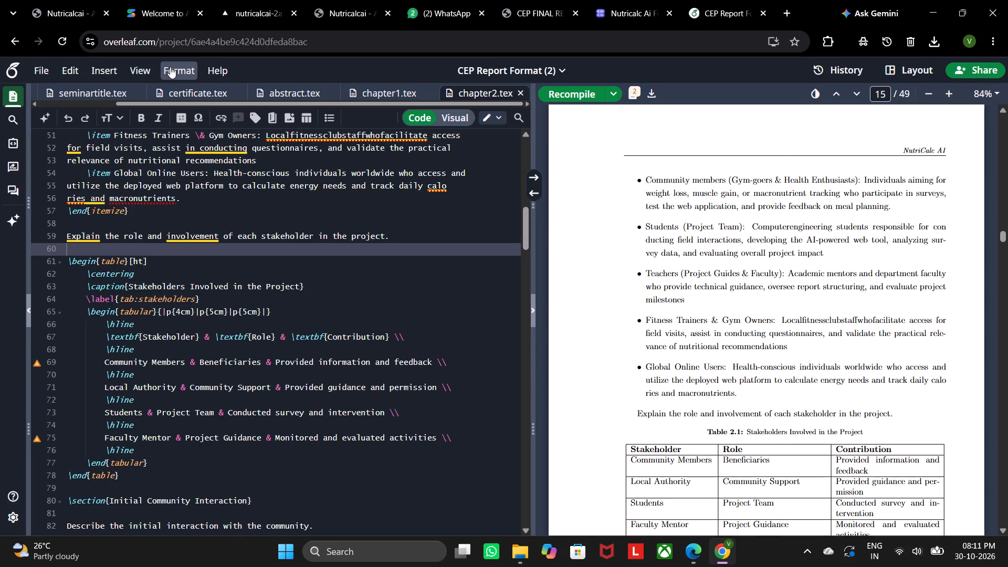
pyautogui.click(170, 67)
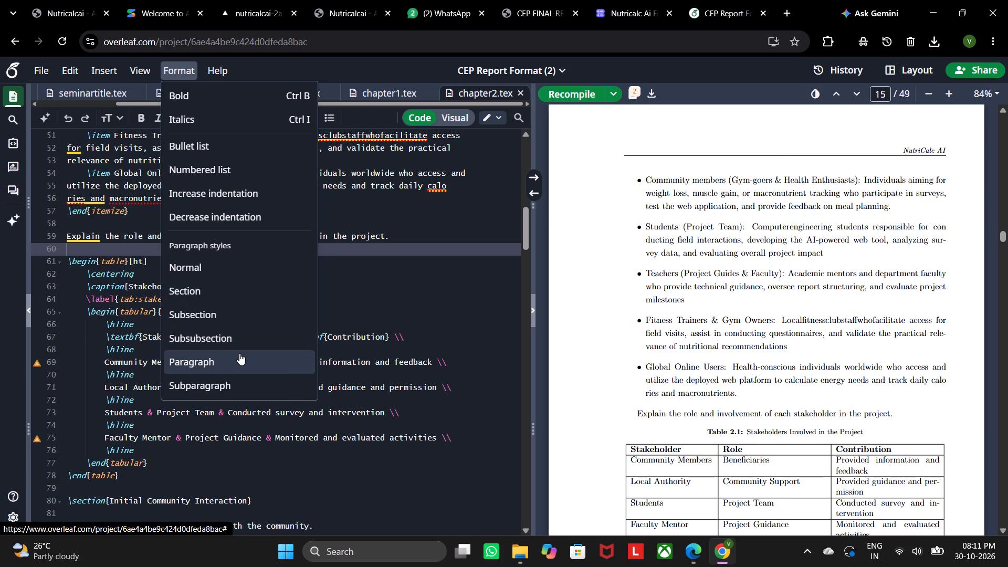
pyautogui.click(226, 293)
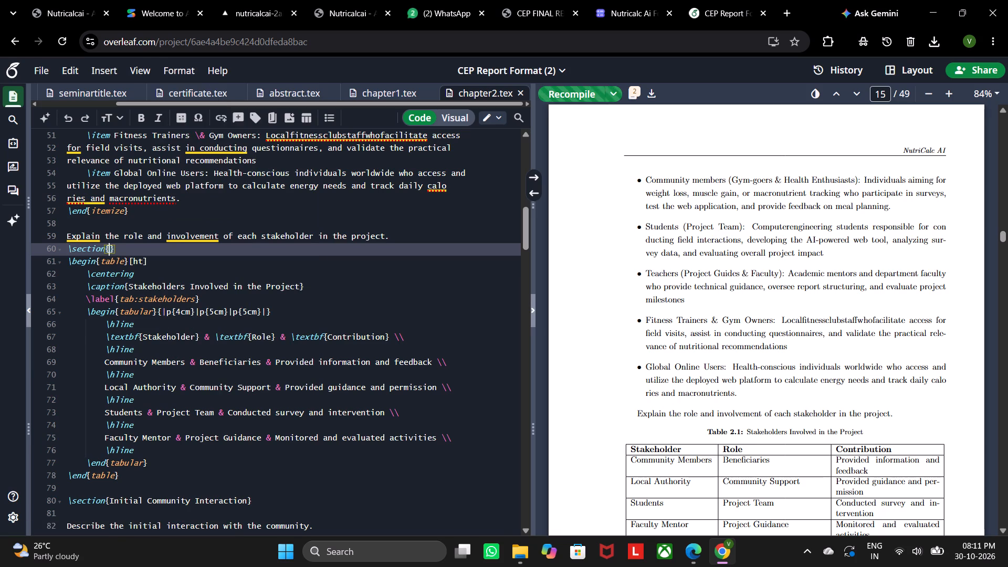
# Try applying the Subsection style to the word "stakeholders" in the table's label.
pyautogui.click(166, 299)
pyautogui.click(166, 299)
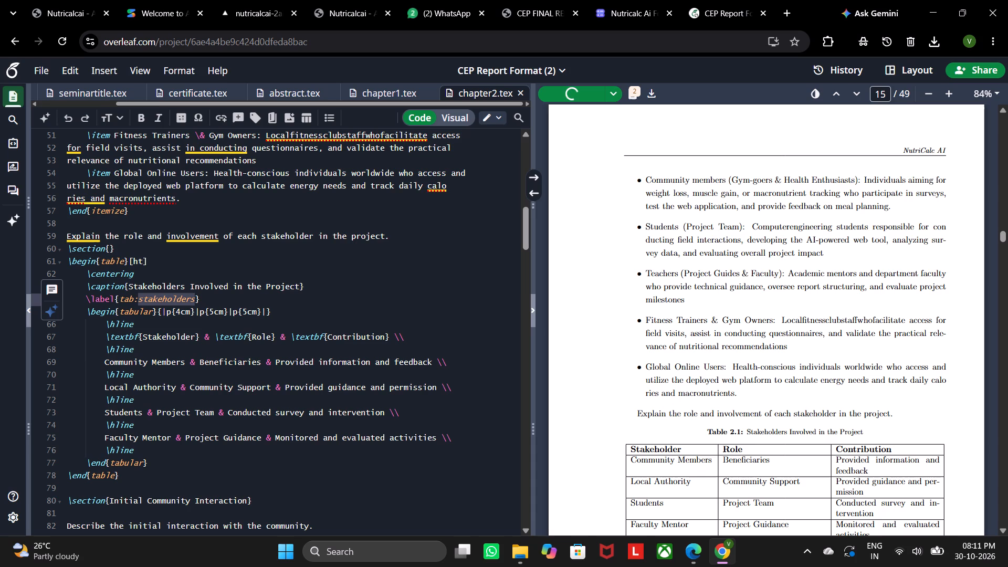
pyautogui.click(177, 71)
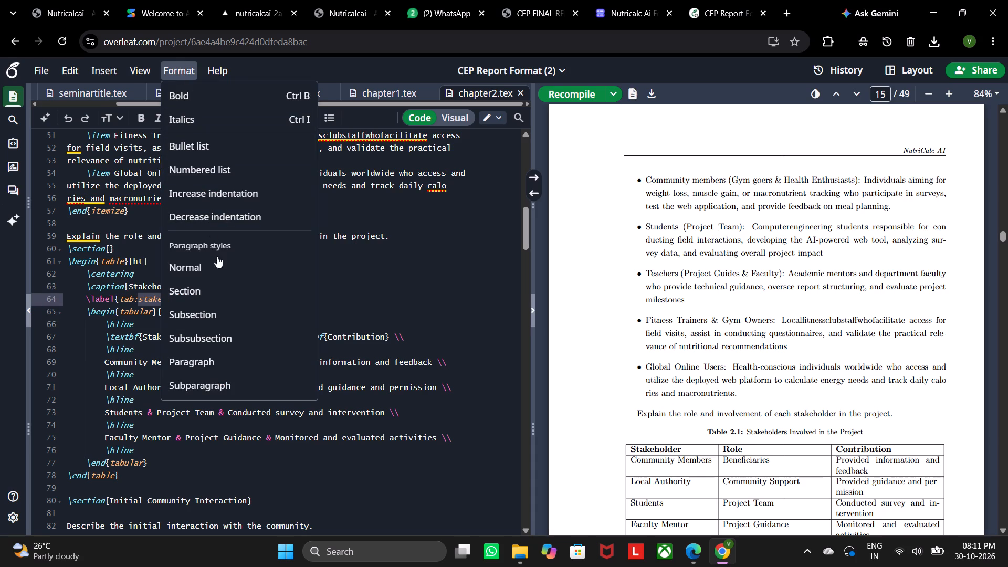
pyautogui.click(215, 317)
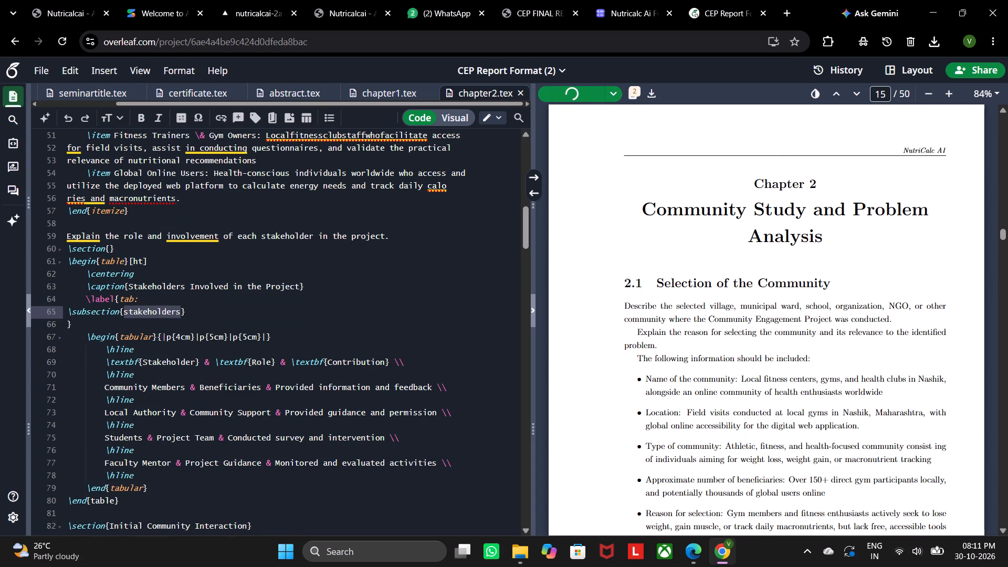
# Undo the section and subsection insertions and the preceding Chapter 2 edits, back to the original "Local government authorities" list items.
pyautogui.click(103, 263)
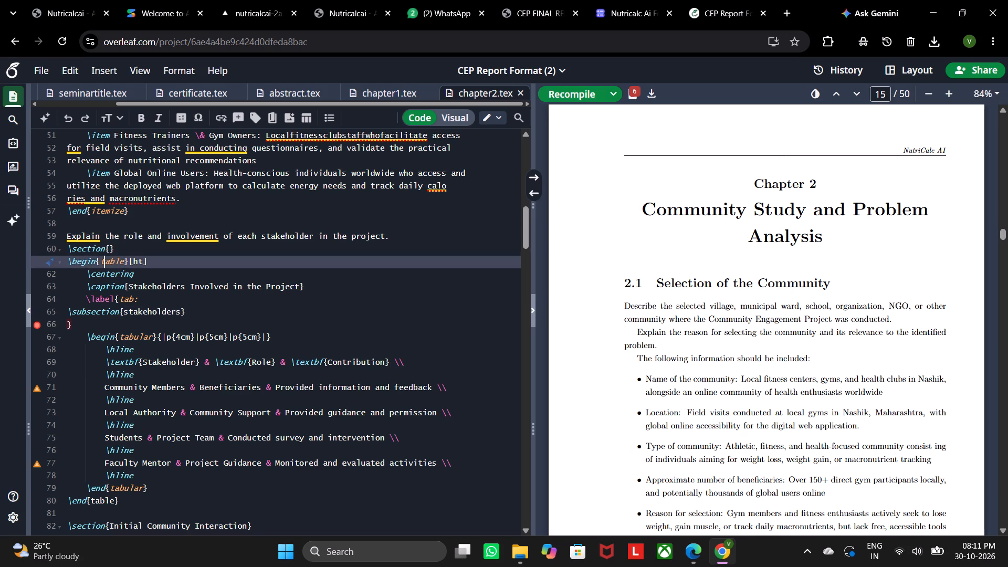
pyautogui.doubleClick(76, 122)
pyautogui.doubleClick(76, 123)
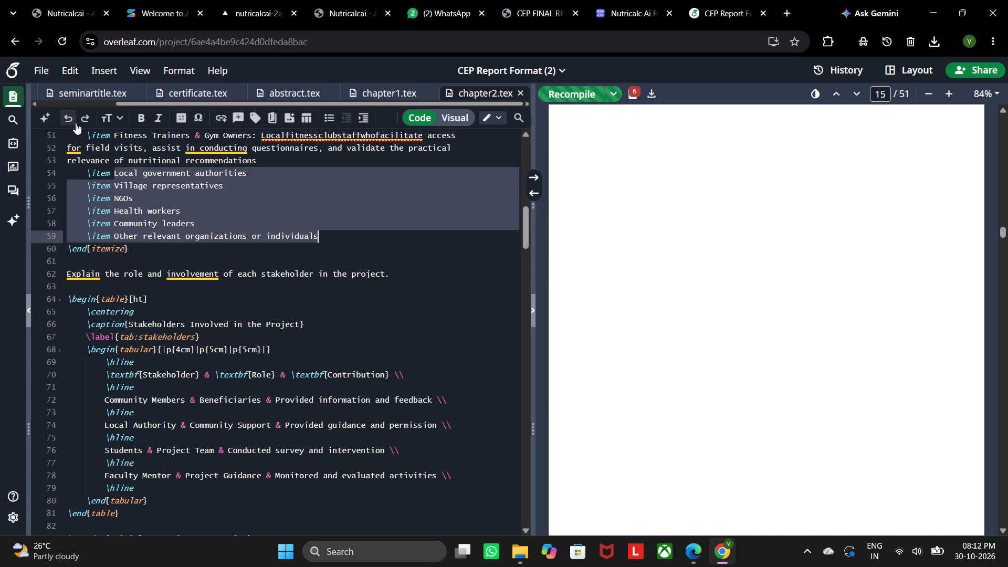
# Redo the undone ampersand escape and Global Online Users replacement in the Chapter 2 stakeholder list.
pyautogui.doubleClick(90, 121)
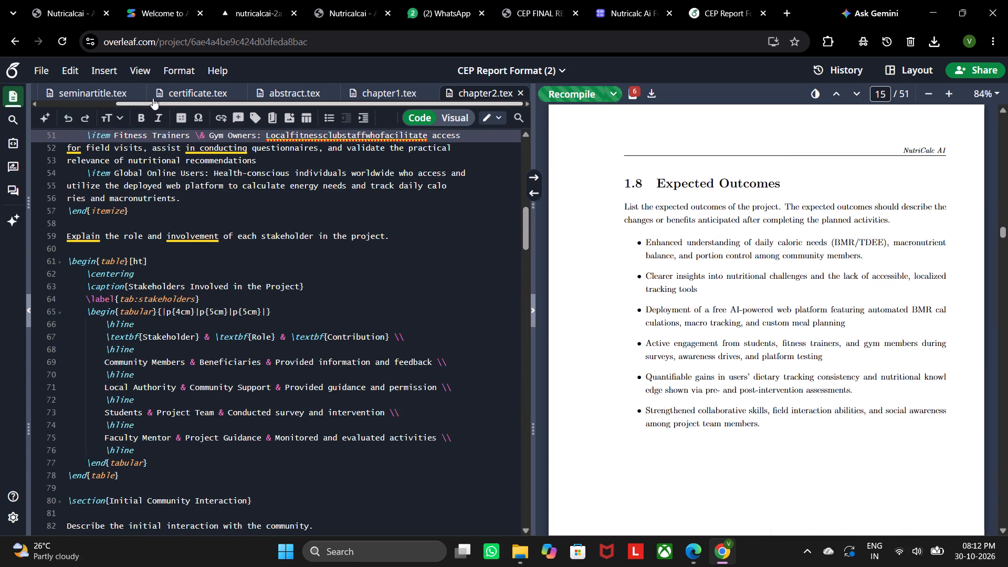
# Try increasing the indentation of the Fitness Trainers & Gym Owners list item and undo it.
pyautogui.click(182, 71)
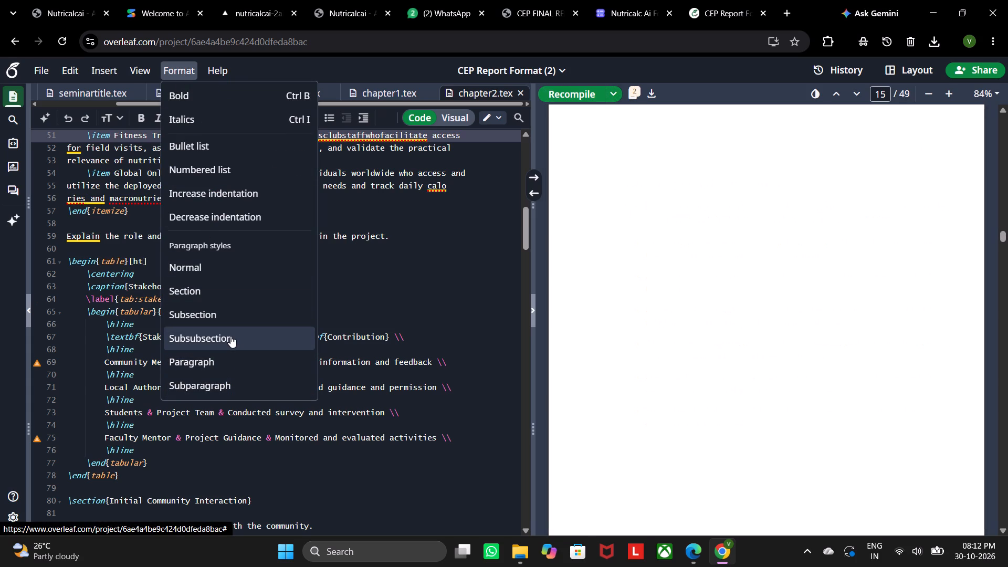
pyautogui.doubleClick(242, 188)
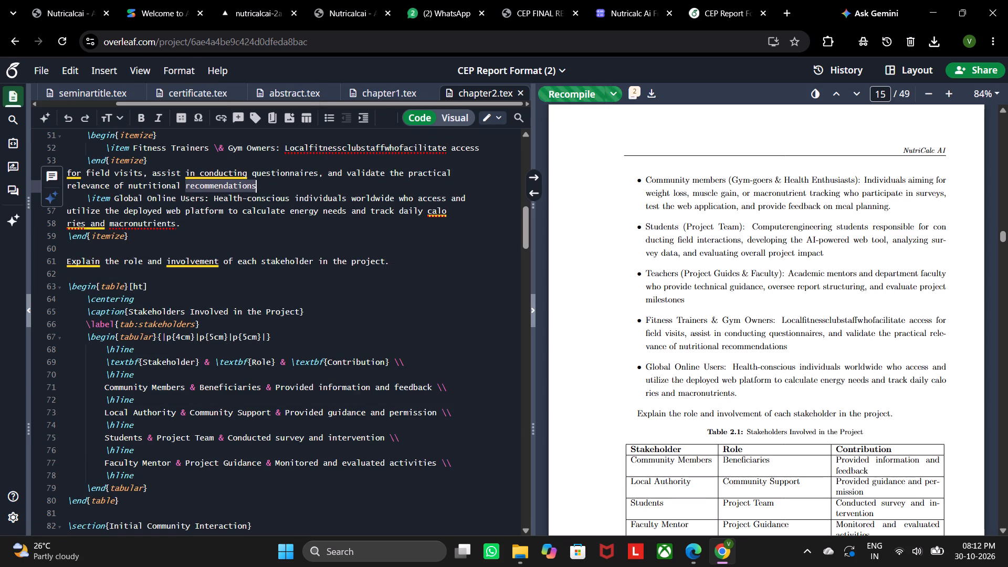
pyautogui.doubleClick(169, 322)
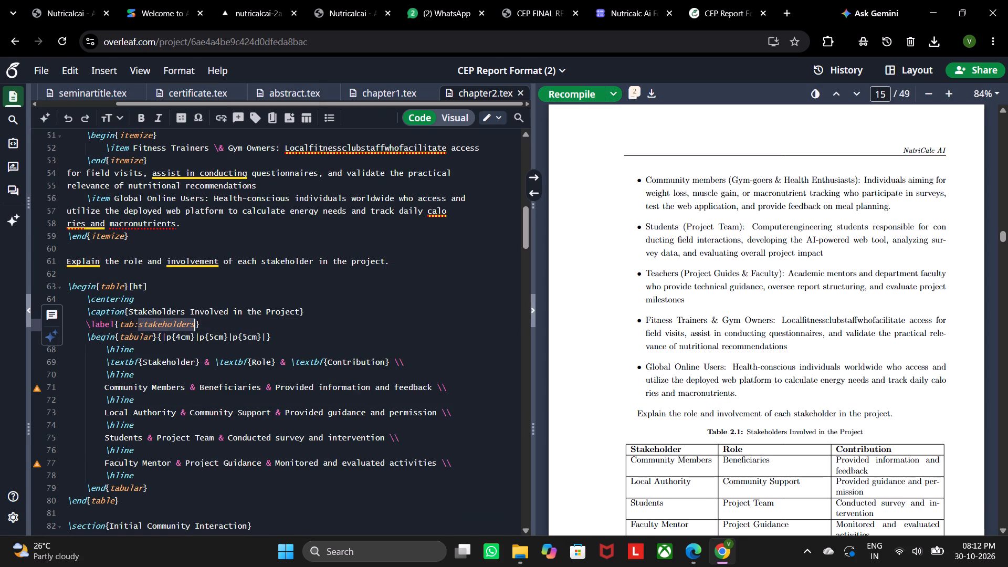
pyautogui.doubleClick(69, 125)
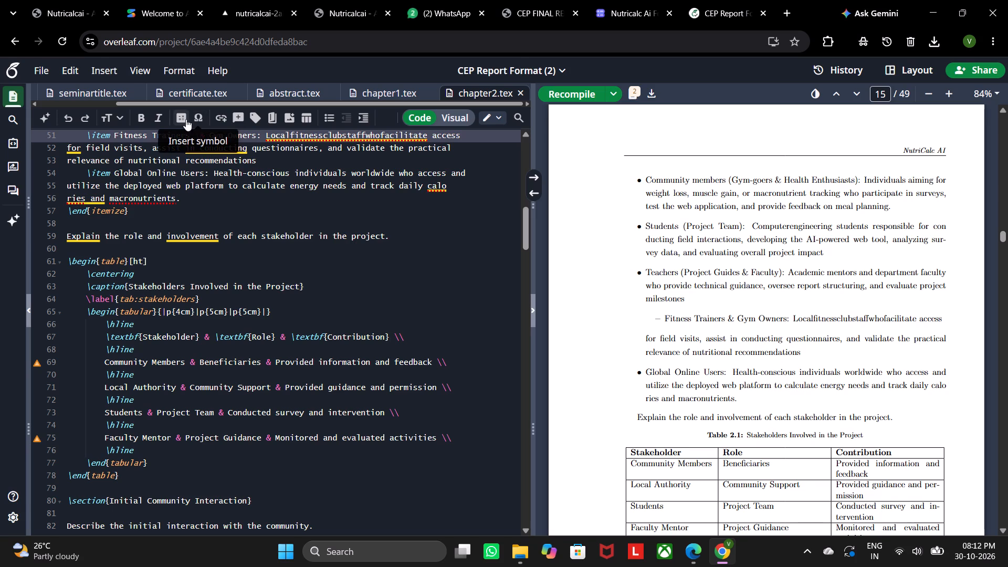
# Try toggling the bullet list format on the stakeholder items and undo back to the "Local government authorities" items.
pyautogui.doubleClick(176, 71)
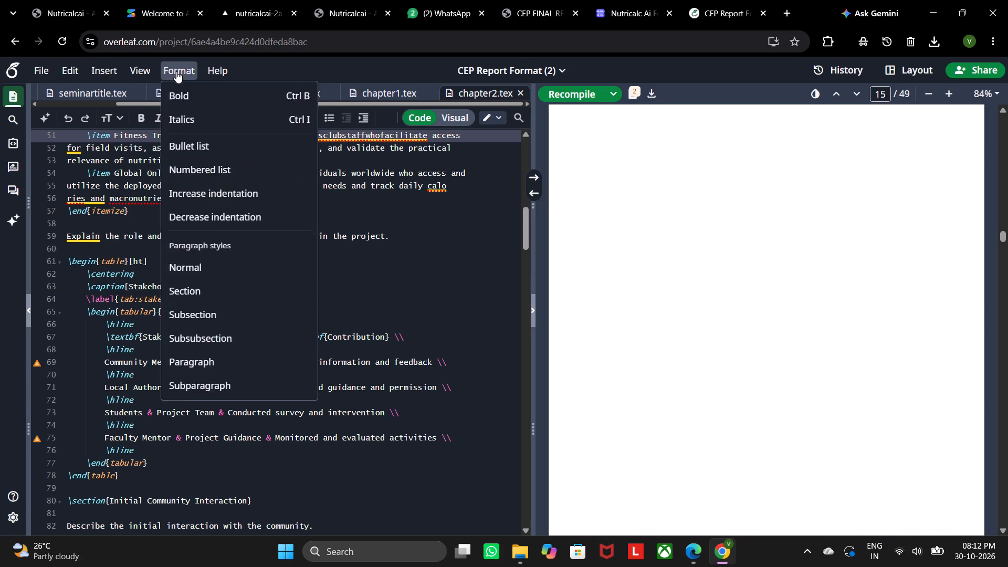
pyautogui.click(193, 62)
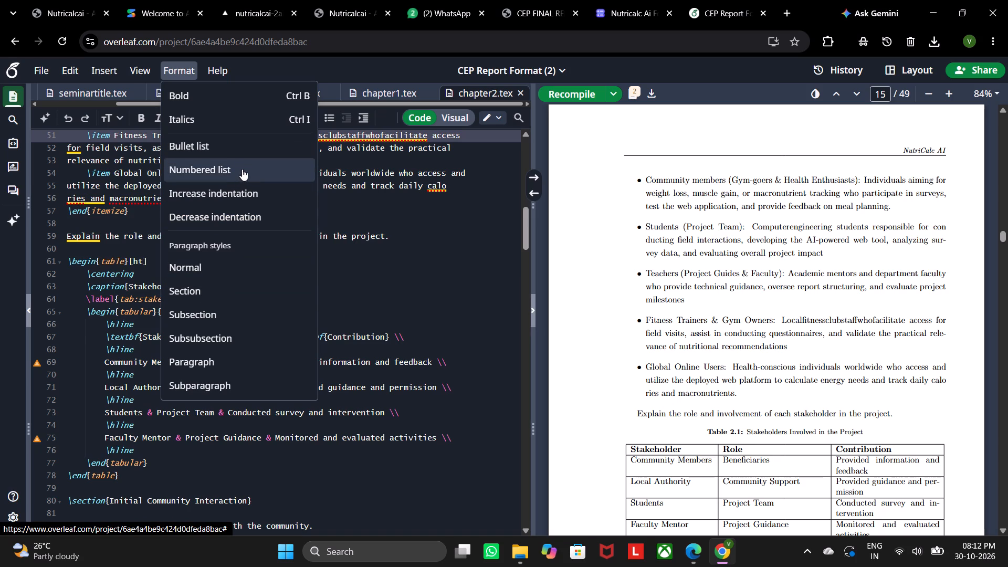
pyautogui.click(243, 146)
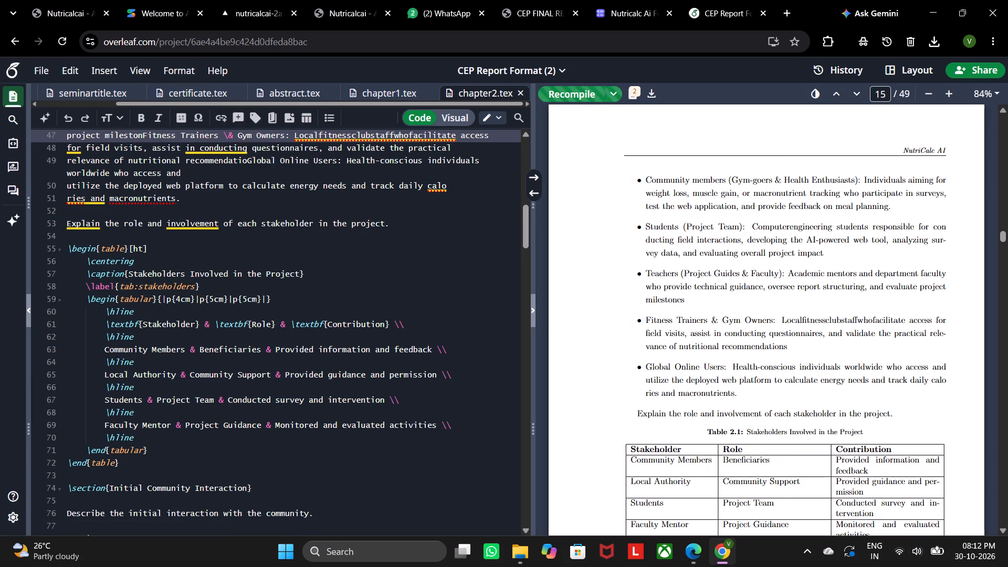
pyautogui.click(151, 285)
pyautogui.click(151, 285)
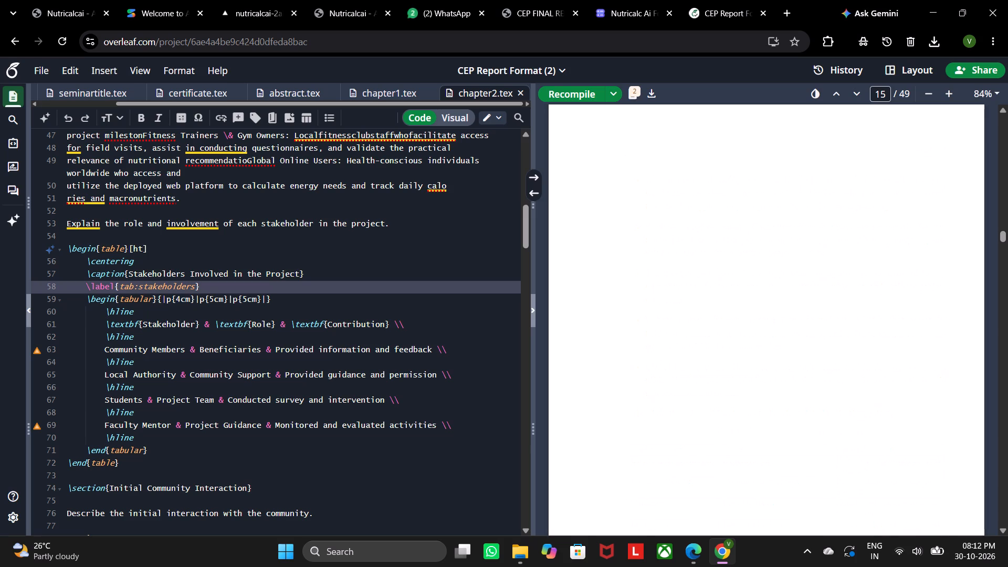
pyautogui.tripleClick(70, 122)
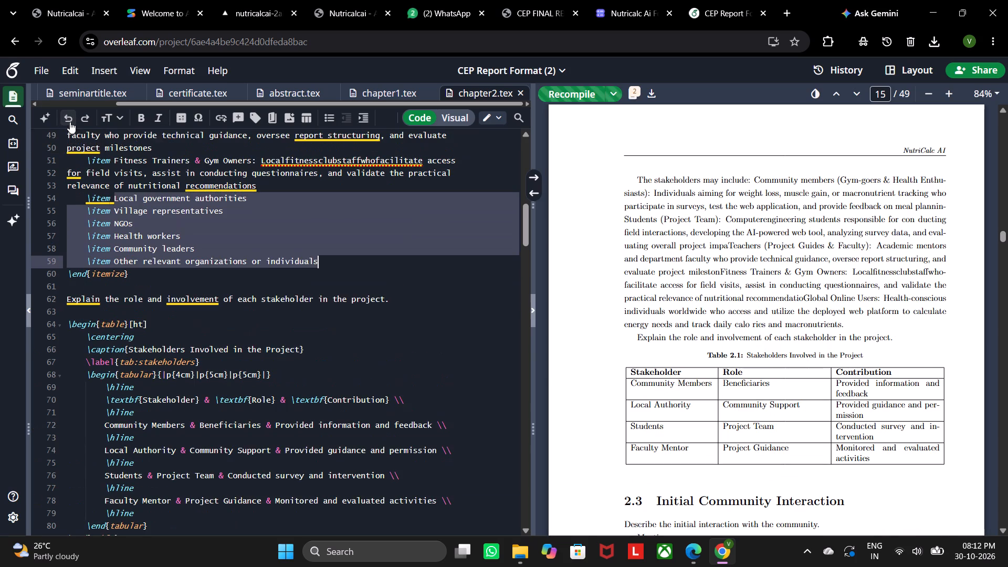
# Escape the ampersand in the Fitness Trainers & Gym Owners item with a backslash.
pyautogui.scroll(4, 733, 317)
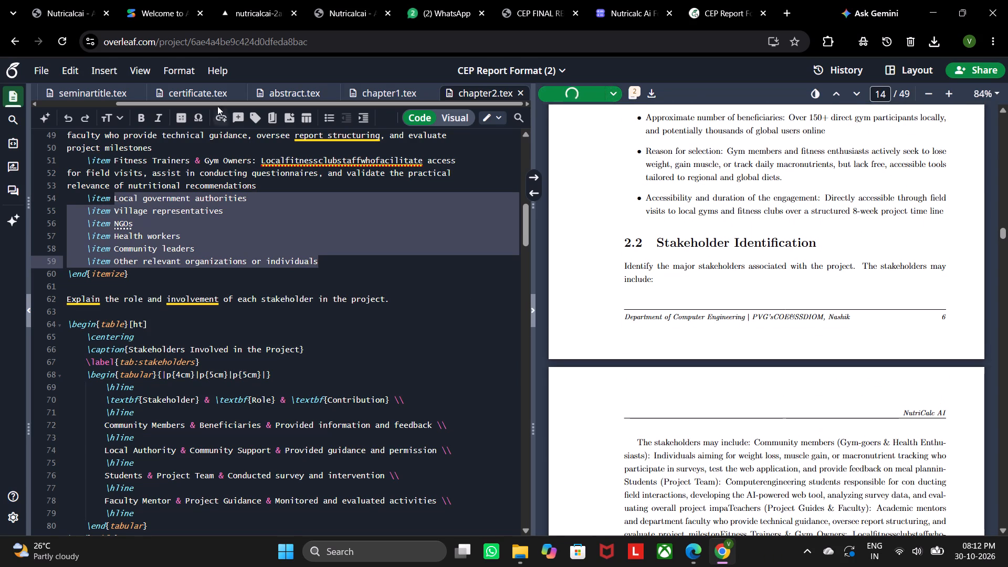
pyautogui.doubleClick(187, 61)
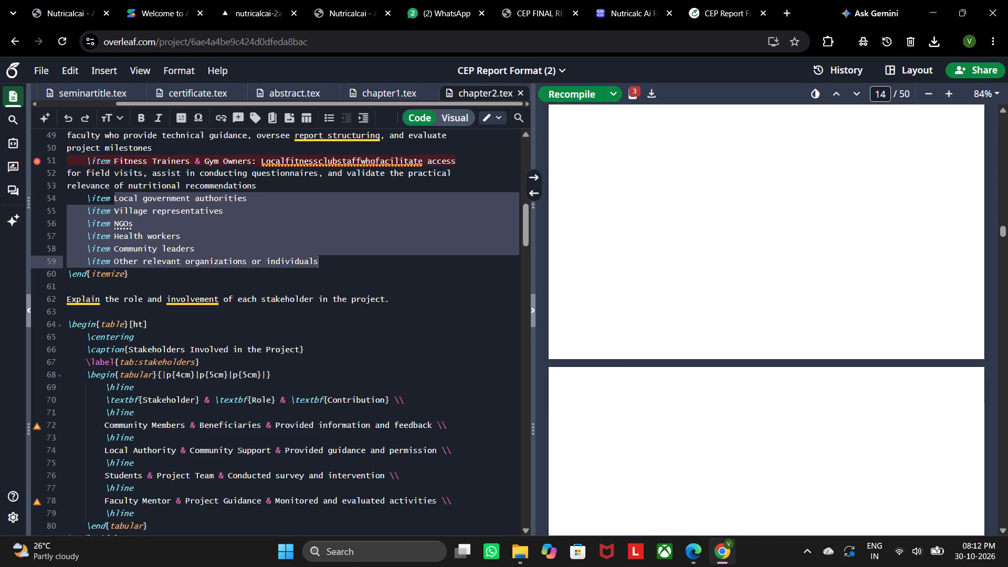
pyautogui.click(195, 159)
pyautogui.press('\\')
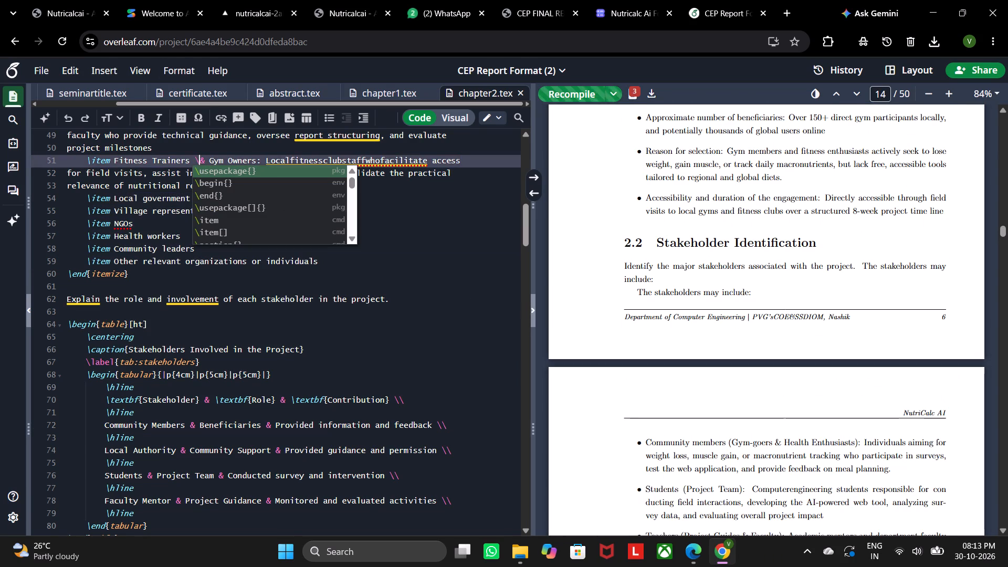
pyautogui.scroll(-5, 728, 315)
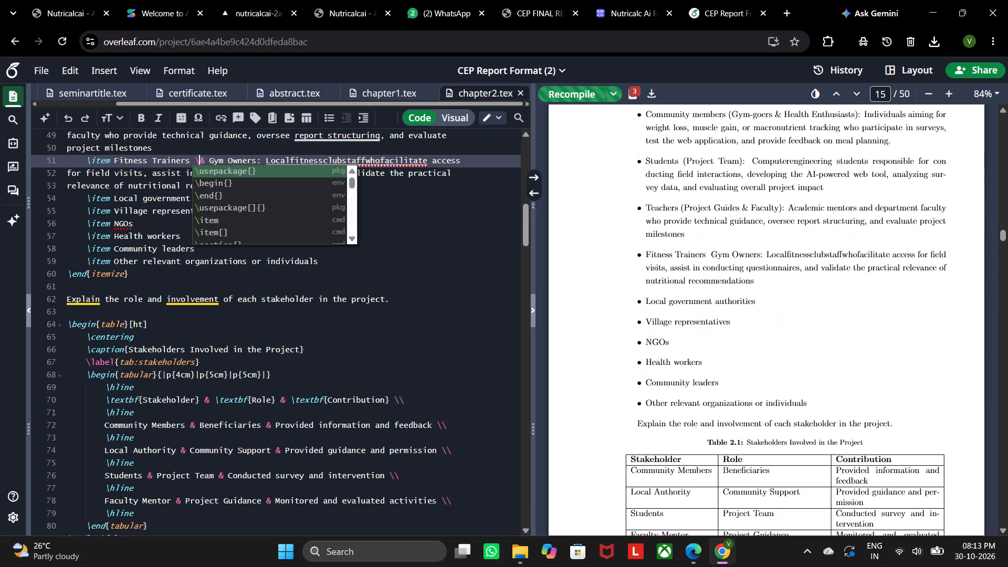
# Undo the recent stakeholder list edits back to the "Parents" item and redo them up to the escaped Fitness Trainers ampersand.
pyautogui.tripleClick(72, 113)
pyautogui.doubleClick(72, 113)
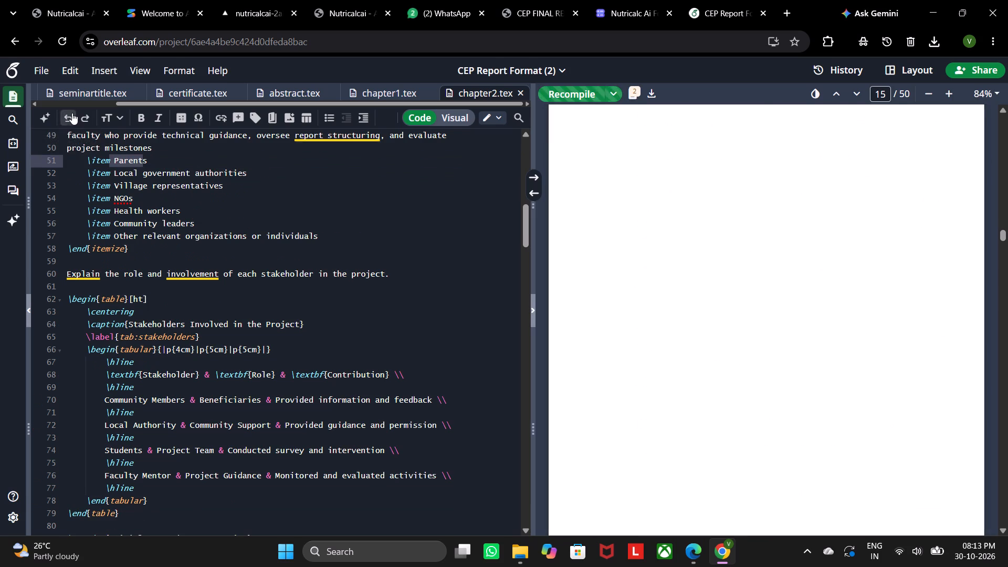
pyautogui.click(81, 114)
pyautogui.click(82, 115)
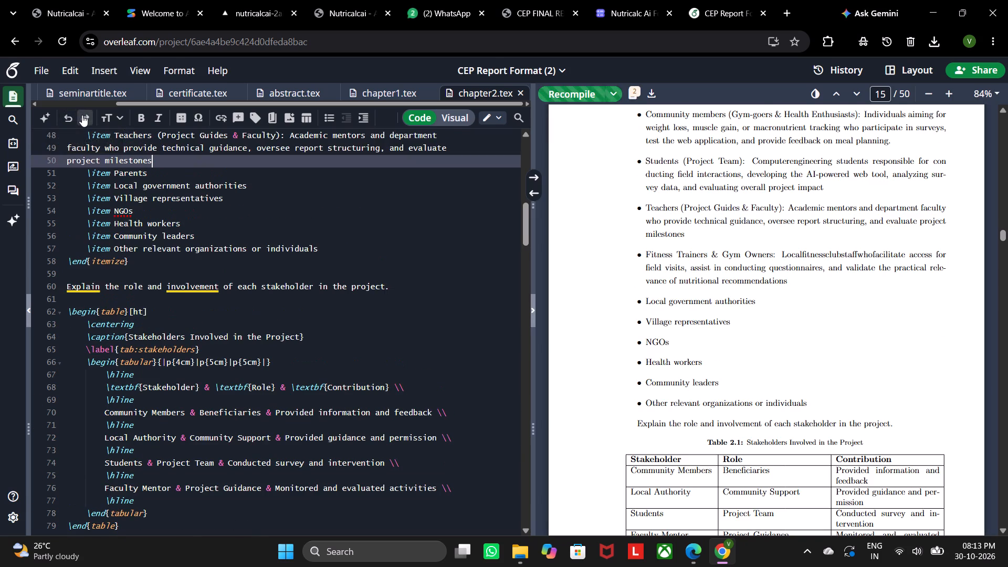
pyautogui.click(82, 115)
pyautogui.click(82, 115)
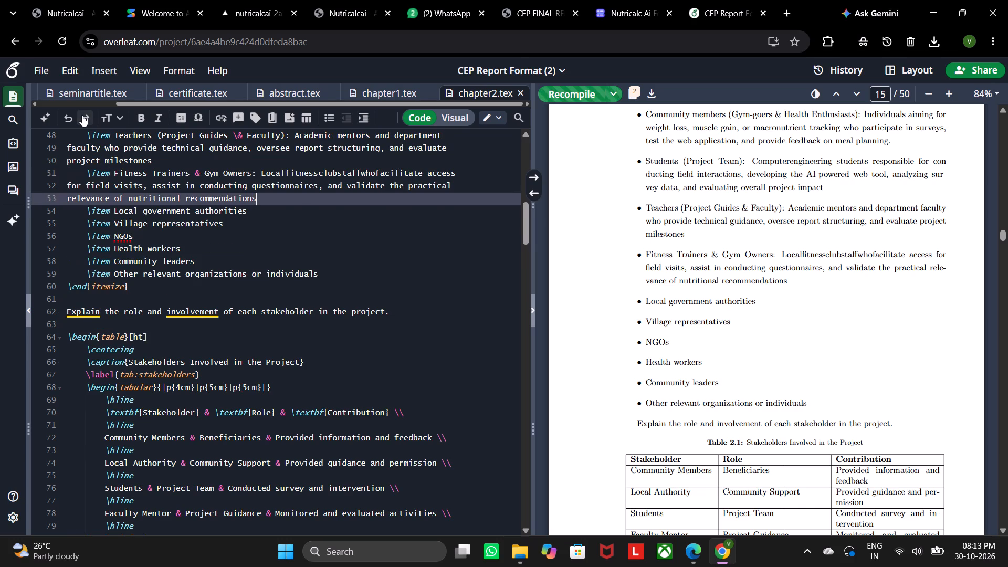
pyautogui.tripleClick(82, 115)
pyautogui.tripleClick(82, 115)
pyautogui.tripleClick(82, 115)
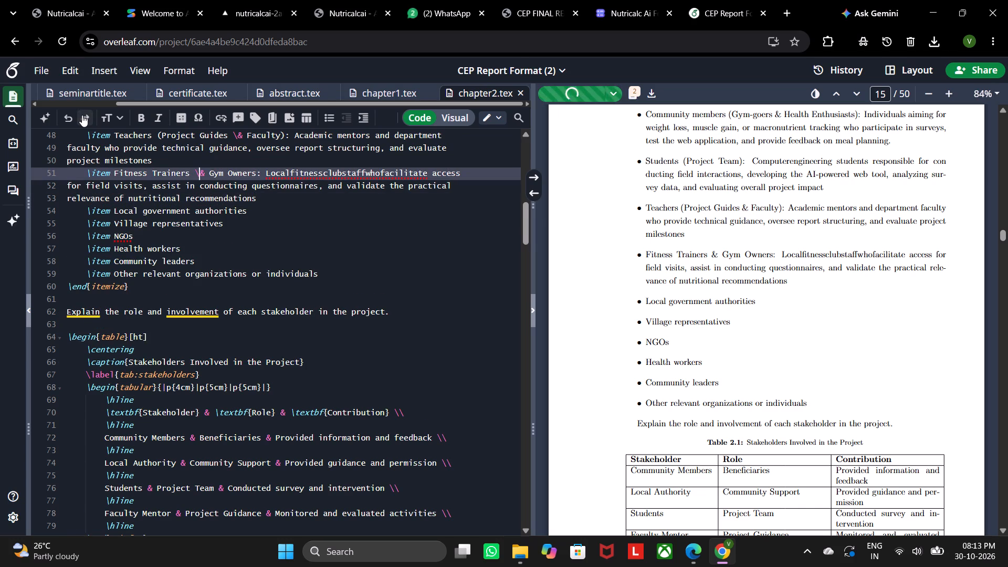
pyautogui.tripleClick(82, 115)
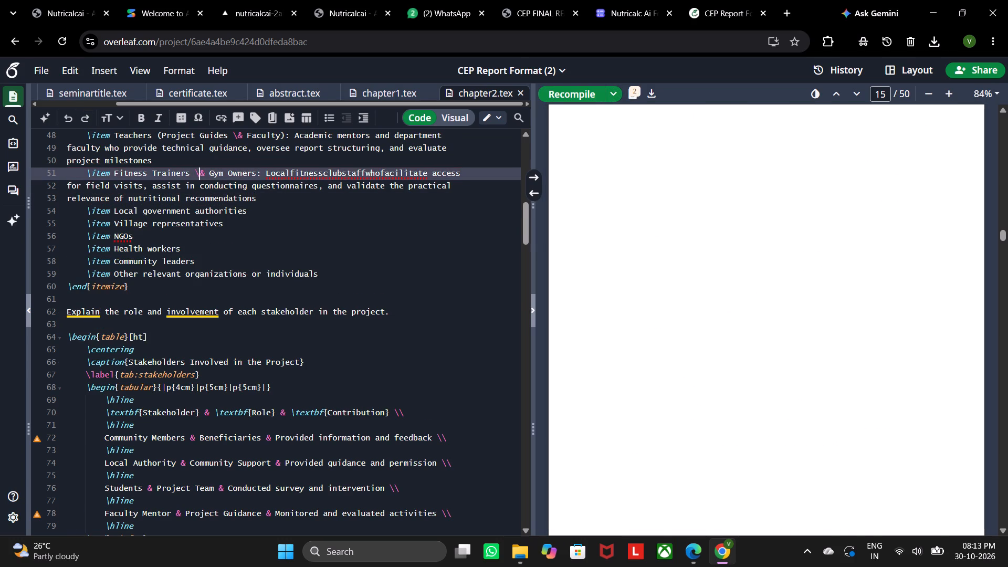
# Review the Chapter 2 source around the Stakeholder Identification, Data Collection Method and Survey Design sections.
pyautogui.scroll(4, 273, 221)
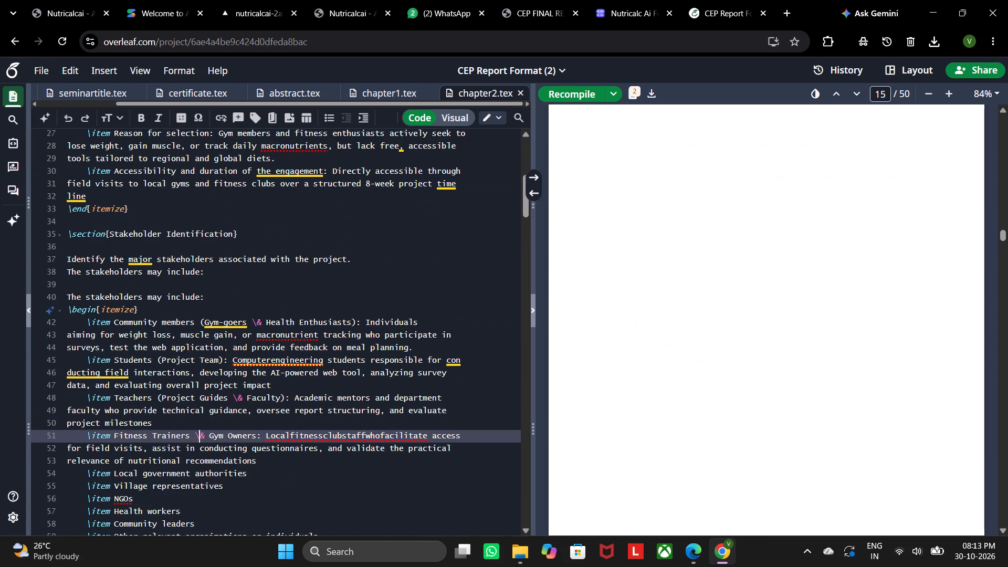
pyautogui.scroll(3, 273, 221)
pyautogui.scroll(-5, 273, 221)
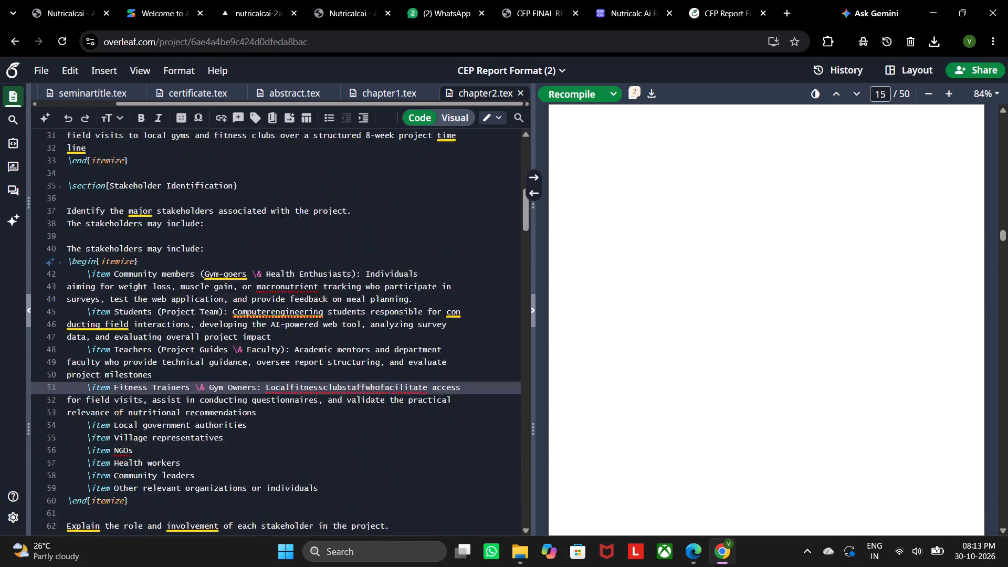
pyautogui.scroll(-11, 273, 221)
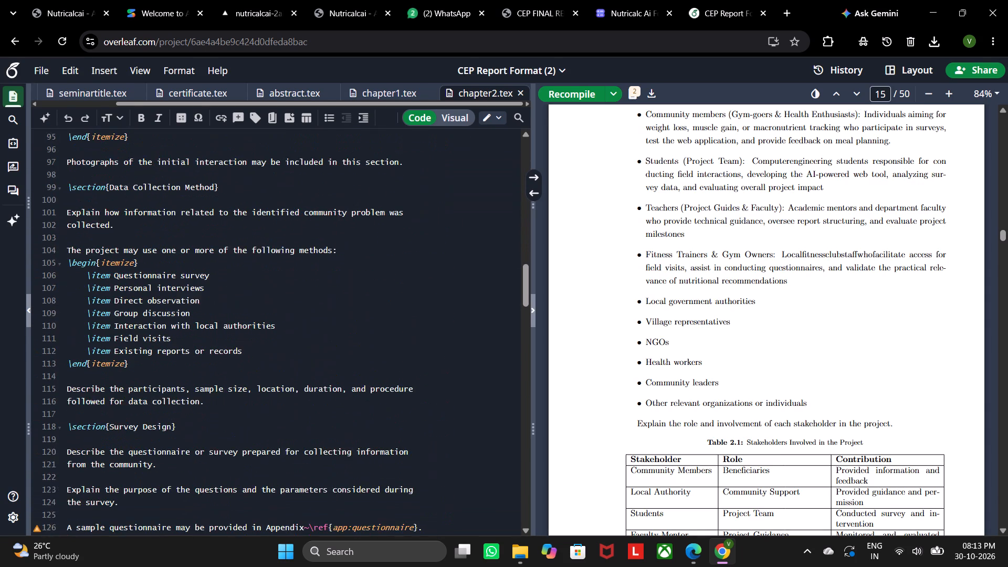
pyautogui.scroll(8, 273, 221)
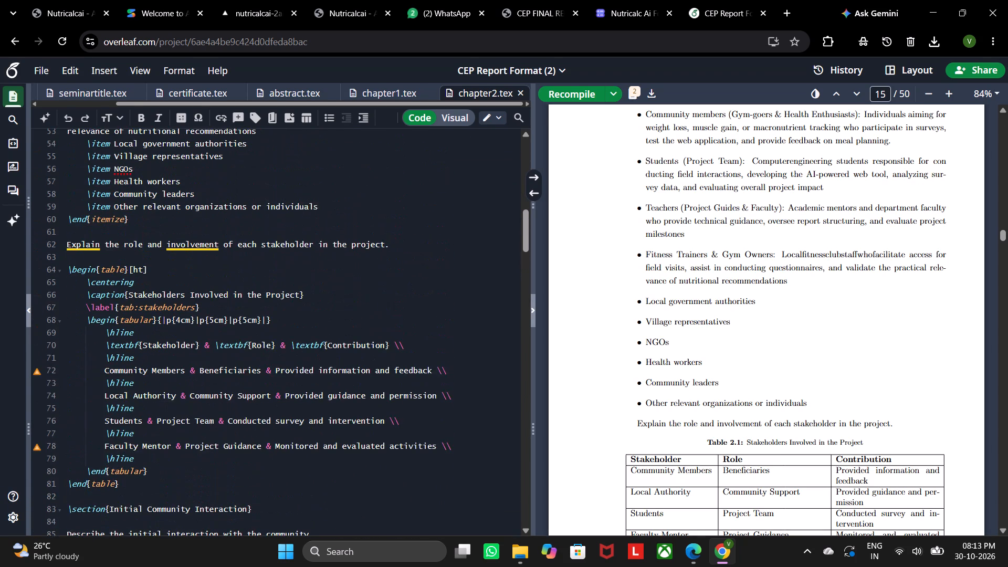
pyautogui.scroll(1, 157, 207)
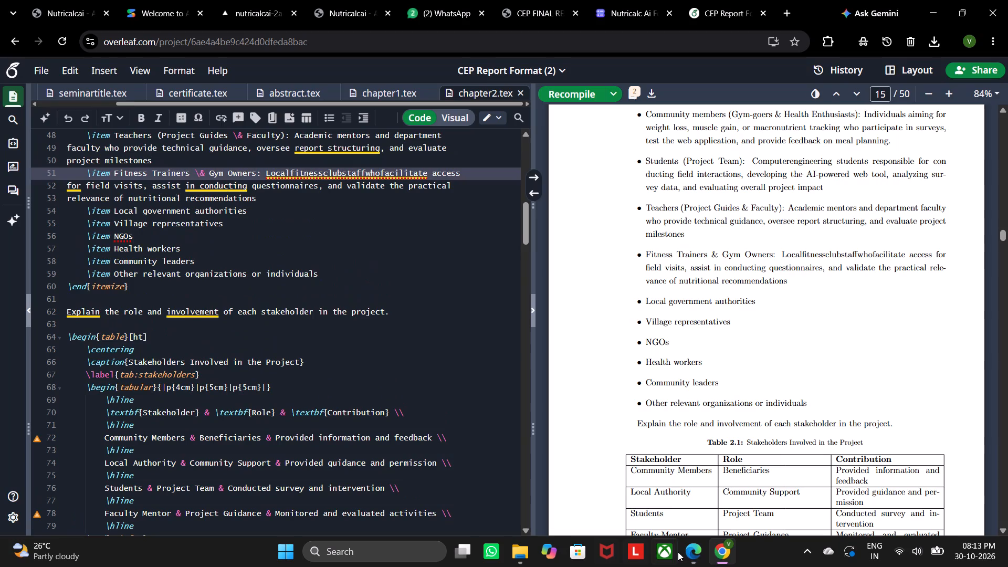
# Copy the full Global Online Users bullet from CEP FINAL REPORT.pdf in Edge and return to the Overleaf editor in Chrome.
pyautogui.click(688, 556)
pyautogui.click(505, 256)
pyautogui.scroll(5, 505, 231)
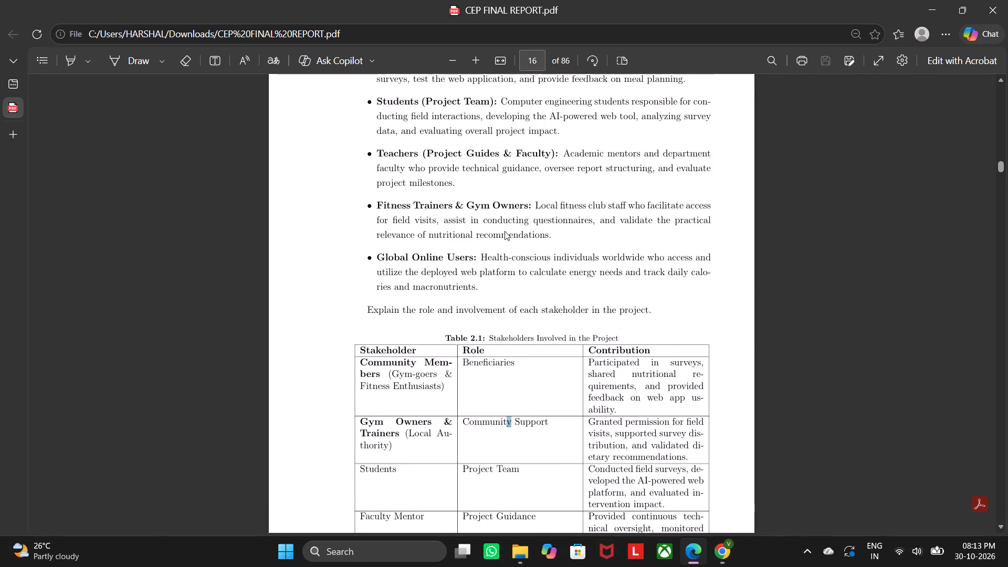
pyautogui.scroll(-4, 502, 233)
pyautogui.moveTo(378, 160); pyautogui.dragTo(380, 167)
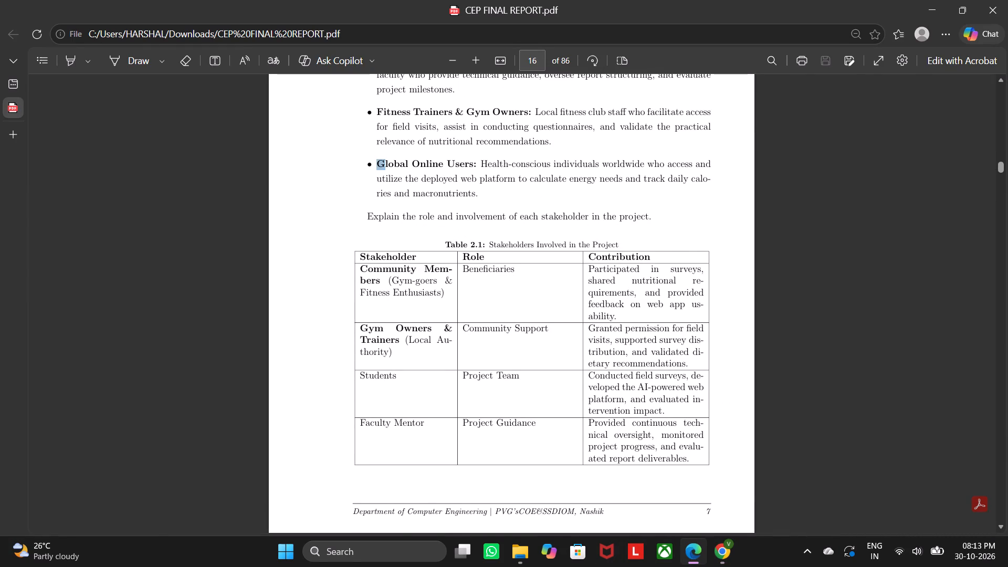
pyautogui.moveTo(380, 167); pyautogui.dragTo(480, 198)
pyautogui.hotkey('ctrl', 'c')
pyautogui.click(725, 548)
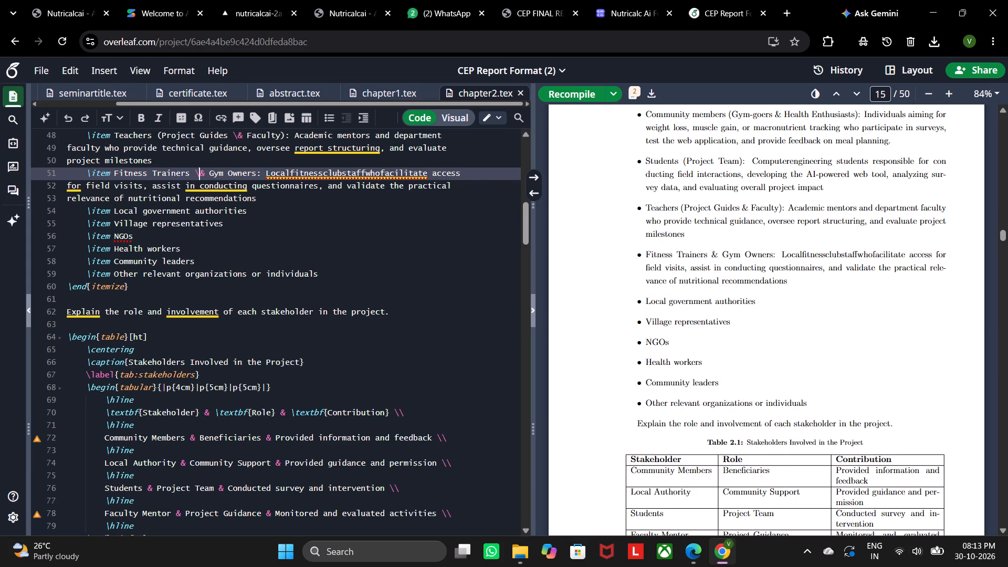
pyautogui.click(691, 561)
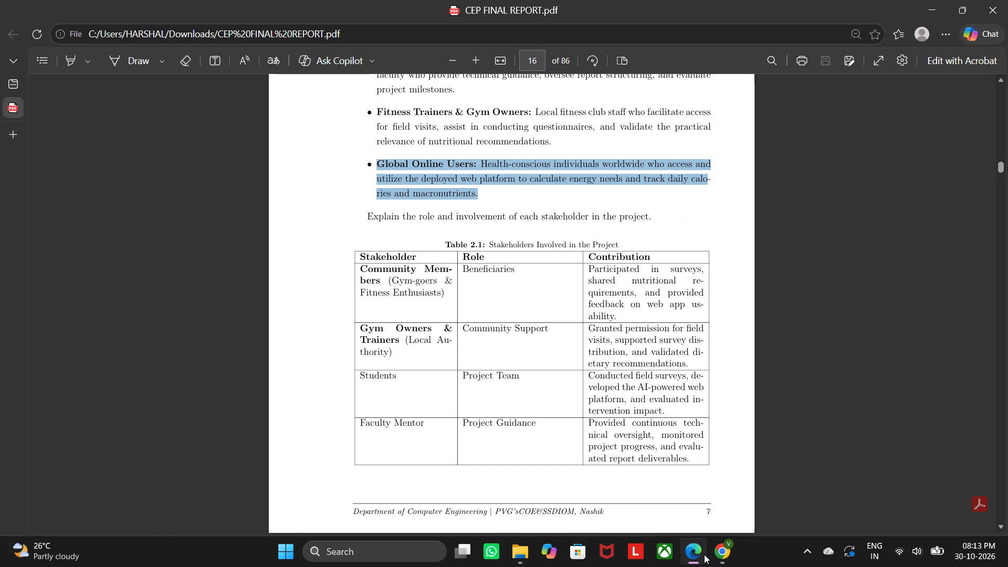
pyautogui.click(718, 551)
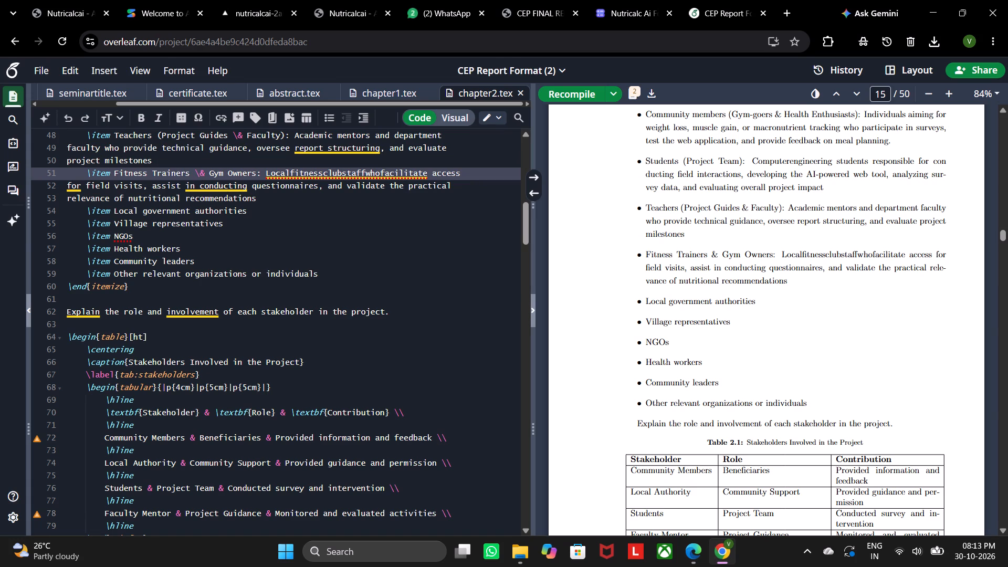
# Replace the items from "Local government authorities" through "Other relevant organizations or individuals" with the copied Global Online Users text as one item.
pyautogui.moveTo(114, 211); pyautogui.dragTo(261, 281)
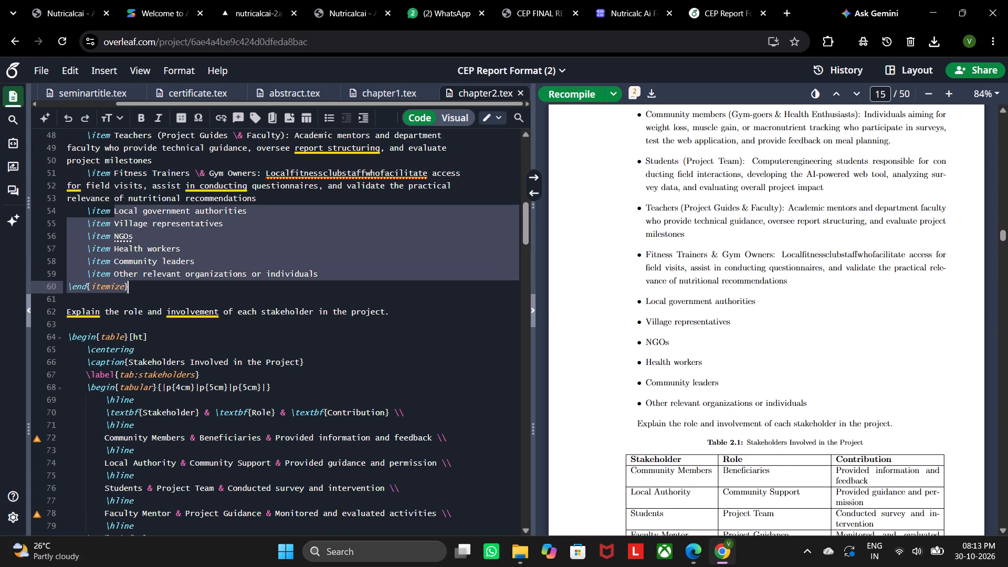
pyautogui.moveTo(261, 281); pyautogui.dragTo(276, 285)
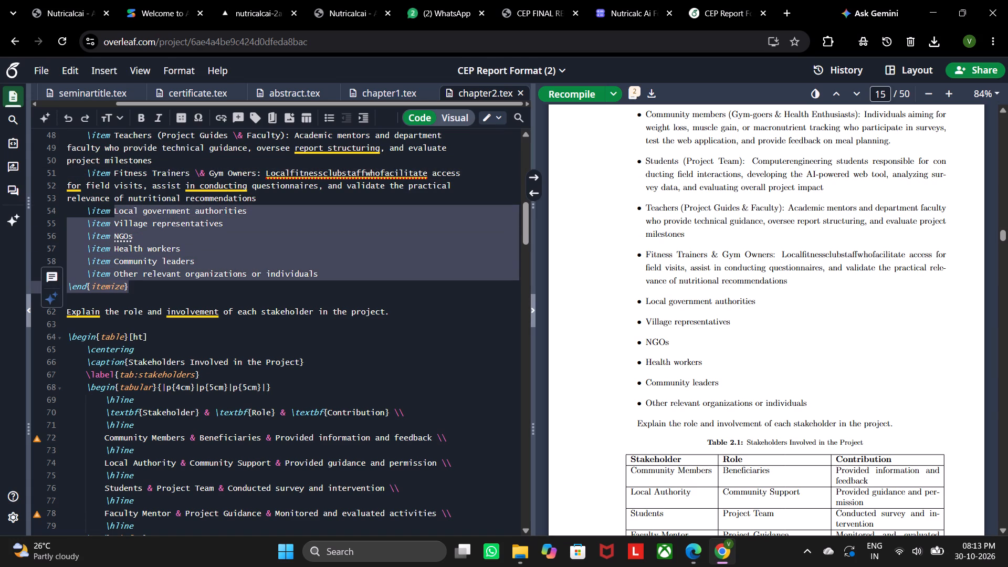
pyautogui.click(114, 209)
pyautogui.moveTo(114, 209); pyautogui.dragTo(237, 247)
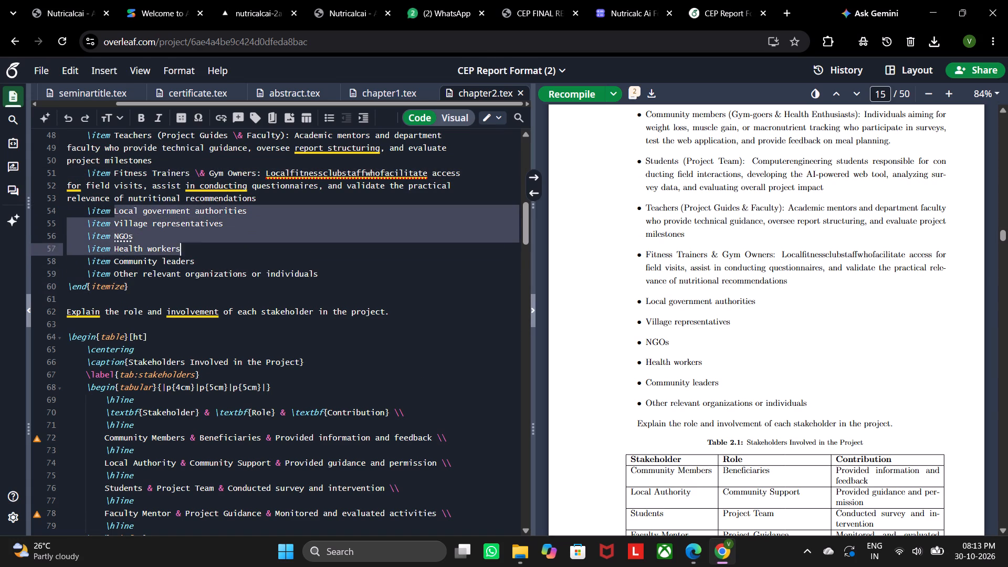
pyautogui.moveTo(237, 247); pyautogui.dragTo(322, 274)
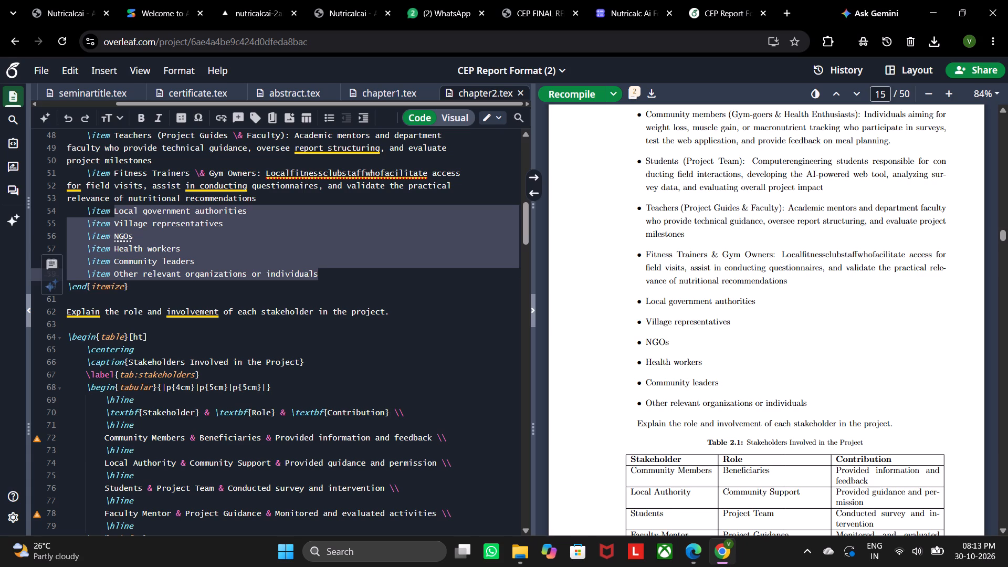
pyautogui.hotkey('ctrl', 'v')
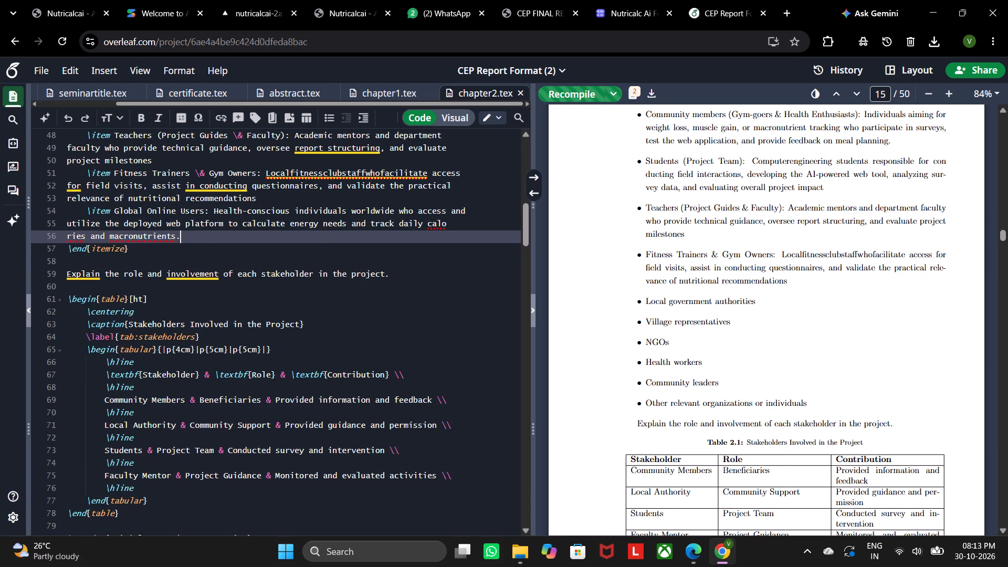
pyautogui.scroll(-1, 198, 308)
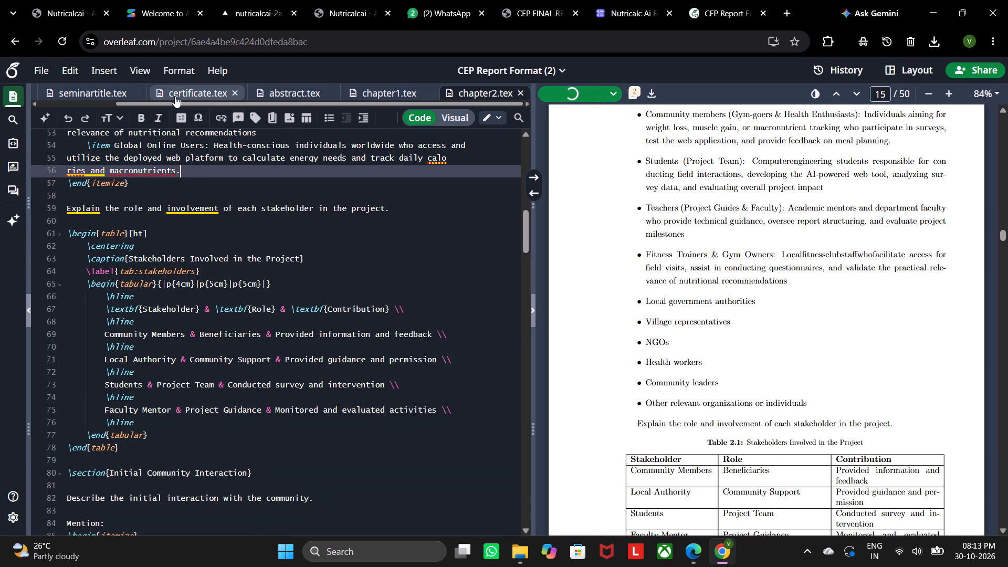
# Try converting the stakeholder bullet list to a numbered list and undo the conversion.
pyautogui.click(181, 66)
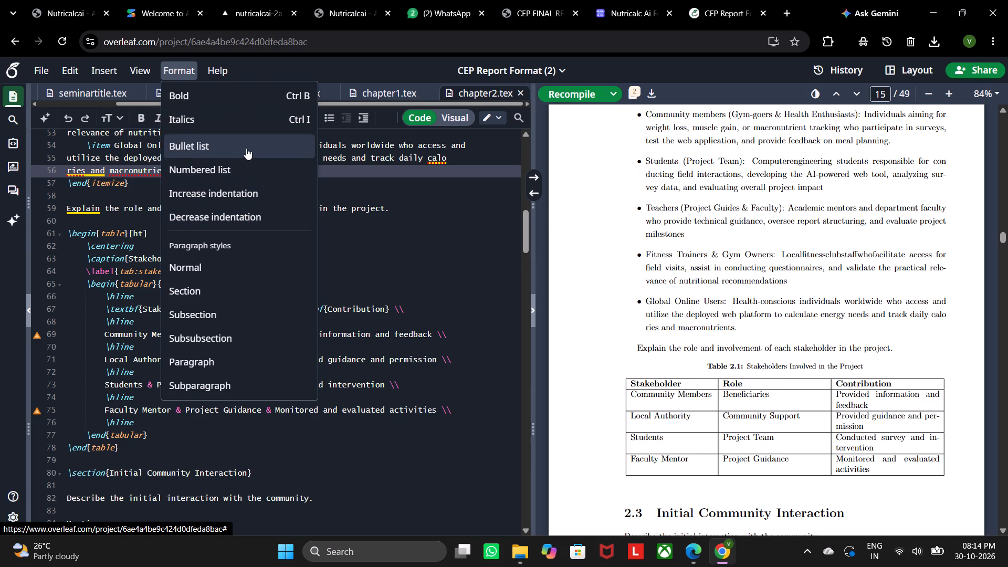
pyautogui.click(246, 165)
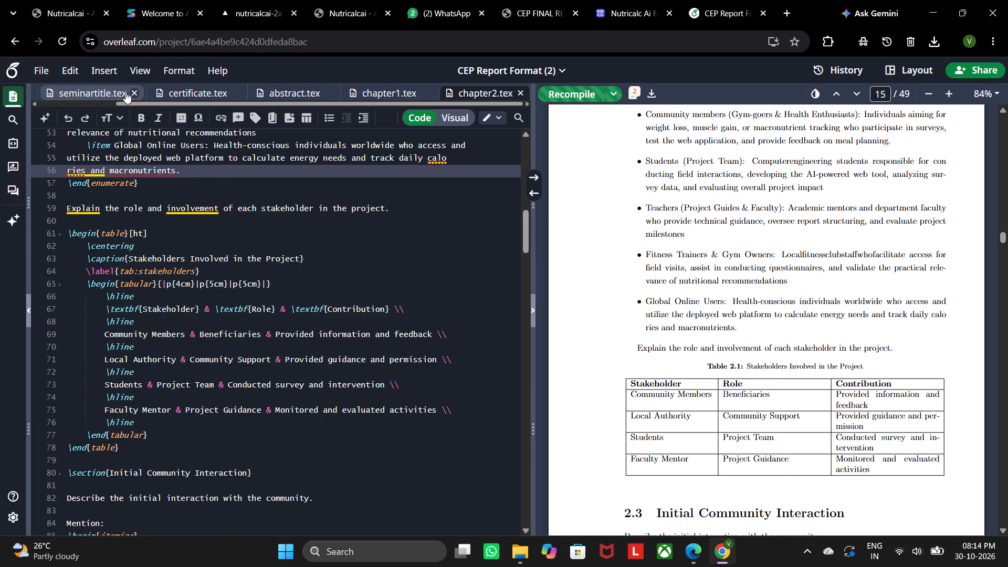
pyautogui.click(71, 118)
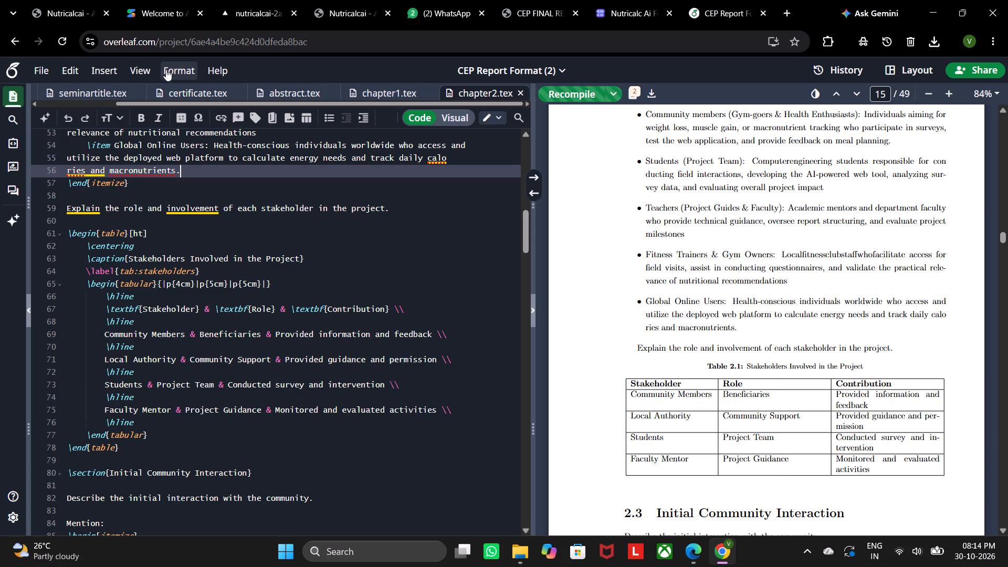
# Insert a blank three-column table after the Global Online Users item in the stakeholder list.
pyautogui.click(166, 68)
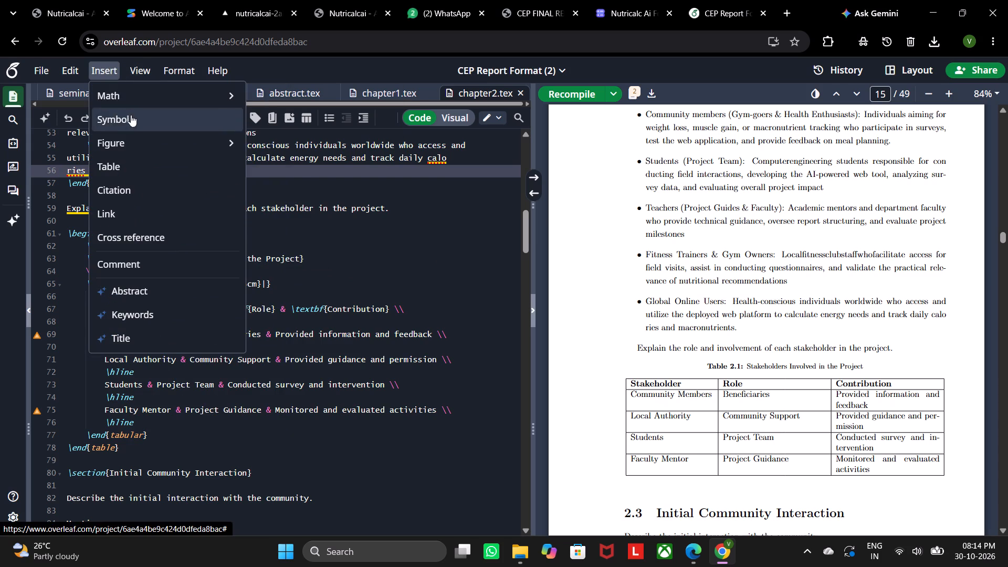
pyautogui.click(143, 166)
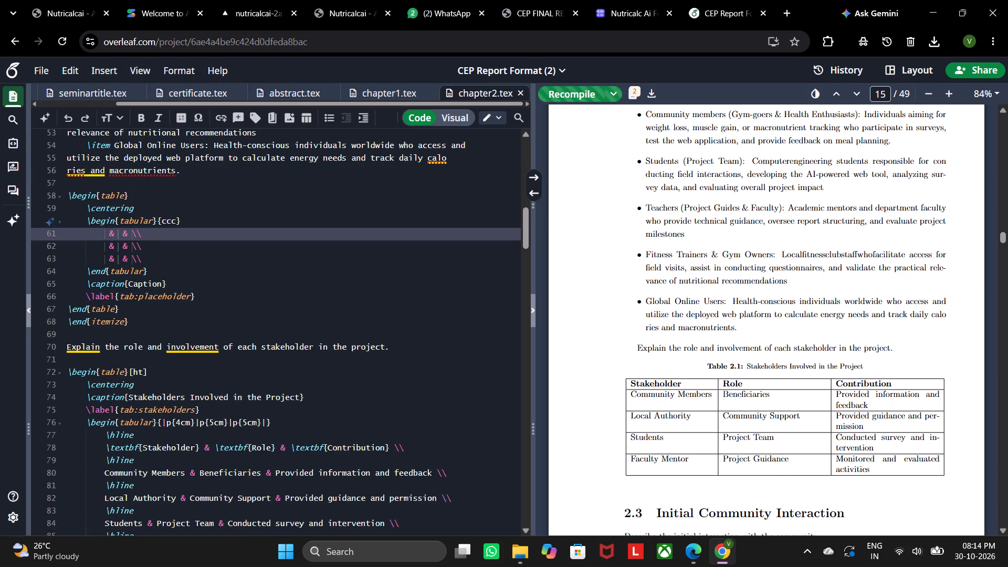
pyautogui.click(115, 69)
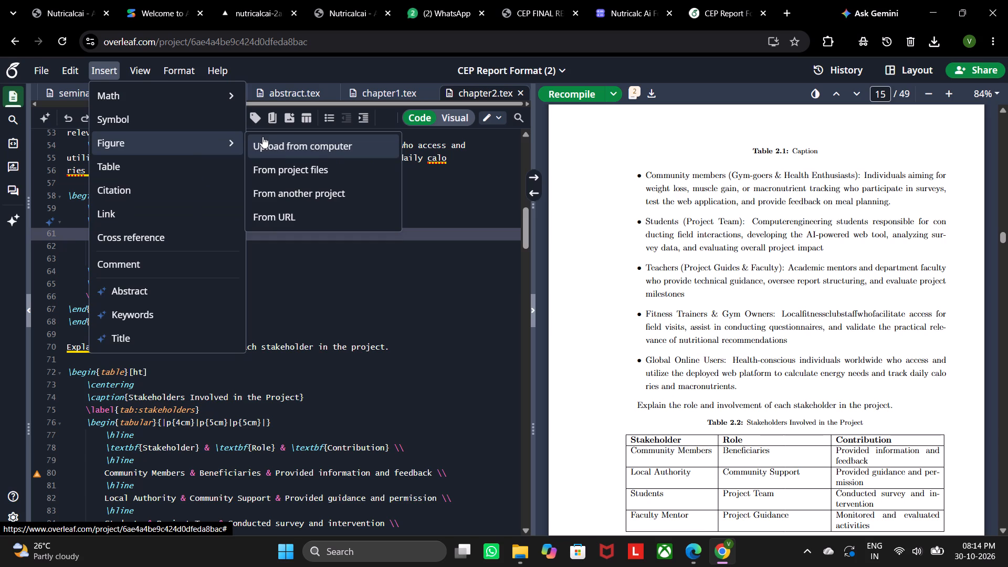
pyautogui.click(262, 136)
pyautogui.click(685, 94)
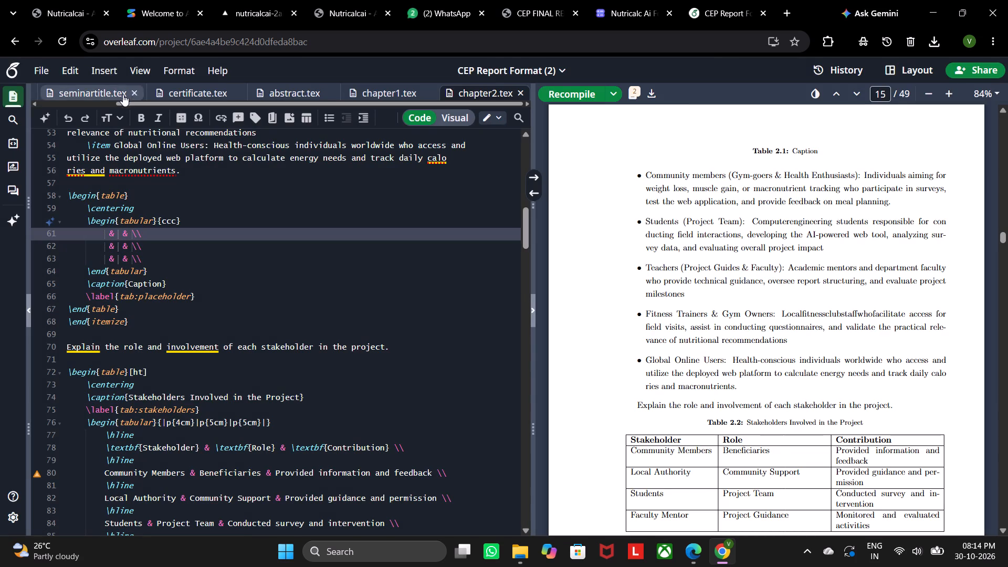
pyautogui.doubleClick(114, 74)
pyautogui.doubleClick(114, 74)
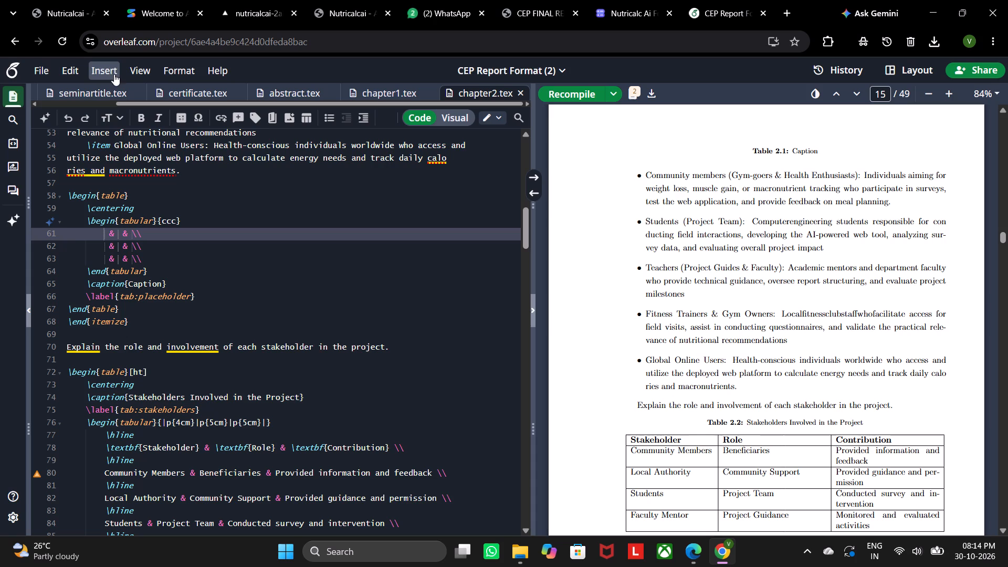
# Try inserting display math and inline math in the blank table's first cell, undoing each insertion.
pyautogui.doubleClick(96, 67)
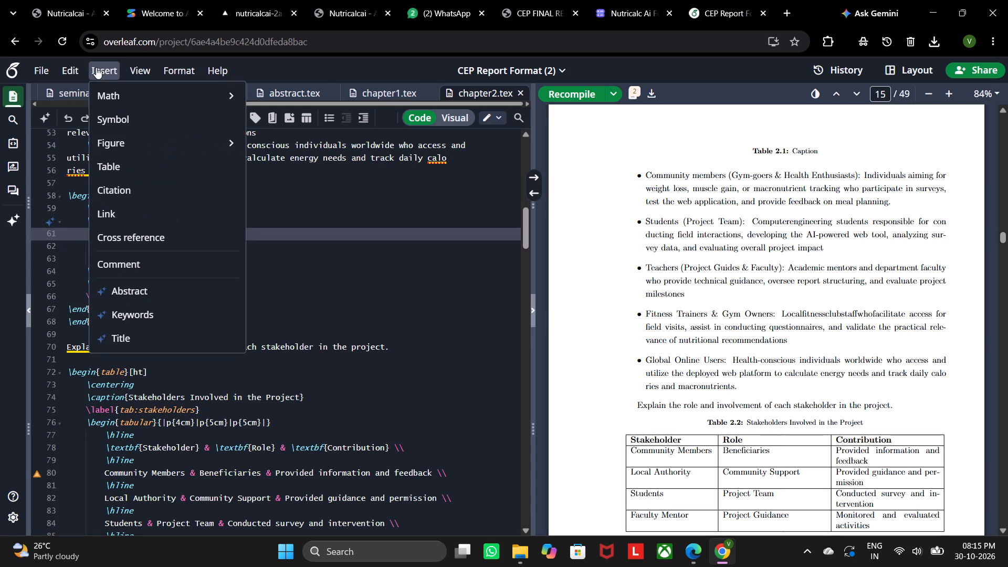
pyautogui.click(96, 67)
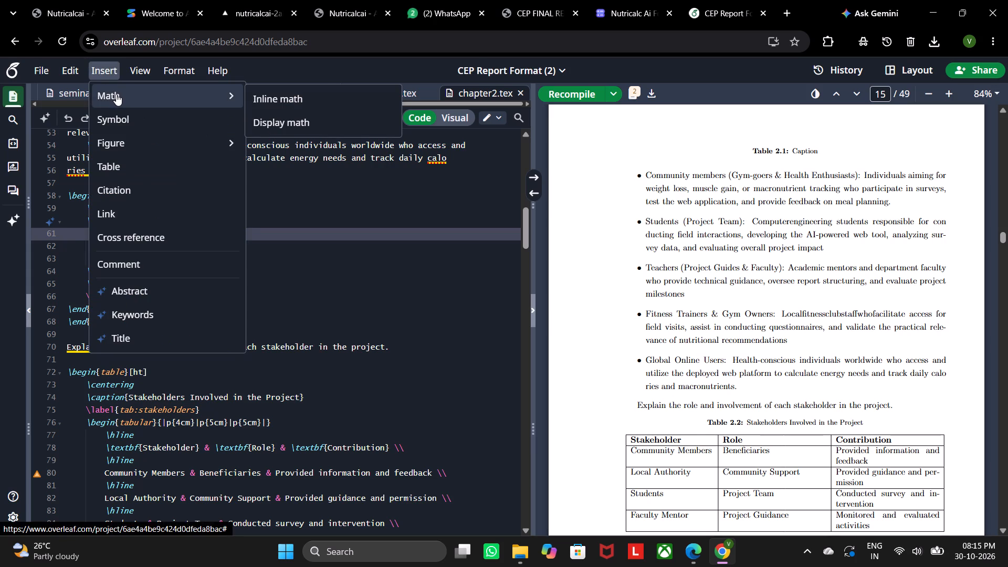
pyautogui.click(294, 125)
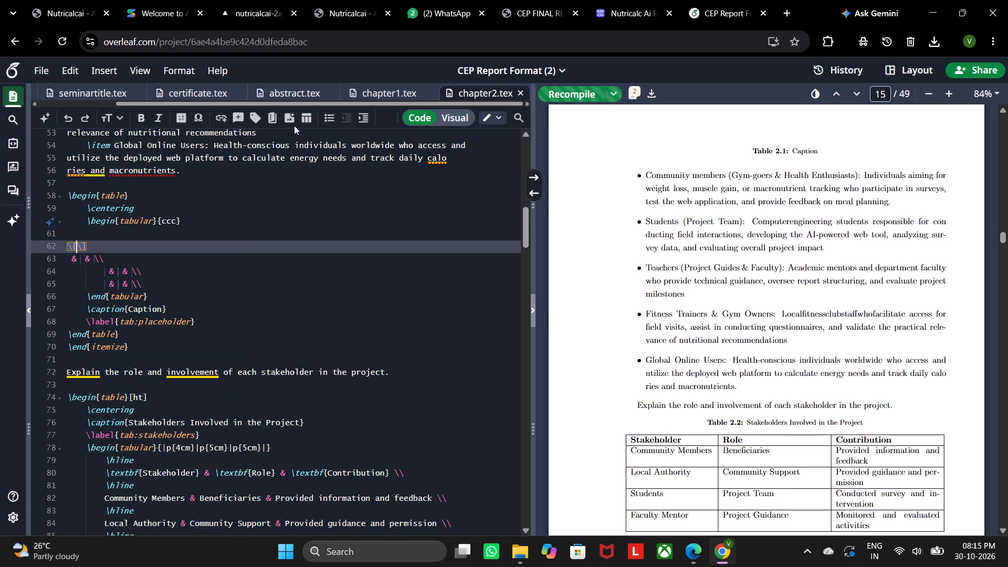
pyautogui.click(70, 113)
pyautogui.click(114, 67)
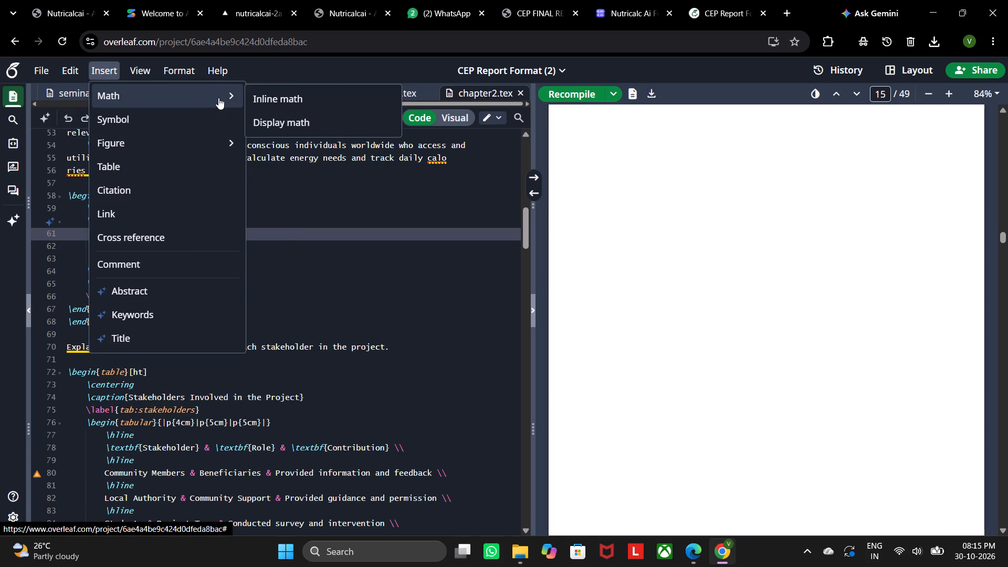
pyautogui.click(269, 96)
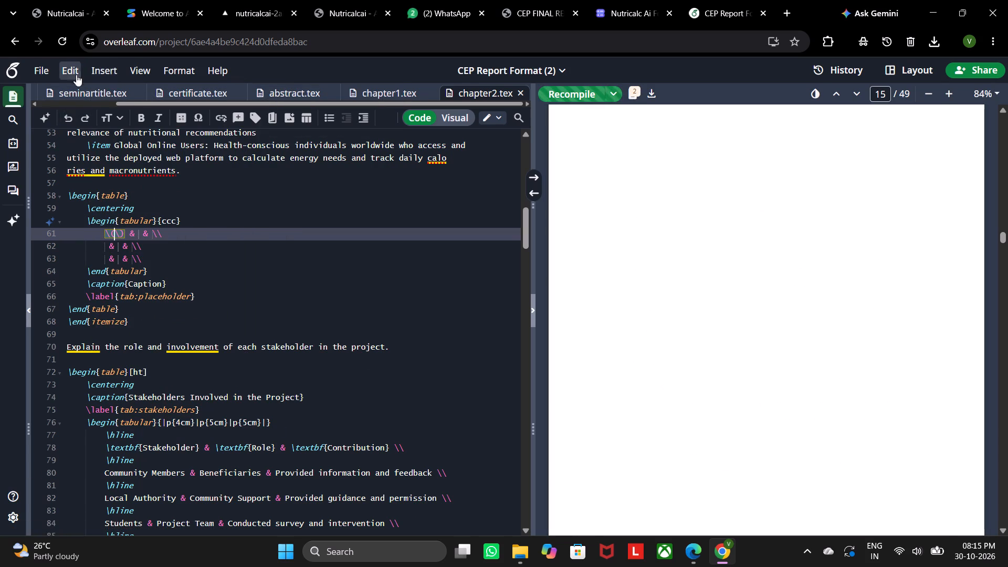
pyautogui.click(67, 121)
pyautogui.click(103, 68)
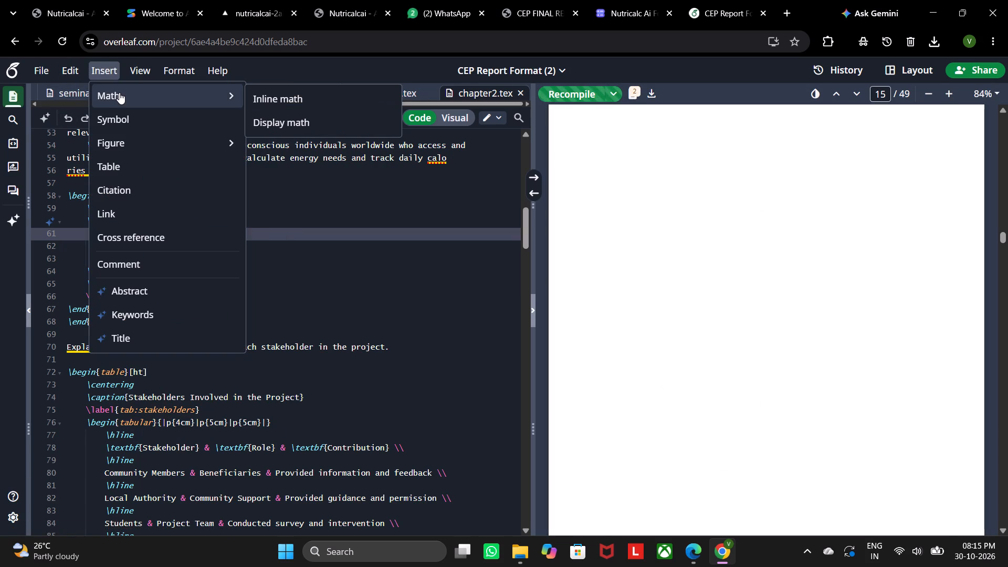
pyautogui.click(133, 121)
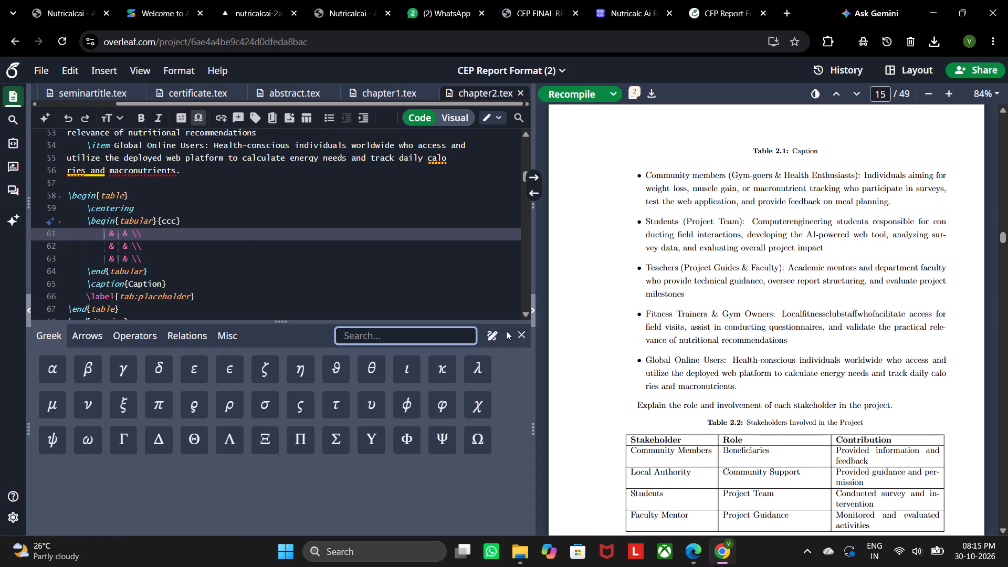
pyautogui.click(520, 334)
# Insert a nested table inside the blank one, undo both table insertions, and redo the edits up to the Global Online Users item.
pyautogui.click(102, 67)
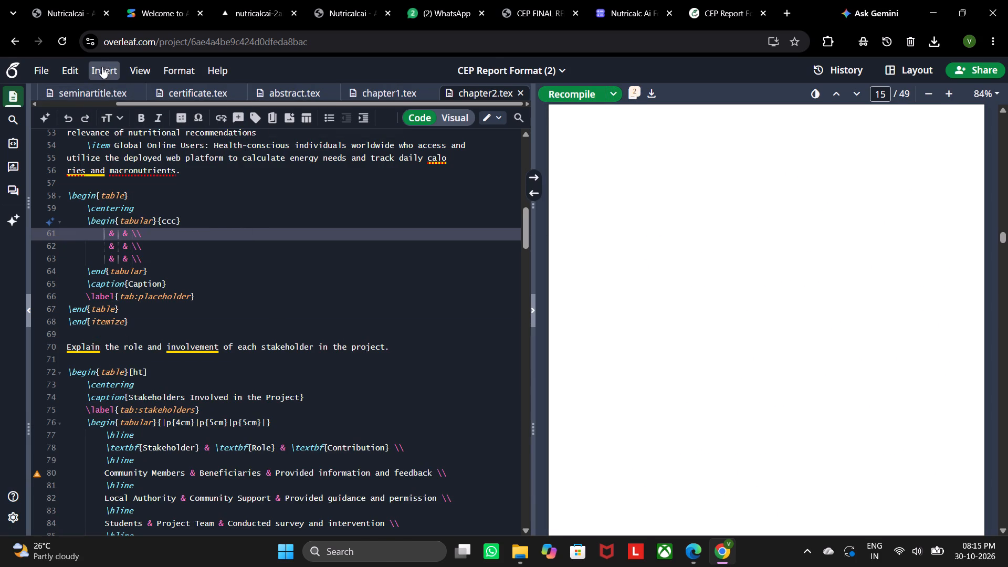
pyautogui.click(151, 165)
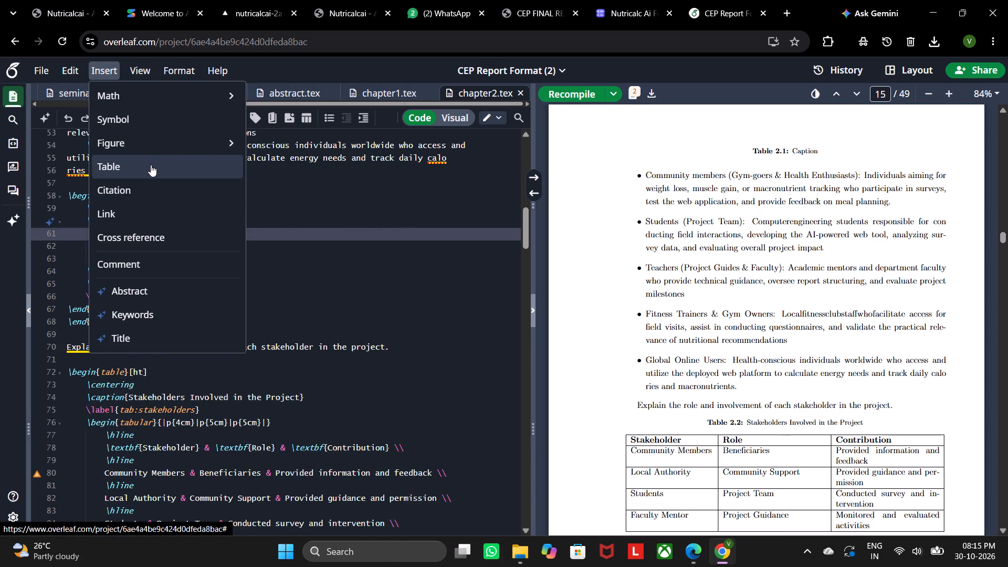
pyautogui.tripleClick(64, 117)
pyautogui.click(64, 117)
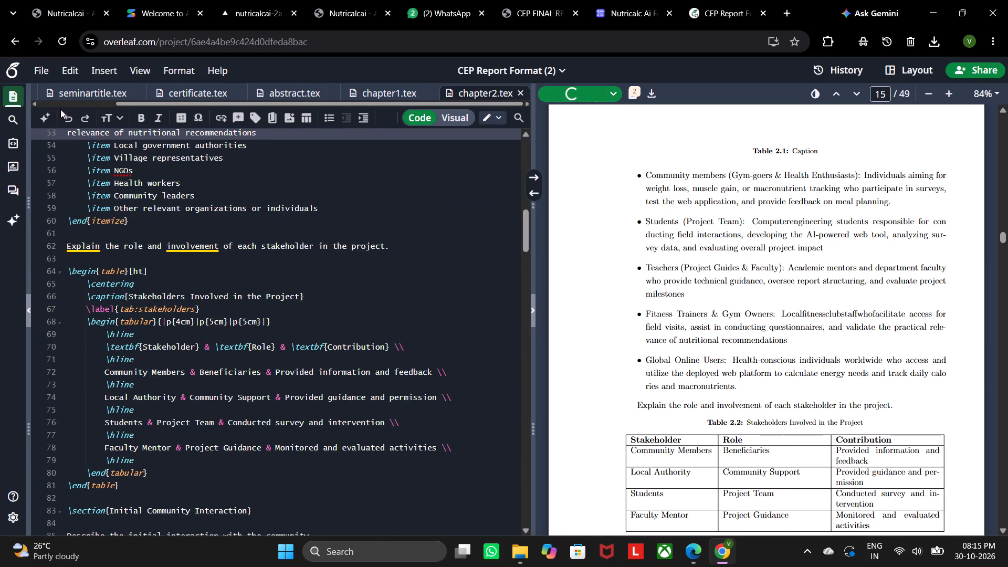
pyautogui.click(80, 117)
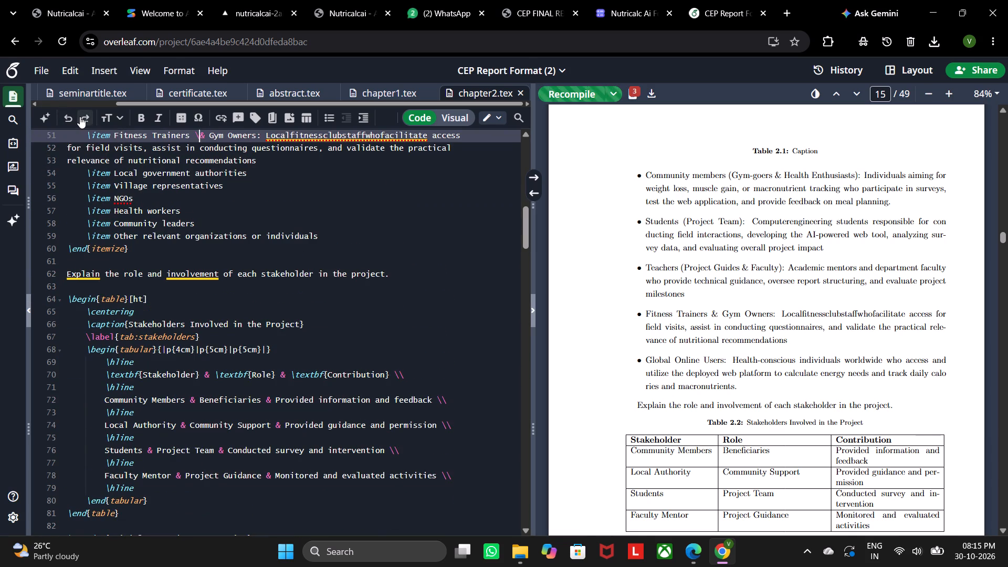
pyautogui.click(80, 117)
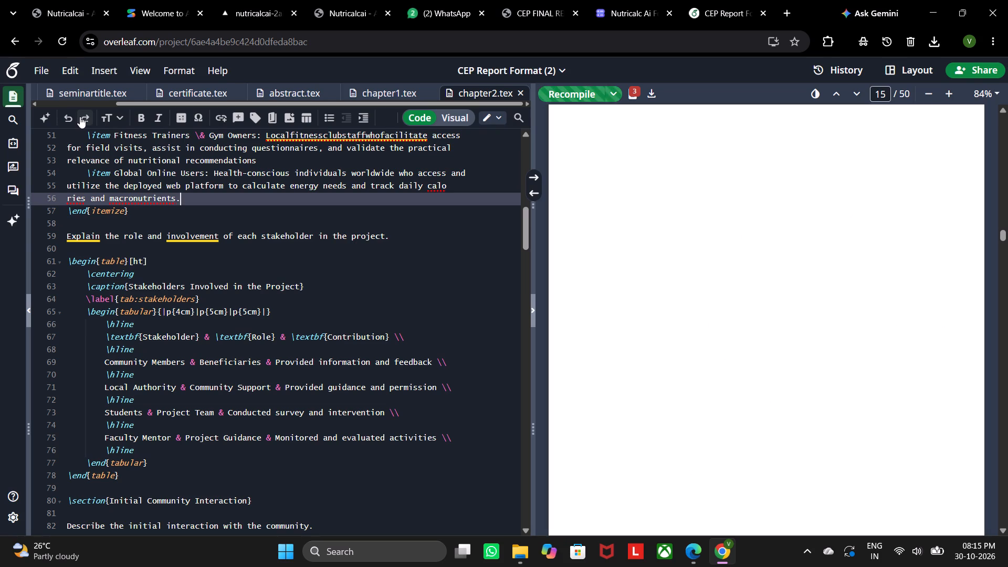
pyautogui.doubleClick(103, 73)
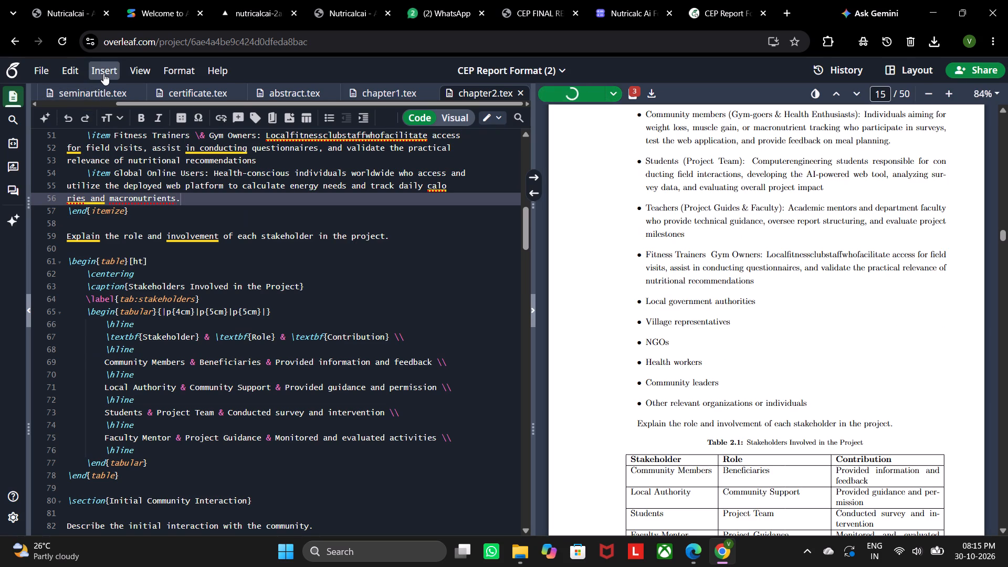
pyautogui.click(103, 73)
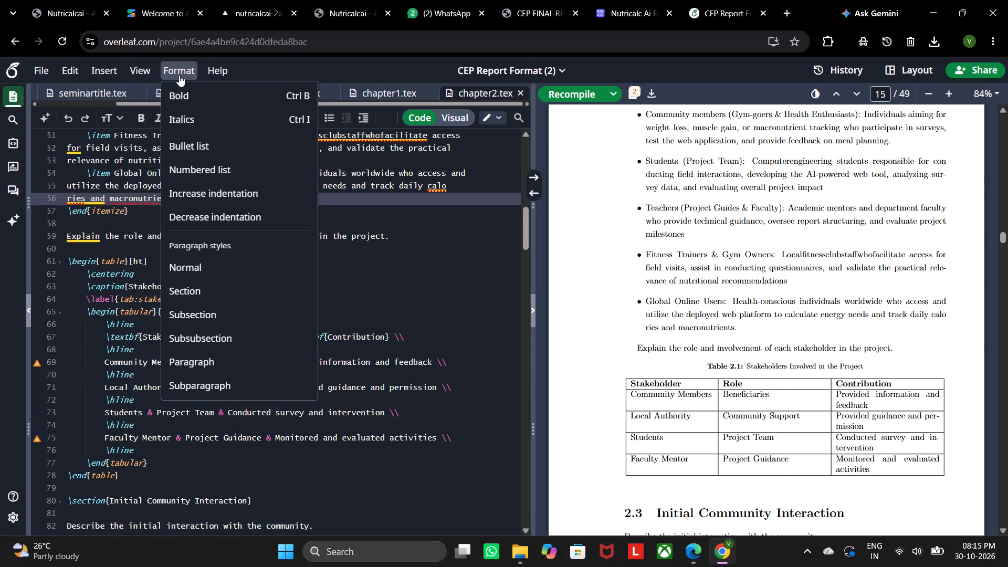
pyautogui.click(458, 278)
# Locate the Community Members row in the Chapter 2 source and copy its full stakeholder cell from Table 2.1 of CEP FINAL REPORT.pdf in Edge.
pyautogui.scroll(-3, 764, 293)
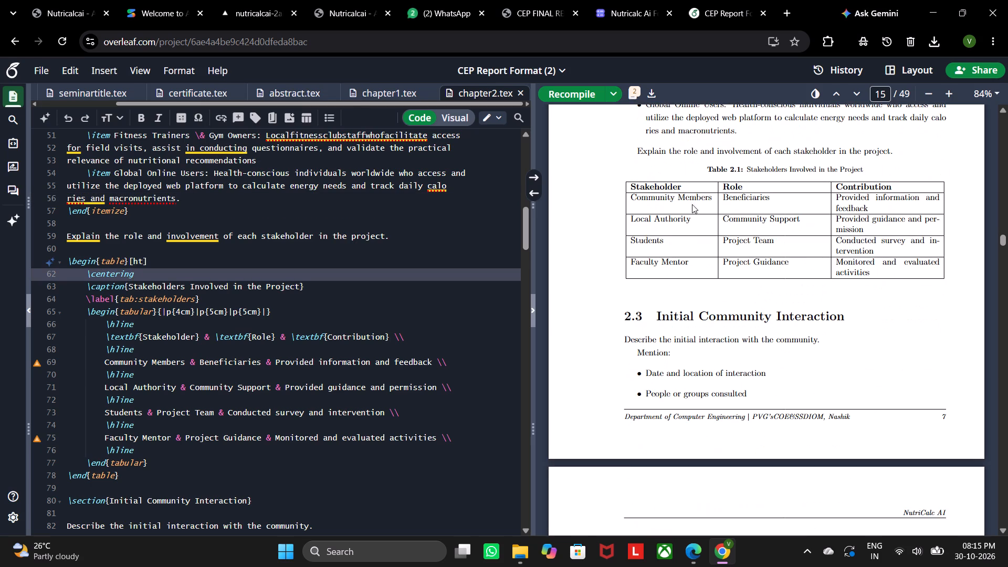
pyautogui.doubleClick(692, 195)
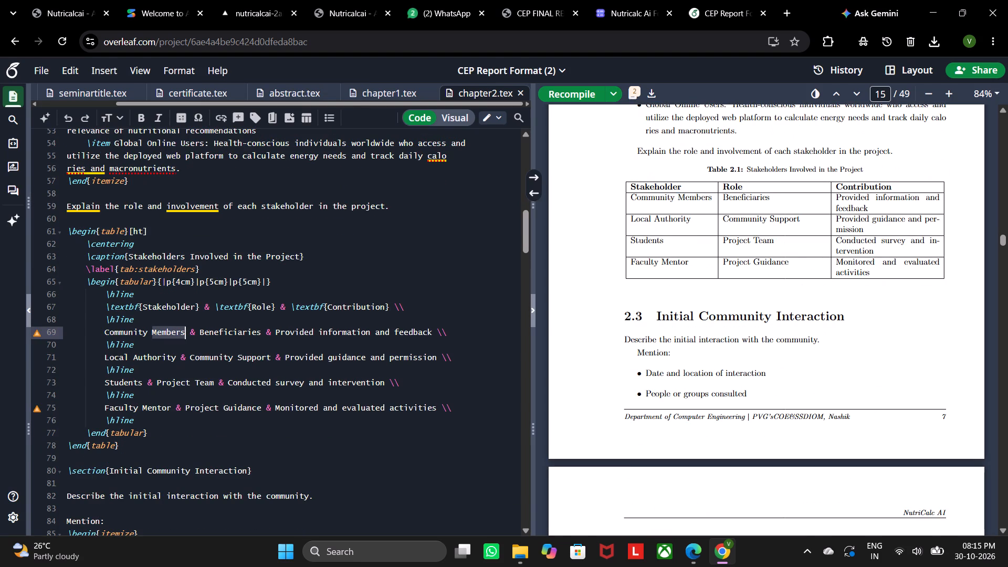
pyautogui.click(701, 564)
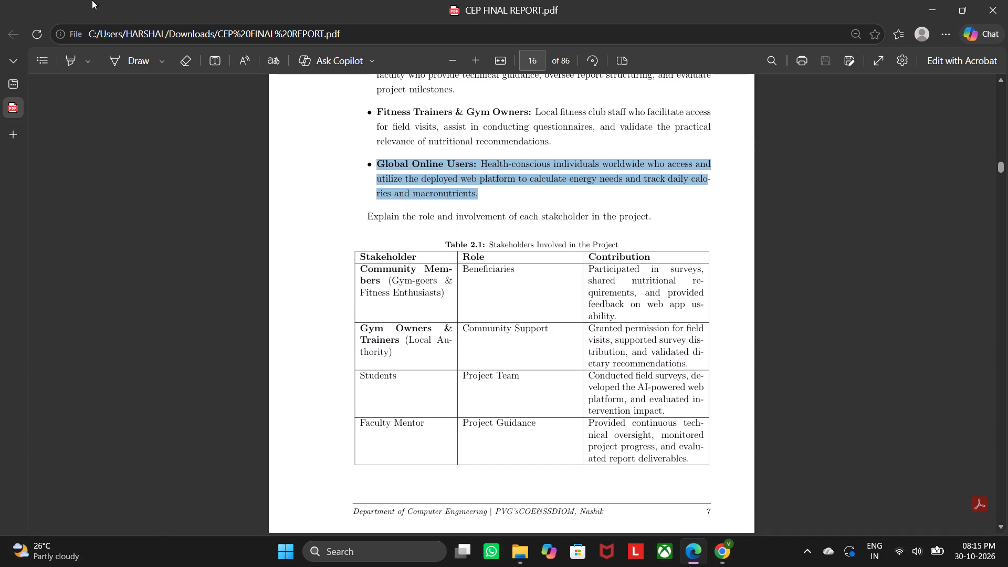
pyautogui.moveTo(361, 270); pyautogui.dragTo(406, 271)
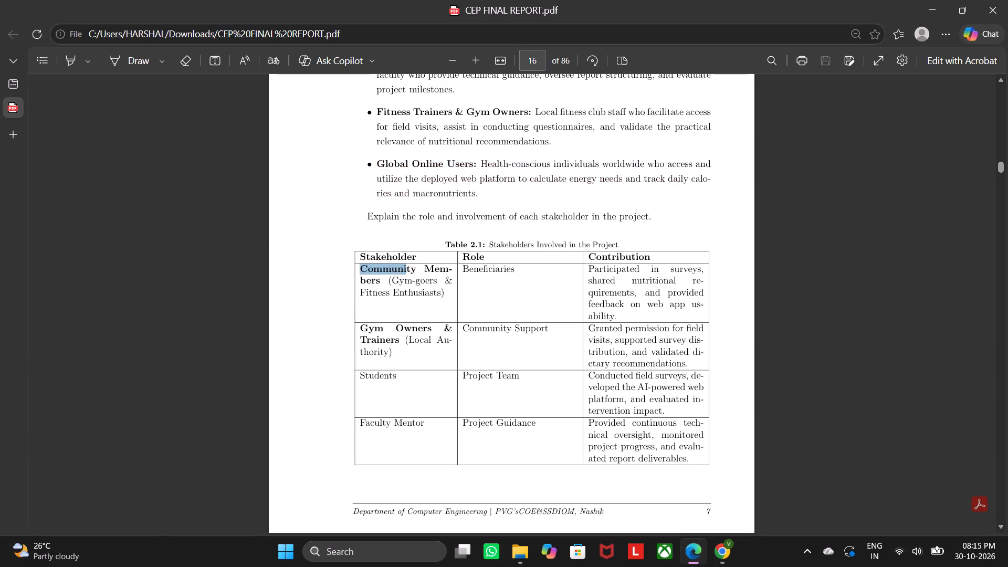
pyautogui.moveTo(406, 271); pyautogui.dragTo(447, 293)
pyautogui.hotkey('ctrl', 'c')
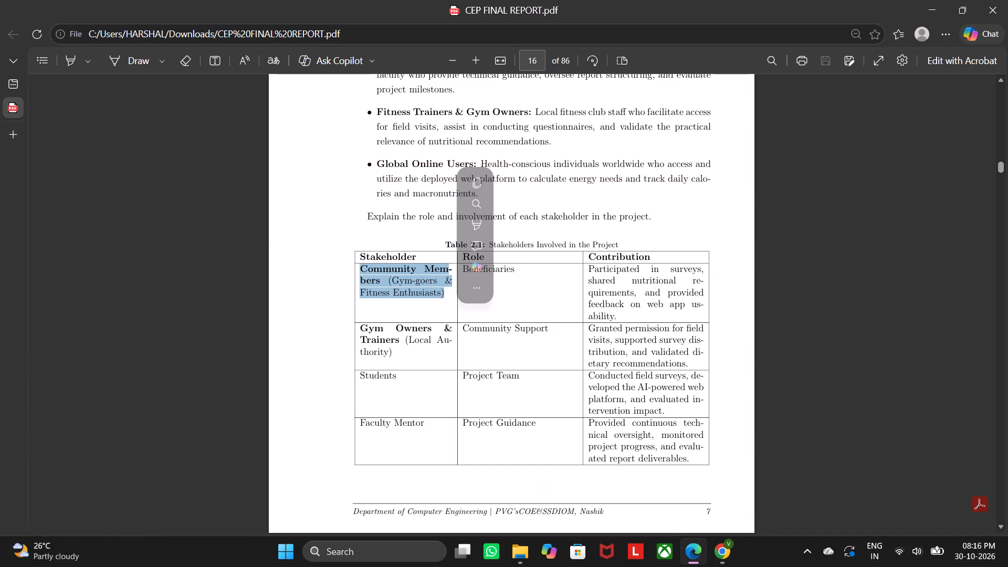
# Back in Overleaf in Chrome, replace "Community Members" in the stakeholders table with the copied text and escape the ampersand after "Gym-goers".
pyautogui.click(724, 551)
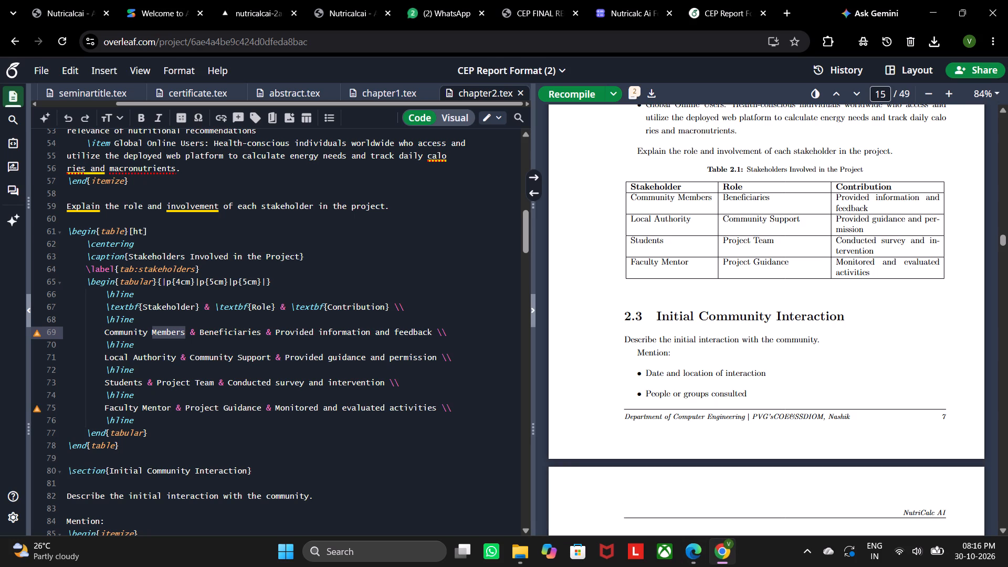
pyautogui.moveTo(107, 330); pyautogui.dragTo(186, 332)
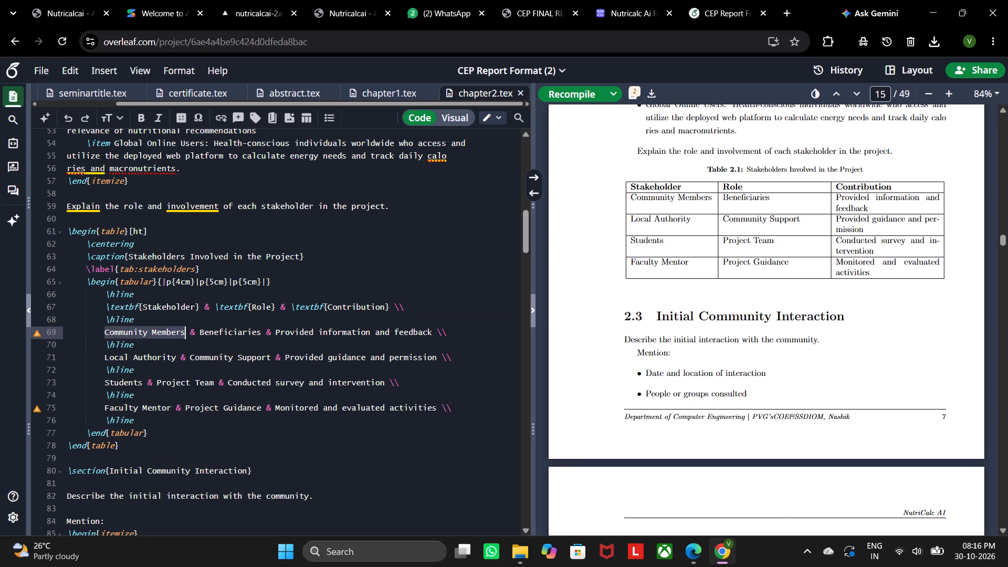
pyautogui.hotkey('ctrl', 'v')
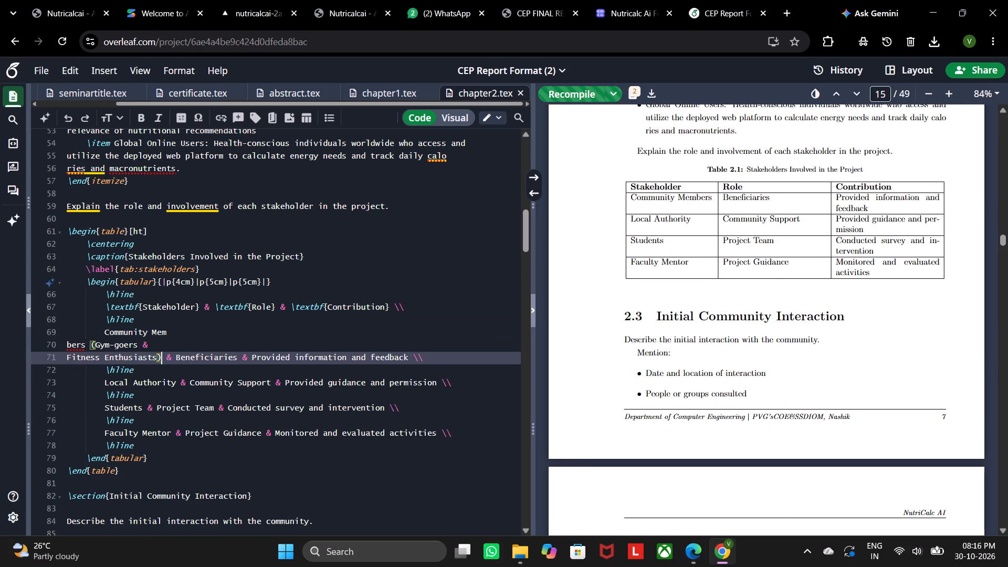
pyautogui.click(144, 343)
pyautogui.press('\\')
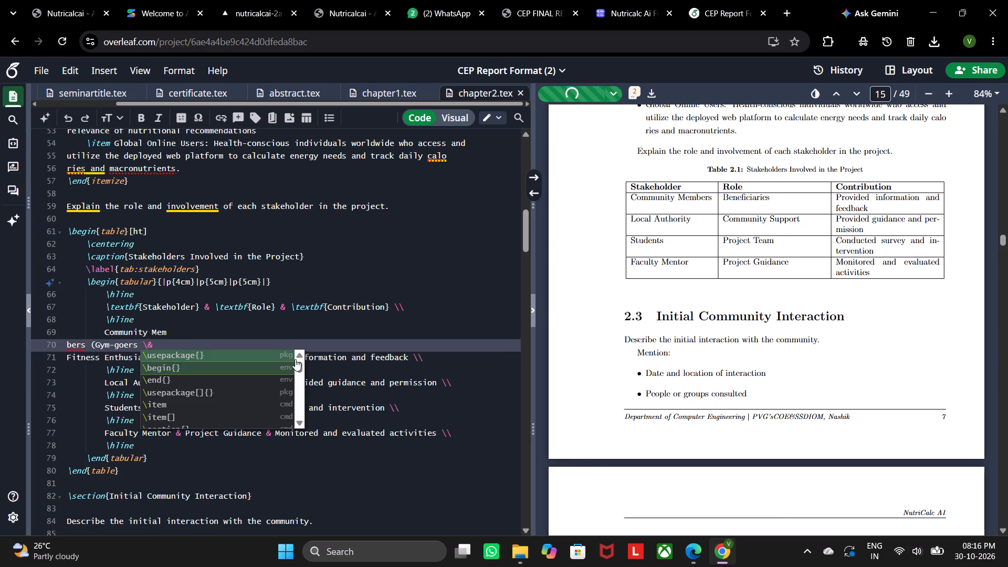
pyautogui.click(348, 324)
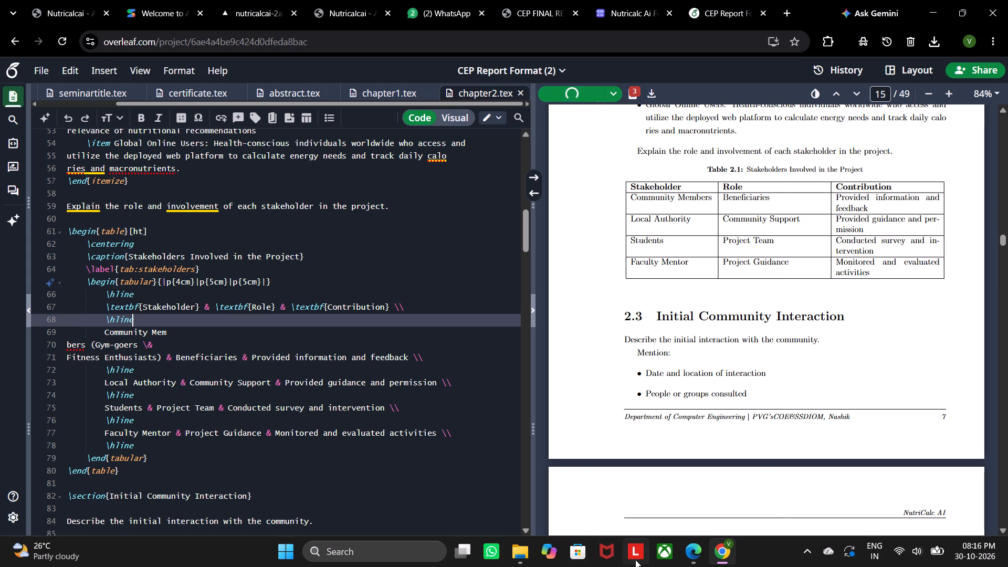
# Copy the Community Members contribution from Table 2.1 in Edge and use it to replace "Provided information and feedback" in the Overleaf source in Chrome.
pyautogui.click(687, 549)
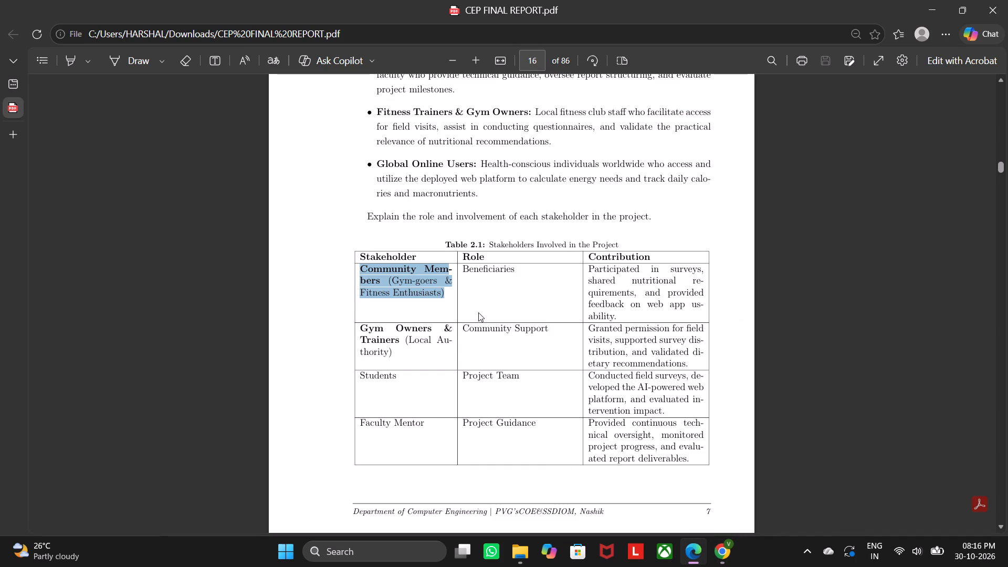
pyautogui.moveTo(590, 269); pyautogui.dragTo(608, 304)
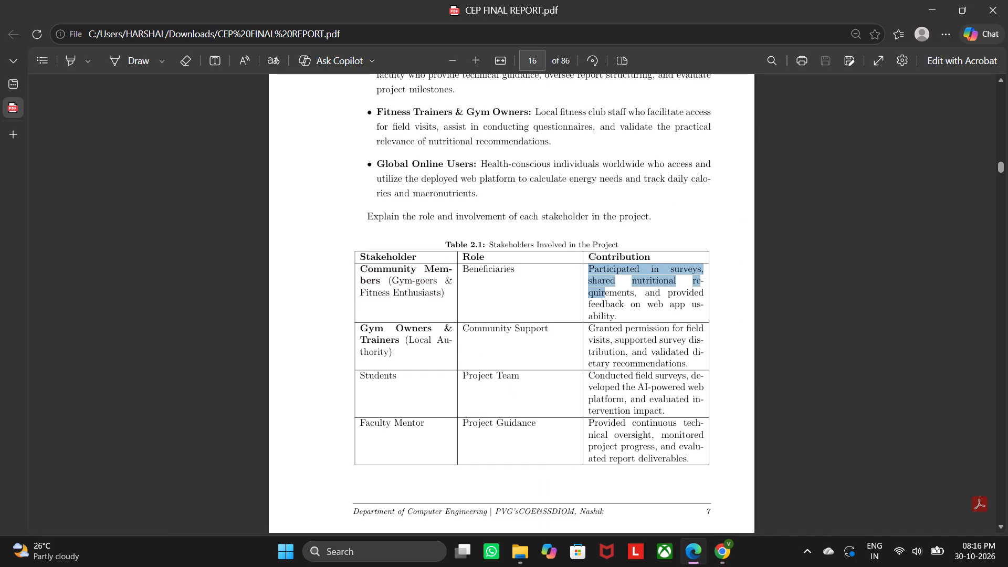
pyautogui.moveTo(608, 304); pyautogui.dragTo(618, 313)
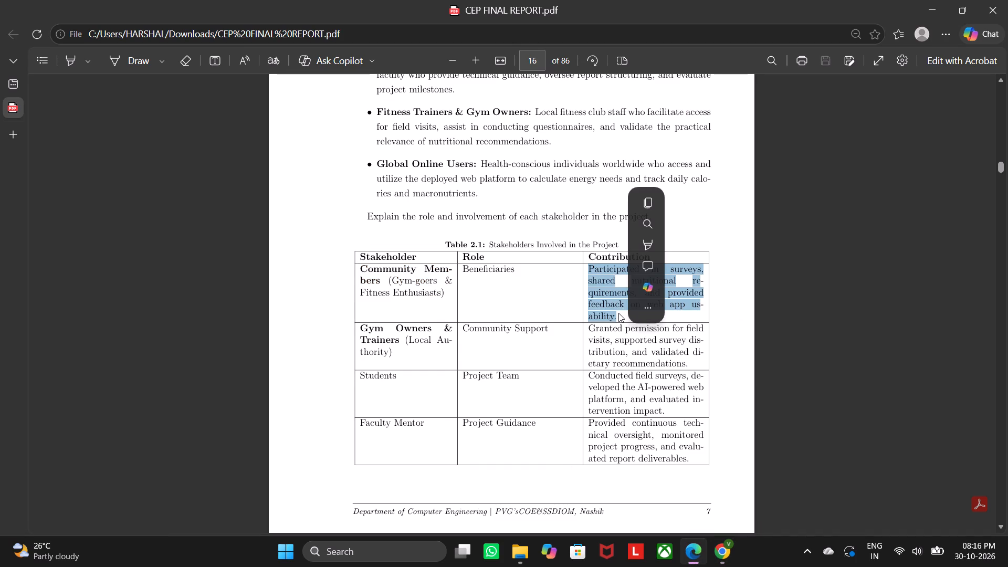
pyautogui.click(589, 272)
pyautogui.moveTo(588, 269); pyautogui.dragTo(699, 297)
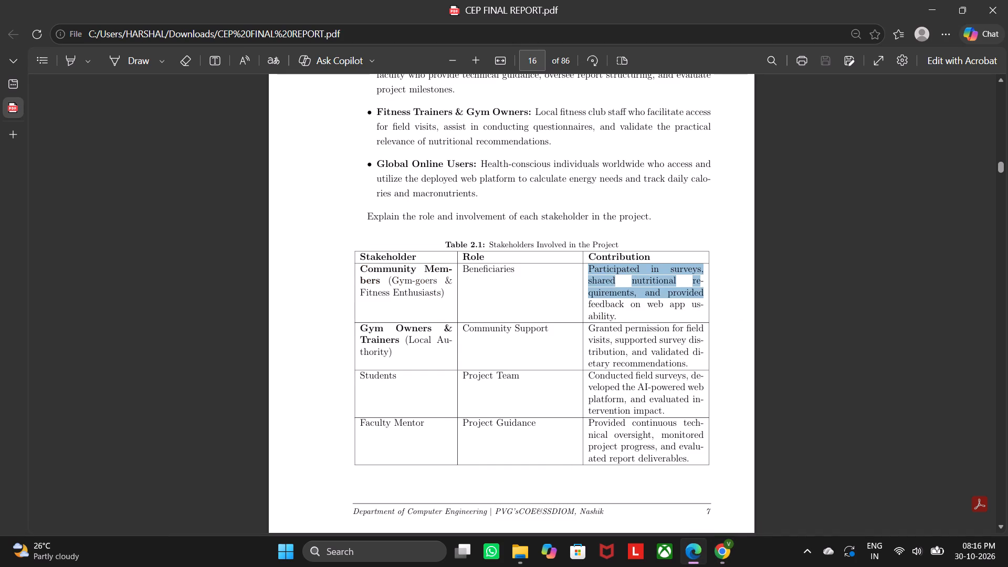
pyautogui.moveTo(699, 297); pyautogui.dragTo(707, 306)
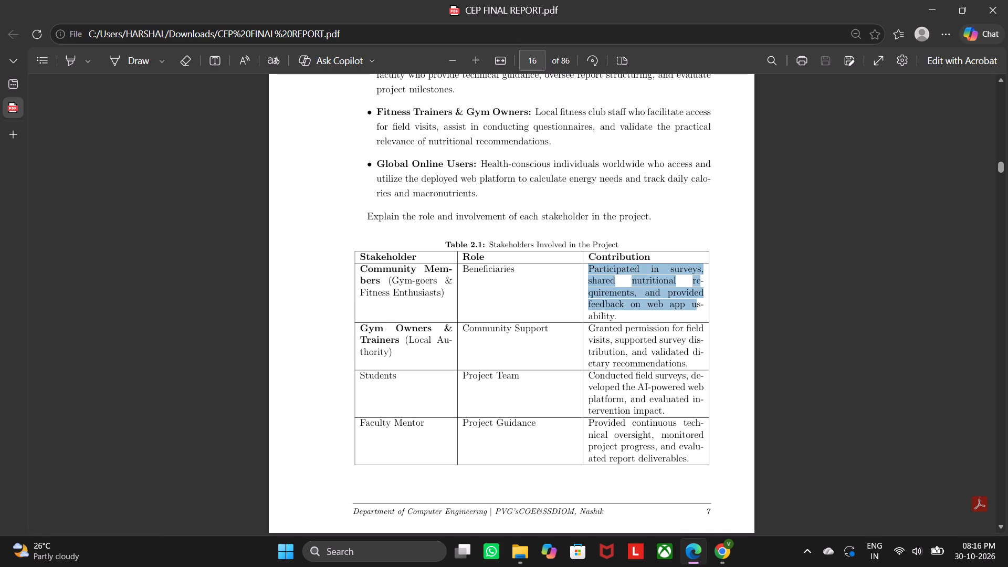
pyautogui.moveTo(707, 306); pyautogui.dragTo(702, 302)
pyautogui.moveTo(702, 302); pyautogui.dragTo(619, 316)
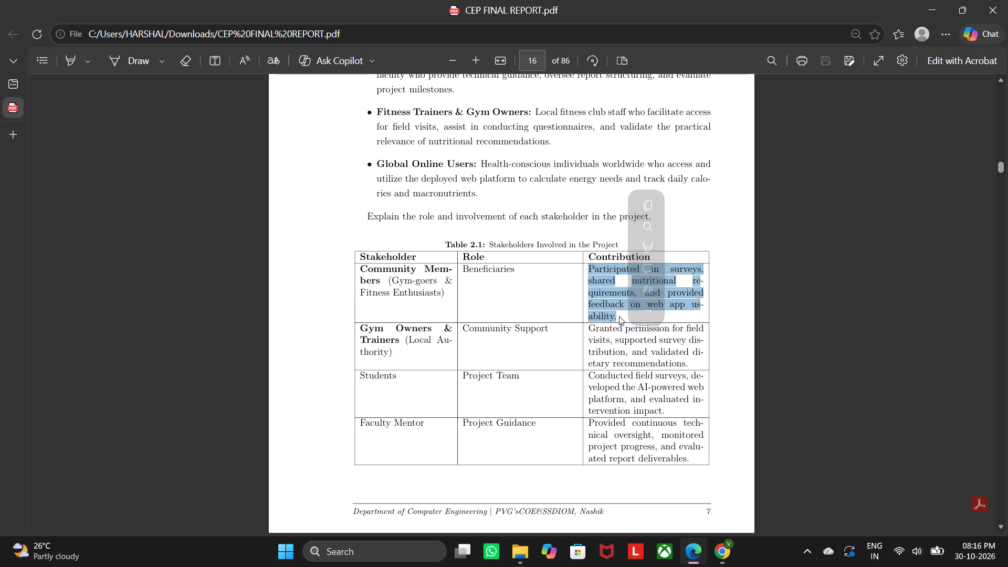
pyautogui.hotkey('ctrl', 'c')
pyautogui.click(730, 557)
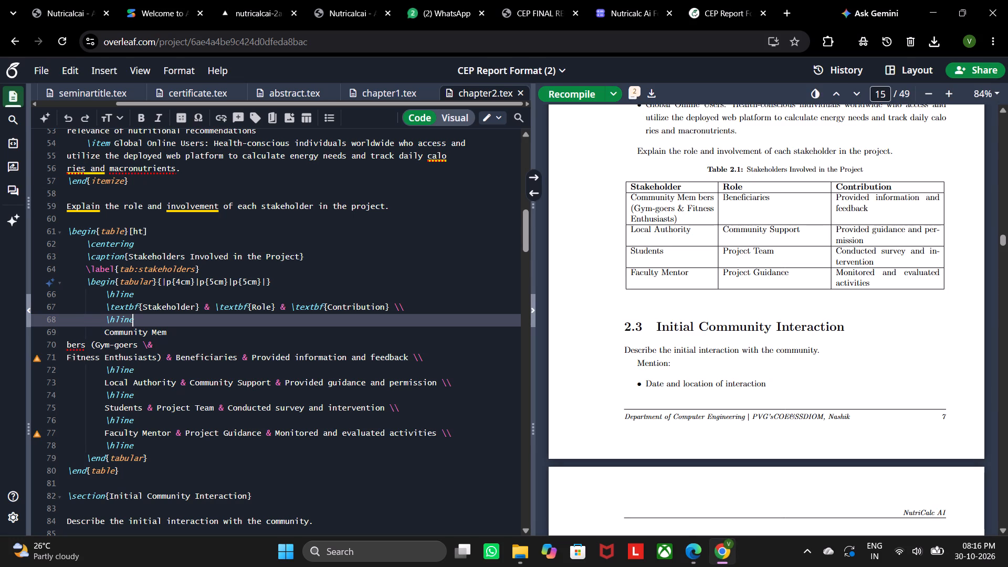
pyautogui.moveTo(252, 355); pyautogui.dragTo(405, 355)
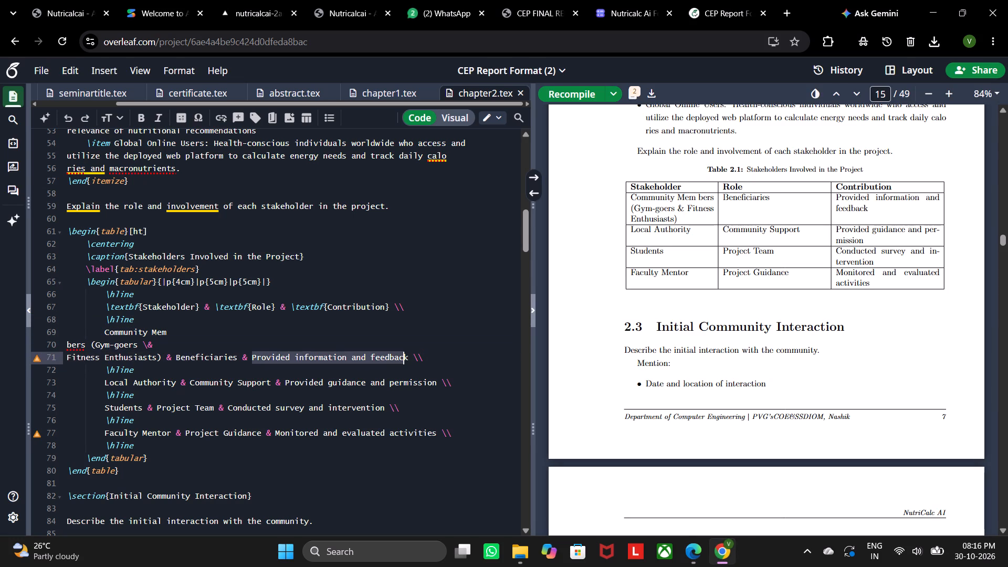
pyautogui.moveTo(405, 355); pyautogui.dragTo(407, 358)
pyautogui.hotkey('ctrl', 'v')
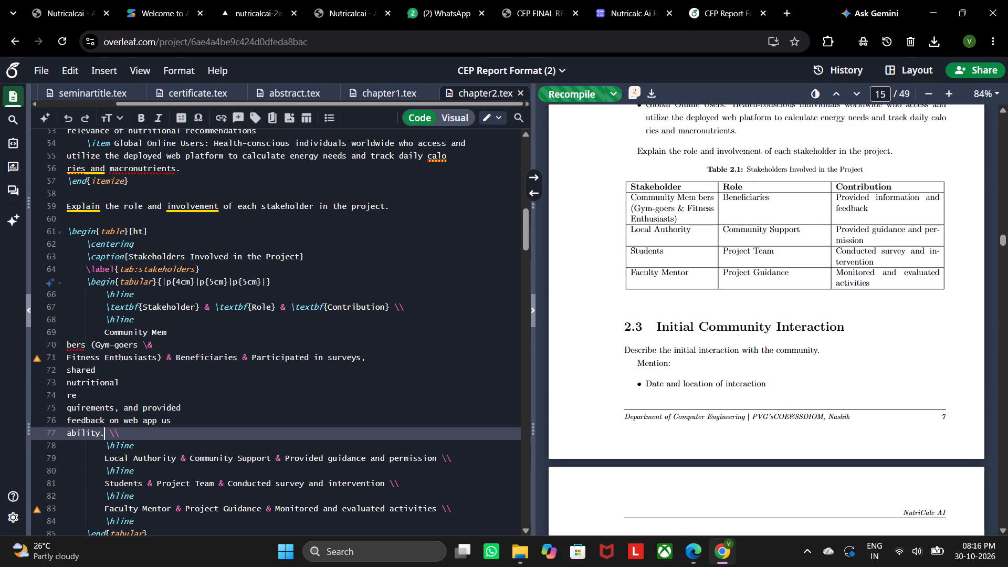
# Copy the "Gym Owners & Trainers (Local Authority)" cell from Table 2.1 in Edge and replace "Local Authority" with it in Overleaf in Chrome.
pyautogui.scroll(-3, 335, 381)
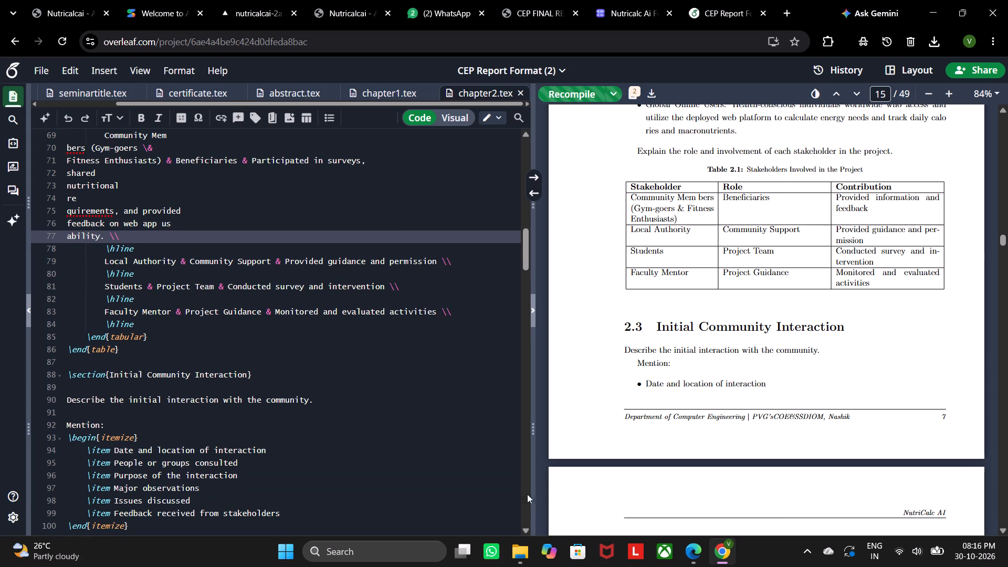
pyautogui.click(690, 562)
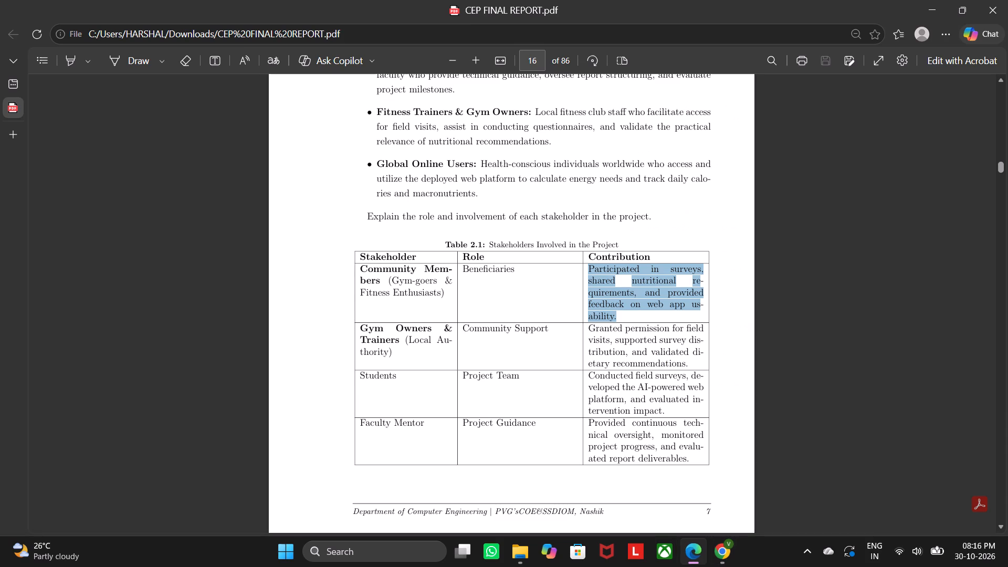
pyautogui.moveTo(360, 329); pyautogui.dragTo(394, 351)
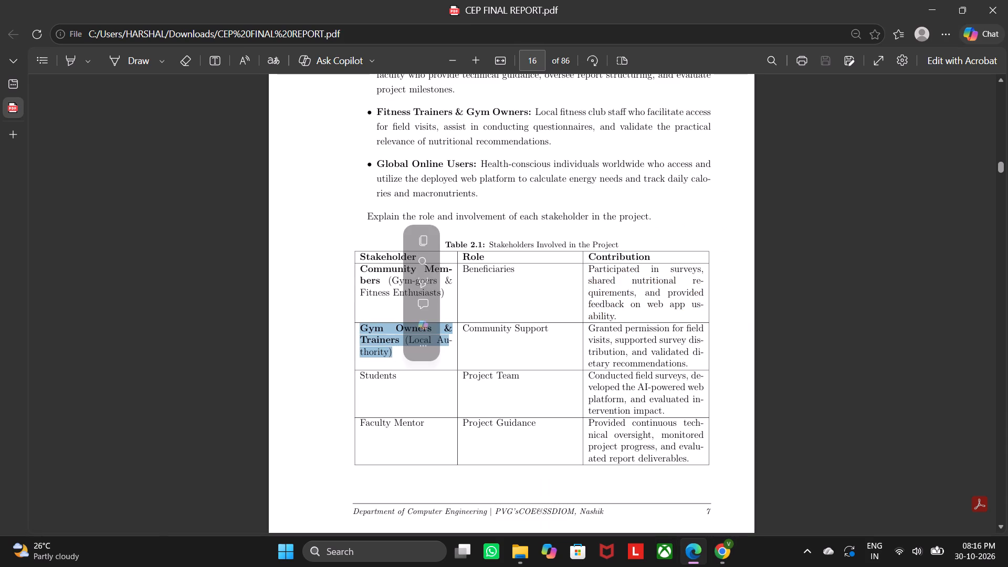
pyautogui.hotkey('ctrl', 'c')
pyautogui.click(730, 563)
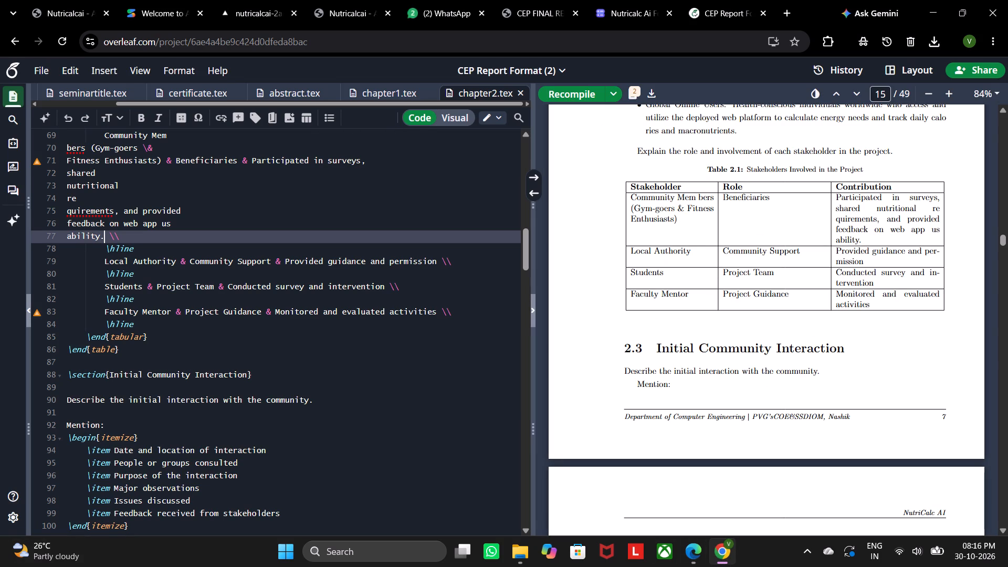
pyautogui.moveTo(106, 260); pyautogui.dragTo(161, 250)
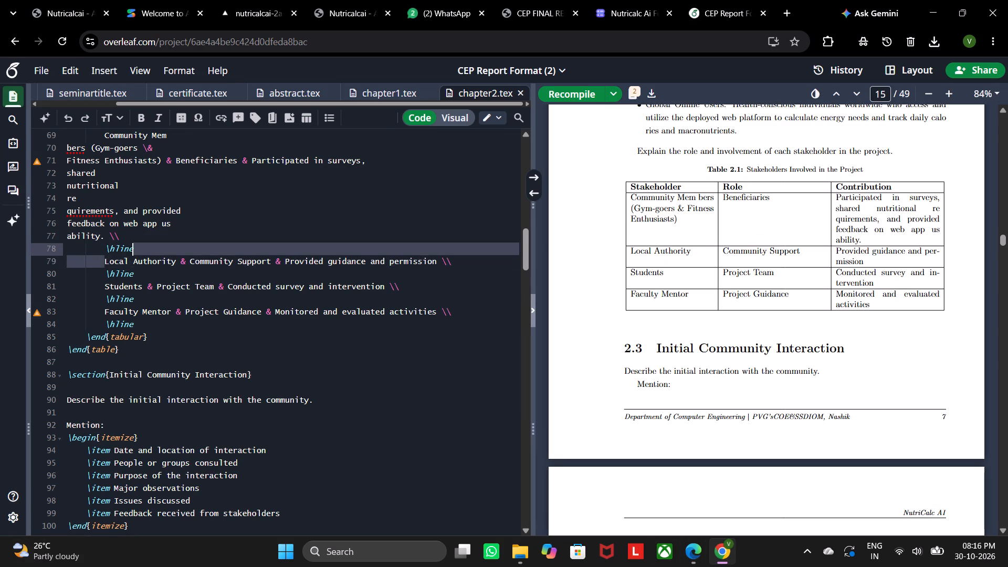
pyautogui.moveTo(161, 250); pyautogui.dragTo(176, 260)
pyautogui.hotkey('ctrl', 'v')
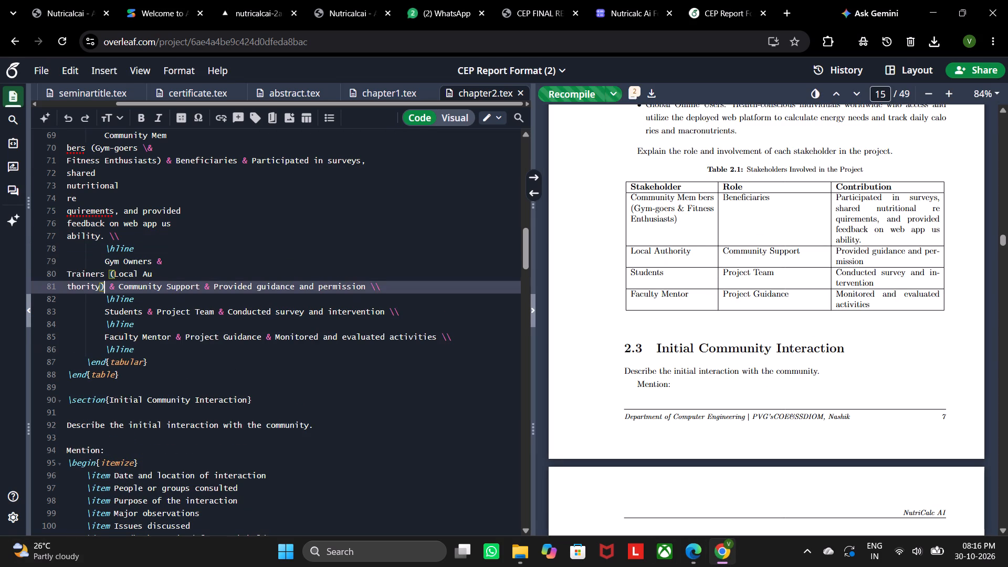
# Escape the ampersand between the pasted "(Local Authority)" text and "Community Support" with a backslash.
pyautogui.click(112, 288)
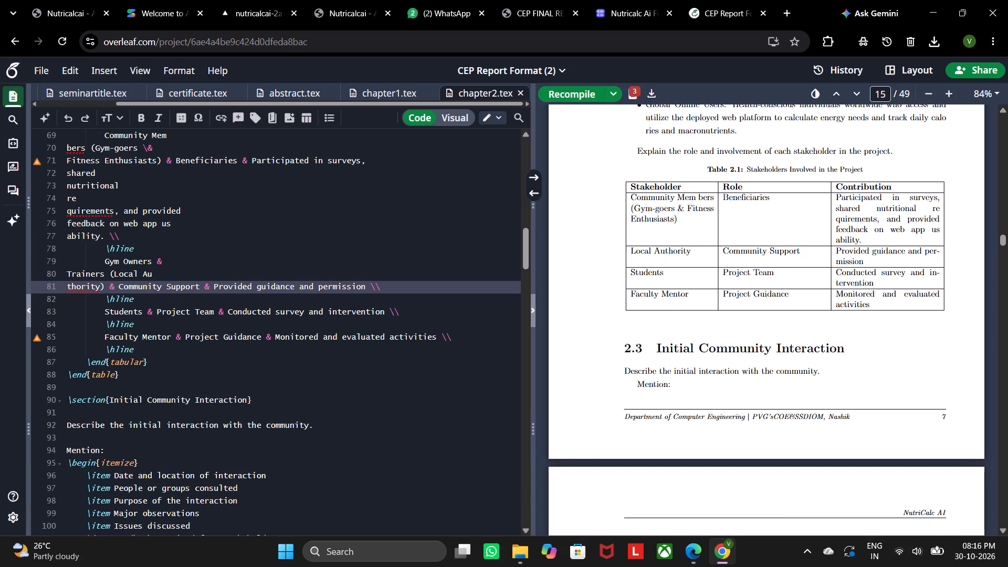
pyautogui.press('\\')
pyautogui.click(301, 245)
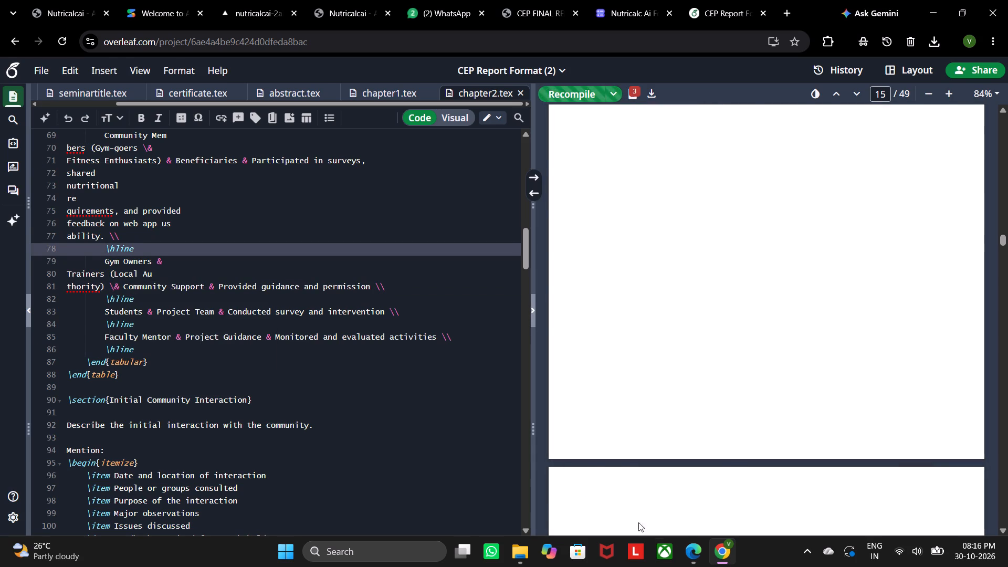
# Copy the Gym Owners & Trainers contribution from Edge and replace "Provided guidance and permission" with it in Overleaf in Chrome.
pyautogui.click(700, 550)
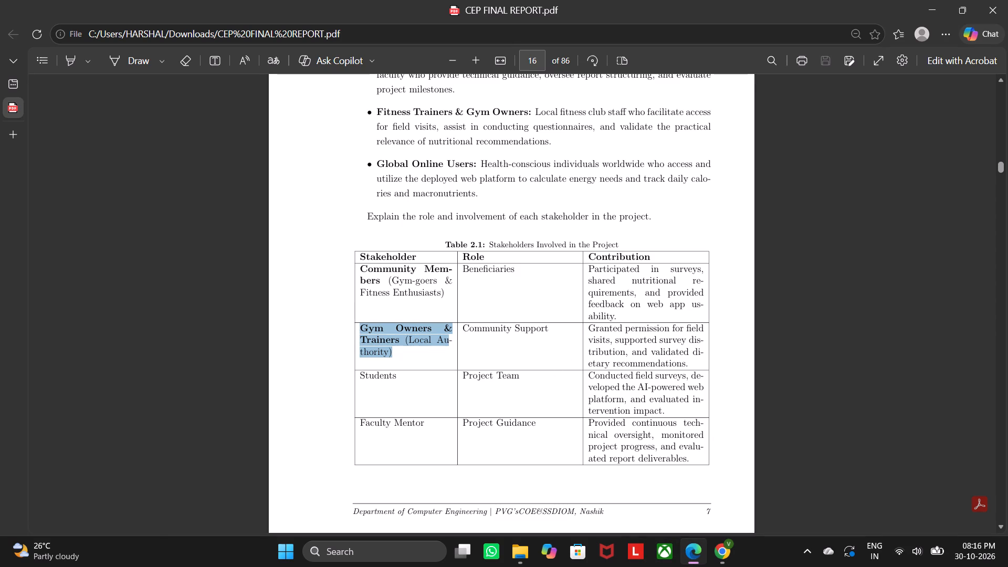
pyautogui.moveTo(590, 326); pyautogui.dragTo(686, 366)
pyautogui.hotkey('ctrl', 'c')
pyautogui.click(713, 550)
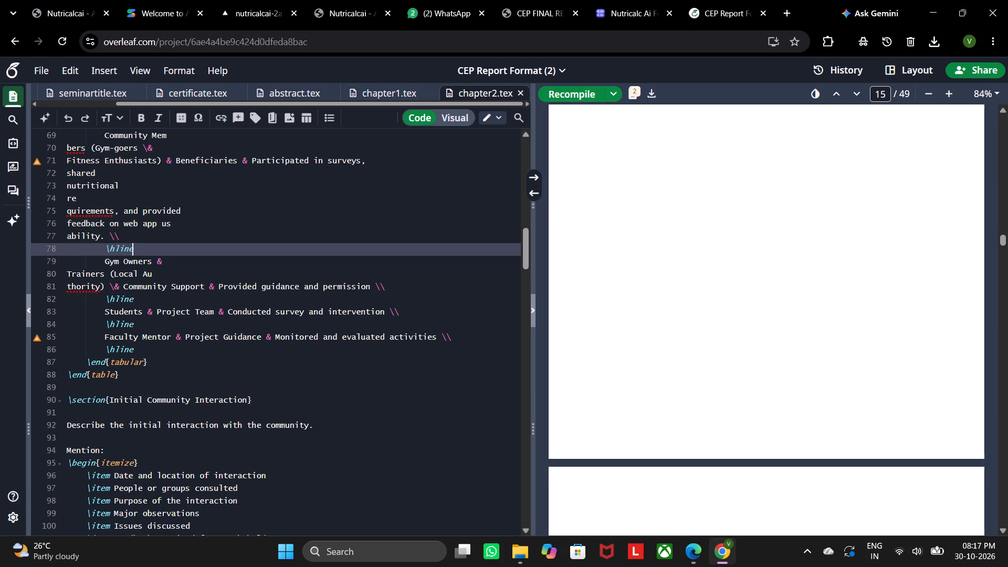
pyautogui.moveTo(218, 284); pyautogui.dragTo(374, 283)
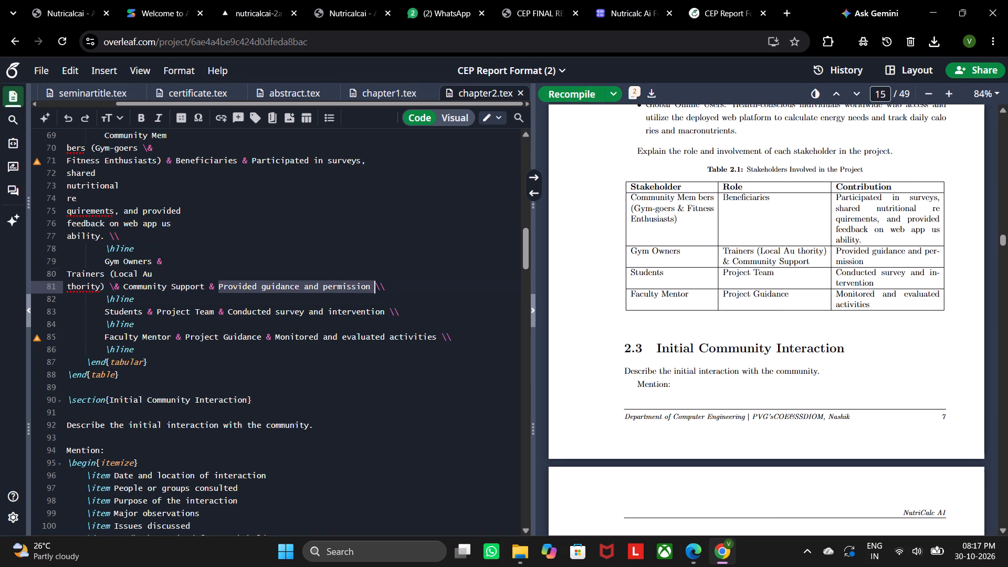
pyautogui.moveTo(374, 283); pyautogui.dragTo(372, 289)
pyautogui.hotkey('ctrl', 'v')
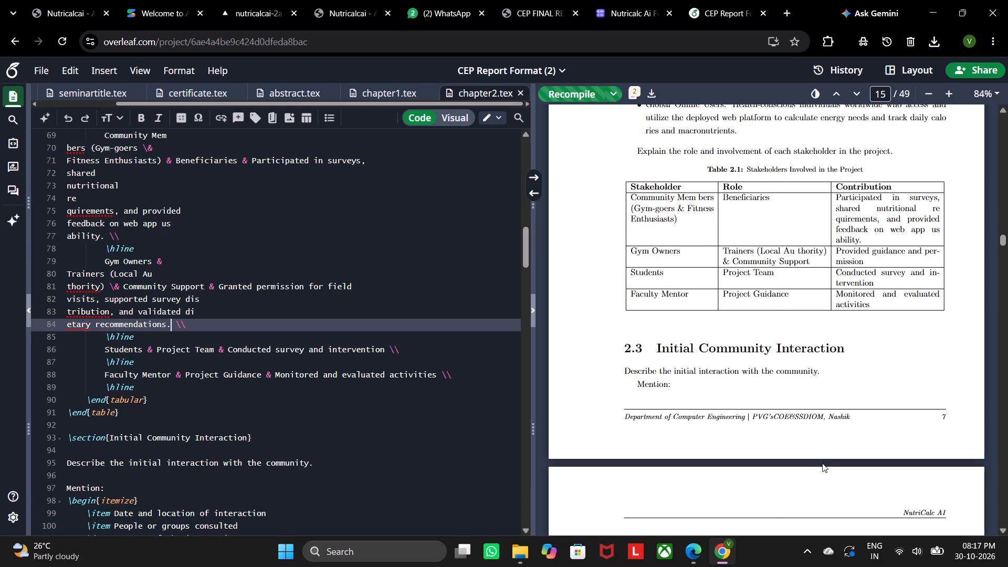
# Copy the "Community Support" role from Table 2.1 in Edge and paste it over the same role text in Overleaf's Gym Owners row in Chrome.
pyautogui.click(697, 547)
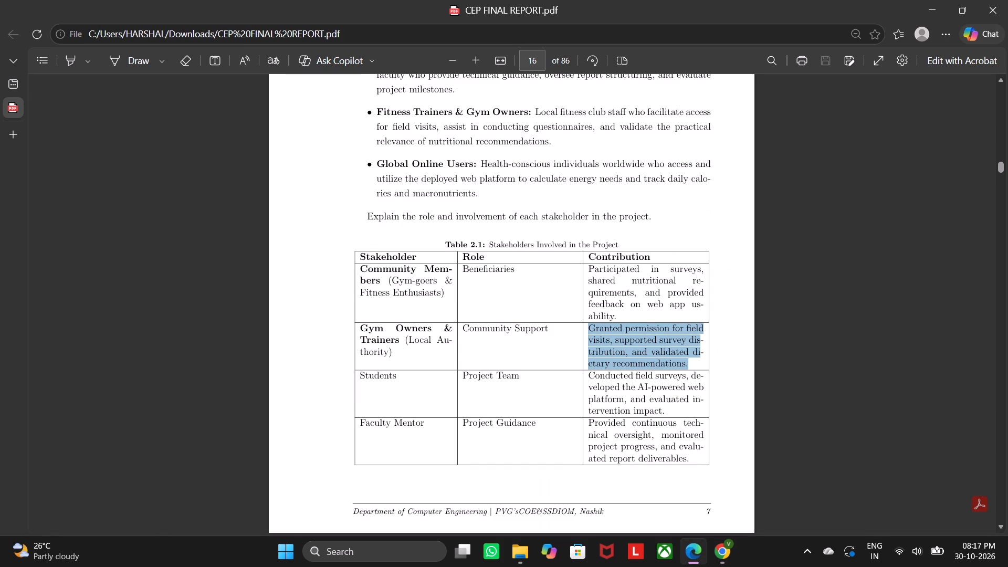
pyautogui.moveTo(466, 330); pyautogui.dragTo(546, 325)
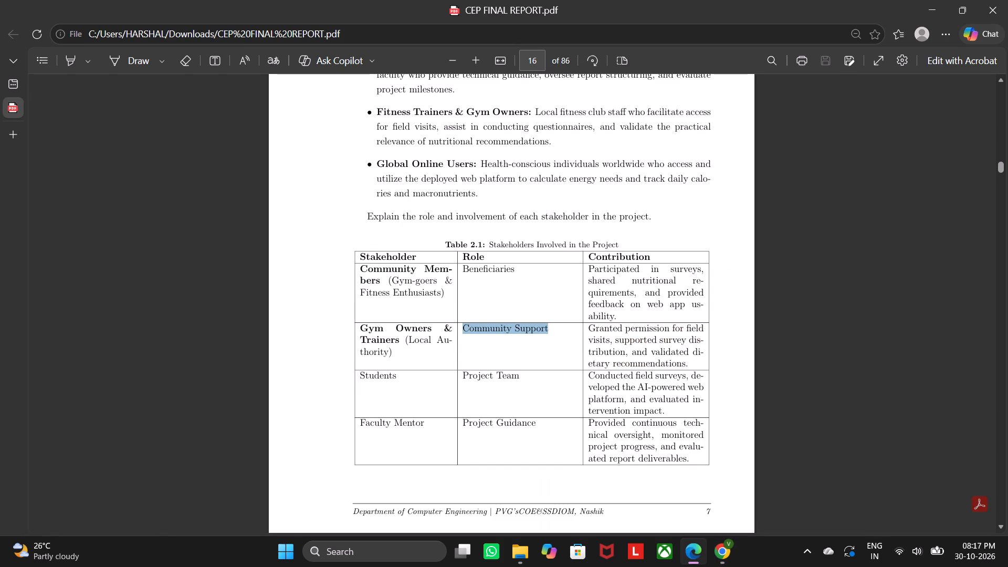
pyautogui.moveTo(546, 325); pyautogui.dragTo(547, 325)
pyautogui.hotkey('ctrl', 'c')
pyautogui.click(715, 544)
pyautogui.click(723, 554)
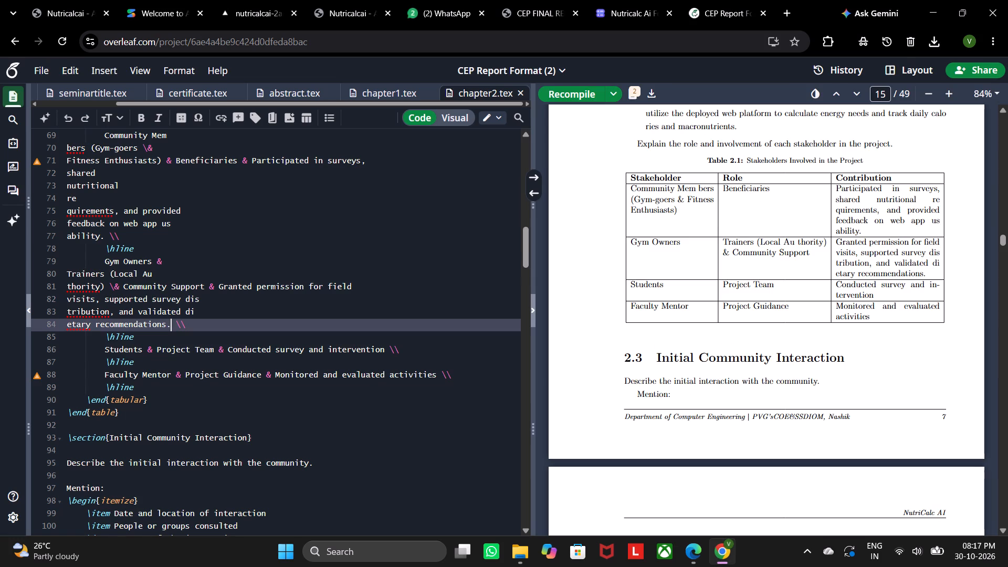
pyautogui.moveTo(123, 286); pyautogui.dragTo(198, 294)
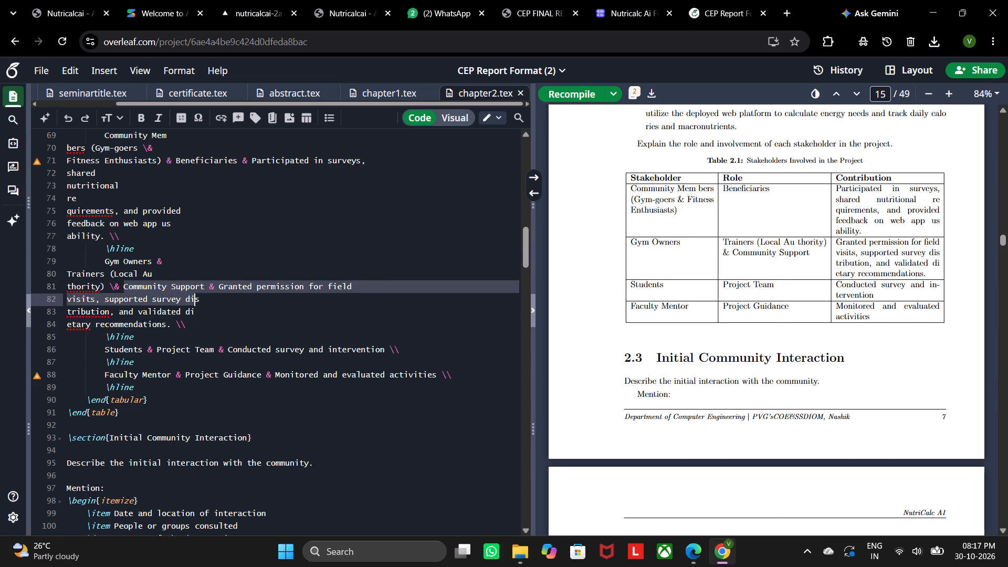
pyautogui.moveTo(198, 294); pyautogui.dragTo(203, 285)
pyautogui.hotkey('ctrl', 'v')
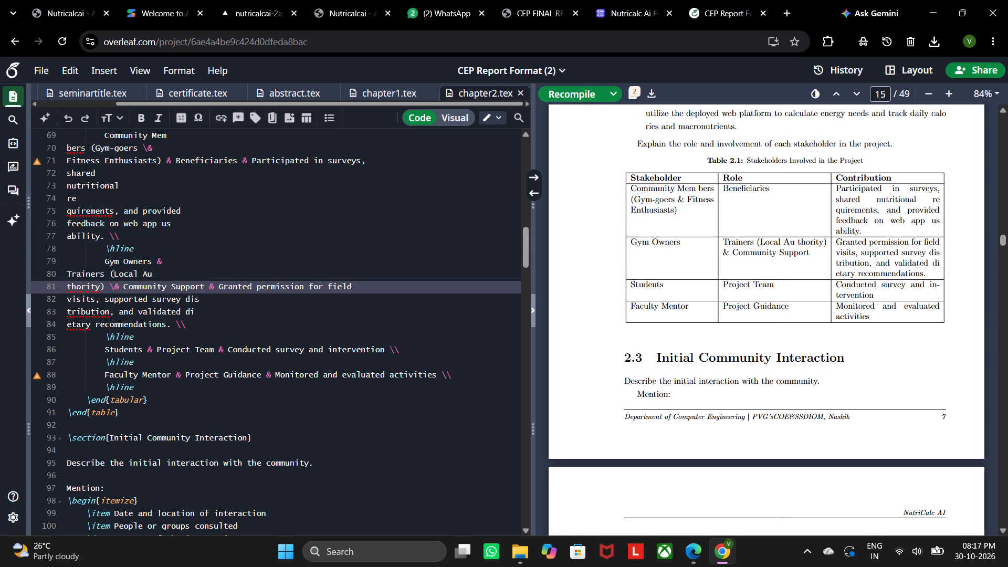
# Replace everything from "Trainers (Local Authority)" through "Community Support" in the Gym Owners row with the copied role text.
pyautogui.moveTo(65, 268); pyautogui.dragTo(71, 268)
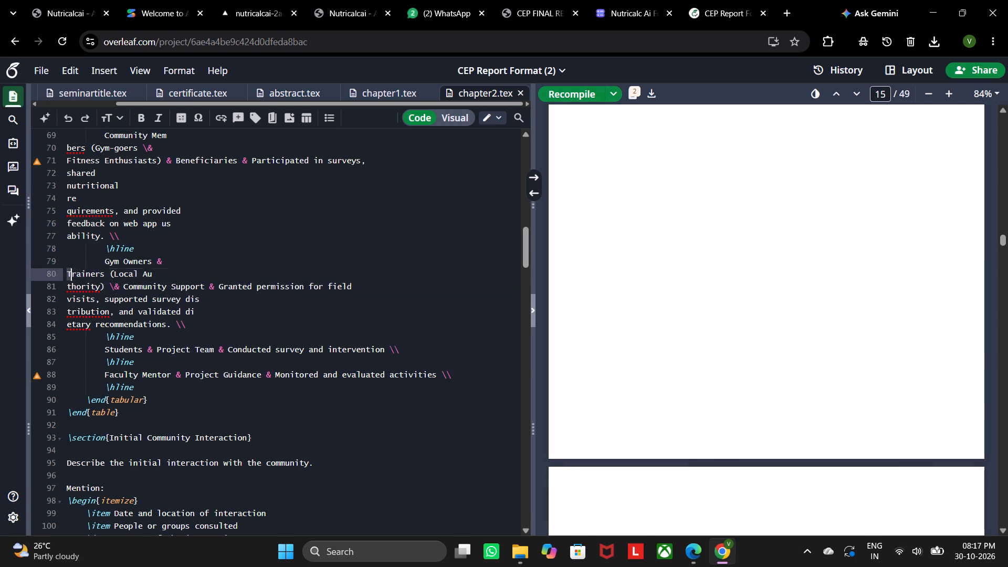
pyautogui.moveTo(71, 268); pyautogui.dragTo(205, 287)
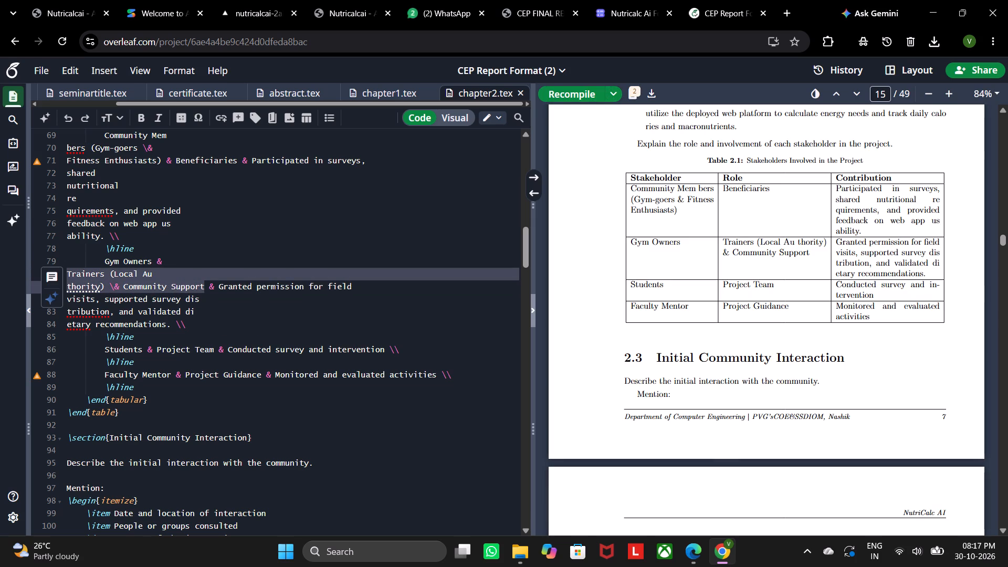
pyautogui.hotkey('ctrl', 'v')
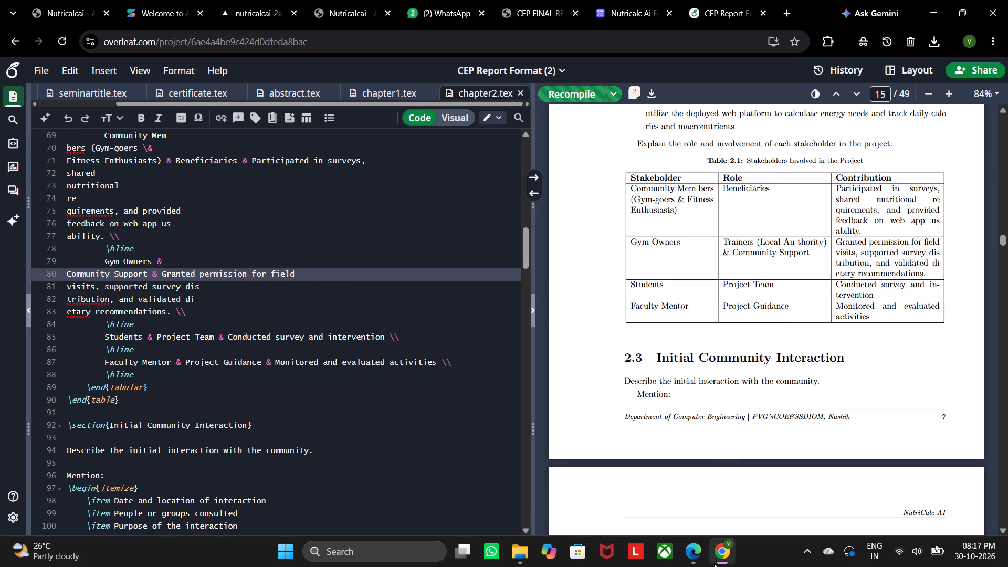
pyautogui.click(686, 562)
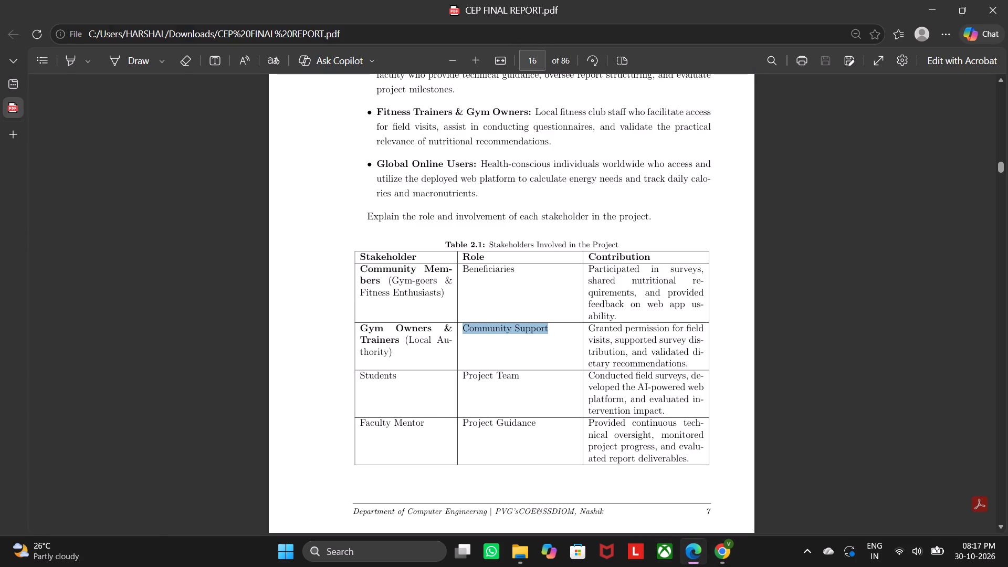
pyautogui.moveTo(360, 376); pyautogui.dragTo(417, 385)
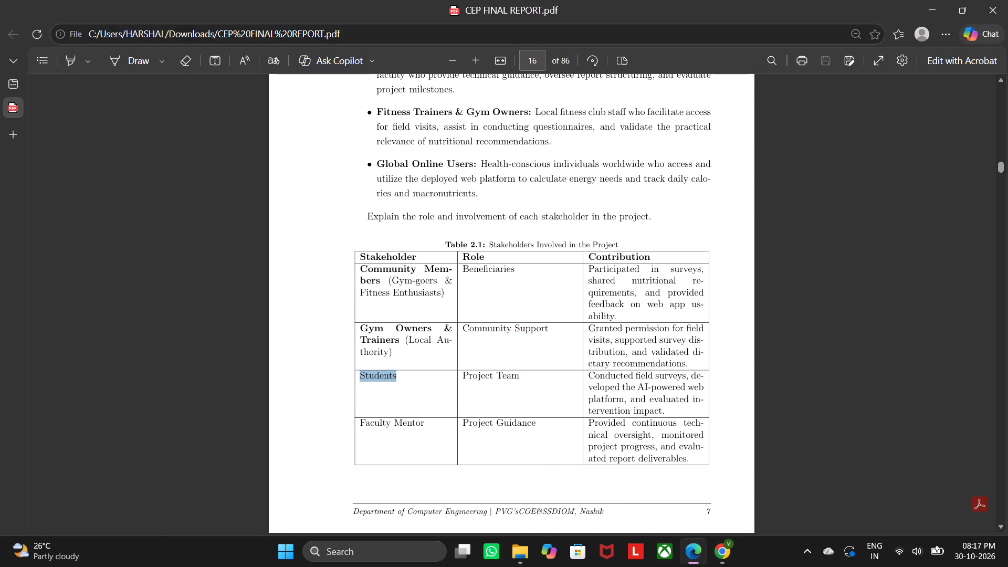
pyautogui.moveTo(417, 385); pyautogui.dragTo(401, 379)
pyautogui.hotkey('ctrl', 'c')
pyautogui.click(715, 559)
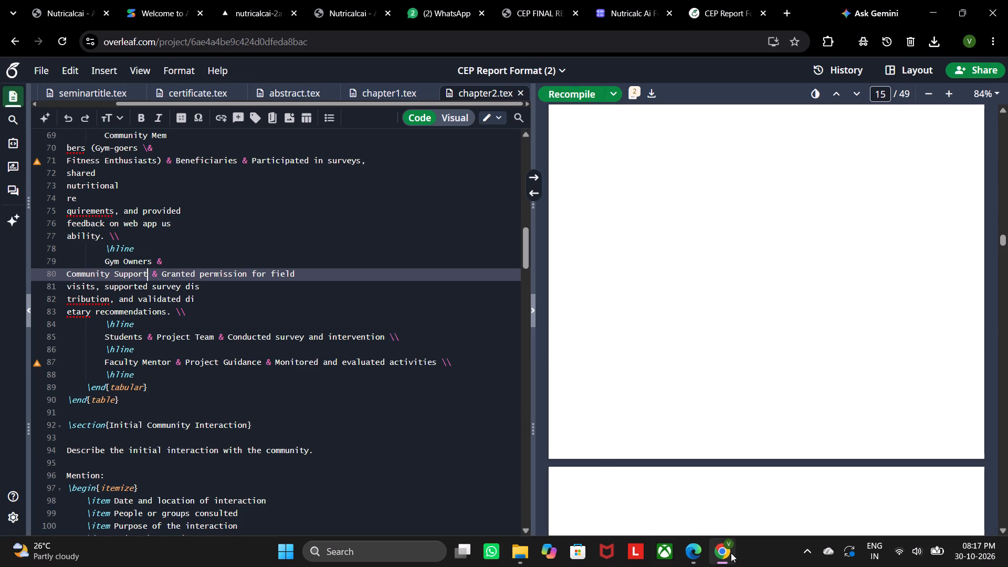
# Copy the Students contribution from Table 2.1 in Edge and replace "Conducted survey and intervention" with it in Overleaf in Chrome, leaving no stray characters.
pyautogui.click(689, 548)
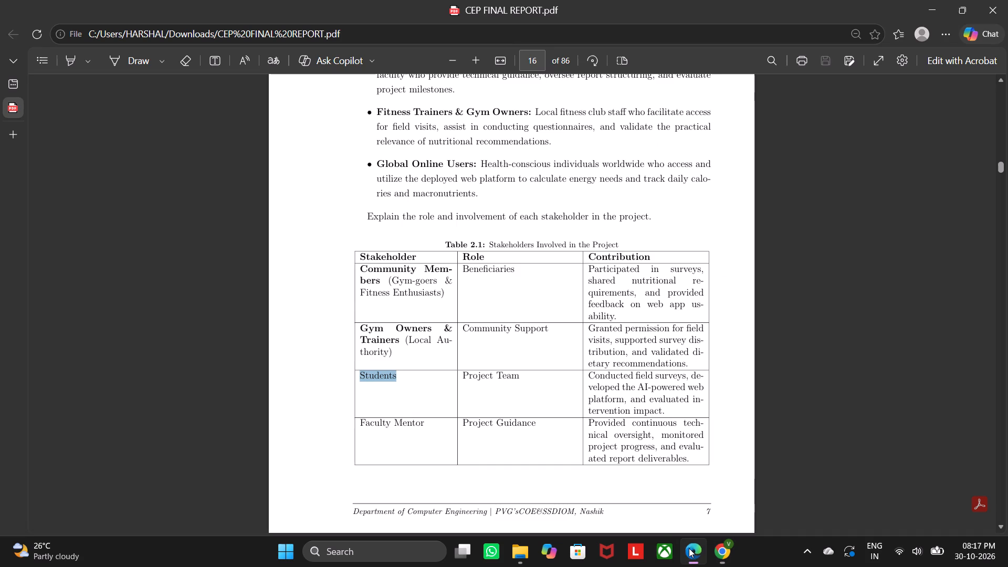
pyautogui.moveTo(591, 374); pyautogui.dragTo(652, 390)
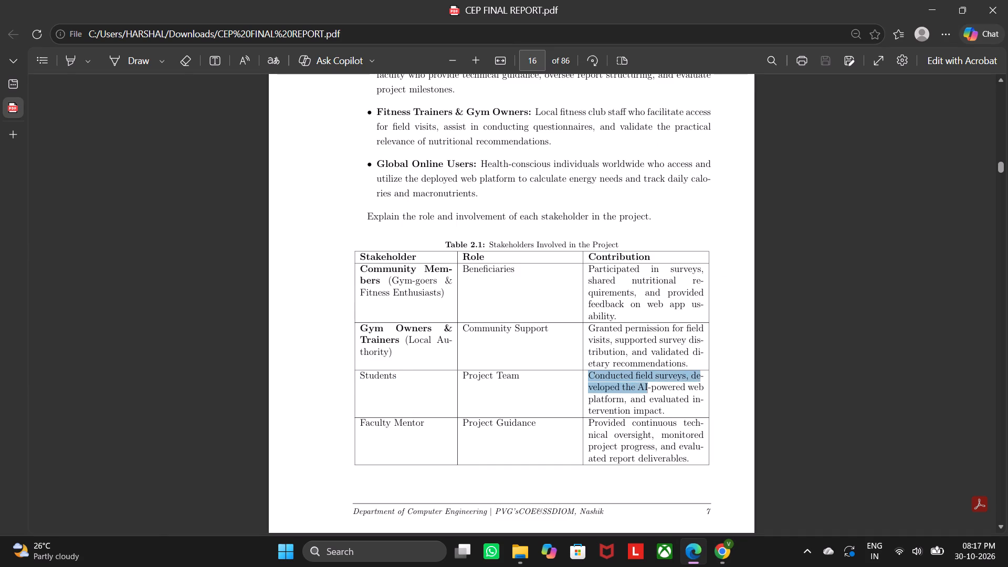
pyautogui.moveTo(652, 390); pyautogui.dragTo(670, 413)
pyautogui.hotkey('ctrl', 'c')
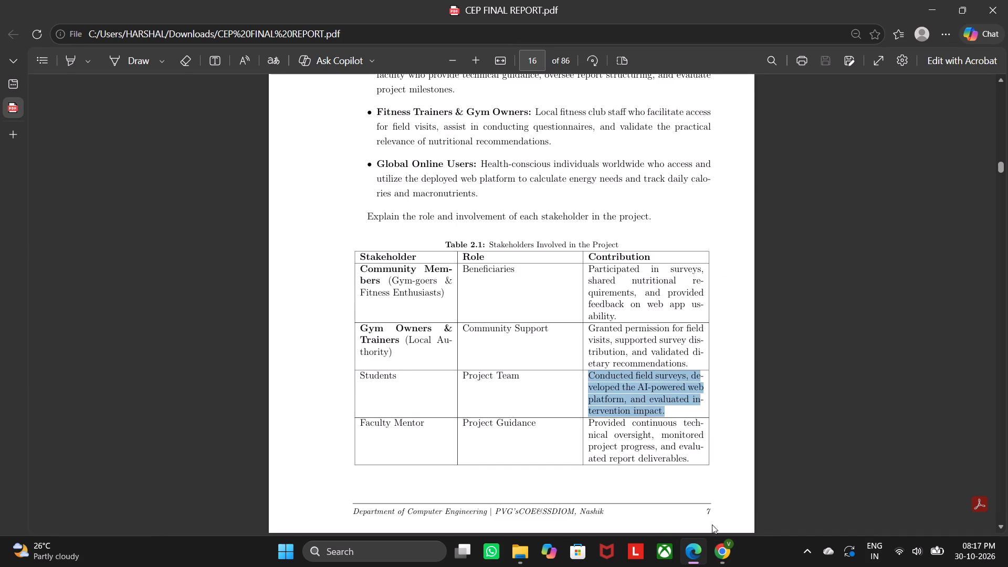
pyautogui.click(713, 554)
pyautogui.moveTo(227, 333); pyautogui.dragTo(228, 333)
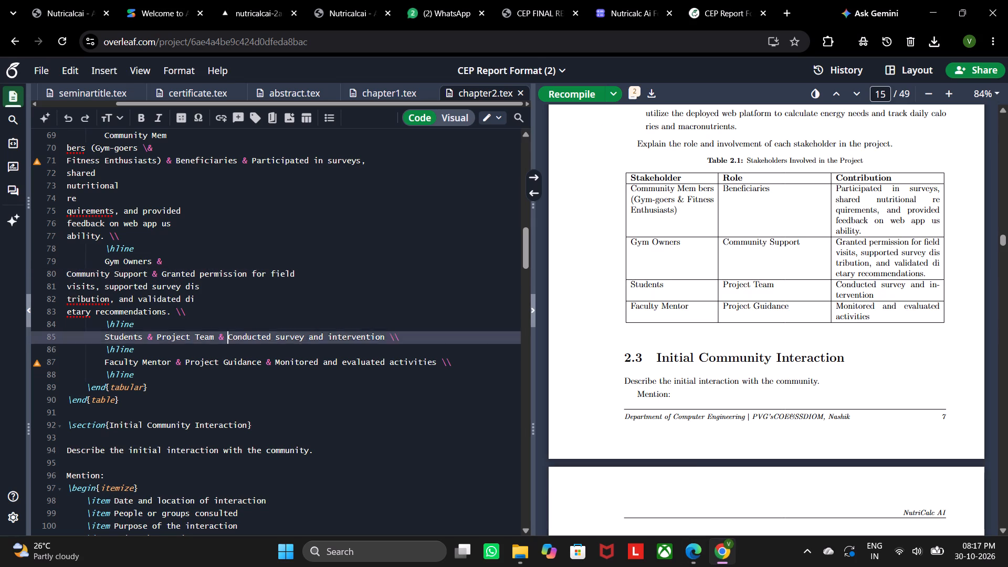
pyautogui.moveTo(228, 333); pyautogui.dragTo(382, 339)
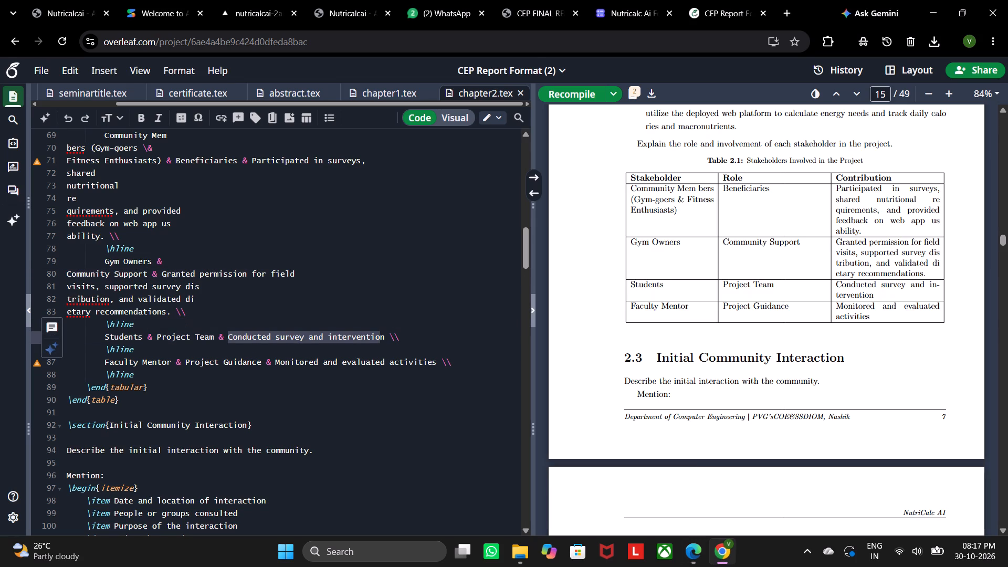
pyautogui.hotkey('ctrl', 'v')
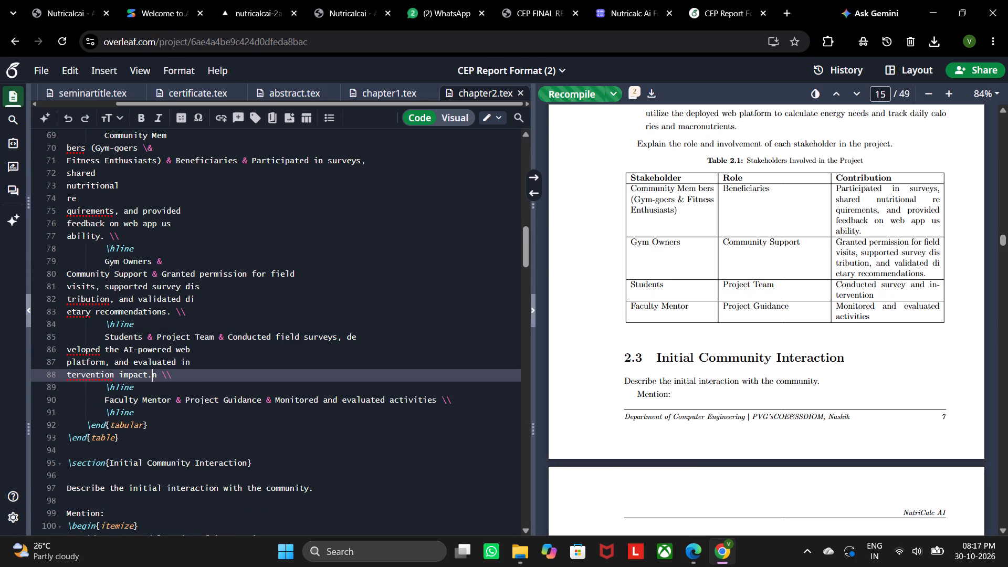
pyautogui.press('Right')
pyautogui.press('BackSpace')
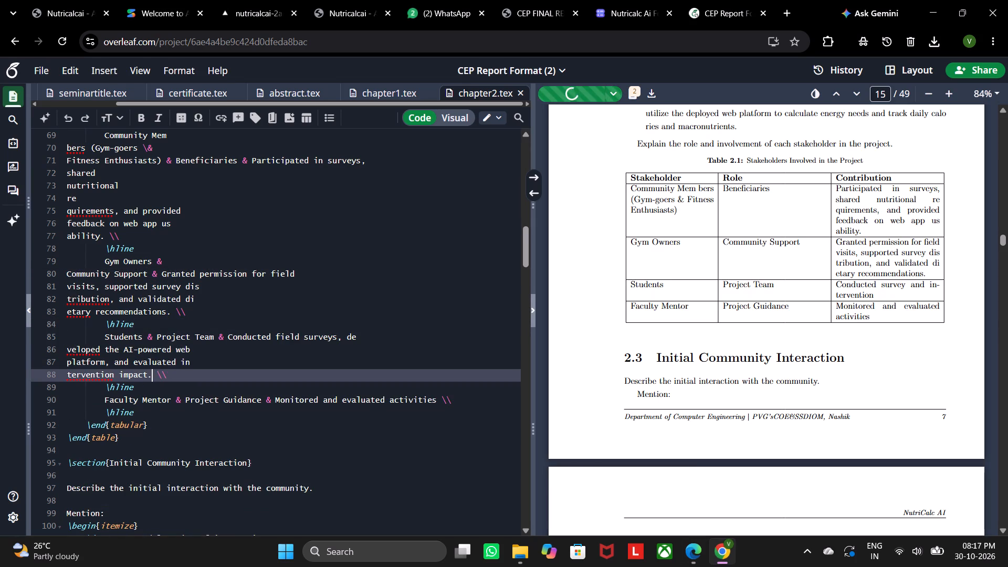
pyautogui.press('BackSpace')
pyautogui.press('.')
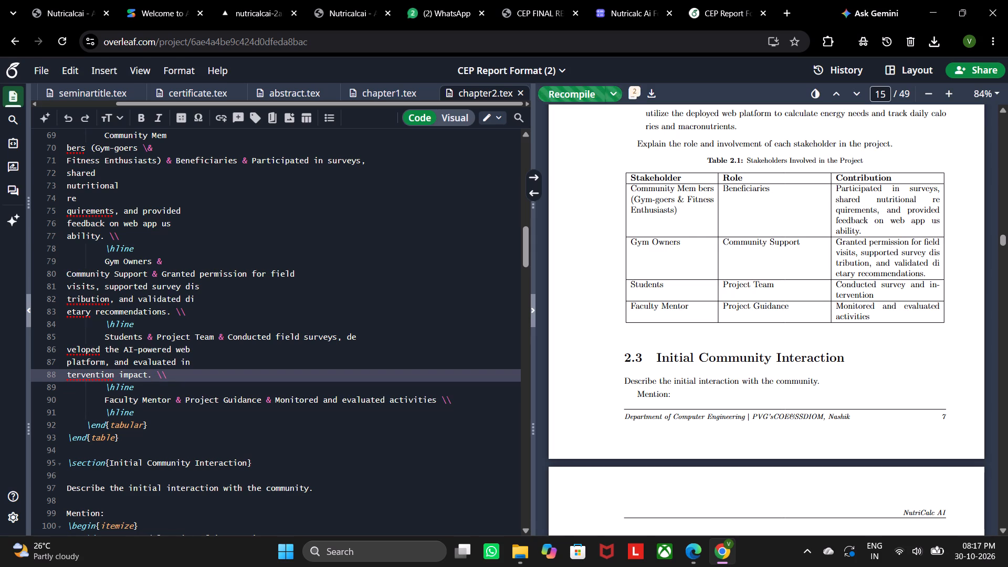
# Copy the Faculty Mentor contribution from Table 2.1 in Edge and replace "Monitored and evaluated activities" with it in Overleaf in Chrome.
pyautogui.click(697, 550)
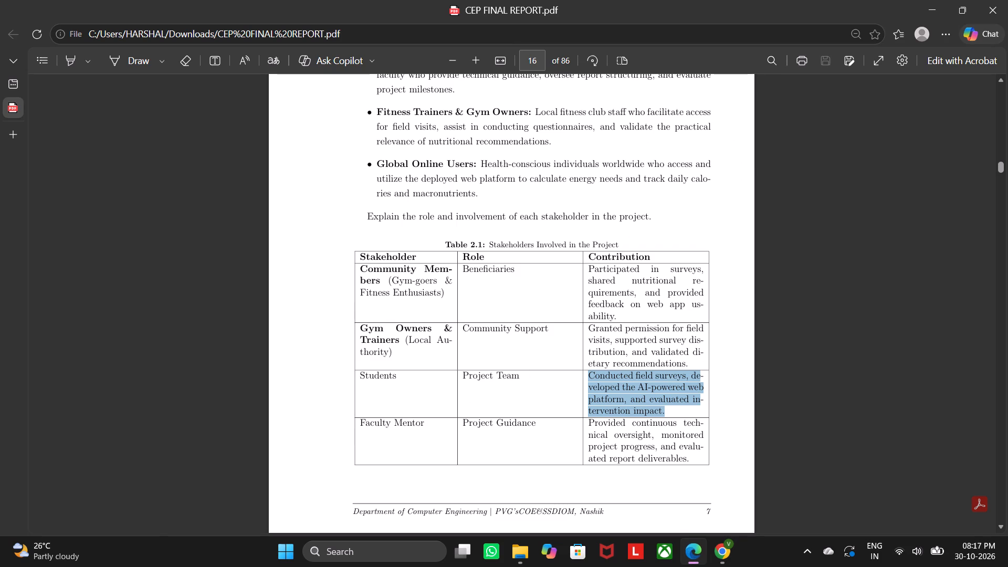
pyautogui.moveTo(590, 423); pyautogui.dragTo(662, 442)
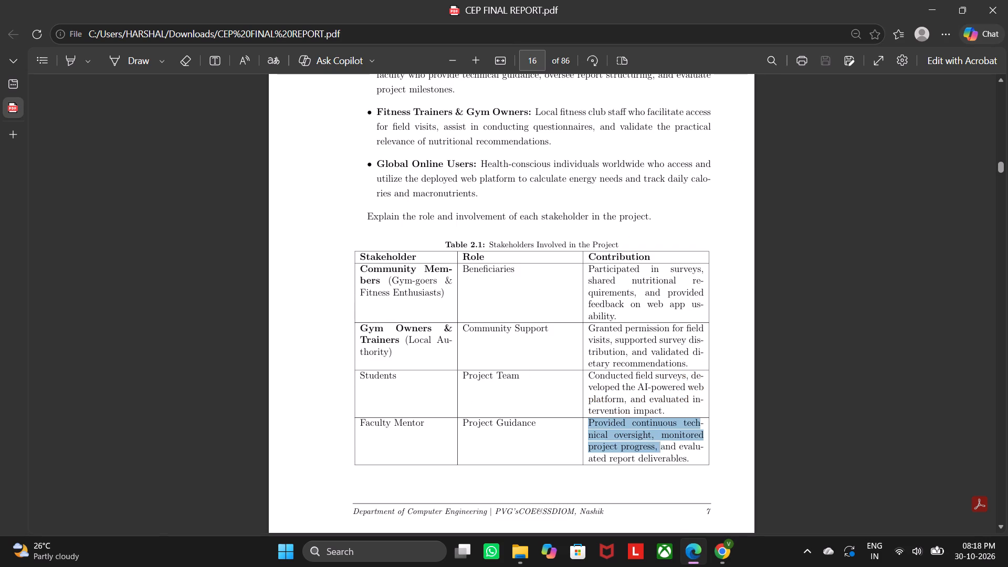
pyautogui.moveTo(662, 442); pyautogui.dragTo(691, 456)
pyautogui.hotkey('ctrl', 'c')
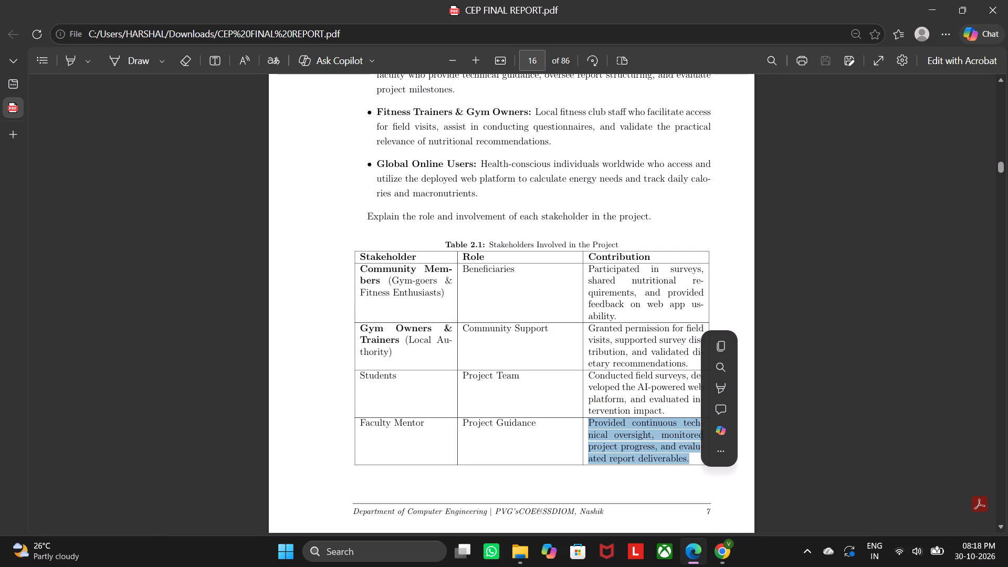
pyautogui.click(715, 553)
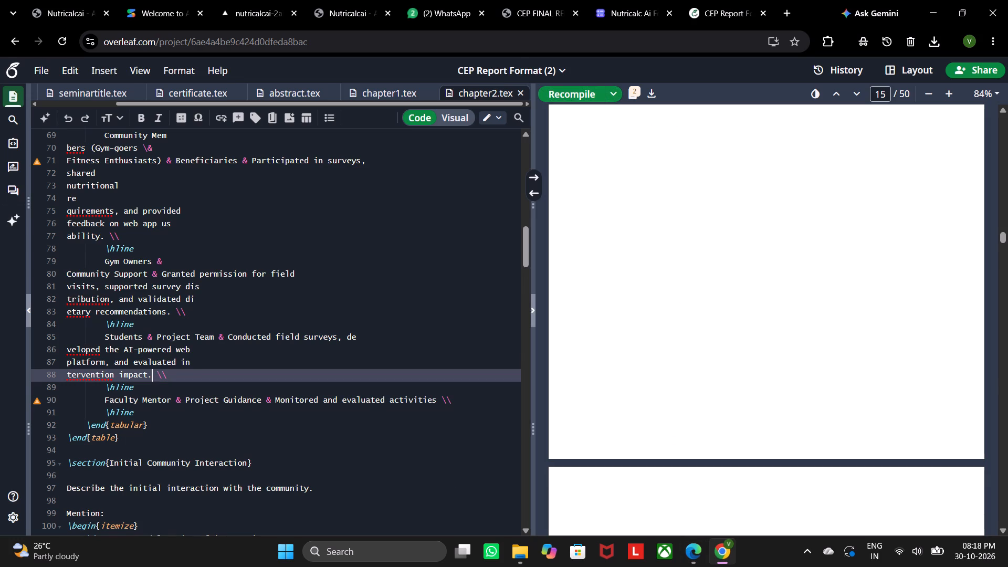
pyautogui.moveTo(277, 400); pyautogui.dragTo(444, 399)
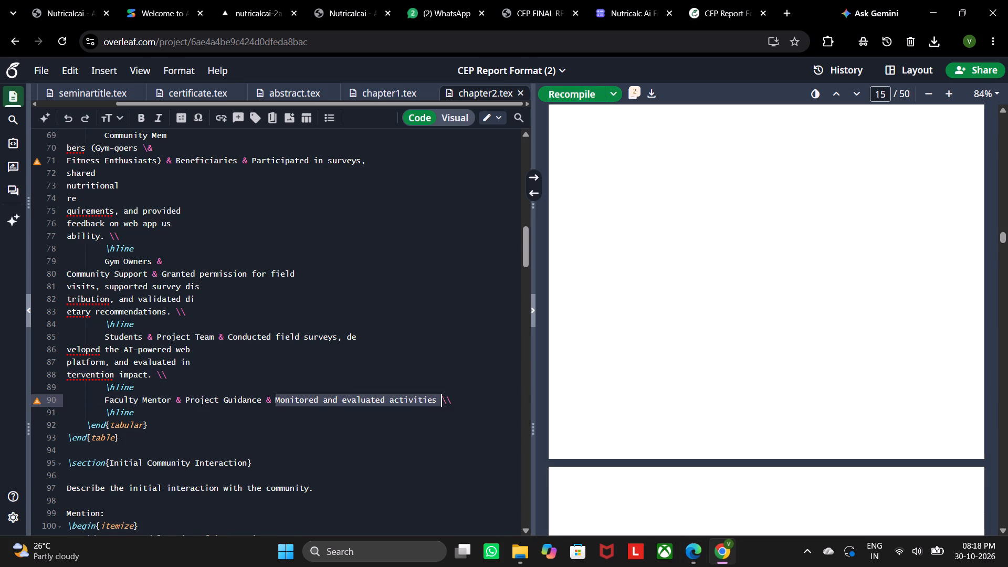
pyautogui.moveTo(444, 399); pyautogui.dragTo(439, 406)
pyautogui.hotkey('ctrl', 'v')
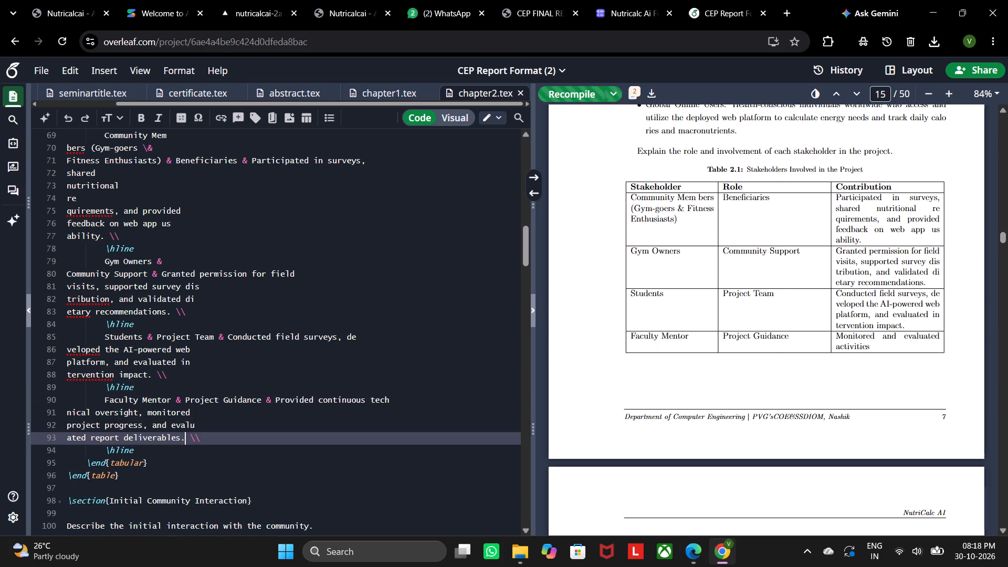
# Check the PDF in Edge and review Overleaf's compiled Chapter 2 preview in Chrome, from the opening page through Table 2.1 to section 2.3.
pyautogui.click(694, 554)
pyautogui.click(713, 560)
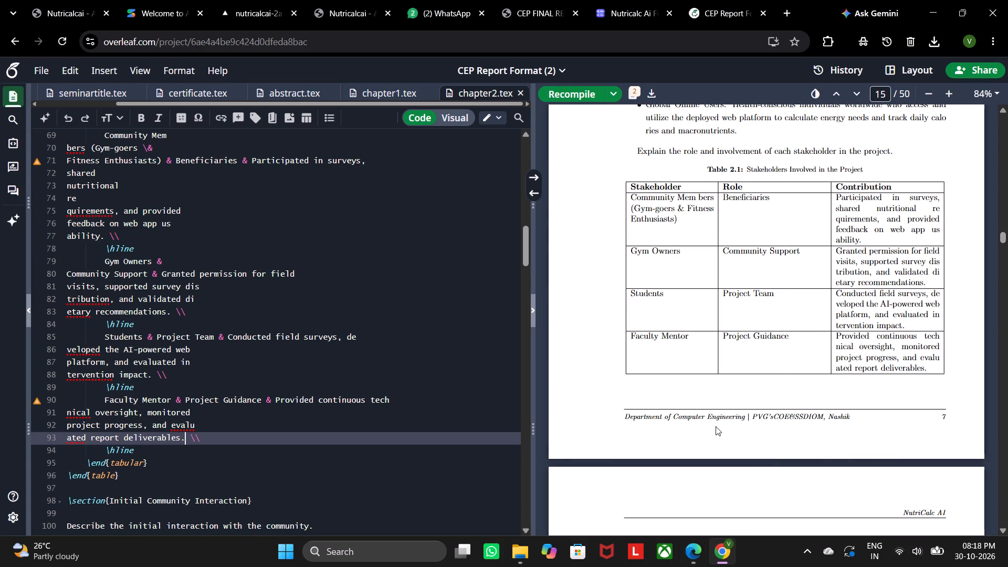
pyautogui.scroll(1, 745, 405)
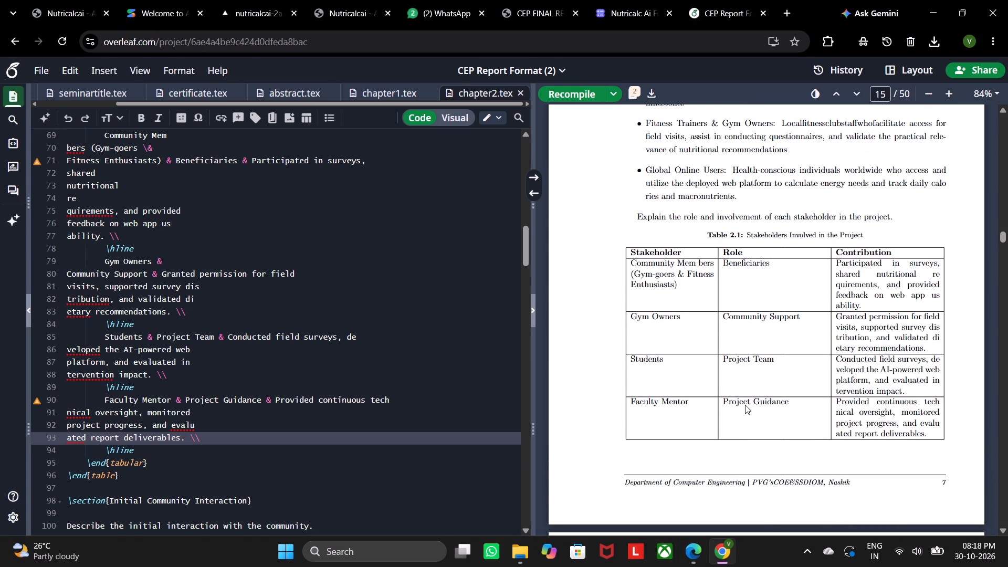
pyautogui.click(693, 543)
pyautogui.click(716, 555)
pyautogui.scroll(1, 778, 411)
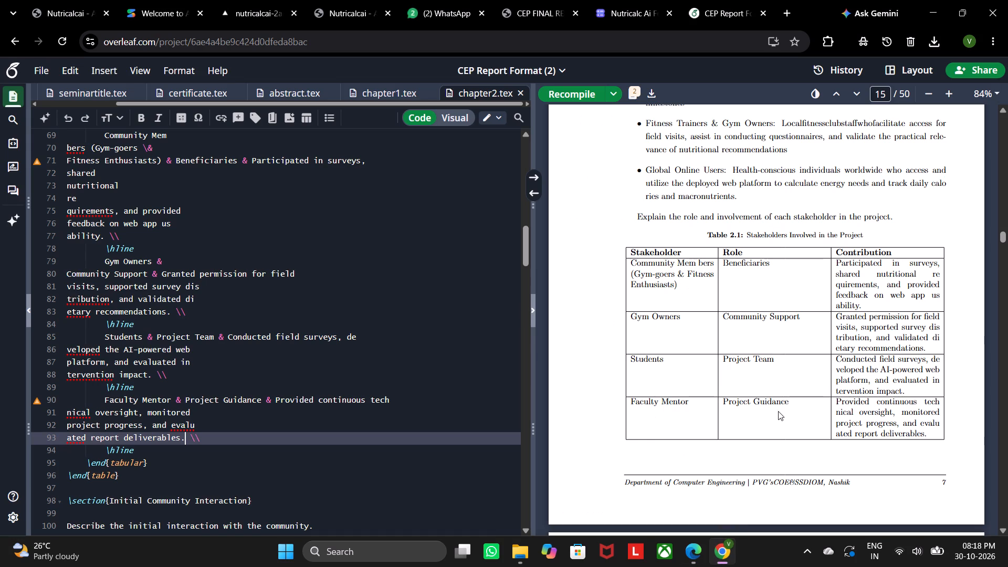
pyautogui.scroll(5, 778, 411)
pyautogui.scroll(-2, 781, 410)
pyautogui.scroll(1, 781, 410)
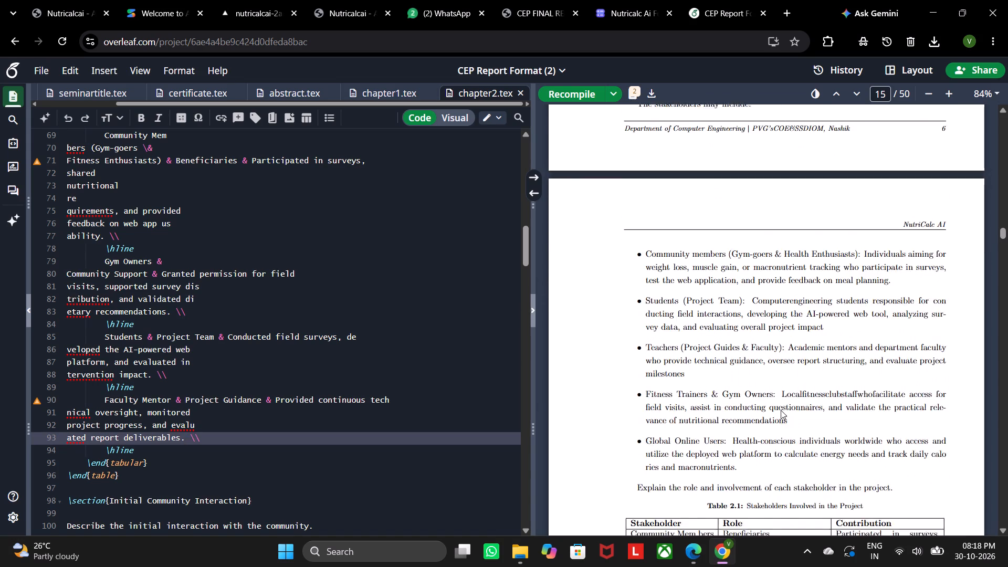
pyautogui.scroll(5, 781, 410)
pyautogui.scroll(-1, 783, 408)
pyautogui.scroll(7, 783, 408)
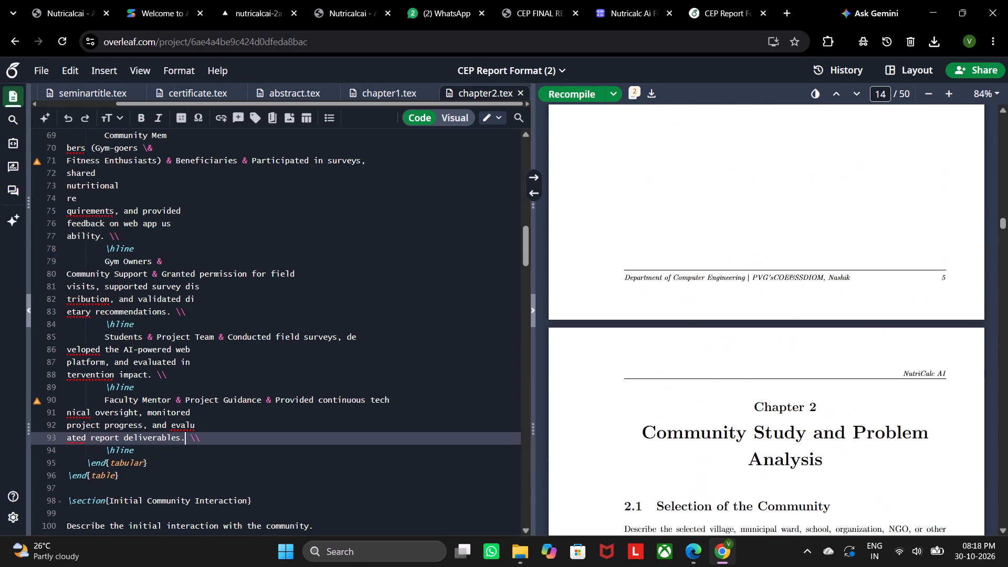
pyautogui.scroll(3, 783, 407)
pyautogui.scroll(-14, 783, 407)
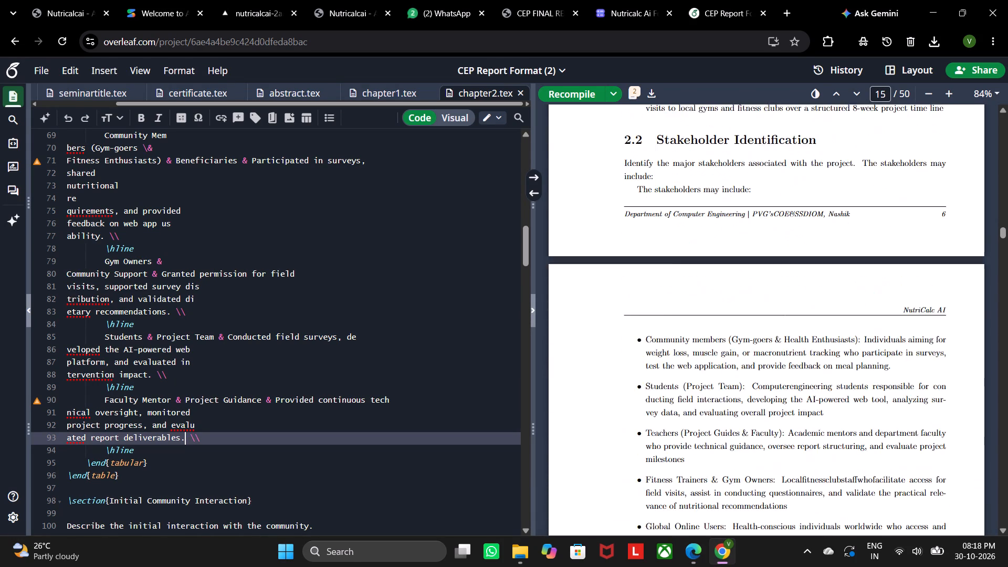
pyautogui.scroll(-10, 783, 407)
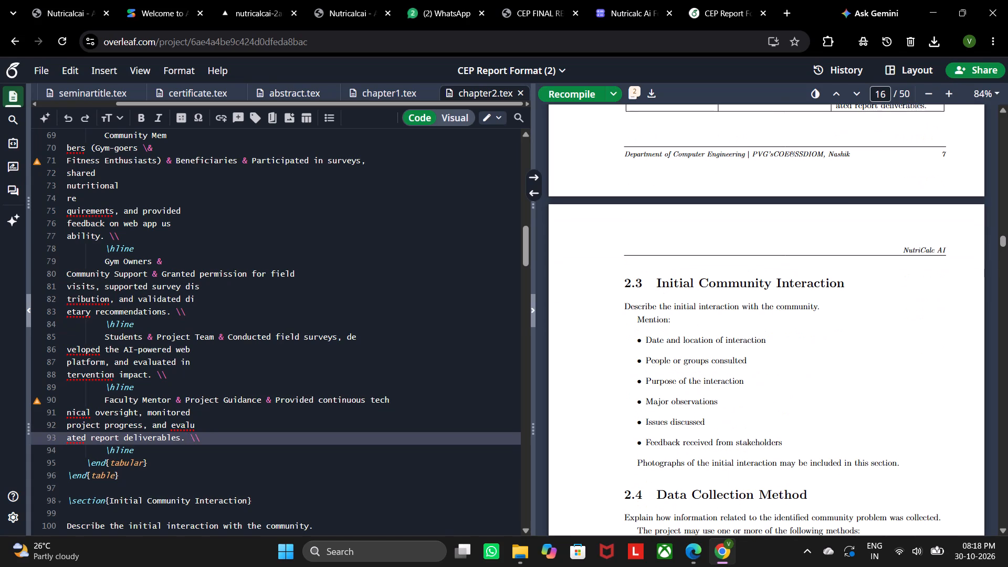
# Copy section 2.3's "Date and location of interaction" bullet from the PDF in Edge and paste it over the matching list item in Overleaf in Chrome.
pyautogui.doubleClick(667, 283)
pyautogui.click(696, 547)
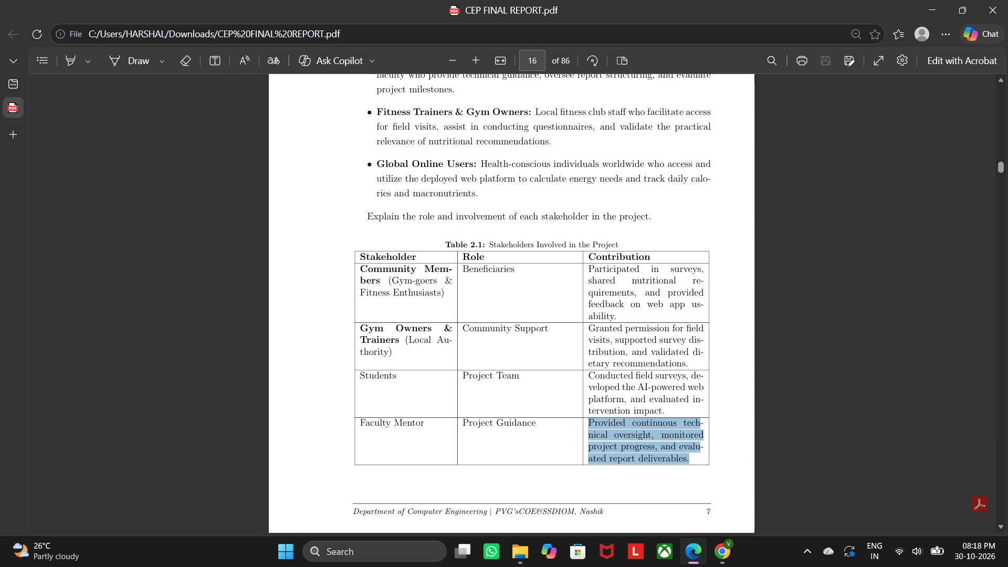
pyautogui.click(587, 368)
pyautogui.scroll(-7, 587, 368)
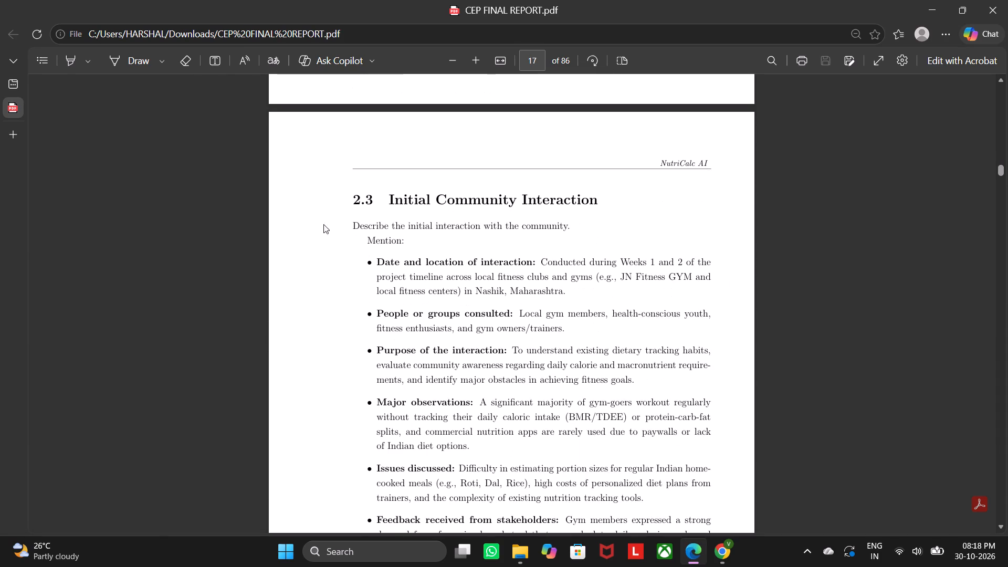
pyautogui.click(356, 220)
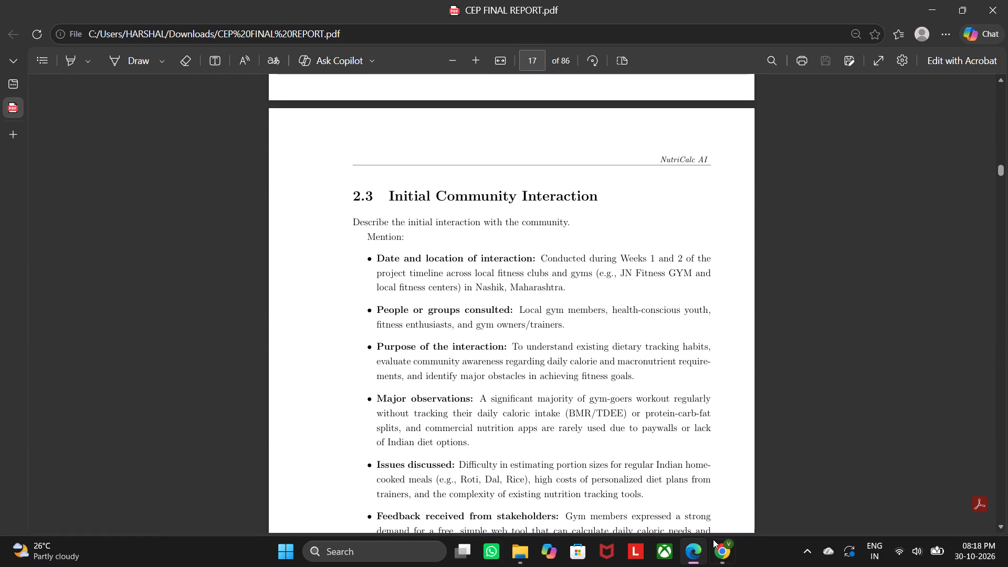
pyautogui.click(722, 551)
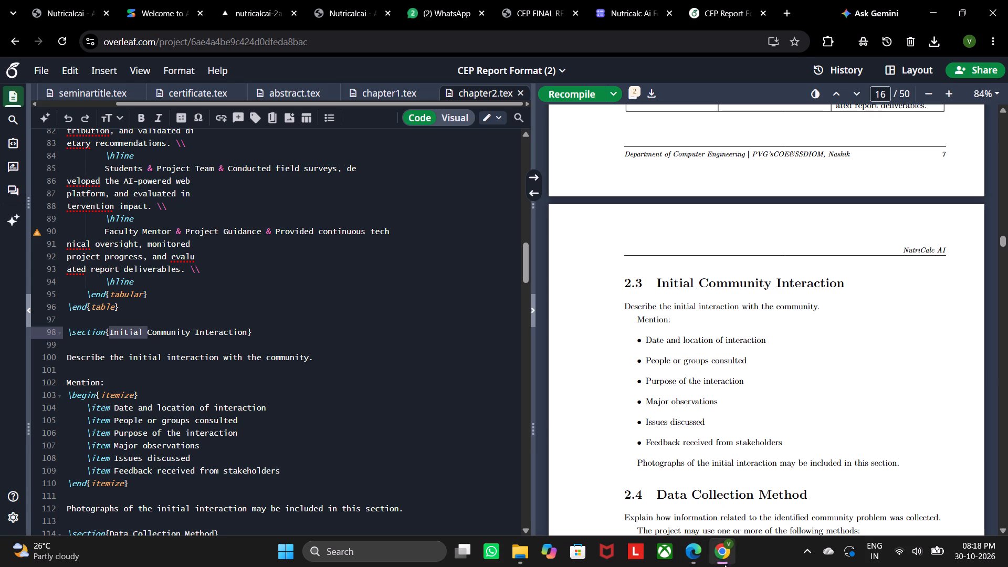
pyautogui.click(689, 560)
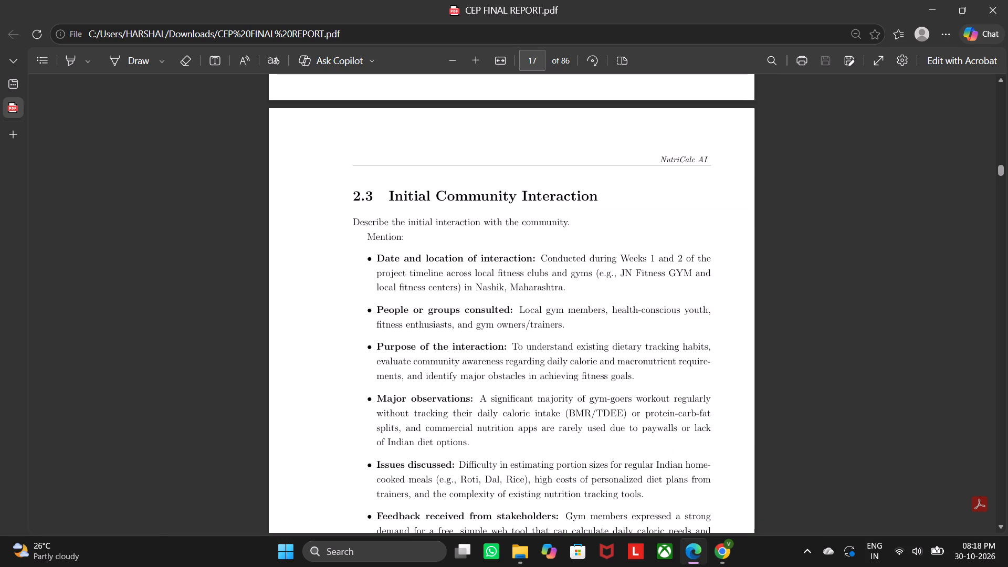
pyautogui.moveTo(375, 258); pyautogui.dragTo(565, 290)
pyautogui.hotkey('ctrl', 'c')
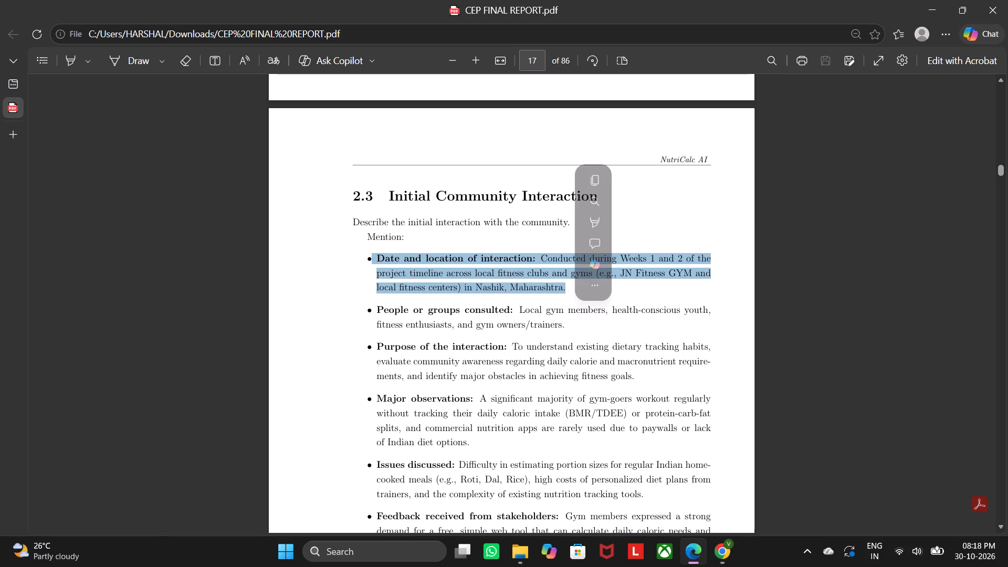
pyautogui.click(715, 545)
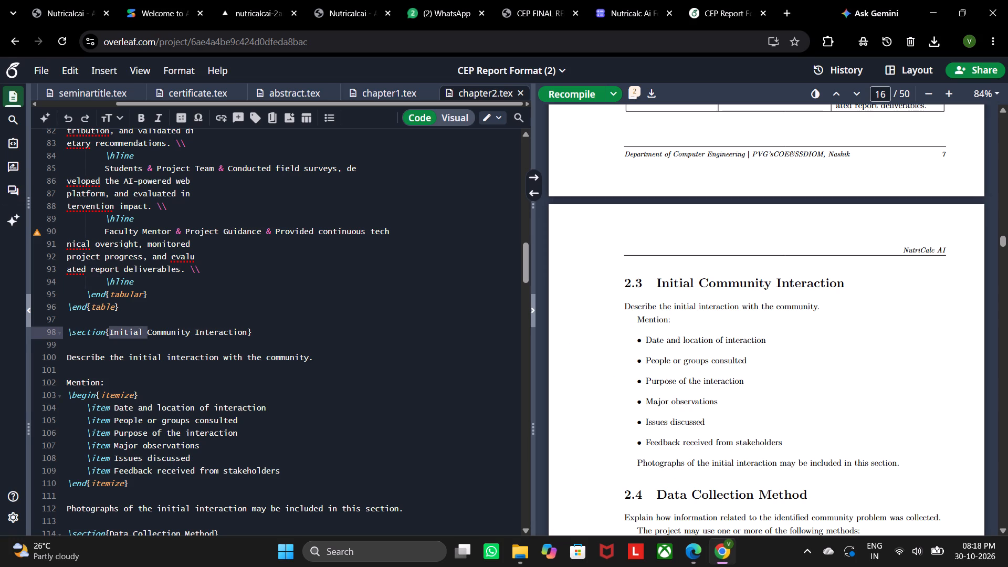
pyautogui.moveTo(111, 407); pyautogui.dragTo(272, 403)
pyautogui.hotkey('ctrl', 'v')
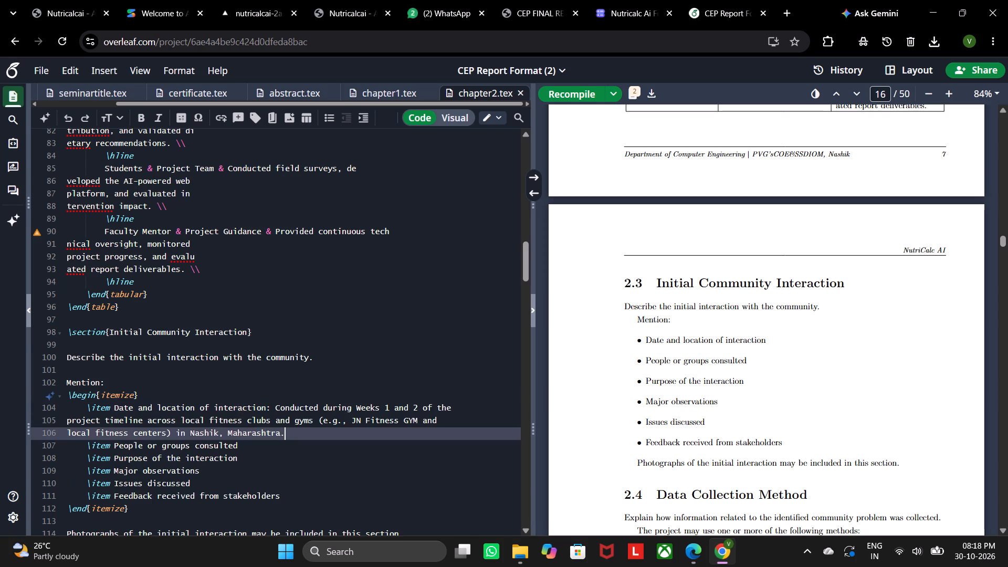
# Copy section 2.3's "People or groups consulted" bullet from the PDF in Edge and paste it over the matching list item in Overleaf in Chrome.
pyautogui.click(688, 553)
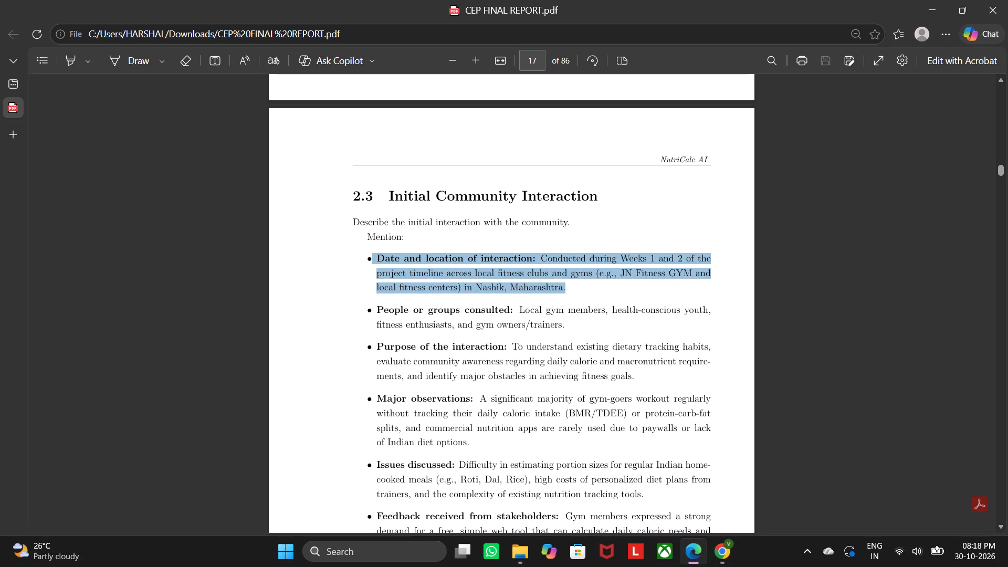
pyautogui.moveTo(379, 309); pyautogui.dragTo(574, 329)
pyautogui.hotkey('ctrl', 'c')
pyautogui.click(716, 550)
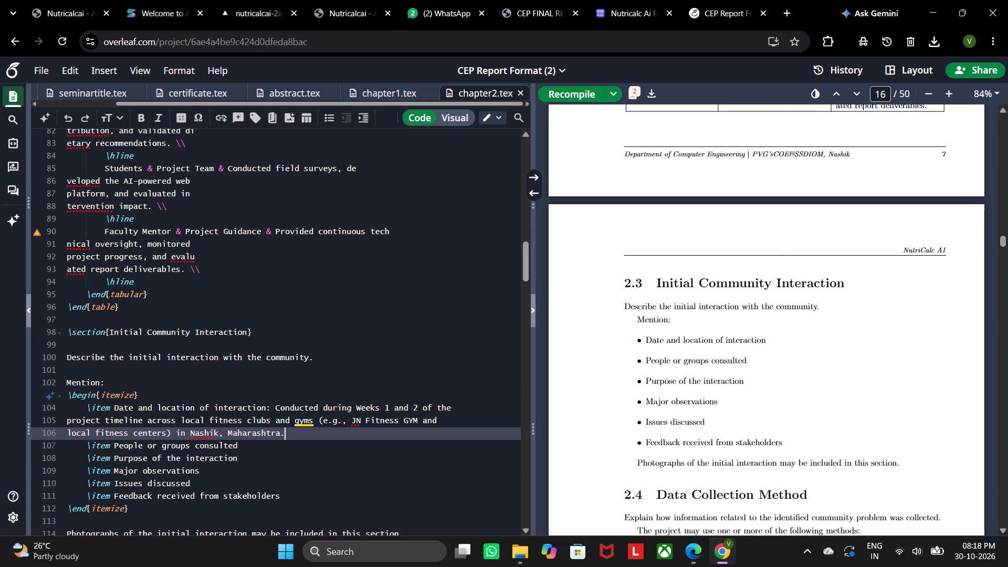
pyautogui.moveTo(115, 444); pyautogui.dragTo(240, 445)
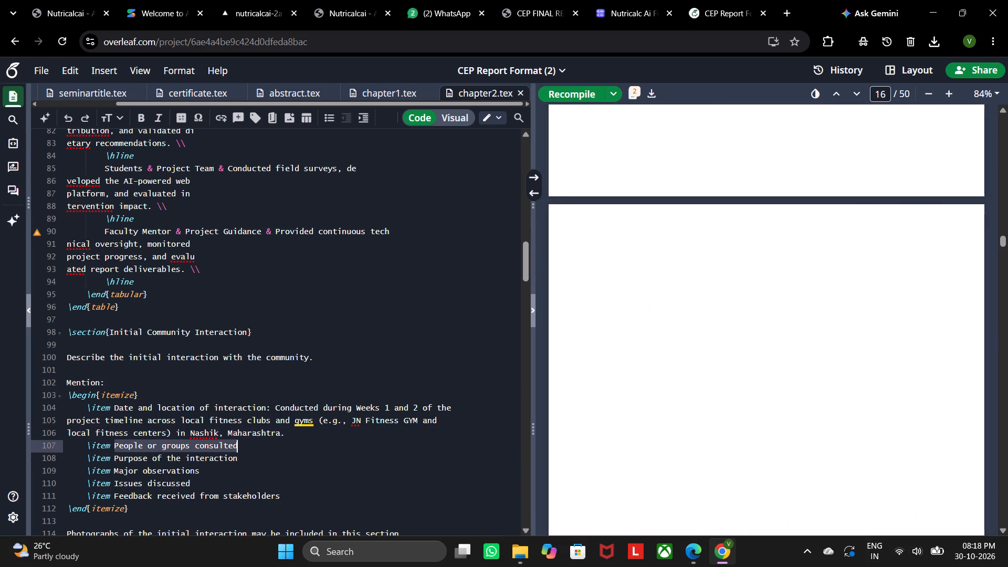
pyautogui.moveTo(240, 445); pyautogui.dragTo(250, 448)
pyautogui.hotkey('ctrl', 'v')
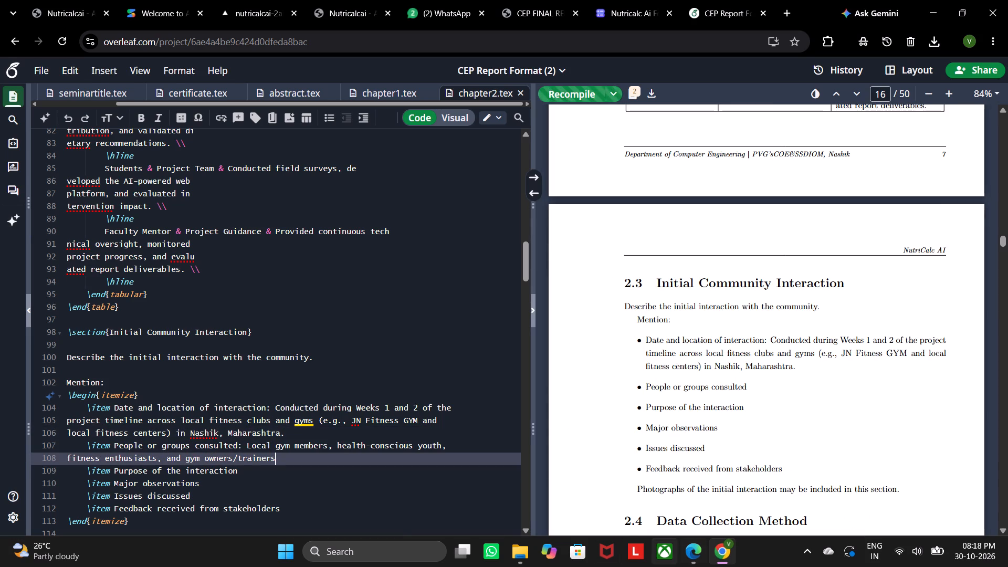
# Copy the "Purpose of the interaction" bullet from the PDF in Edge and paste it over the matching list item in Overleaf in Chrome.
pyautogui.click(689, 565)
pyautogui.moveTo(378, 345); pyautogui.dragTo(475, 371)
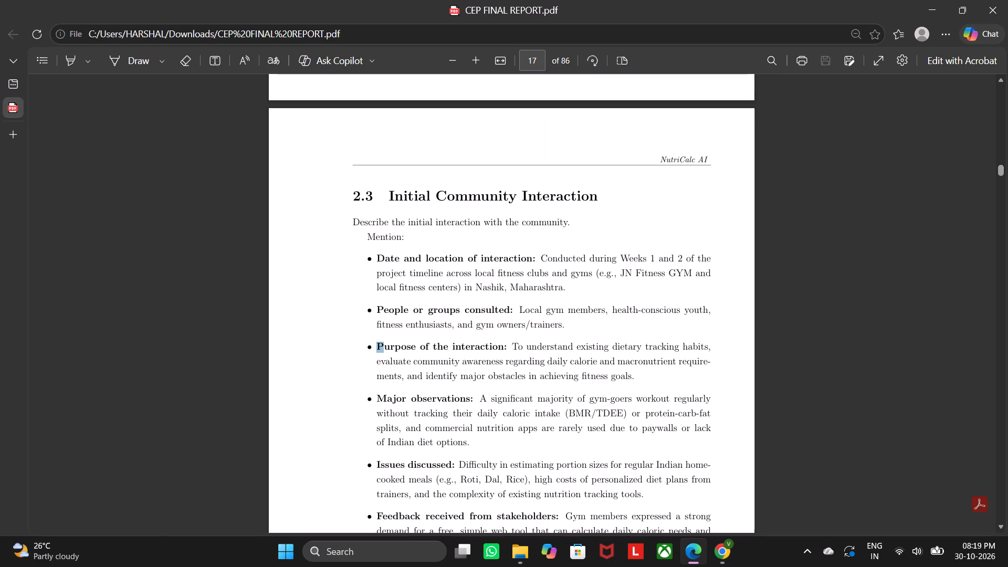
pyautogui.moveTo(475, 371); pyautogui.dragTo(642, 388)
pyautogui.click(642, 388)
pyautogui.moveTo(379, 348); pyautogui.dragTo(639, 383)
pyautogui.hotkey('ctrl', 'c')
pyautogui.click(716, 552)
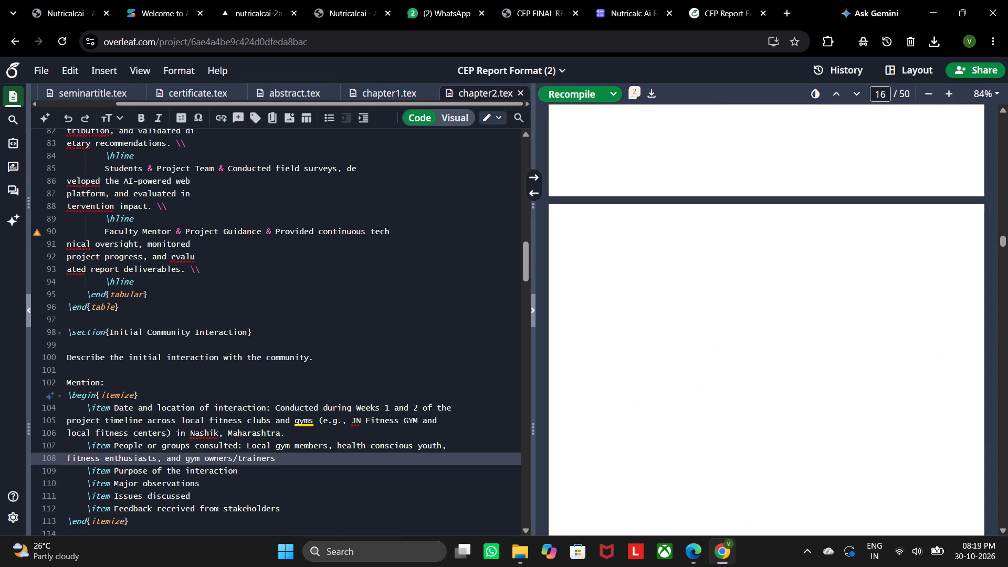
pyautogui.scroll(-2, 174, 457)
pyautogui.moveTo(114, 342); pyautogui.dragTo(174, 330)
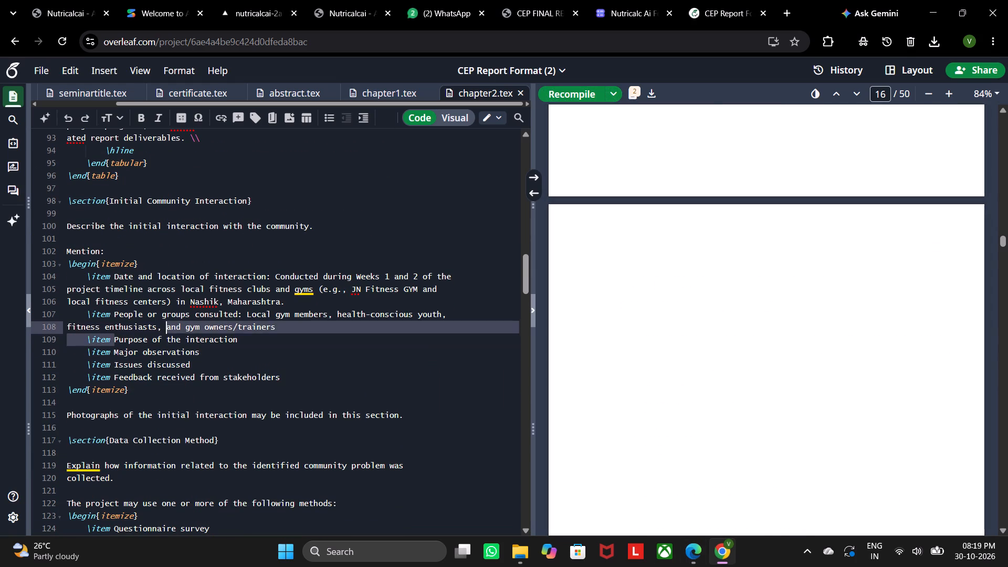
pyautogui.moveTo(174, 330); pyautogui.dragTo(250, 342)
pyautogui.hotkey('ctrl', 'v')
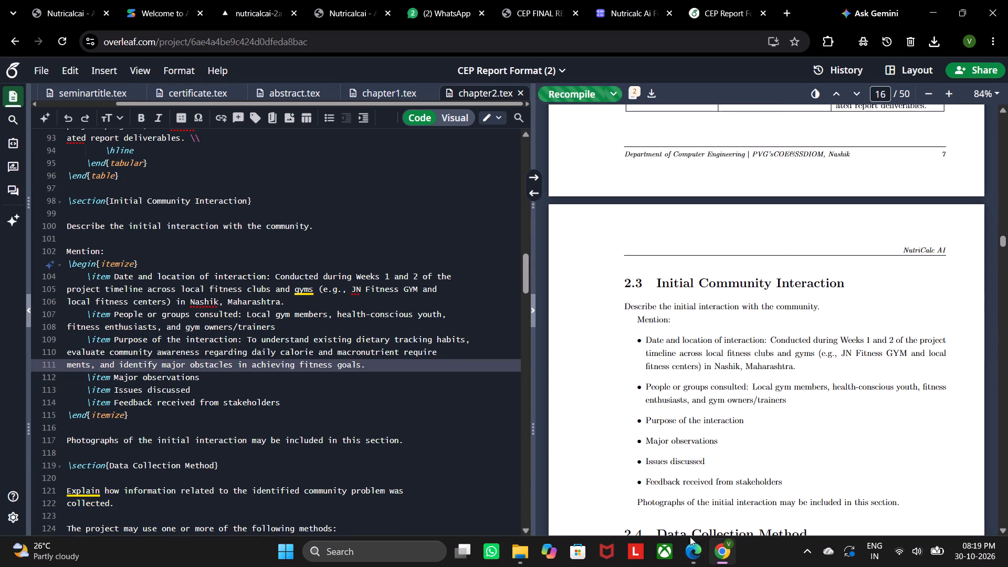
# Copy the "Major observations" bullet from the PDF in Edge and paste it over the matching list item in Overleaf in Chrome.
pyautogui.click(699, 557)
pyautogui.moveTo(379, 400); pyautogui.dragTo(392, 397)
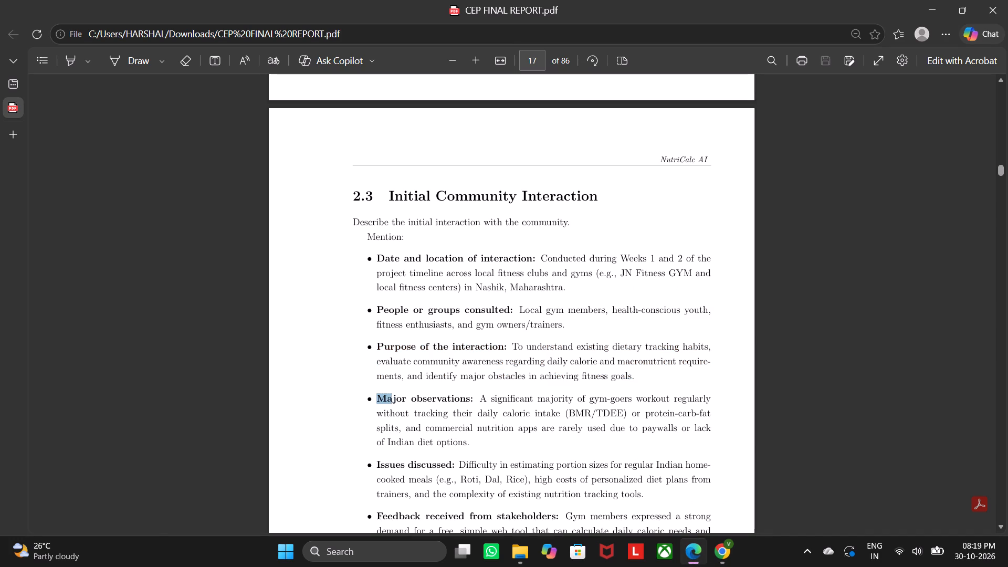
pyautogui.moveTo(392, 397); pyautogui.dragTo(470, 445)
pyautogui.hotkey('ctrl', 'c')
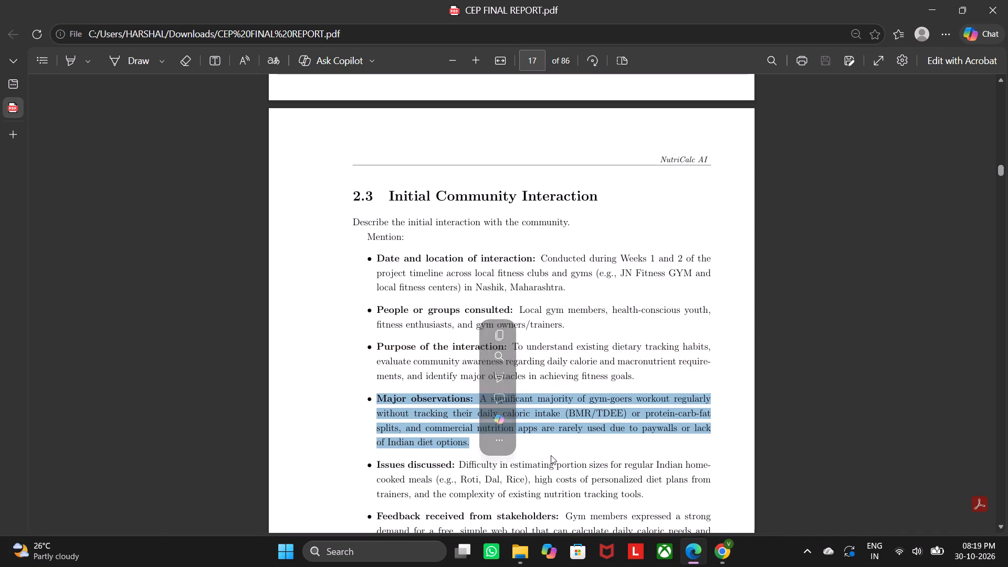
pyautogui.click(712, 557)
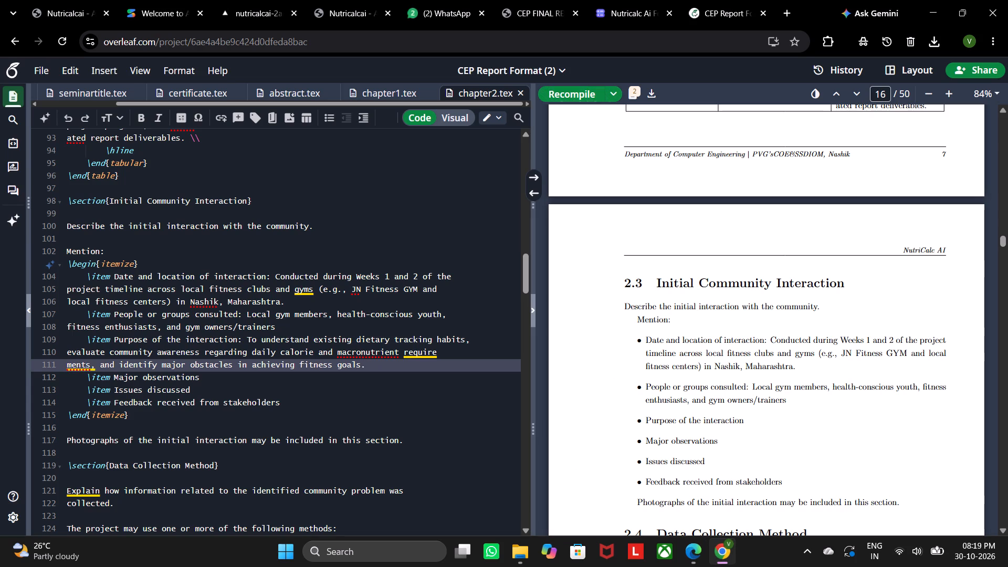
pyautogui.moveTo(113, 375); pyautogui.dragTo(233, 381)
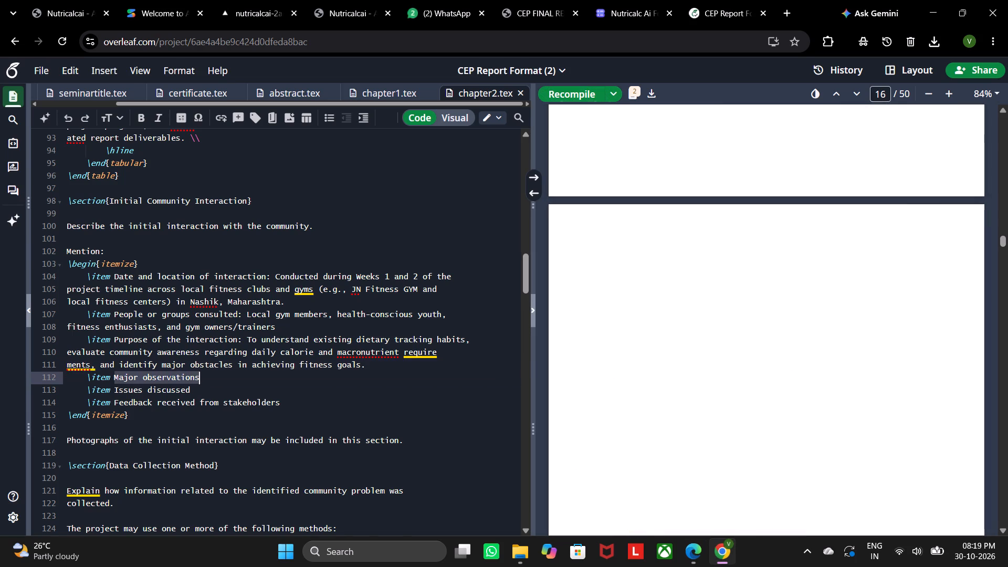
pyautogui.hotkey('ctrl', 'v')
# Copy the "Issues discussed" bullet from the PDF in Edge and paste it over the matching list item in Overleaf in Chrome.
pyautogui.click(686, 542)
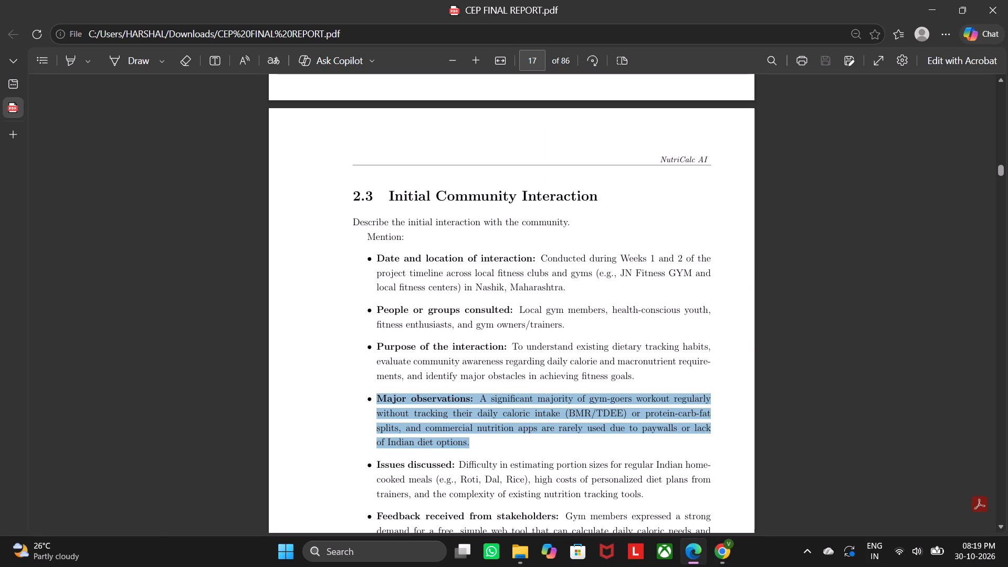
pyautogui.scroll(-3, 442, 419)
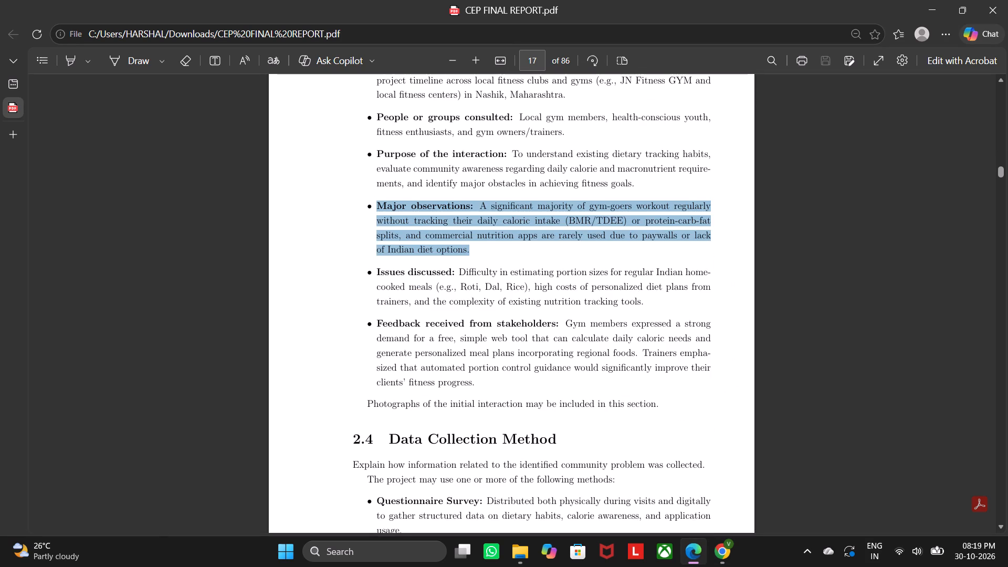
pyautogui.moveTo(376, 266); pyautogui.dragTo(569, 304)
pyautogui.click(431, 310)
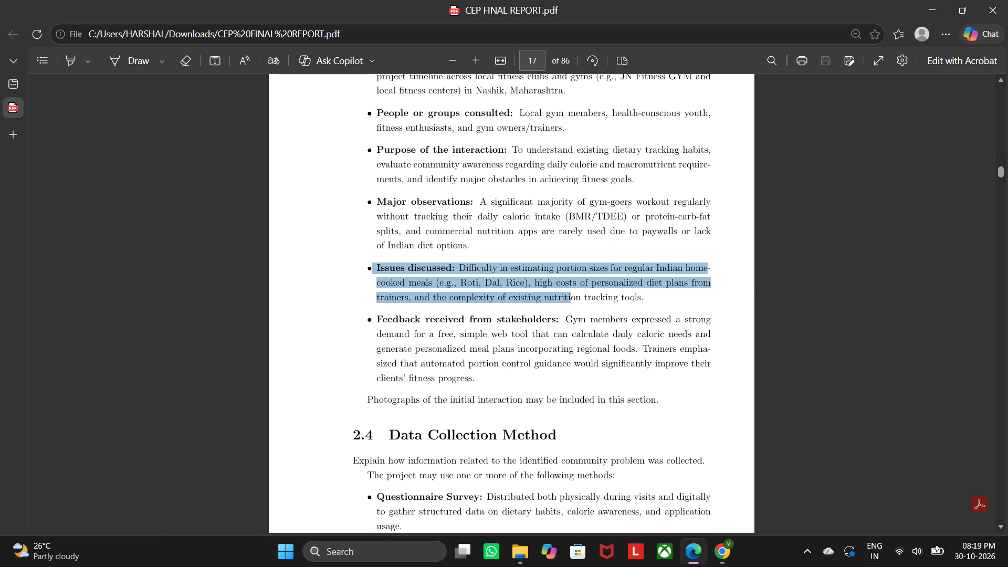
pyautogui.moveTo(376, 266); pyautogui.dragTo(648, 294)
pyautogui.hotkey('ctrl', 'c')
pyautogui.click(728, 542)
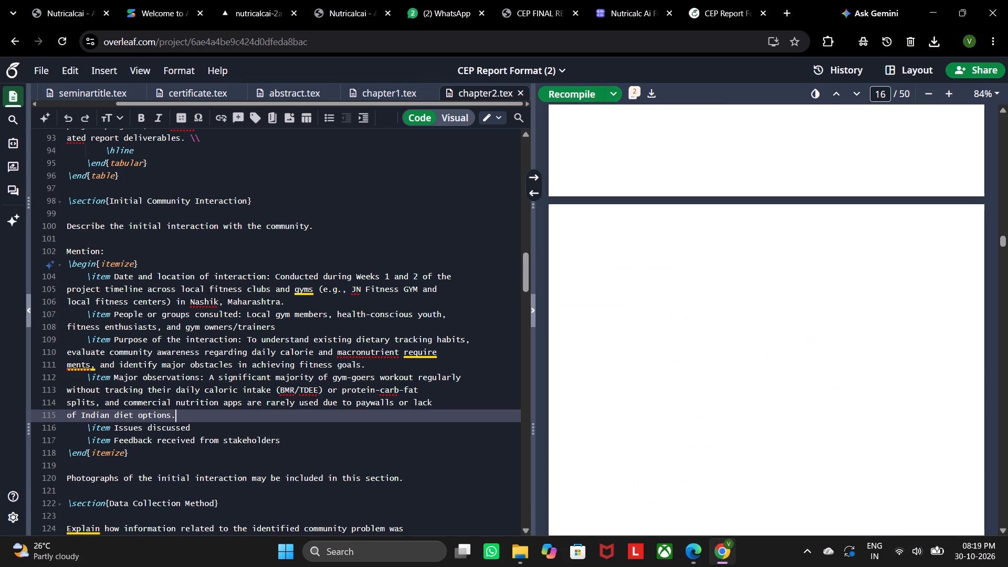
pyautogui.moveTo(111, 424); pyautogui.dragTo(206, 432)
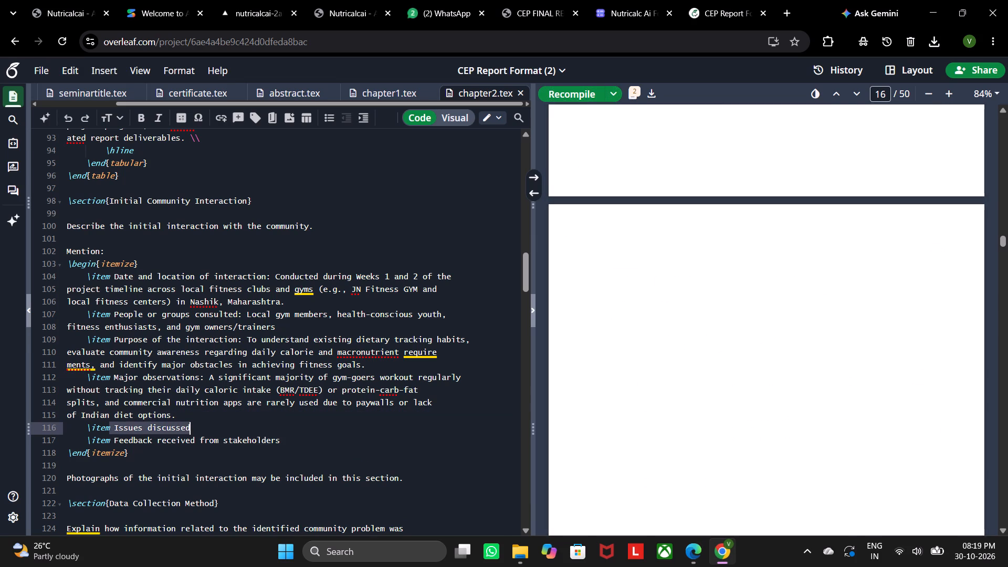
pyautogui.moveTo(206, 432); pyautogui.dragTo(211, 433)
pyautogui.hotkey('ctrl', 'v')
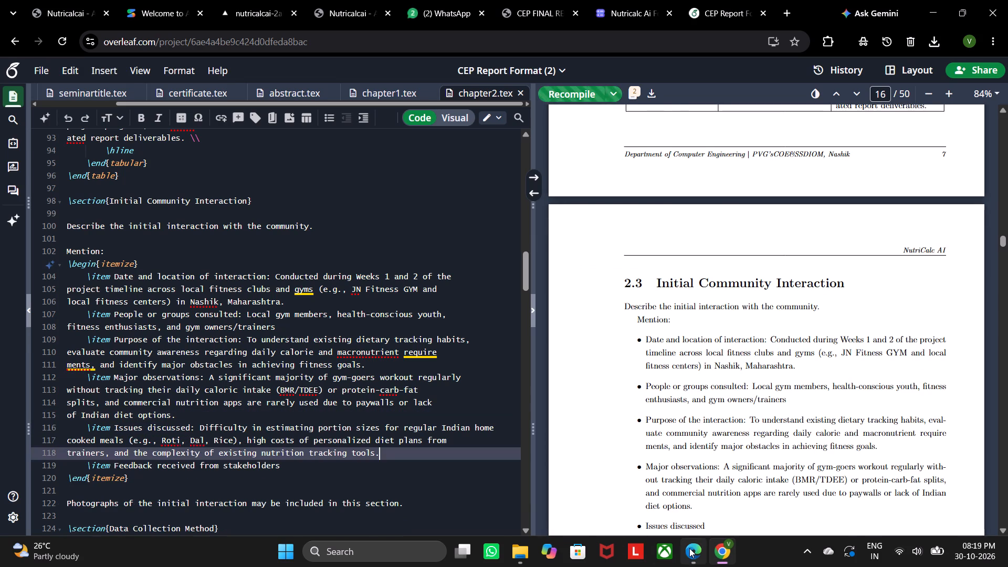
# Copy the "Feedback received from stakeholders" bullet from the PDF in Edge and paste it over the matching list item in Overleaf in Chrome.
pyautogui.click(689, 548)
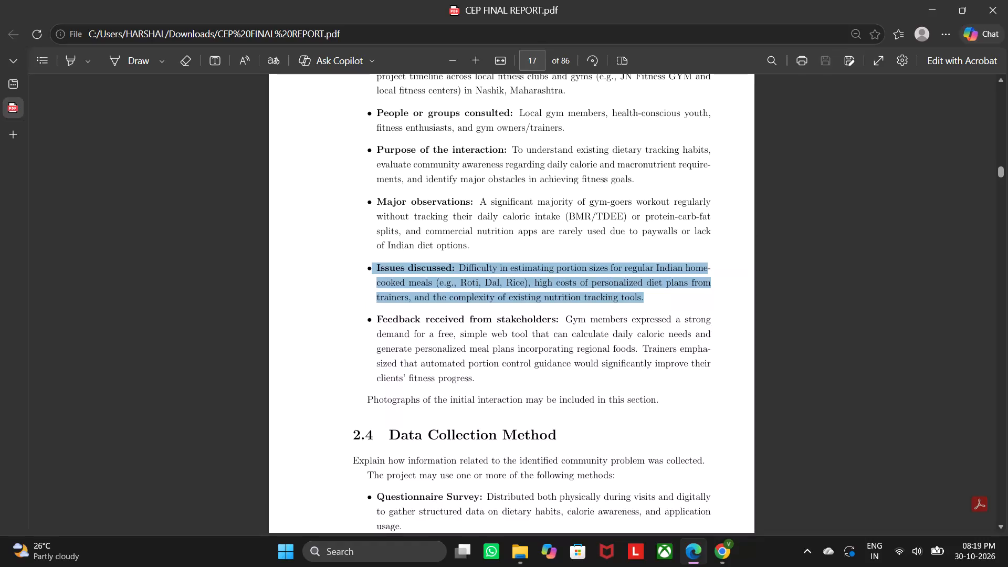
pyautogui.moveTo(376, 318); pyautogui.dragTo(484, 385)
pyautogui.hotkey('ctrl', 'c')
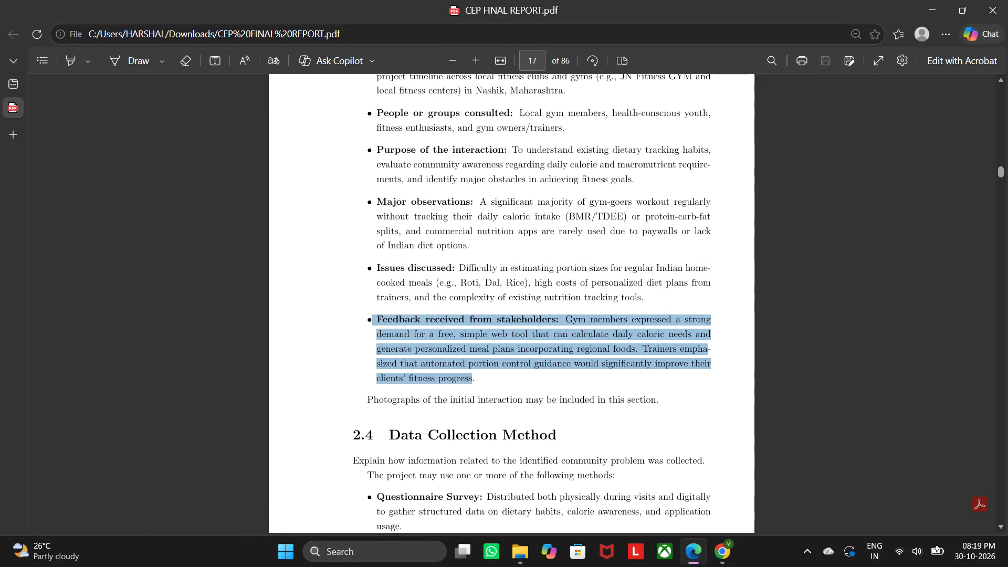
pyautogui.click(723, 542)
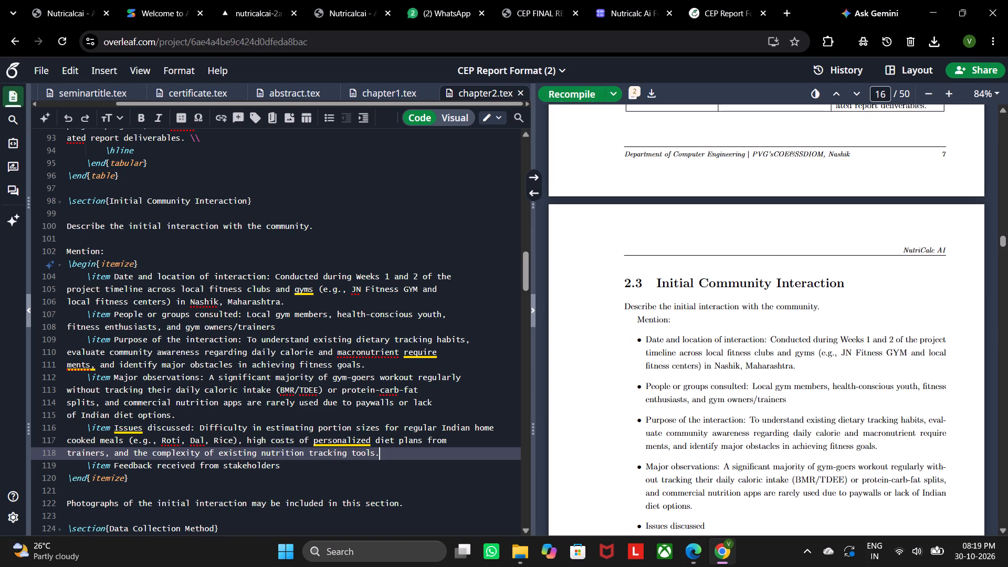
pyautogui.moveTo(110, 466); pyautogui.dragTo(300, 469)
pyautogui.hotkey('ctrl', 'v')
# Check the end of section 2.3 in Edge, and delete the "Photographs of the initial interaction" sentence in Overleaf in Chrome.
pyautogui.scroll(-4, 316, 369)
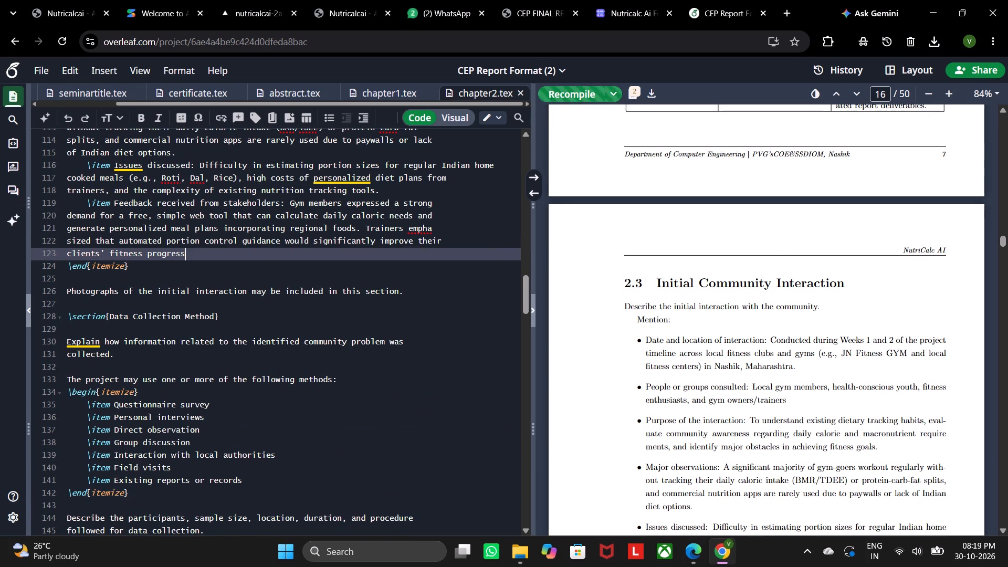
pyautogui.click(693, 547)
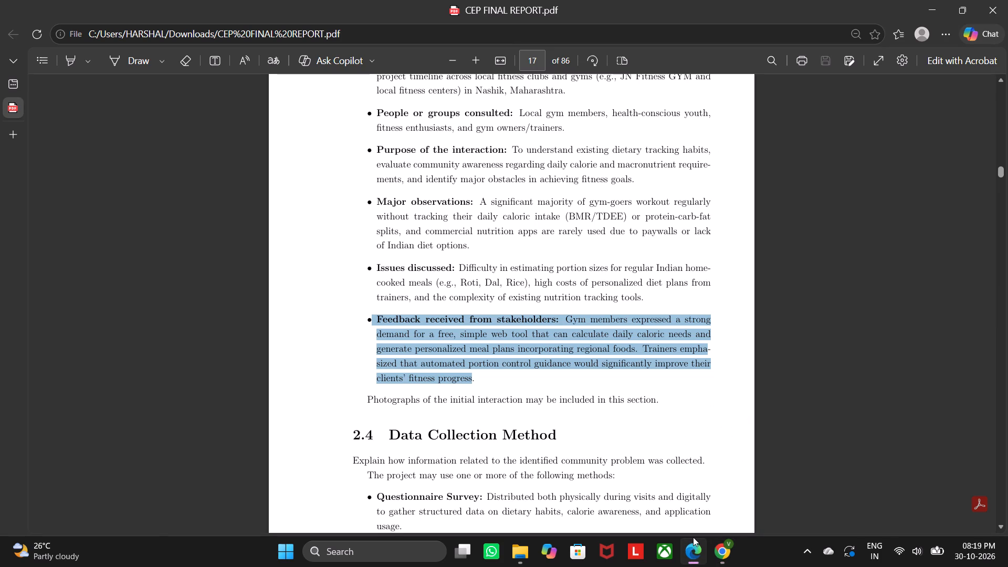
pyautogui.click(597, 485)
pyautogui.scroll(-3, 440, 394)
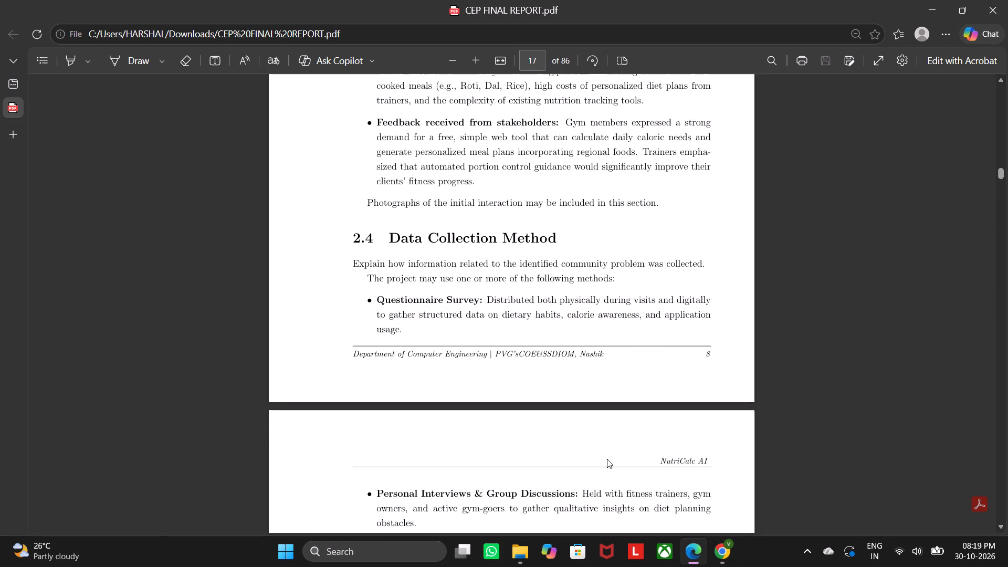
pyautogui.click(725, 543)
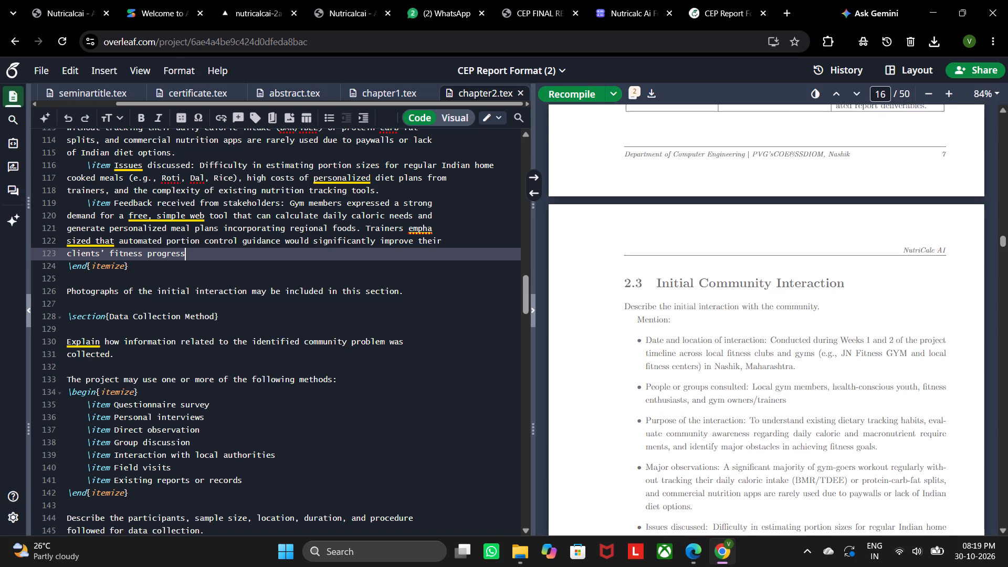
pyautogui.moveTo(66, 290); pyautogui.dragTo(392, 296)
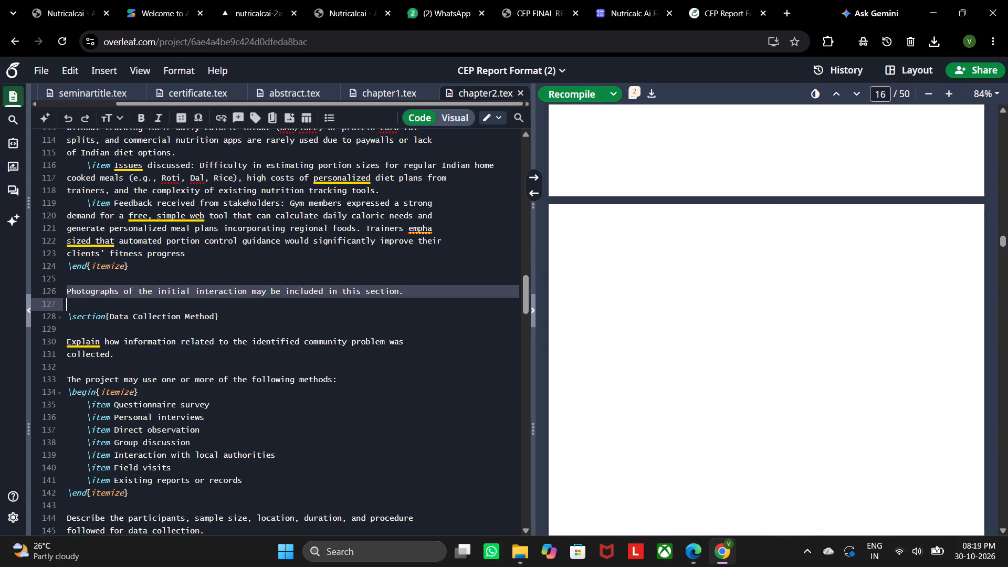
pyautogui.moveTo(392, 296); pyautogui.dragTo(409, 296)
pyautogui.press('BackSpace')
pyautogui.press('BackSpace')
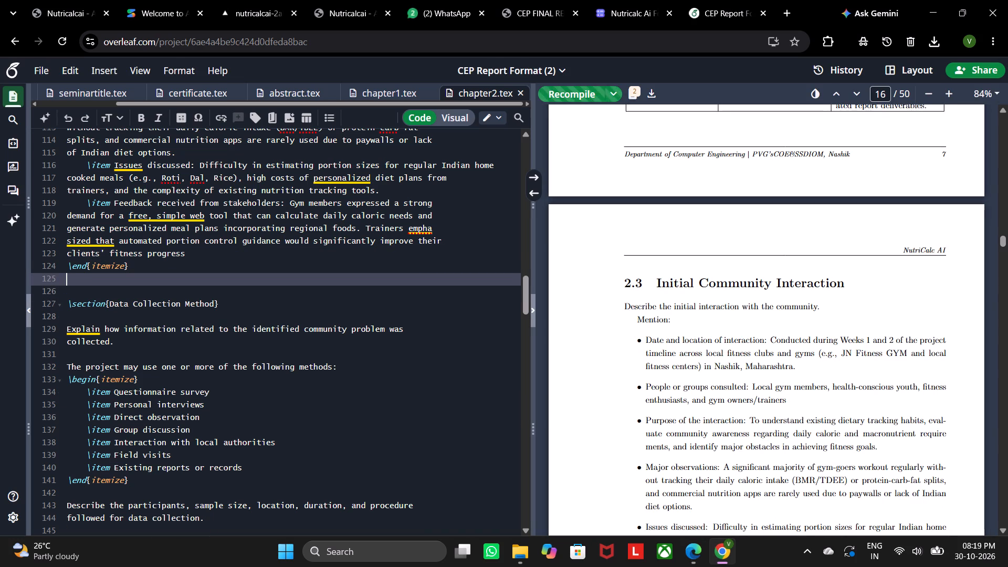
# Copy section 2.4's "Questionnaire Survey" bullet from the PDF in Edge and paste it over the "Questionnaire survey" item in Overleaf in Chrome.
pyautogui.click(696, 560)
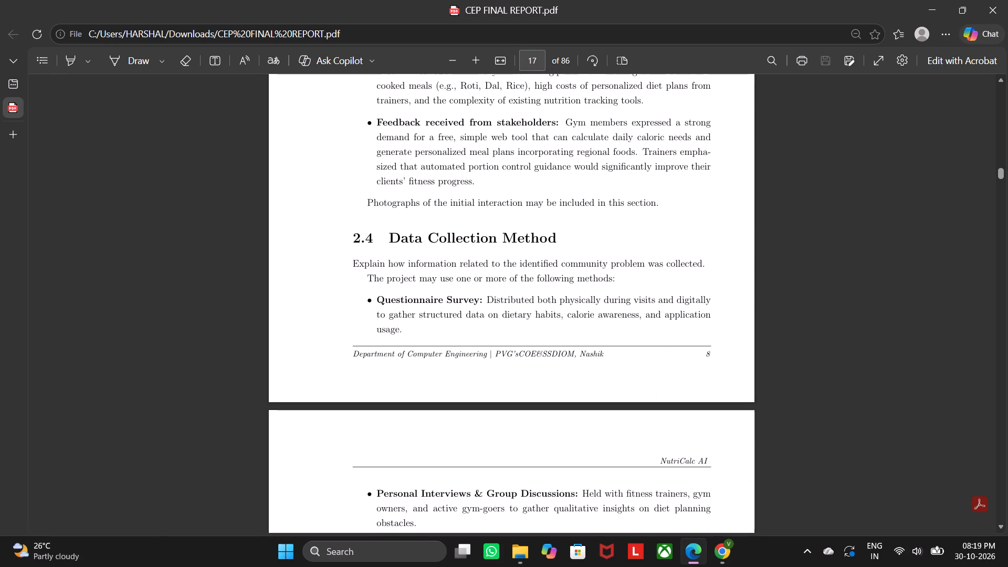
pyautogui.scroll(-1, 367, 317)
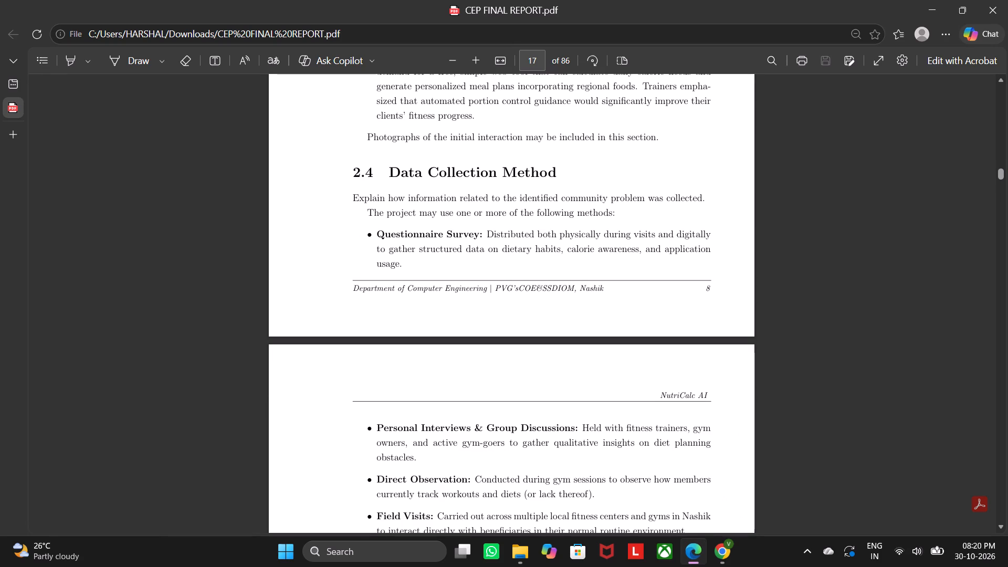
pyautogui.moveTo(377, 237); pyautogui.dragTo(404, 267)
pyautogui.hotkey('ctrl', 'c')
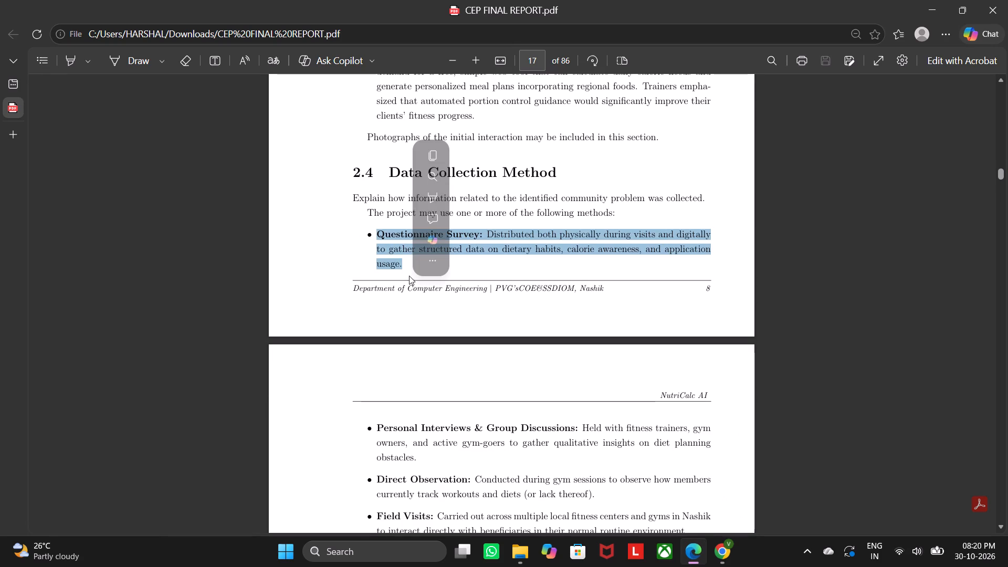
pyautogui.click(717, 549)
pyautogui.scroll(-2, 238, 368)
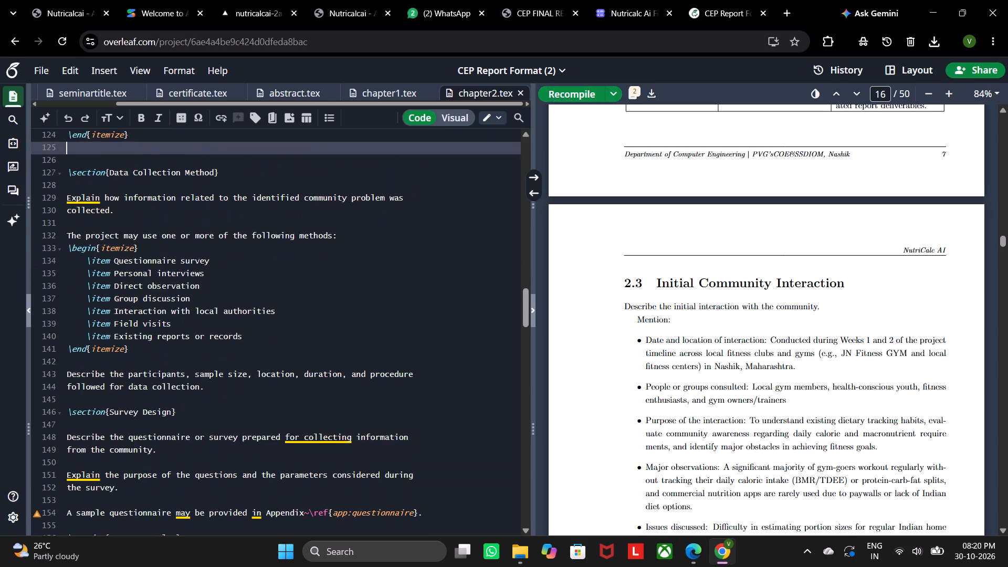
pyautogui.moveTo(115, 260); pyautogui.dragTo(236, 262)
pyautogui.hotkey('ctrl', 'v')
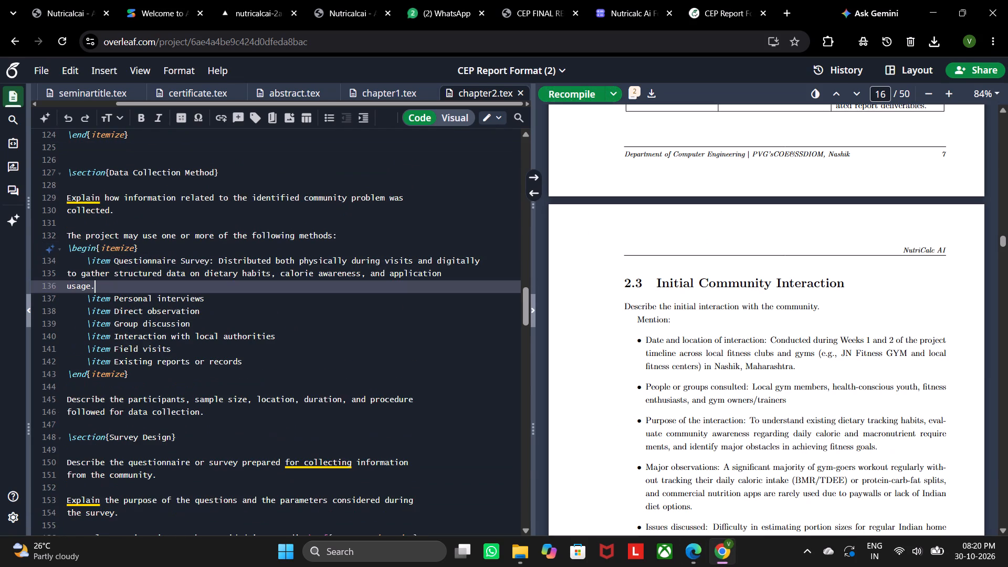
# Copy the "Personal Interviews & Group Discussions" bullet from the PDF in Edge and paste it over the "Personal interviews" item in Overleaf in Chrome.
pyautogui.click(700, 549)
pyautogui.scroll(-2, 320, 367)
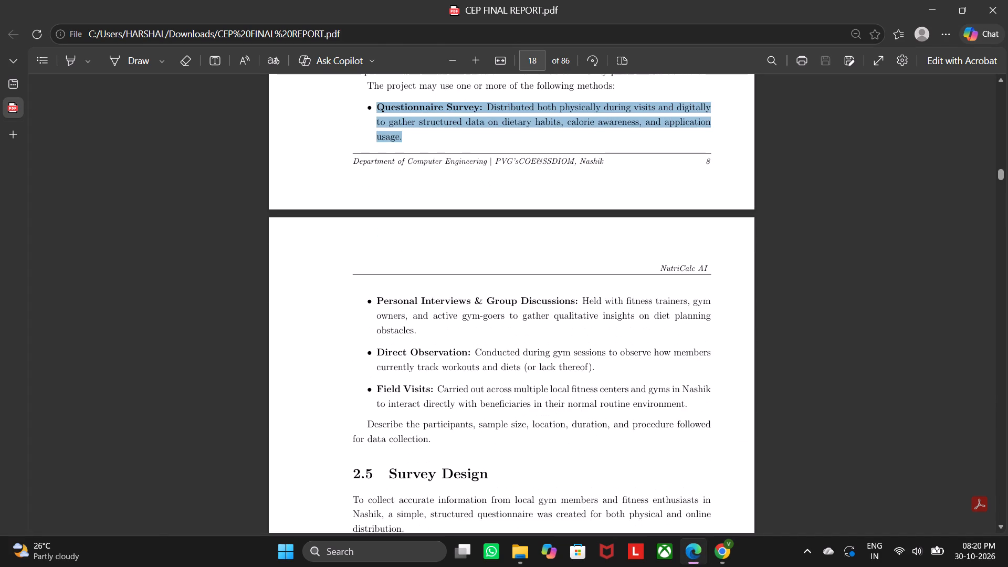
pyautogui.moveTo(376, 297); pyautogui.dragTo(423, 328)
pyautogui.hotkey('ctrl', 'c')
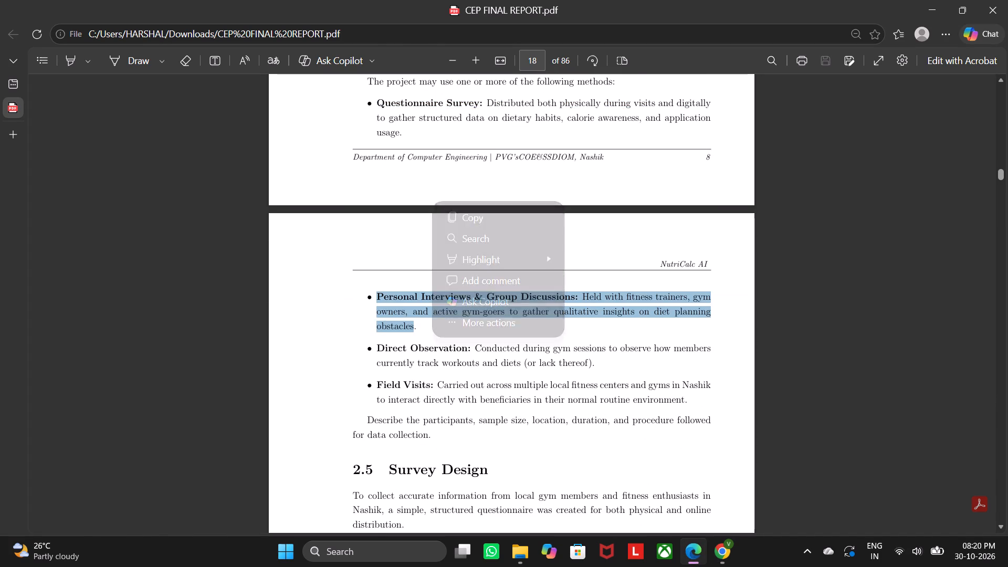
pyautogui.click(717, 551)
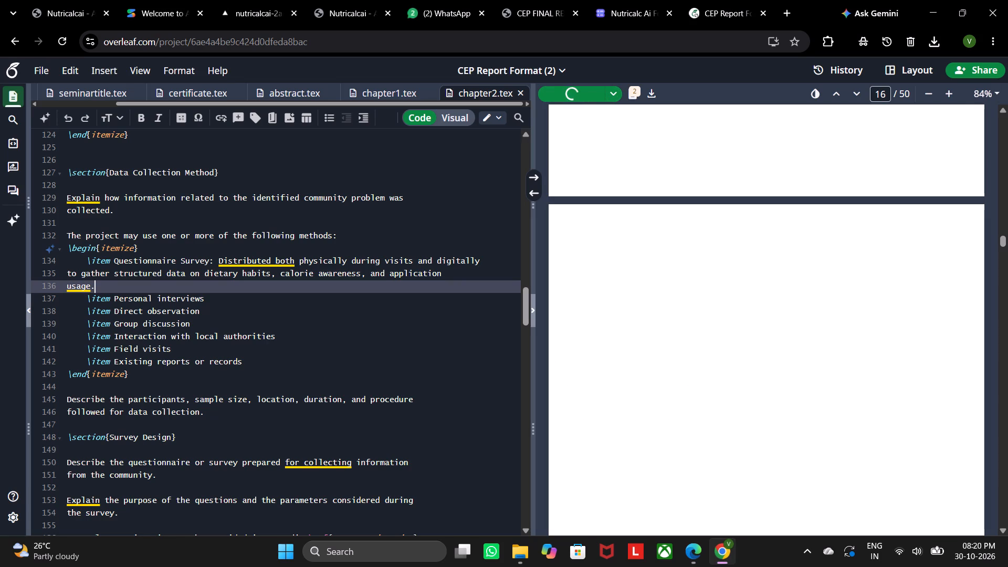
pyautogui.moveTo(115, 298); pyautogui.dragTo(215, 298)
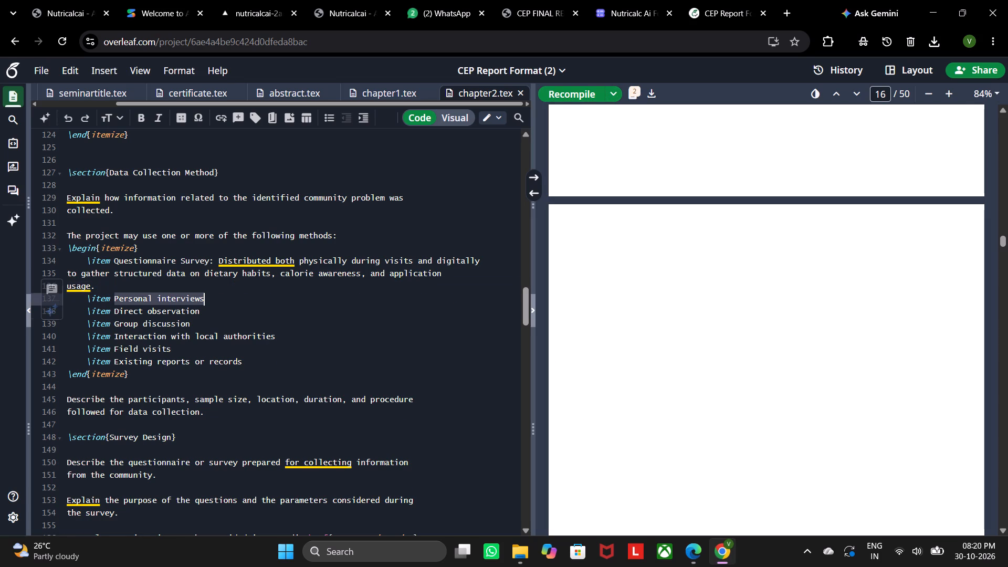
pyautogui.hotkey('ctrl', 'v')
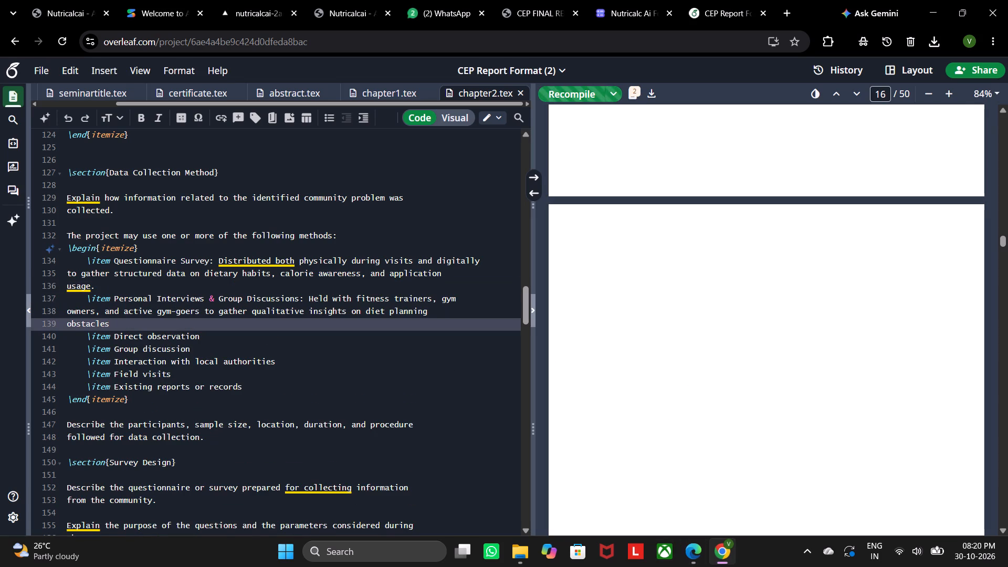
# Escape the ampersand in the "Personal Interviews & Group Discussions" item with a backslash.
pyautogui.click(209, 296)
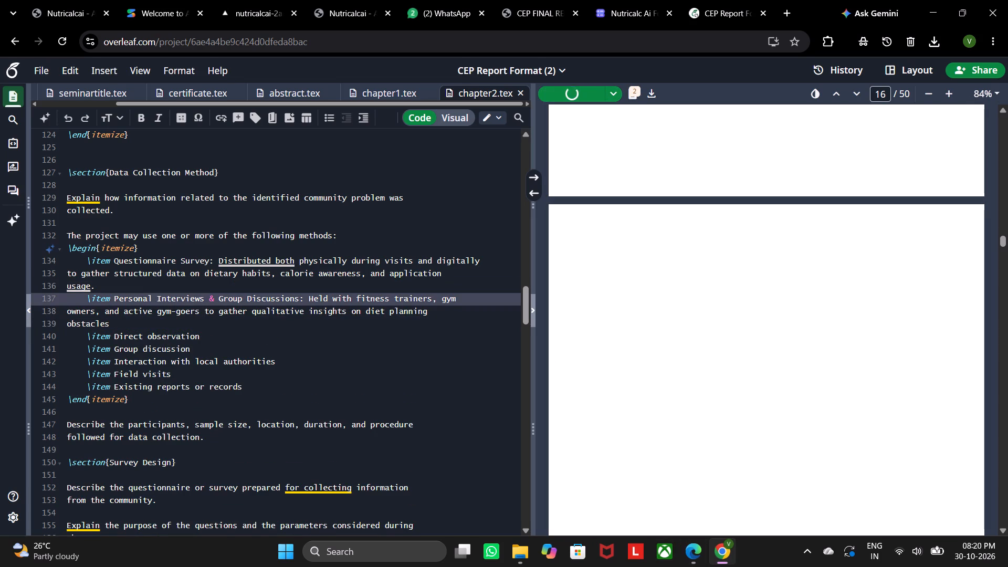
pyautogui.press('\\')
pyautogui.click(403, 352)
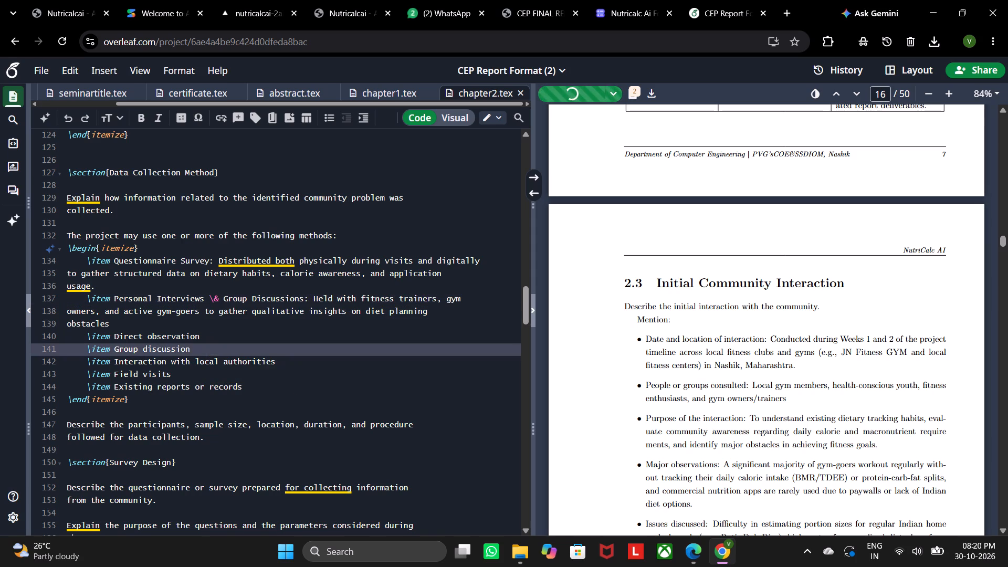
# Copy the "Direct Observation" bullet from the PDF in Edge and paste it over the "Direct observation" item in Overleaf in Chrome.
pyautogui.click(682, 548)
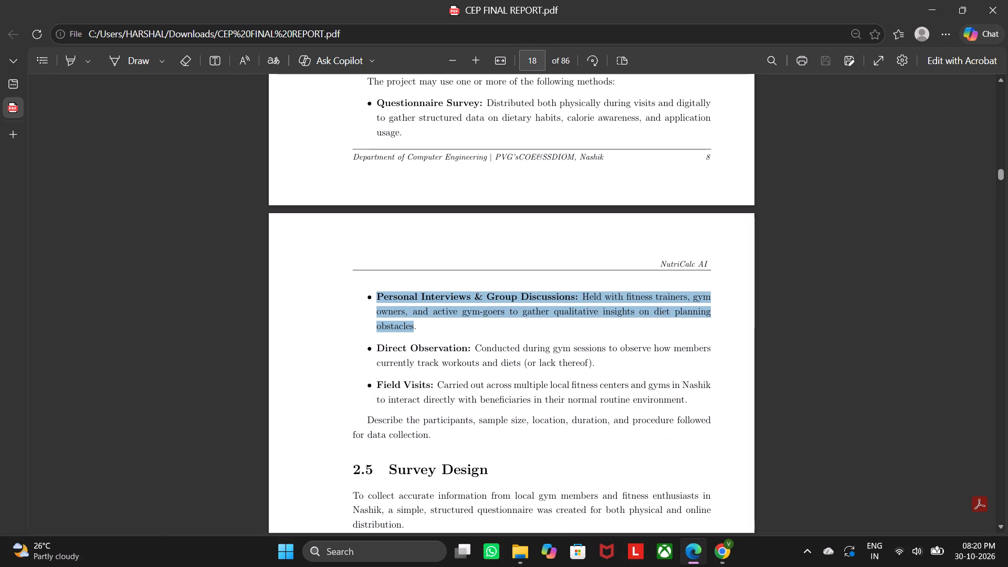
pyautogui.moveTo(381, 349); pyautogui.dragTo(521, 352)
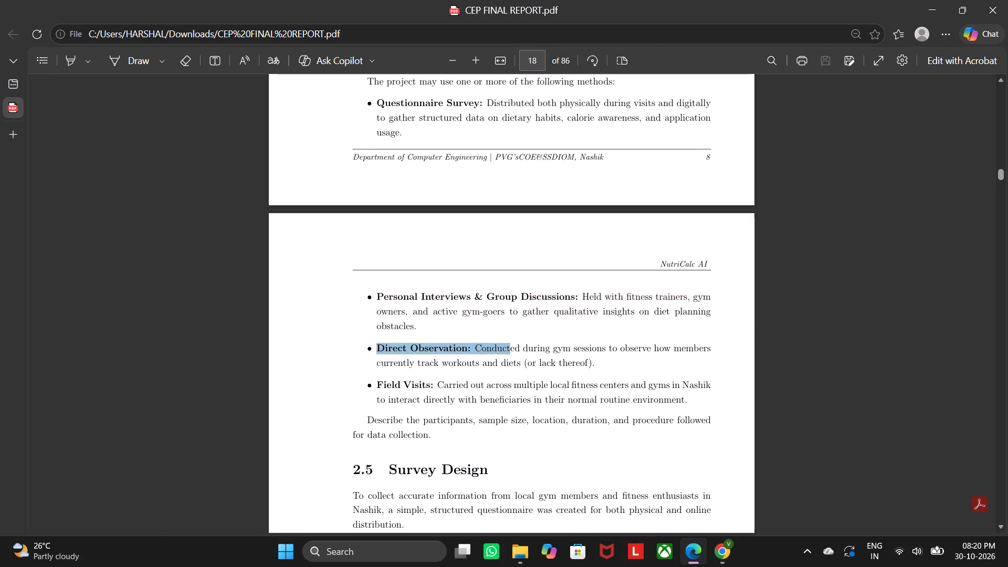
pyautogui.moveTo(521, 352); pyautogui.dragTo(597, 361)
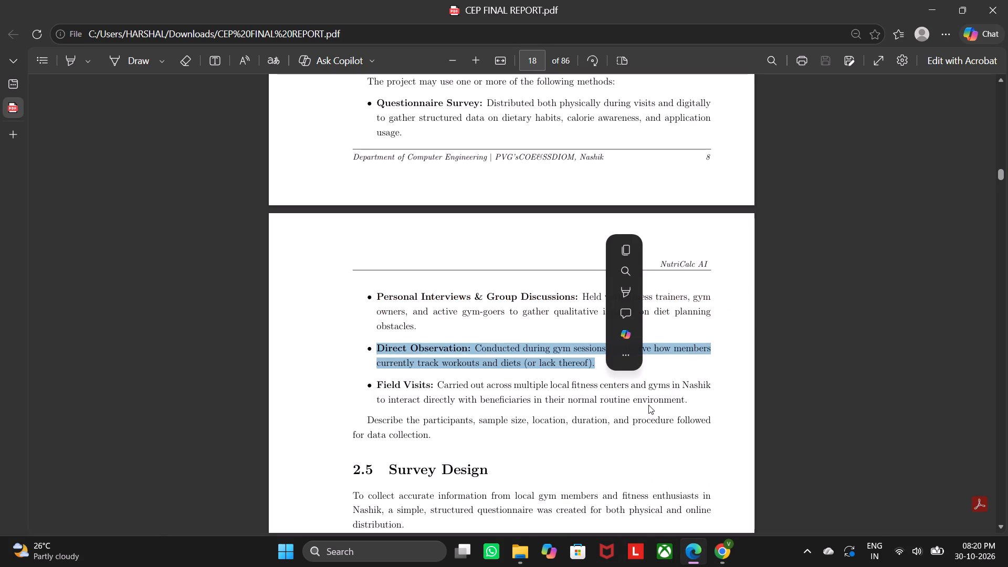
pyautogui.hotkey('ctrl', 'c')
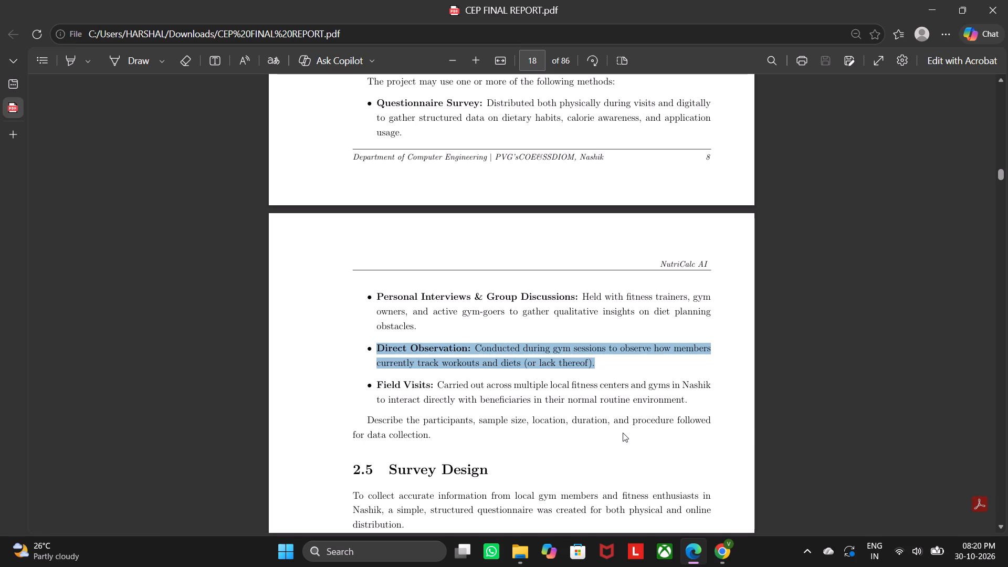
pyautogui.moveTo(712, 557); pyautogui.dragTo(719, 562)
pyautogui.click(714, 551)
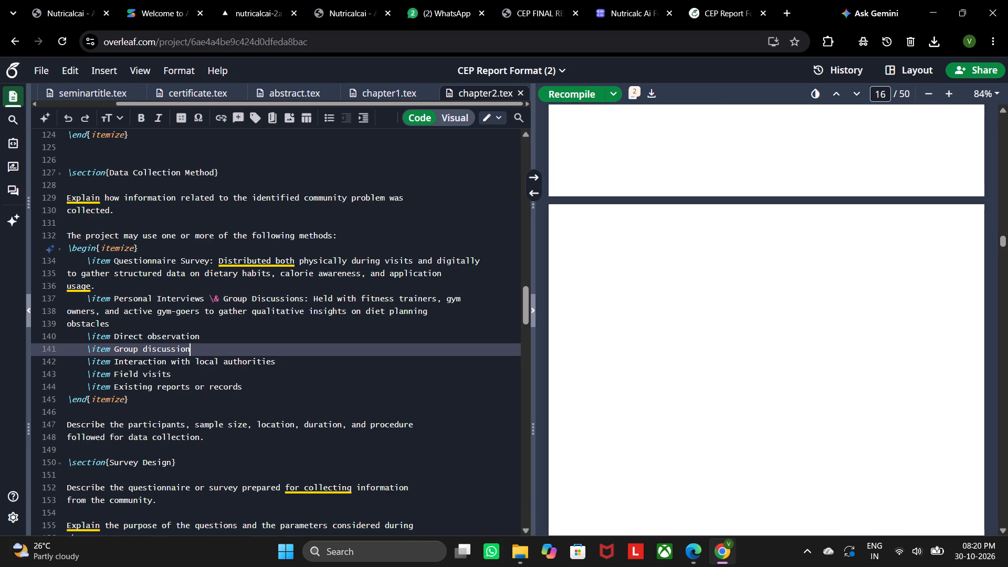
pyautogui.moveTo(114, 337); pyautogui.dragTo(218, 339)
pyautogui.hotkey('ctrl', 'v')
# Copy the "Field Visits" bullet from the PDF in Edge and paste it over the items from "Group discussion" through "Existing reports or records" in Chrome.
pyautogui.click(692, 548)
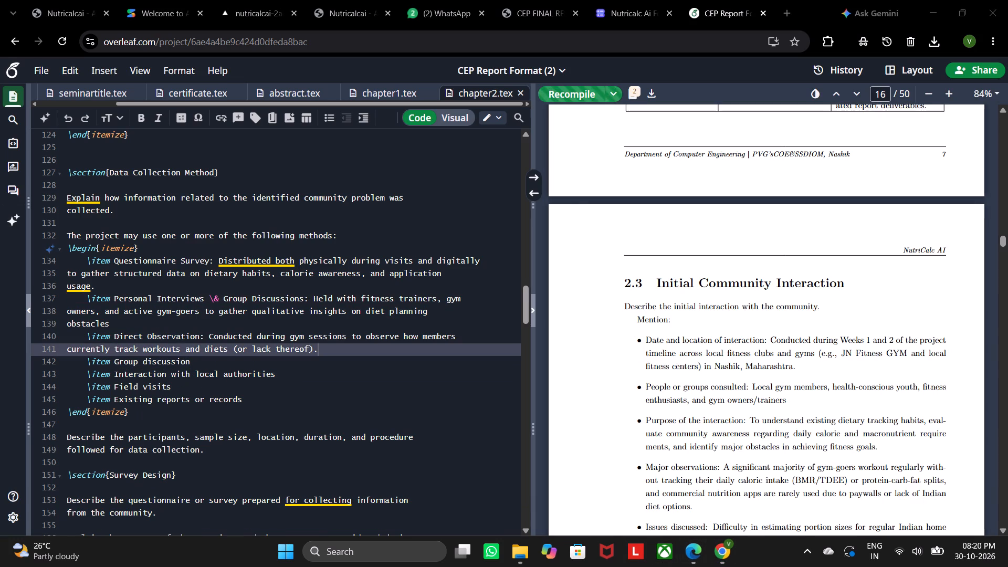
pyautogui.click(703, 549)
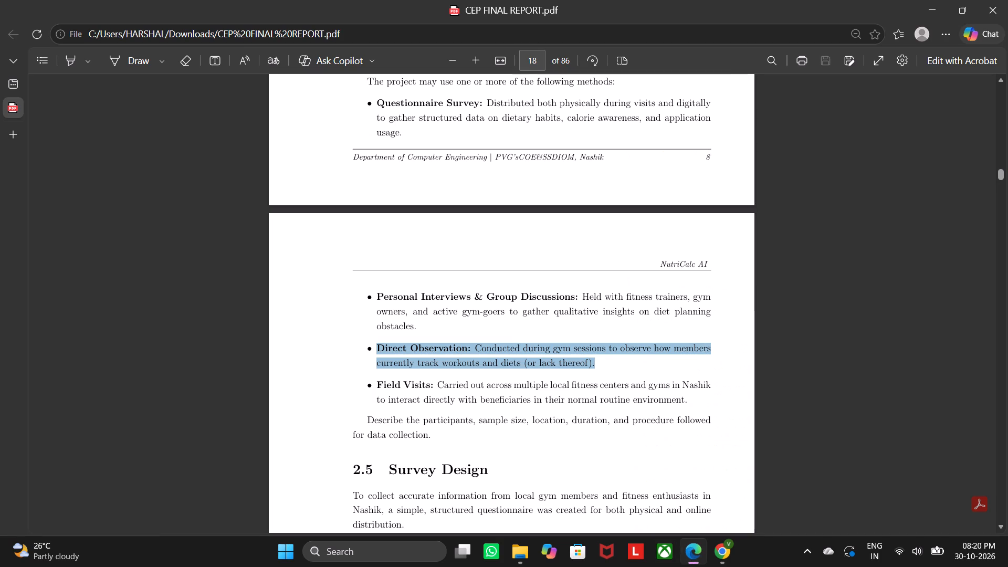
pyautogui.moveTo(379, 384); pyautogui.dragTo(734, 430)
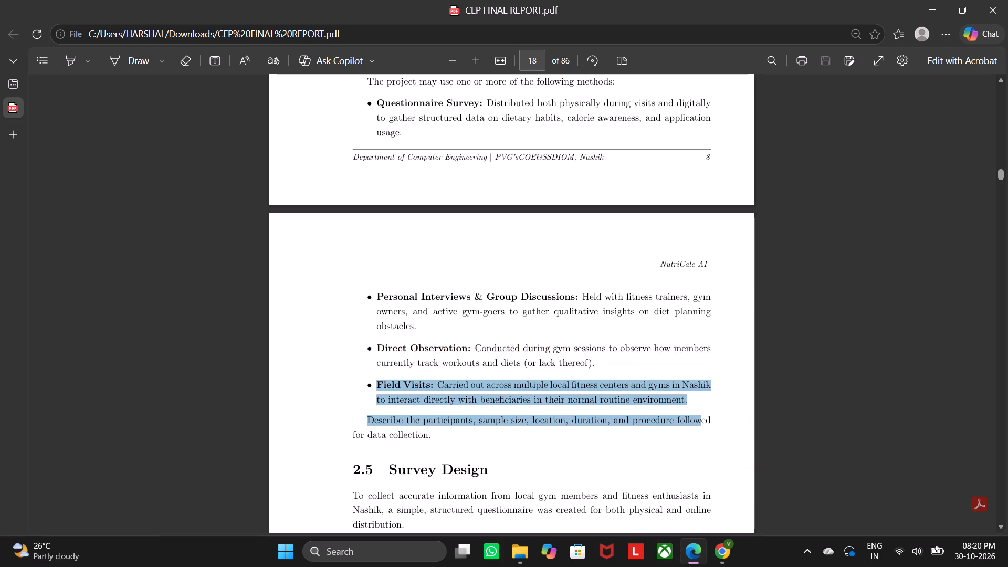
pyautogui.moveTo(734, 430); pyautogui.dragTo(692, 406)
pyautogui.hotkey('ctrl', 'c')
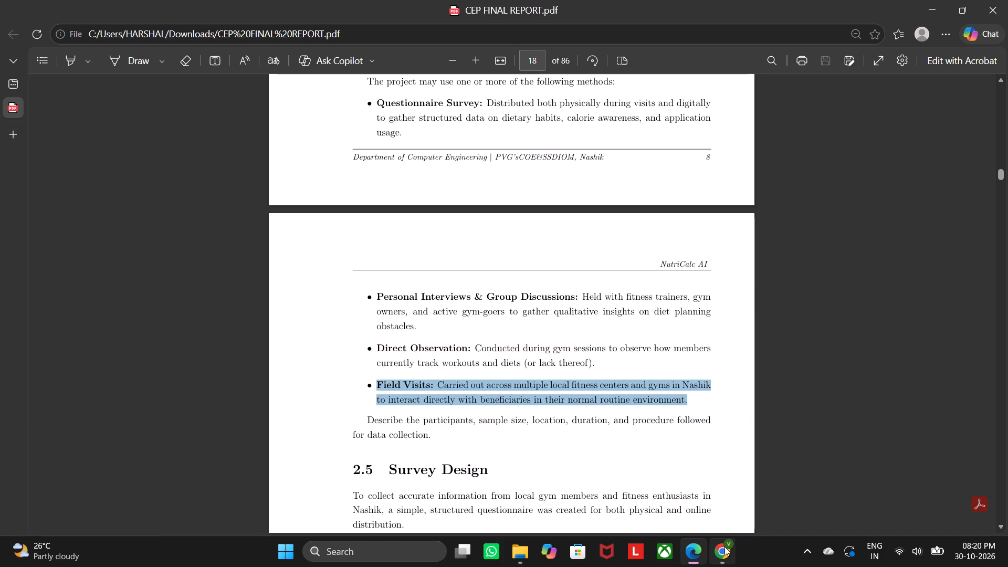
pyautogui.click(724, 547)
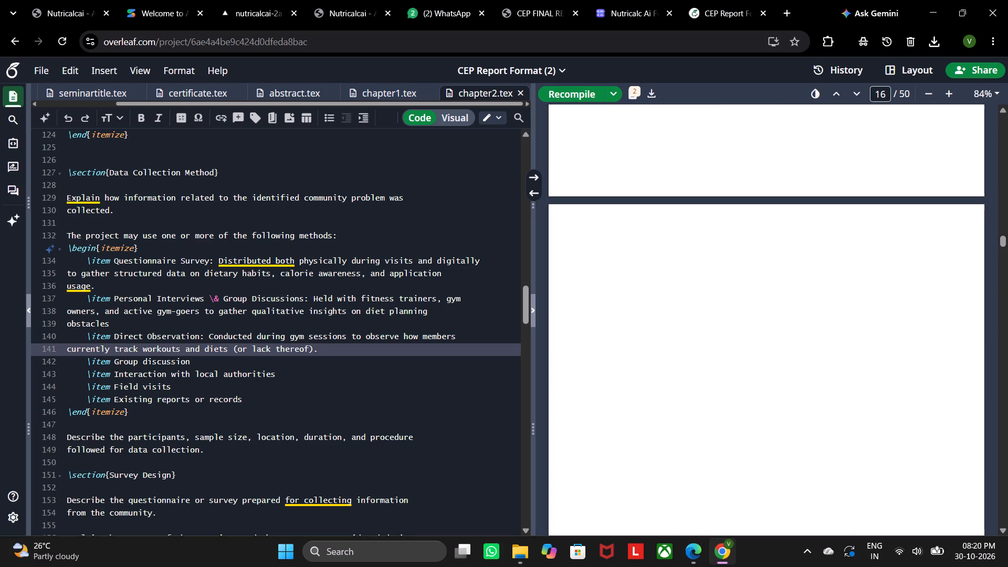
pyautogui.moveTo(114, 357); pyautogui.dragTo(248, 401)
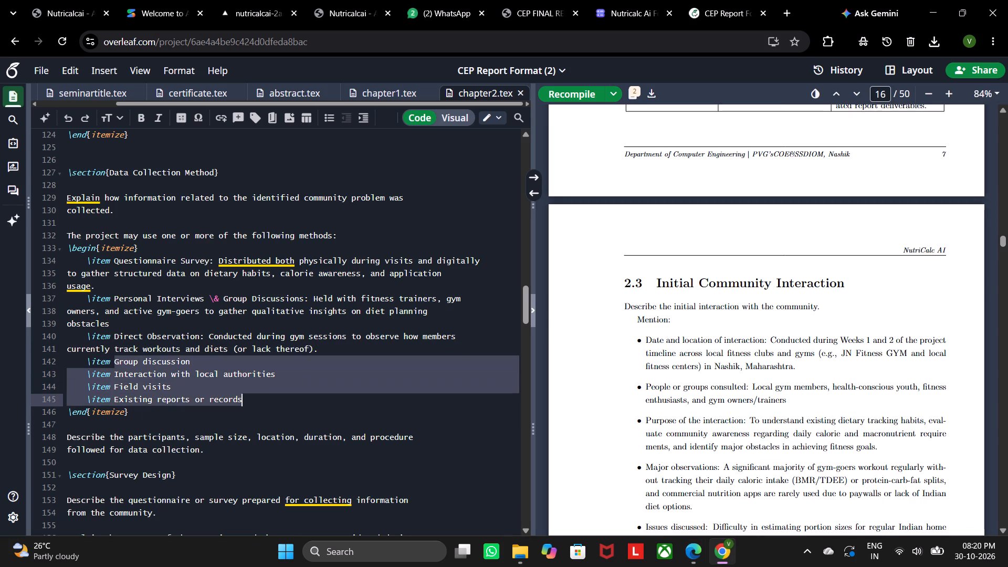
pyautogui.moveTo(248, 401); pyautogui.dragTo(249, 401)
pyautogui.hotkey('ctrl', 'v')
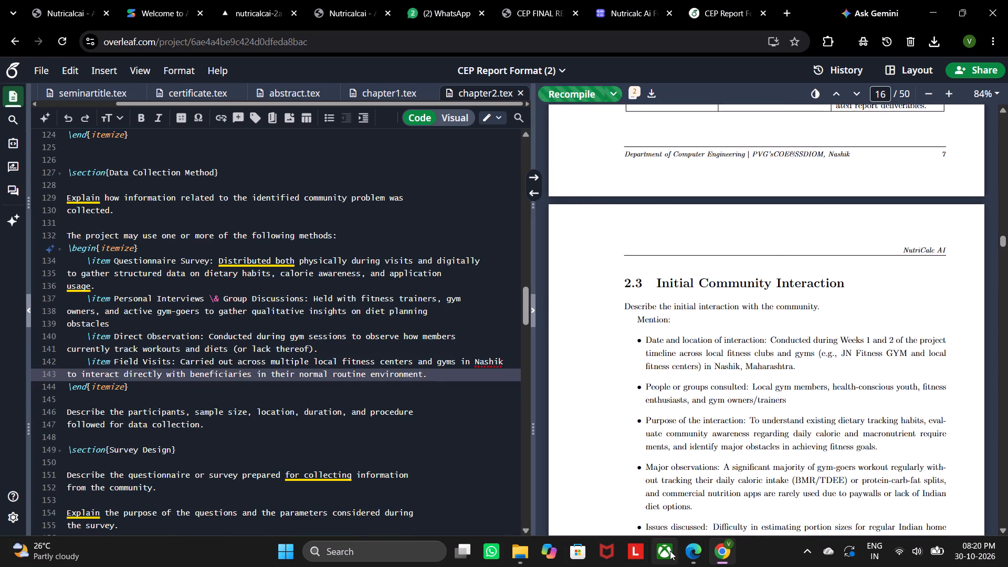
# Check the end of section 2.4 in Edge, and delete the "Describe the participants, sample size" paragraph in Overleaf in Chrome.
pyautogui.doubleClick(690, 550)
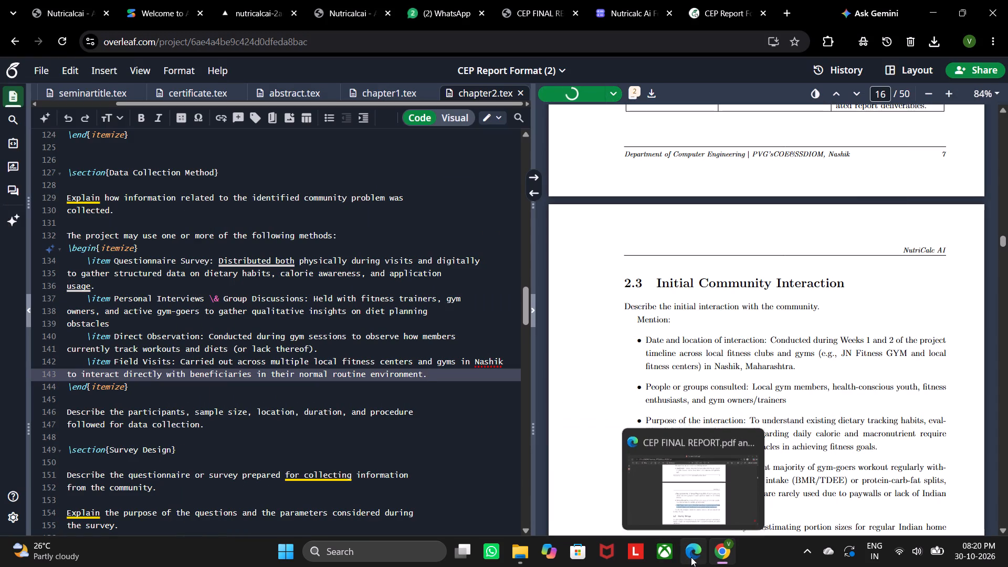
pyautogui.click(691, 558)
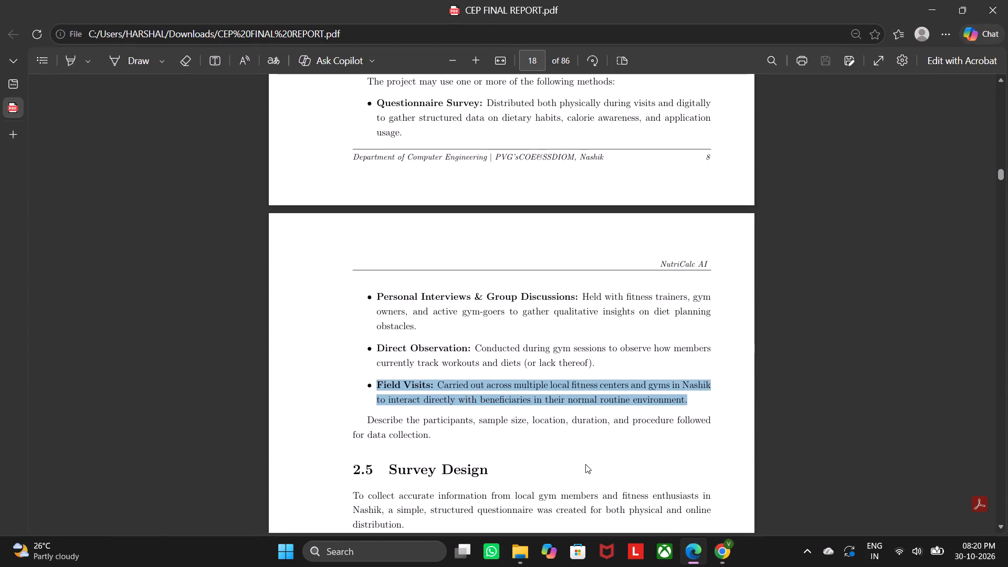
pyautogui.scroll(-2, 585, 464)
pyautogui.click(714, 555)
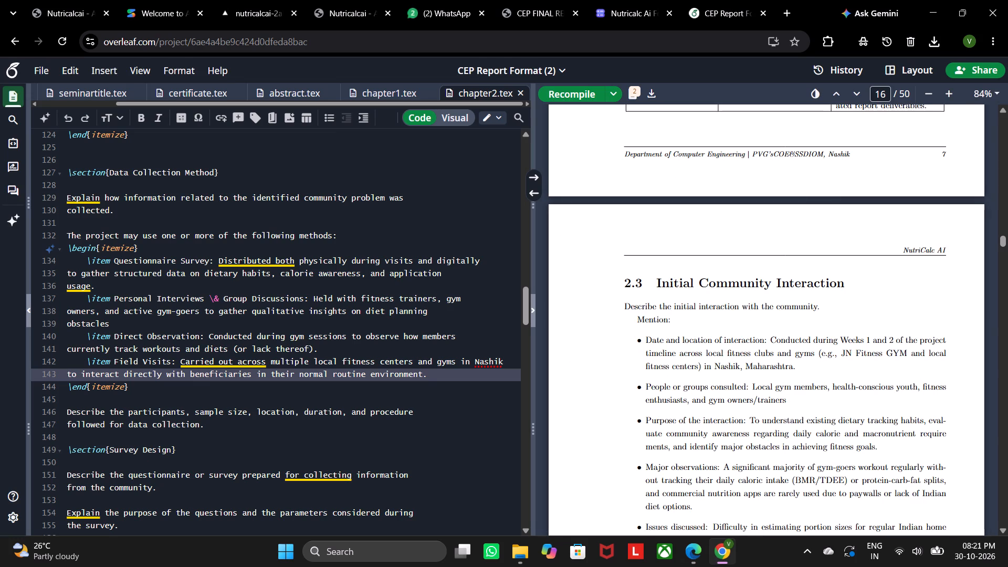
pyautogui.moveTo(66, 408); pyautogui.dragTo(222, 427)
pyautogui.press('BackSpace')
pyautogui.press('BackSpace')
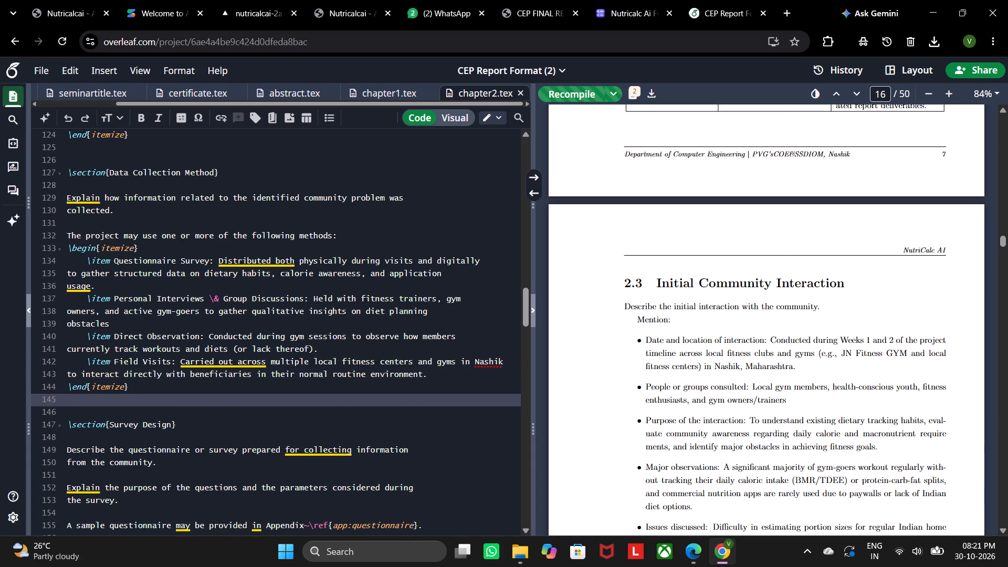
# Copy section 2.5's opening paragraph from the PDF in Edge and paste it over the "Describe the questionnaire or survey" paragraph in Overleaf in Chrome.
pyautogui.scroll(-2, 248, 400)
pyautogui.click(711, 558)
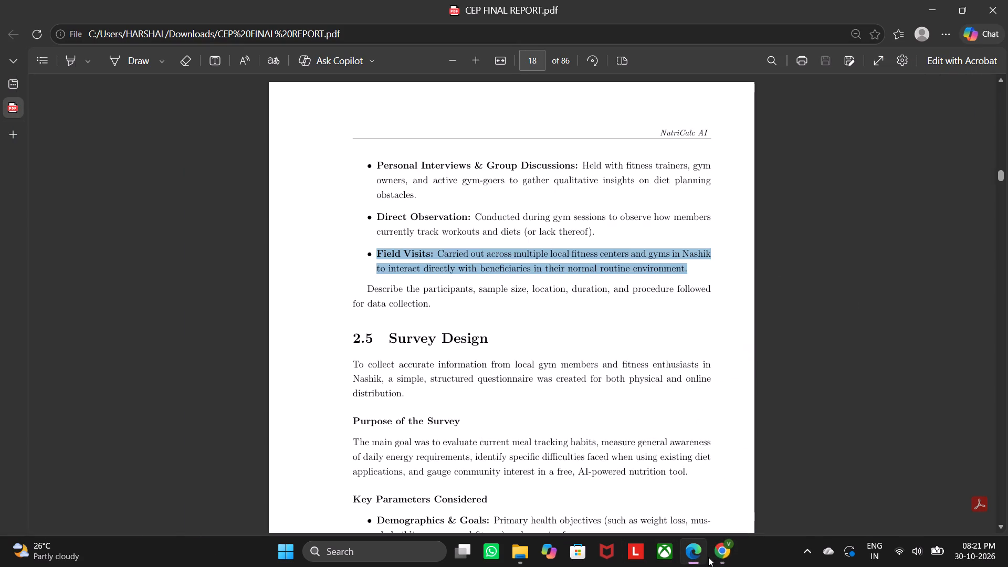
pyautogui.click(716, 553)
pyautogui.click(698, 554)
pyautogui.scroll(-3, 581, 453)
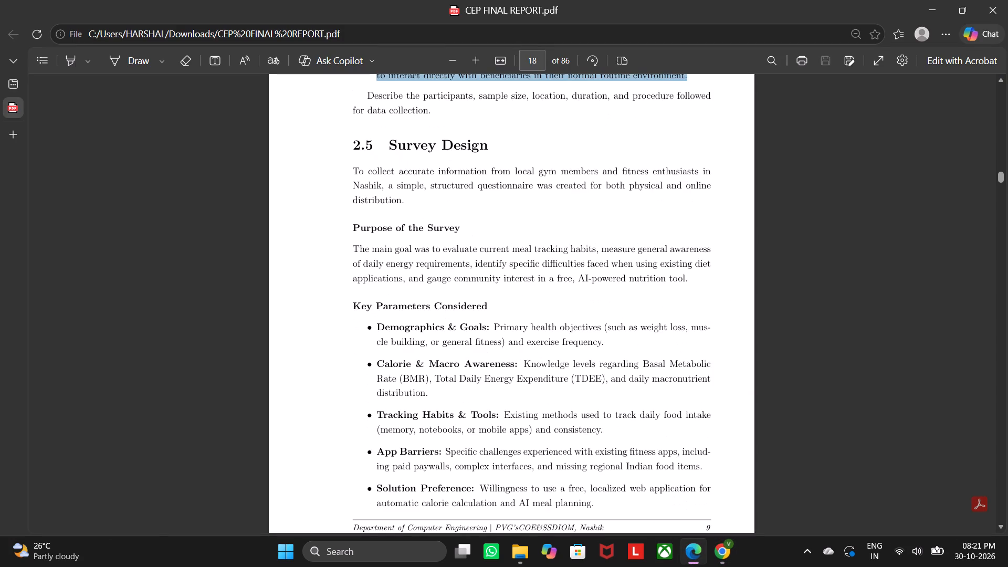
pyautogui.moveTo(354, 161); pyautogui.dragTo(412, 197)
pyautogui.hotkey('ctrl', 'c')
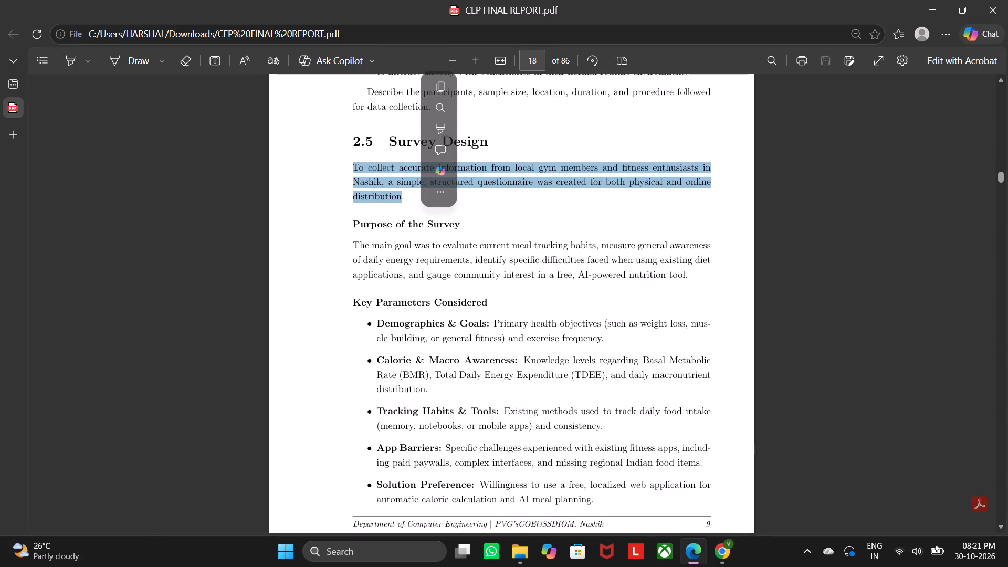
pyautogui.click(736, 529)
pyautogui.click(726, 543)
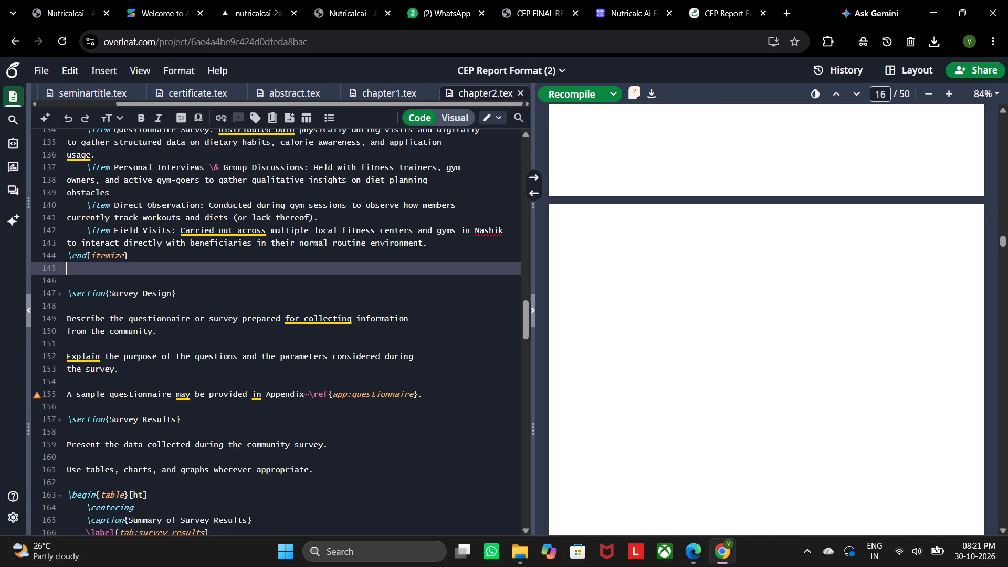
pyautogui.scroll(-1, 154, 411)
pyautogui.moveTo(65, 251); pyautogui.dragTo(143, 293)
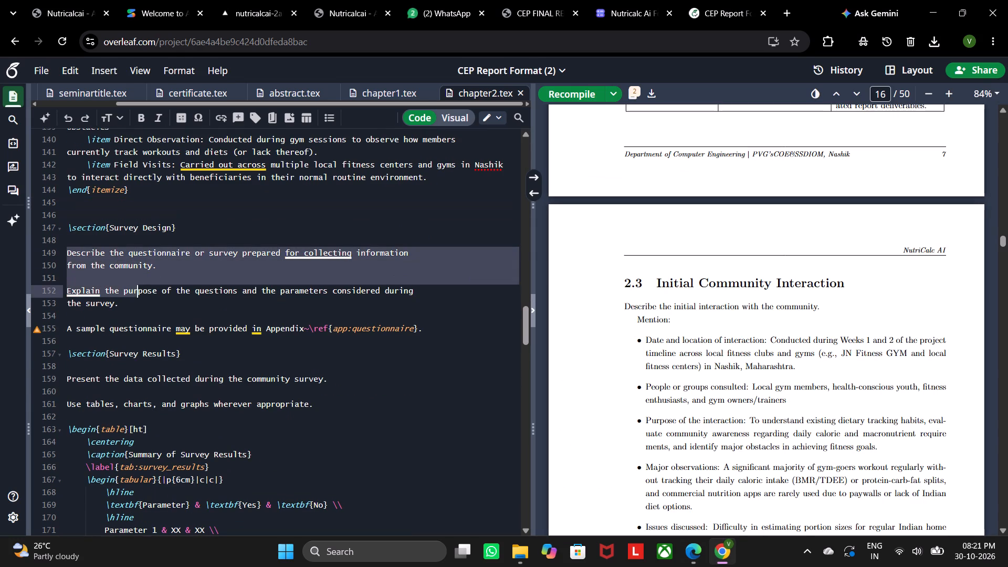
pyautogui.moveTo(143, 293); pyautogui.dragTo(162, 265)
pyautogui.hotkey('ctrl', 'v')
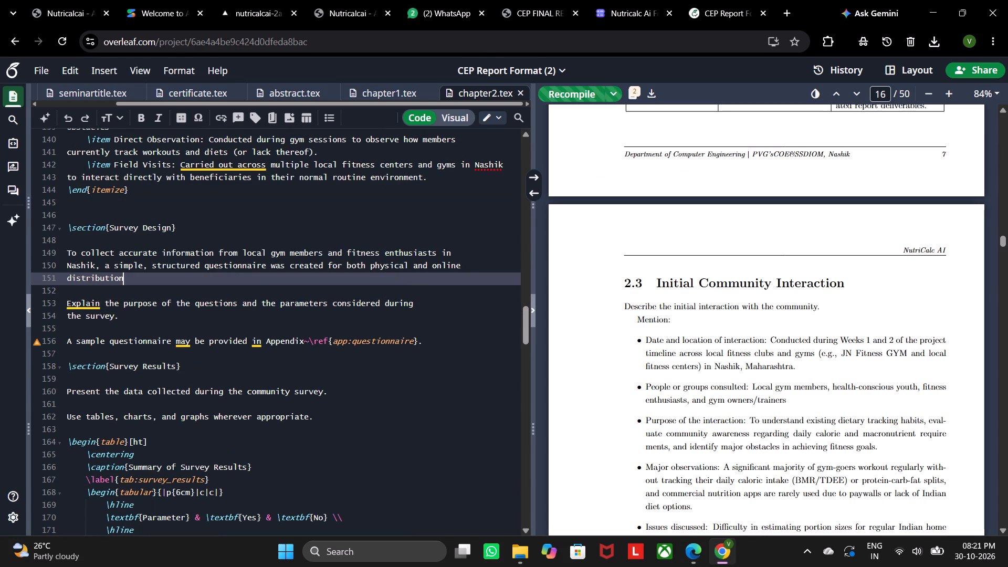
# Copy the "Purpose of the Survey" heading and paragraph from Edge and paste them over the "Explain the purpose of the questions" paragraph in Chrome.
pyautogui.click(683, 550)
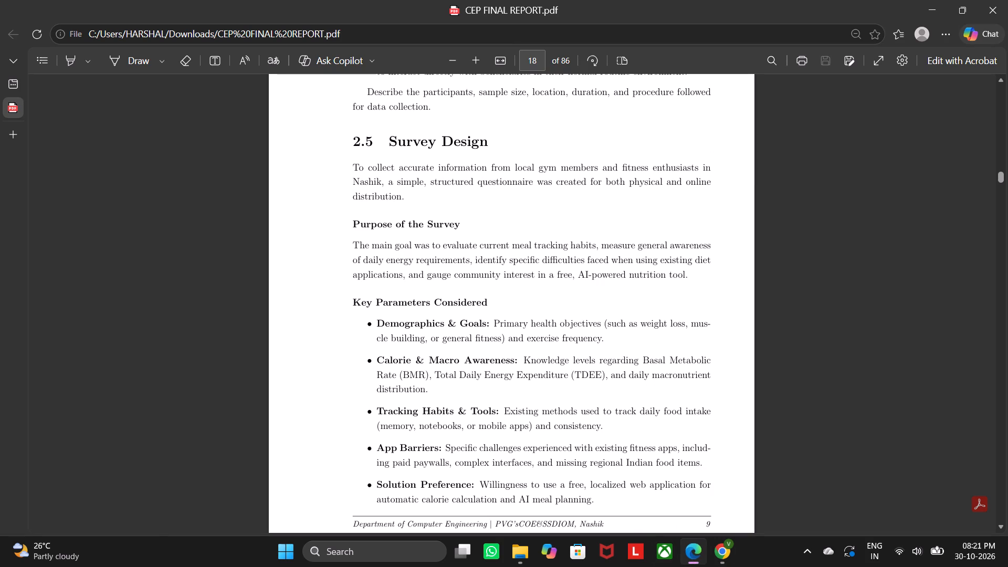
pyautogui.moveTo(352, 220); pyautogui.dragTo(696, 279)
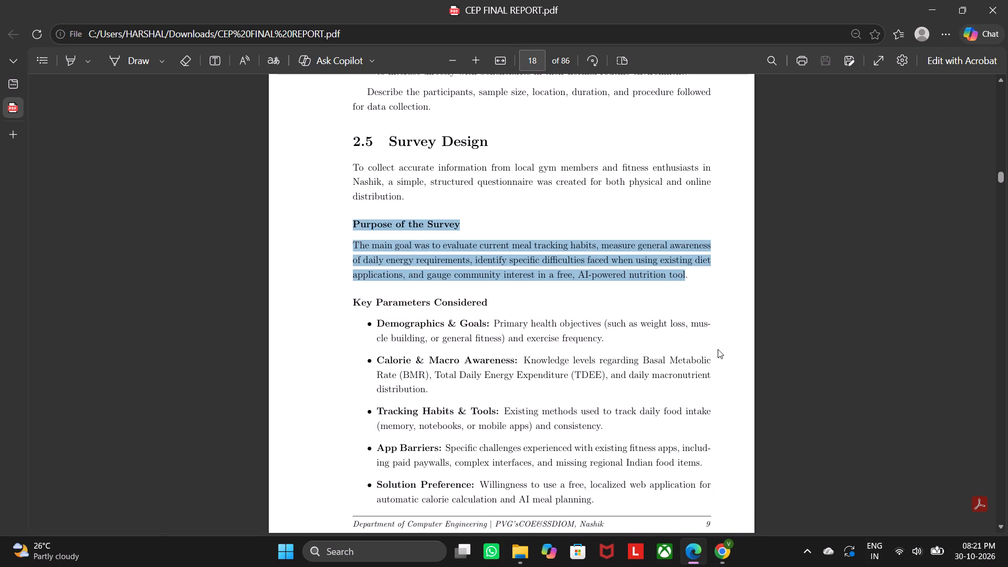
pyautogui.hotkey('ctrl', 'c')
pyautogui.click(724, 542)
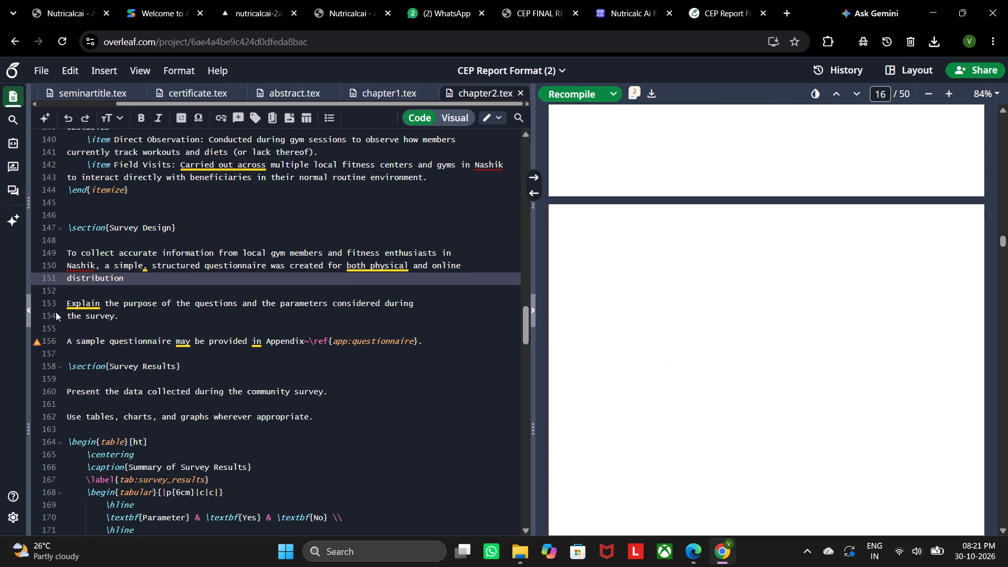
pyautogui.moveTo(67, 299); pyautogui.dragTo(352, 351)
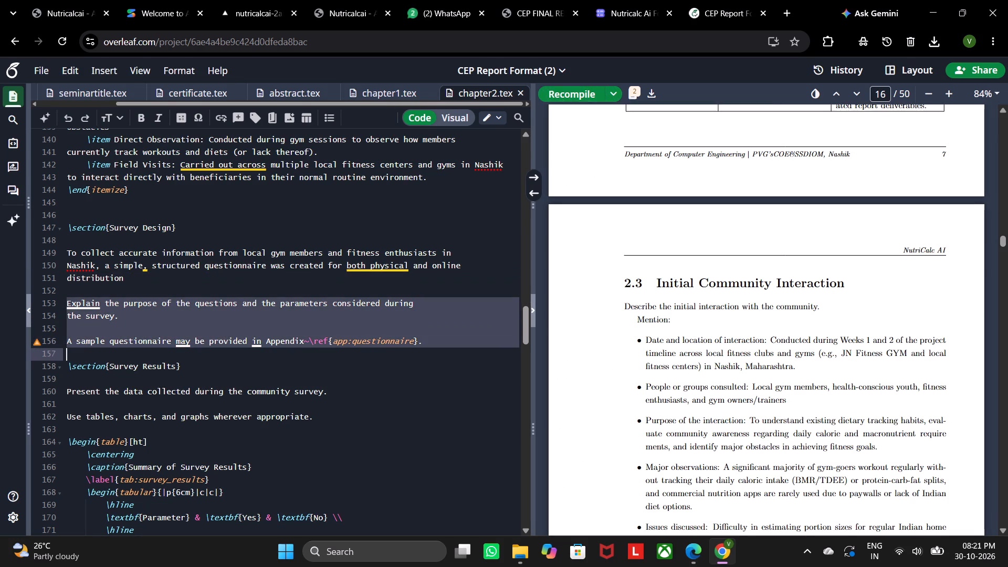
pyautogui.moveTo(352, 351); pyautogui.dragTo(152, 318)
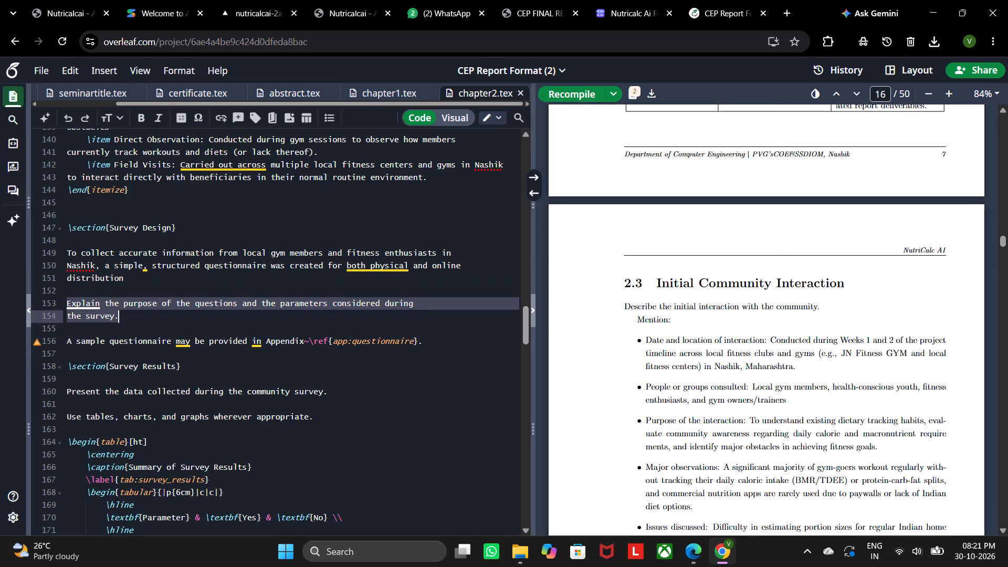
pyautogui.moveTo(152, 318); pyautogui.dragTo(146, 318)
pyautogui.hotkey('ctrl', 'v')
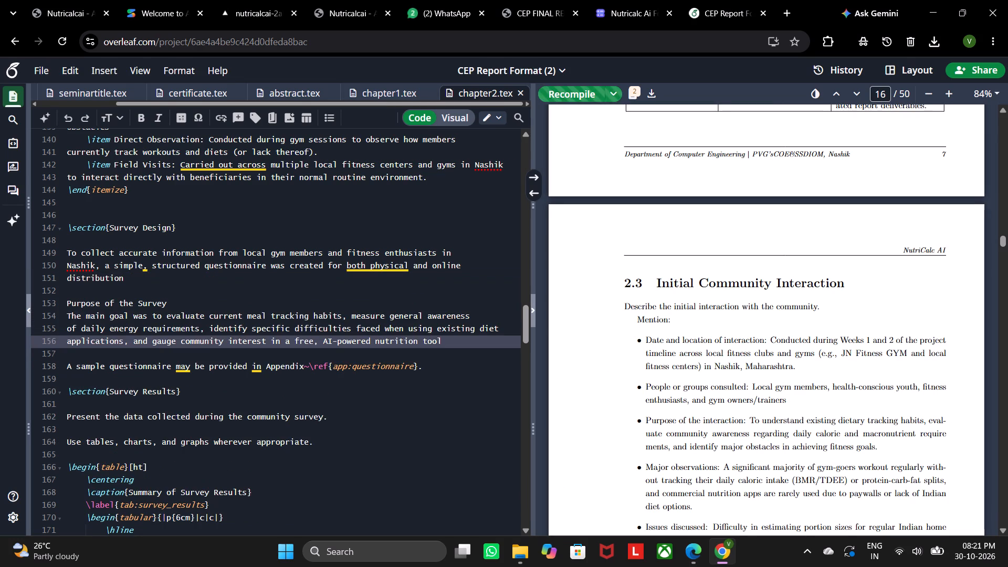
# Compare the compiled Survey Design section with the PDF in Edge, and end the survey purpose paragraph with a full stop in Overleaf in Chrome.
pyautogui.scroll(-3, 613, 346)
pyautogui.scroll(-1, 825, 317)
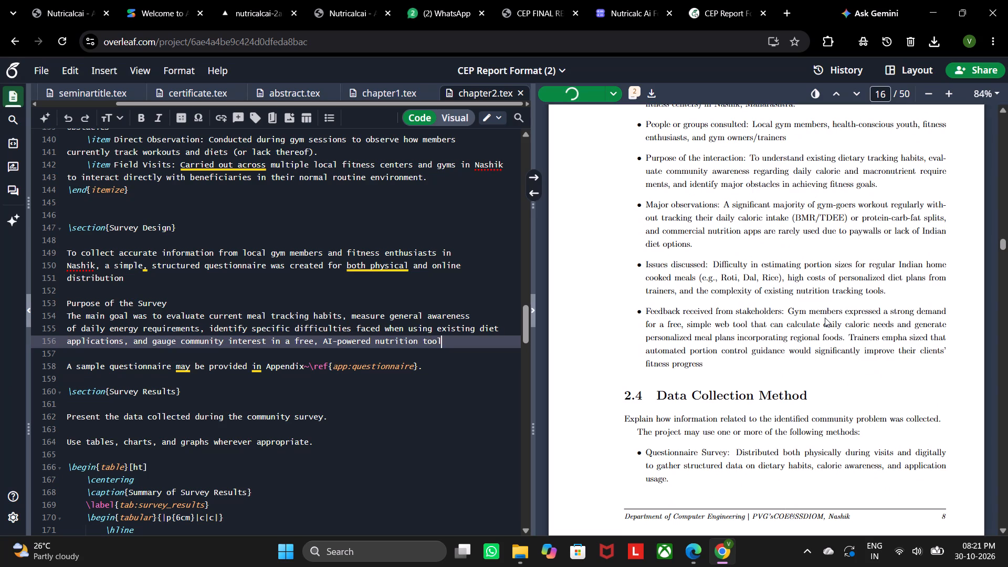
pyautogui.scroll(-9, 825, 318)
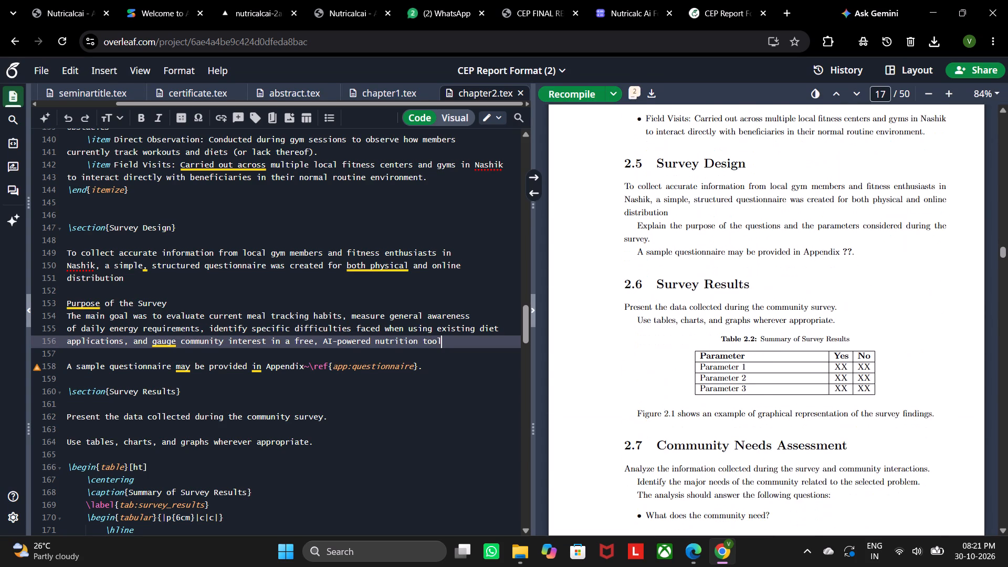
pyautogui.scroll(-1, 825, 318)
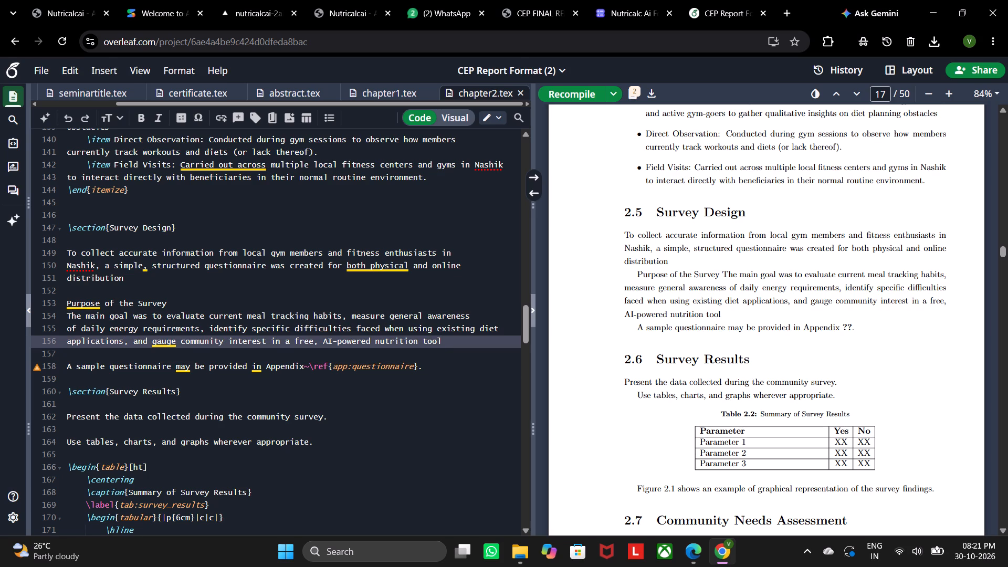
pyautogui.click(689, 548)
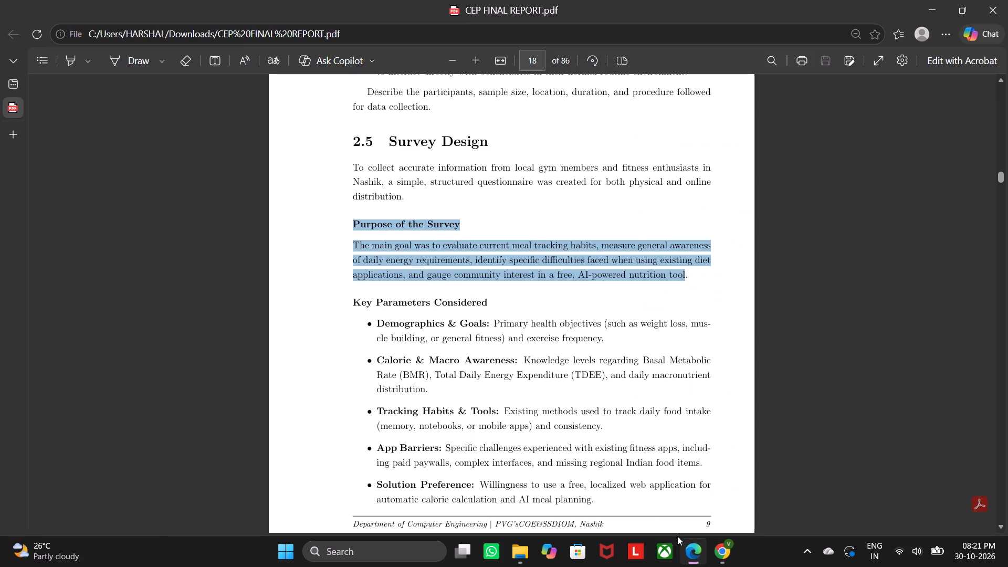
pyautogui.click(719, 549)
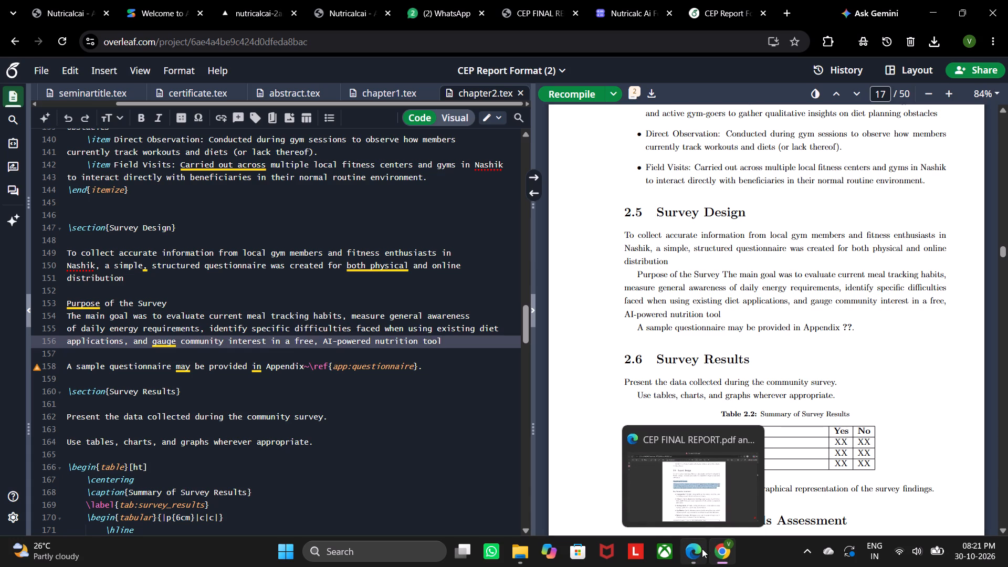
pyautogui.click(702, 549)
pyautogui.click(728, 547)
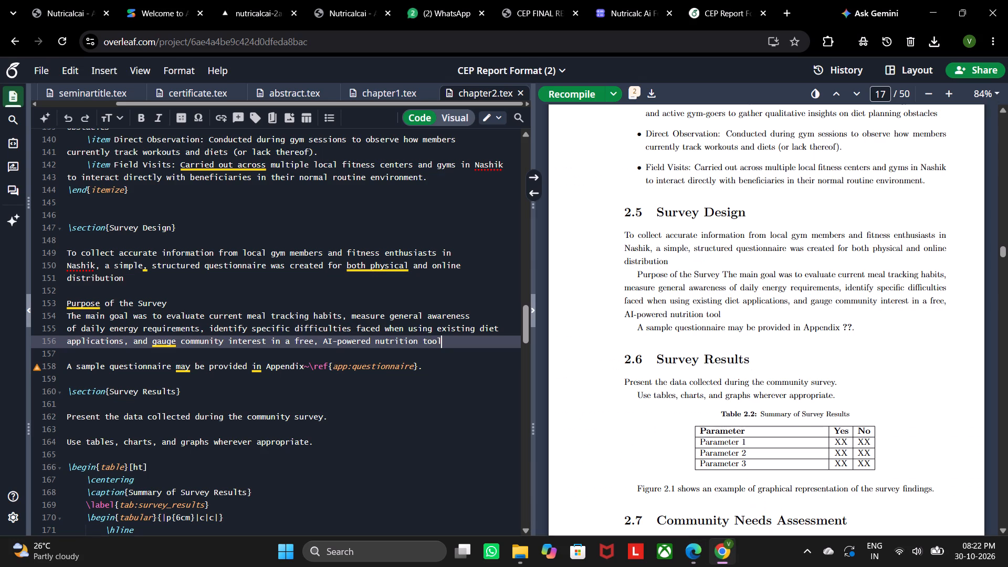
pyautogui.press('.')
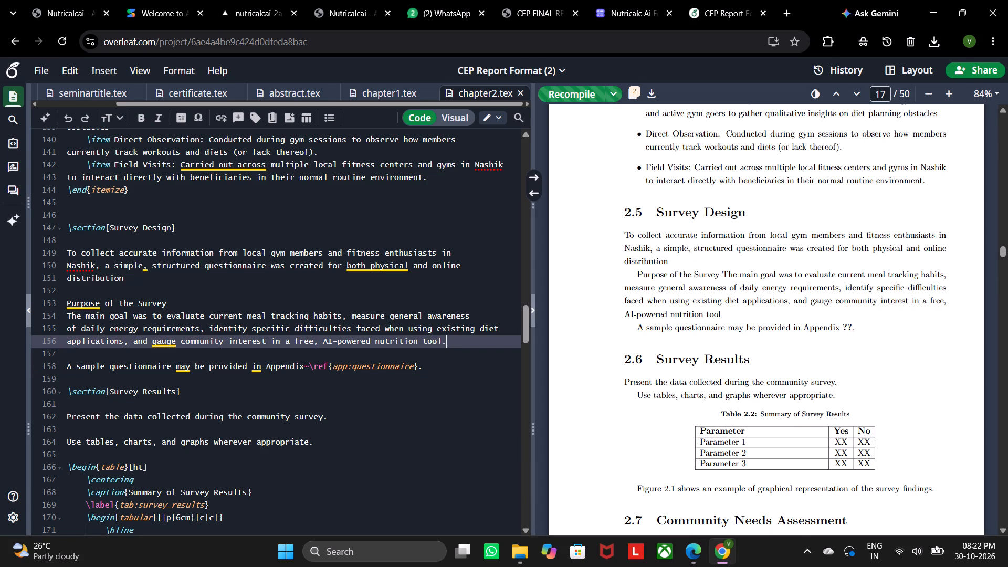
# Delete the "A sample questionnaire may be provided in Appendix" line from the Survey Design section.
pyautogui.moveTo(66, 367); pyautogui.dragTo(352, 392)
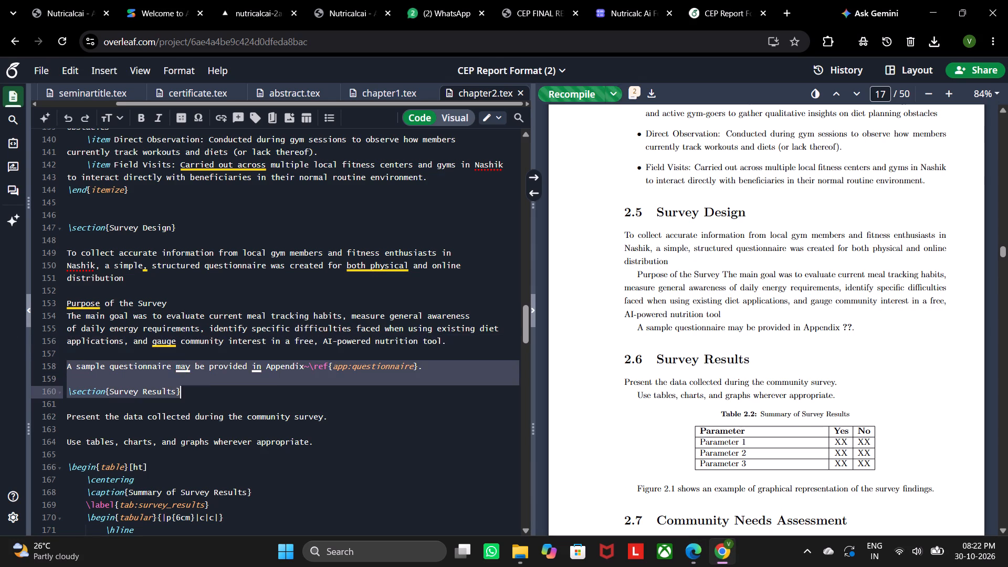
pyautogui.moveTo(352, 392); pyautogui.dragTo(440, 367)
pyautogui.press('BackSpace')
pyautogui.press('BackSpace')
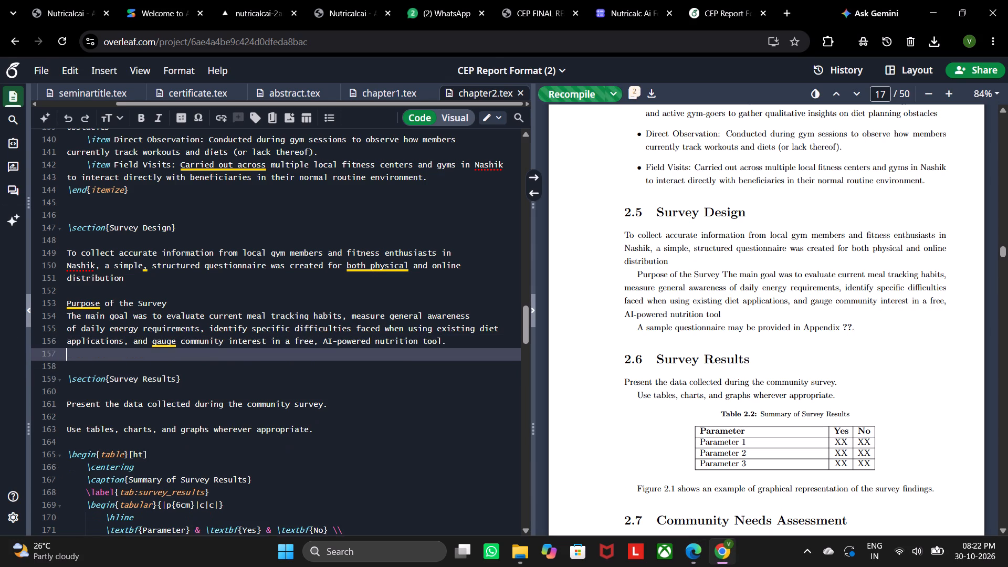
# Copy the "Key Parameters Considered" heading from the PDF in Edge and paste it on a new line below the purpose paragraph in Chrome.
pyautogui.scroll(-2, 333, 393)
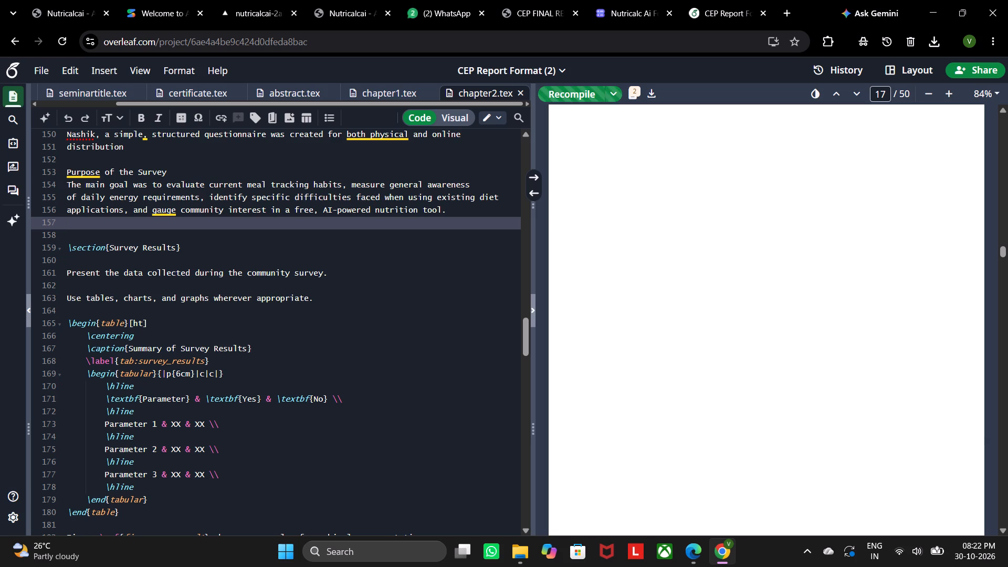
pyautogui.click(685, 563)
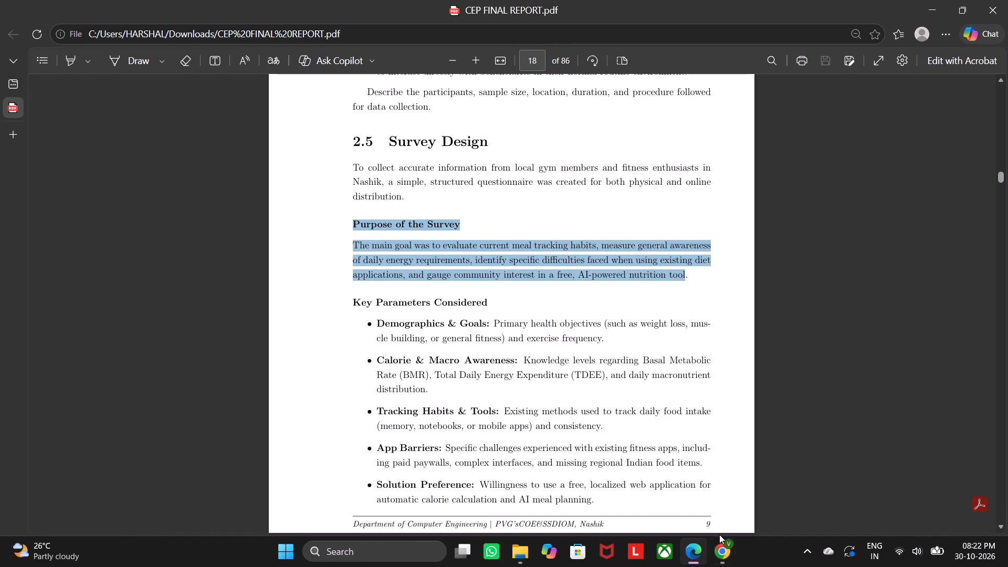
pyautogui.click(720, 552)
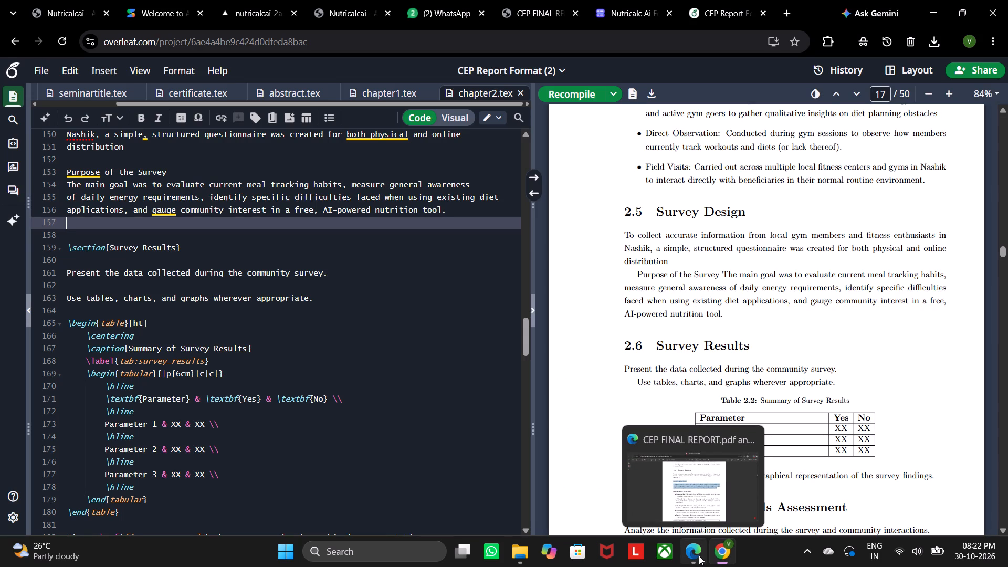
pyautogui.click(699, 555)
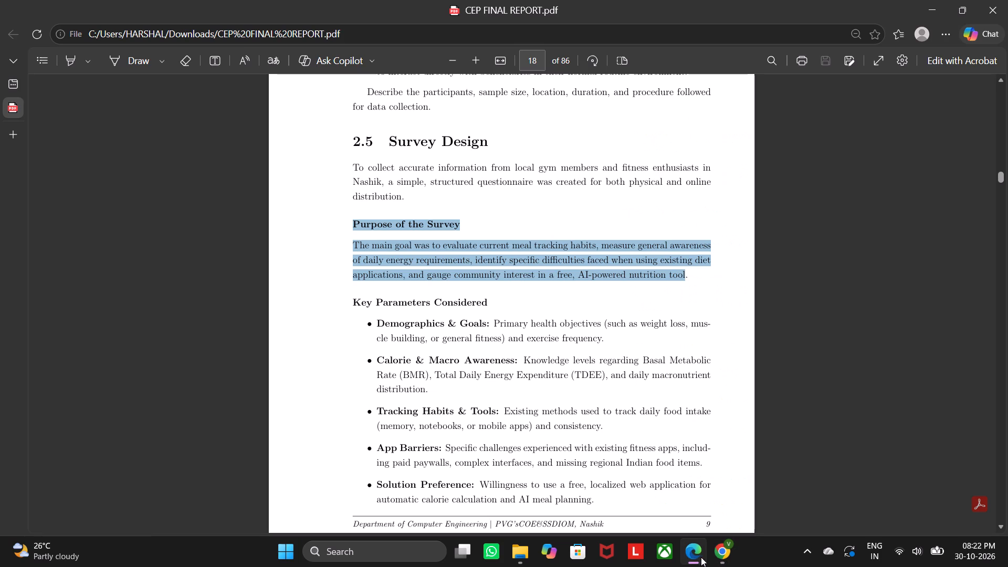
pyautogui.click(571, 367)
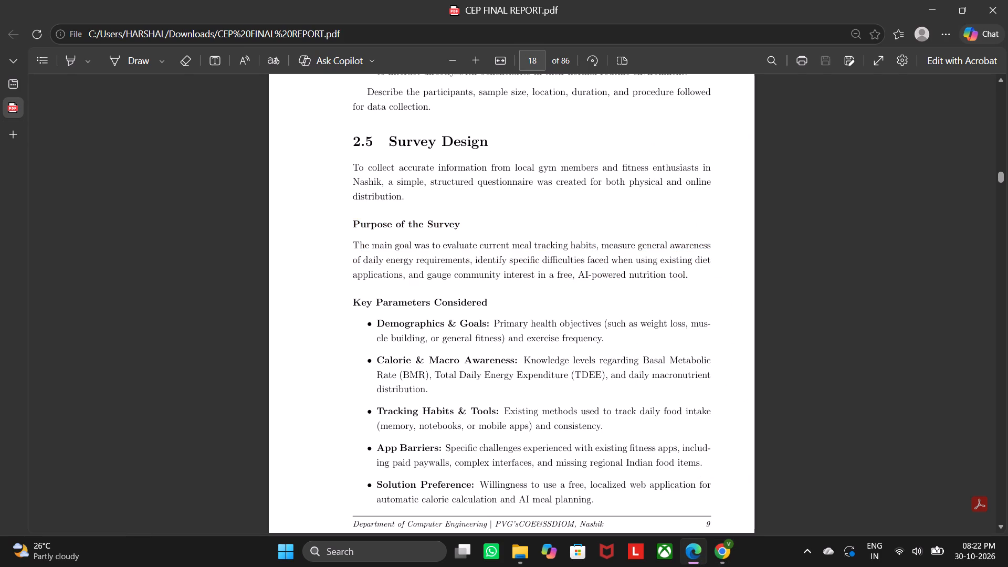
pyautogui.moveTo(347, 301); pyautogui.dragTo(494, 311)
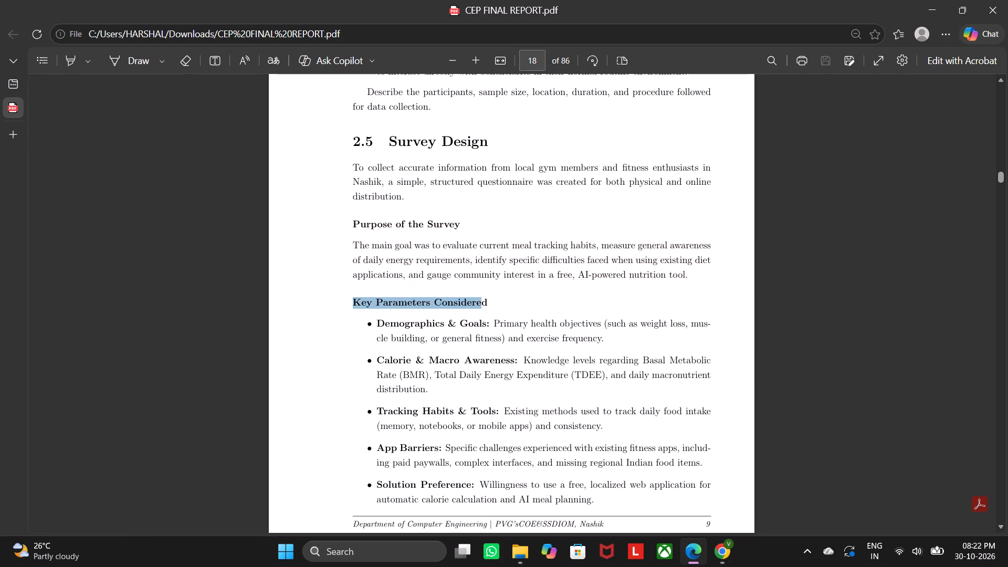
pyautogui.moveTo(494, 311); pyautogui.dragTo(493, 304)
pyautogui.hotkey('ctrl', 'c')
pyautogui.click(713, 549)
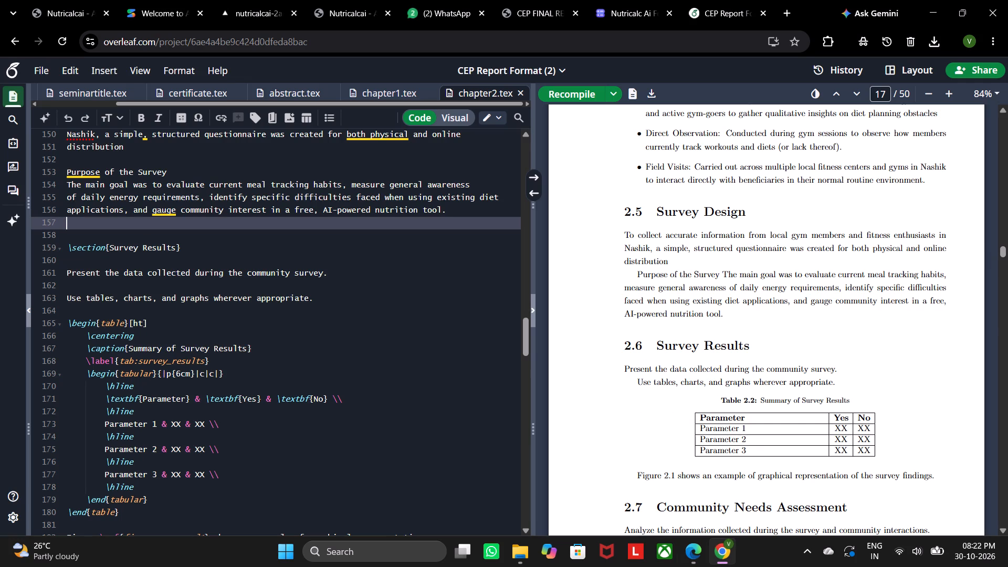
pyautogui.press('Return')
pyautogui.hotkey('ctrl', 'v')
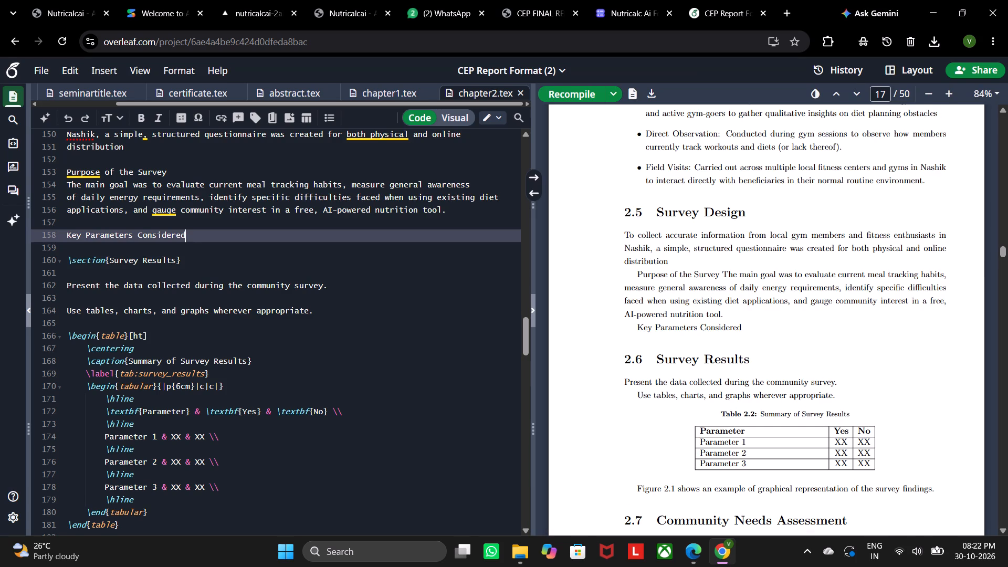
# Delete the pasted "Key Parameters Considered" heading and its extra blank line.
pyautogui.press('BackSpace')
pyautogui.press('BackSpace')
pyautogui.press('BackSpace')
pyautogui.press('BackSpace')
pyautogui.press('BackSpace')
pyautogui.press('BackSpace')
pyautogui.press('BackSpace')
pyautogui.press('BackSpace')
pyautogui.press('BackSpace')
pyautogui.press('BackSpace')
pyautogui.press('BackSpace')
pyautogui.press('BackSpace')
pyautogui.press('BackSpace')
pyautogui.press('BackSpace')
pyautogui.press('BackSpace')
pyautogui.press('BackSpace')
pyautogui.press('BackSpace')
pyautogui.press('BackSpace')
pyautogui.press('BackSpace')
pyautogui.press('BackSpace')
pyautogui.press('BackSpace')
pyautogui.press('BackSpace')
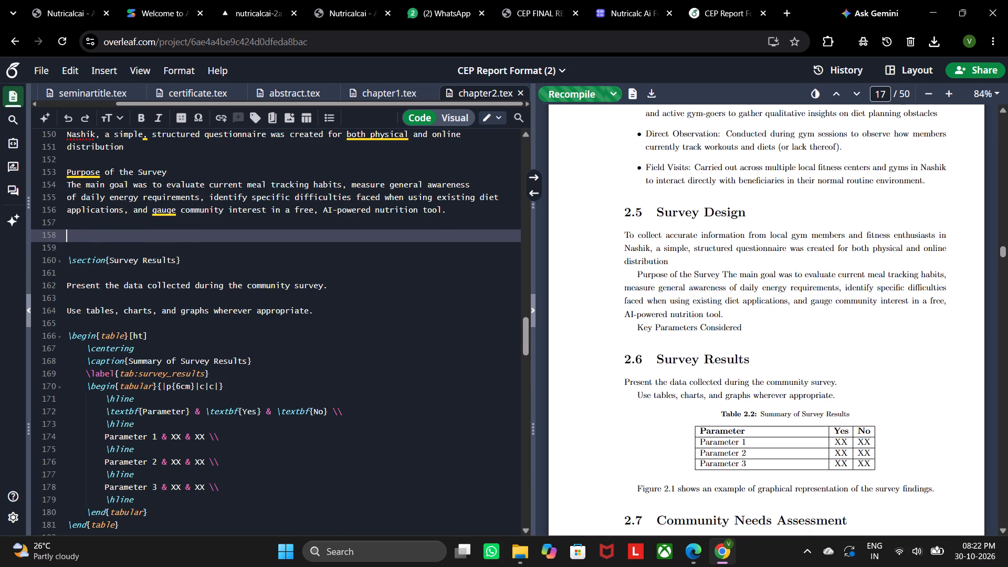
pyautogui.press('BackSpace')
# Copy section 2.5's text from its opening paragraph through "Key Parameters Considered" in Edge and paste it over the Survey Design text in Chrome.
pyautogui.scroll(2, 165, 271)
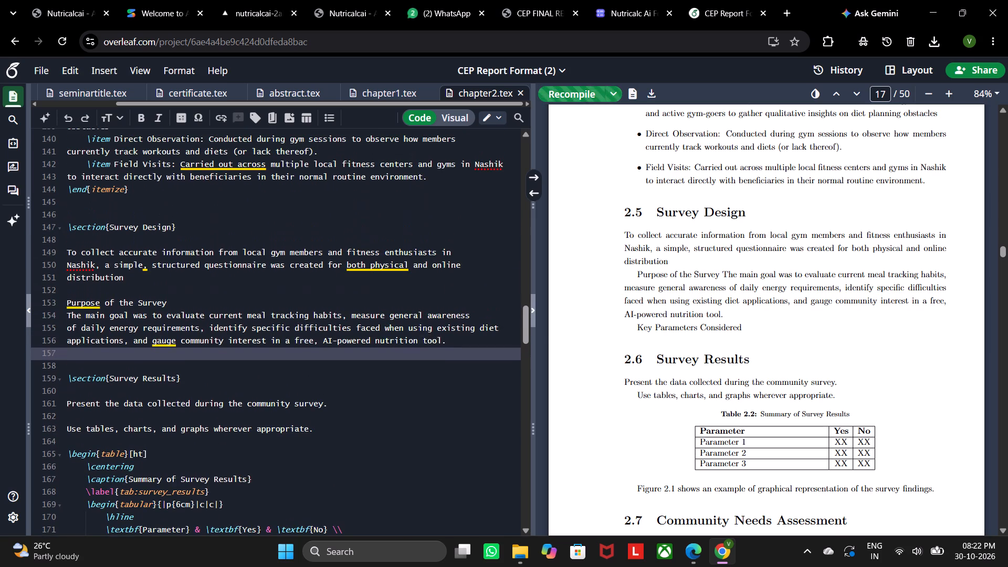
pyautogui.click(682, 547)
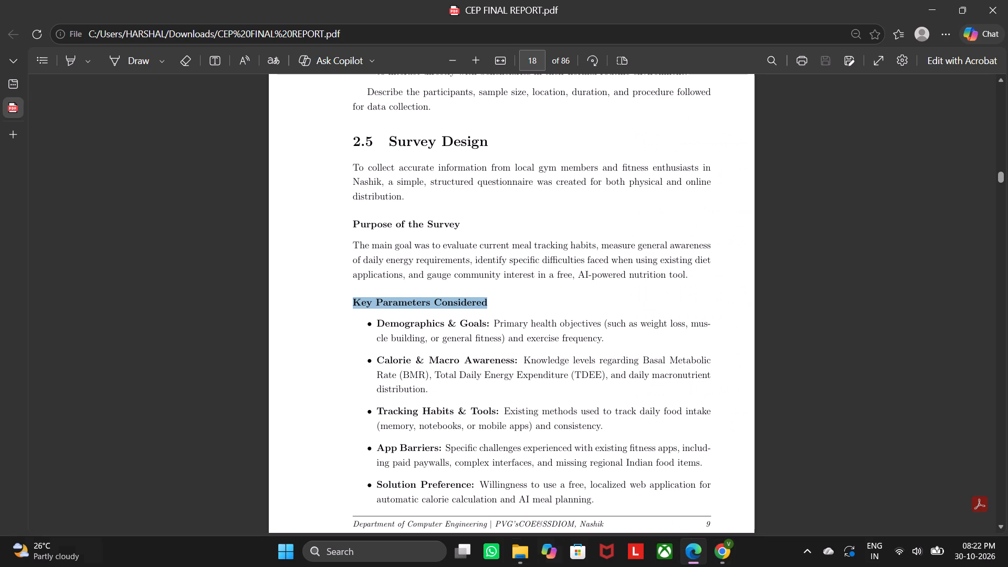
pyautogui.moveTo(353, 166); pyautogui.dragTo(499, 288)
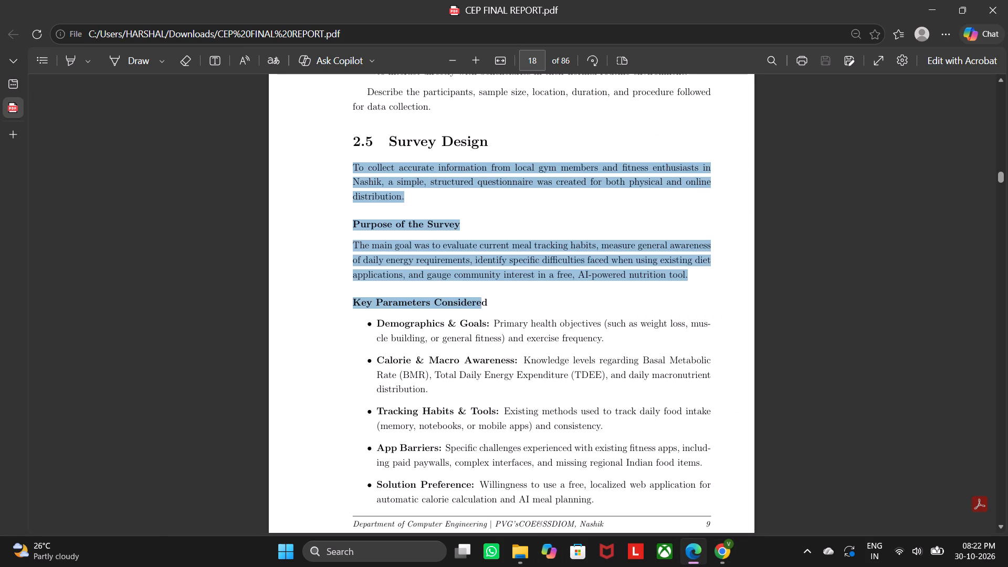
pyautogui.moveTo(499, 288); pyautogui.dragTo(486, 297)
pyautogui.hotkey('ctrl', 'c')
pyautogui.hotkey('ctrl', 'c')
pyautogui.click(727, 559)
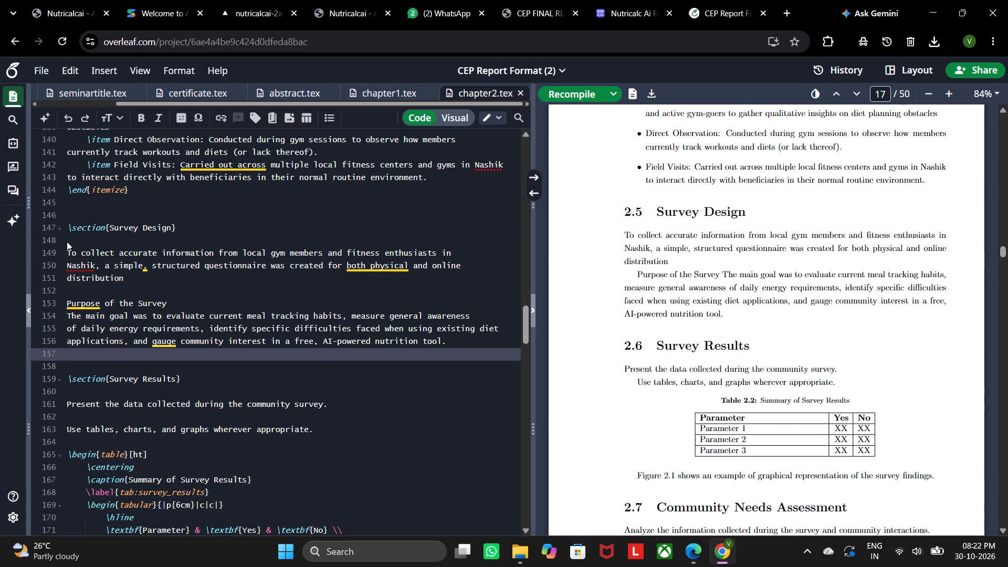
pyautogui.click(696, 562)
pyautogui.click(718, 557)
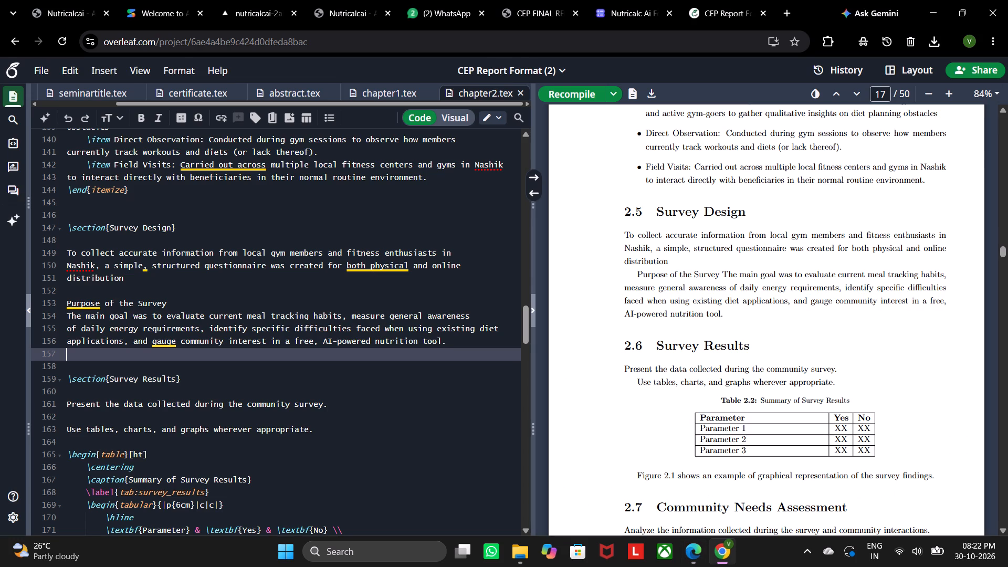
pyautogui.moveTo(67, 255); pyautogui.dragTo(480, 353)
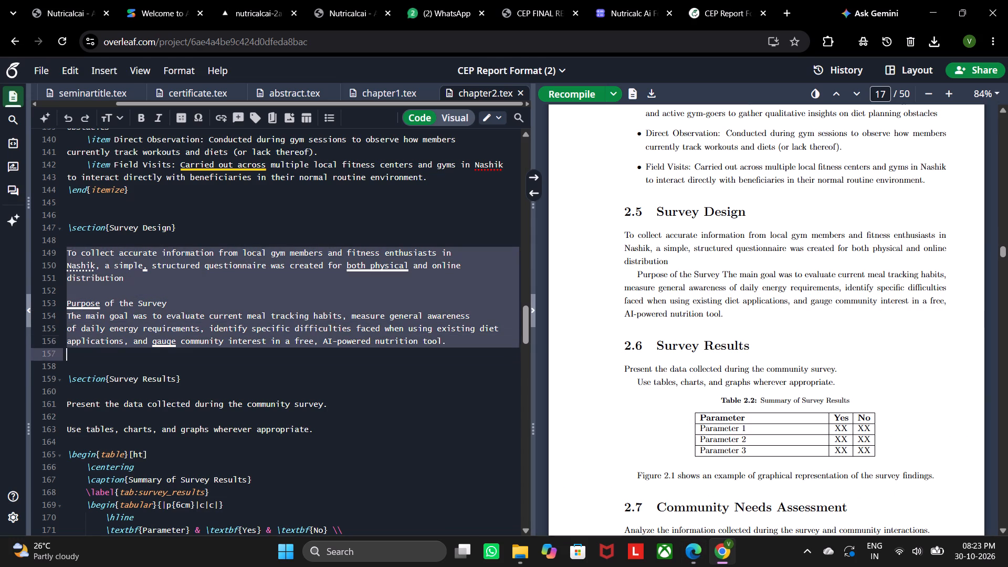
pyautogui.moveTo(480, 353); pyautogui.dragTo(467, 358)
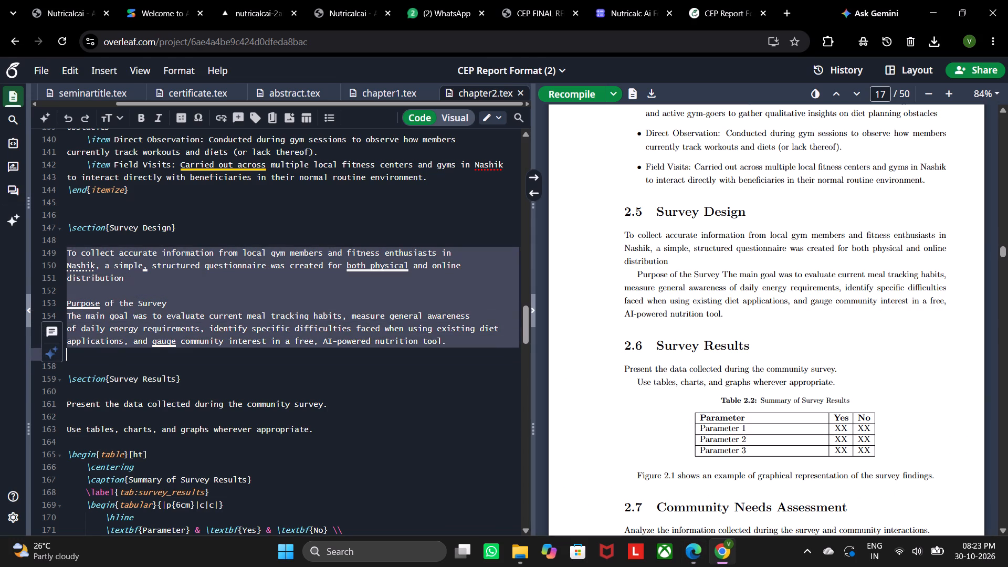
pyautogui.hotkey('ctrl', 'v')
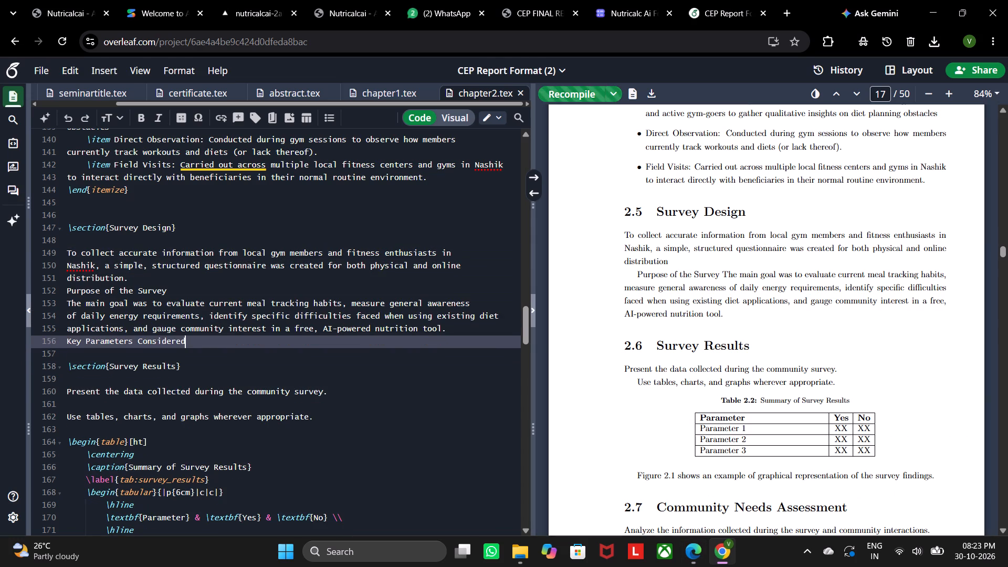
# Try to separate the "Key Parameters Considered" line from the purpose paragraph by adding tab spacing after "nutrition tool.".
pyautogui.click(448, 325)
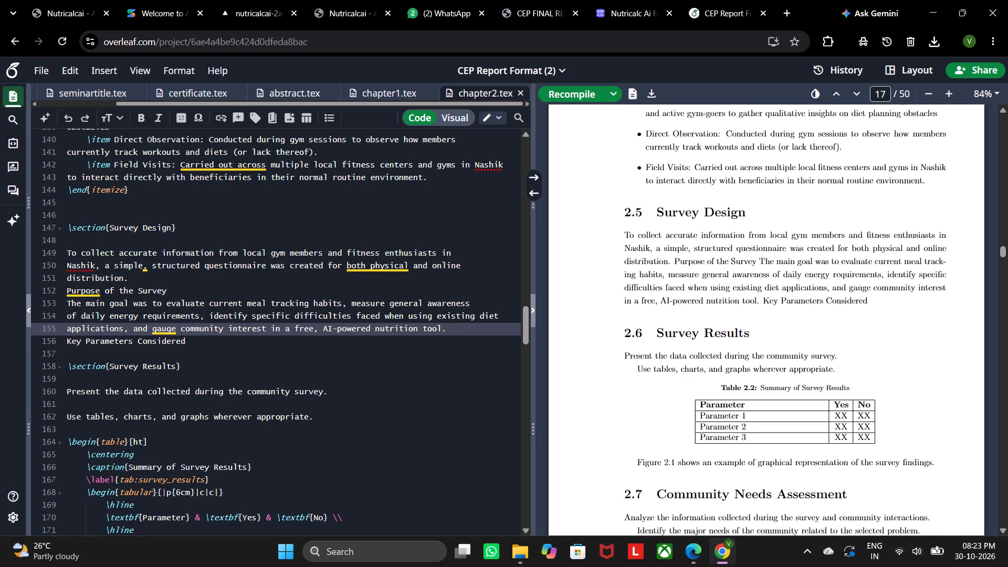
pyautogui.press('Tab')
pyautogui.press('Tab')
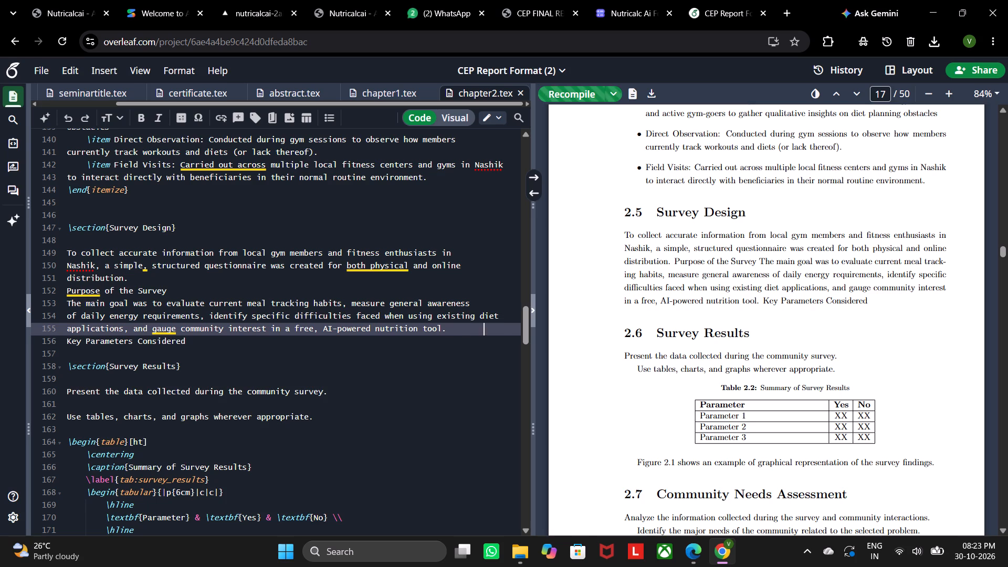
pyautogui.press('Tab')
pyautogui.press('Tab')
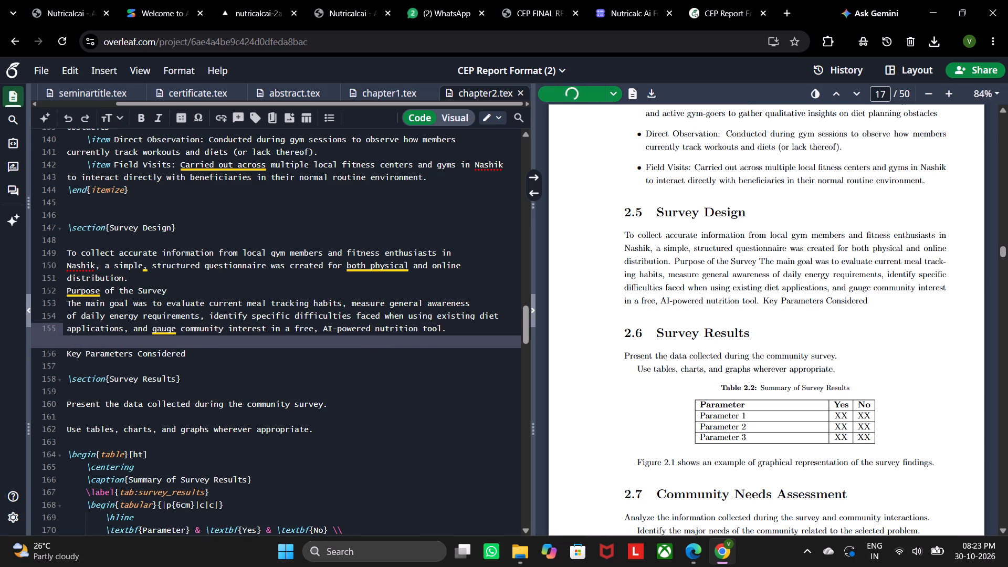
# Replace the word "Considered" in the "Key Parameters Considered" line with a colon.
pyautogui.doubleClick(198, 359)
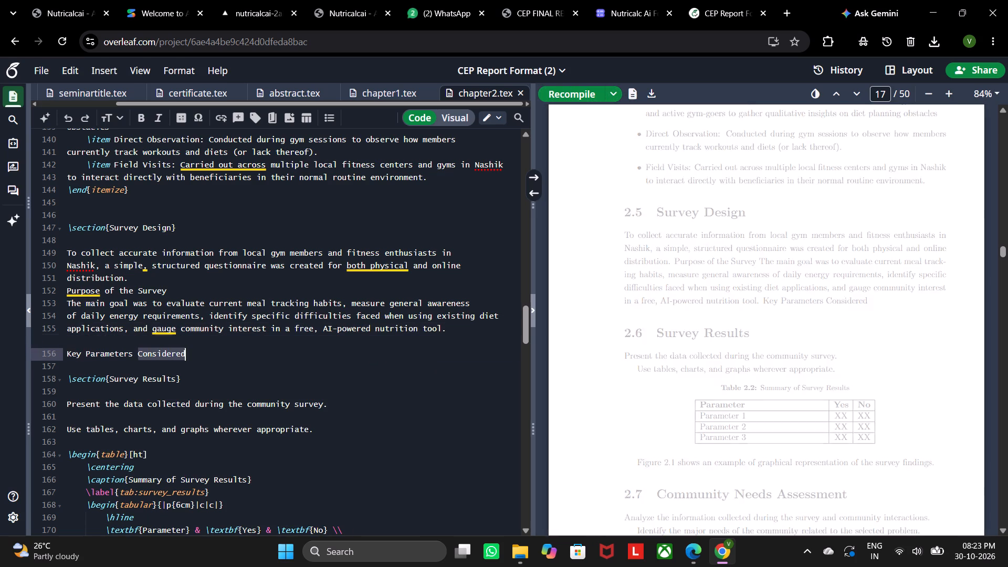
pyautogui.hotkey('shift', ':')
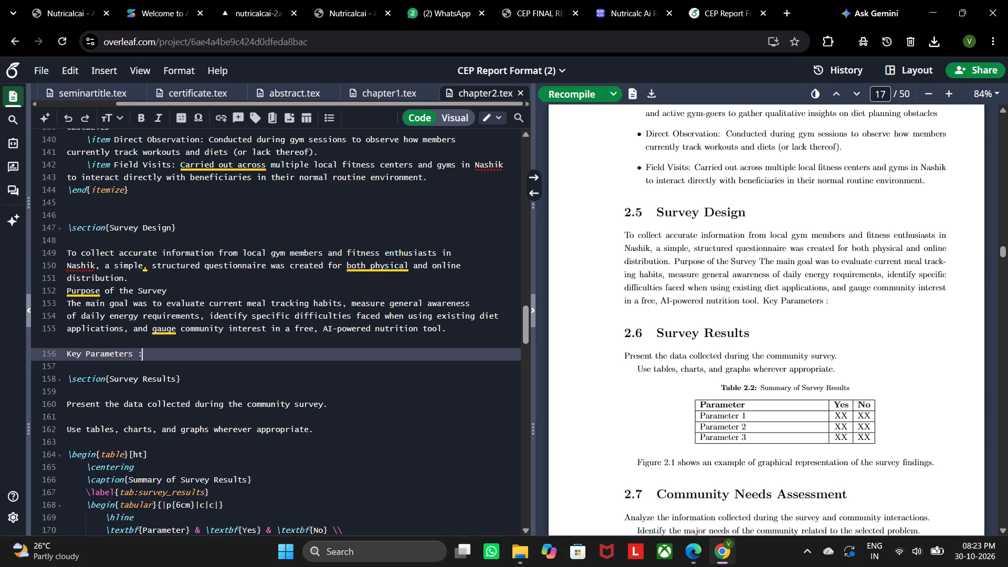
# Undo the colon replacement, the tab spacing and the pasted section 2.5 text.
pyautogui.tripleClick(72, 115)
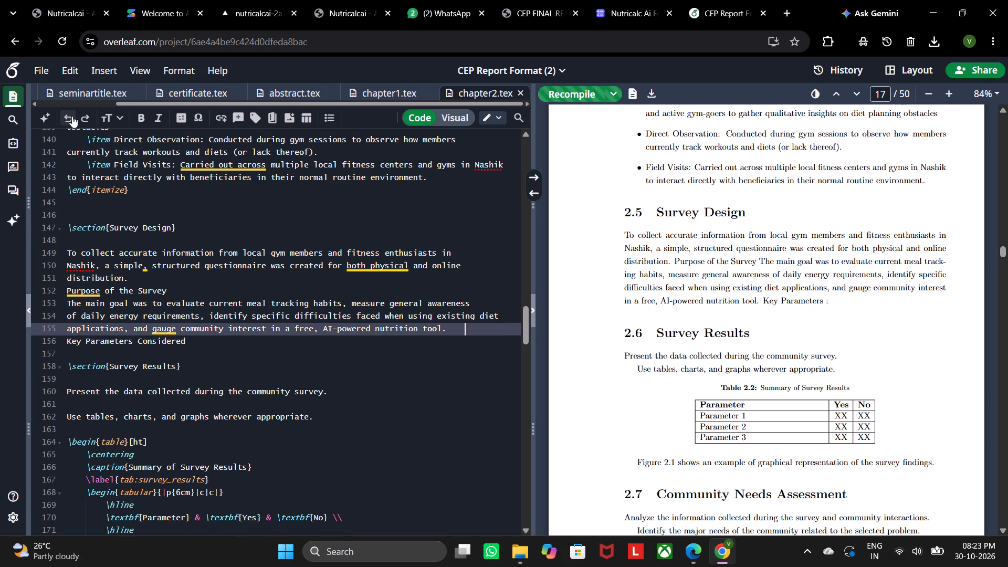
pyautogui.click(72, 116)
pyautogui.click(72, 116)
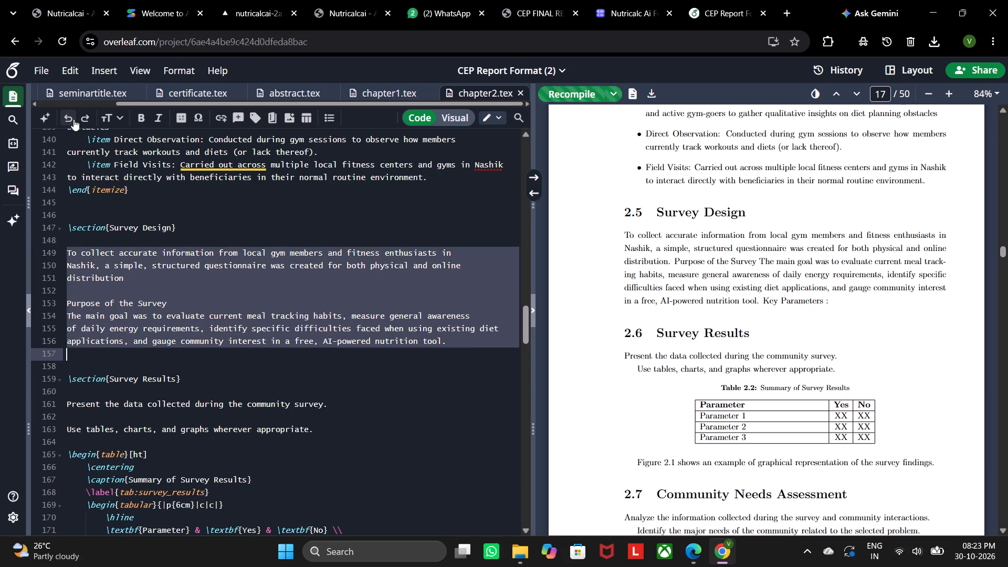
# Add a period after "distribution" at the end of the opening paragraph of the Survey Design section.
pyautogui.click(212, 306)
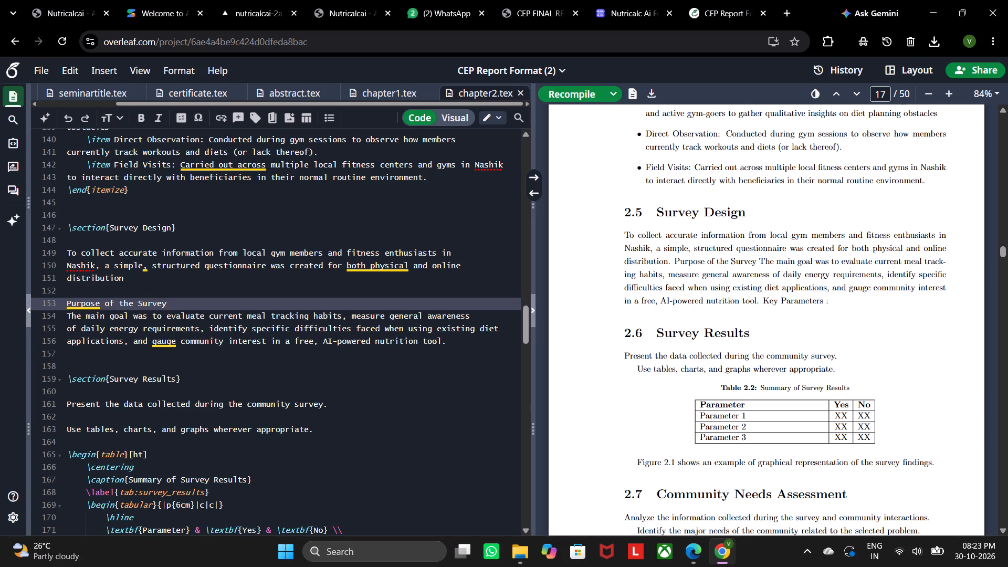
pyautogui.click(142, 287)
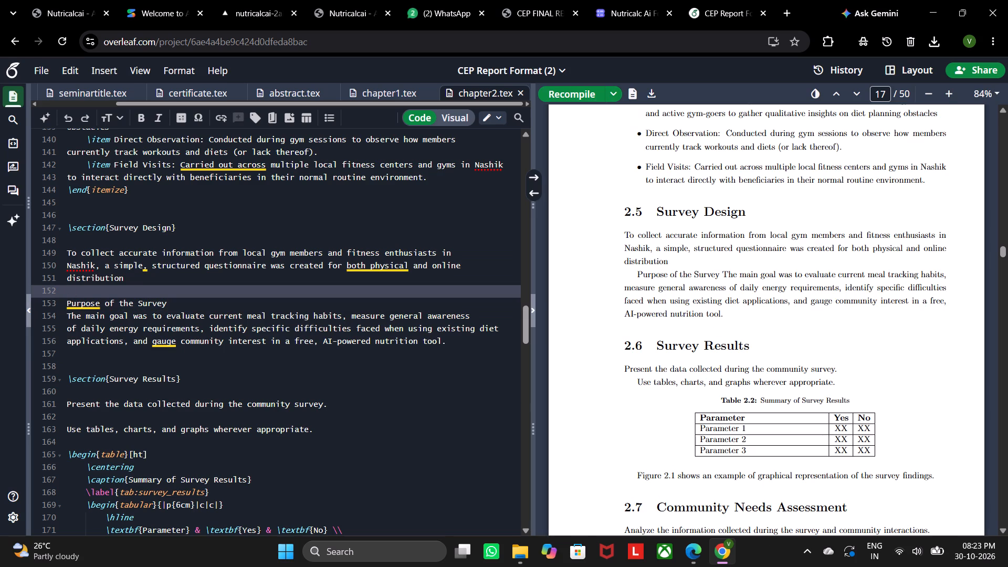
pyautogui.click(125, 277)
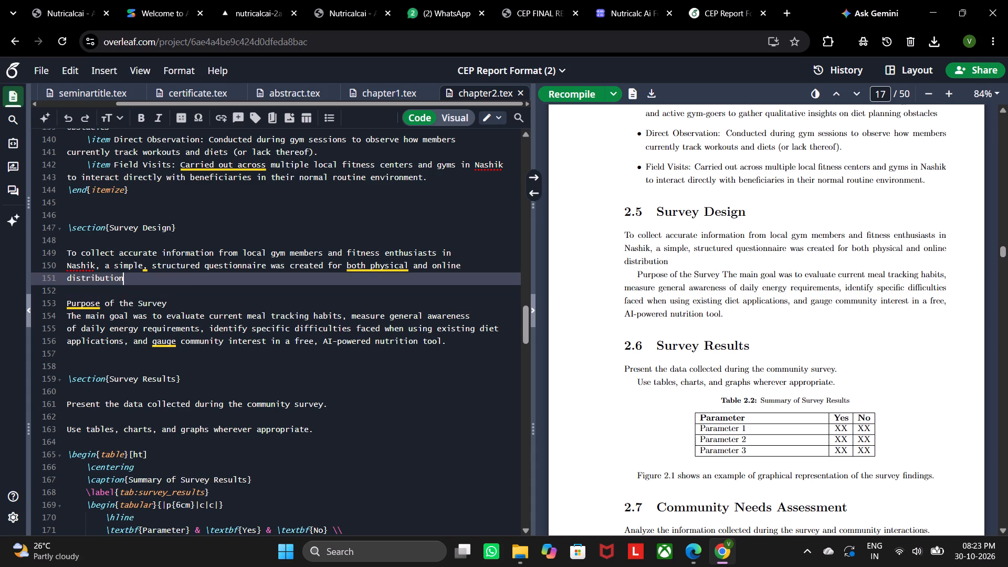
pyautogui.press('.')
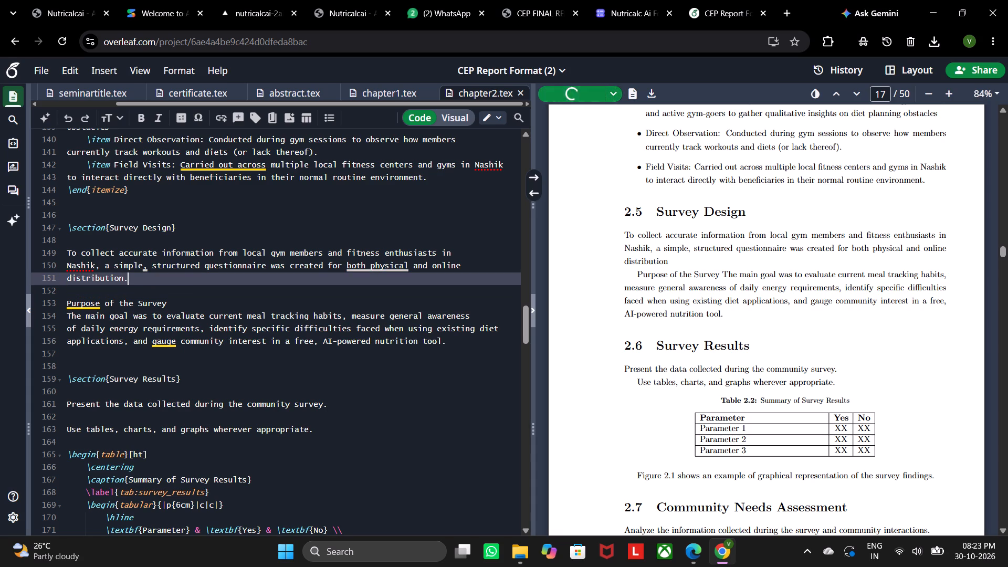
# Copy section 2.5's five Key Parameters bullets from the PDF in Edge and paste them below the purpose paragraph in Chrome, followed by blank lines.
pyautogui.click(687, 547)
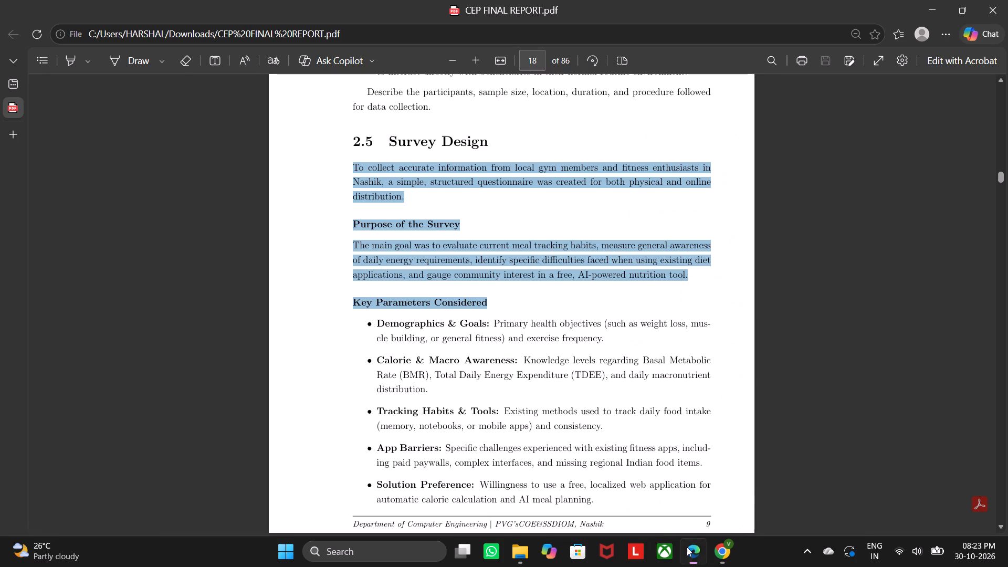
pyautogui.click(474, 353)
pyautogui.scroll(-5, 379, 300)
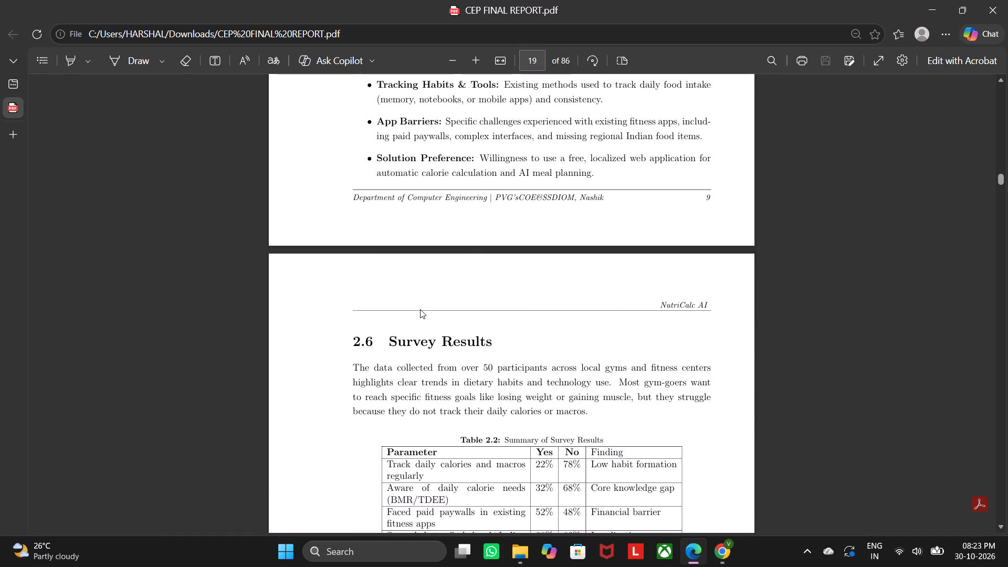
pyautogui.scroll(4, 420, 309)
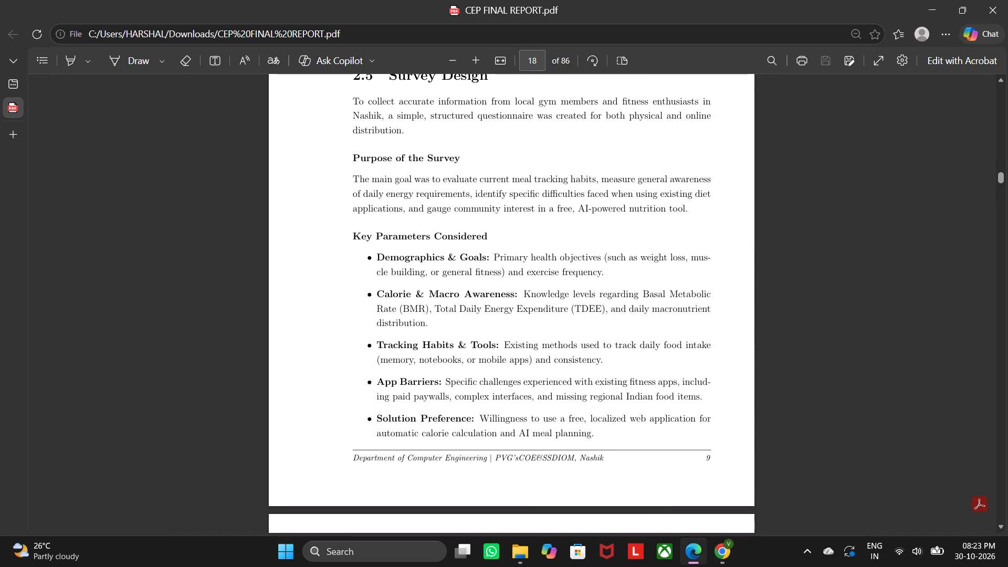
pyautogui.moveTo(367, 256); pyautogui.dragTo(589, 433)
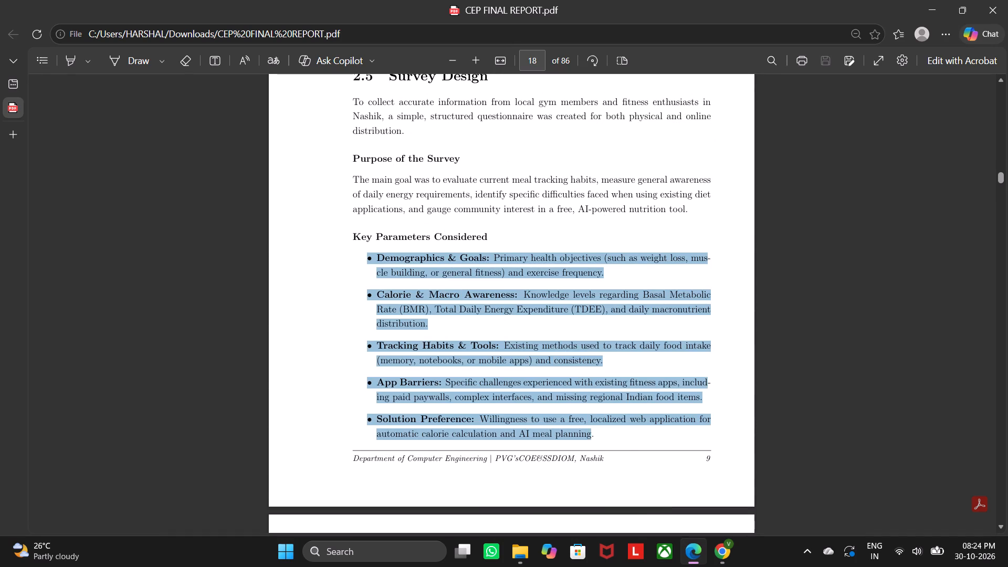
pyautogui.moveTo(589, 433); pyautogui.dragTo(591, 436)
pyautogui.hotkey('ctrl', 'c')
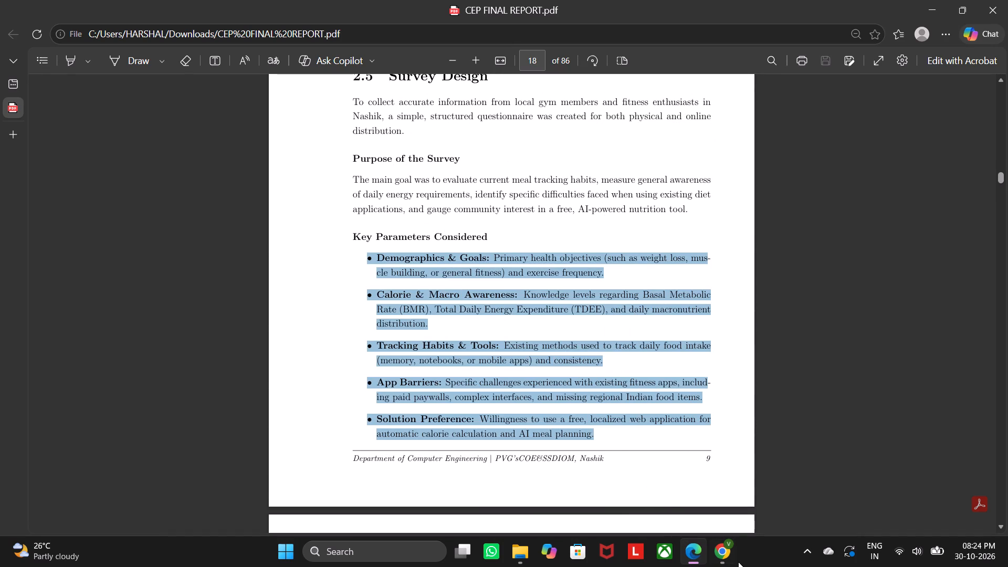
pyautogui.click(727, 555)
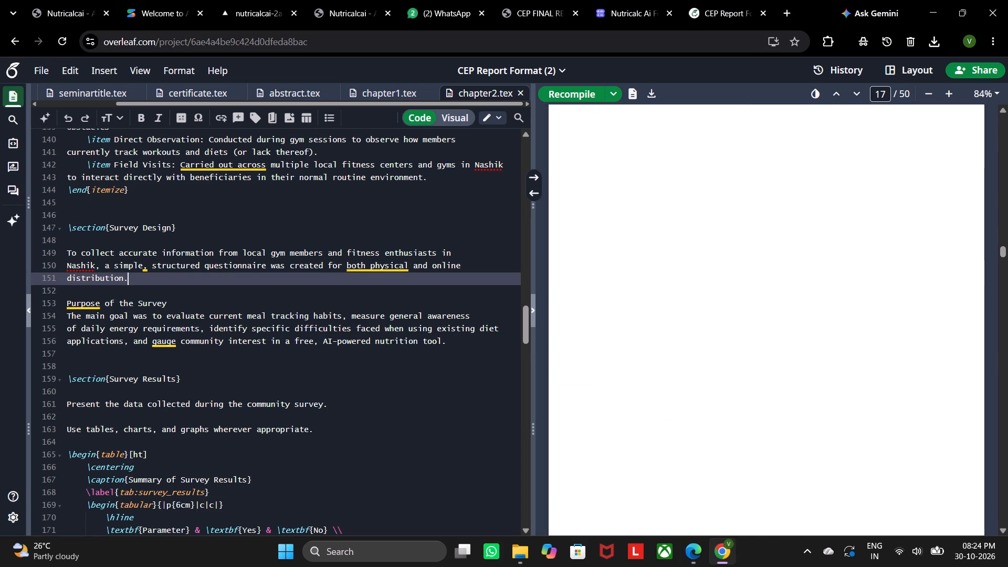
pyautogui.click(85, 365)
pyautogui.hotkey('ctrl', 'v')
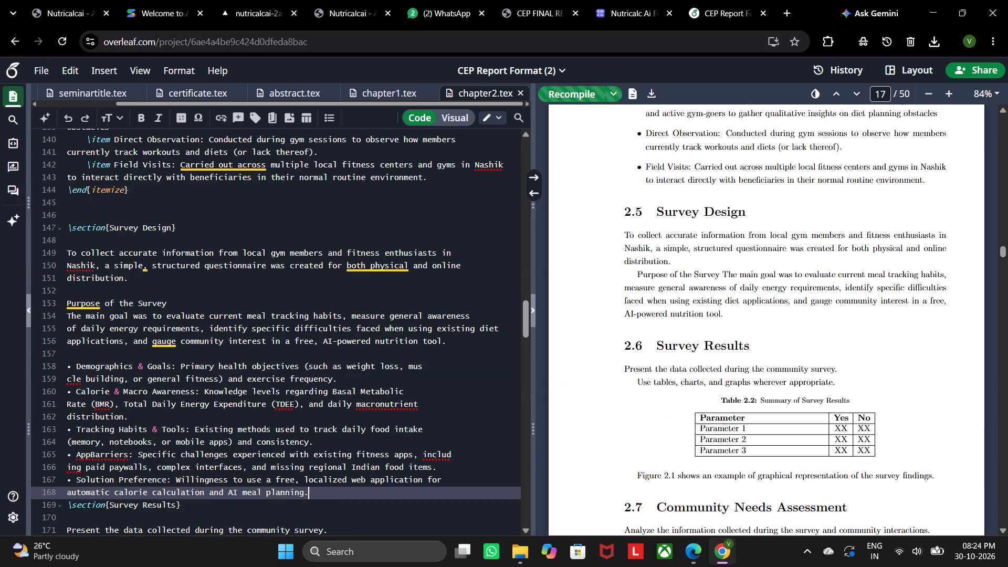
pyautogui.press('Return')
pyautogui.press('Return')
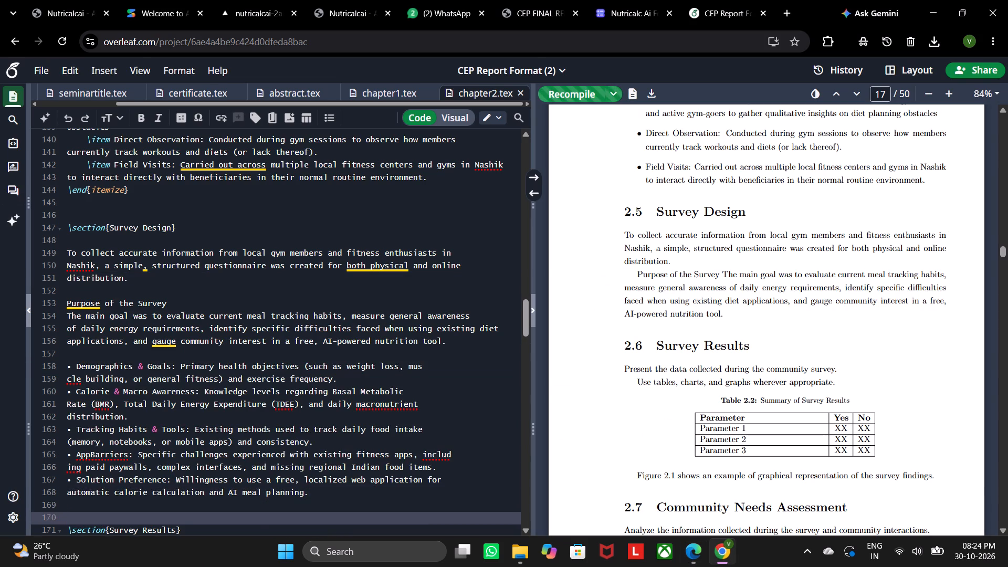
# Escape the ampersands with backslashes in the Demographics & Goals, Calorie & Macro Awareness, and Tracking Habits & Tools bullets.
pyautogui.scroll(1, 129, 566)
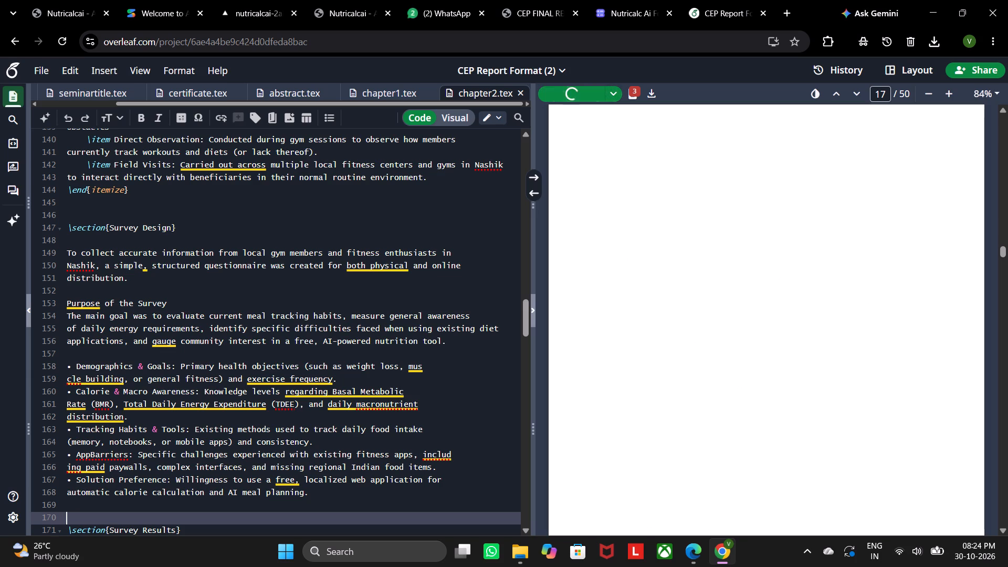
pyautogui.click(136, 367)
pyautogui.press('\\')
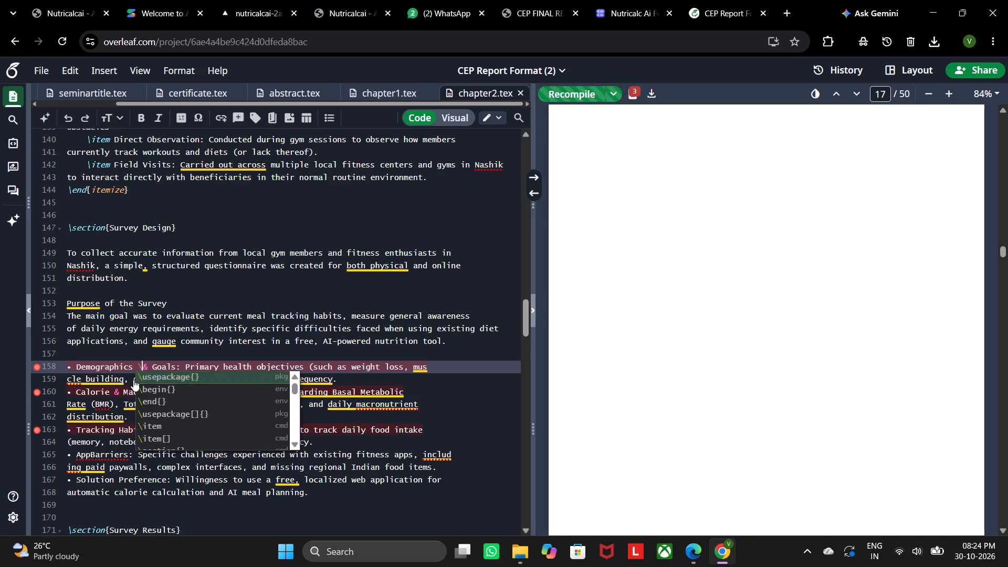
pyautogui.click(114, 392)
pyautogui.press('\\')
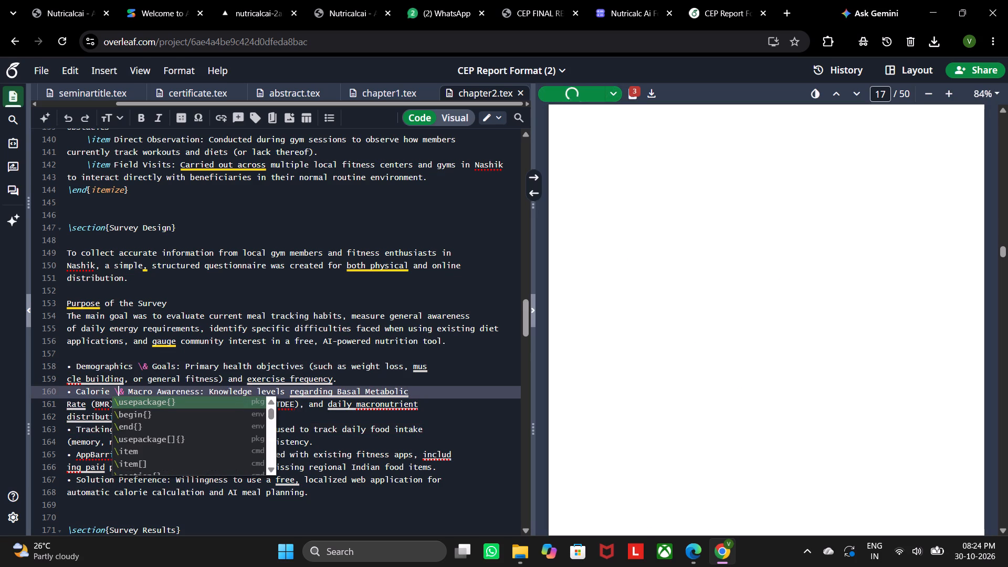
pyautogui.click(451, 412)
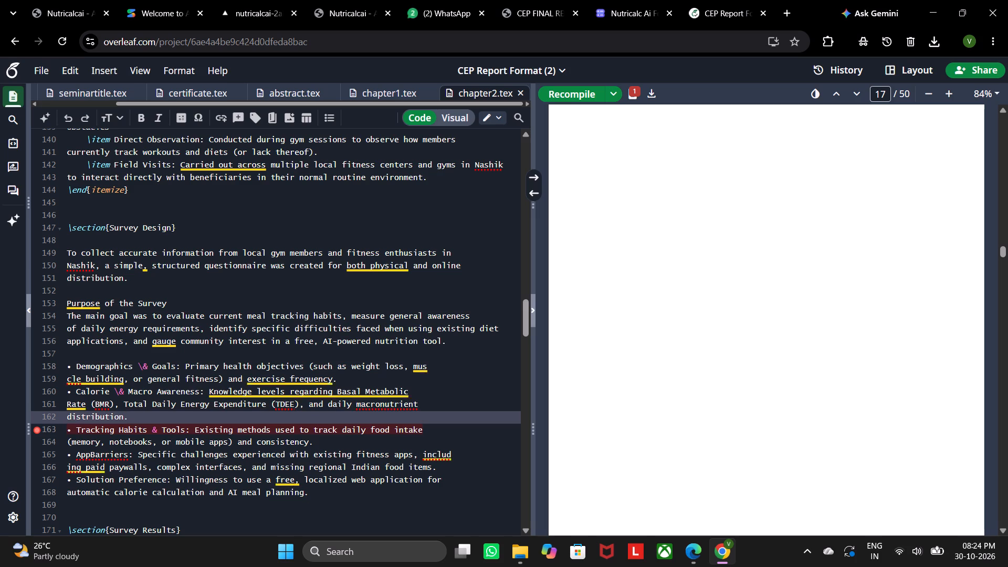
pyautogui.click(152, 433)
pyautogui.press('\\')
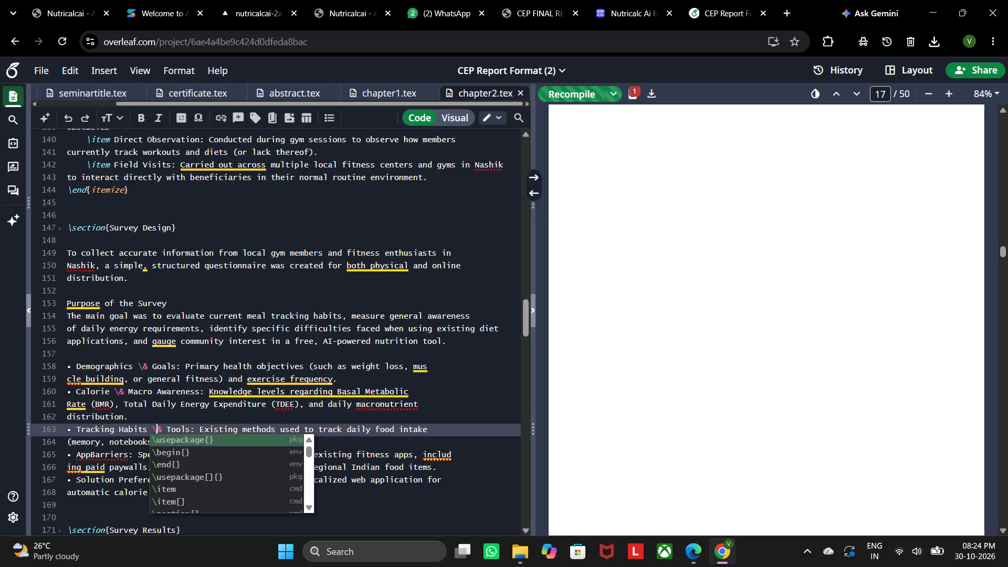
pyautogui.click(427, 417)
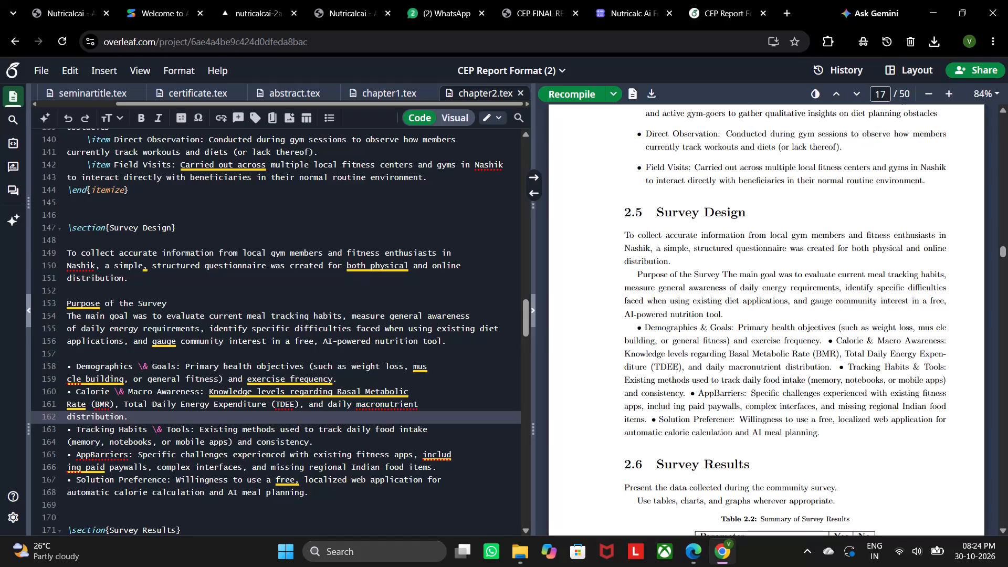
# Copy \item from the Data Collection Method list and replace the bullet before "Demographics" with it, followed by a space.
pyautogui.scroll(3, 257, 267)
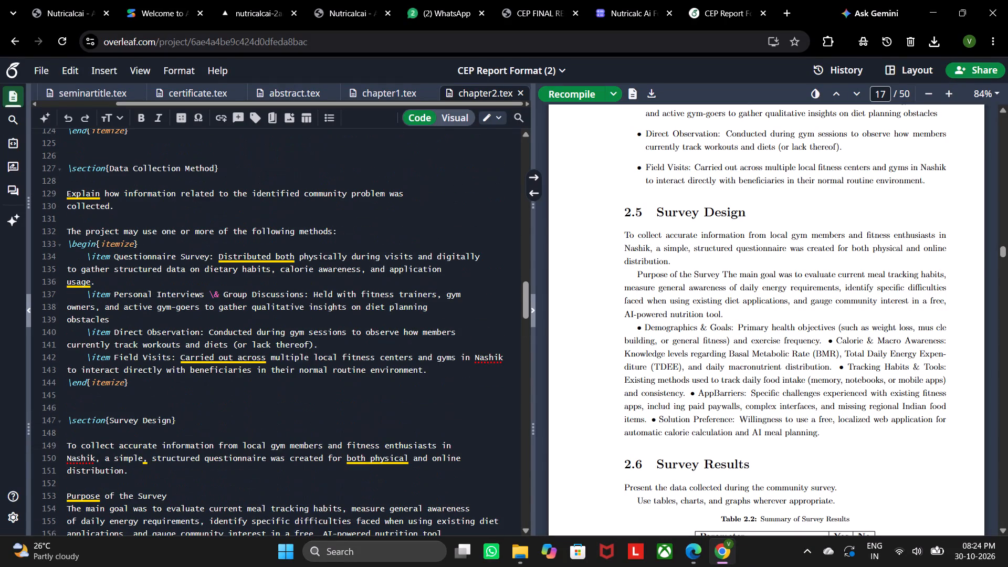
pyautogui.moveTo(87, 295); pyautogui.dragTo(114, 300)
pyautogui.click(114, 300)
pyautogui.moveTo(86, 302); pyautogui.dragTo(110, 297)
pyautogui.hotkey('ctrl', 'c')
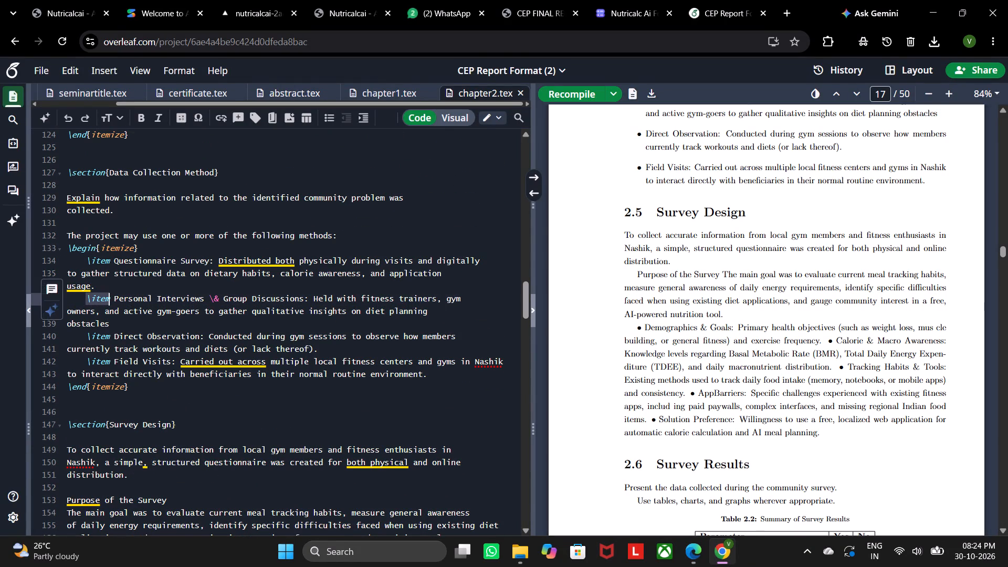
pyautogui.scroll(-5, 108, 331)
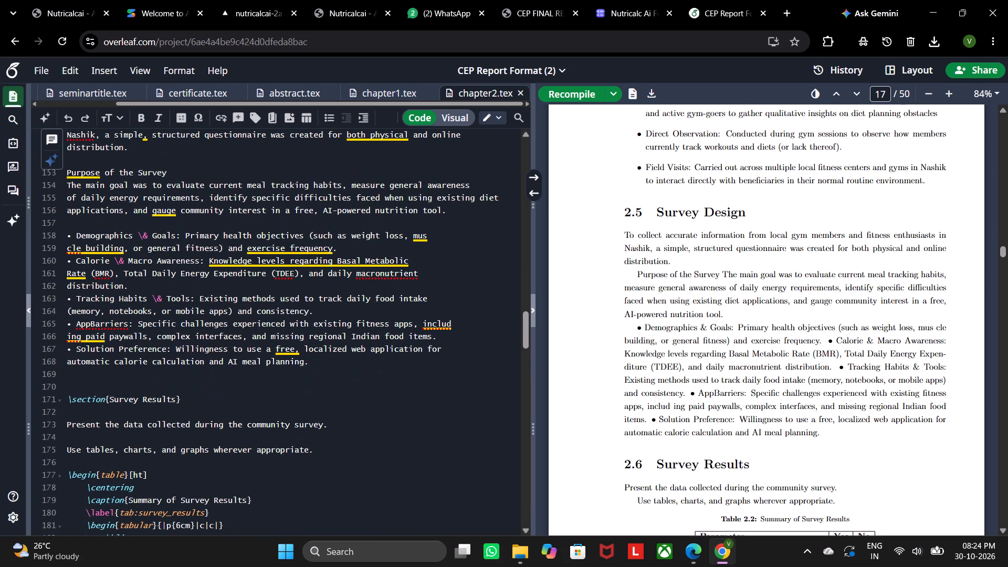
pyautogui.moveTo(75, 236); pyautogui.dragTo(73, 236)
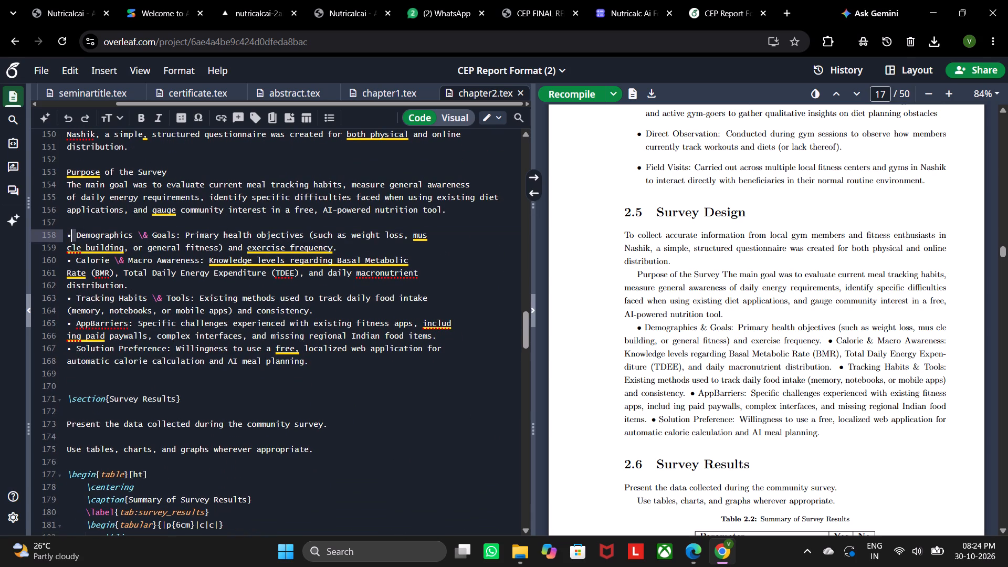
pyautogui.moveTo(73, 236); pyautogui.dragTo(67, 240)
pyautogui.hotkey('ctrl', 'v')
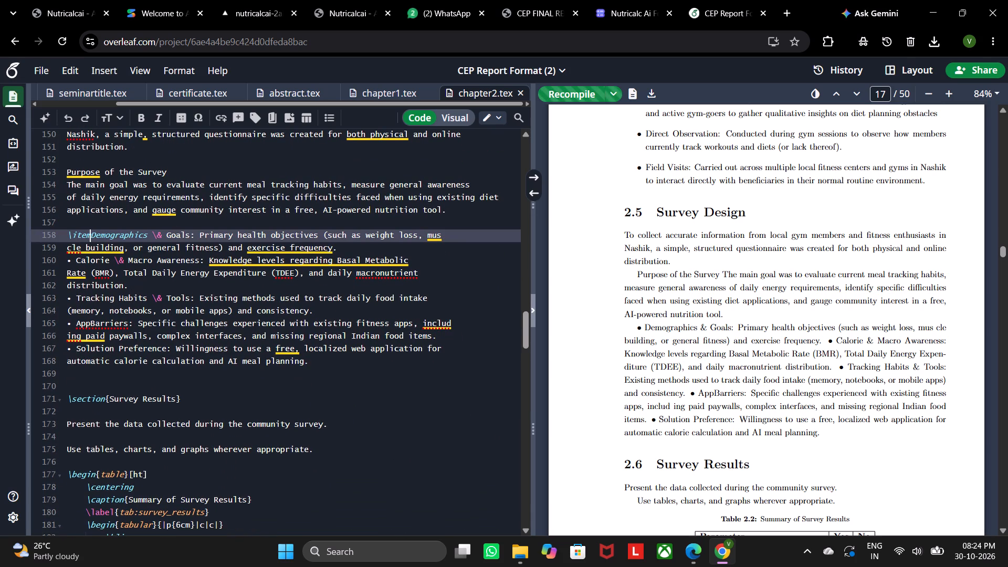
pyautogui.press('space')
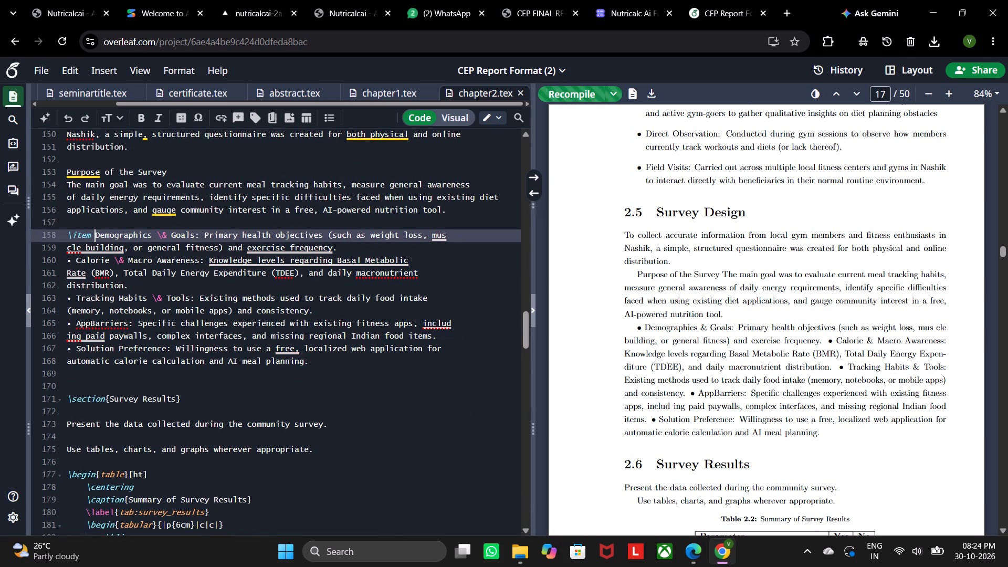
# Replace the bullets before Calorie, Tracking Habits, AppBarriers and Solution Preference with the copied \item command.
pyautogui.moveTo(67, 260); pyautogui.dragTo(73, 261)
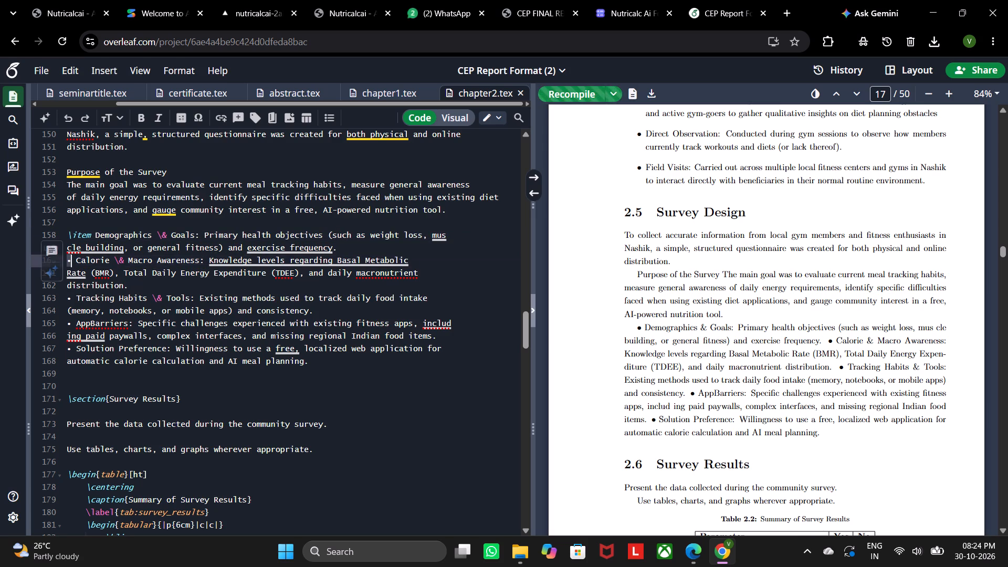
pyautogui.hotkey('ctrl', 'v')
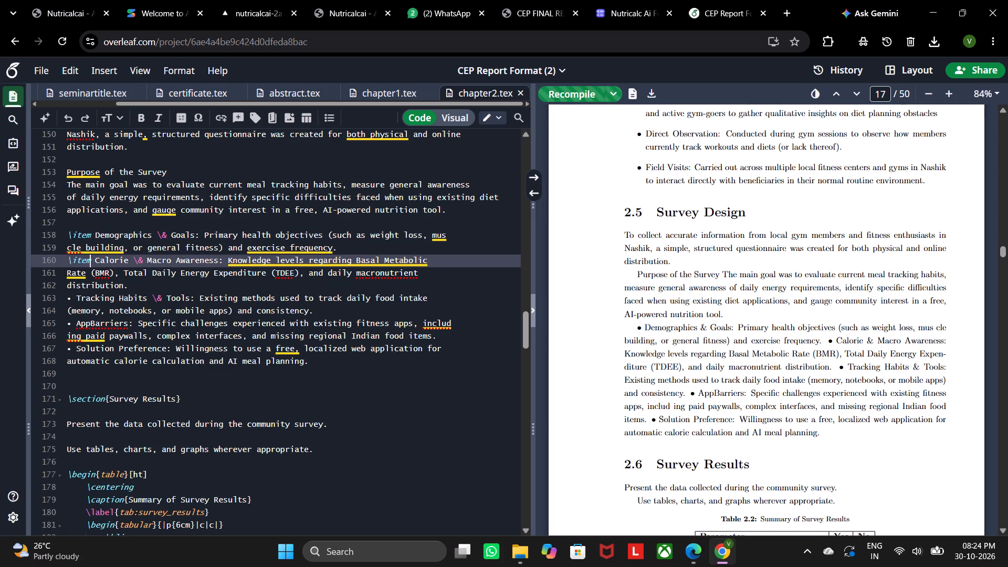
pyautogui.moveTo(65, 295); pyautogui.dragTo(71, 297)
pyautogui.hotkey('ctrl', 'v')
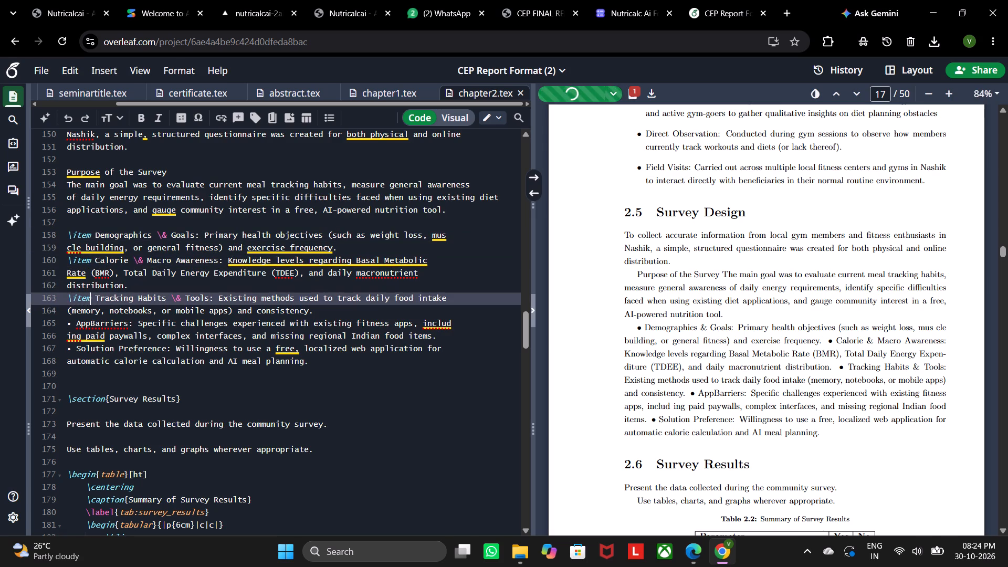
pyautogui.moveTo(65, 322); pyautogui.dragTo(70, 323)
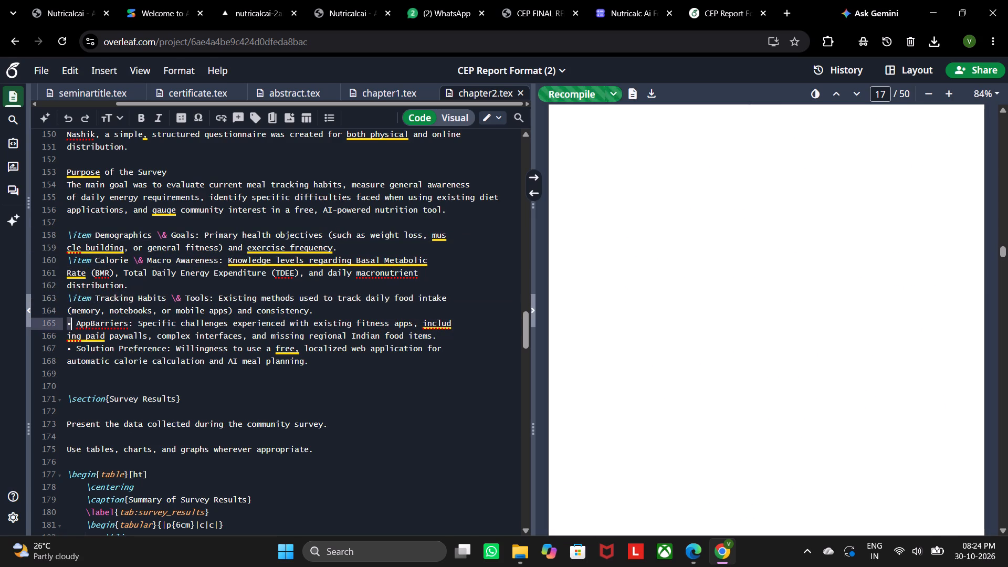
pyautogui.hotkey('ctrl', 'v')
pyautogui.moveTo(66, 343); pyautogui.dragTo(69, 343)
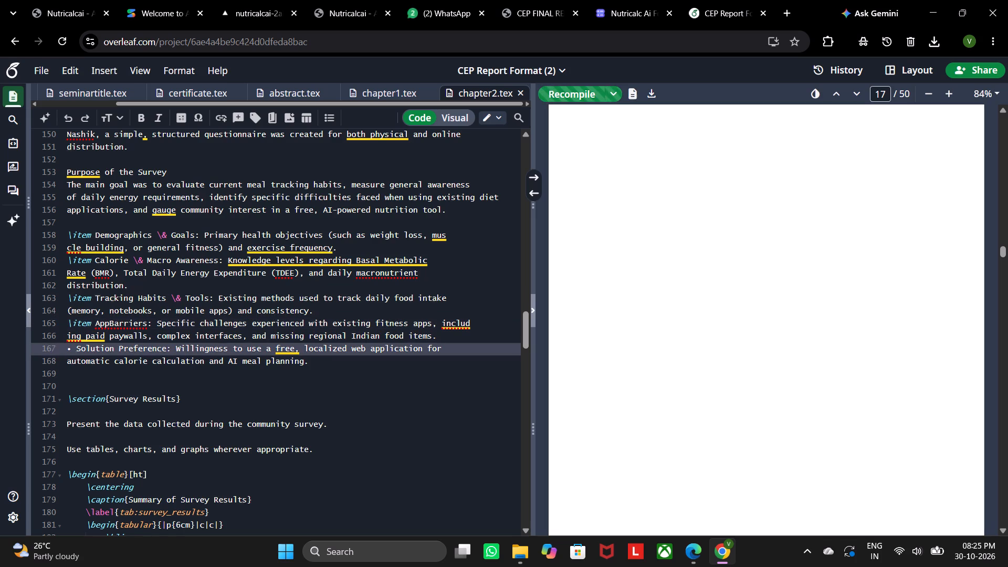
pyautogui.moveTo(69, 343); pyautogui.dragTo(71, 349)
pyautogui.hotkey('ctrl', 'v')
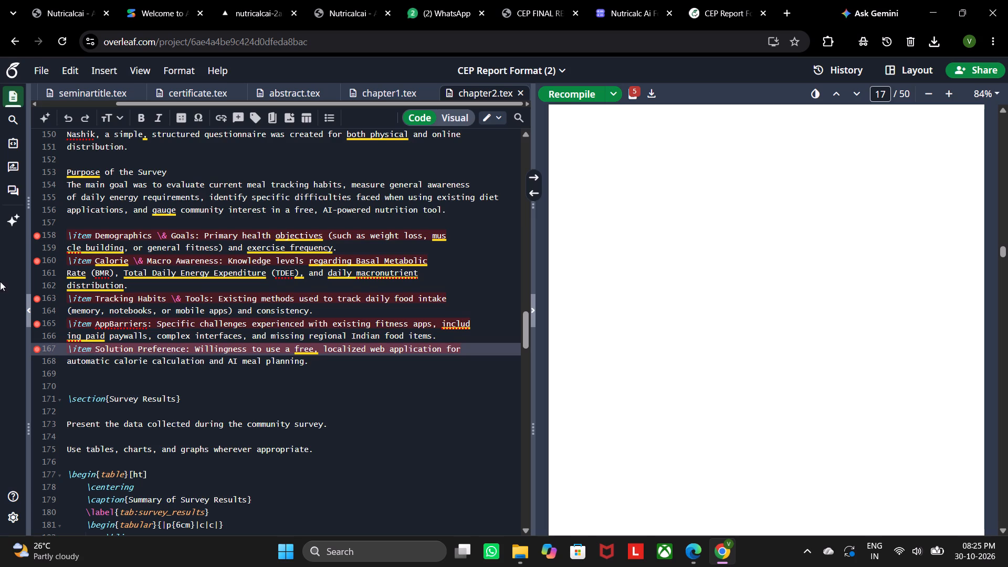
# Apply the suggested error fix that inserts \begin{itemize} on line 157 above the Demographics item.
pyautogui.click(50, 256)
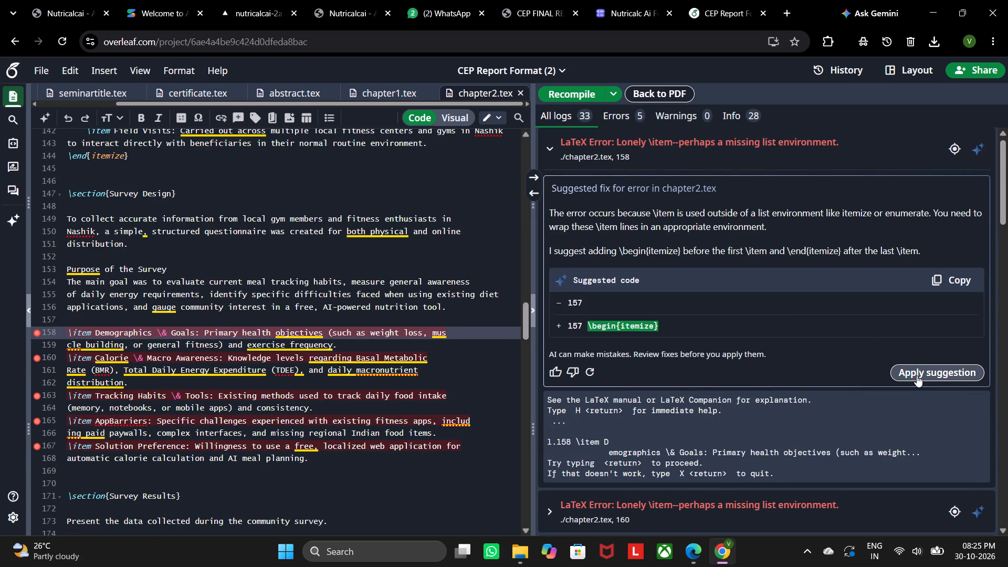
pyautogui.click(917, 375)
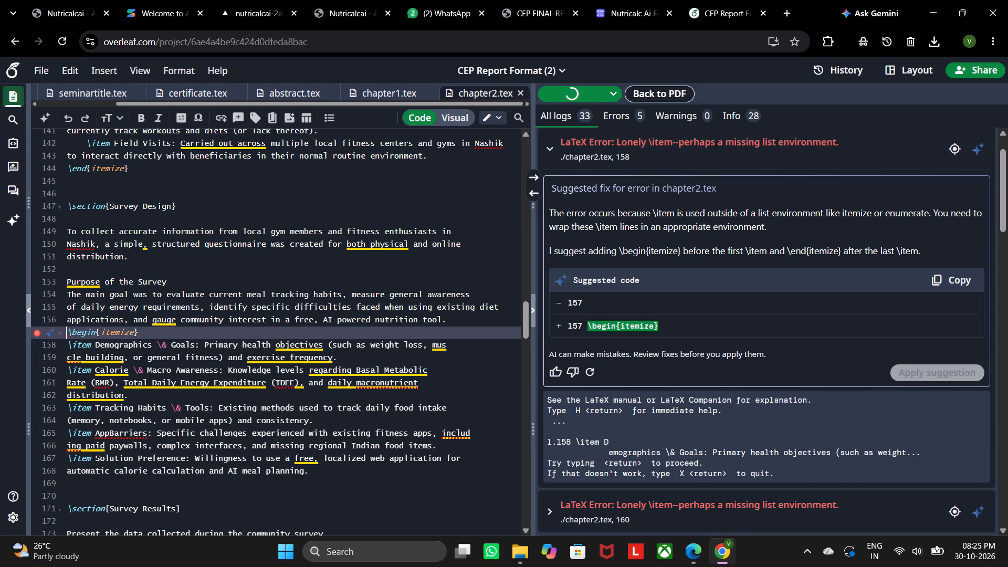
pyautogui.click(482, 346)
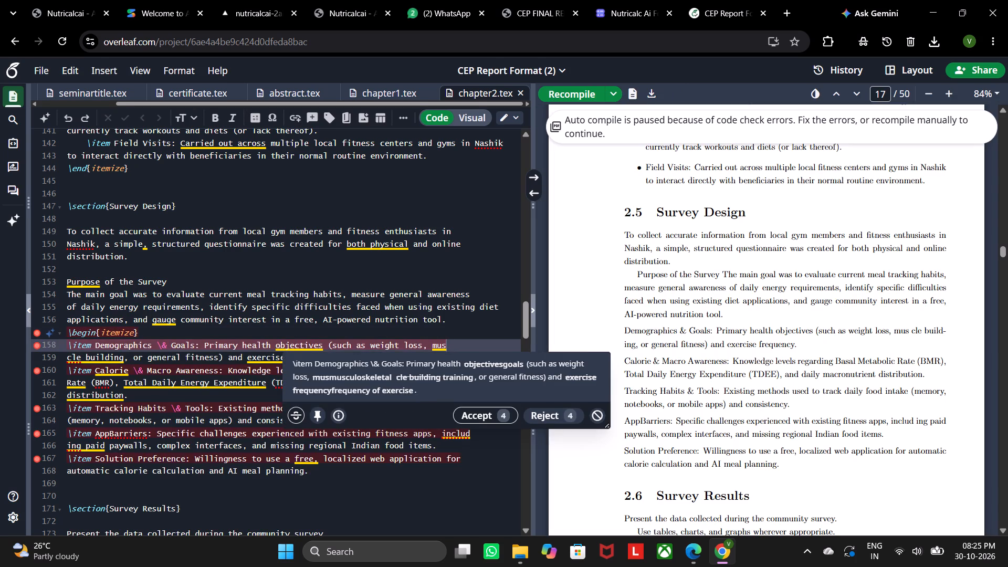
# Copy \begin{itemize} to the line below the Solution Preference item and change the copy to \end{itemize}.
pyautogui.moveTo(67, 335); pyautogui.dragTo(141, 335)
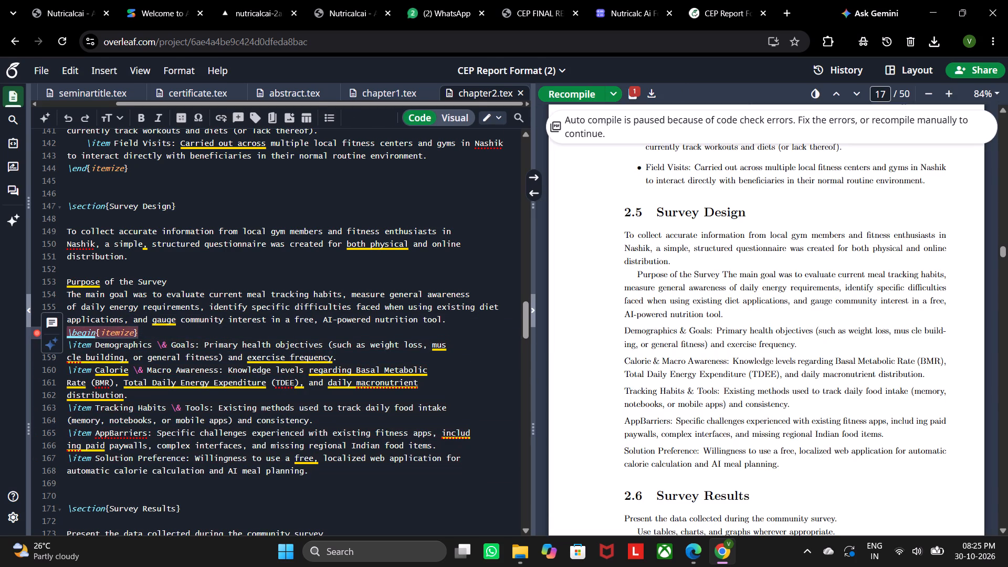
pyautogui.hotkey('ctrl', 'c')
pyautogui.click(103, 482)
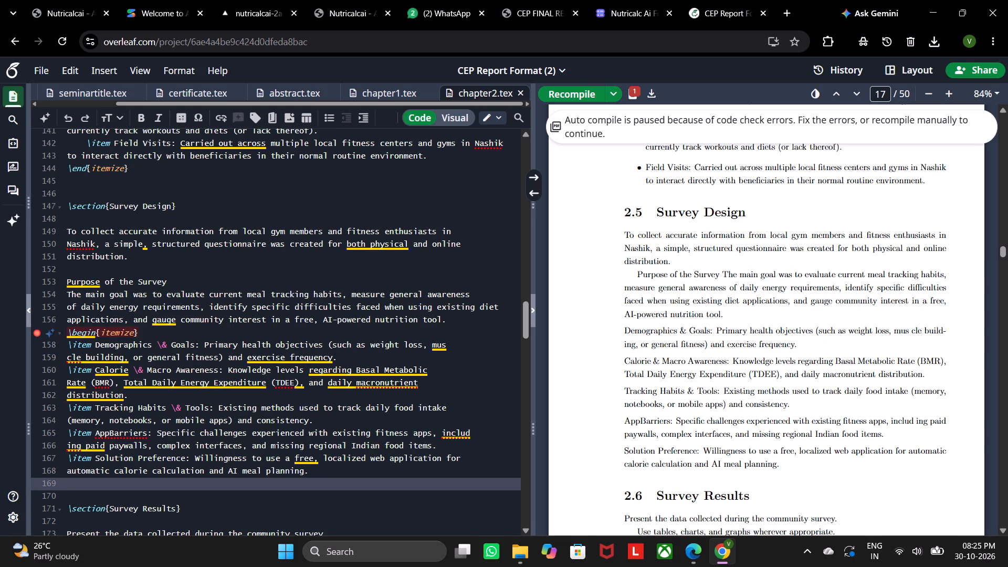
pyautogui.hotkey('ctrl', 'v')
pyautogui.click(95, 487)
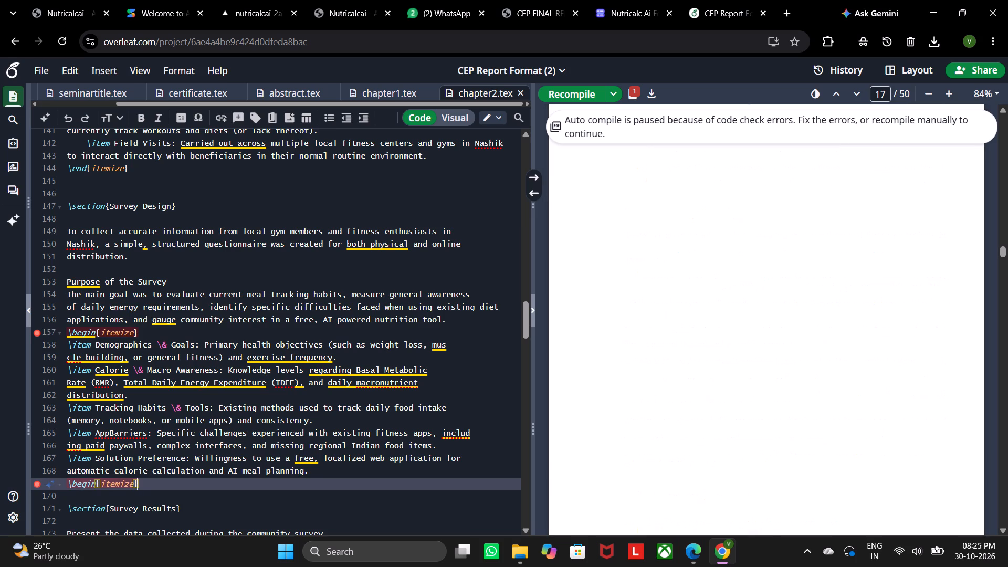
pyautogui.press('BackSpace')
pyautogui.press('BackSpace')
pyautogui.press('BackSpace')
pyautogui.press('BackSpace')
pyautogui.press('BackSpace')
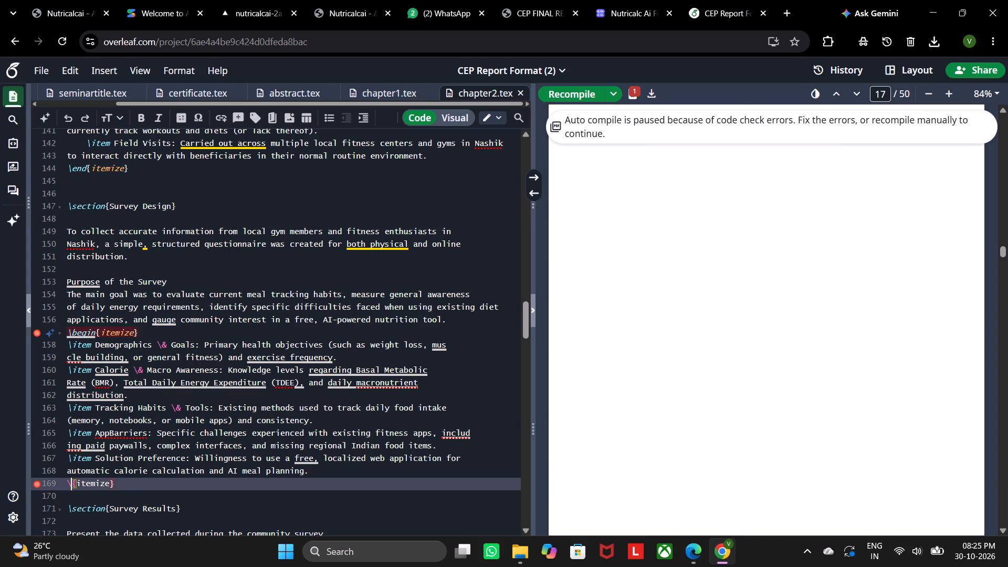
pyautogui.write('end')
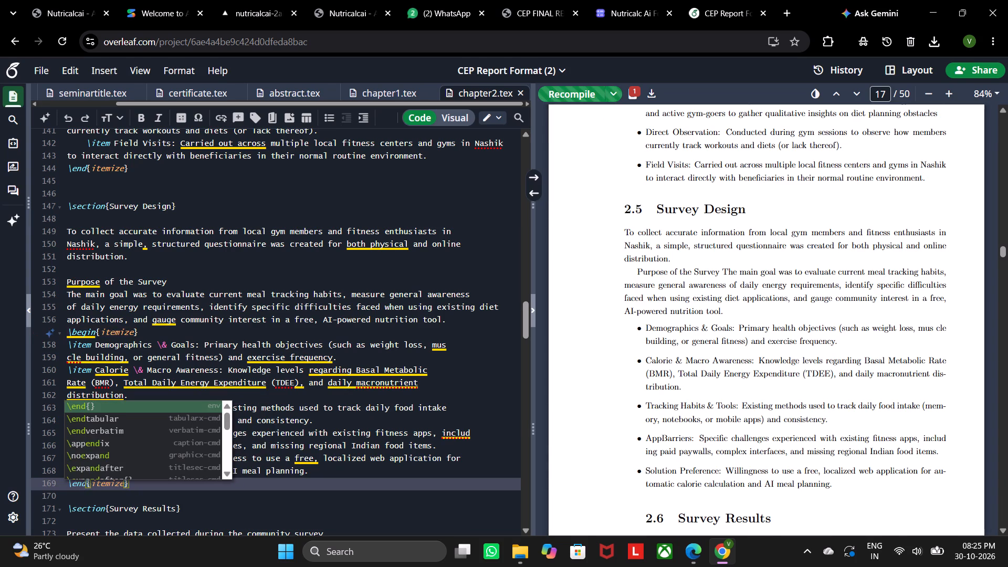
pyautogui.click(284, 488)
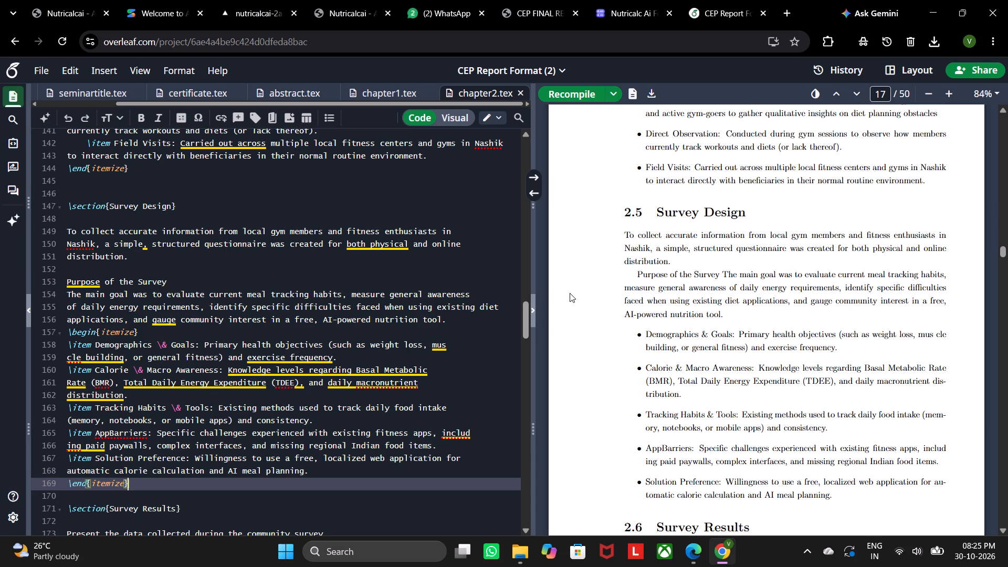
# Add three blank lines between the Purpose of the Survey paragraph and \begin{itemize}, copying one from the Data Collection Method section.
pyautogui.click(460, 321)
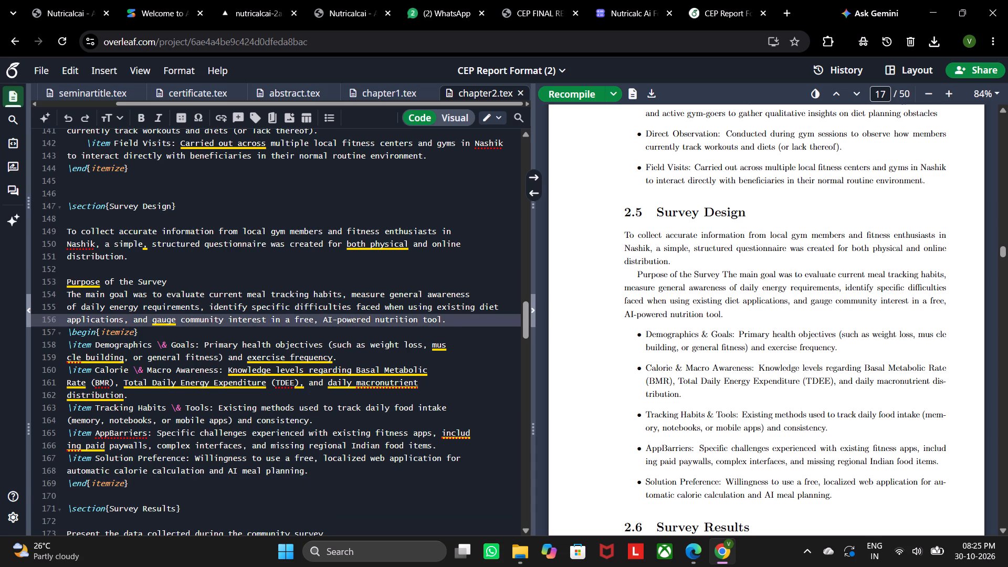
pyautogui.press('Return')
pyautogui.press('Return')
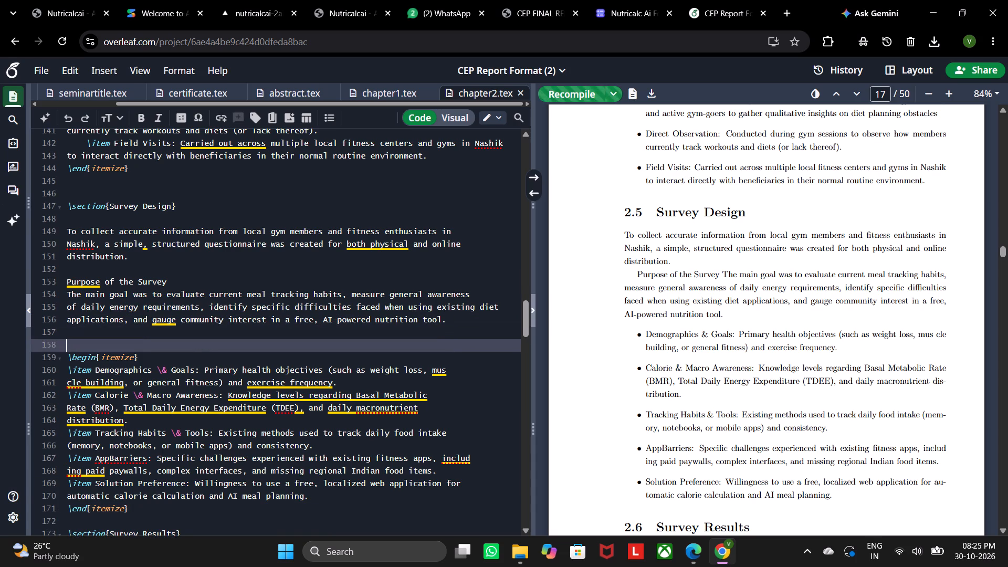
pyautogui.scroll(4, 299, 213)
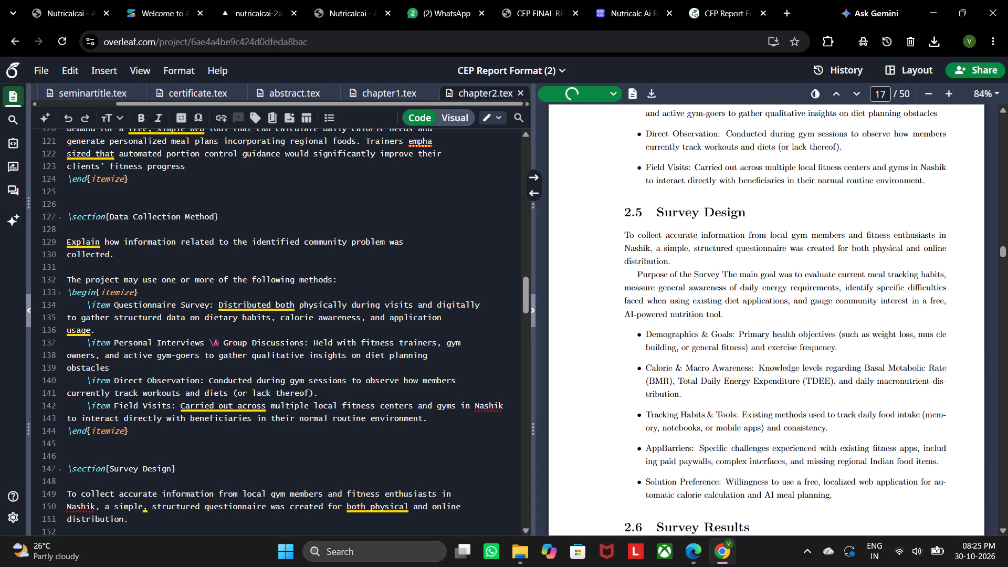
pyautogui.moveTo(65, 266); pyautogui.dragTo(202, 276)
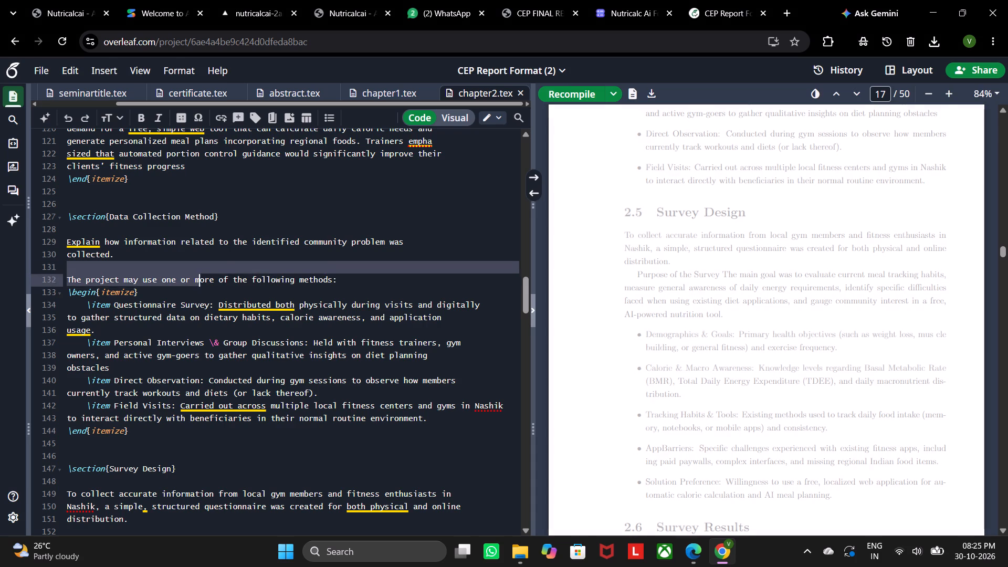
pyautogui.moveTo(202, 276); pyautogui.dragTo(512, 266)
pyautogui.hotkey('ctrl', 'c')
pyautogui.scroll(-4, 370, 311)
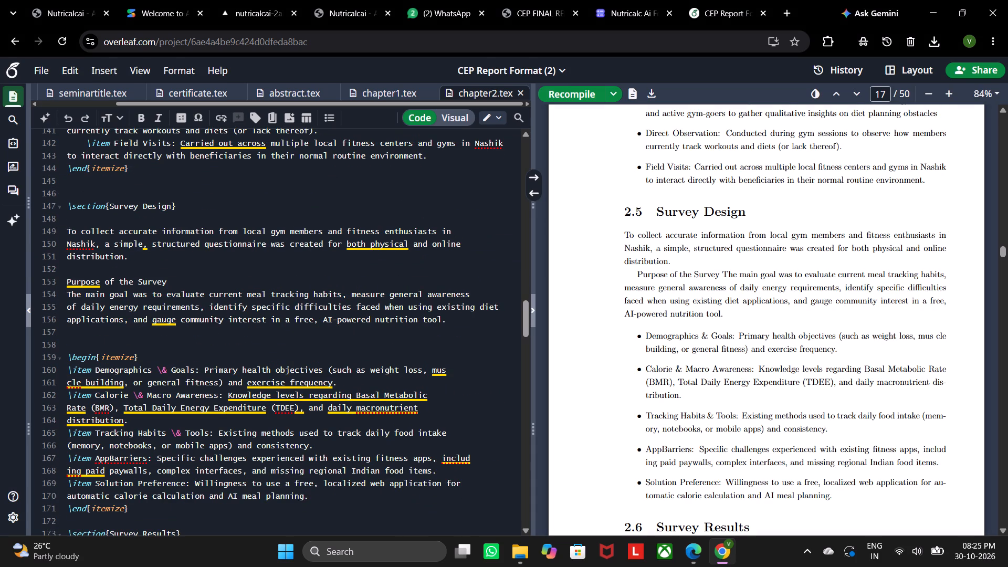
pyautogui.click(128, 332)
pyautogui.hotkey('ctrl', 'v')
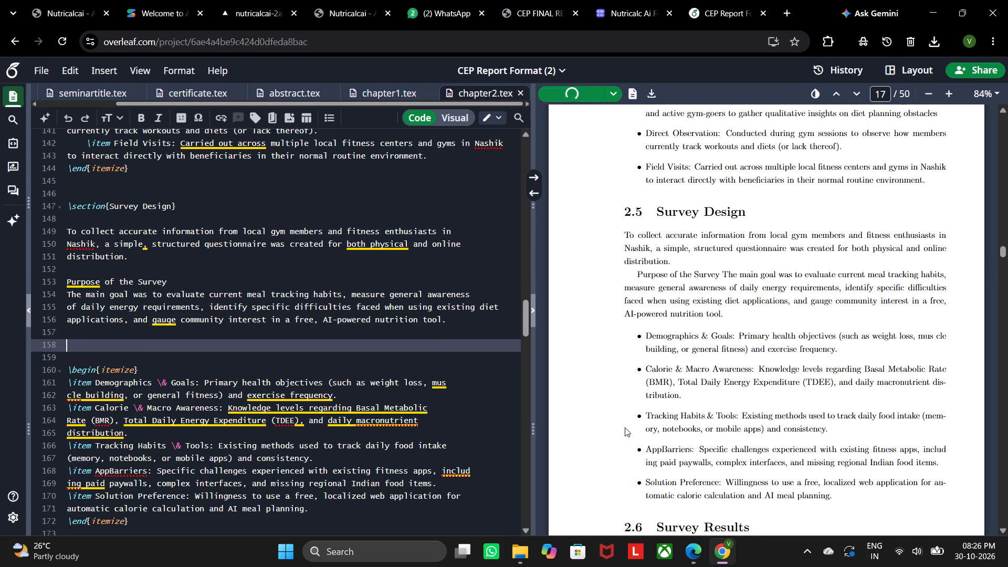
# Copy the "Key Parameters Considered" heading from CEP FINAL REPORT.pdf and paste it above the Survey Design list, followed by a colon.
pyautogui.click(689, 550)
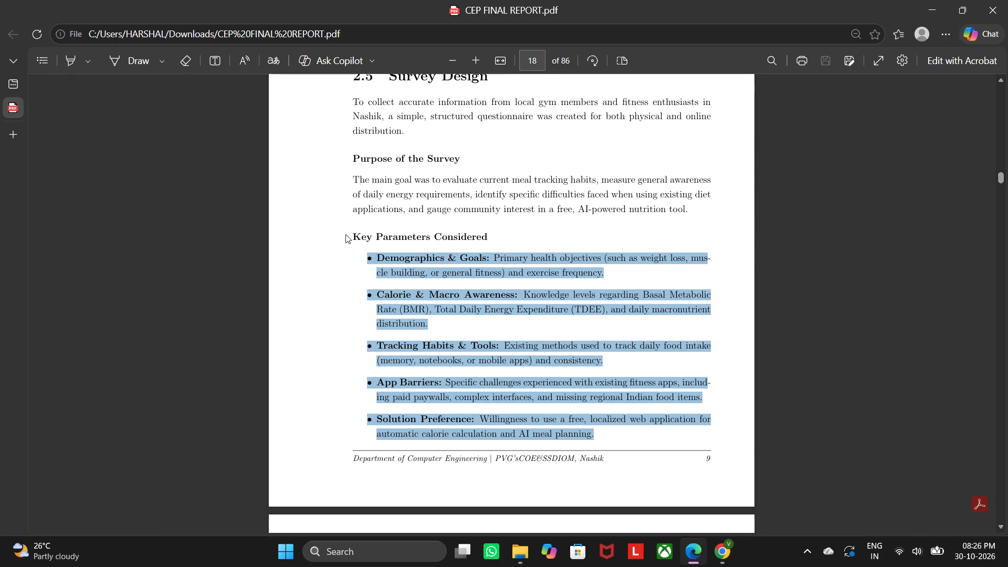
pyautogui.moveTo(354, 235); pyautogui.dragTo(491, 234)
pyautogui.hotkey('ctrl', 'c')
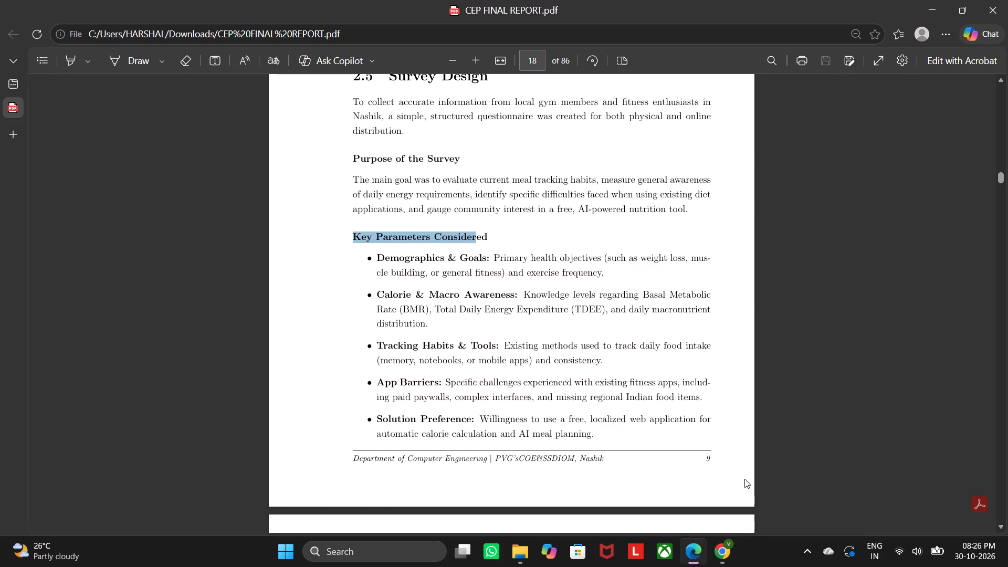
pyautogui.click(725, 543)
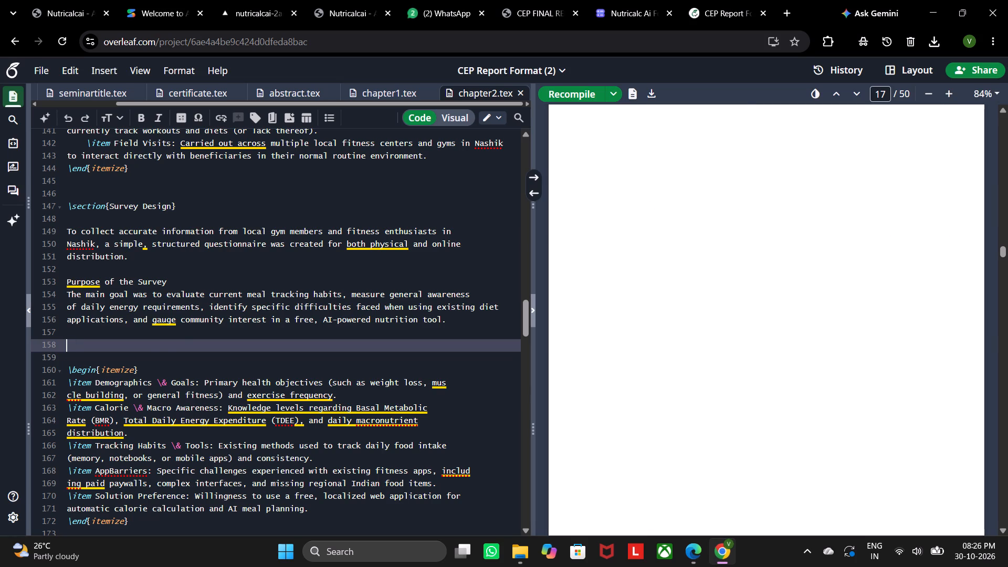
pyautogui.hotkey('ctrl', 'v')
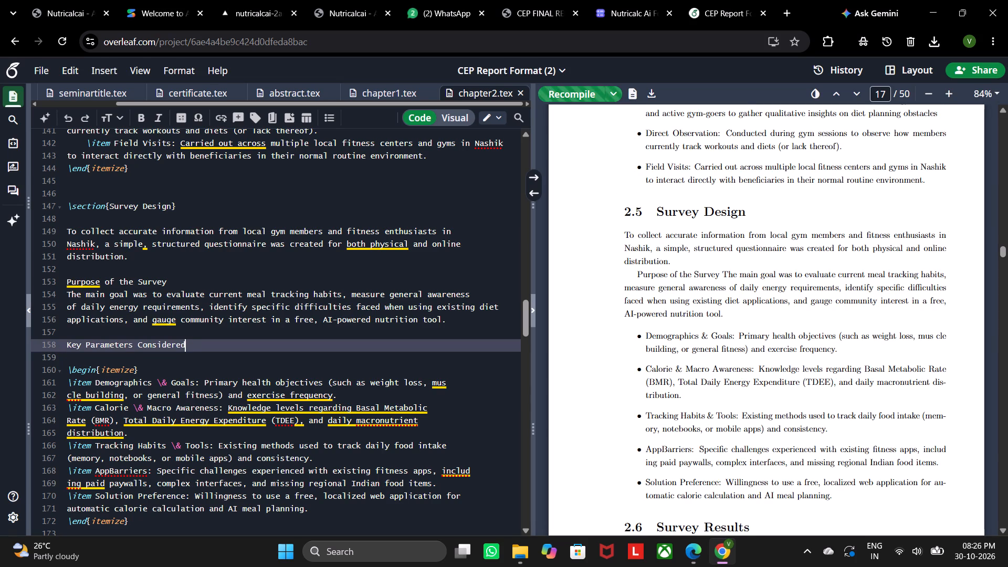
pyautogui.hotkey('shift', ':')
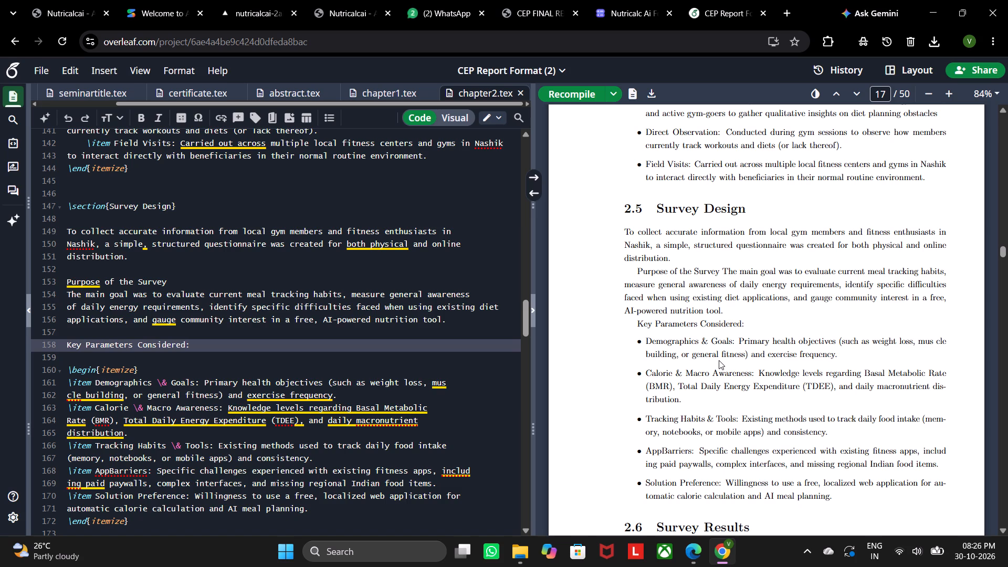
# Review the compiled report from Chapter 2 back to the Chapter 1 aim and objectives, and ahead to the Chapter 7 template sections.
pyautogui.scroll(18, 719, 361)
pyautogui.scroll(6, 719, 361)
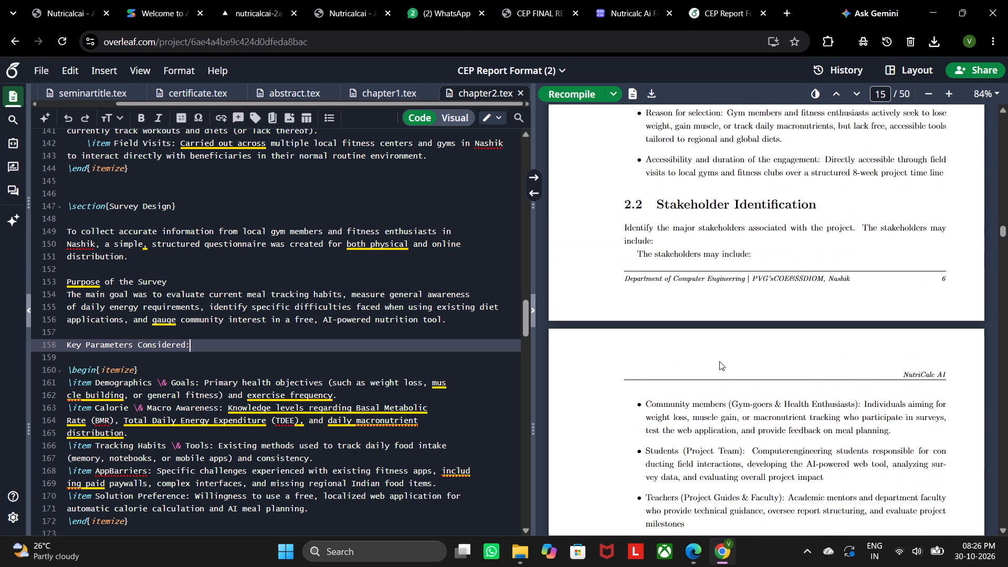
pyautogui.scroll(14, 719, 361)
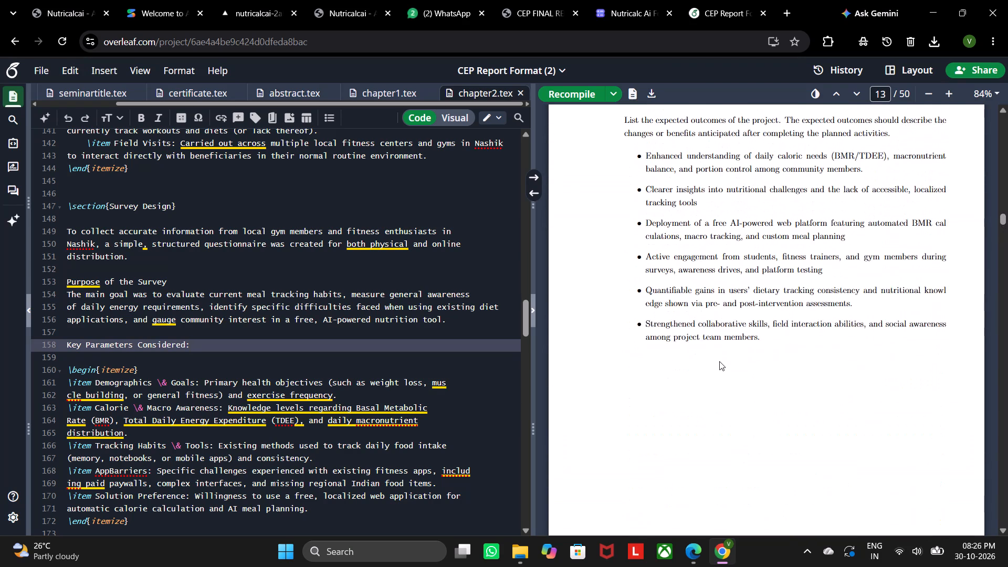
pyautogui.scroll(19, 719, 361)
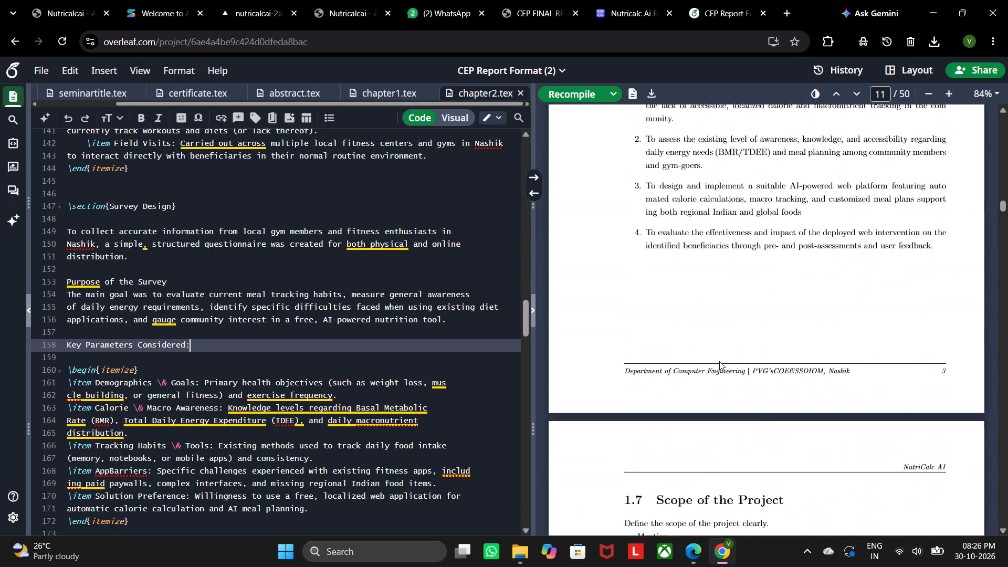
pyautogui.scroll(8, 719, 361)
pyautogui.scroll(-7, 719, 361)
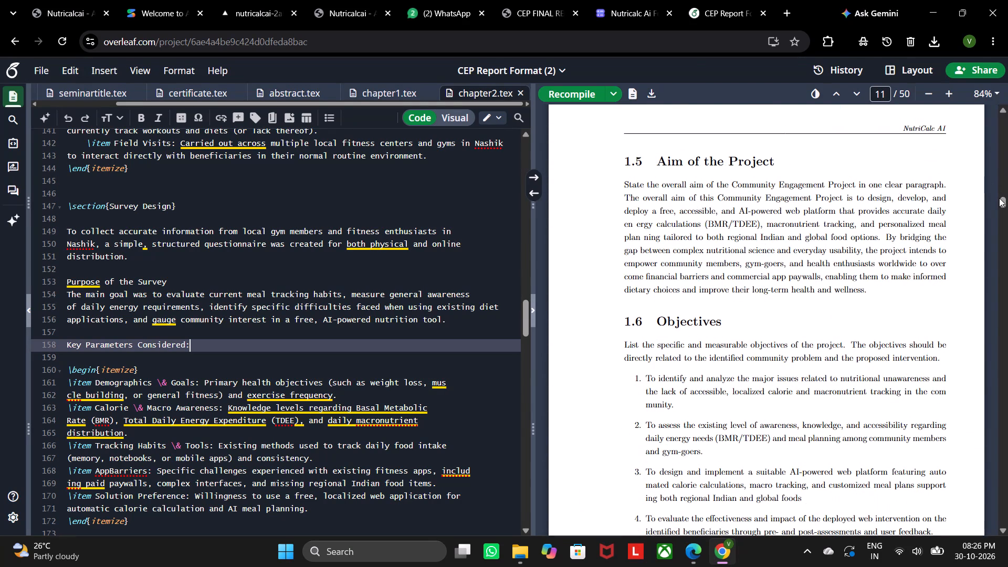
pyautogui.moveTo(1002, 205); pyautogui.dragTo(1007, 436)
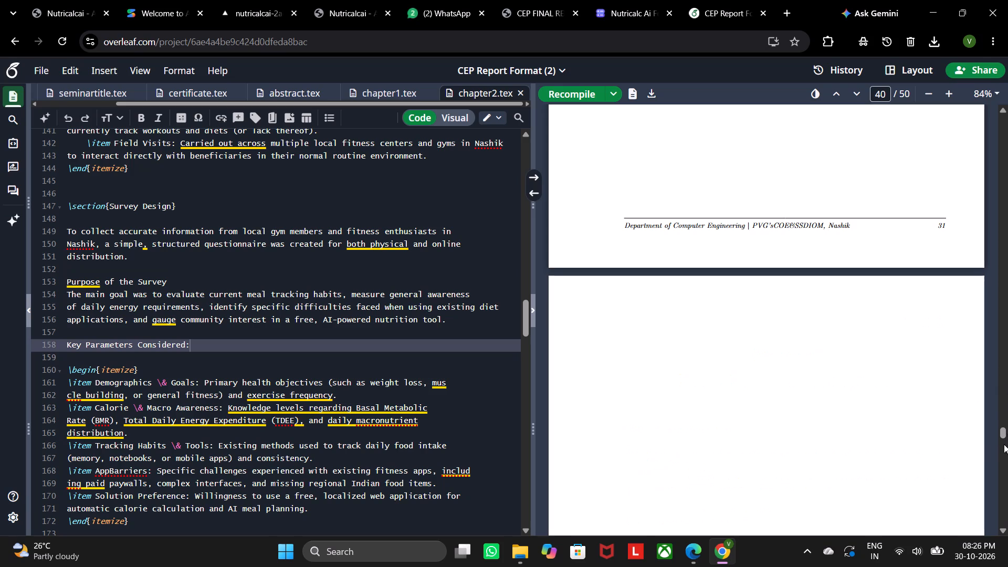
pyautogui.moveTo(1004, 428); pyautogui.dragTo(1004, 480)
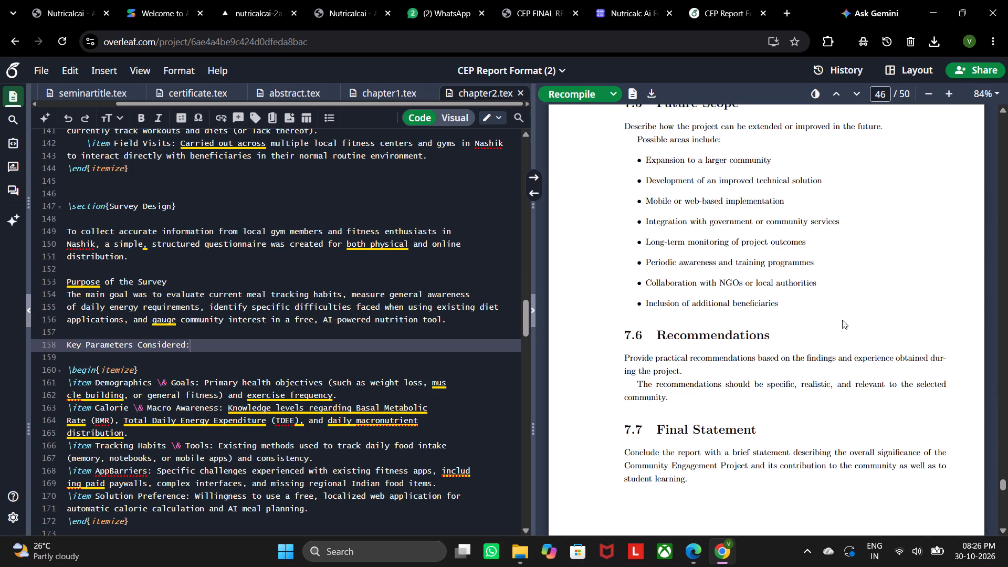
# Return to the project list, start importing an existing .zip project, and show All Files in the Downloads file picker.
pyautogui.click(13, 43)
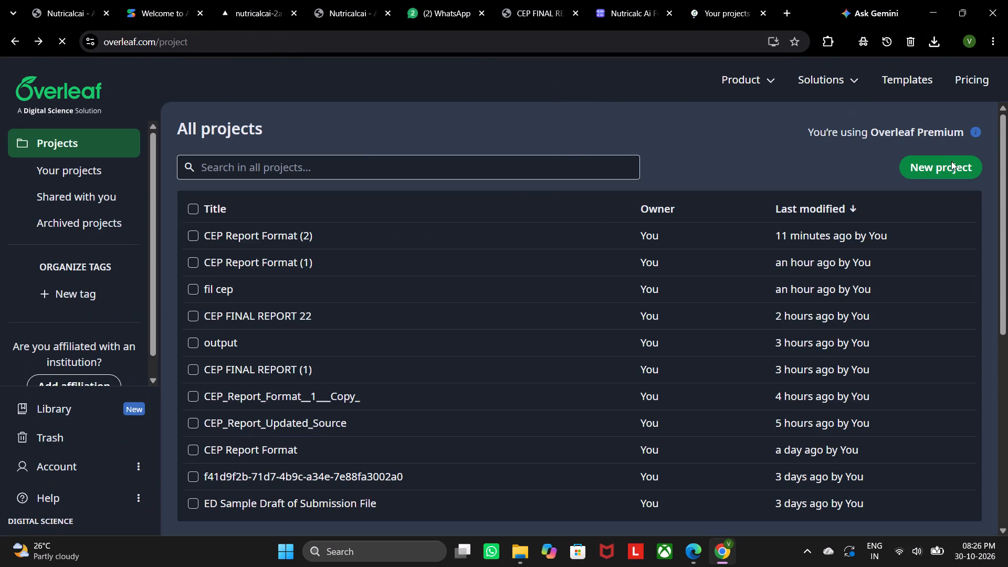
pyautogui.click(956, 168)
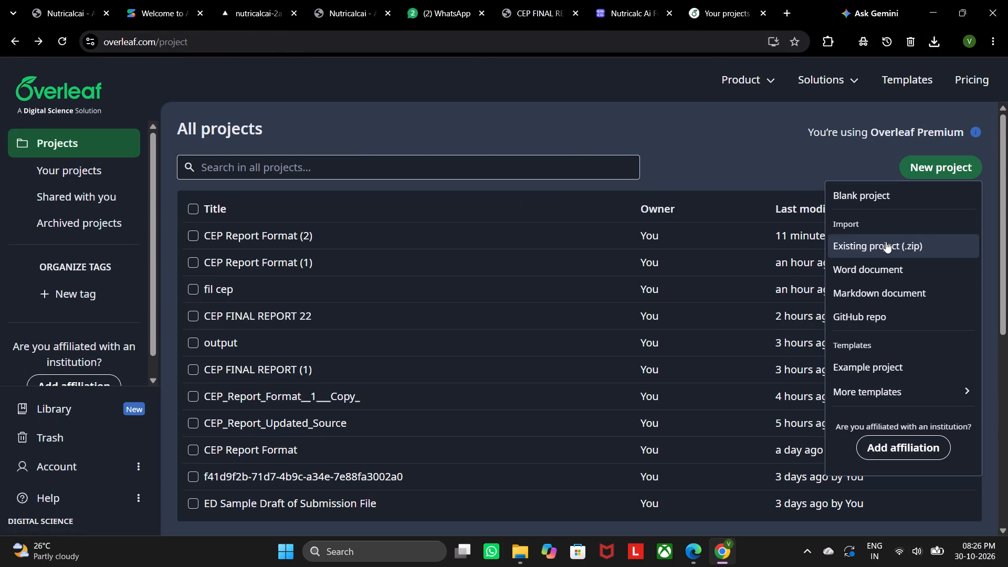
pyautogui.click(886, 241)
pyautogui.click(481, 193)
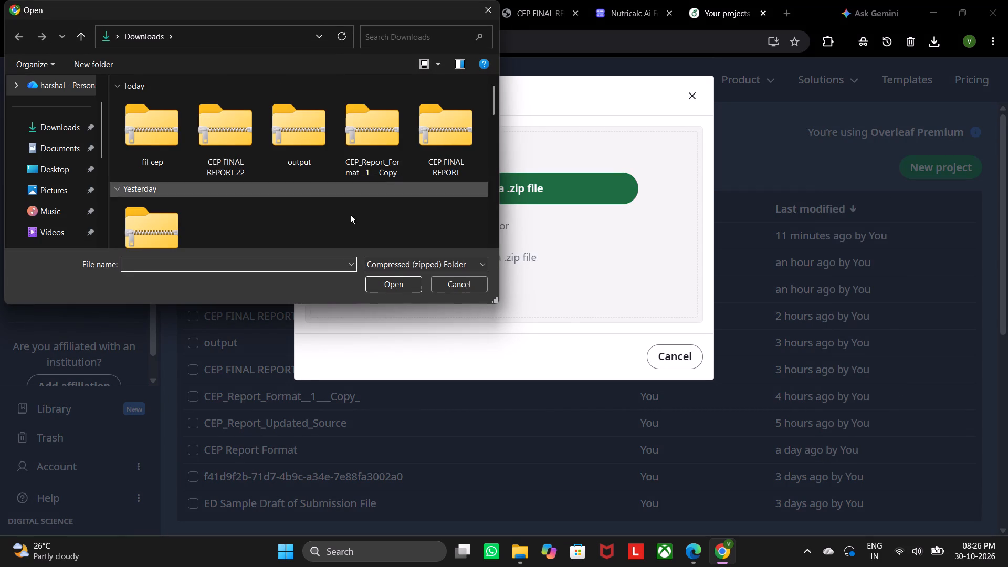
pyautogui.click(392, 268)
pyautogui.click(399, 283)
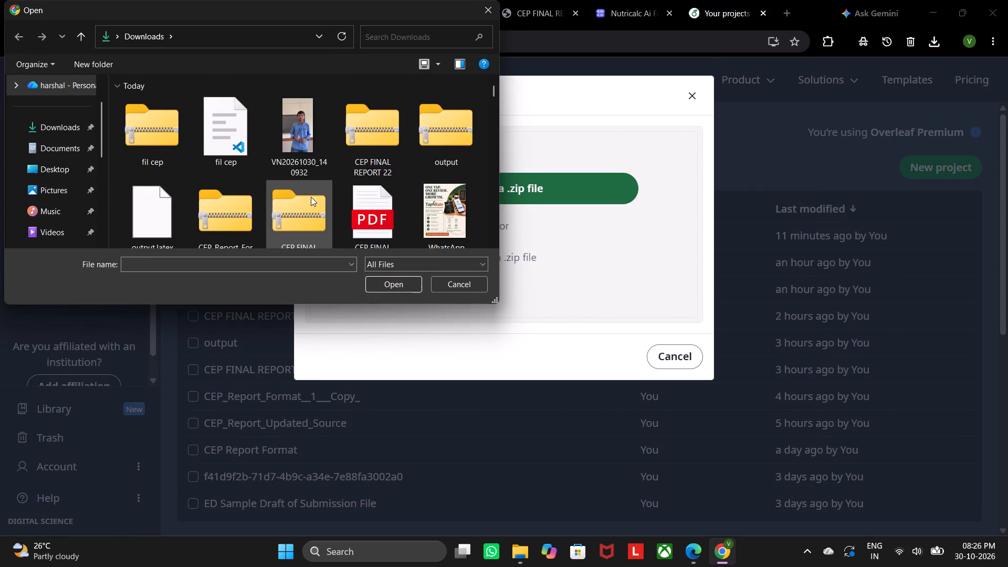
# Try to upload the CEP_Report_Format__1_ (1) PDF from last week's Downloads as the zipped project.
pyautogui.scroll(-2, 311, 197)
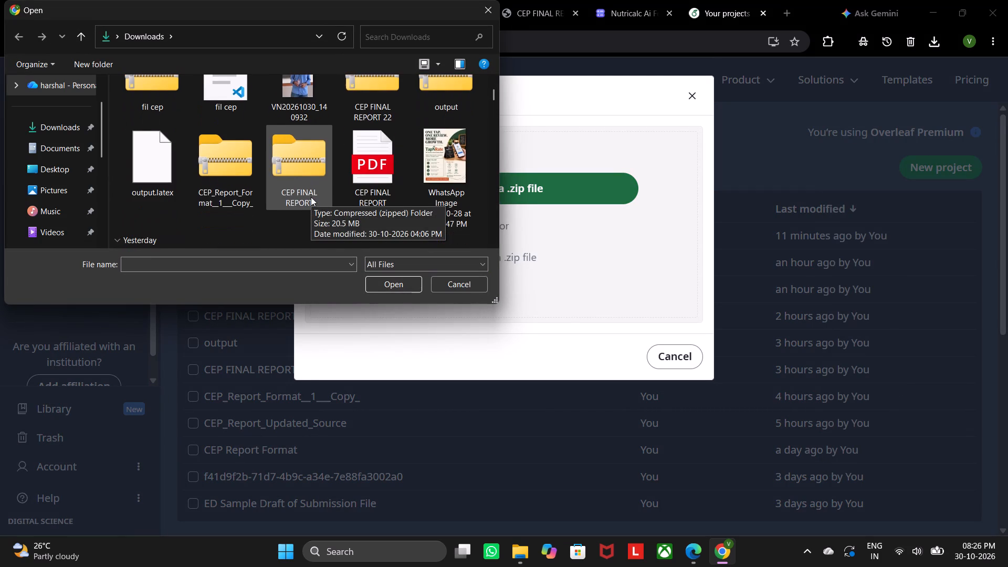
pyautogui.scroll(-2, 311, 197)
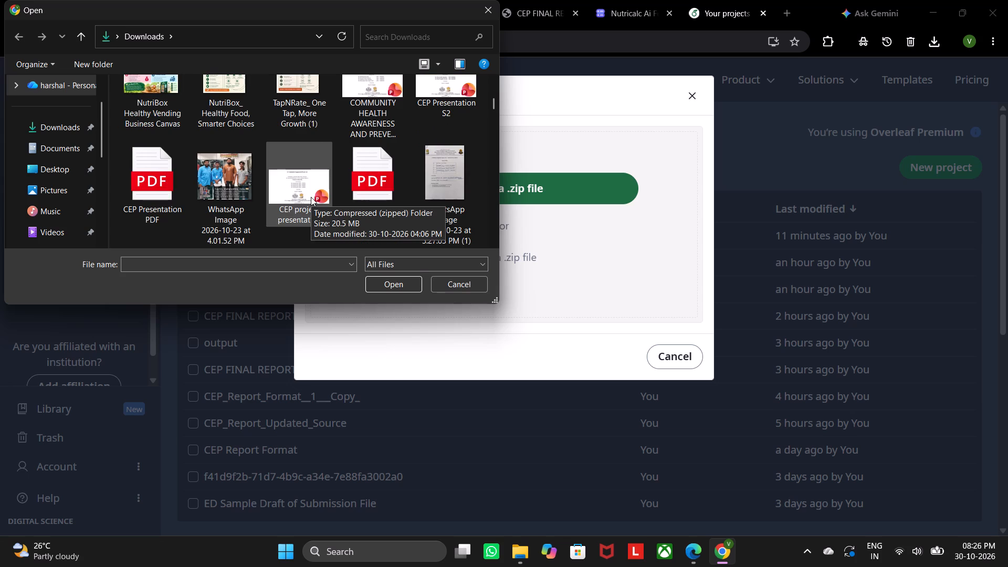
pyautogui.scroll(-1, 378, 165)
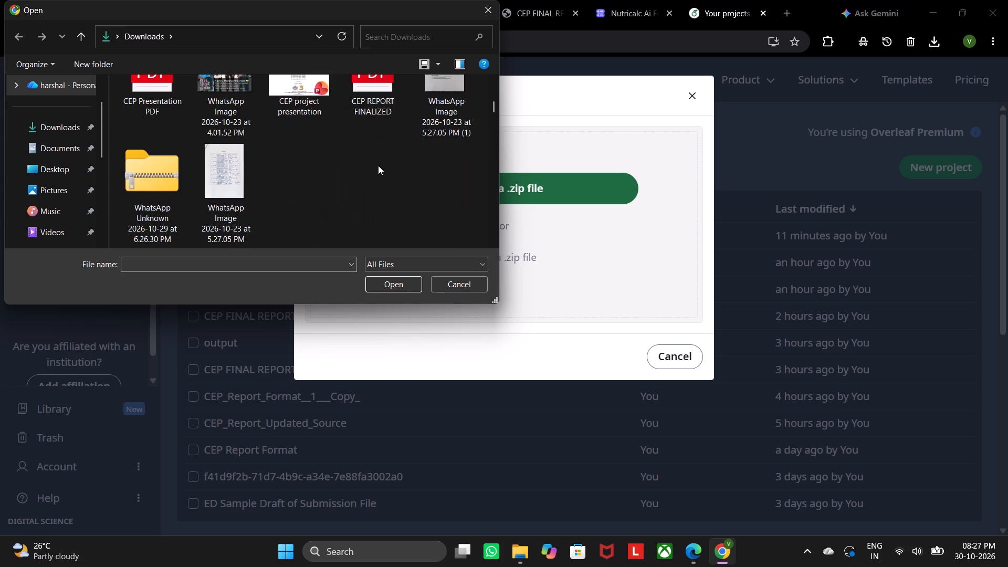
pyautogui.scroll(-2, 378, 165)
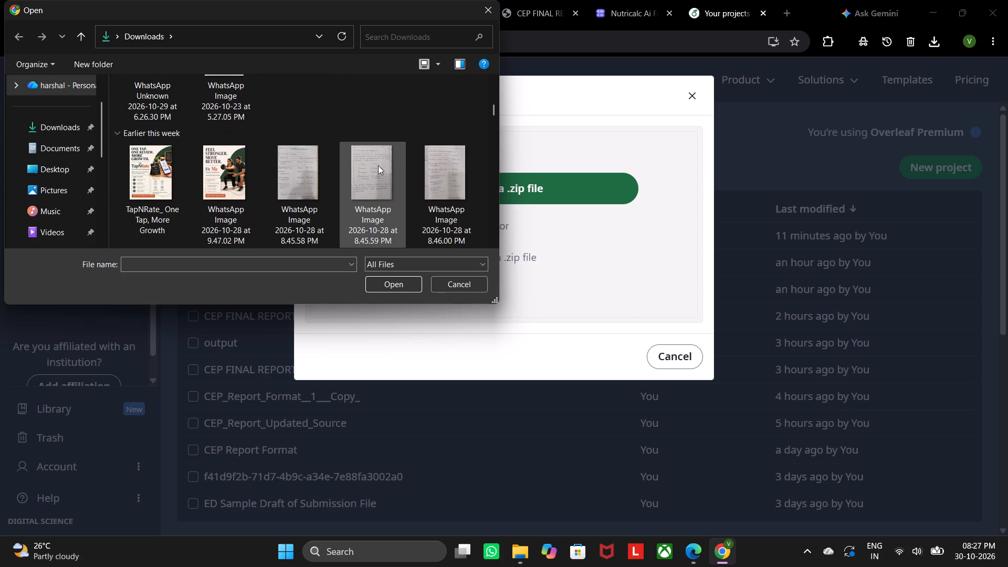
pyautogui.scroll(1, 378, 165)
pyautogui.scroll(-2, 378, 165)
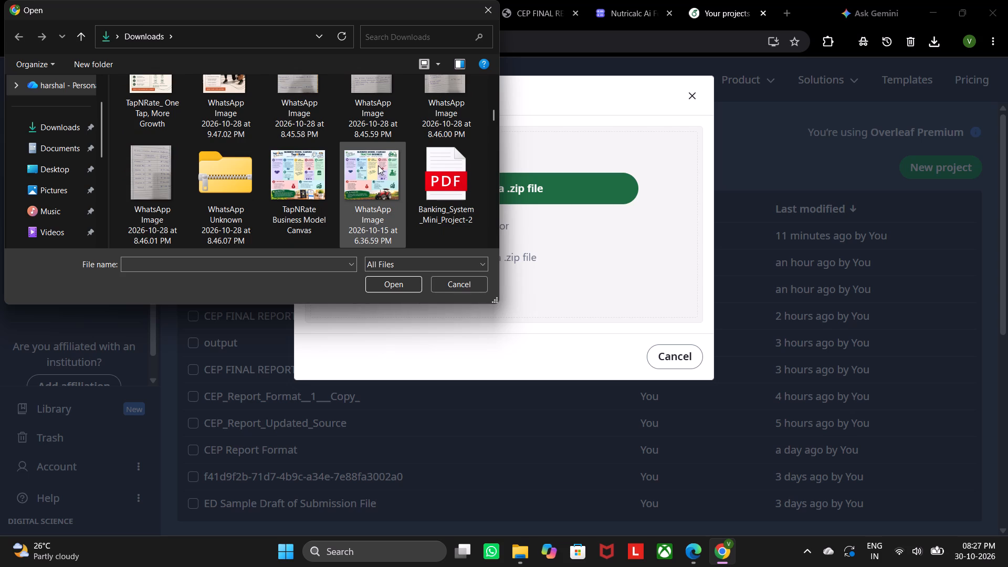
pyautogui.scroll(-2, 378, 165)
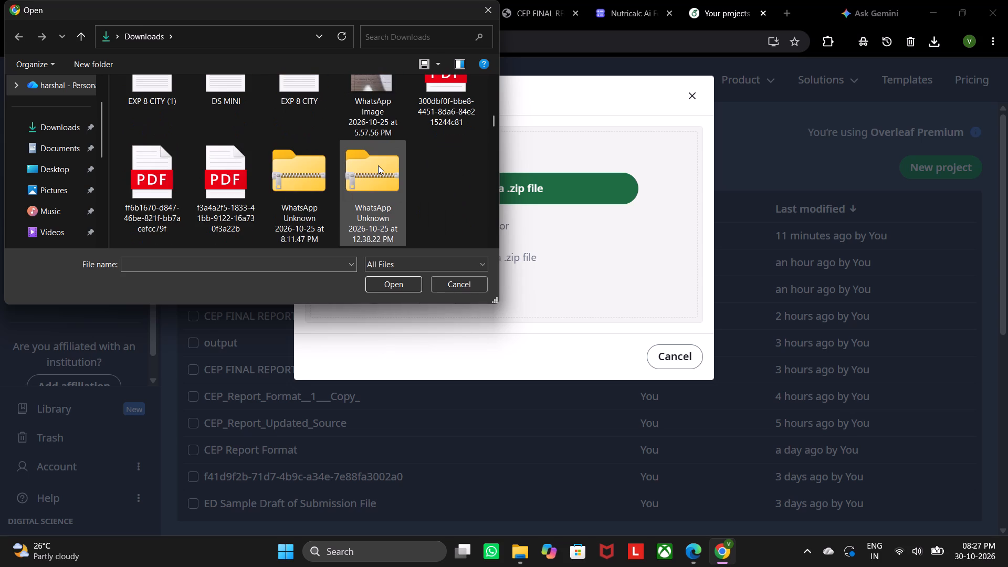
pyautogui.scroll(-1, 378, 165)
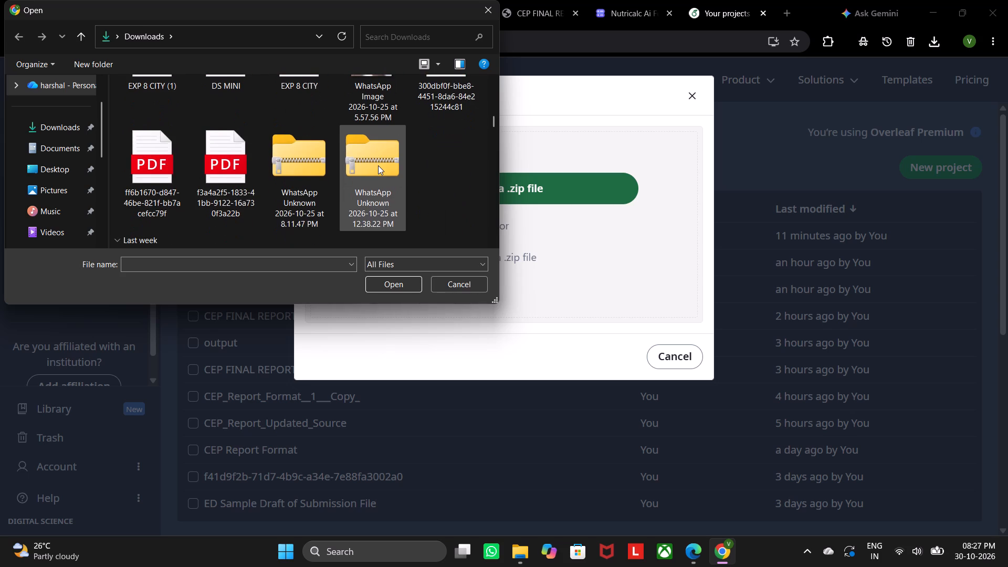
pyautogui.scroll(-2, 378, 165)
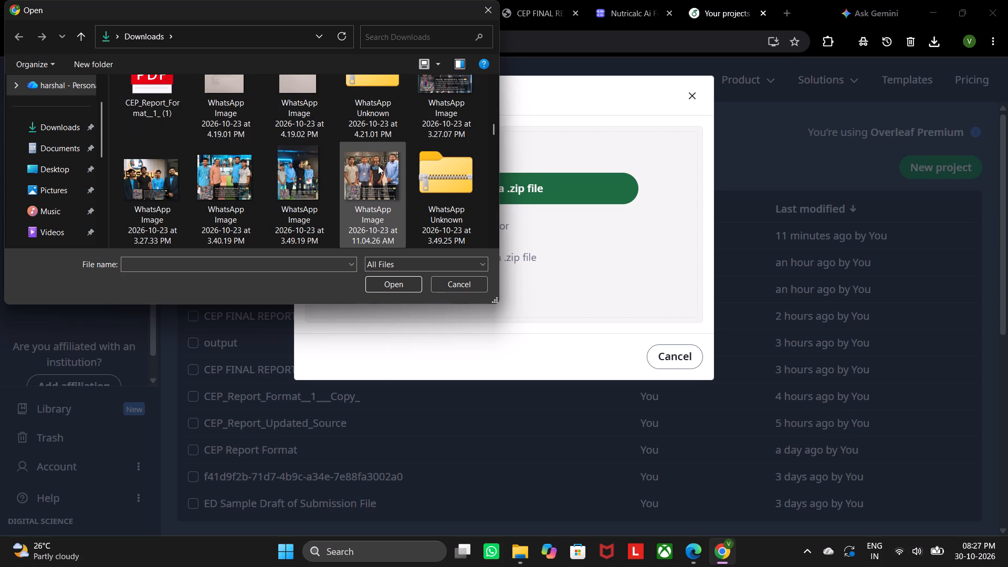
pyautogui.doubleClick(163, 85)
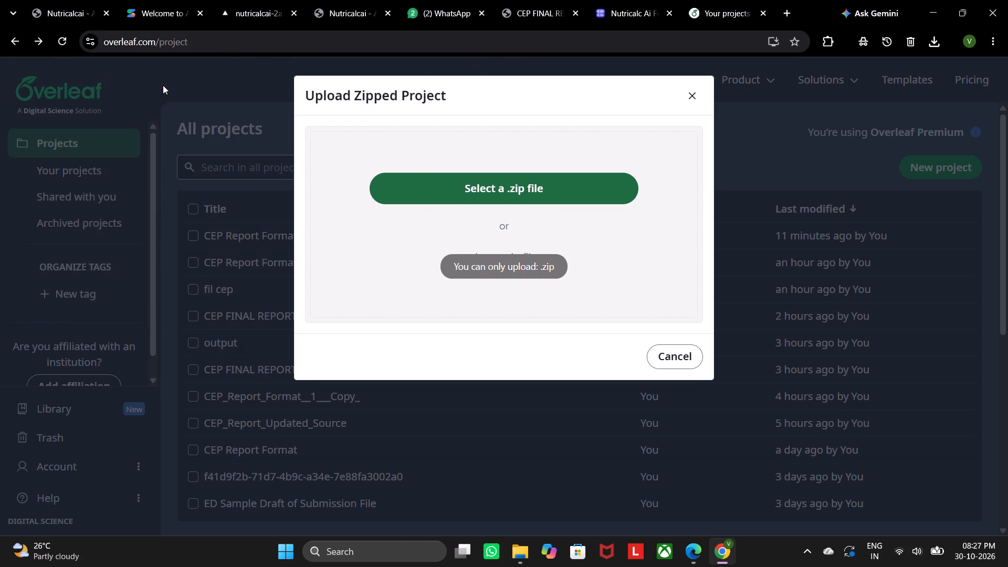
# Upload the CEP Report Format (1) .zip from Downloads as a new Overleaf project.
pyautogui.click(434, 188)
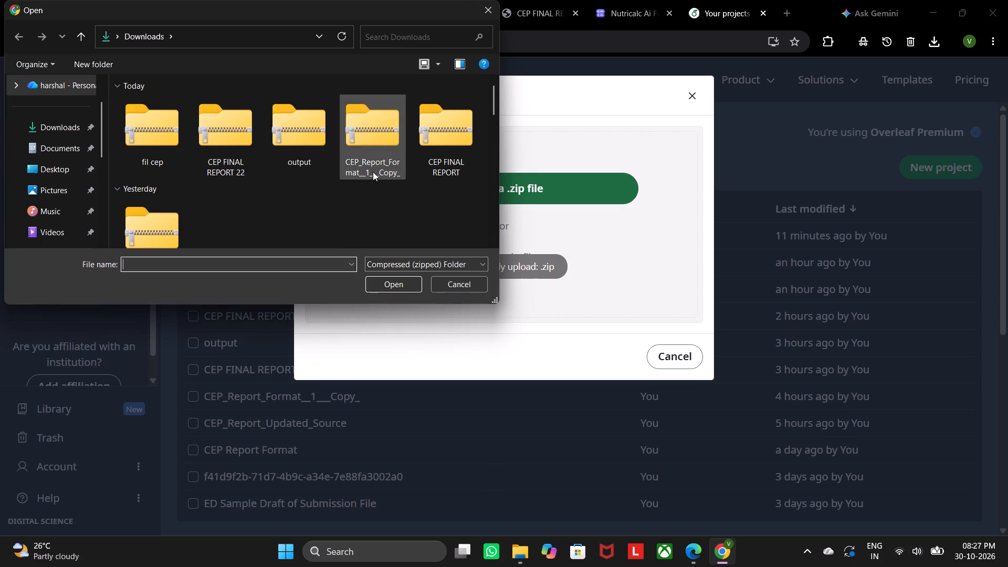
pyautogui.scroll(-1, 366, 195)
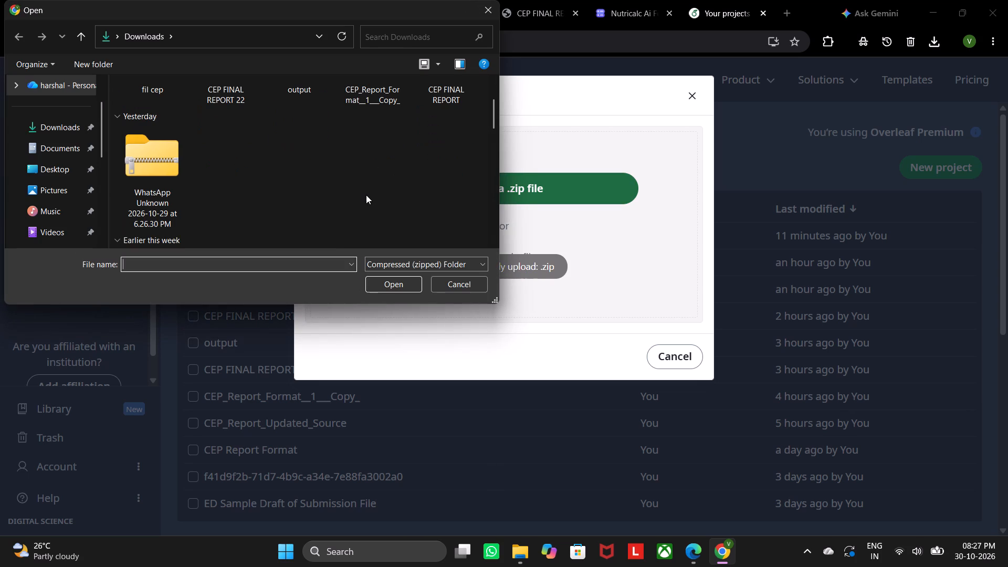
pyautogui.scroll(-2, 366, 195)
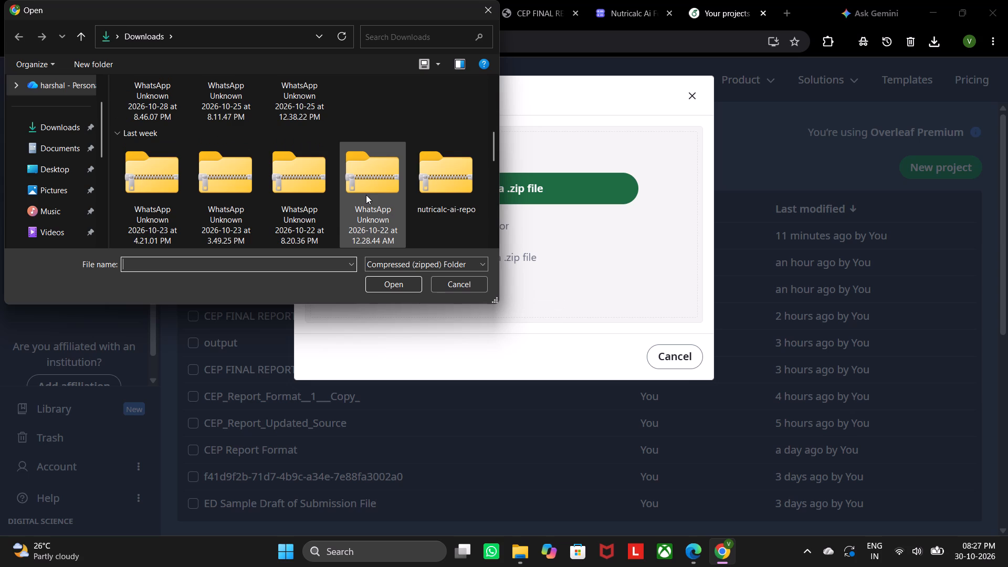
pyautogui.scroll(-1, 366, 195)
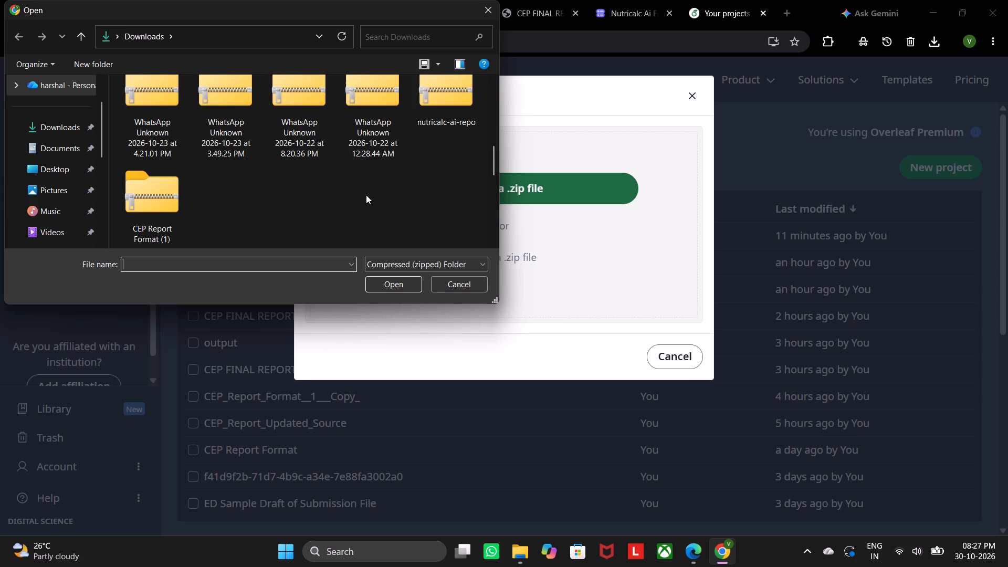
pyautogui.click(151, 182)
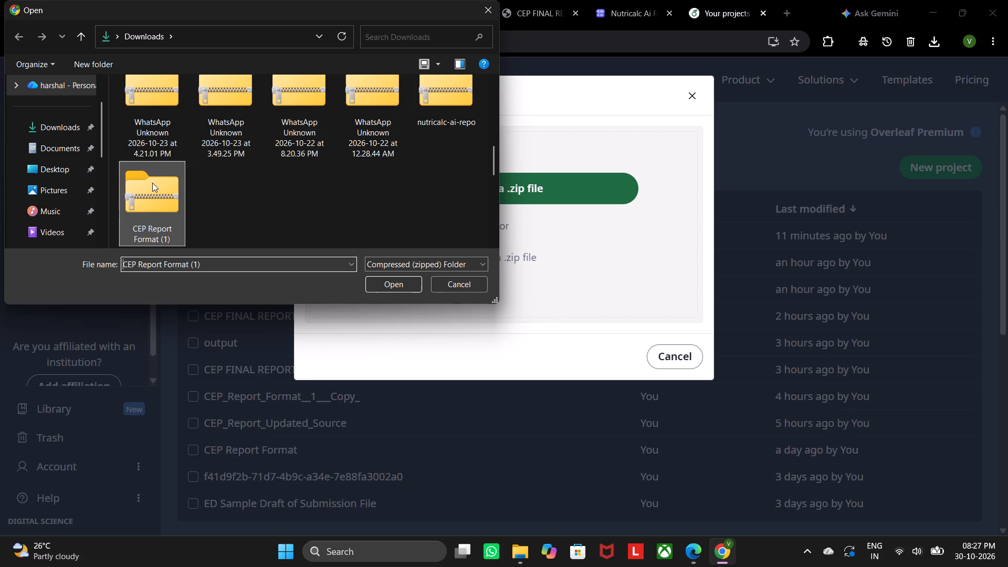
pyautogui.doubleClick(152, 183)
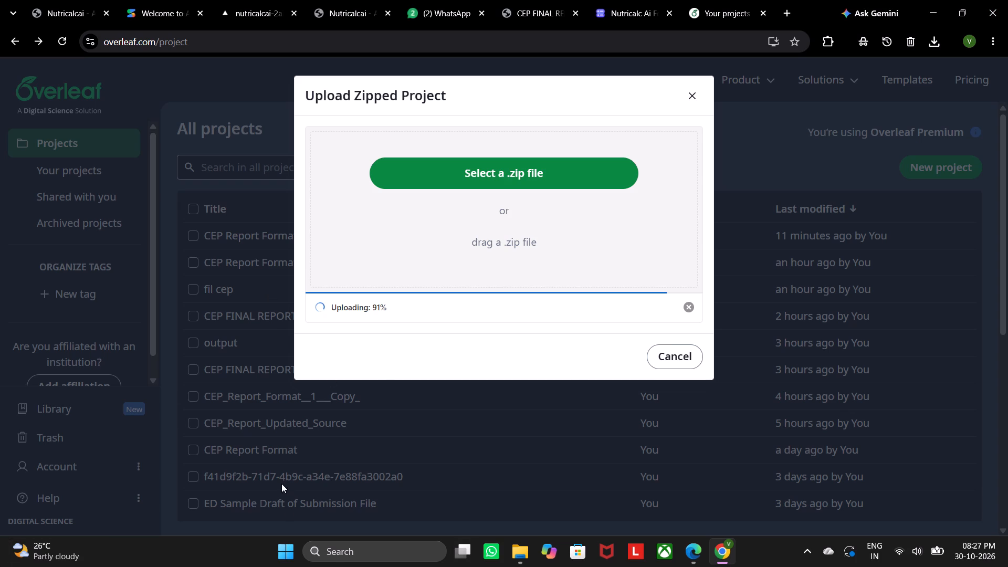
pyautogui.rightClick(287, 509)
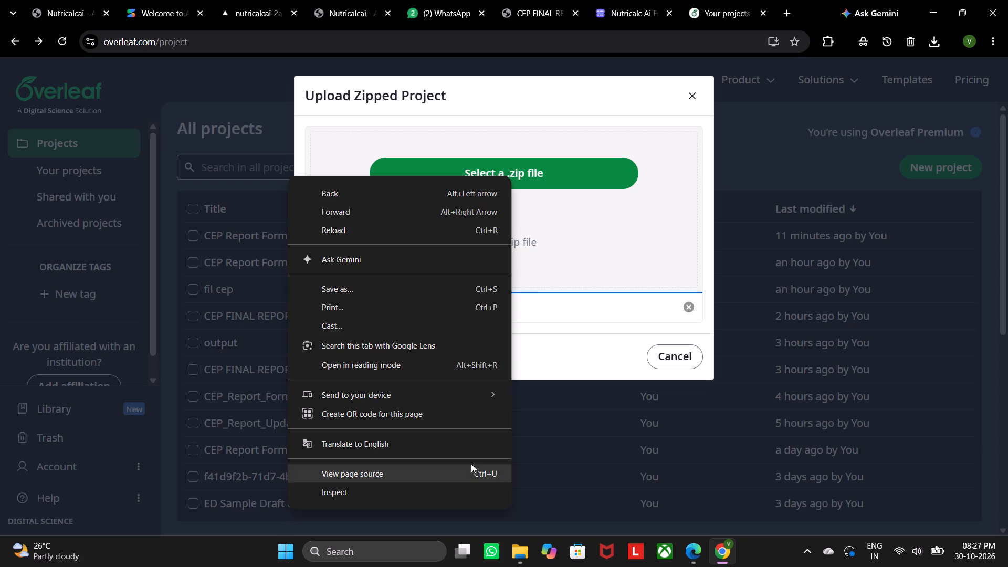
pyautogui.click(598, 273)
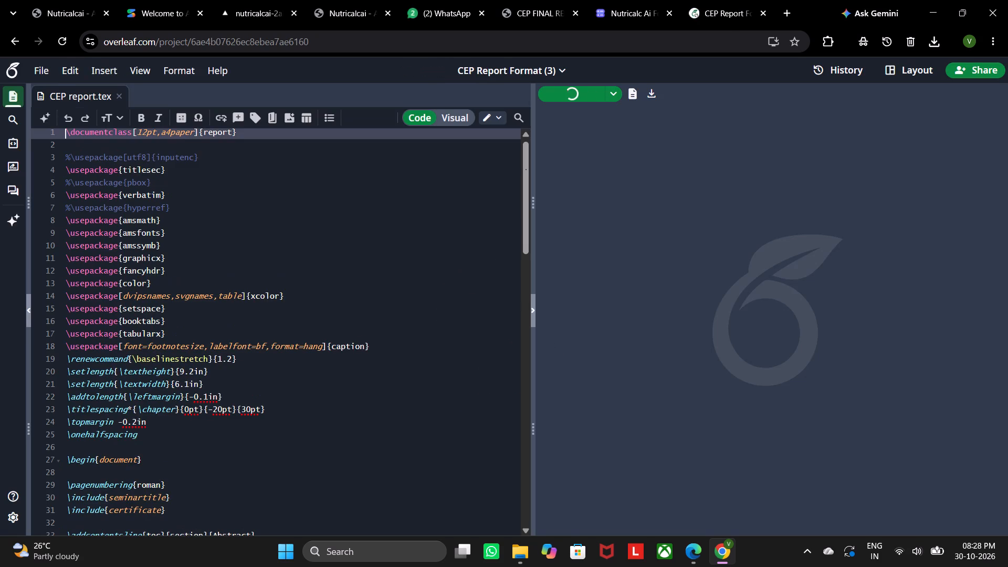
# Switch to CEP FINAL REPORT.pdf in Edge and copy the page header text "NutriCalc AI".
pyautogui.scroll(-5, 325, 381)
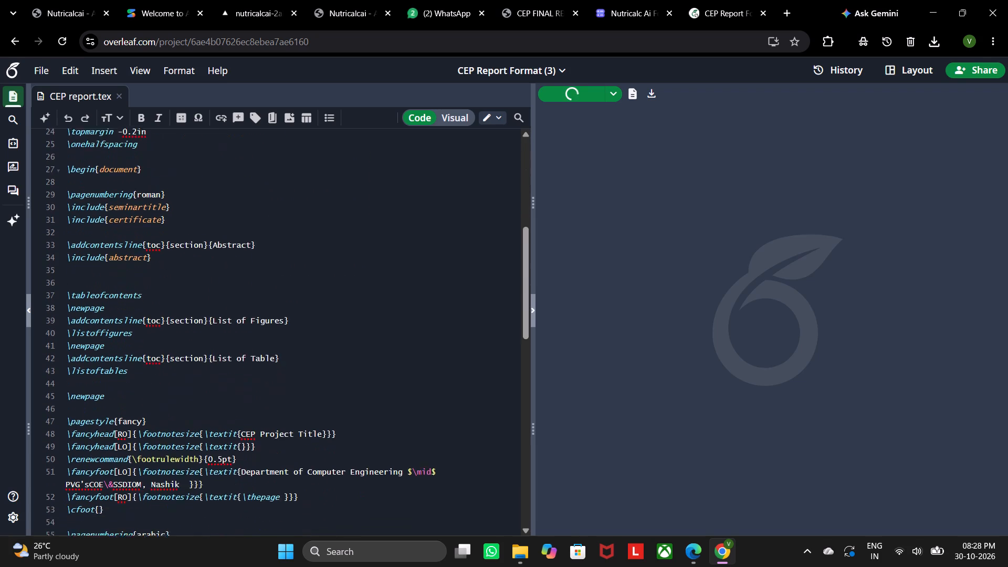
pyautogui.click(702, 556)
pyautogui.click(691, 548)
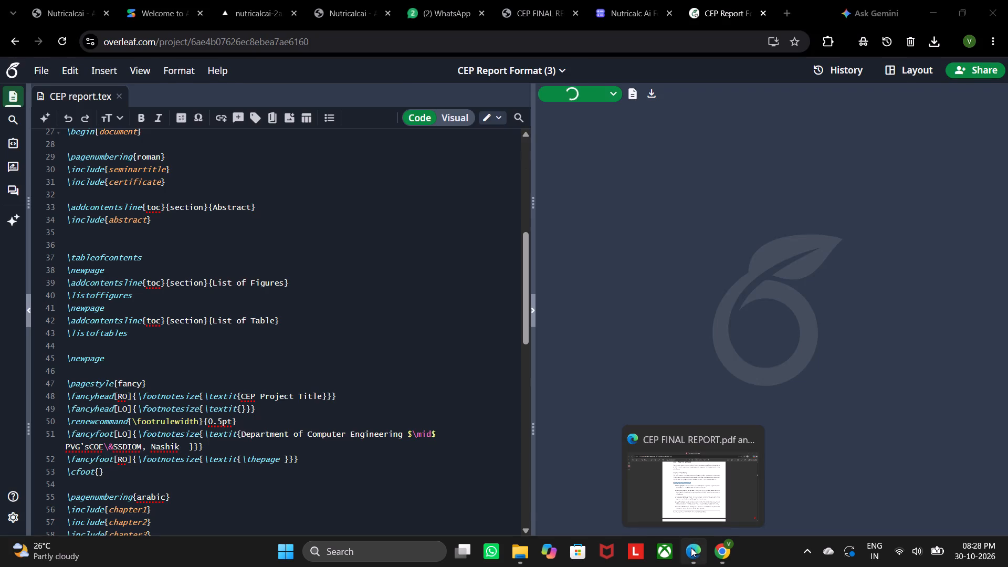
pyautogui.scroll(5, 710, 274)
pyautogui.click(678, 199)
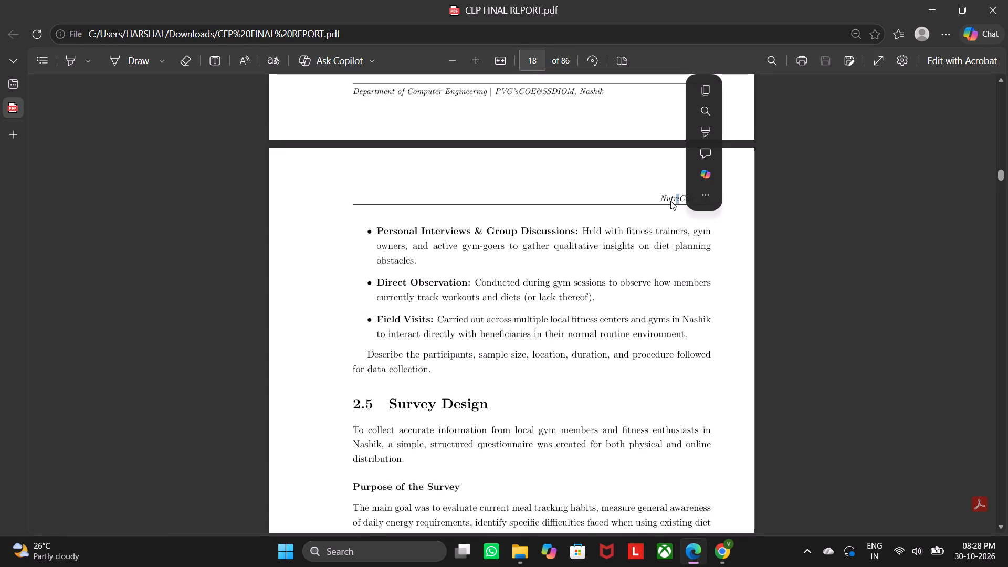
pyautogui.click(658, 196)
pyautogui.moveTo(658, 196); pyautogui.dragTo(689, 198)
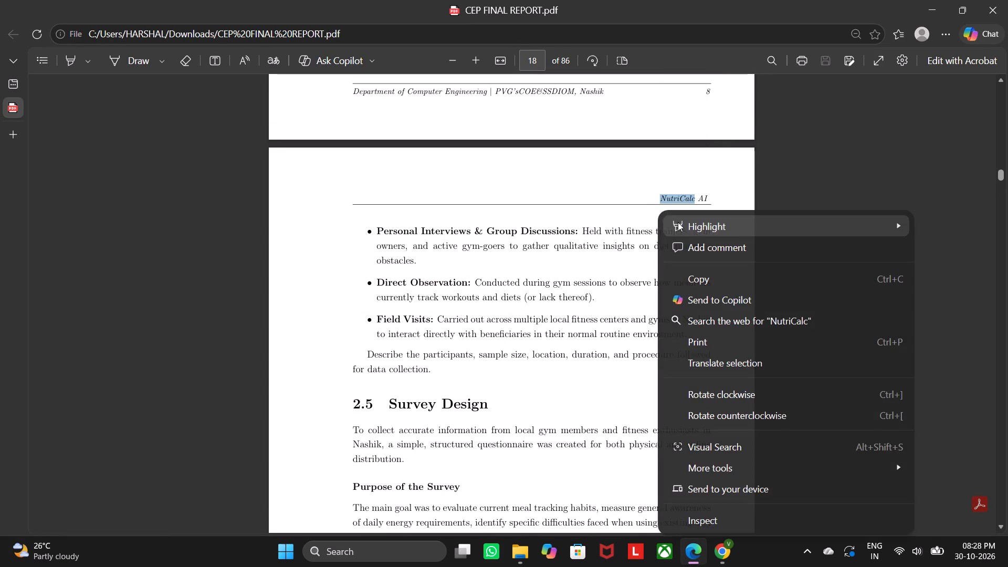
pyautogui.click(640, 204)
pyautogui.moveTo(660, 194); pyautogui.dragTo(715, 206)
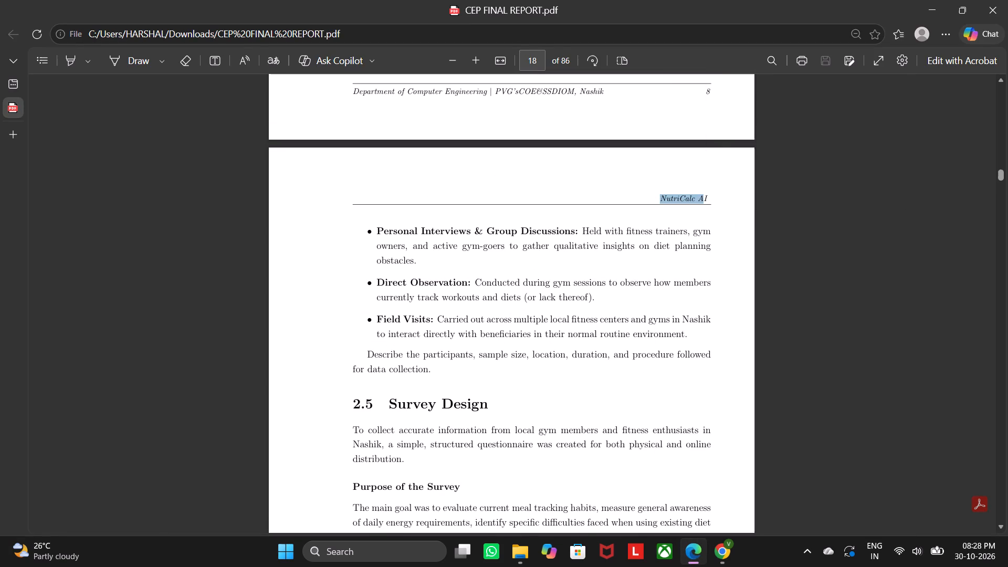
pyautogui.moveTo(715, 206); pyautogui.dragTo(710, 199)
pyautogui.hotkey('ctrl', 'c')
# Switch back to Overleaf in Chrome, check the compiled title page of the imported project, and return to the project list.
pyautogui.click(722, 543)
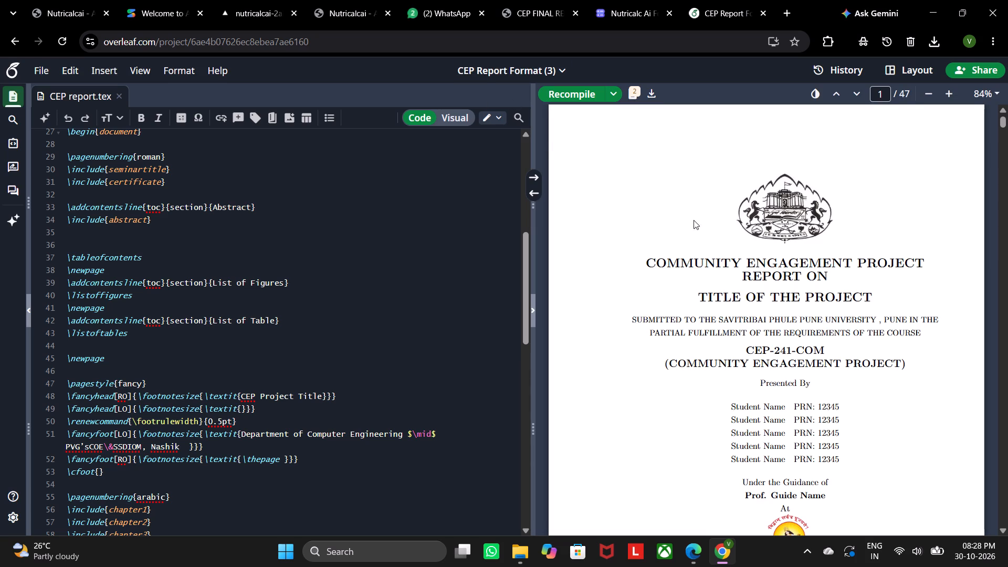
pyautogui.scroll(-5, 682, 227)
pyautogui.scroll(2, 632, 189)
pyautogui.click(8, 38)
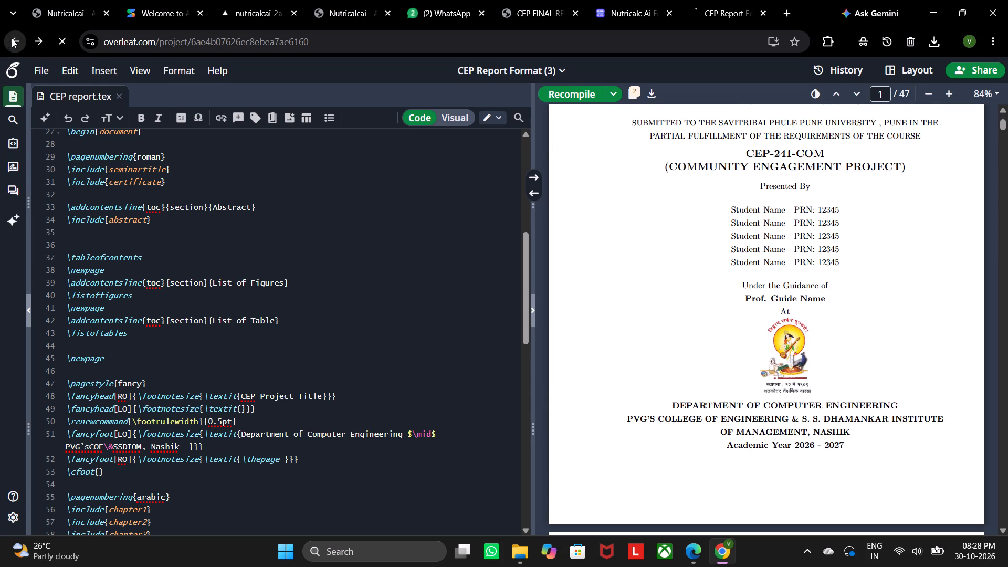
# In File Explorer, inspect the CEP Report Format (1) archive's CEP Report Format folder and its CEP report PDF, and go back to Downloads.
pyautogui.click(514, 553)
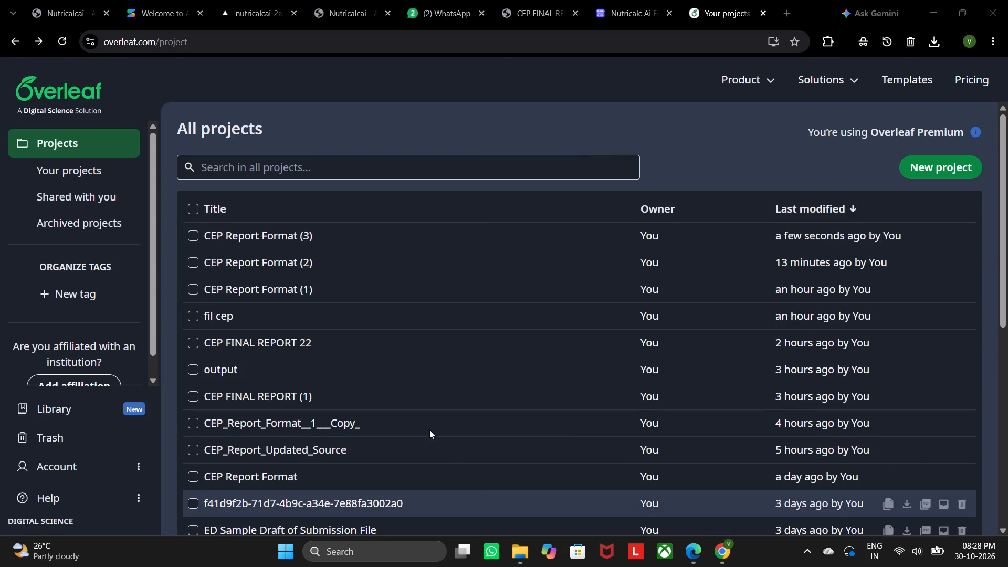
pyautogui.click(522, 555)
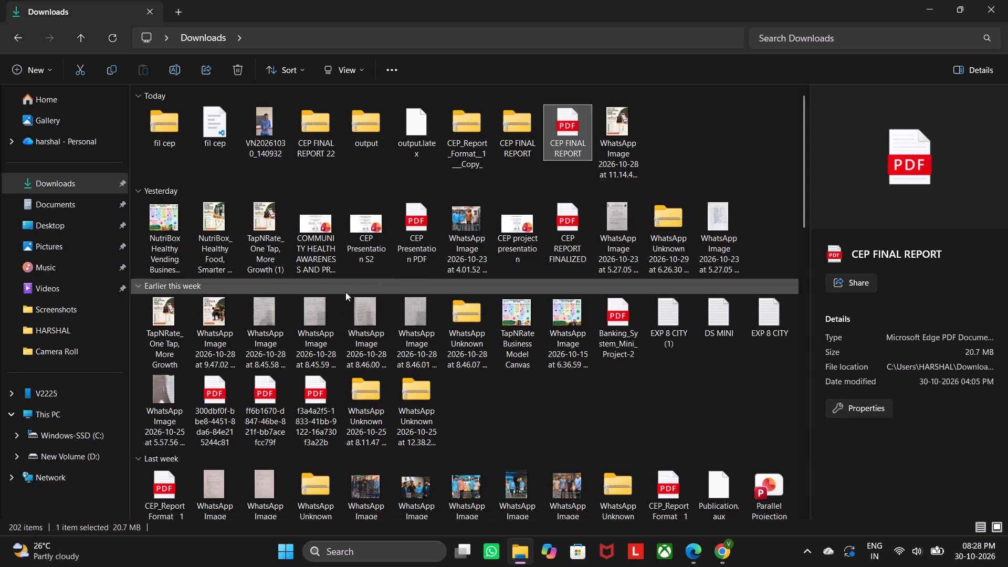
pyautogui.scroll(-1, 434, 368)
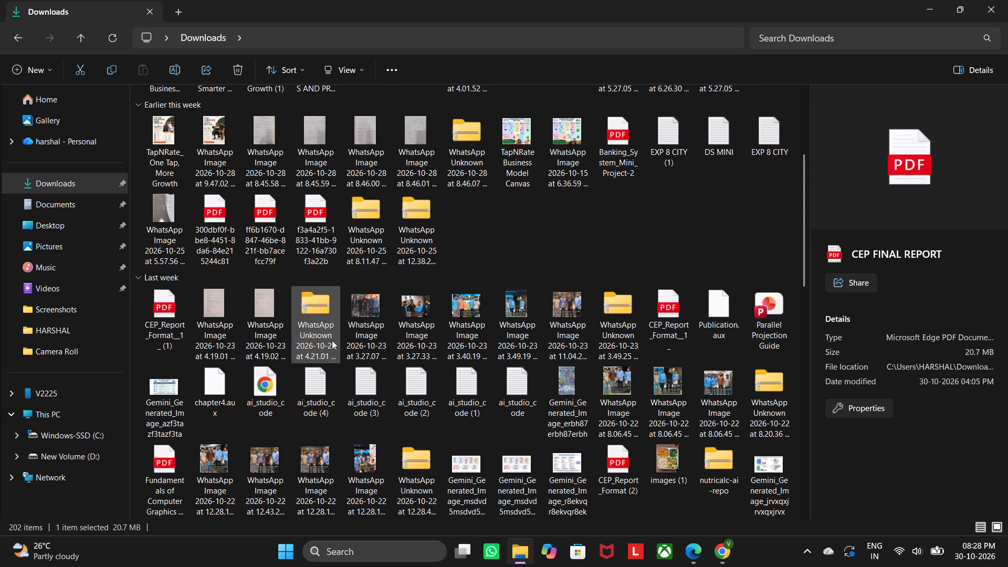
pyautogui.scroll(-1, 371, 354)
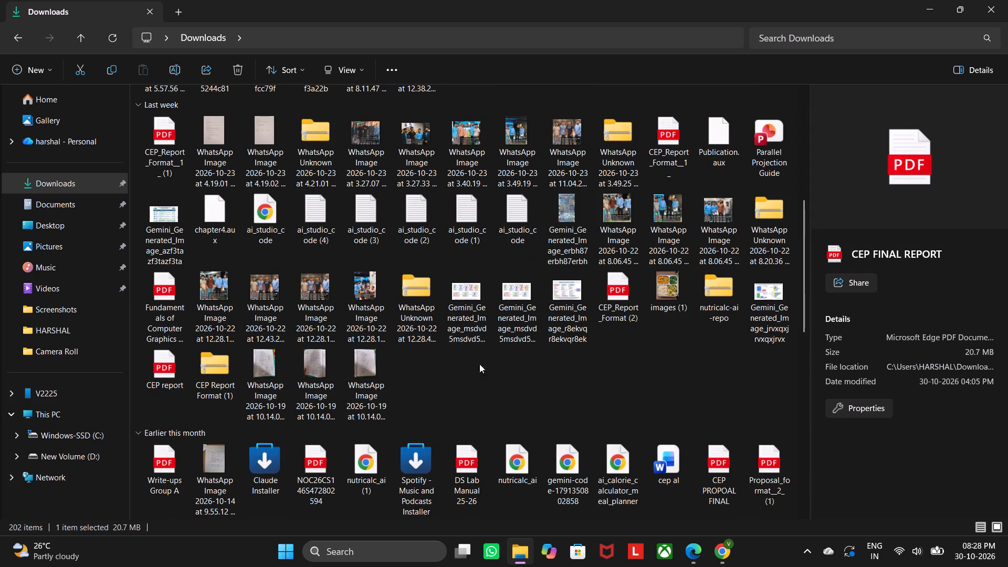
pyautogui.scroll(-1, 553, 364)
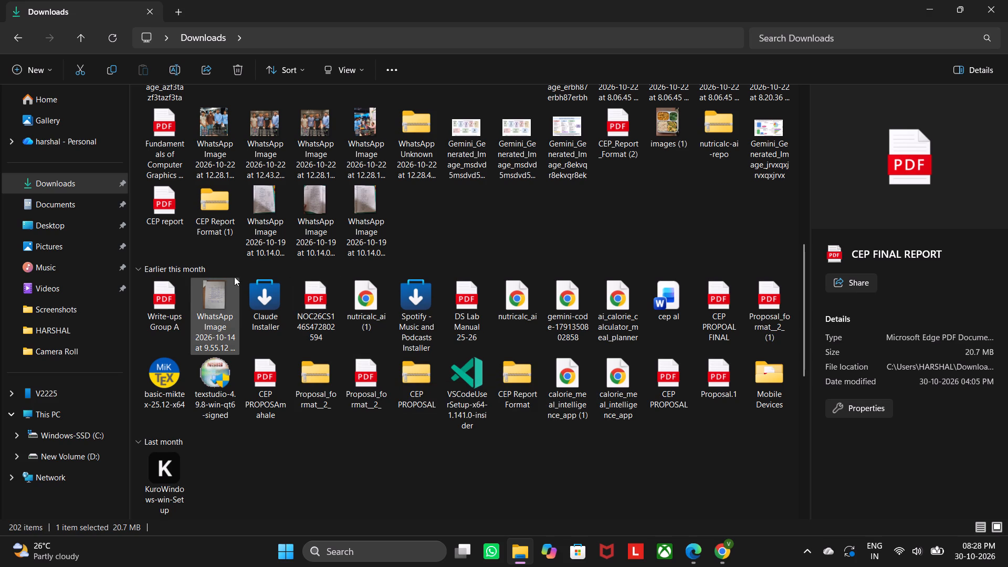
pyautogui.doubleClick(225, 215)
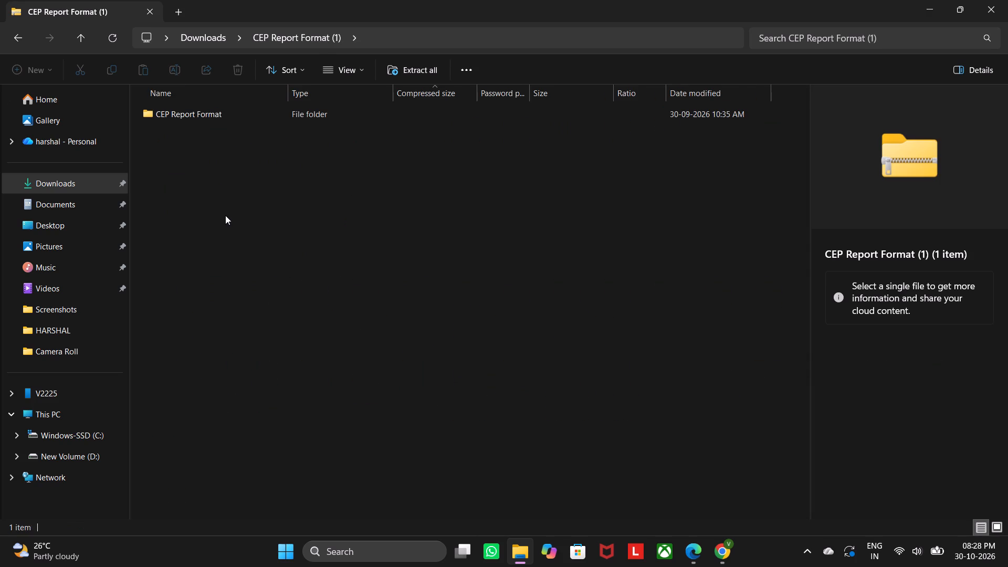
pyautogui.doubleClick(288, 120)
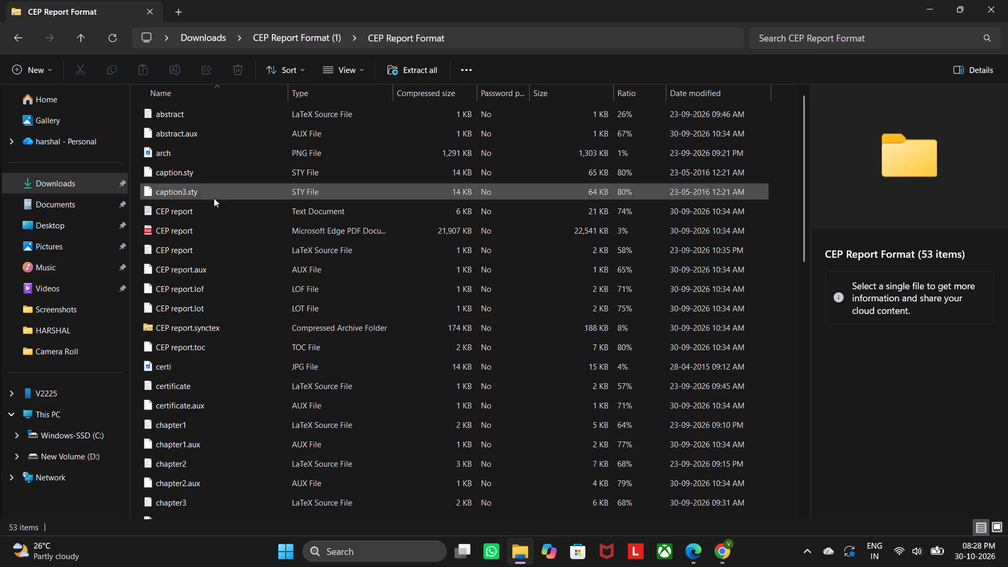
pyautogui.doubleClick(232, 229)
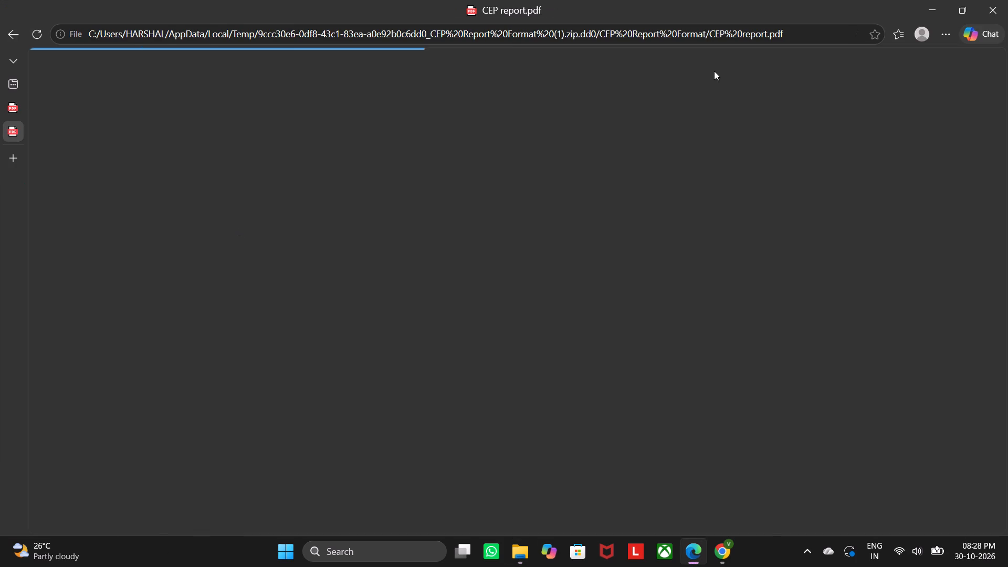
pyautogui.click(1007, 0)
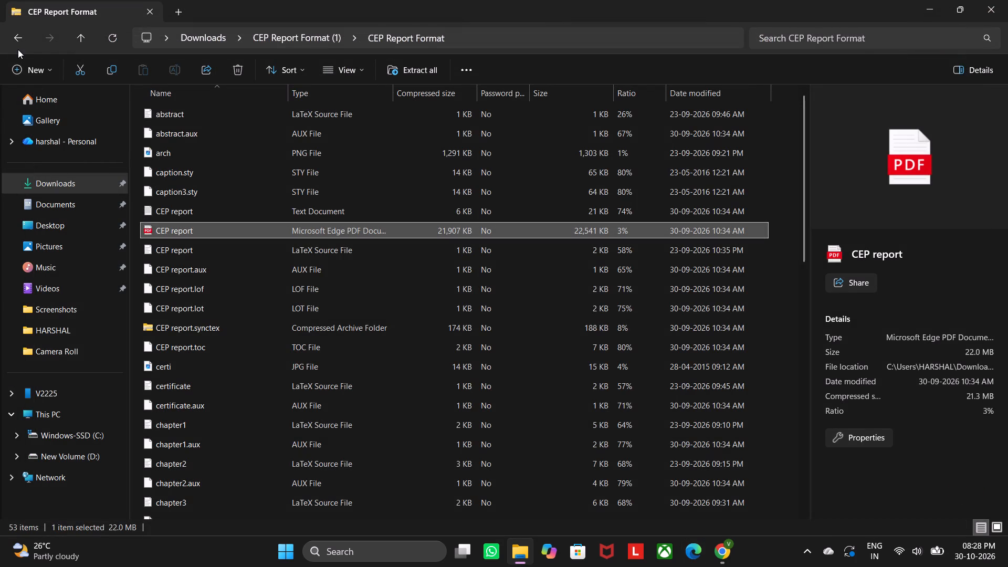
pyautogui.click(18, 49)
pyautogui.click(16, 40)
pyautogui.click(16, 40)
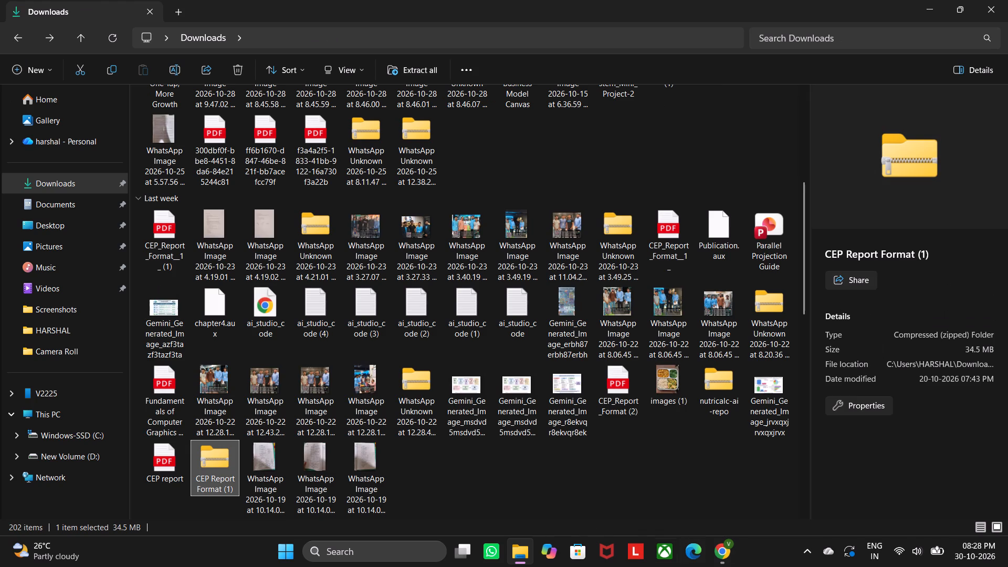
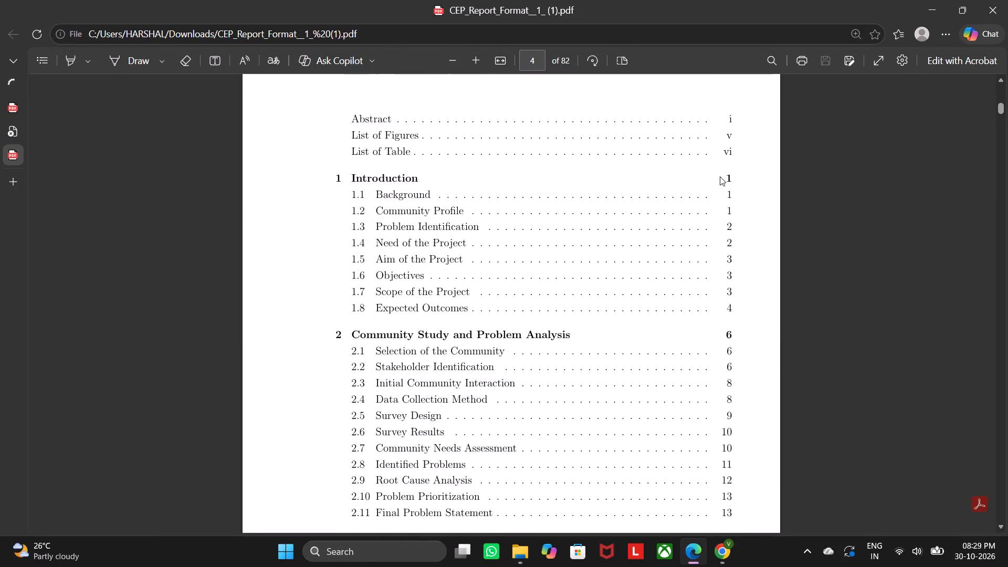
# Review the certificate, abstract and contents pages of CEP_Report_Format__1_ (1).pdf in Edge and close the PDF window.
pyautogui.scroll(18, 720, 176)
pyautogui.scroll(-2, 720, 176)
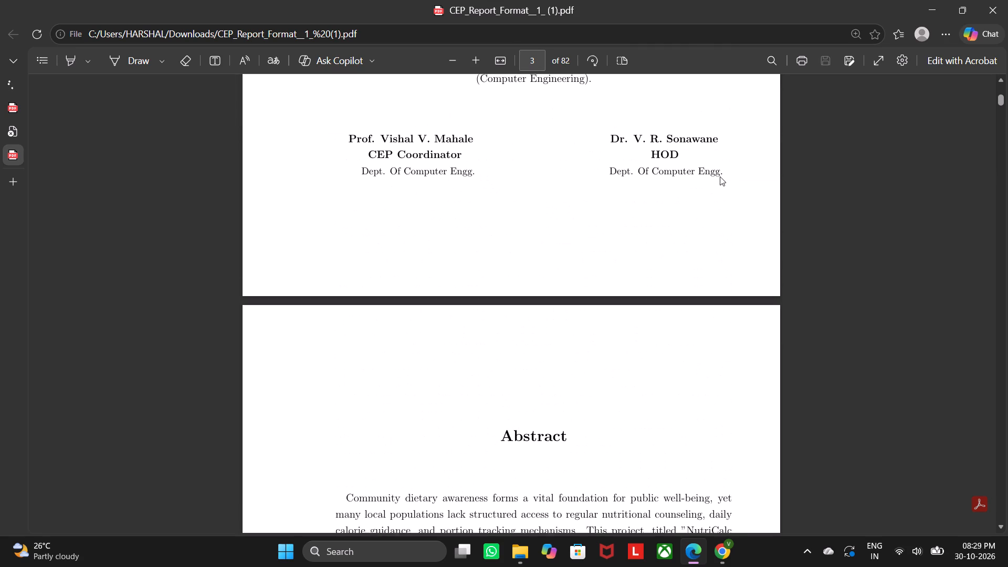
pyautogui.scroll(-2, 720, 176)
pyautogui.scroll(14, 720, 176)
pyautogui.scroll(-3, 720, 176)
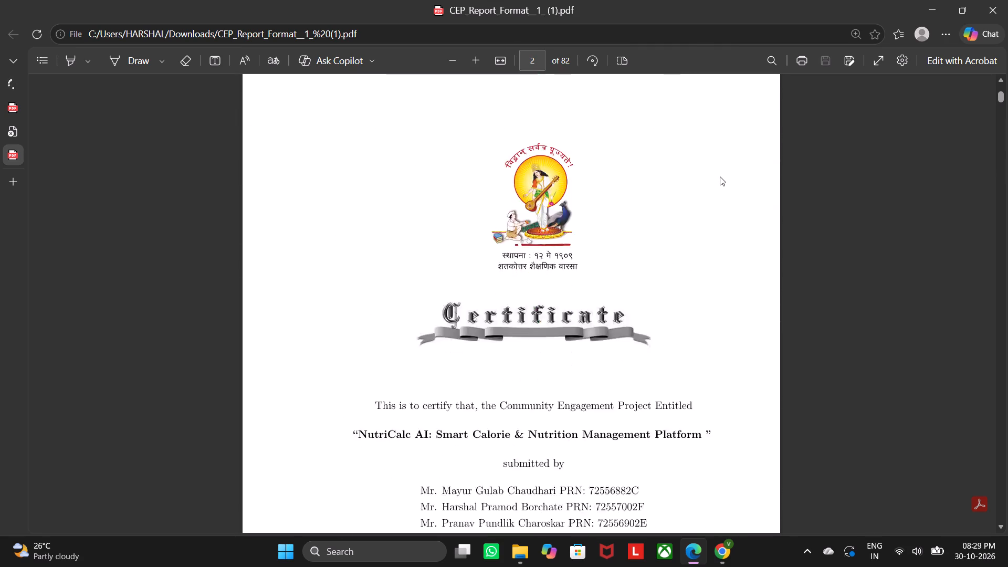
pyautogui.scroll(-2, 720, 176)
pyautogui.click(986, 6)
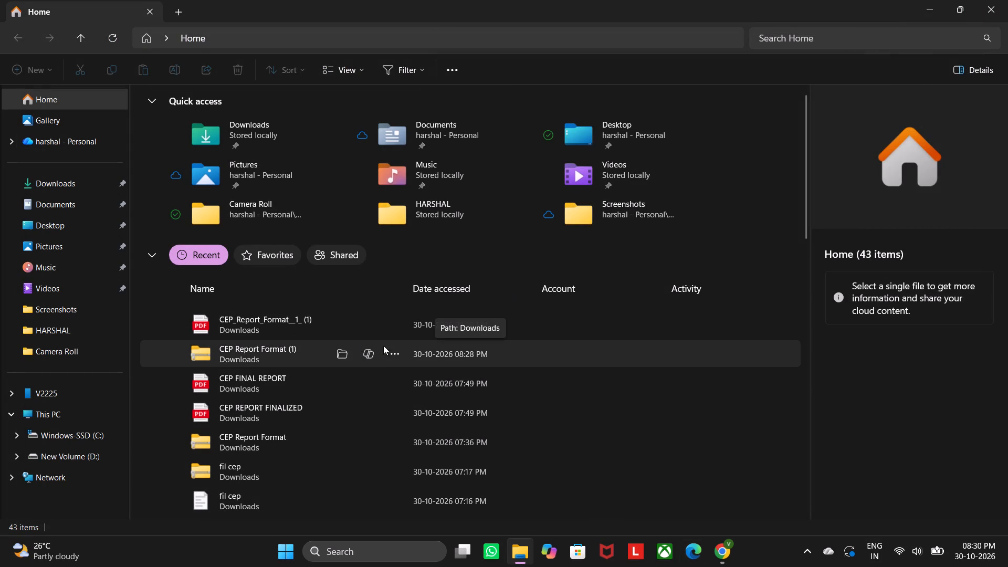
# In File Explorer's recent files, bring up the compression format choices for the CEP_Report_Format__1_ (1) PDF.
pyautogui.click(395, 321)
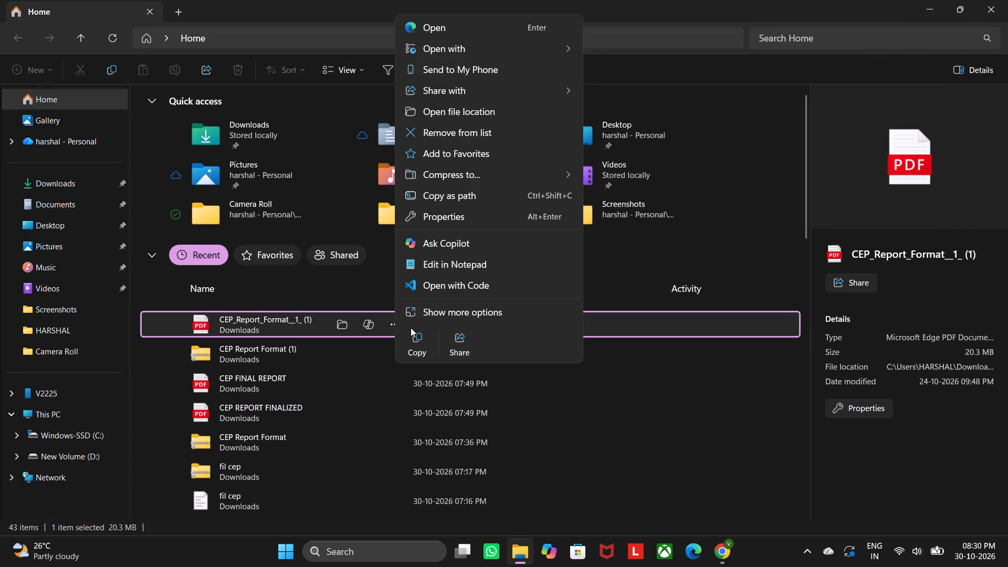
pyautogui.click(503, 173)
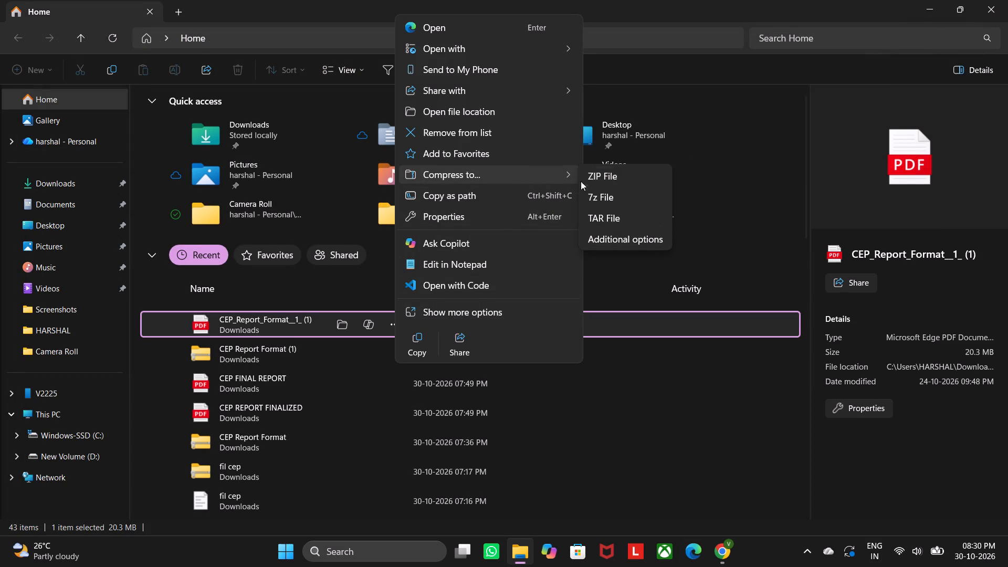
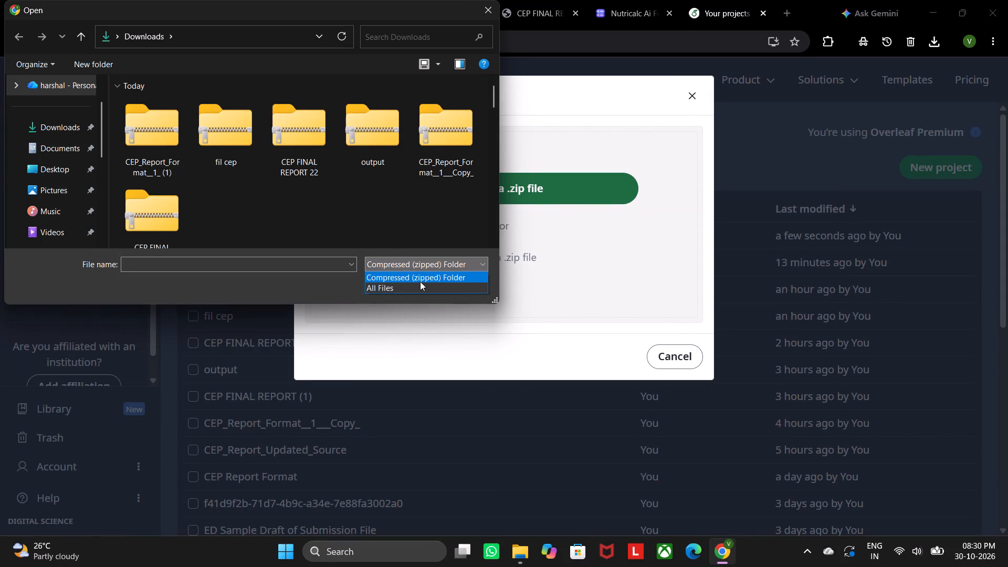
# Show all file types in the zip upload's Downloads file chooser and look over today's files around the CEP_Report_Format__1_ (1) archive.
pyautogui.click(420, 282)
pyautogui.click(422, 260)
pyautogui.click(429, 290)
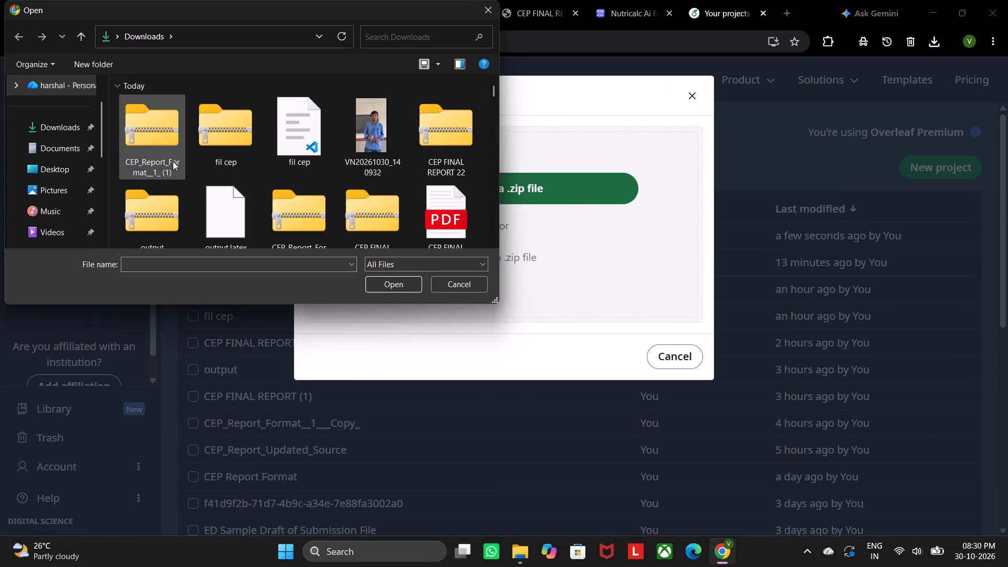
pyautogui.scroll(3, 173, 161)
pyautogui.scroll(-1, 166, 138)
pyautogui.scroll(1, 166, 138)
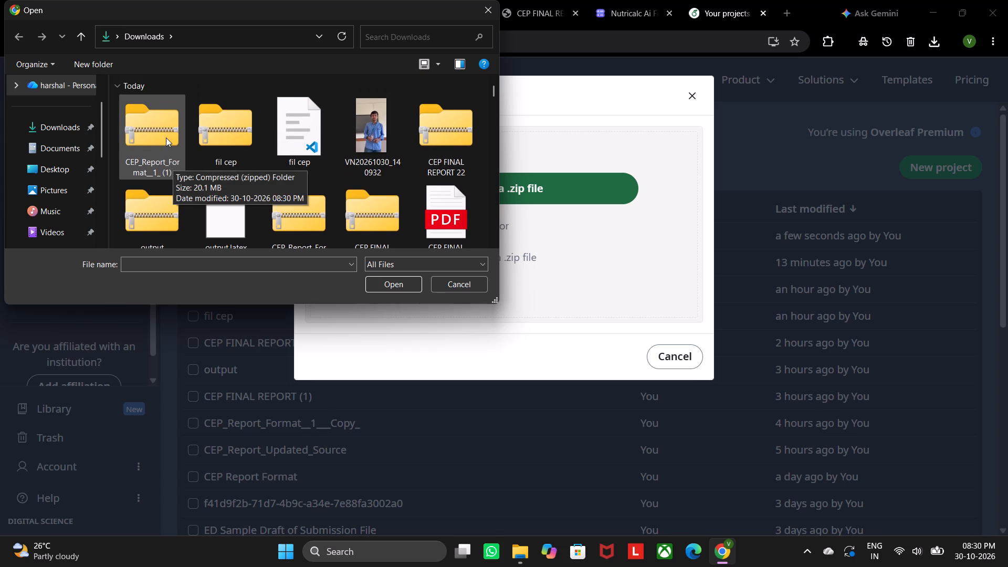
pyautogui.scroll(1, 166, 138)
# Switch to File Explorer's recent files and reduce its window from full screen.
pyautogui.click(521, 547)
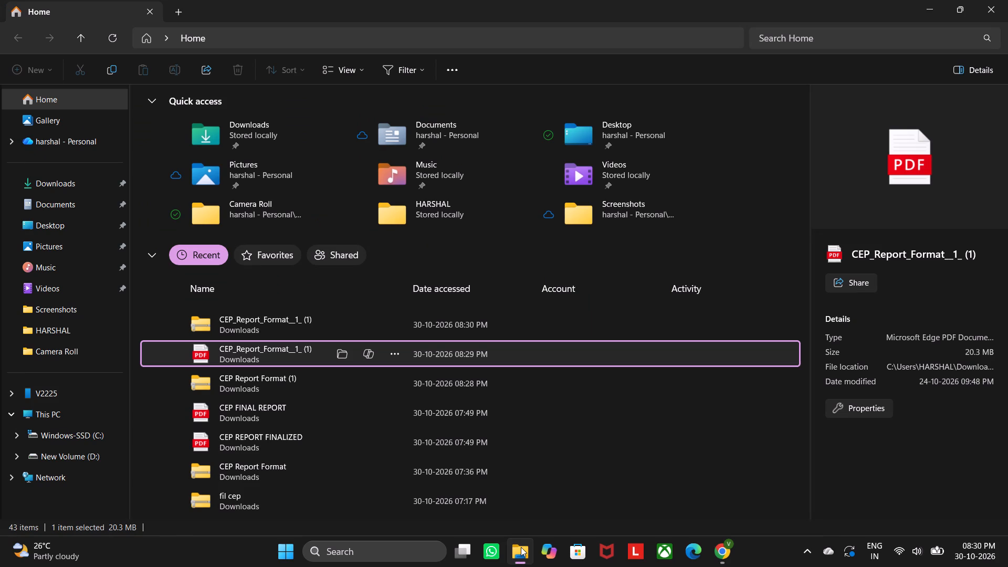
pyautogui.click(962, 10)
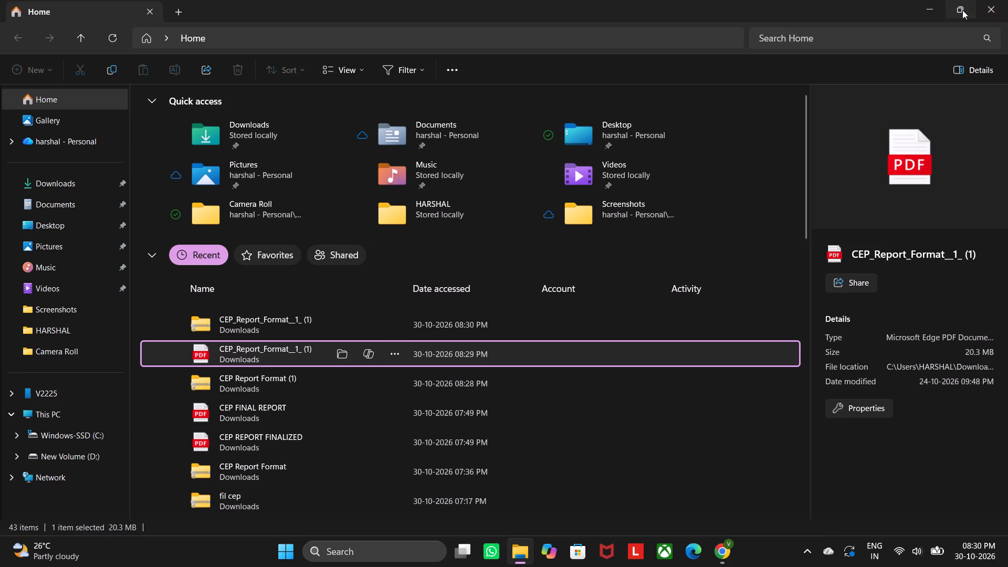
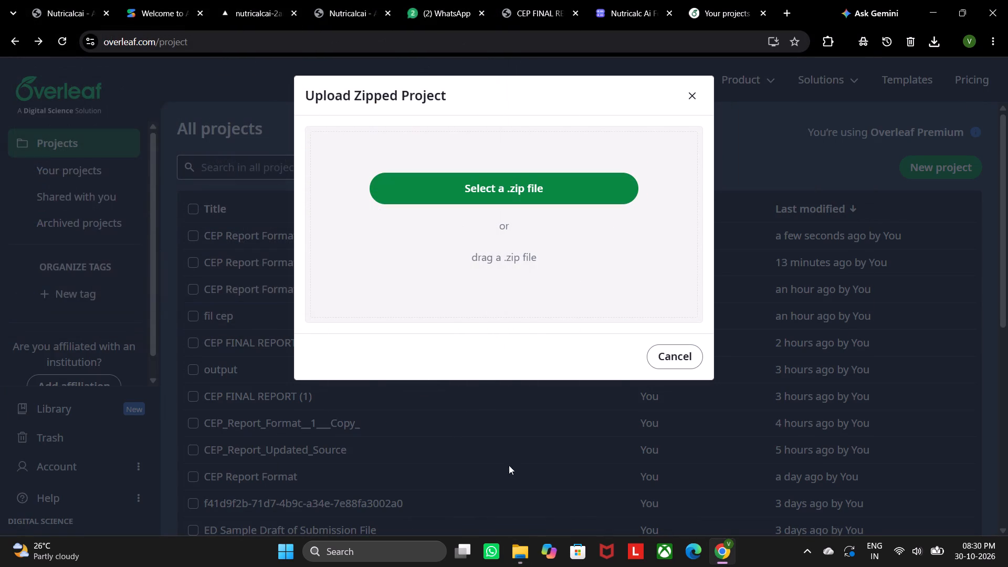
# Upload the recent CEP_Report_Format__1_ (1) zip archive from File Explorer into Overleaf's zipped project upload.
pyautogui.click(517, 541)
pyautogui.moveTo(351, 323); pyautogui.dragTo(587, 228)
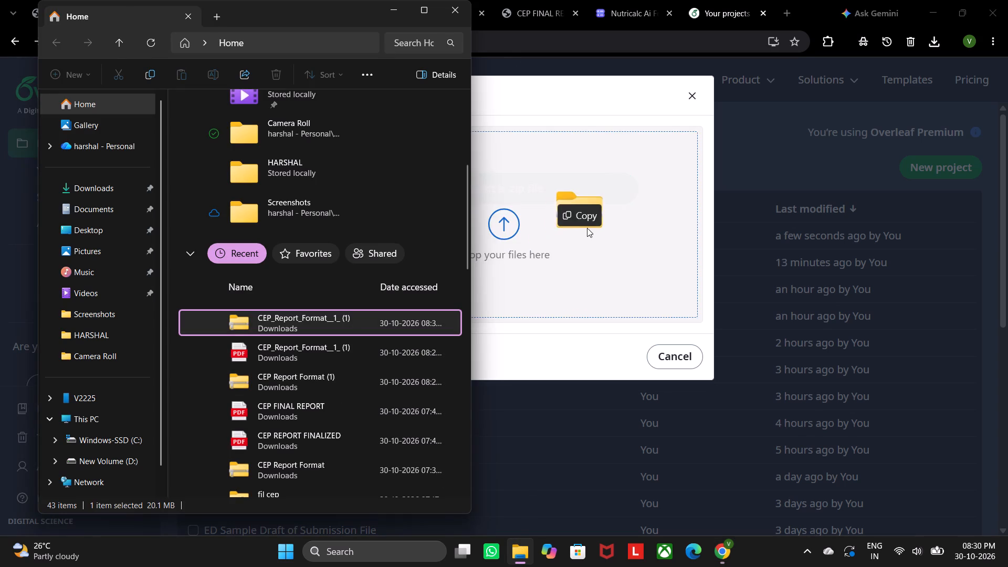
pyautogui.moveTo(587, 228); pyautogui.dragTo(589, 227)
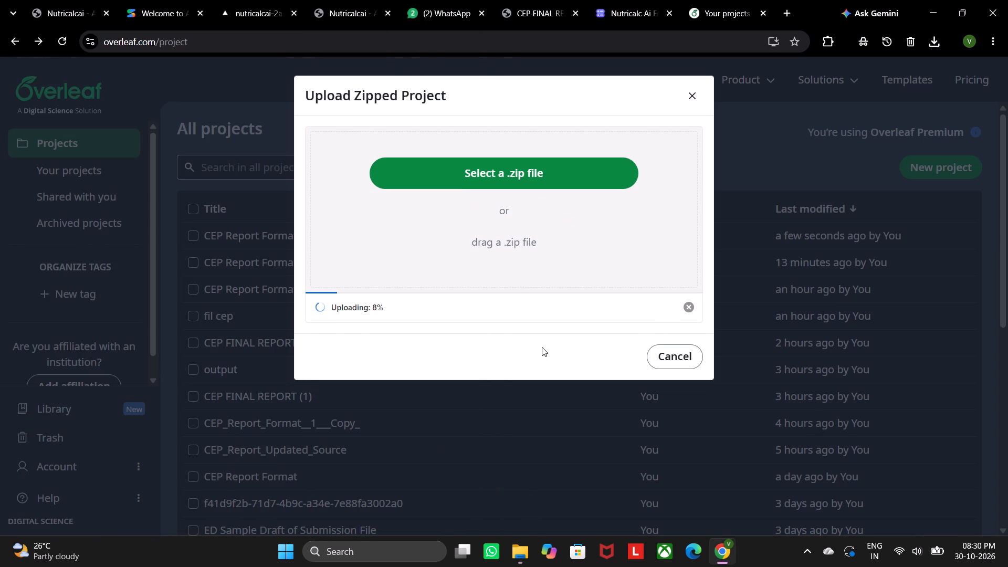
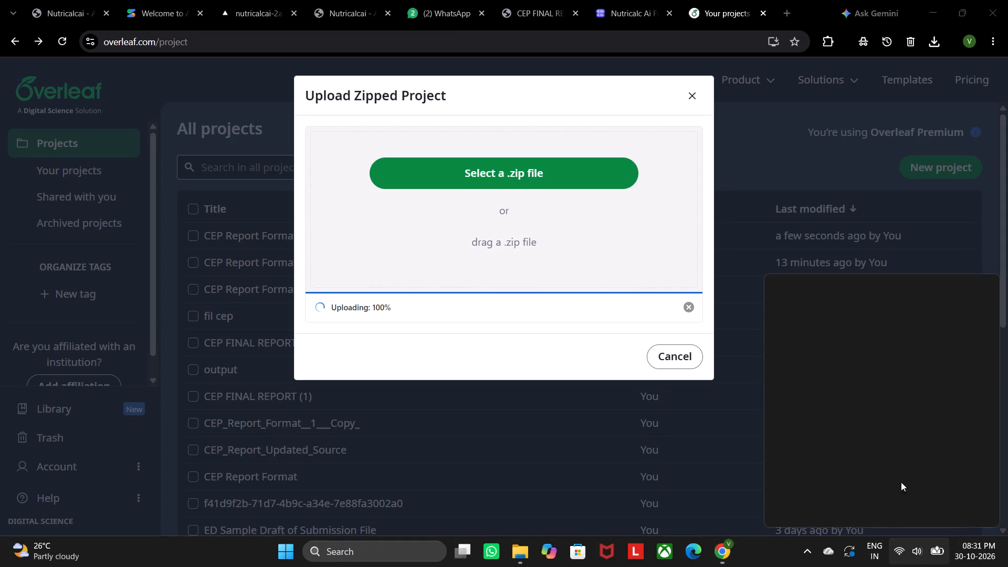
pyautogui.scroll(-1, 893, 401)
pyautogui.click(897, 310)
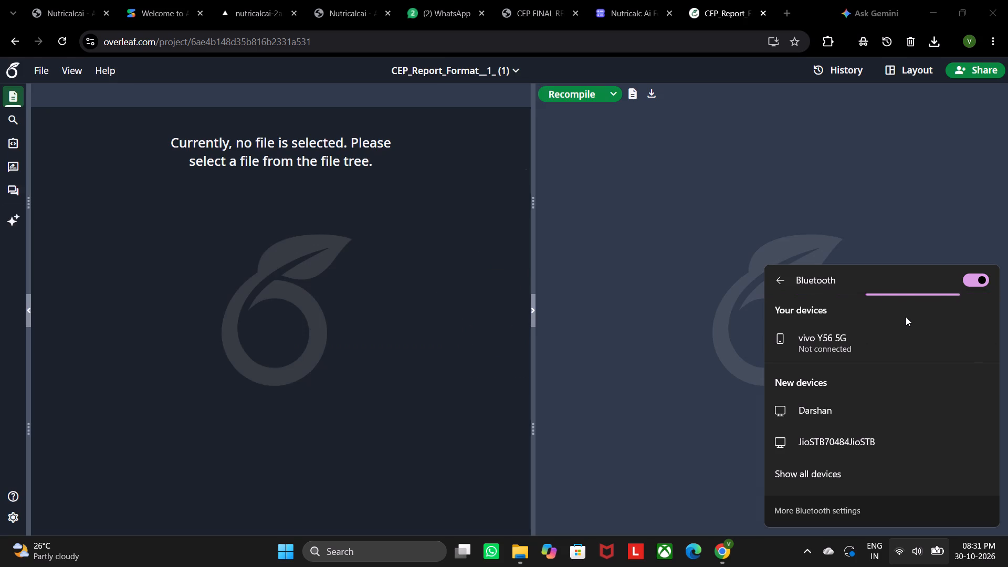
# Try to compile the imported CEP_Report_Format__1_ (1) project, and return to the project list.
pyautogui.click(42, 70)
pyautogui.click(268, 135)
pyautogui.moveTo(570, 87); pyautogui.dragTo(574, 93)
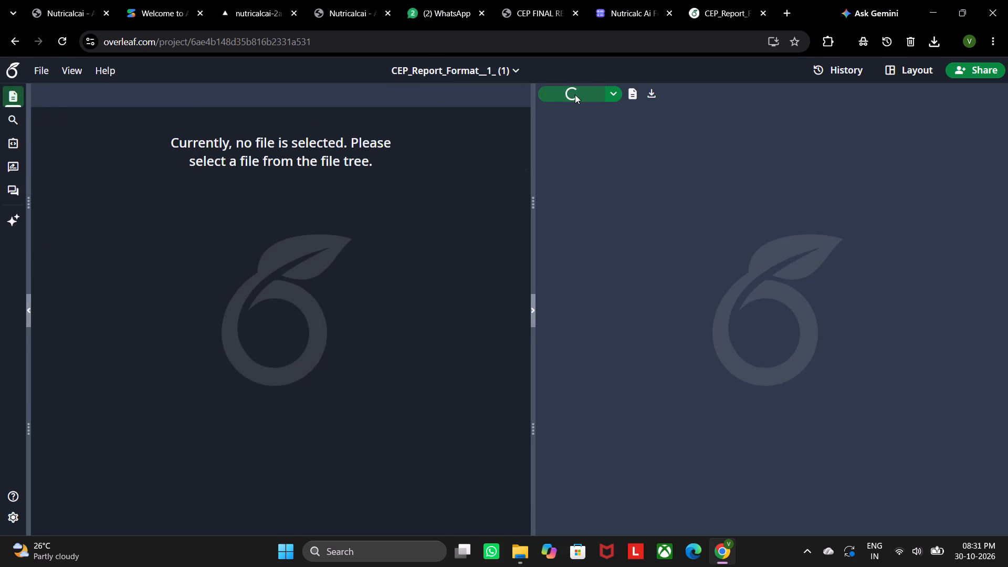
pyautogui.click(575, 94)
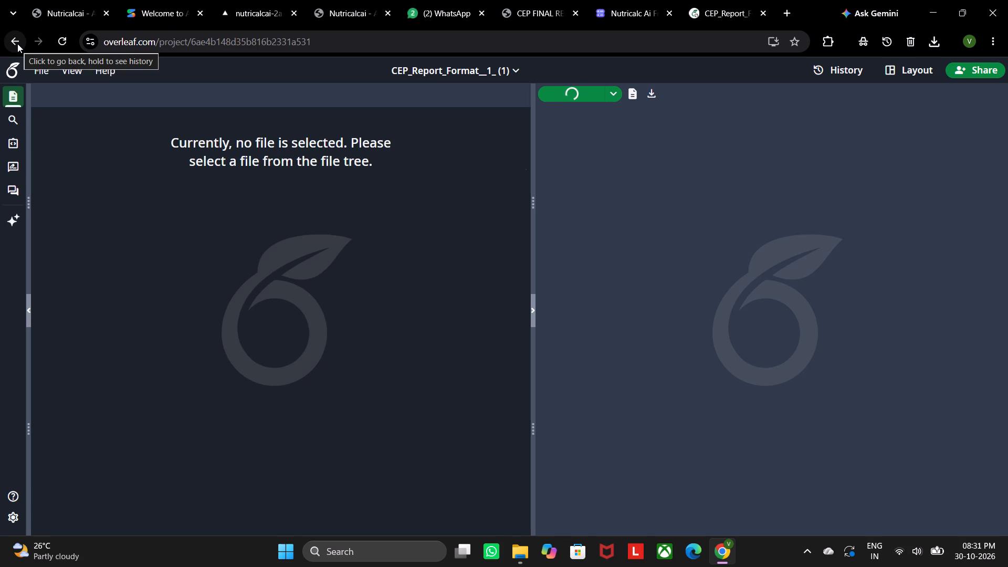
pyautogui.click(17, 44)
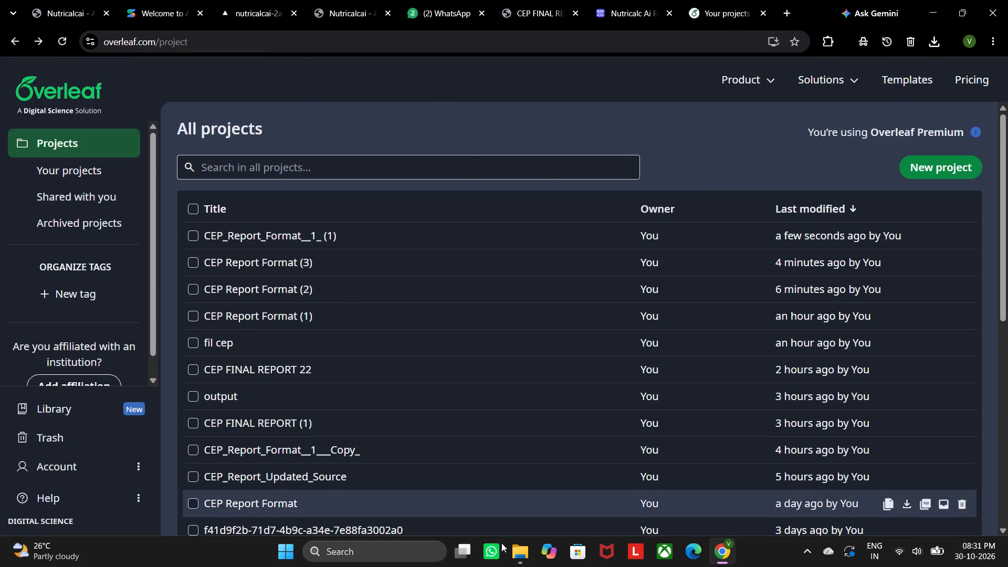
# In File Explorer, open the recent CEP_Report_Format__1_ (1) PDF to check which report it contains, and close it.
pyautogui.click(525, 566)
pyautogui.click(419, 4)
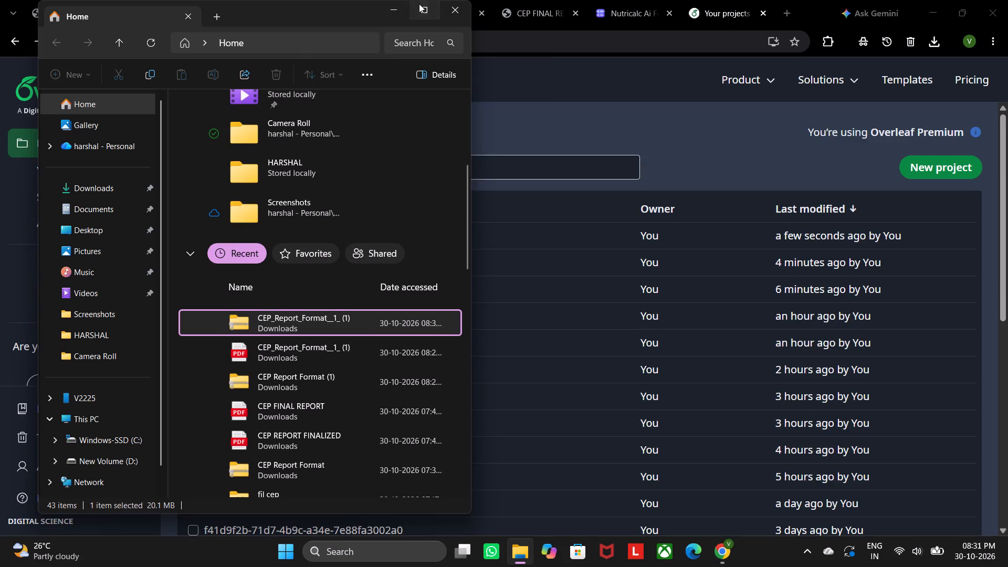
pyautogui.scroll(-2, 432, 244)
pyautogui.scroll(1, 425, 248)
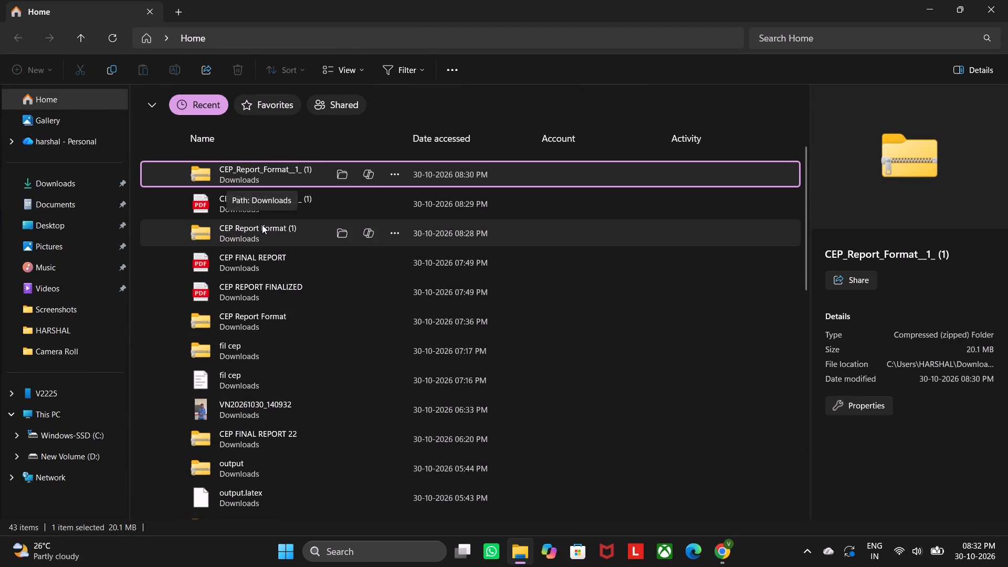
pyautogui.doubleClick(298, 196)
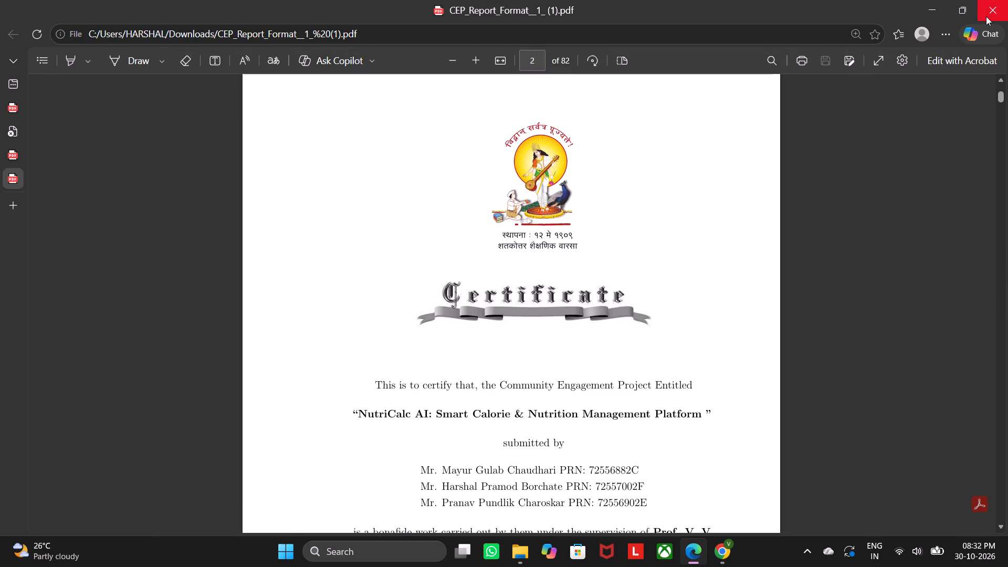
pyautogui.click(986, 16)
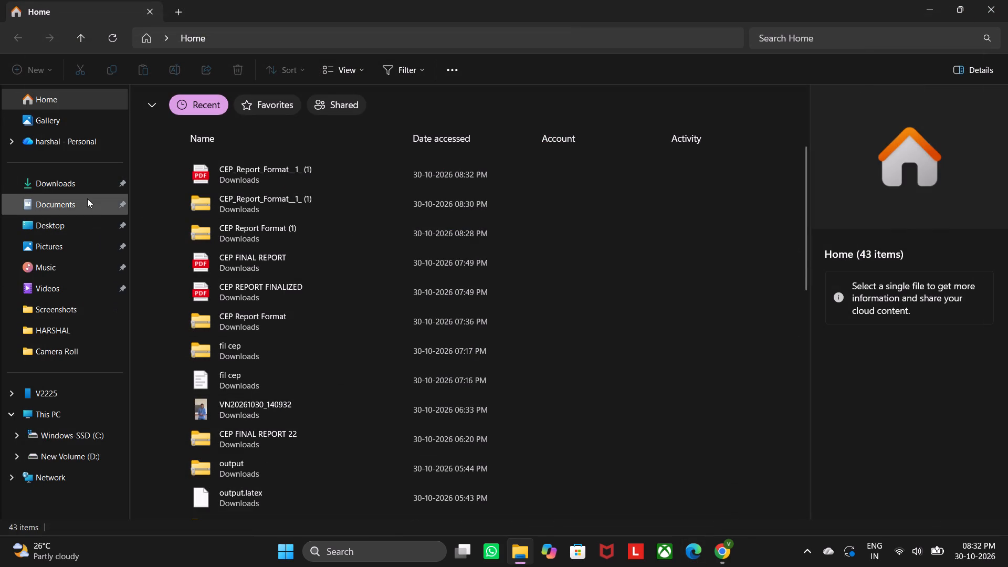
# Find the CEP_Report_Format (2) PDF in Downloads, check its certificate page, and close it.
pyautogui.click(88, 174)
pyautogui.scroll(-1, 256, 217)
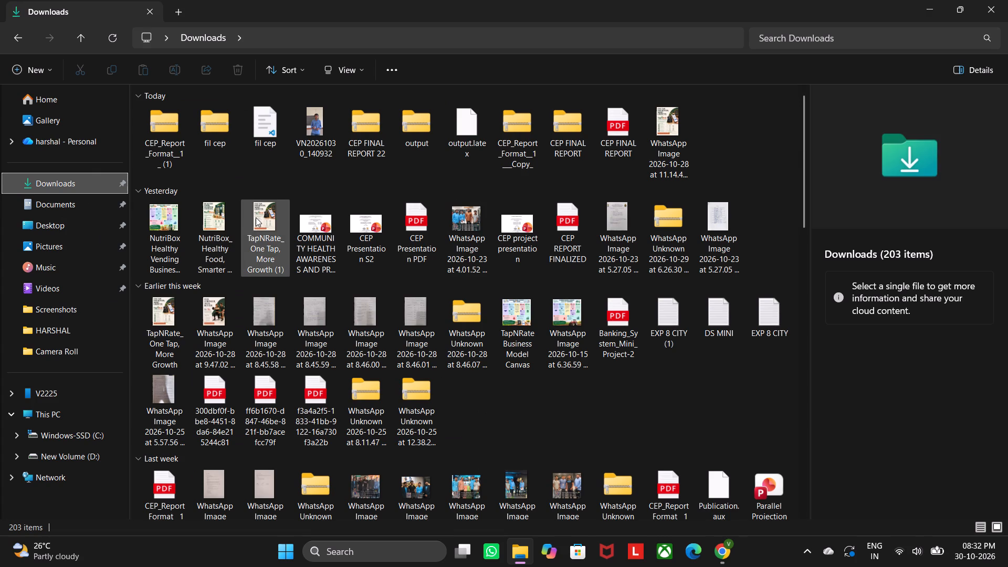
pyautogui.scroll(-2, 256, 217)
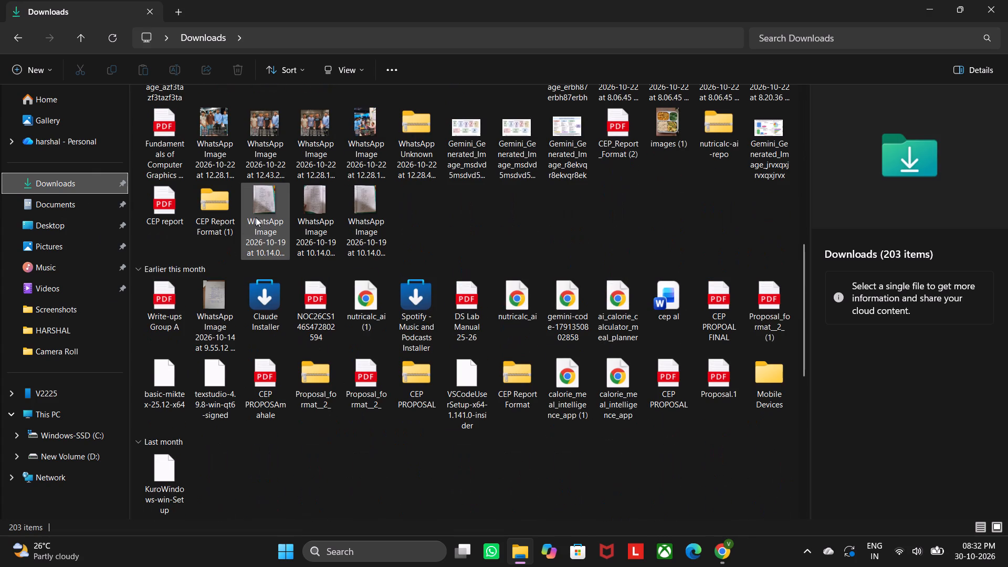
pyautogui.scroll(1, 256, 217)
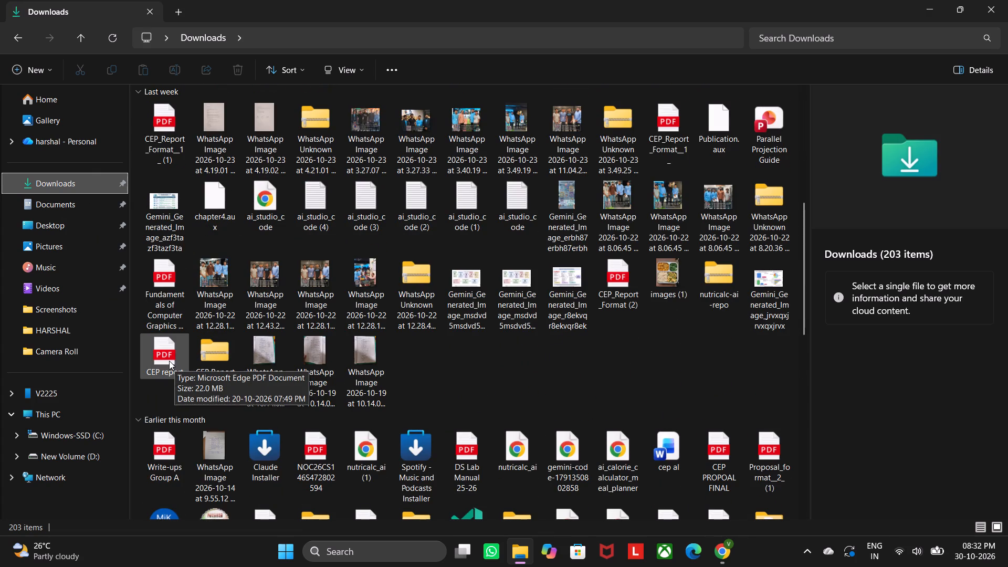
pyautogui.doubleClick(616, 283)
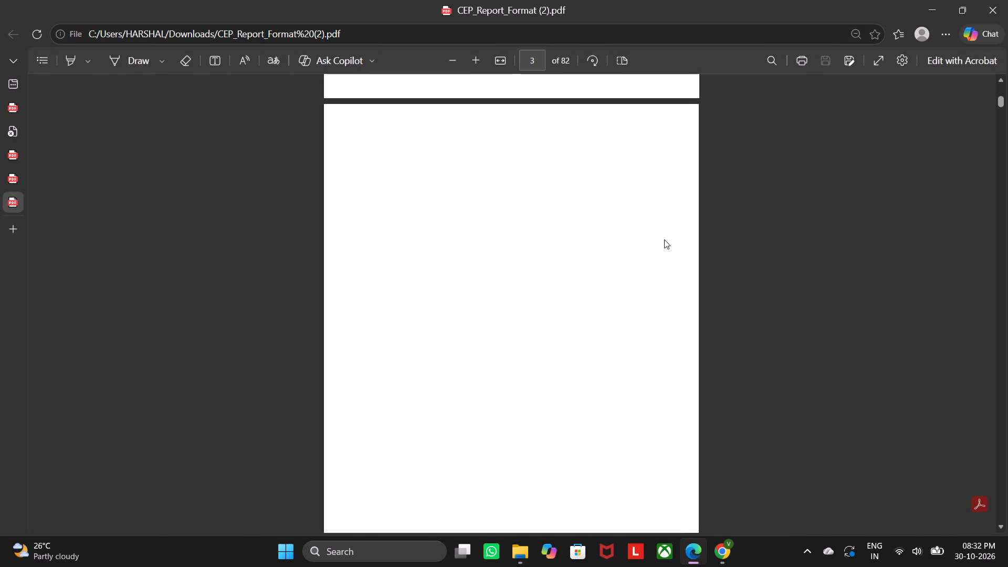
pyautogui.scroll(8, 664, 239)
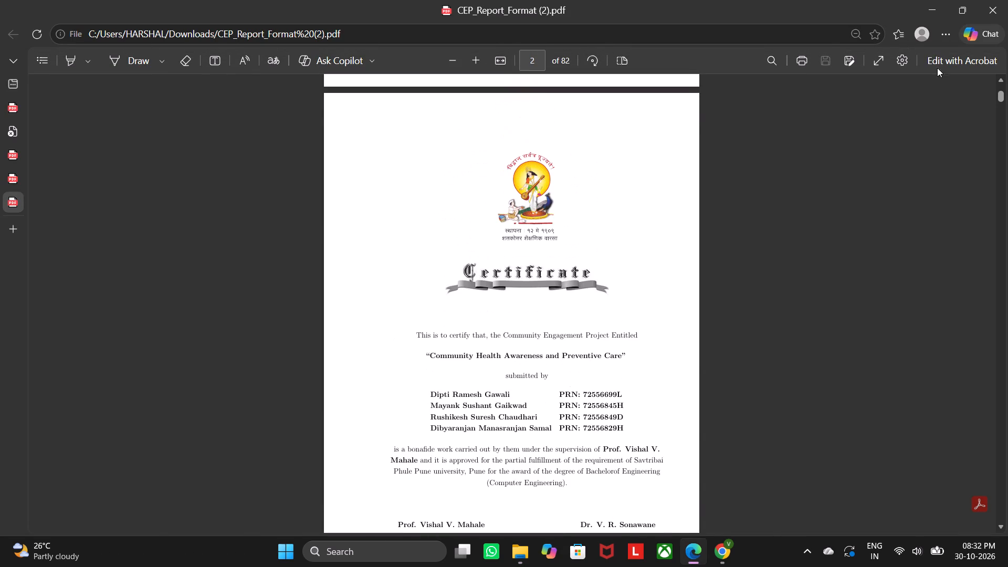
pyautogui.click(1004, 0)
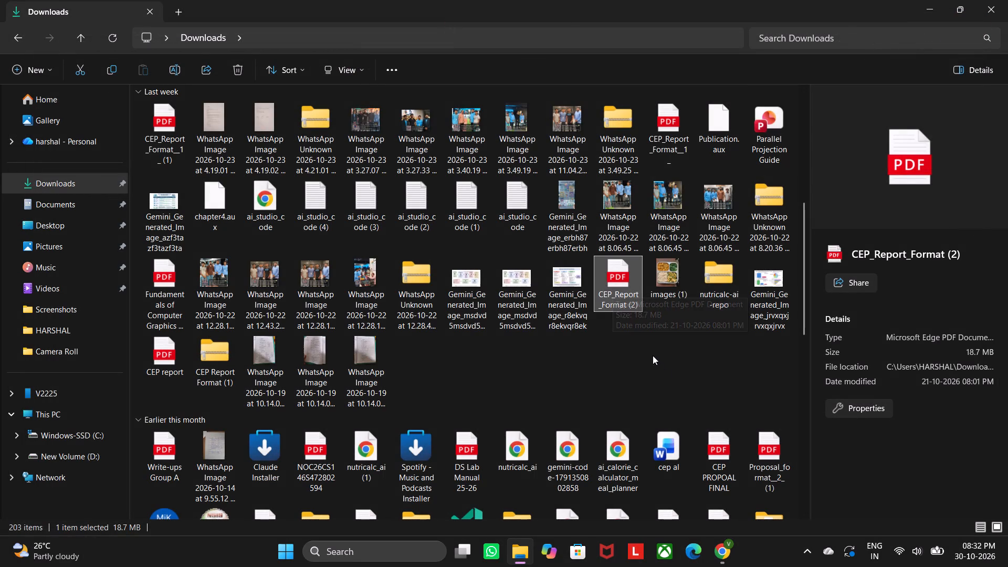
# Compress the CEP_Report_Format (2) PDF in Downloads into a zip archive.
pyautogui.rightClick(608, 275)
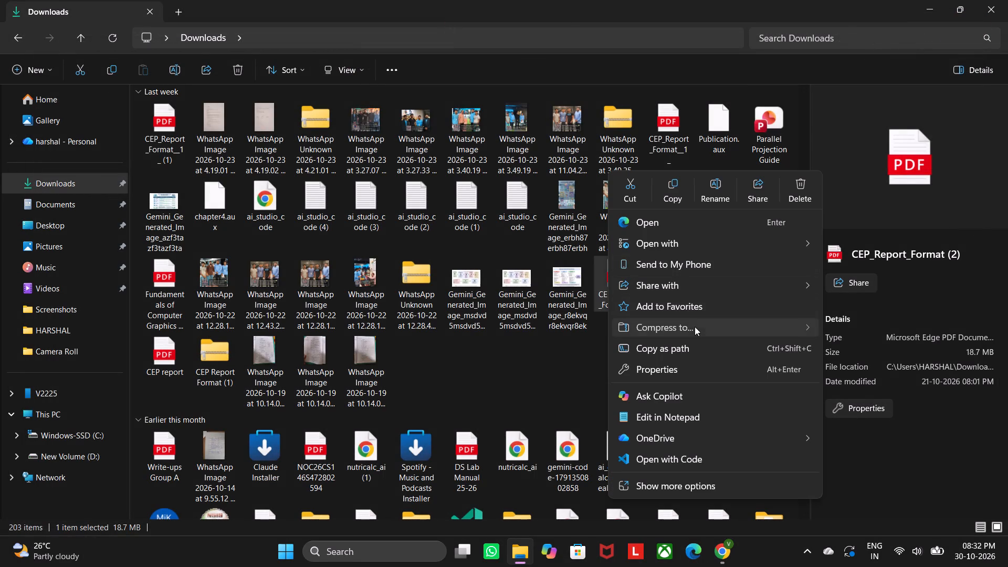
pyautogui.click(695, 327)
pyautogui.click(869, 332)
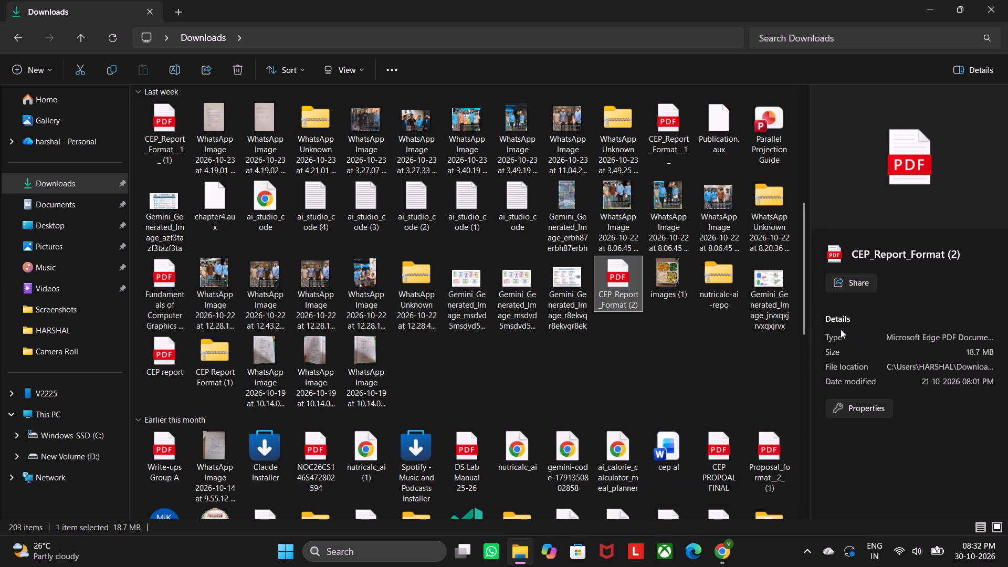
pyautogui.scroll(9, 599, 241)
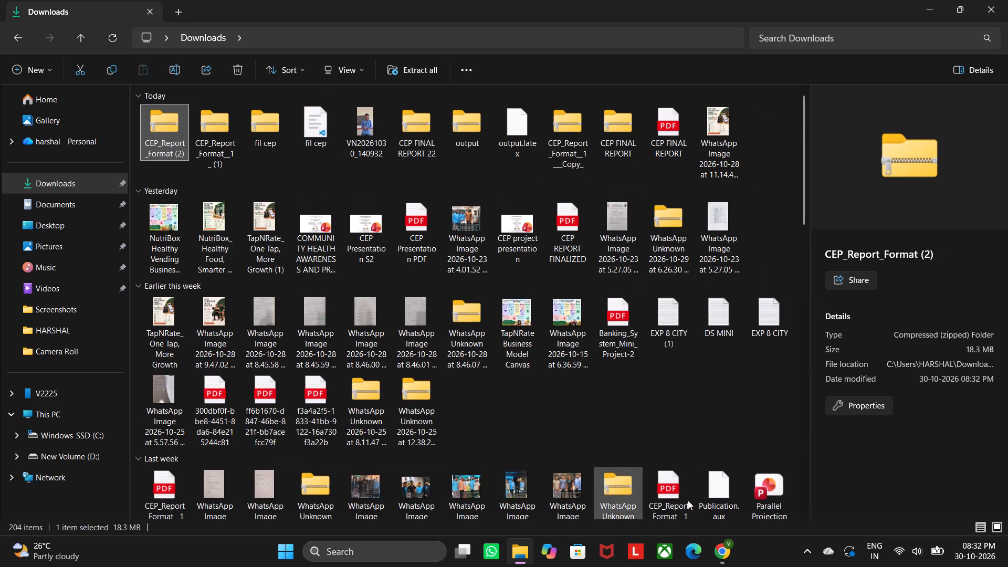
# Upload the CEP_Report_Format (2) zip from File Explorer to Overleaf as a zipped project, and return to the project list.
pyautogui.click(971, 10)
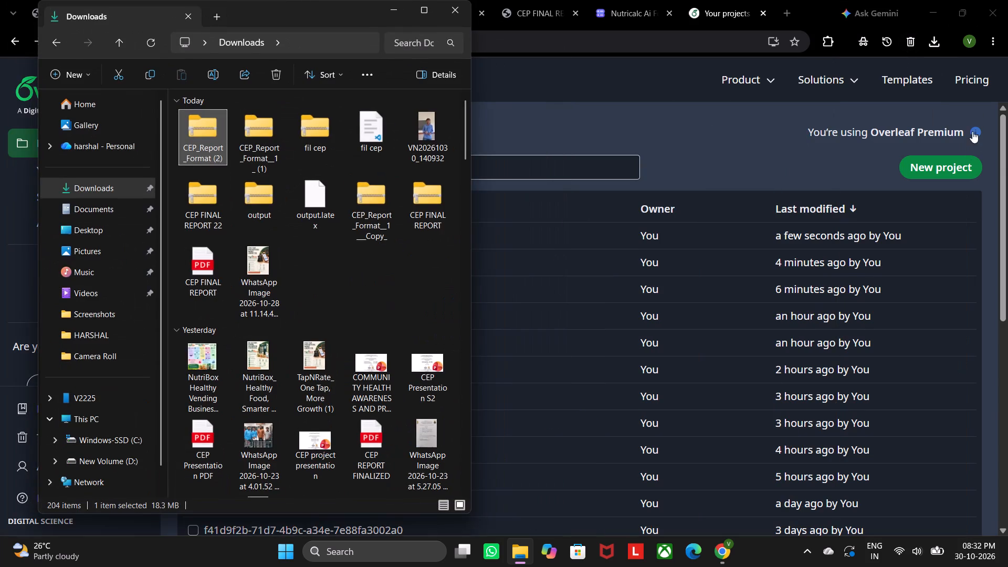
pyautogui.click(961, 163)
pyautogui.click(897, 246)
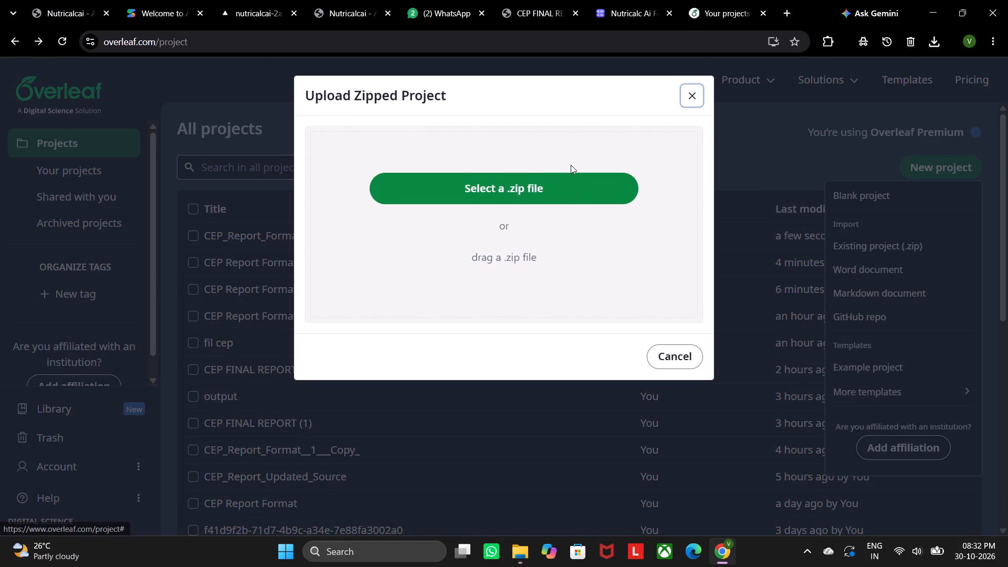
pyautogui.click(527, 563)
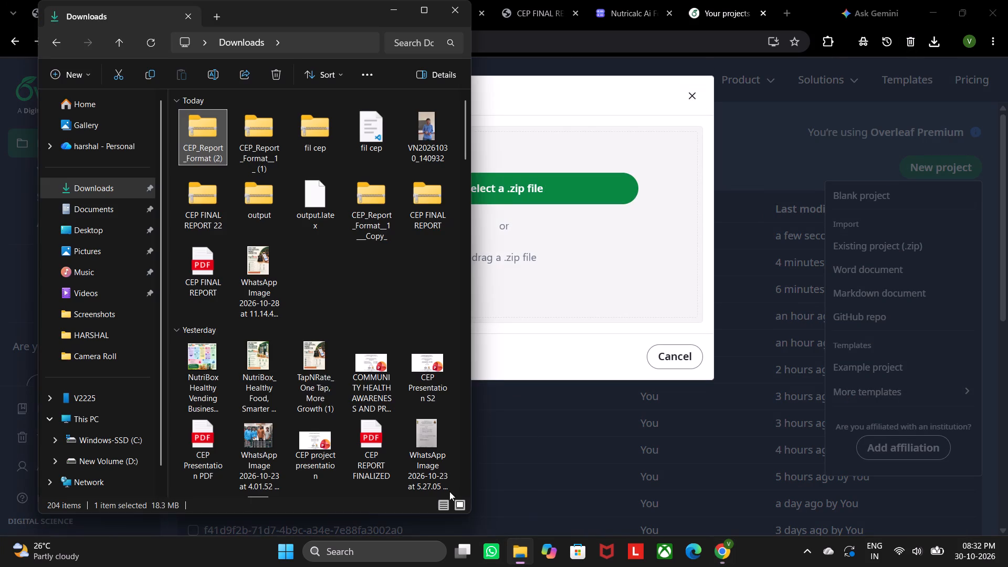
pyautogui.moveTo(198, 143); pyautogui.dragTo(580, 202)
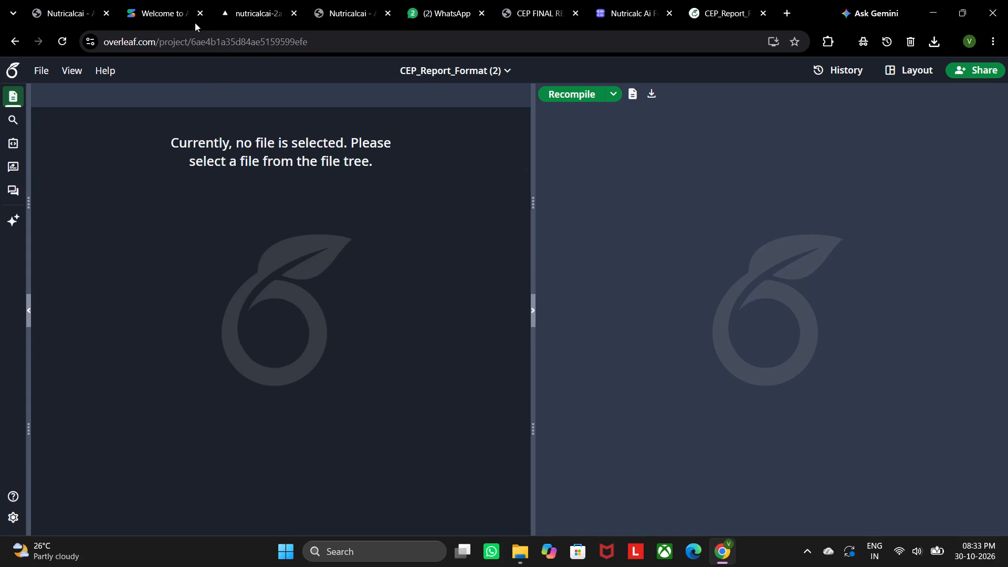
pyautogui.click(19, 46)
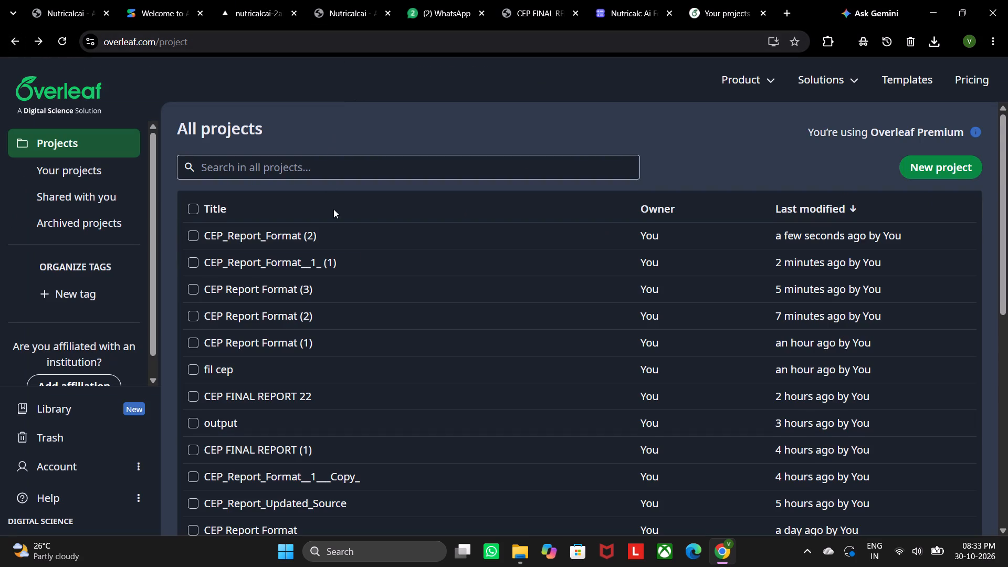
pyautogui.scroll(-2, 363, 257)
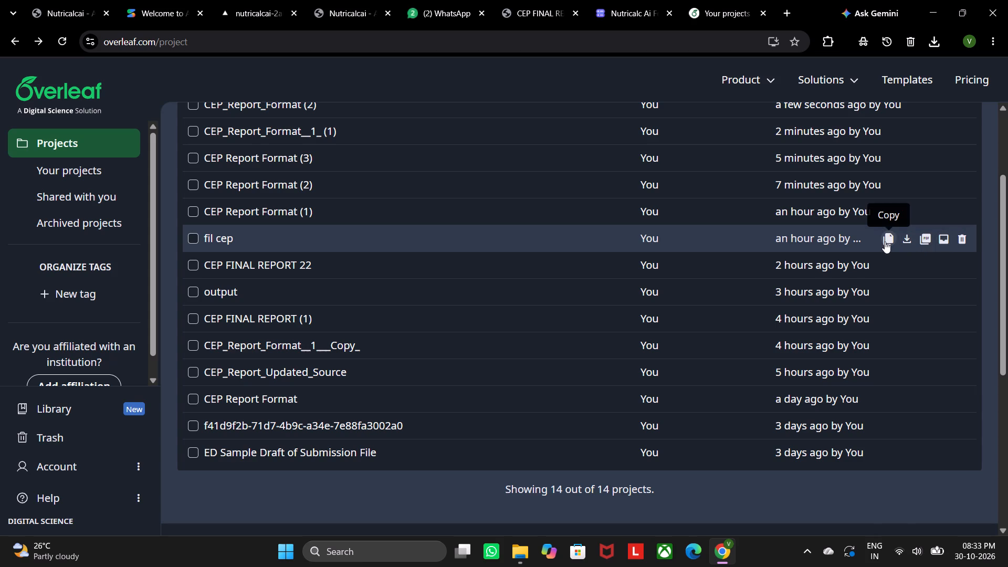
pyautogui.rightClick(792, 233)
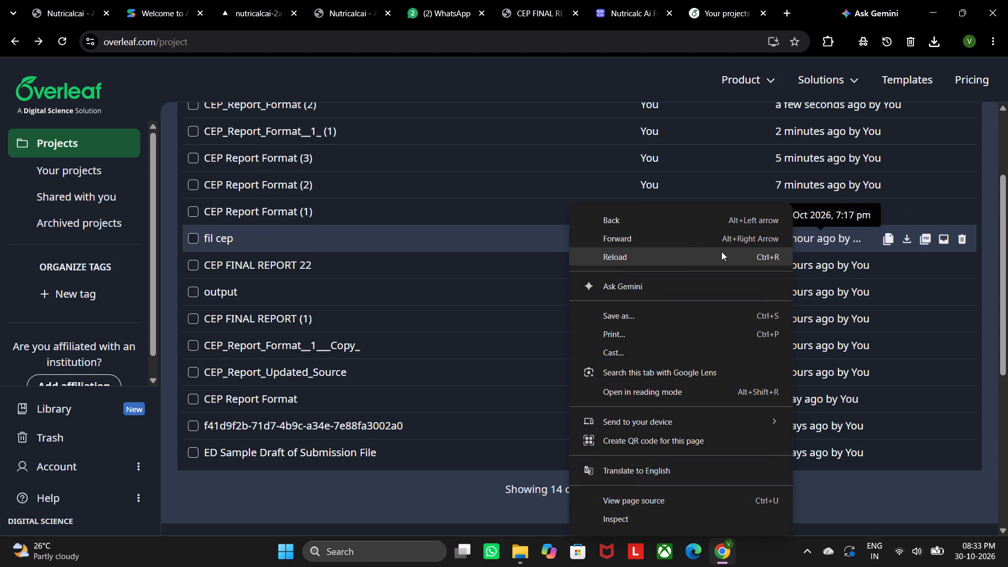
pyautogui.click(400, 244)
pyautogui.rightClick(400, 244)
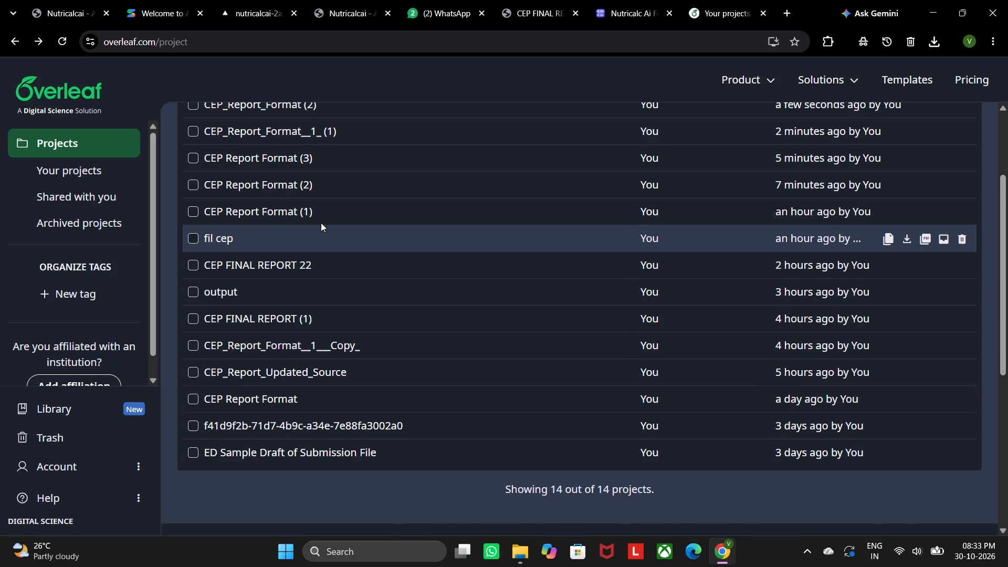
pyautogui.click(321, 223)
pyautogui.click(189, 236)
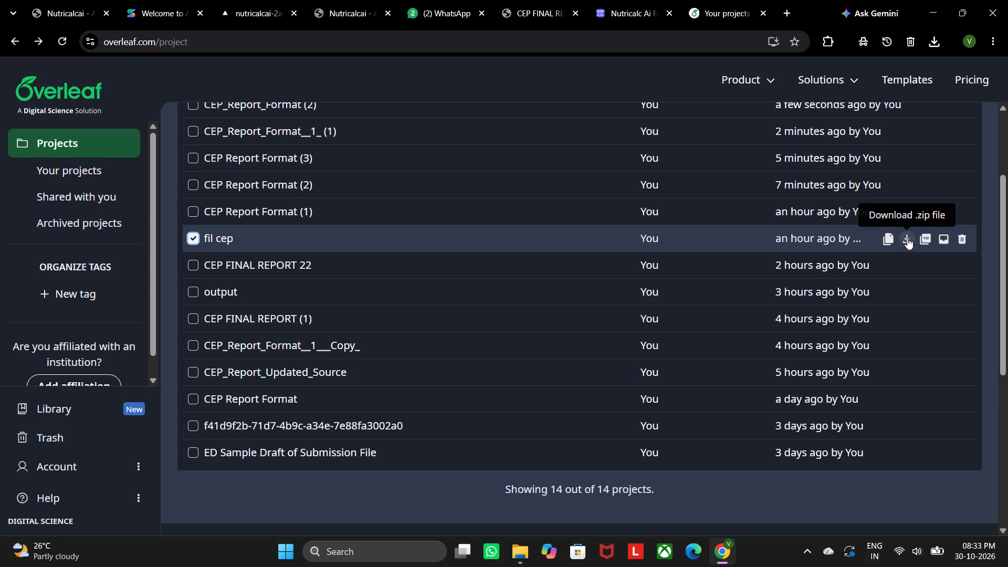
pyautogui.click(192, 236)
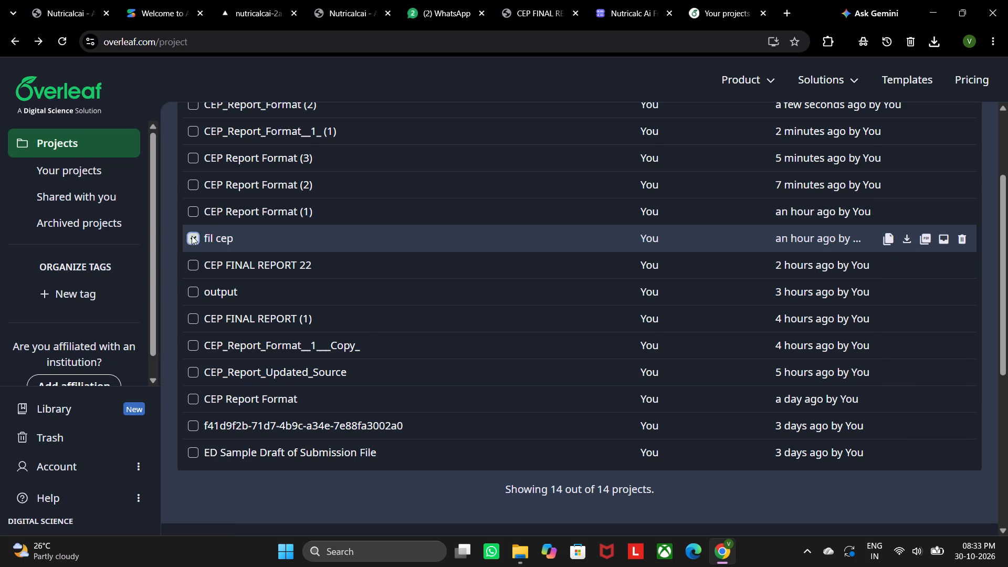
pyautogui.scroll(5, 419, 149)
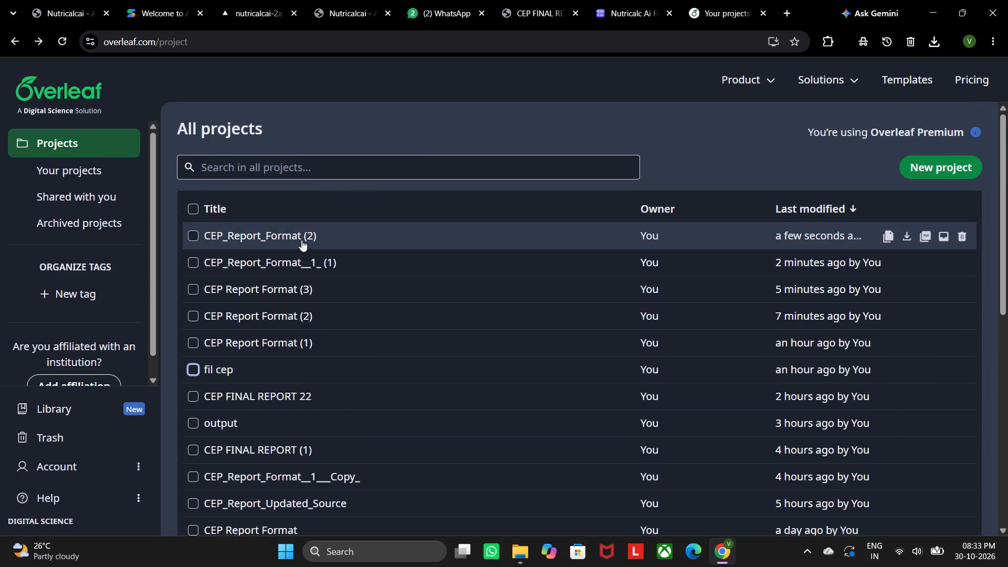
# Open the CEP Report Format (2) project and make the line "Key Parameters Considered:" in chapter2.tex bold.
pyautogui.doubleClick(285, 317)
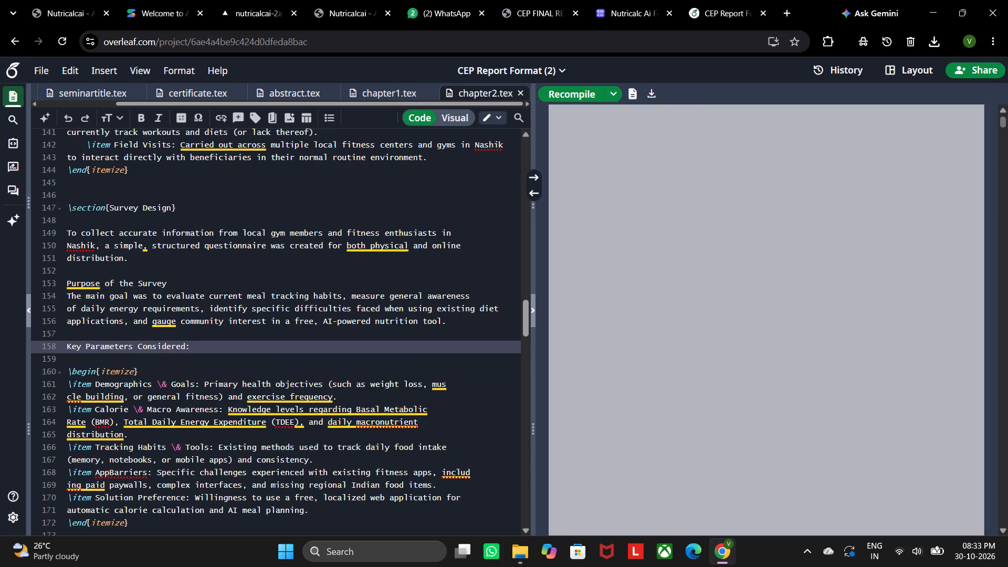
pyautogui.moveTo(66, 346); pyautogui.dragTo(69, 346)
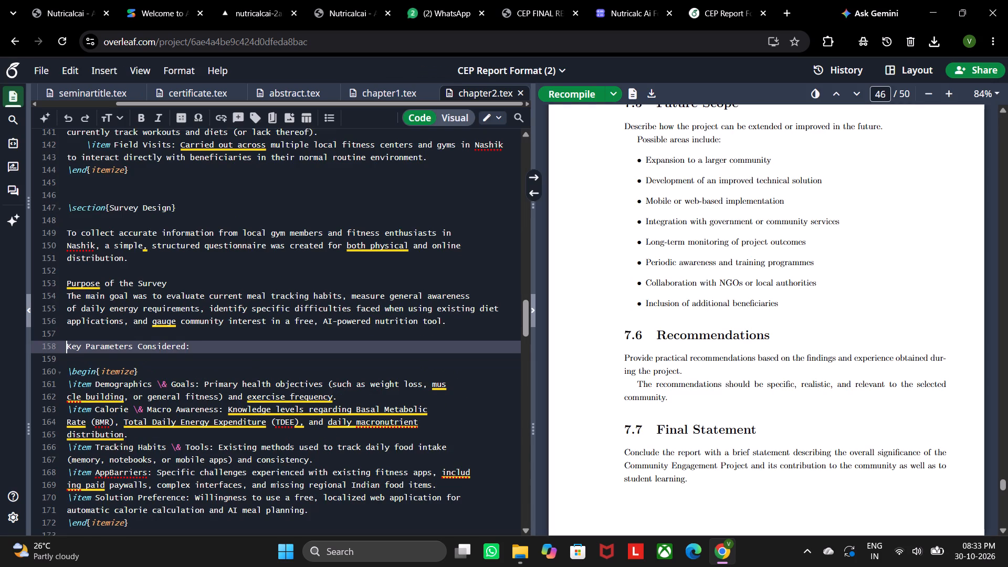
pyautogui.moveTo(69, 346); pyautogui.dragTo(190, 345)
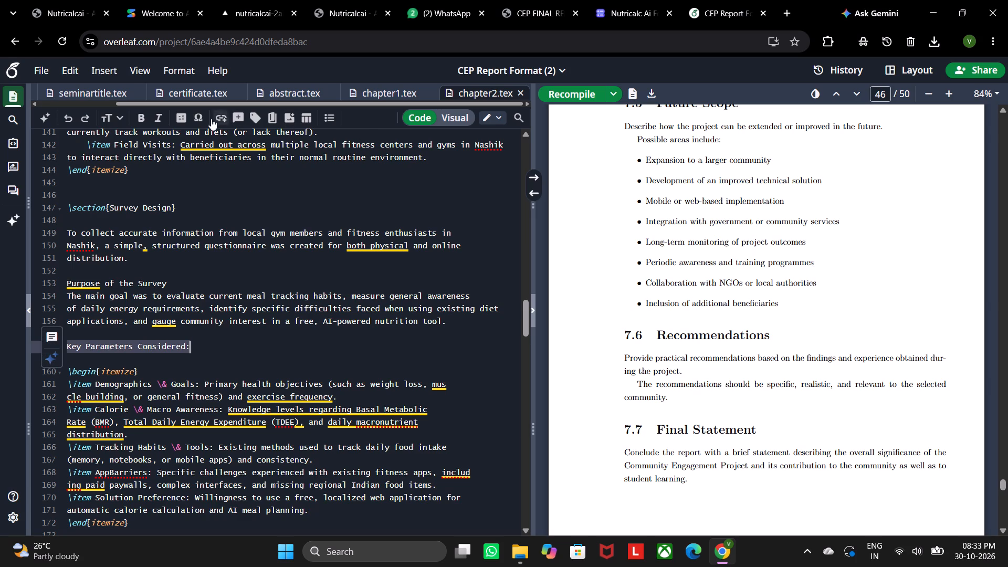
pyautogui.click(135, 111)
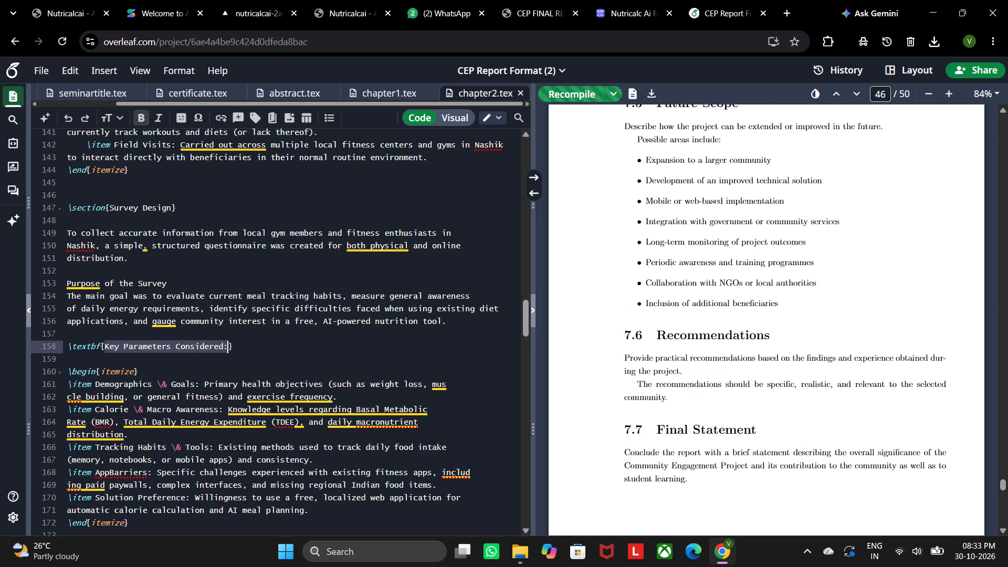
pyautogui.click(363, 339)
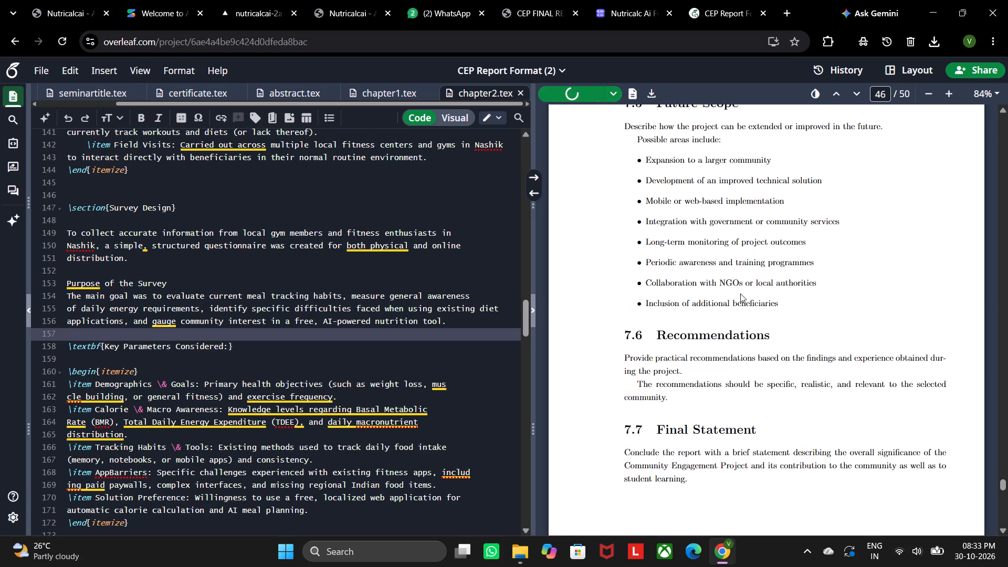
# Review the compiled report from the contents pages through chapters 1 and 2 up to section 2.5 Survey Design.
pyautogui.scroll(4, 759, 323)
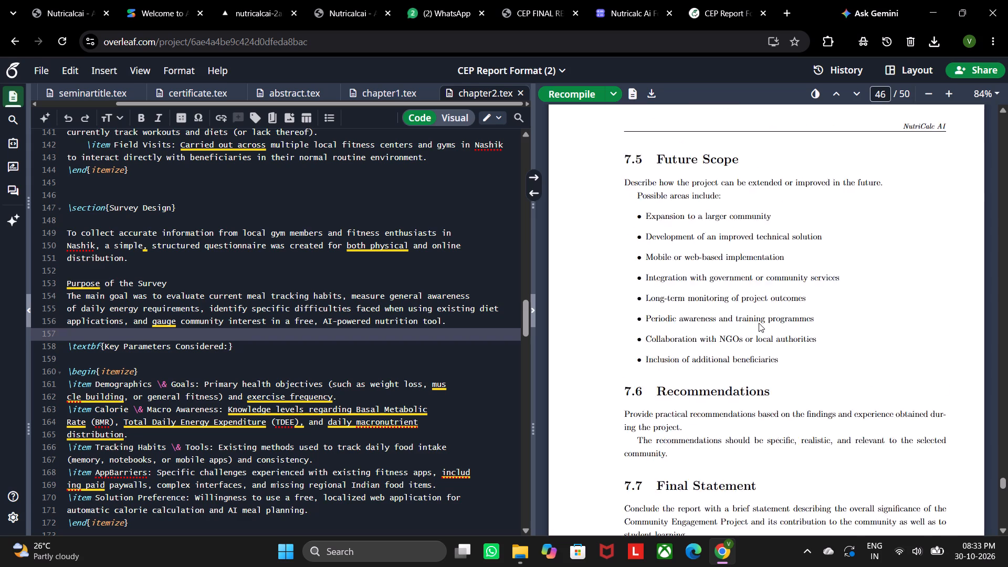
pyautogui.scroll(6, 759, 323)
pyautogui.moveTo(1002, 478); pyautogui.dragTo(1002, 442)
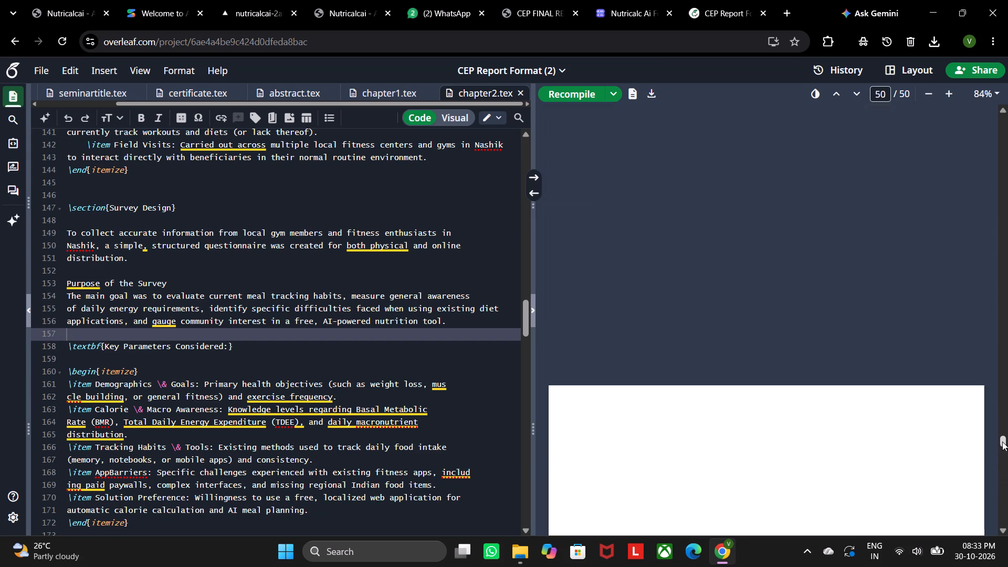
pyautogui.moveTo(1002, 442); pyautogui.dragTo(1004, 429)
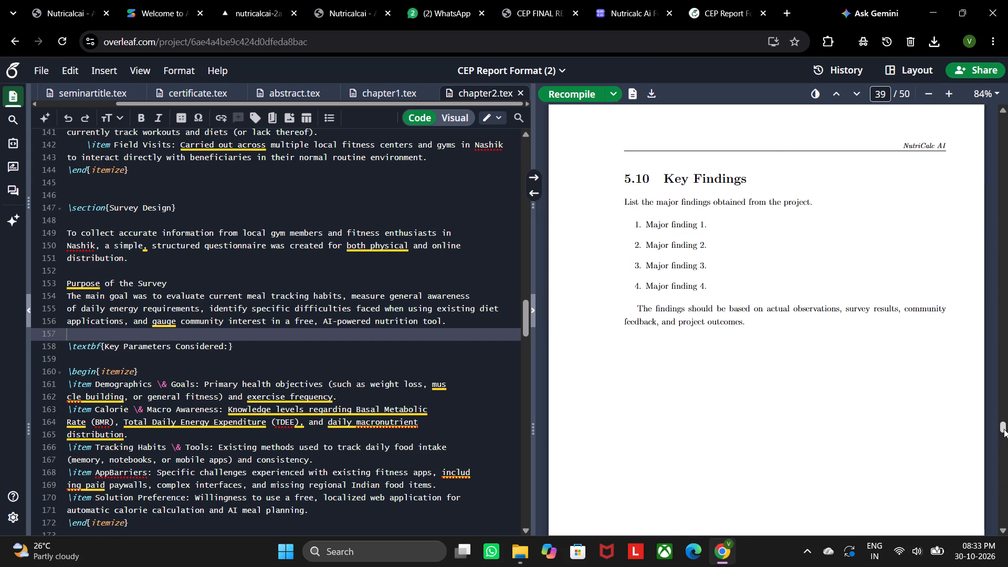
pyautogui.moveTo(1004, 429); pyautogui.dragTo(1005, 412)
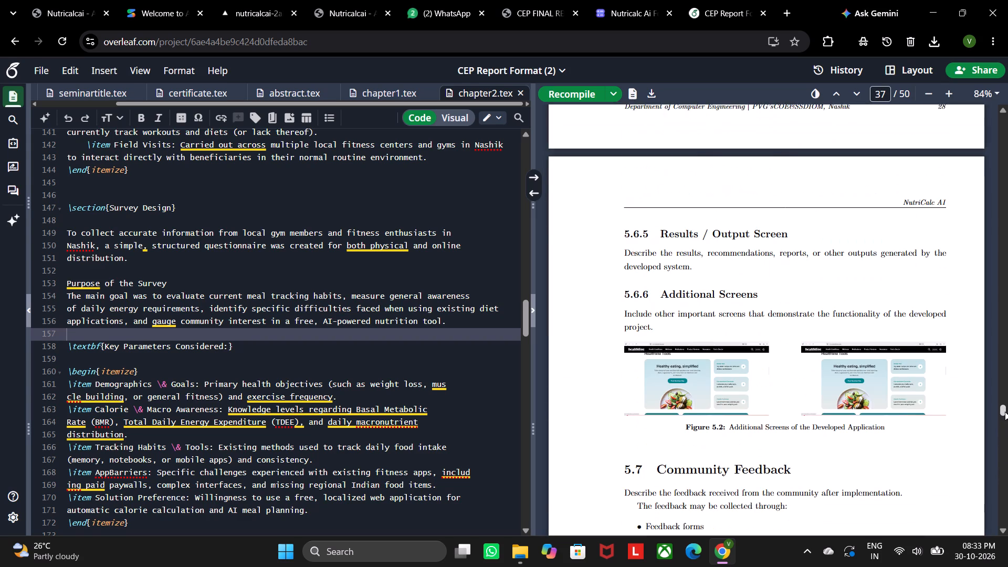
pyautogui.moveTo(1005, 412); pyautogui.dragTo(988, 220)
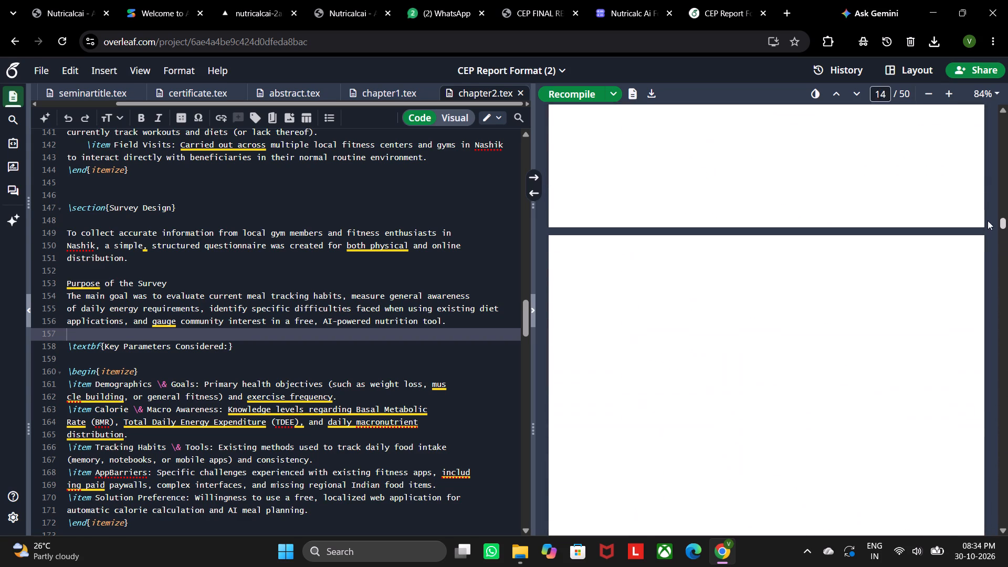
pyautogui.moveTo(988, 220); pyautogui.dragTo(988, 152)
pyautogui.scroll(1, 755, 334)
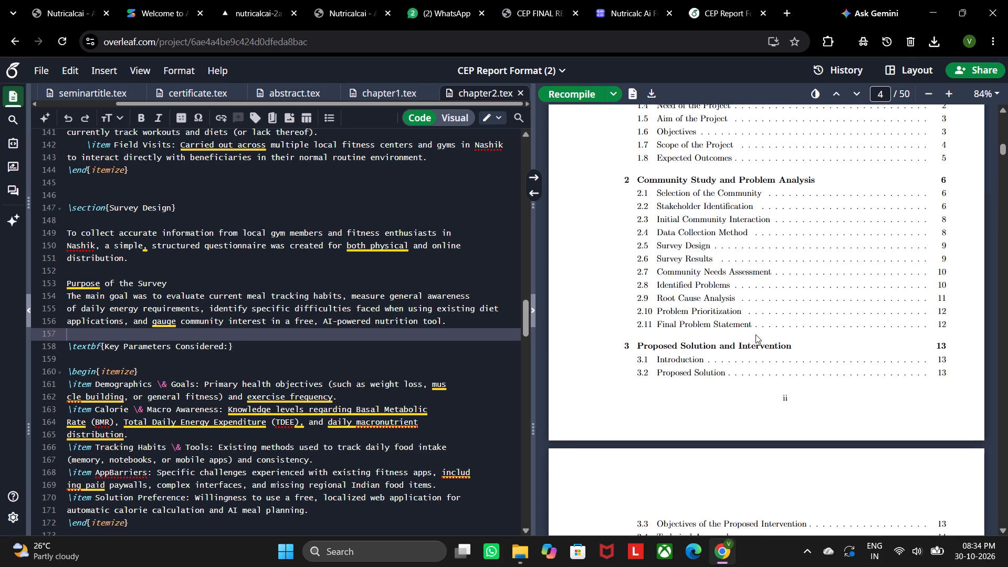
pyautogui.scroll(-9, 755, 334)
pyautogui.scroll(-14, 795, 313)
pyautogui.scroll(-8, 791, 319)
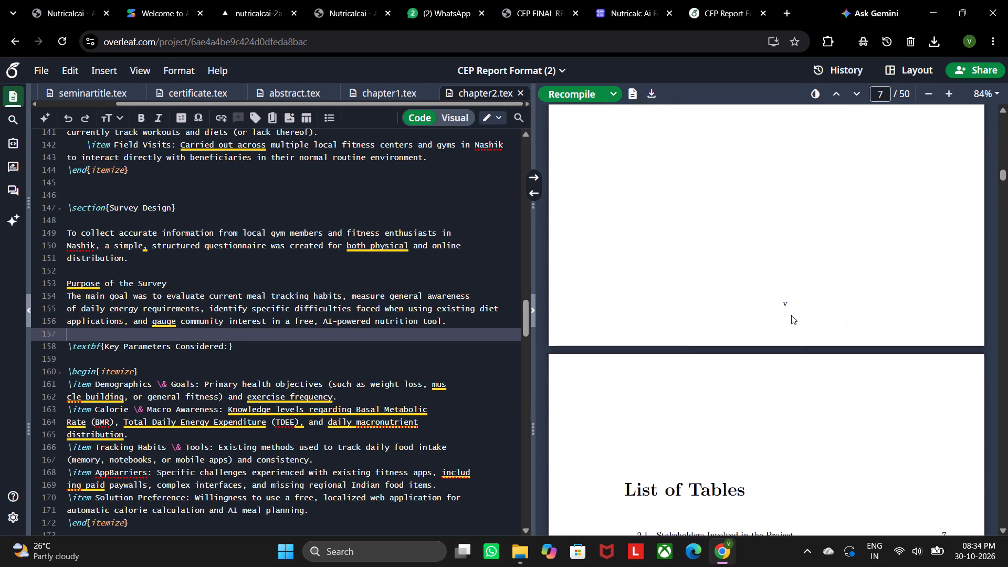
pyautogui.scroll(-15, 791, 315)
pyautogui.scroll(-17, 789, 314)
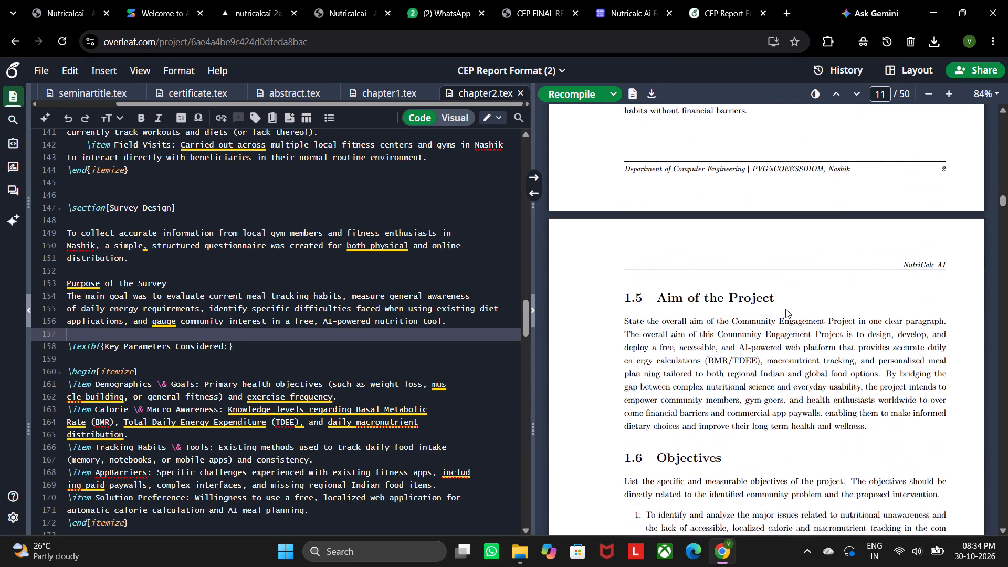
pyautogui.scroll(-11, 785, 309)
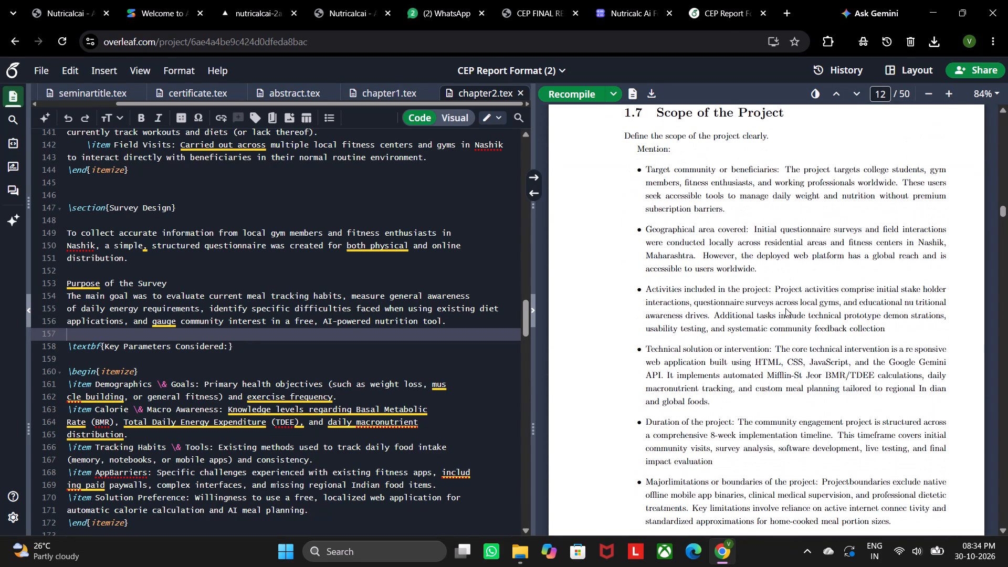
pyautogui.scroll(-19, 785, 308)
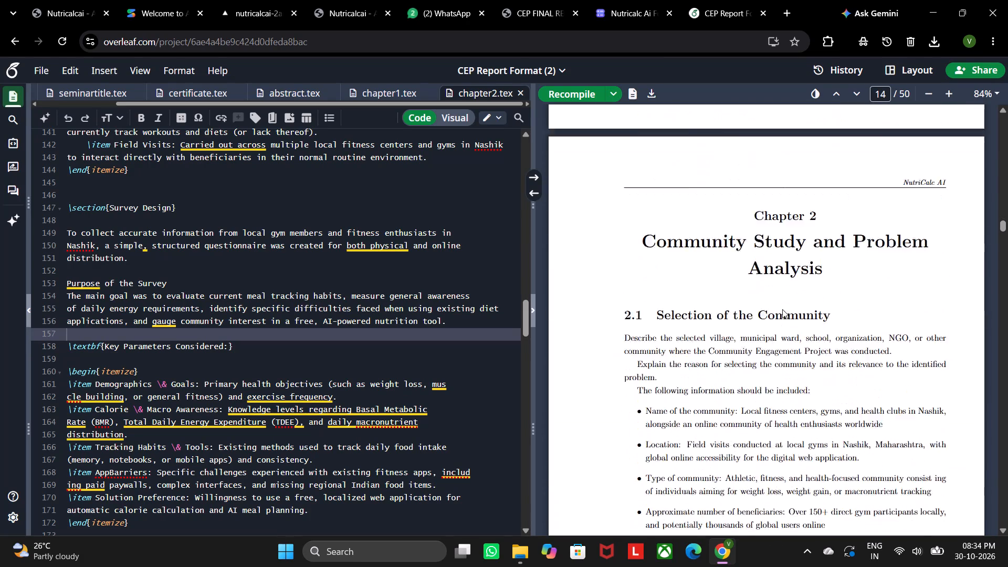
pyautogui.scroll(-14, 782, 309)
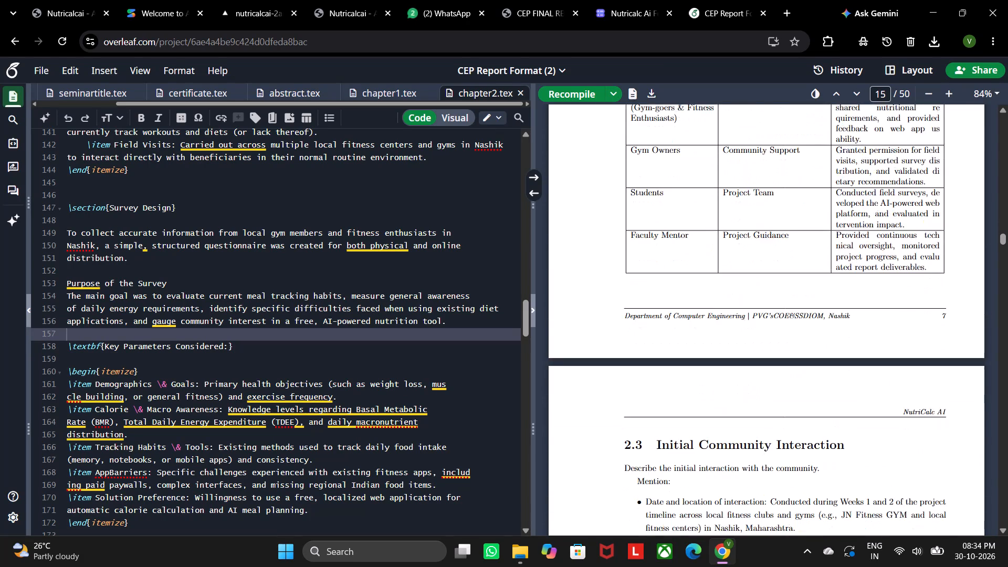
pyautogui.scroll(-9, 782, 309)
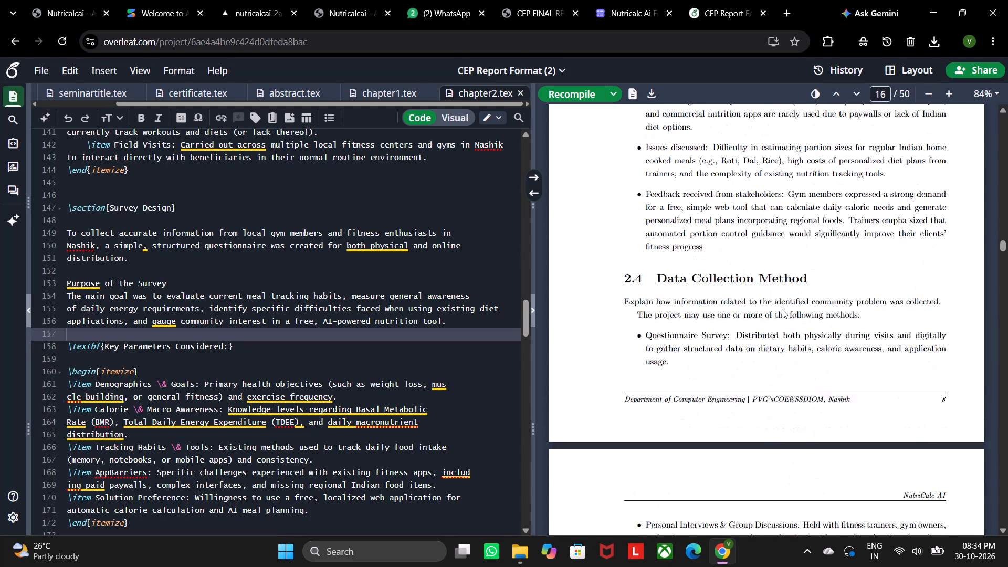
pyautogui.scroll(-5, 780, 310)
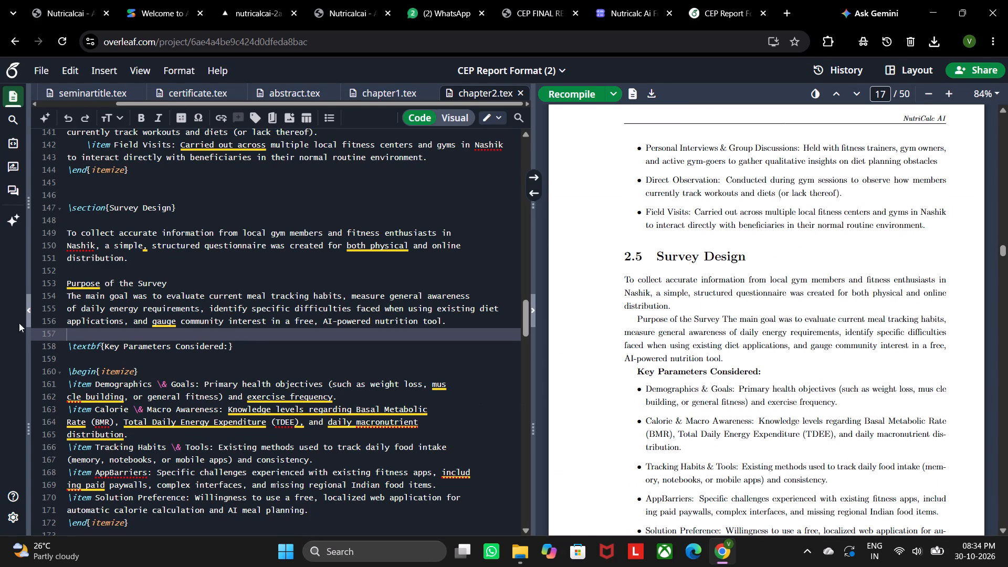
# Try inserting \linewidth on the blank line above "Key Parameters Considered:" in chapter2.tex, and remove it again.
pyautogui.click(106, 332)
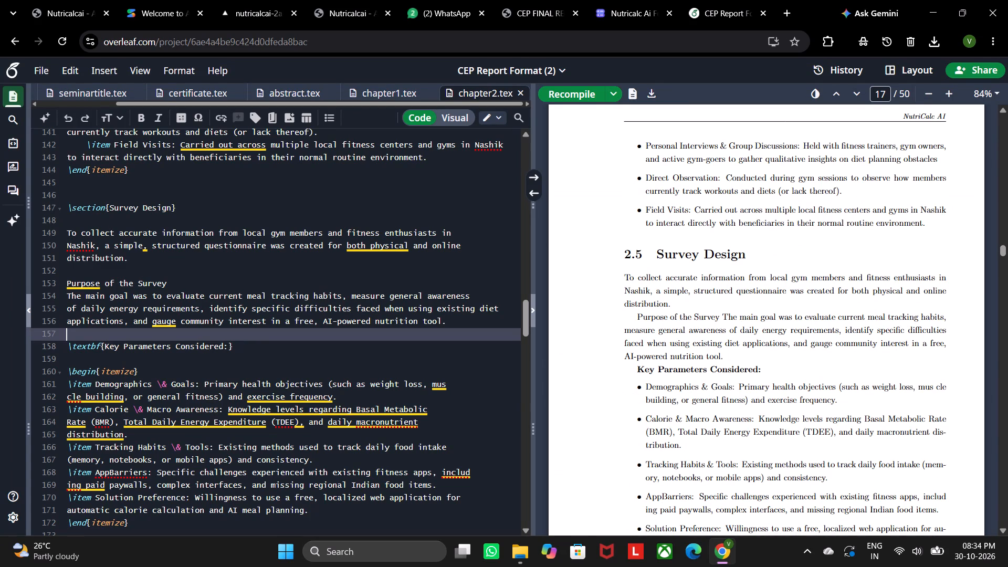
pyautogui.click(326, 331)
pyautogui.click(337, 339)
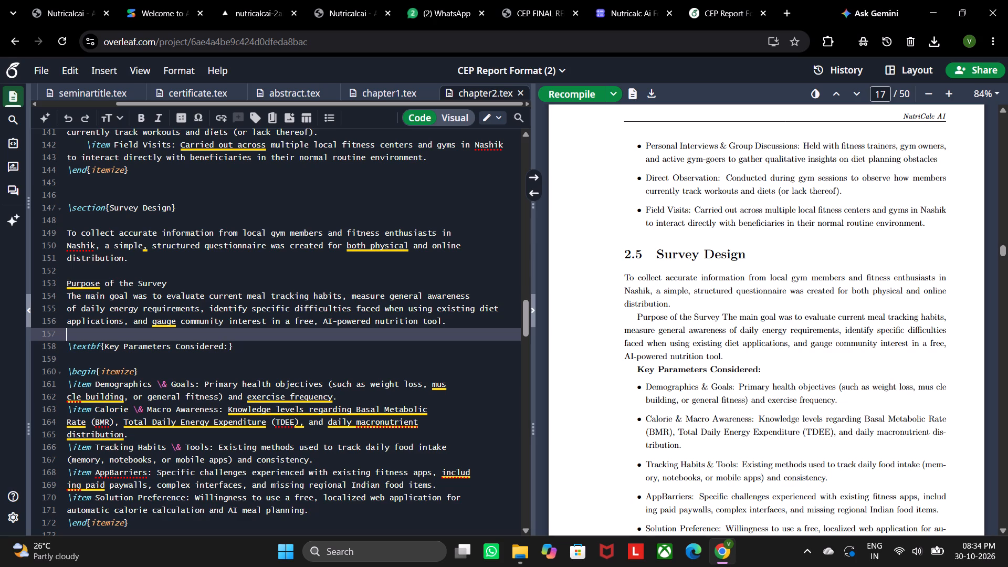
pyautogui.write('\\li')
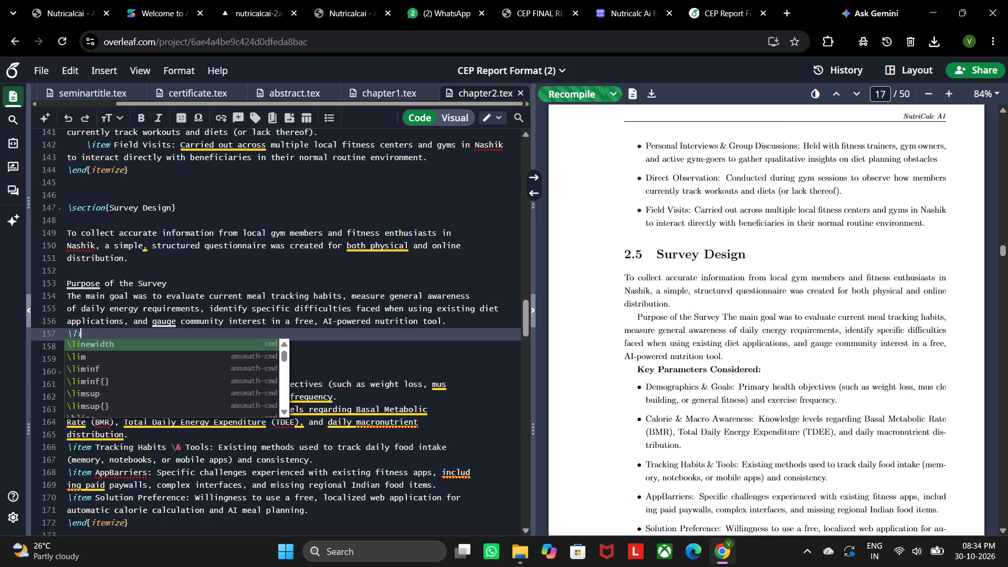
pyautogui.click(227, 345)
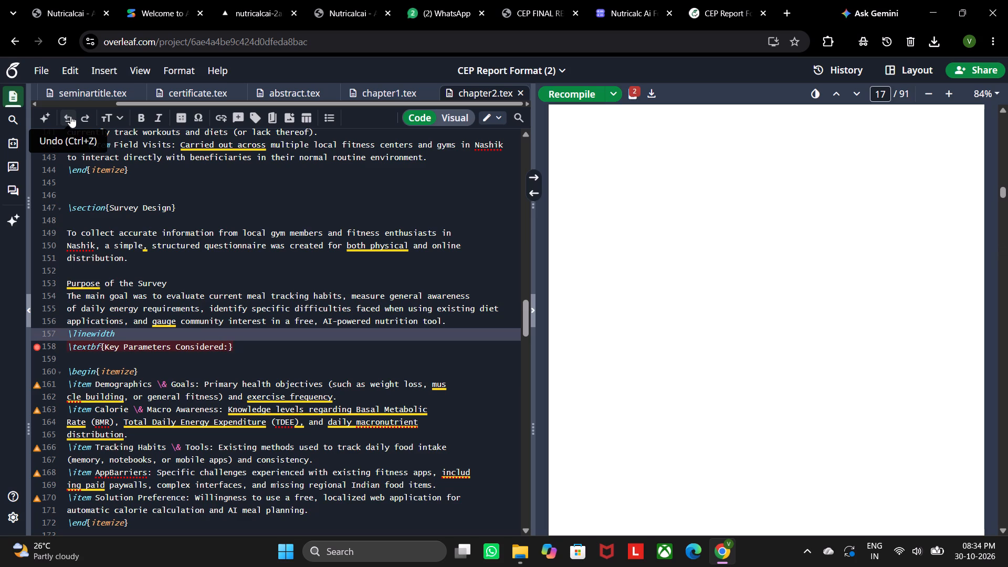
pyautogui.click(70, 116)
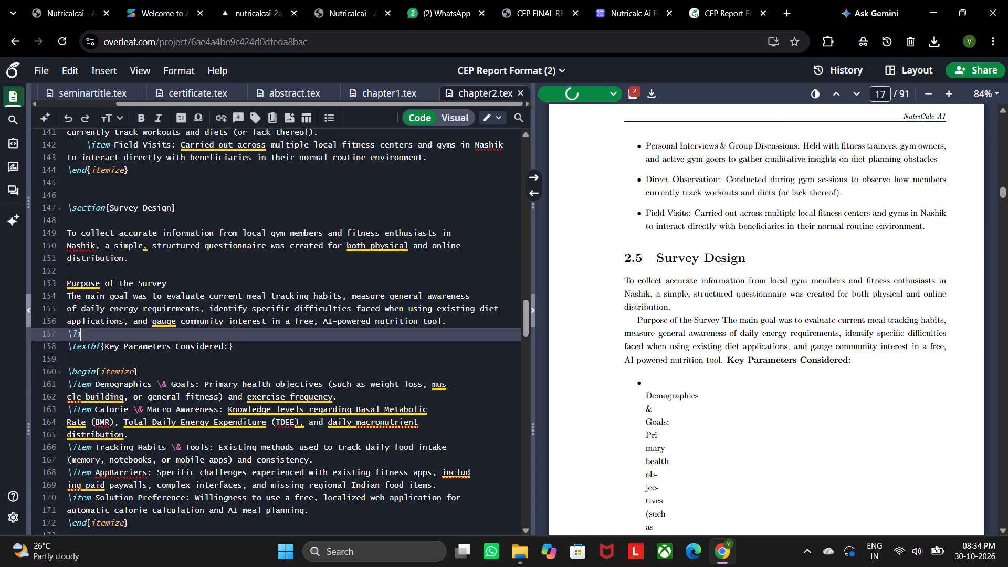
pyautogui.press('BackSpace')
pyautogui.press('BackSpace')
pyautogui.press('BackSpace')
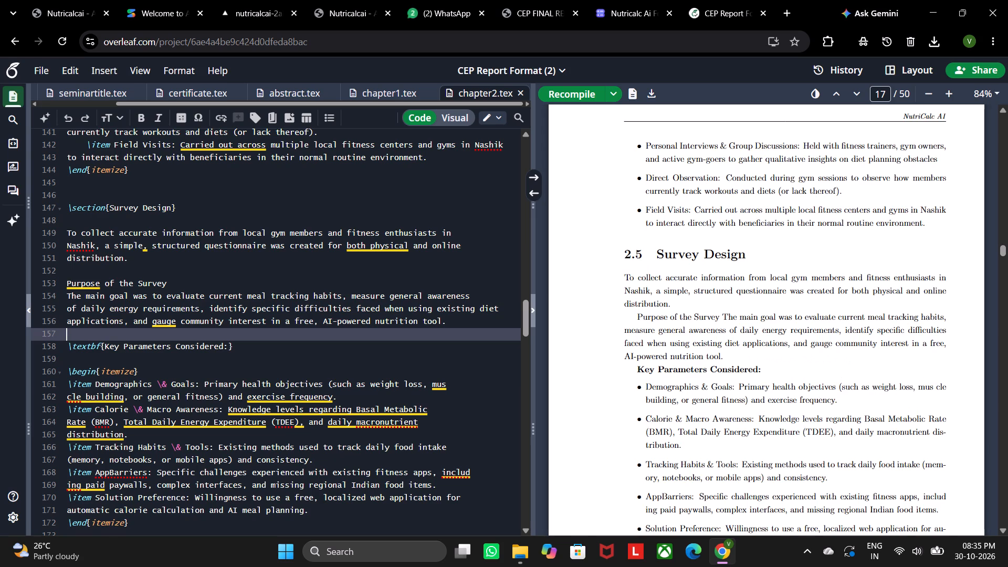
# Switch to Microsoft Edge, close all the open PDF tabs including CEP_Report_Format (2).pdf, and close the browser window.
pyautogui.scroll(-3, 757, 234)
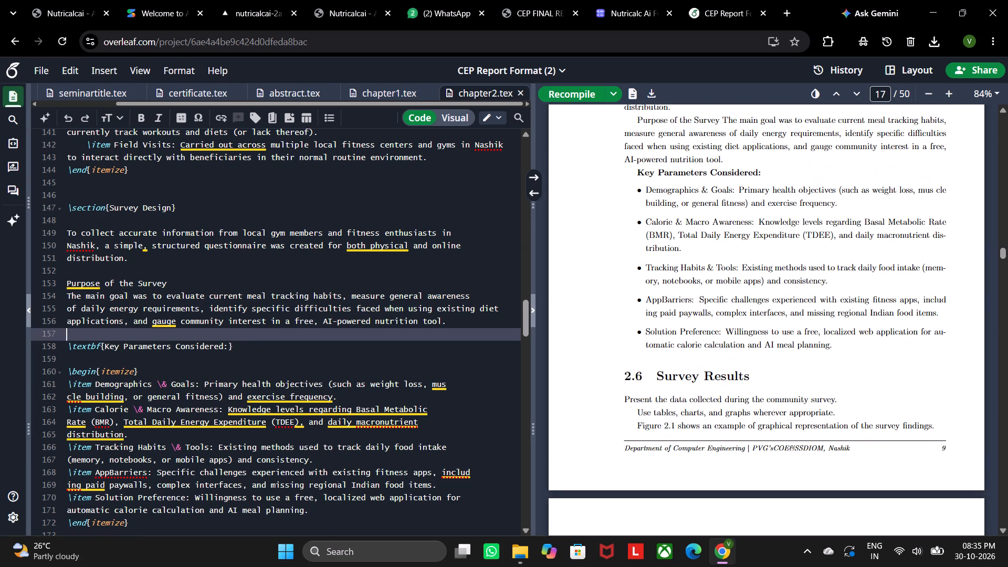
pyautogui.scroll(-4, 432, 260)
pyautogui.scroll(-1, 299, 277)
pyautogui.scroll(-3, 661, 251)
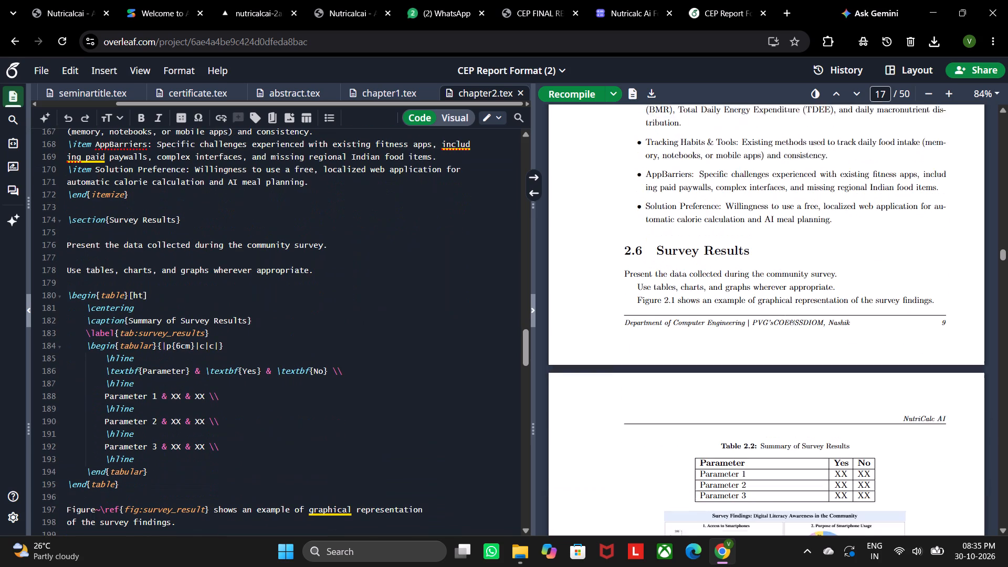
pyautogui.scroll(-1, 668, 255)
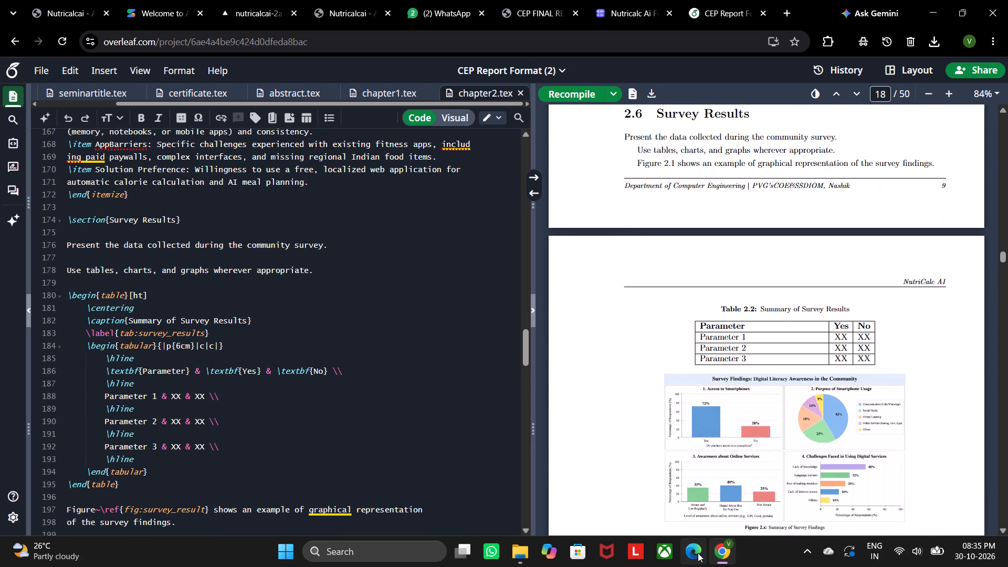
pyautogui.click(692, 551)
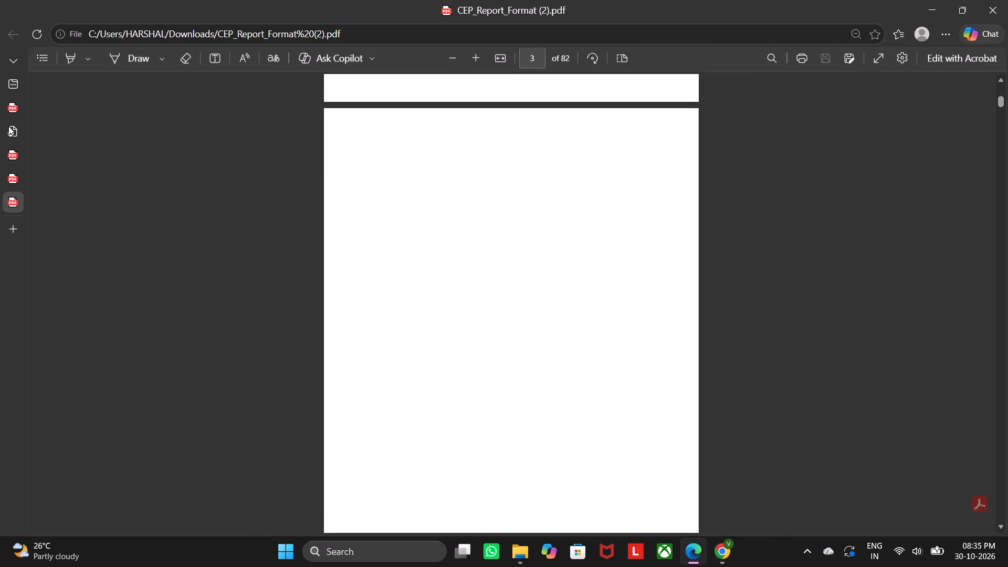
pyautogui.click(146, 106)
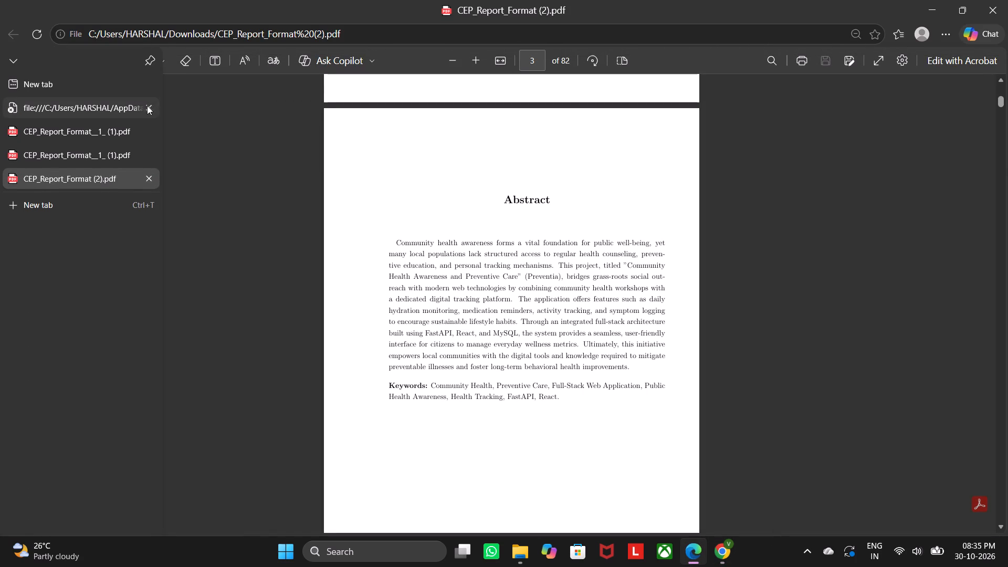
pyautogui.doubleClick(147, 106)
pyautogui.click(147, 106)
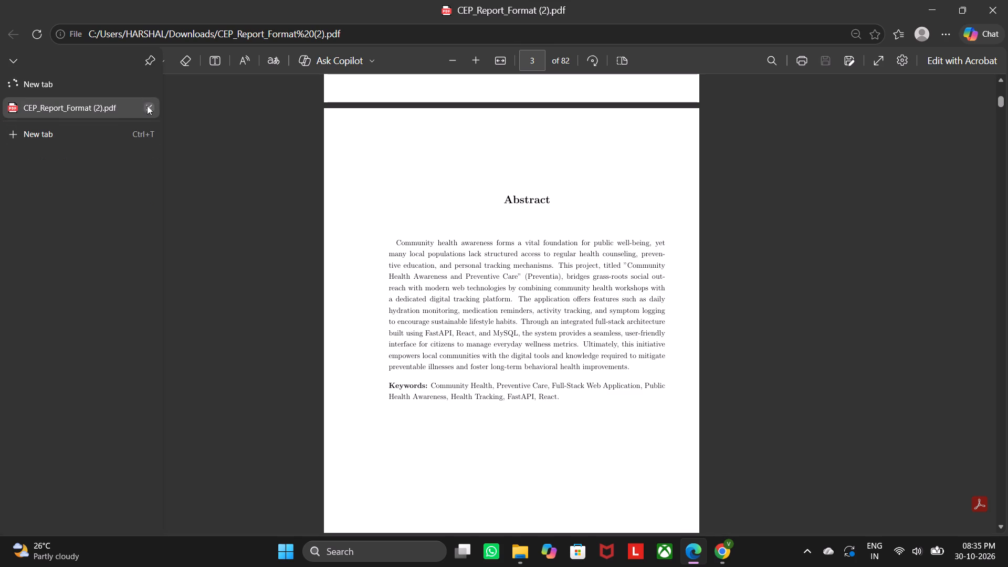
pyautogui.click(134, 106)
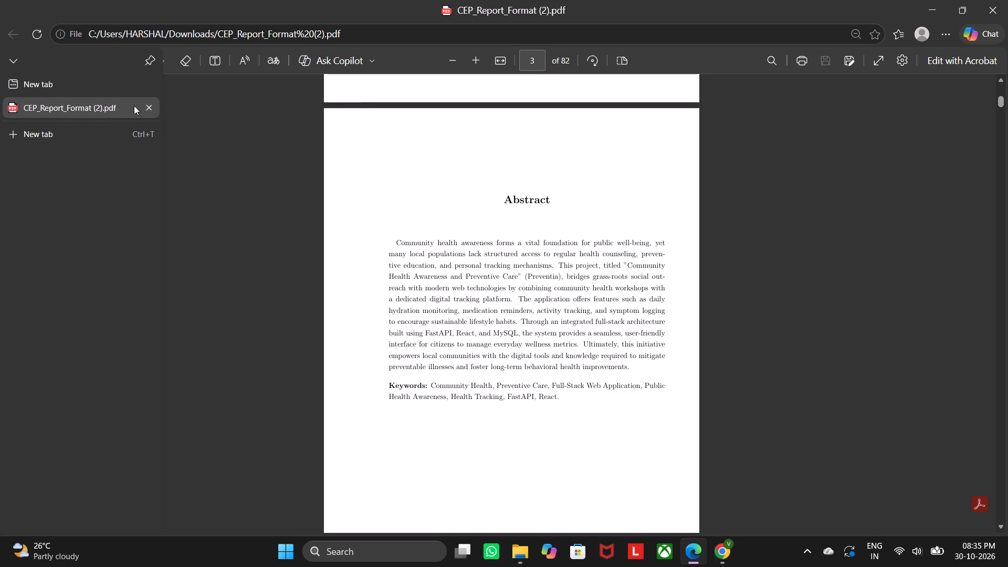
pyautogui.click(141, 108)
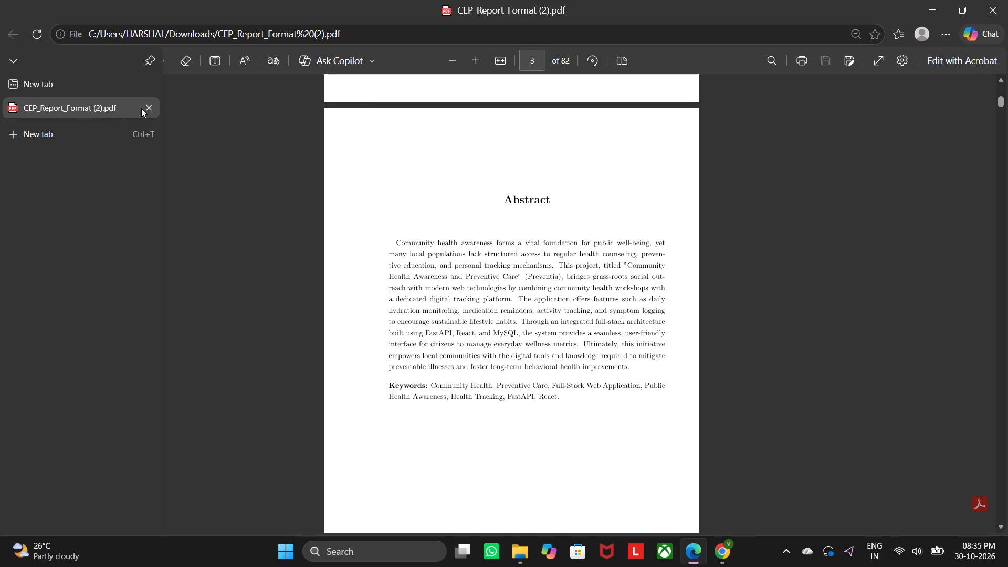
pyautogui.click(146, 104)
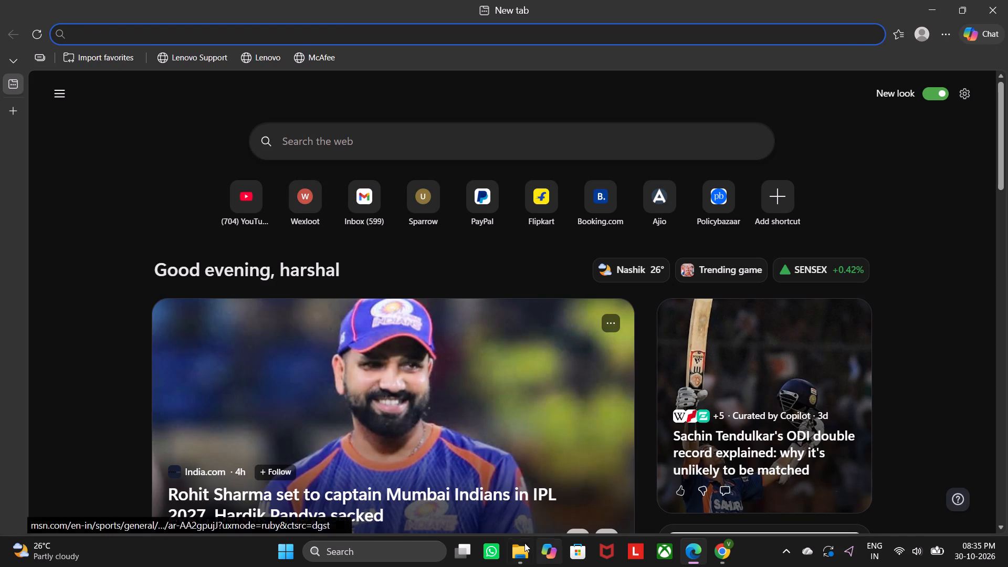
pyautogui.click(992, 0)
# Open the CEP FINAL REPORT PDF from Downloads, copy the introductory paragraph of section 2.6 Survey Results, and return to Overleaf in Chrome.
pyautogui.click(529, 547)
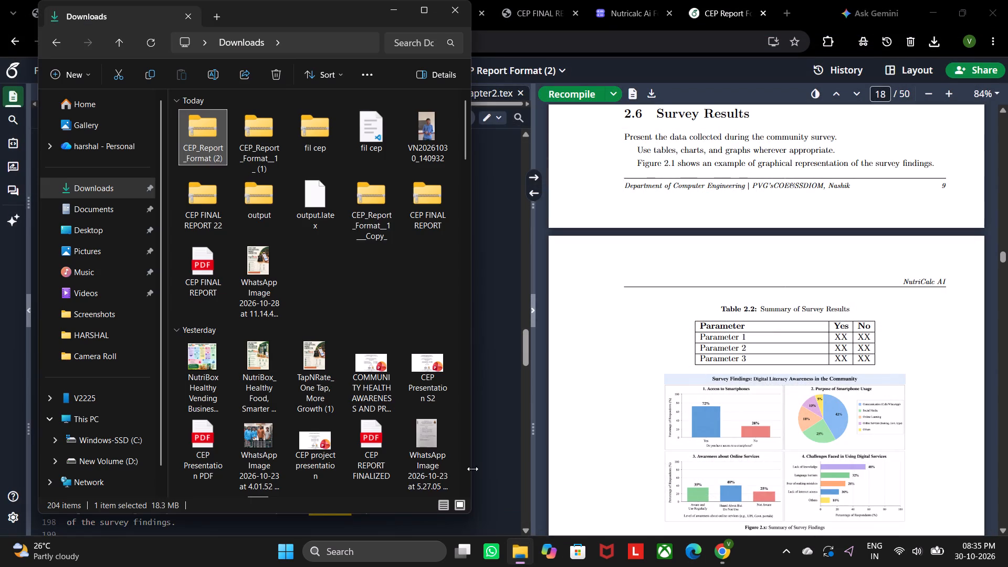
pyautogui.click(192, 264)
pyautogui.moveTo(192, 264); pyautogui.dragTo(192, 269)
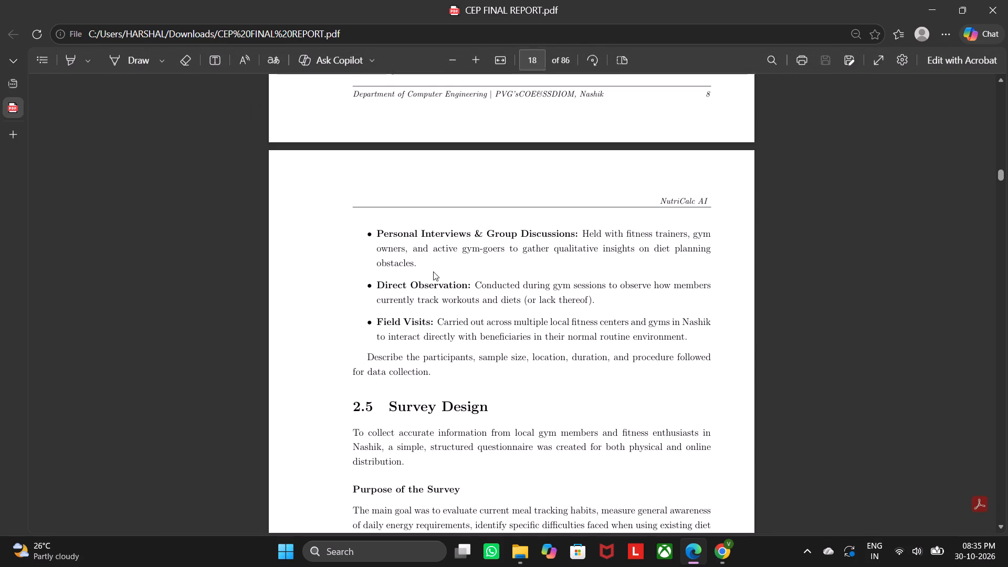
pyautogui.scroll(-3, 433, 272)
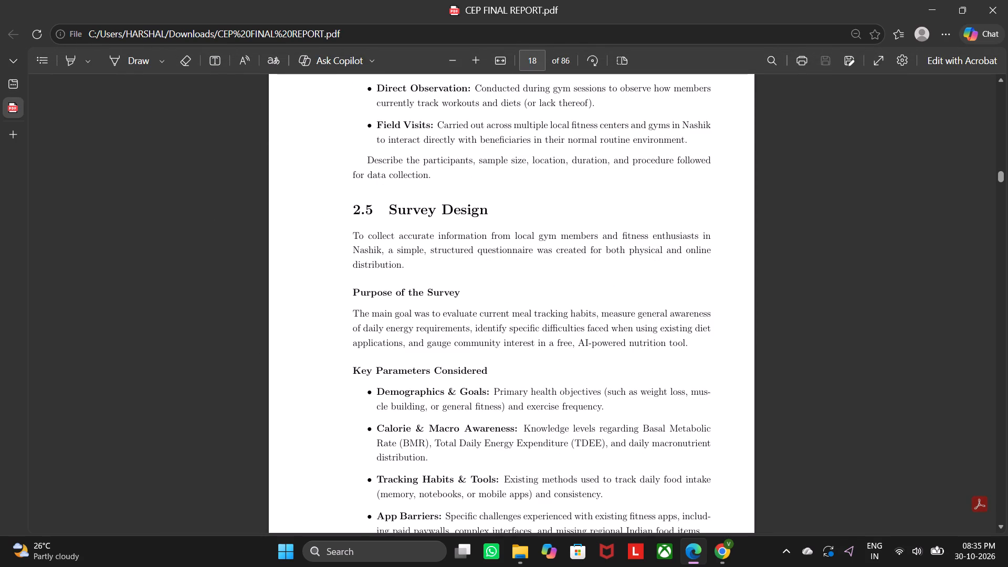
pyautogui.scroll(-5, 355, 235)
pyautogui.scroll(-3, 468, 243)
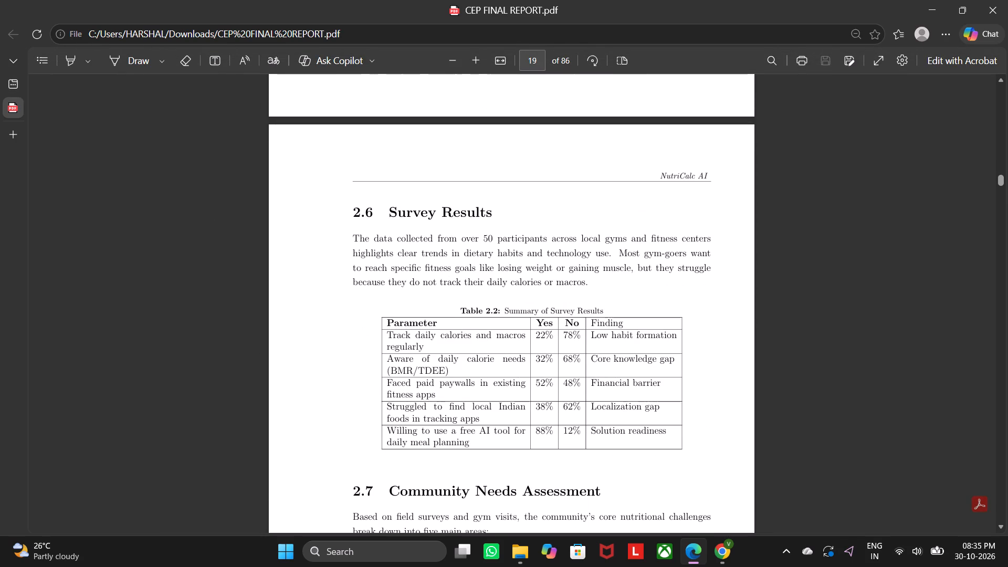
pyautogui.moveTo(351, 234); pyautogui.dragTo(587, 292)
pyautogui.hotkey('ctrl', 'c')
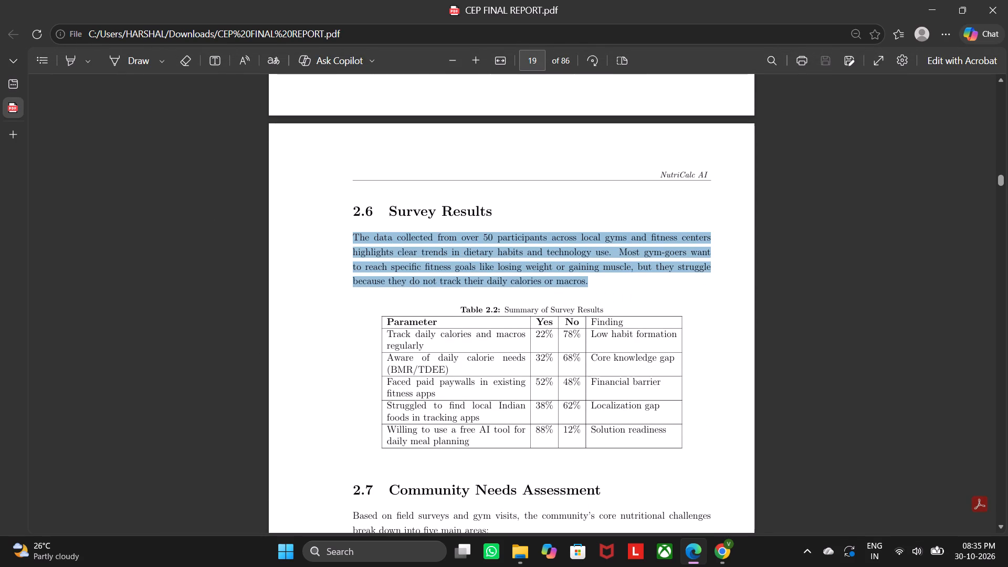
pyautogui.click(717, 545)
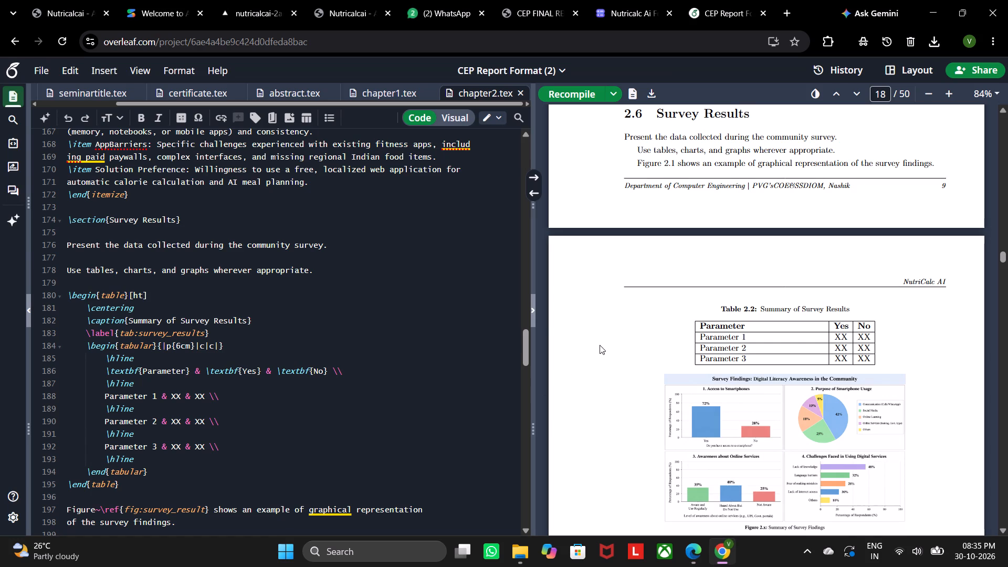
pyautogui.scroll(3, 600, 343)
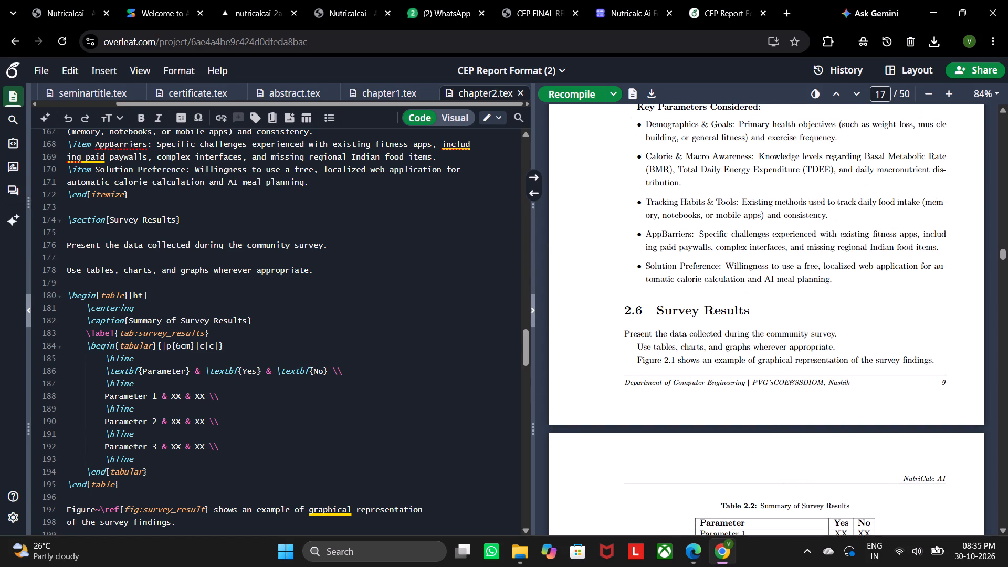
# Replace the two placeholder sentences under Survey Results in chapter2.tex with the copied introductory paragraph about the 50 participants.
pyautogui.moveTo(67, 243); pyautogui.dragTo(321, 268)
pyautogui.hotkey('ctrl', 'v')
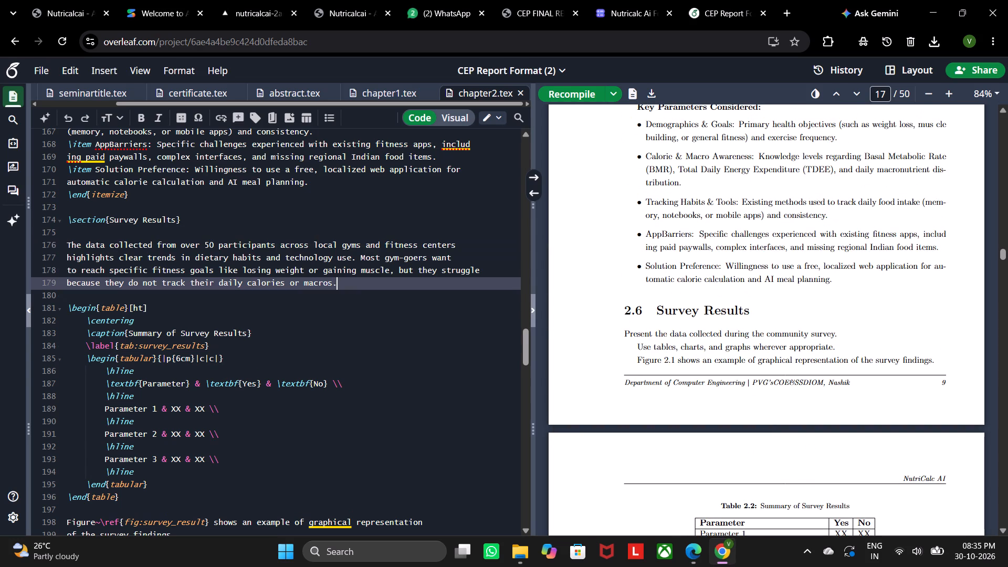
# Copy "Track daily calories and macros regularly" from Table 2.2 of the CEP FINAL REPORT PDF in Edge over "Parameter 1" in Overleaf's survey table.
pyautogui.click(685, 560)
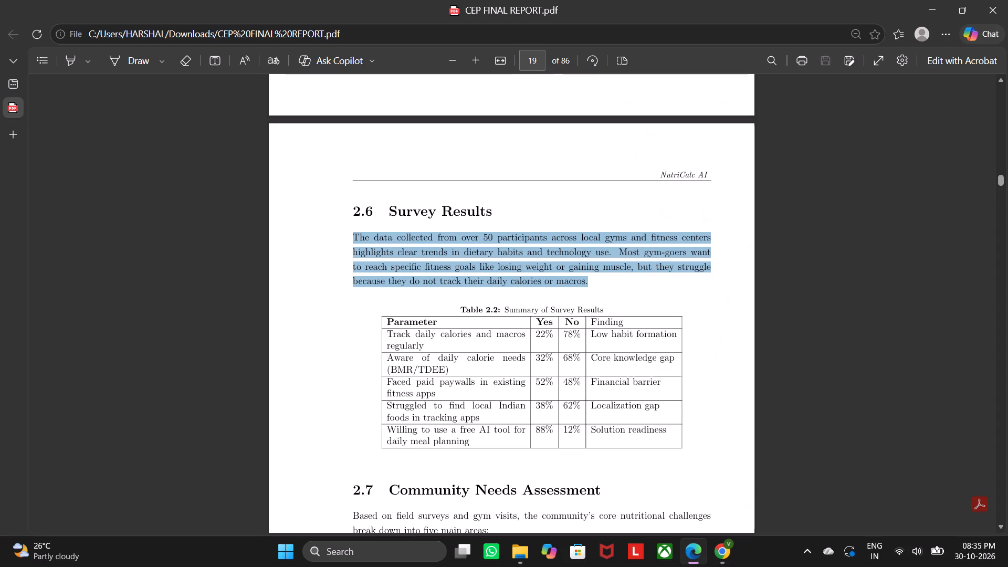
pyautogui.click(445, 355)
pyautogui.click(715, 554)
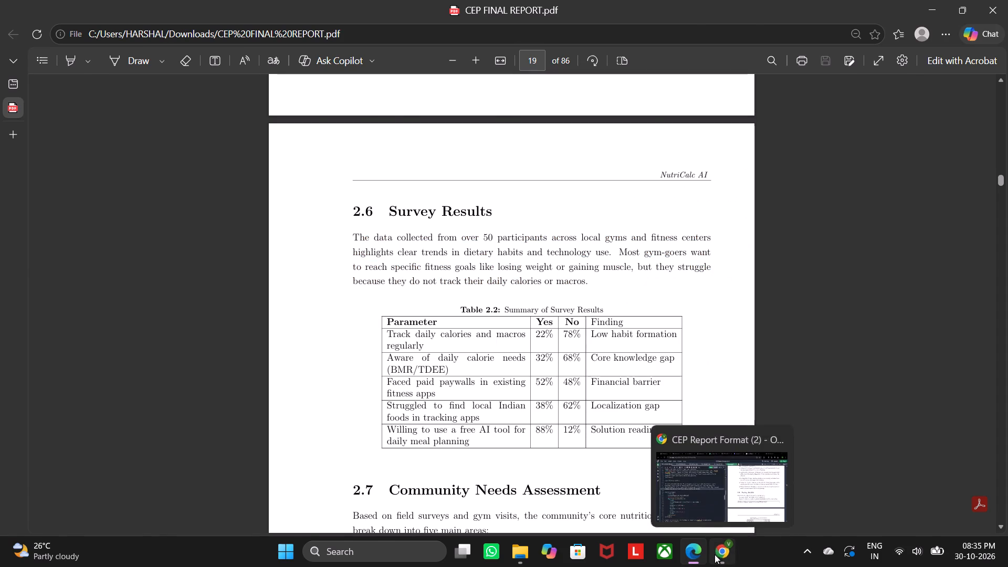
pyautogui.scroll(-3, 758, 480)
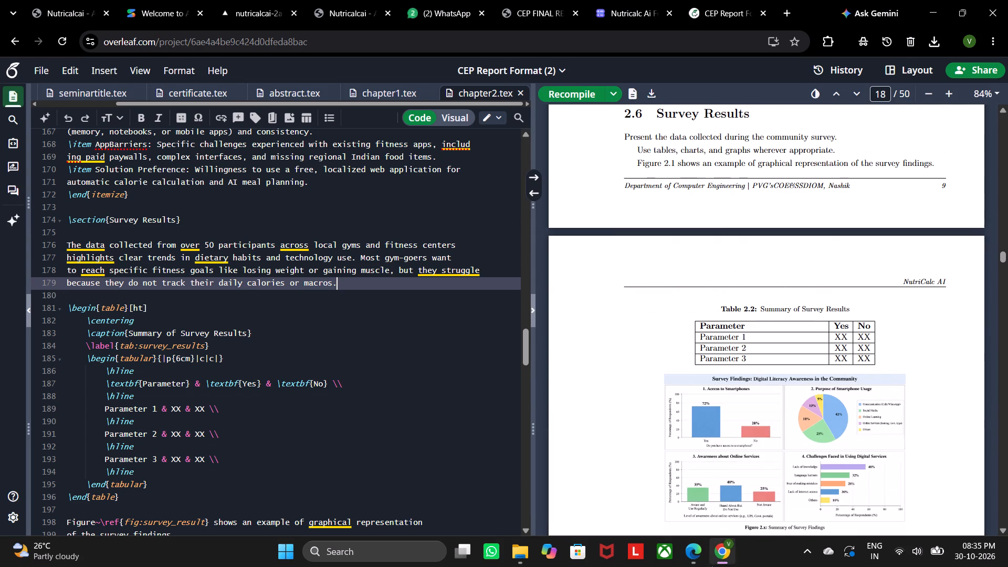
pyautogui.click(695, 548)
pyautogui.moveTo(387, 332); pyautogui.dragTo(394, 332)
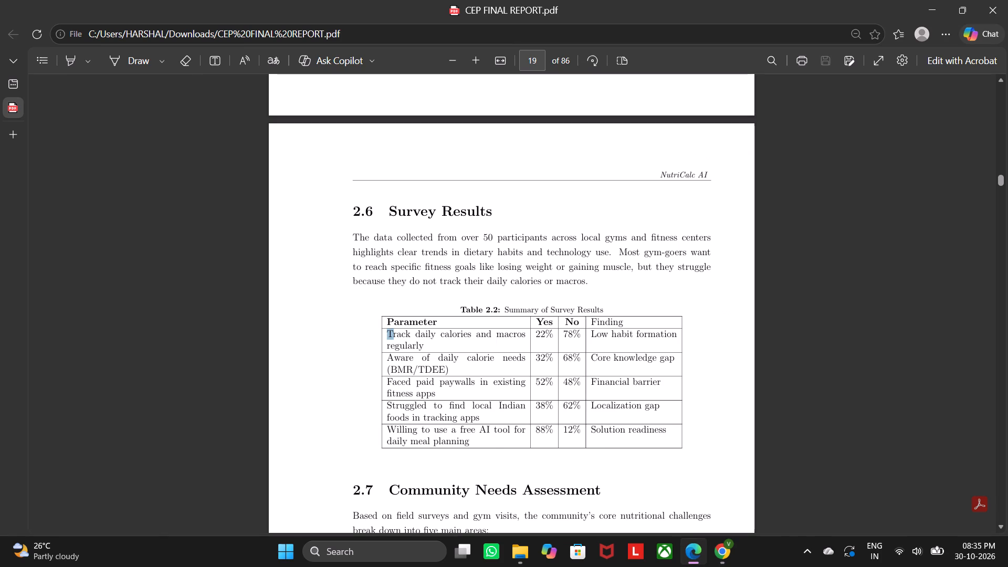
pyautogui.moveTo(394, 332); pyautogui.dragTo(420, 342)
pyautogui.hotkey('ctrl', 'c')
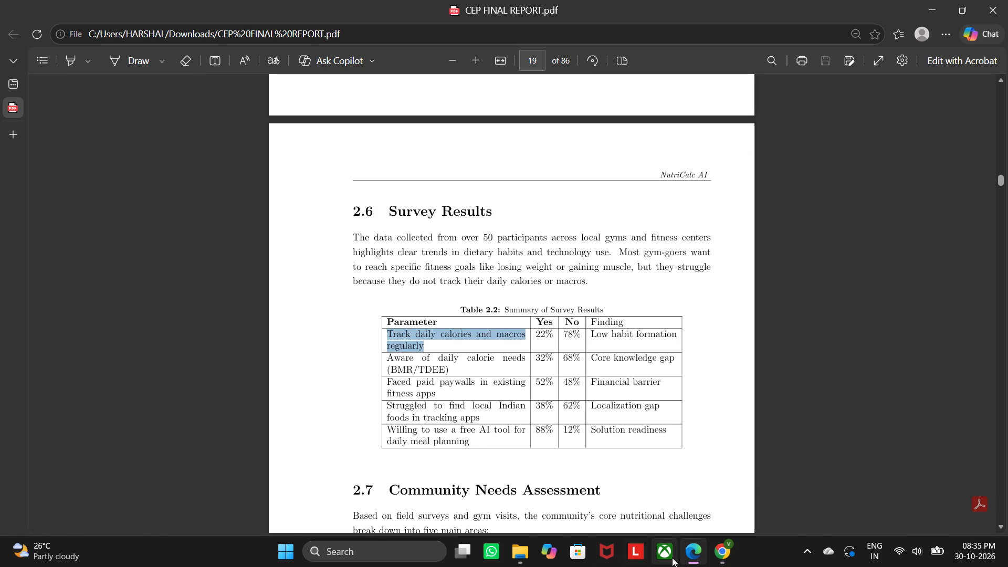
pyautogui.click(724, 559)
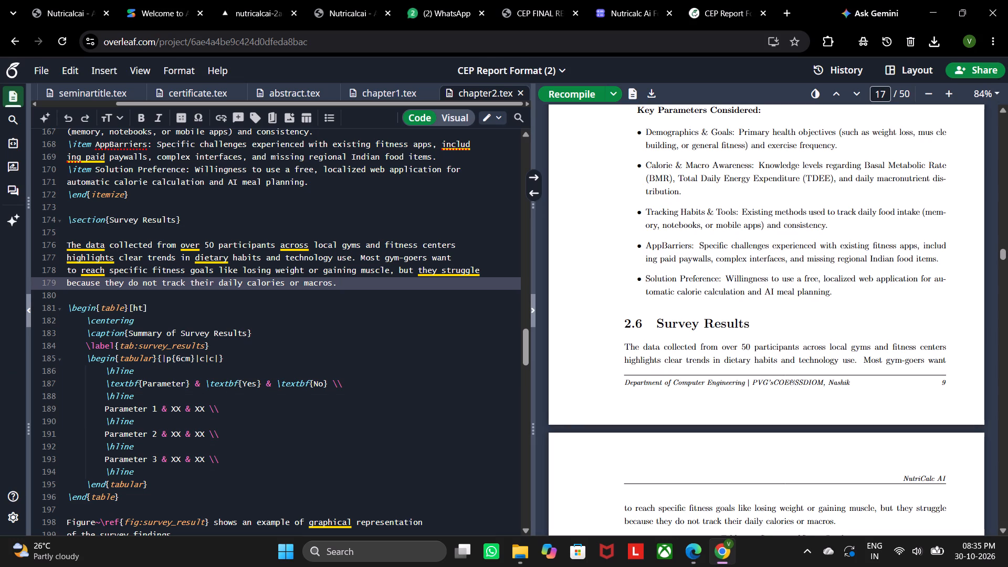
pyautogui.moveTo(105, 407); pyautogui.dragTo(155, 408)
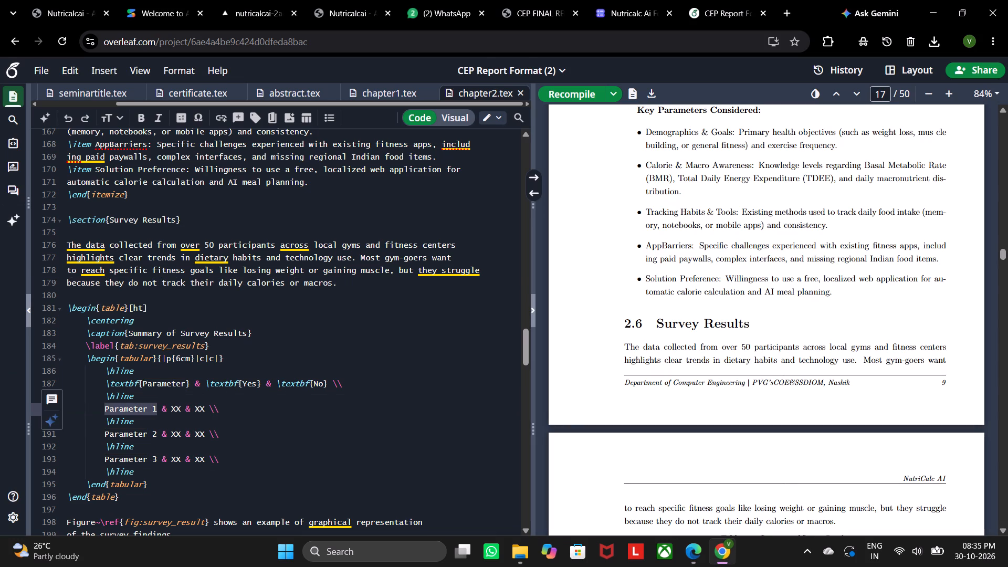
pyautogui.hotkey('ctrl', 'v')
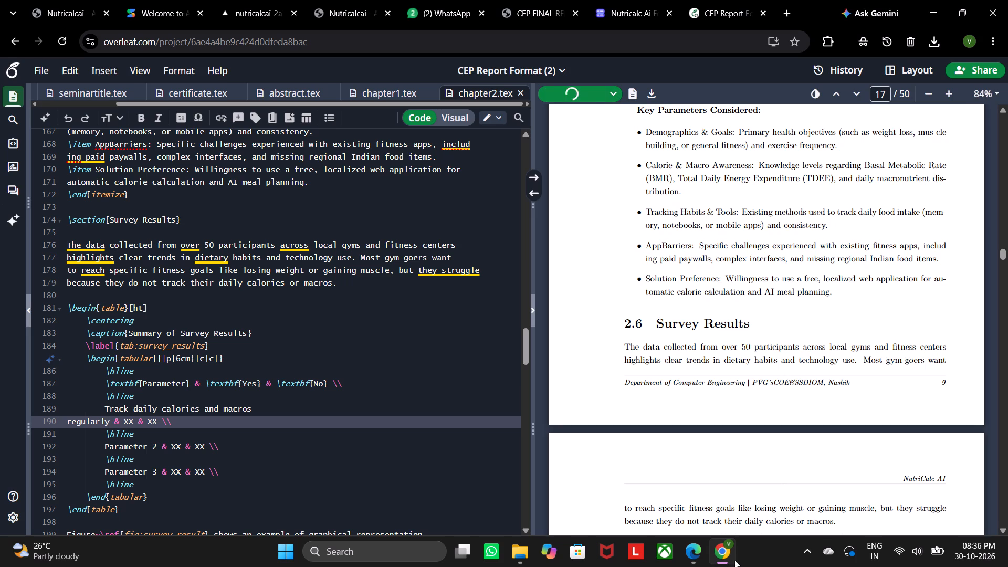
# Copy the 22% Yes value from the PDF into the "Track daily calories and macros regularly" row, escaping the percent sign as 22\%.
pyautogui.scroll(-4, 810, 372)
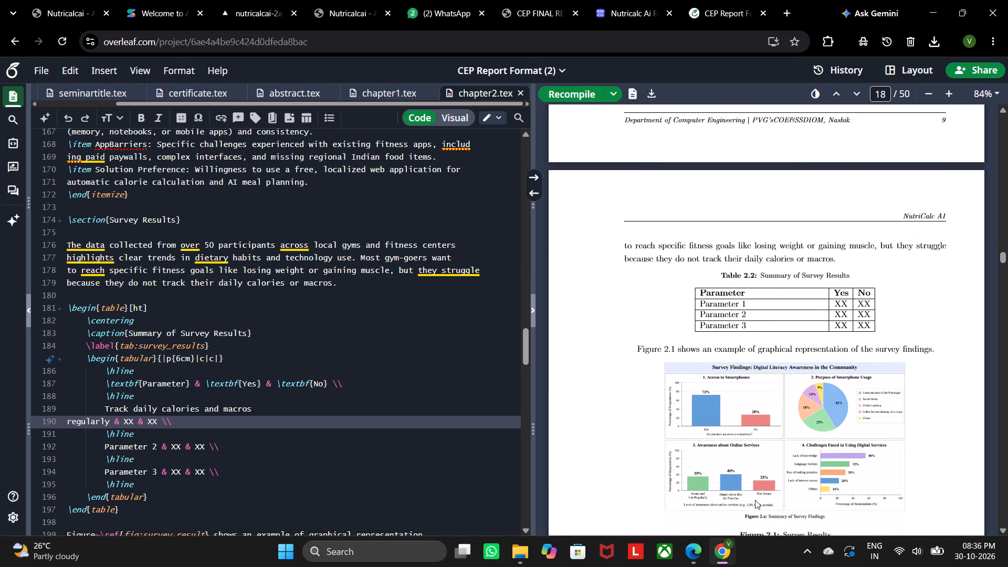
pyautogui.click(700, 550)
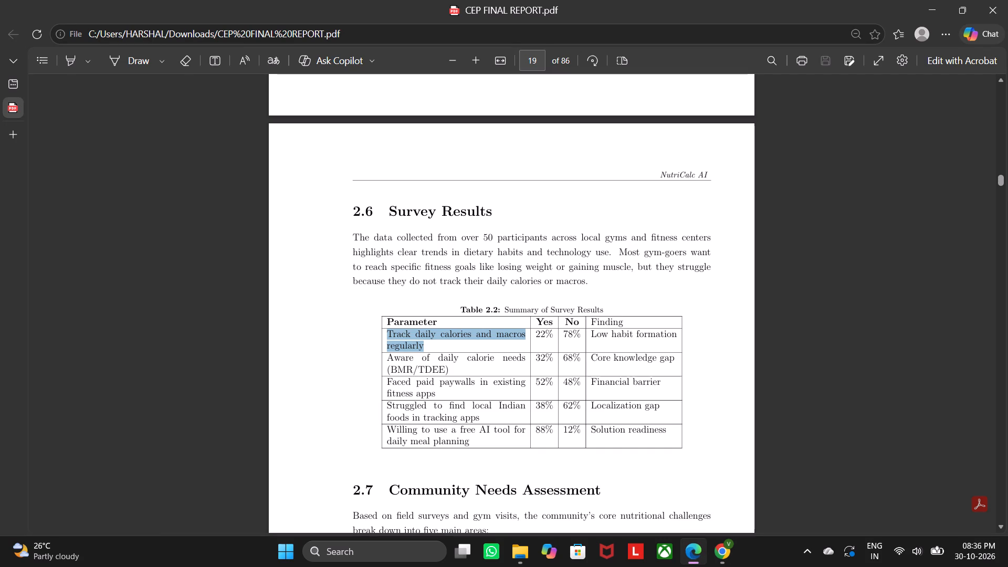
pyautogui.moveTo(537, 335); pyautogui.dragTo(550, 331)
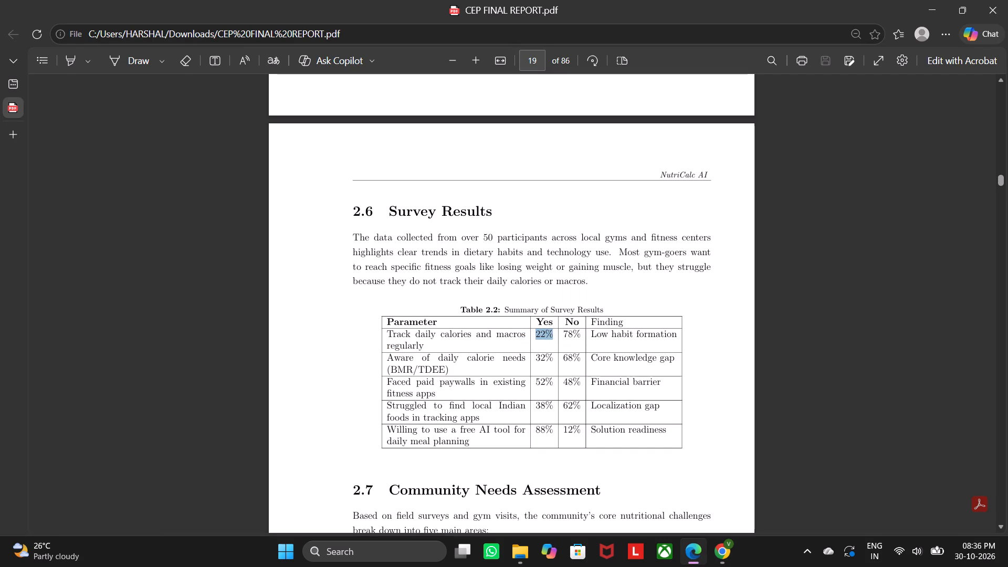
pyautogui.hotkey('ctrl', 'c')
pyautogui.click(718, 541)
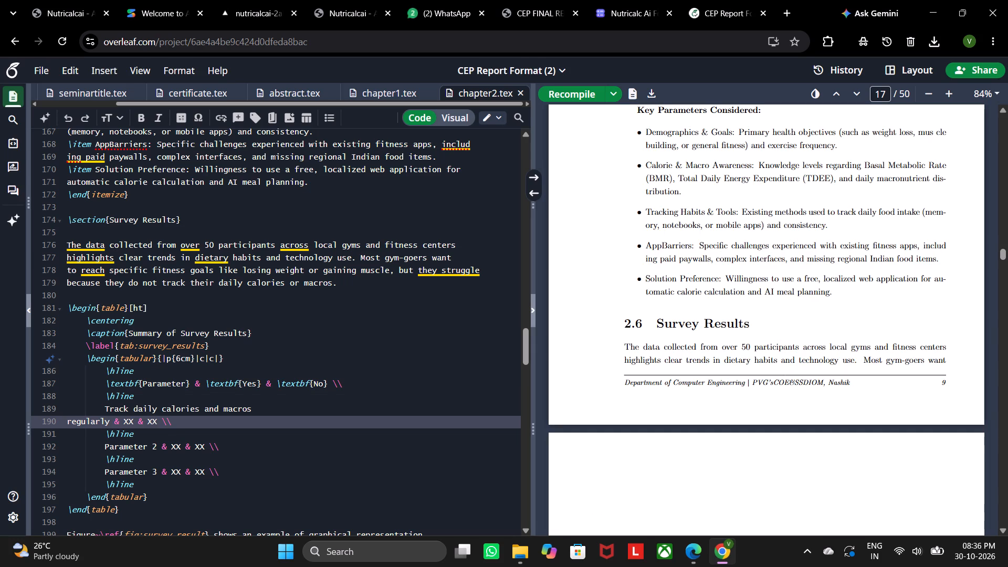
pyautogui.moveTo(123, 421); pyautogui.dragTo(133, 424)
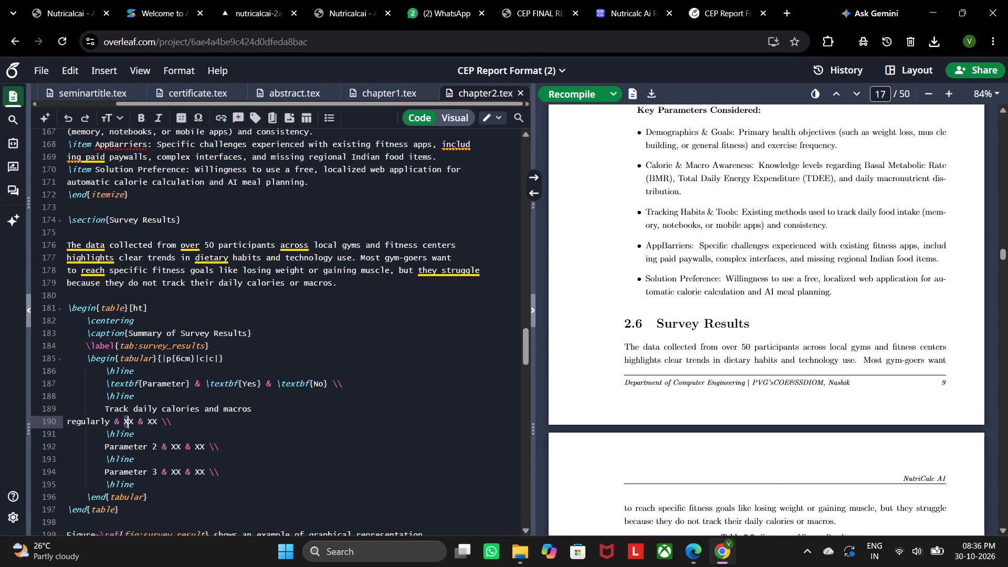
pyautogui.moveTo(133, 424); pyautogui.dragTo(133, 423)
pyautogui.hotkey('ctrl', 'v')
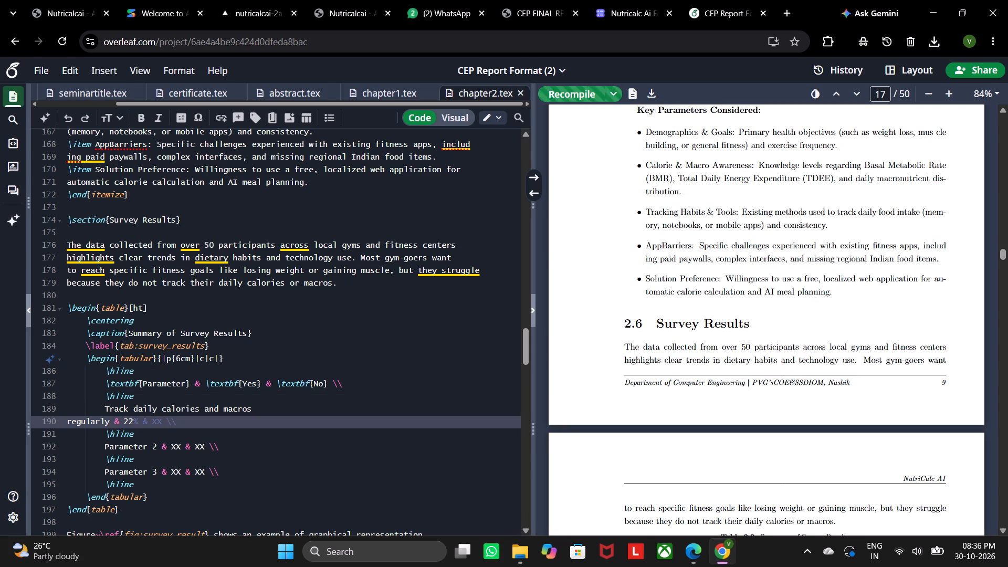
pyautogui.press('Left')
pyautogui.press('\\')
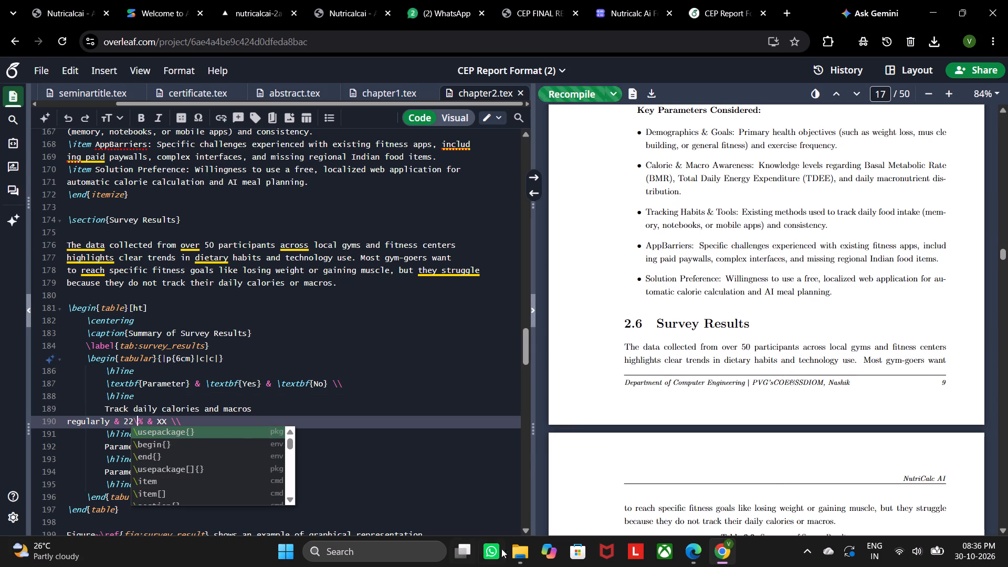
# Copy the 78% No value from the PDF into the same row of the Overleaf table, escaping it as 78\%.
pyautogui.click(691, 556)
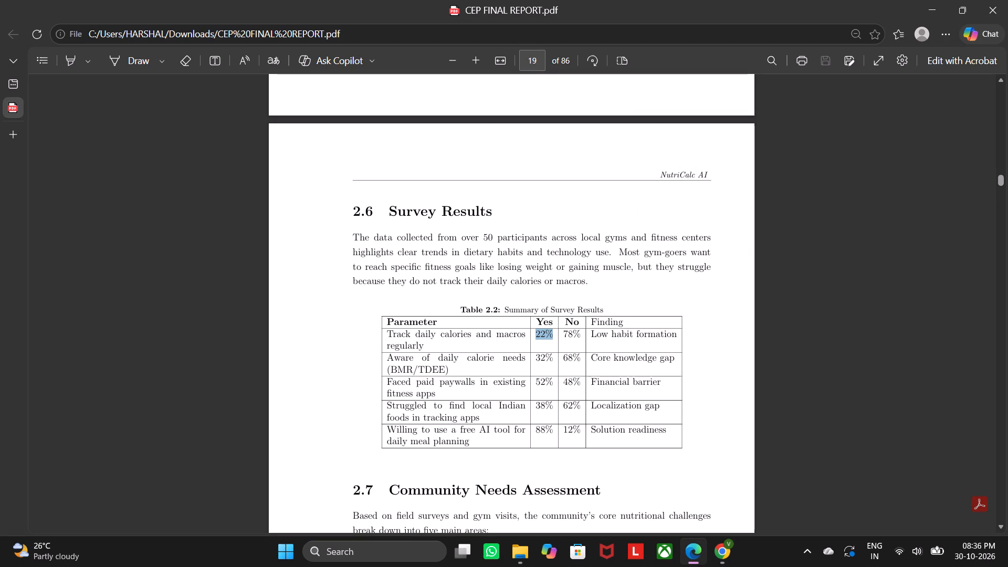
pyautogui.moveTo(564, 334); pyautogui.dragTo(577, 330)
pyautogui.hotkey('ctrl', 'c')
pyautogui.click(719, 560)
pyautogui.moveTo(157, 421); pyautogui.dragTo(170, 418)
pyautogui.hotkey('ctrl', 'v')
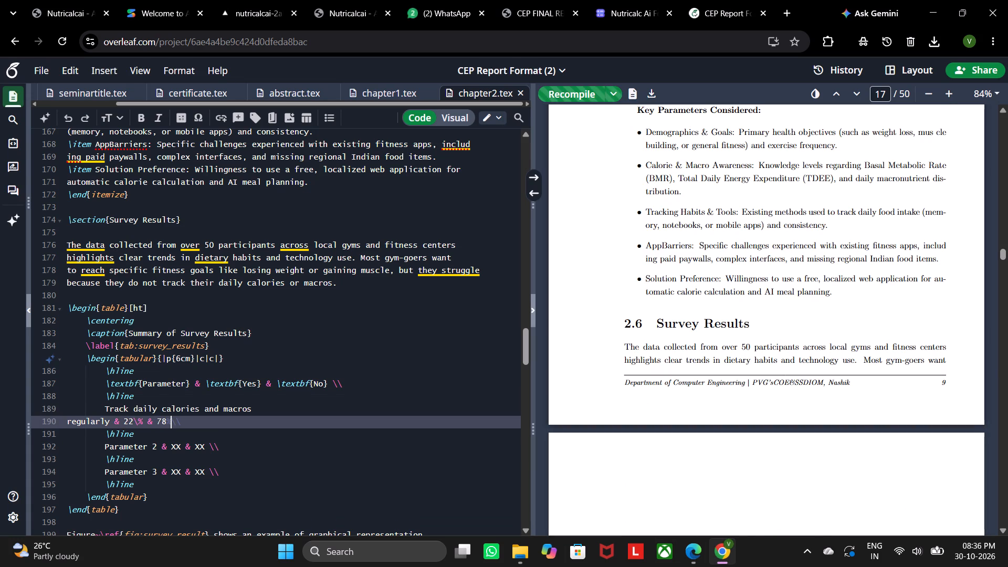
pyautogui.press('space')
pyautogui.press('Left')
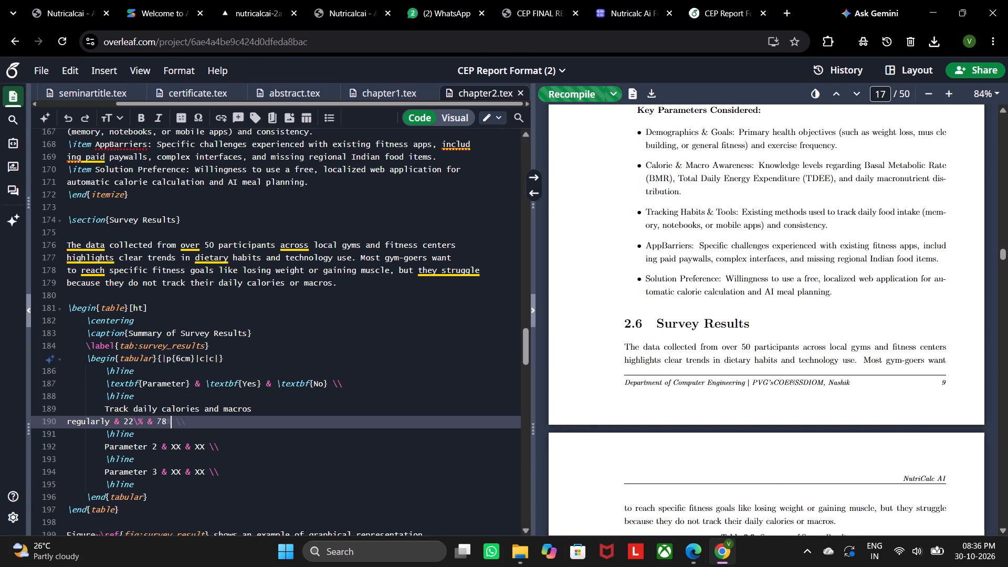
pyautogui.press('Left')
pyautogui.press('\\')
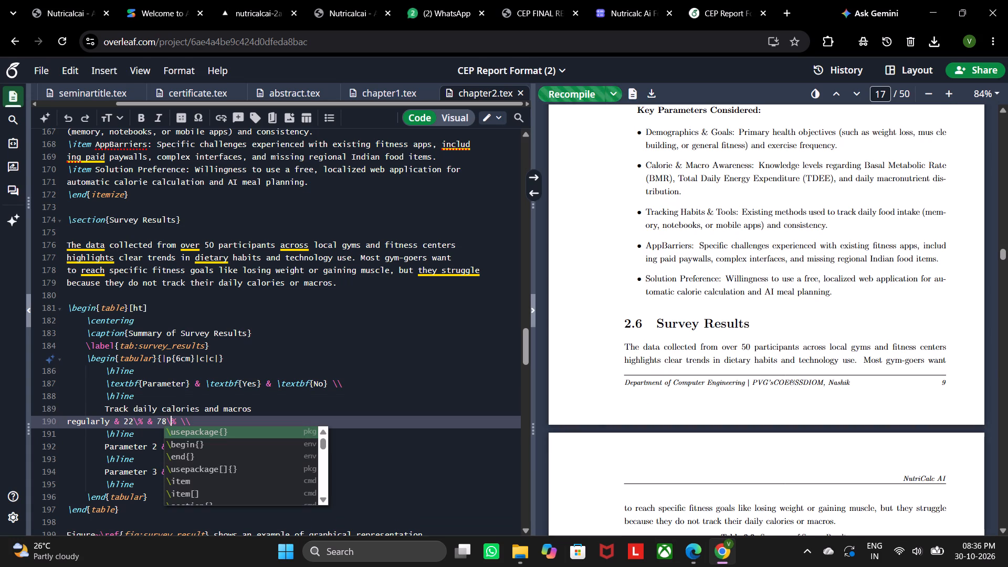
# Copy "Aware of daily calorie needs (BMR/TDEE)" from the PDF's Table 2.2 over "Parameter 2" in the Overleaf survey table.
pyautogui.click(689, 550)
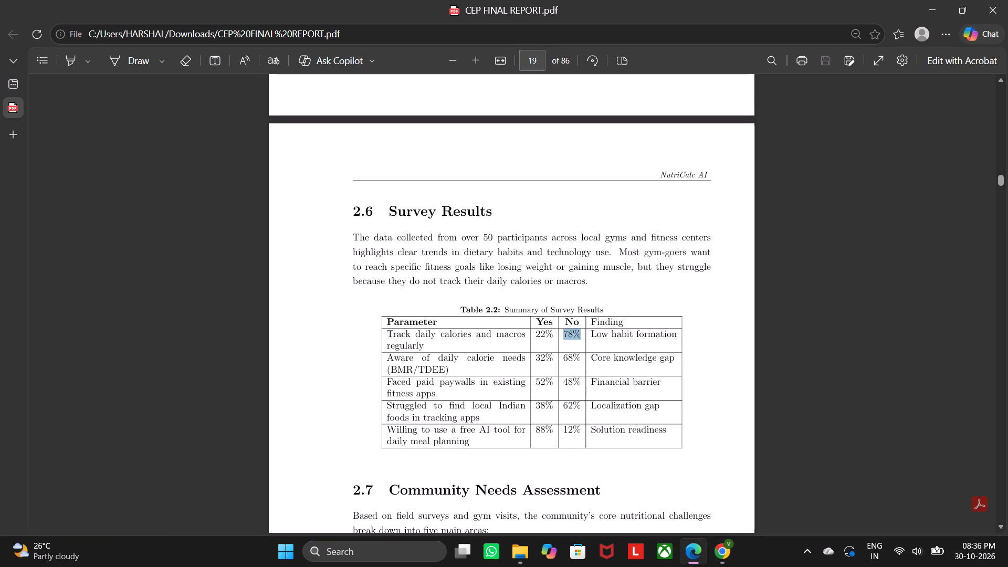
pyautogui.moveTo(388, 356); pyautogui.dragTo(452, 368)
pyautogui.hotkey('ctrl', 'c')
pyautogui.click(721, 550)
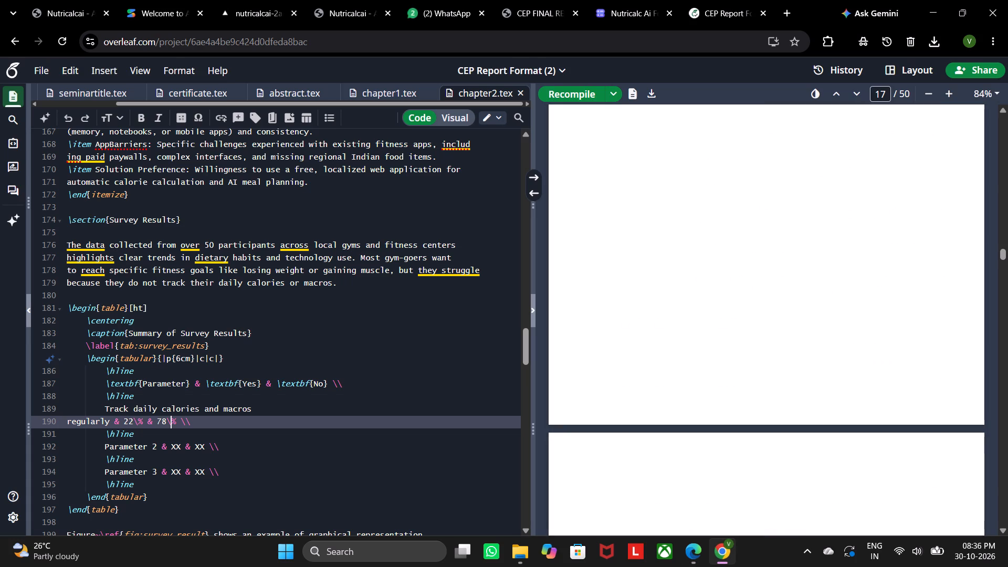
pyautogui.moveTo(102, 445); pyautogui.dragTo(143, 439)
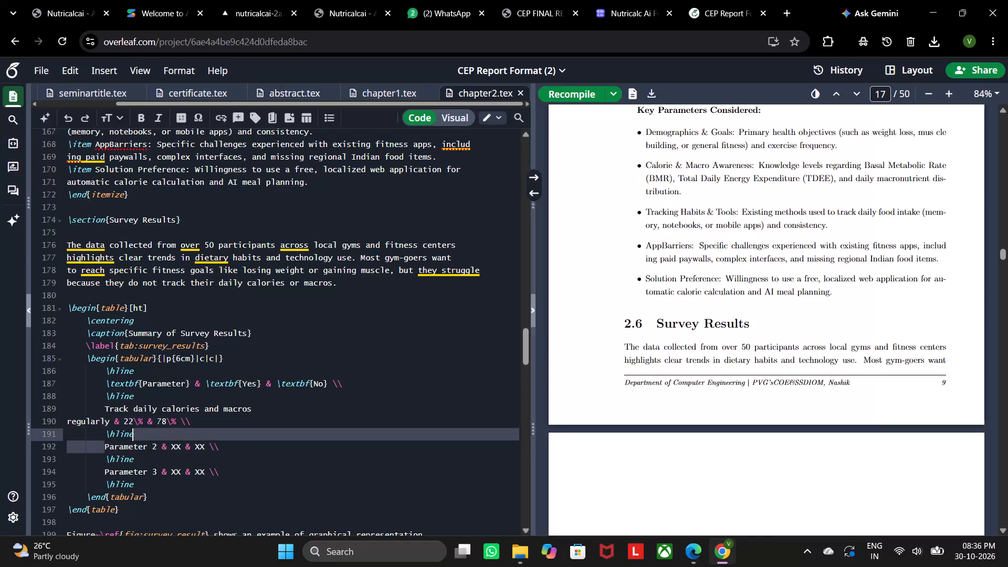
pyautogui.moveTo(143, 439); pyautogui.dragTo(156, 445)
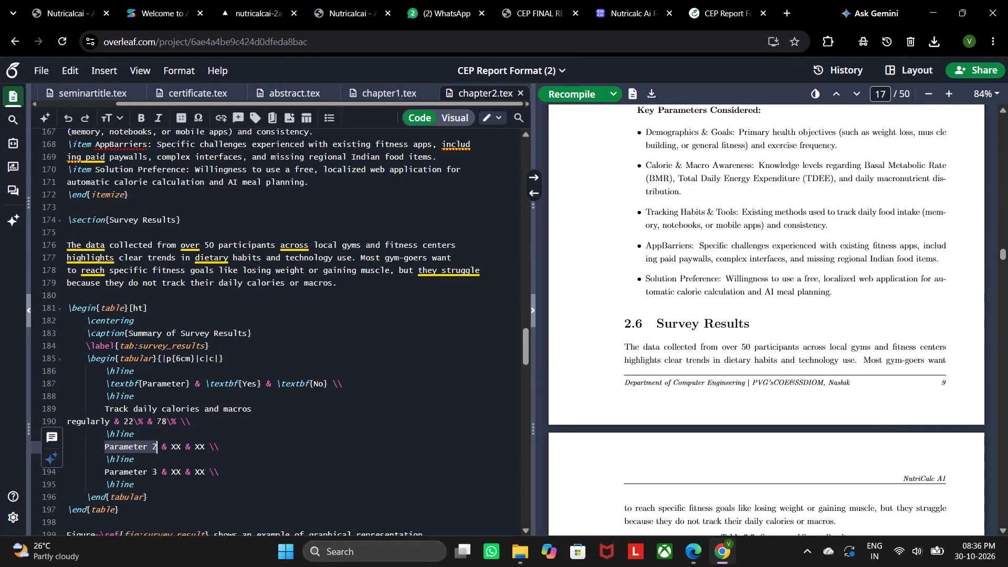
pyautogui.hotkey('ctrl', 'v')
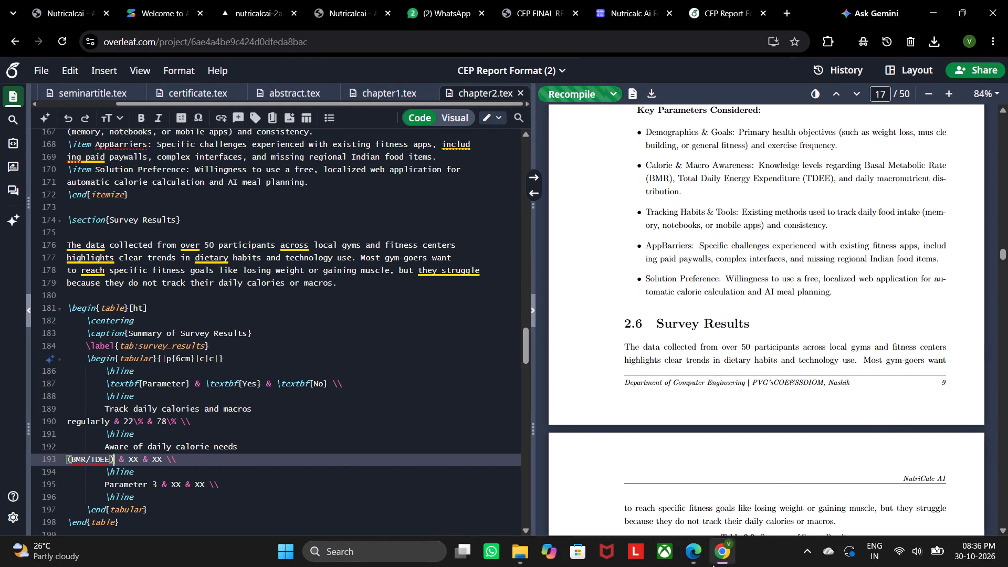
# Copy the 32% Yes value from the PDF into the BMR/TDEE row, restoring the spaces around it and escaping it as 32\%.
pyautogui.click(687, 564)
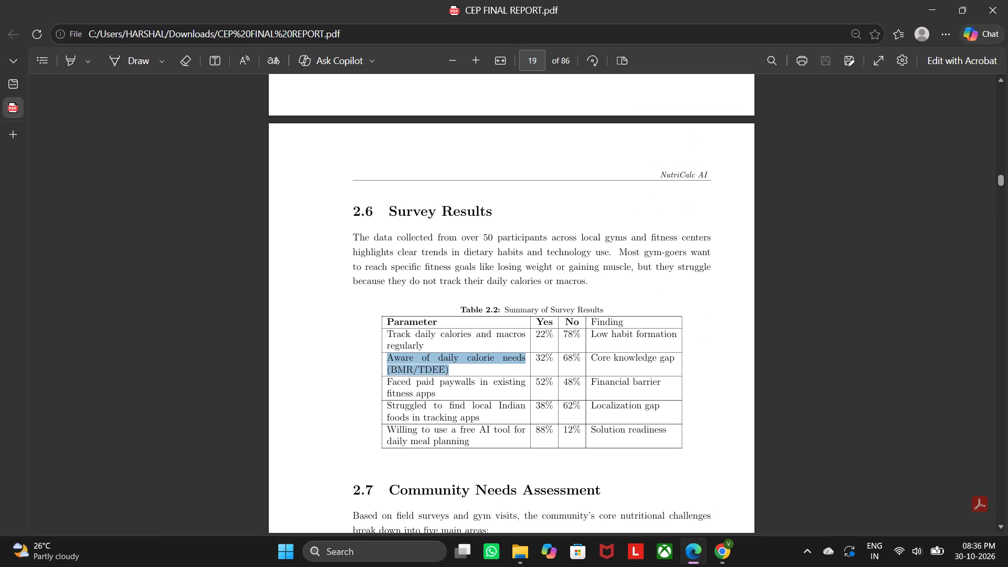
pyautogui.moveTo(537, 356); pyautogui.dragTo(552, 356)
pyautogui.hotkey('ctrl', 'c')
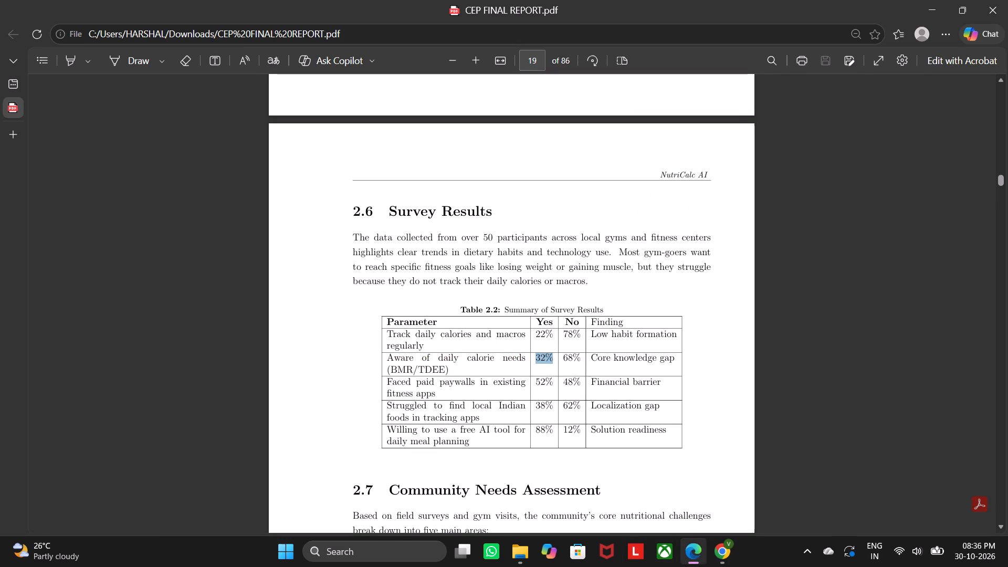
pyautogui.click(710, 559)
pyautogui.moveTo(125, 459); pyautogui.dragTo(144, 457)
pyautogui.click(131, 460)
pyautogui.moveTo(126, 457); pyautogui.dragTo(142, 460)
pyautogui.hotkey('ctrl', 'v')
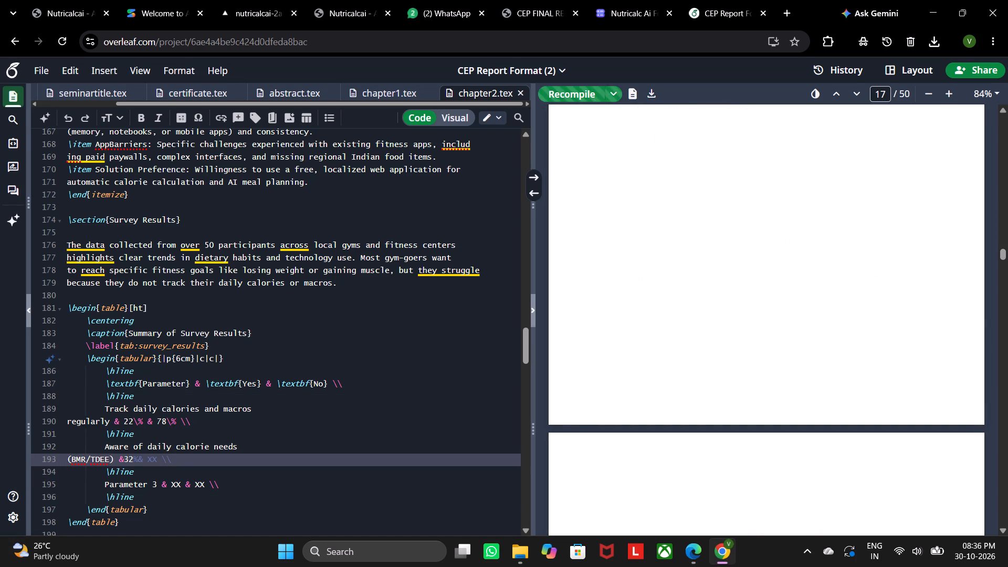
pyautogui.click(124, 457)
pyautogui.press('space')
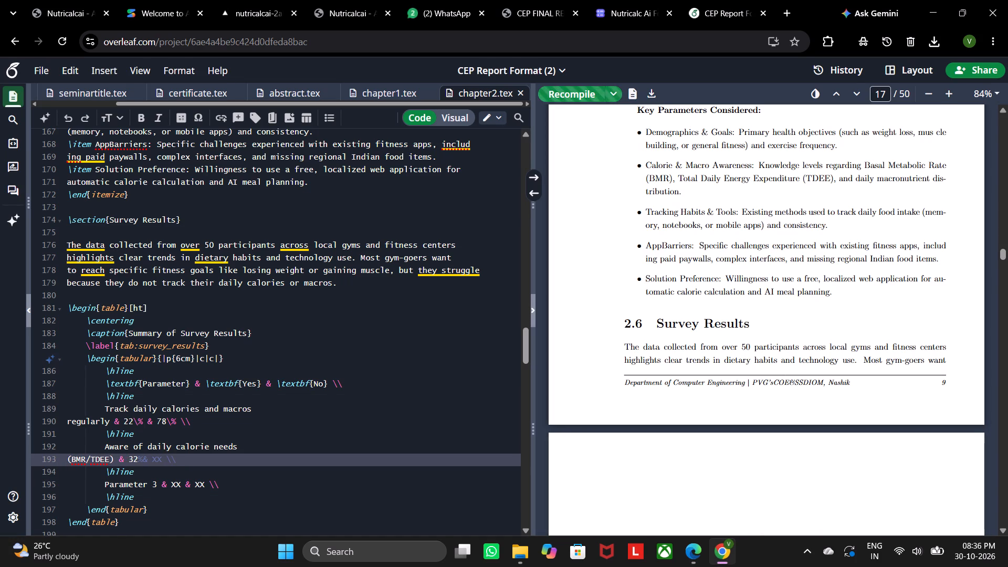
pyautogui.click(142, 460)
pyautogui.press('space')
pyautogui.click(137, 460)
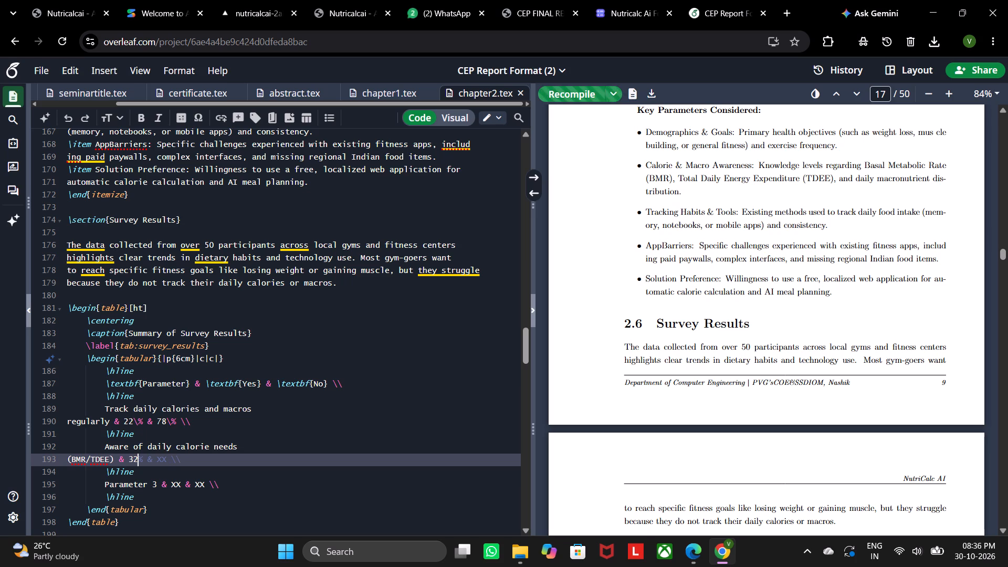
pyautogui.press('\\')
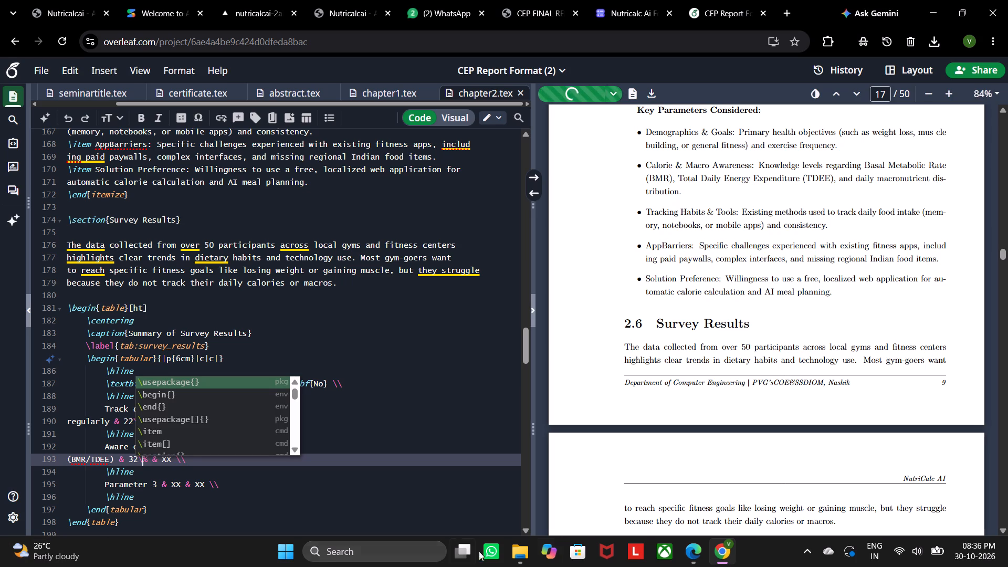
# Copy the 68% No value from the PDF's Table 2.2 into the BMR/TDEE row of the Overleaf table, escaping it as 68\%.
pyautogui.click(703, 551)
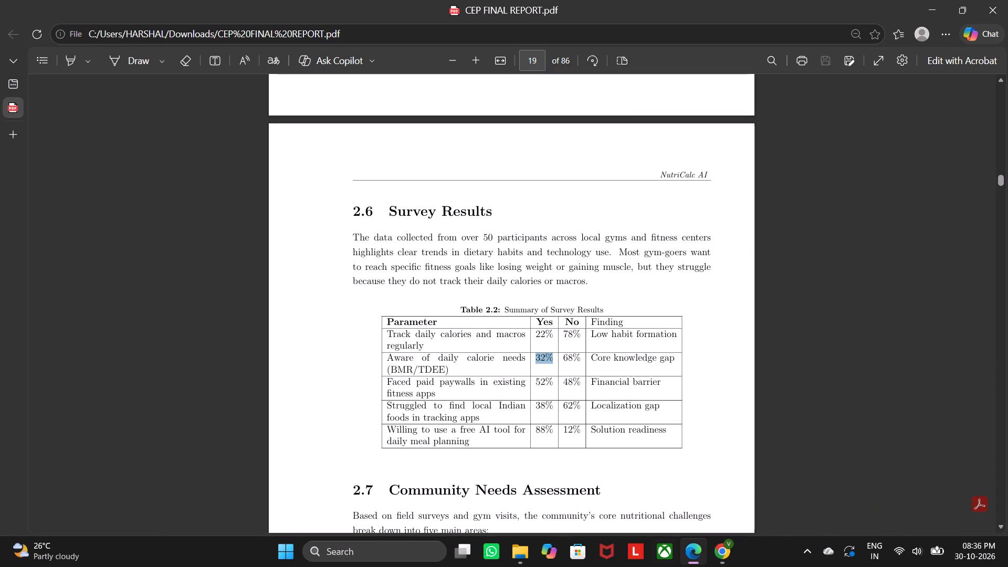
pyautogui.moveTo(565, 358); pyautogui.dragTo(576, 359)
pyautogui.hotkey('ctrl', 'c')
pyautogui.click(736, 554)
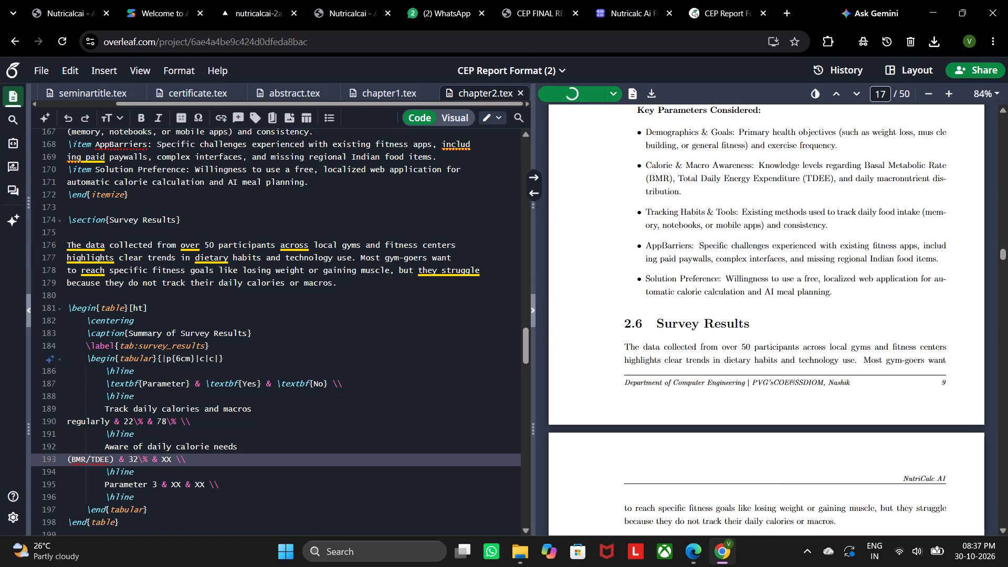
pyautogui.moveTo(164, 457); pyautogui.dragTo(174, 459)
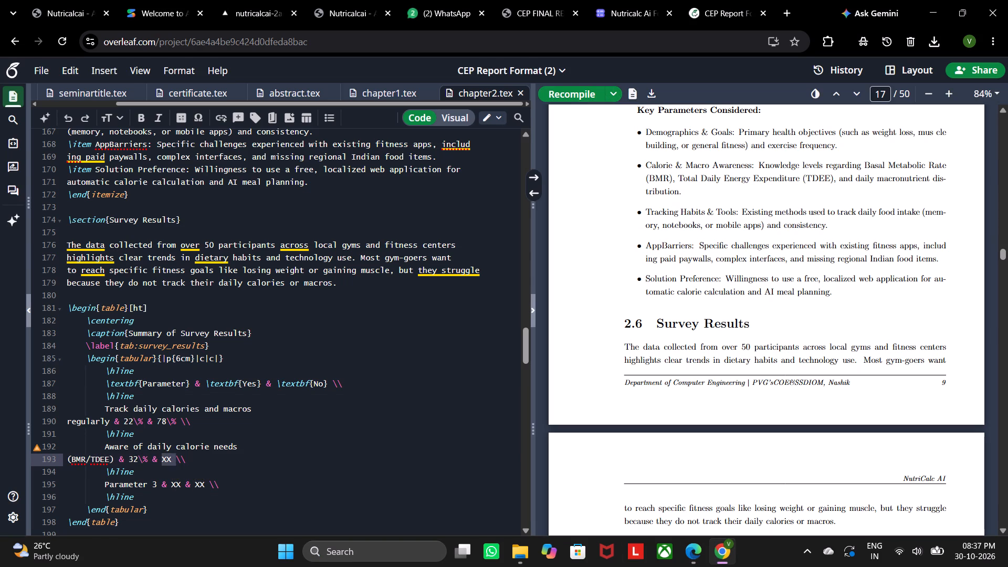
pyautogui.moveTo(174, 459); pyautogui.dragTo(170, 463)
pyautogui.hotkey('ctrl', 'v')
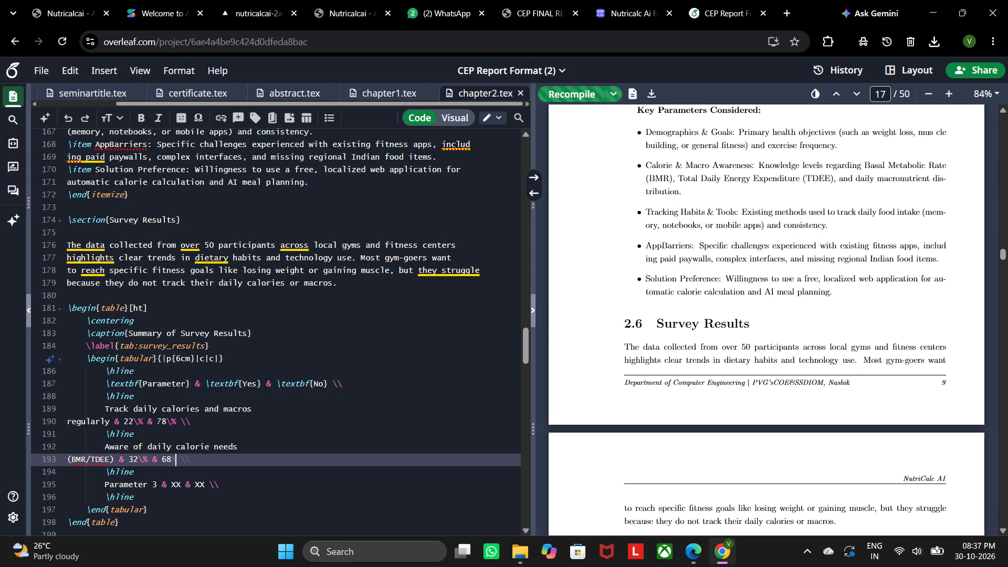
pyautogui.press('Left')
pyautogui.press('\\')
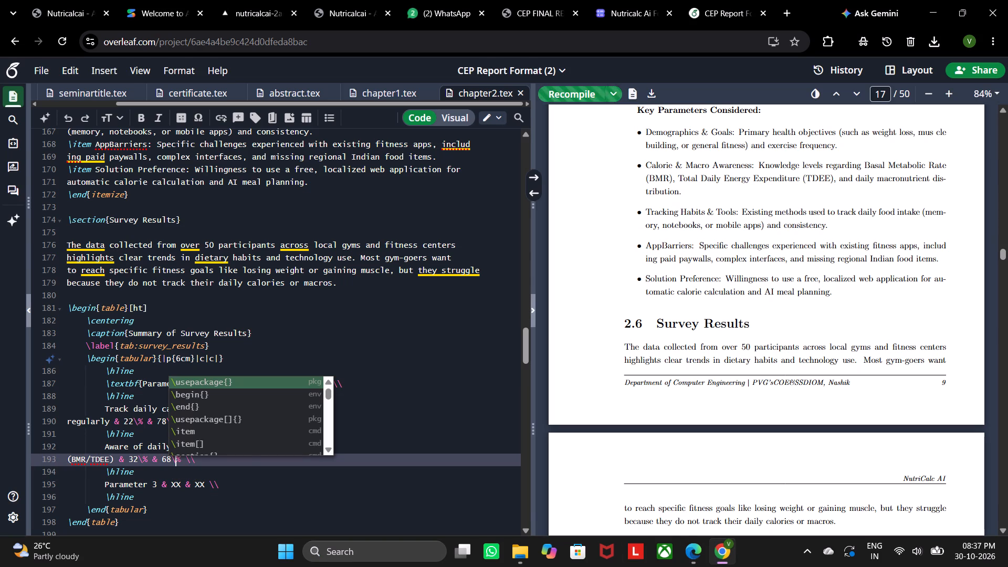
pyautogui.click(427, 404)
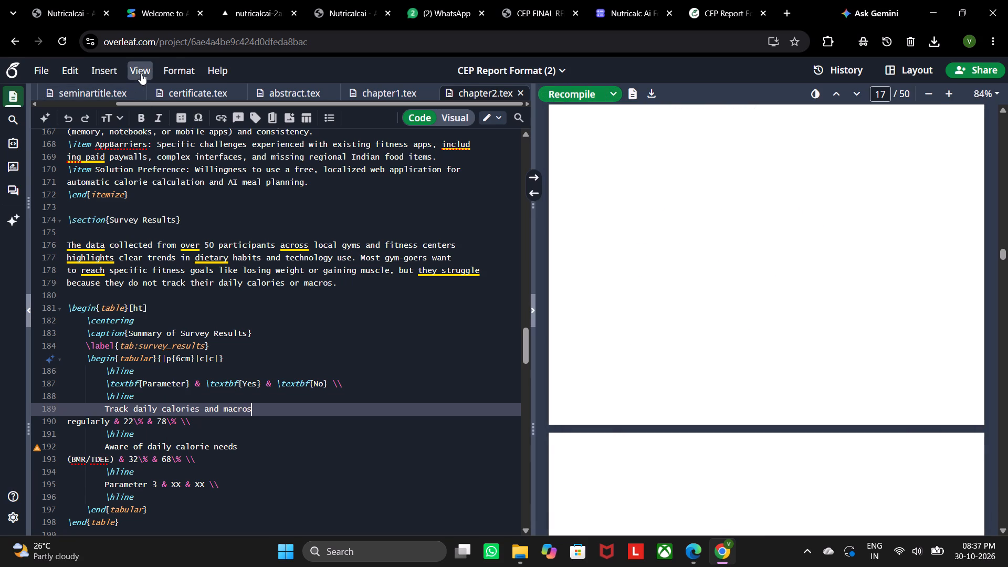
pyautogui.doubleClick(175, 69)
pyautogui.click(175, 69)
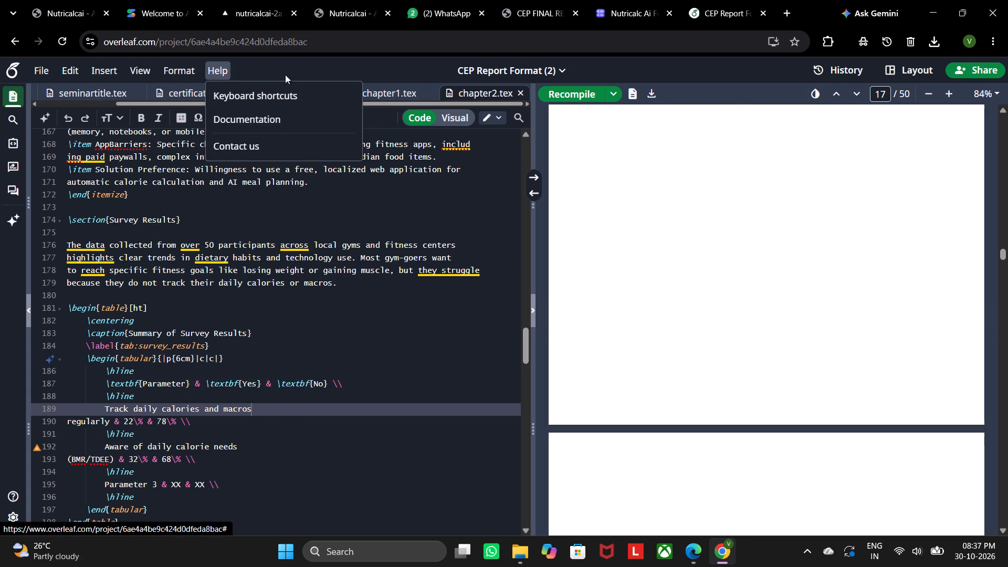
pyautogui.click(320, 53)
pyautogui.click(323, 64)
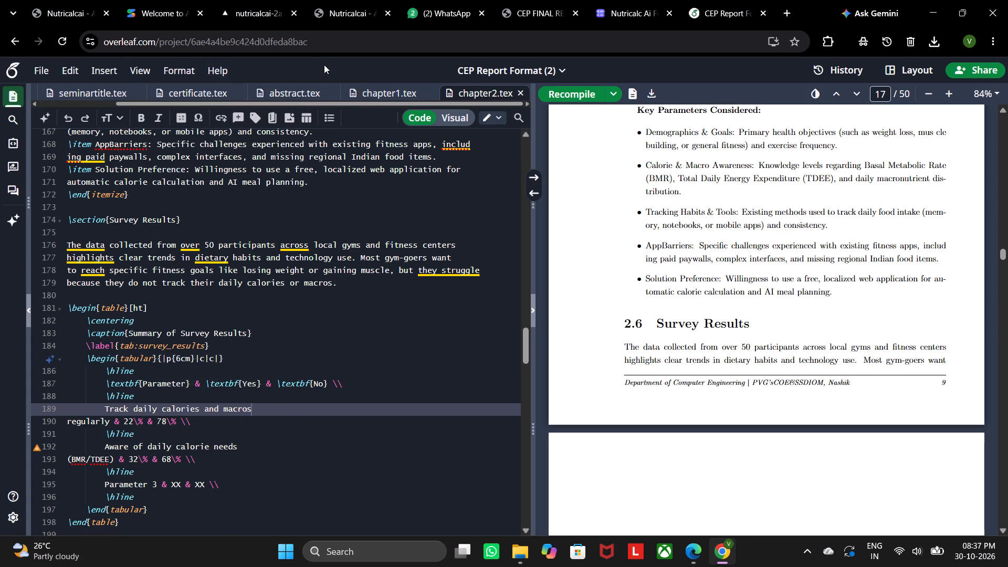
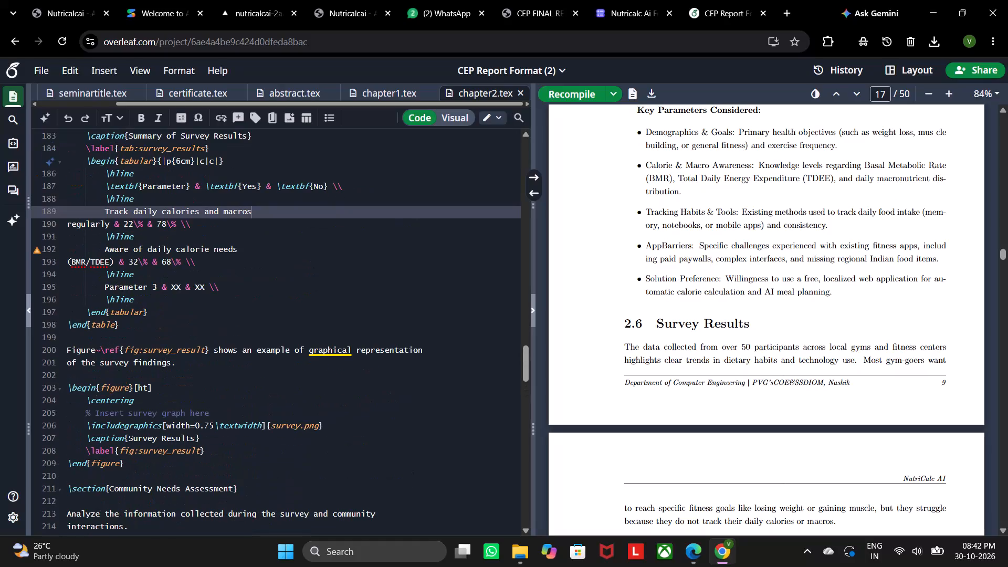
# Check the filled-in Summary of Survey Results table in the compiled preview against its LaTeX source in chapter2.tex.
pyautogui.scroll(-6, 790, 289)
pyautogui.scroll(2, 790, 289)
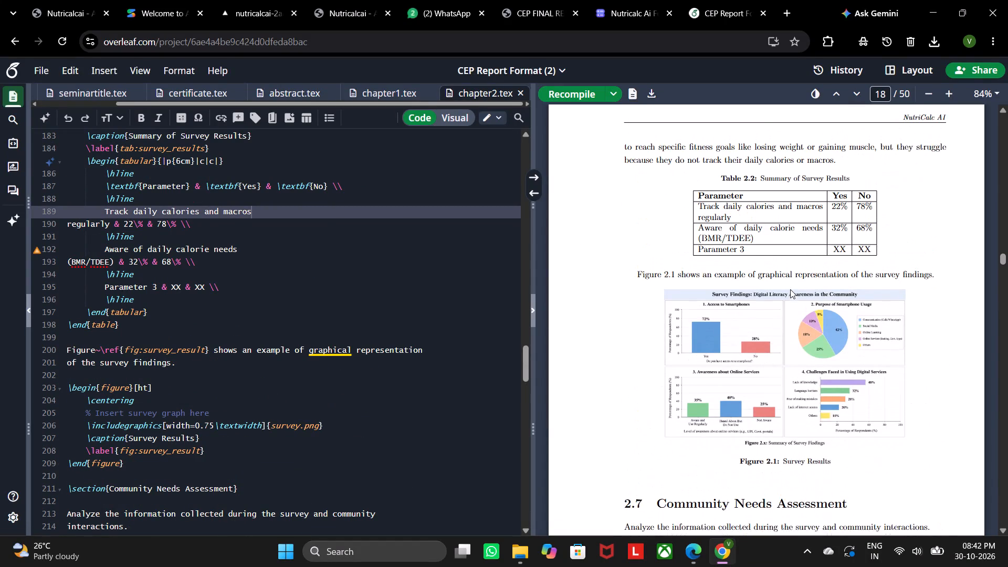
pyautogui.scroll(1, 790, 289)
pyautogui.scroll(1, 194, 232)
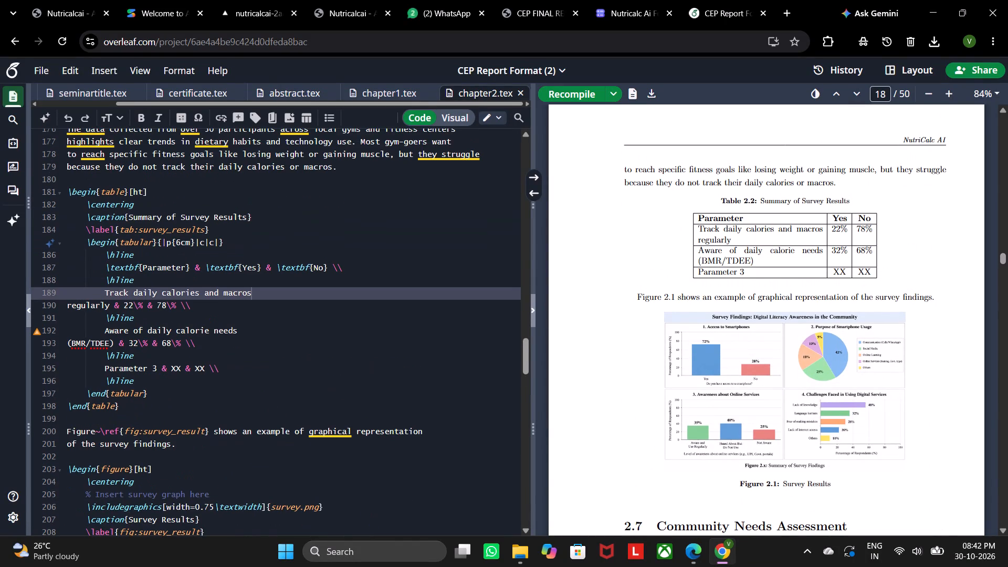
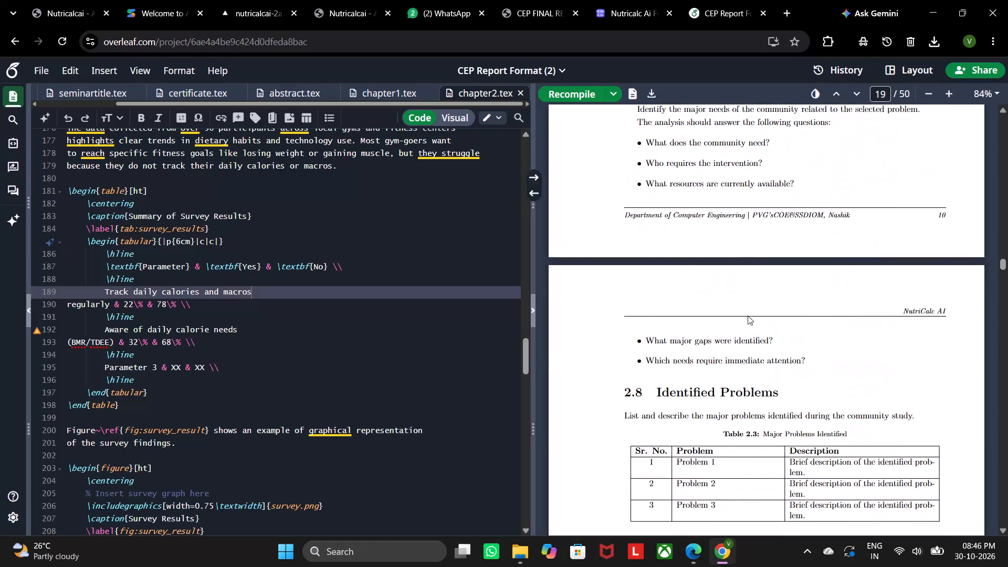
# Review chapter 2's compiled pages from the survey results table through the Problem Prioritization section and the fishbone diagram.
pyautogui.scroll(1, 748, 316)
pyautogui.scroll(-4, 748, 316)
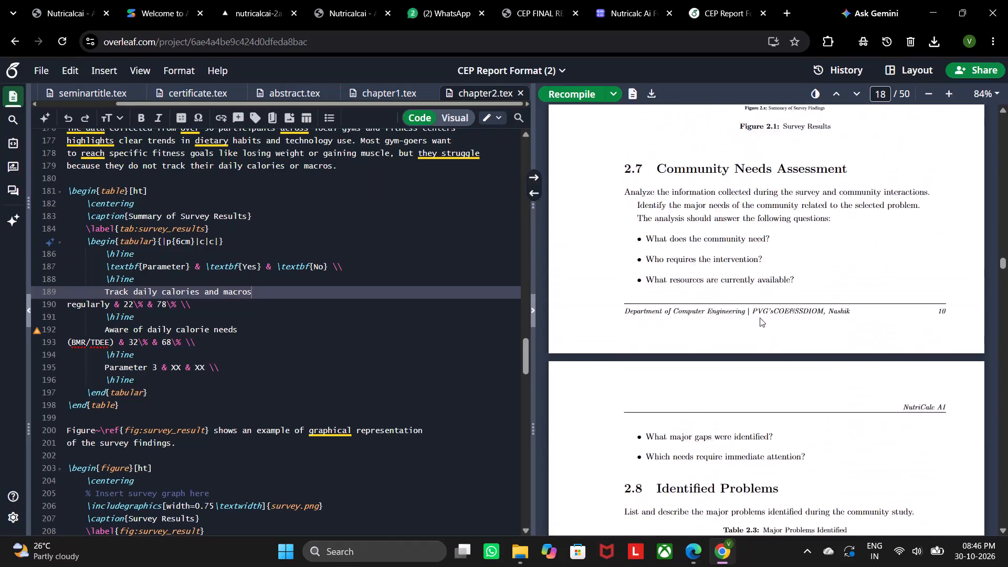
pyautogui.scroll(-13, 763, 316)
pyautogui.scroll(5, 763, 316)
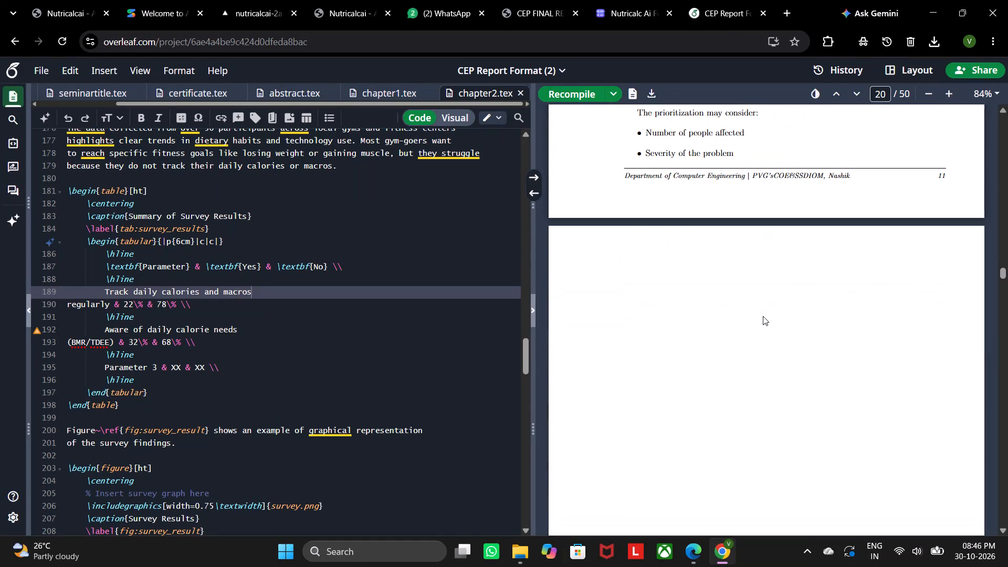
pyautogui.scroll(1, 762, 316)
pyautogui.scroll(-4, 762, 316)
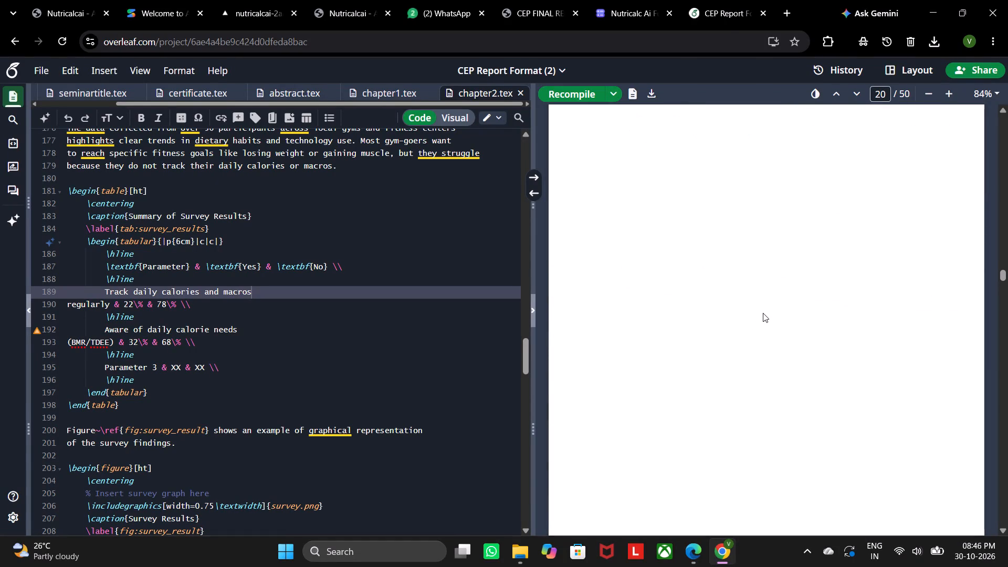
pyautogui.moveTo(1003, 269); pyautogui.dragTo(1007, 282)
pyautogui.moveTo(1003, 267); pyautogui.dragTo(995, 276)
pyautogui.scroll(10, 897, 259)
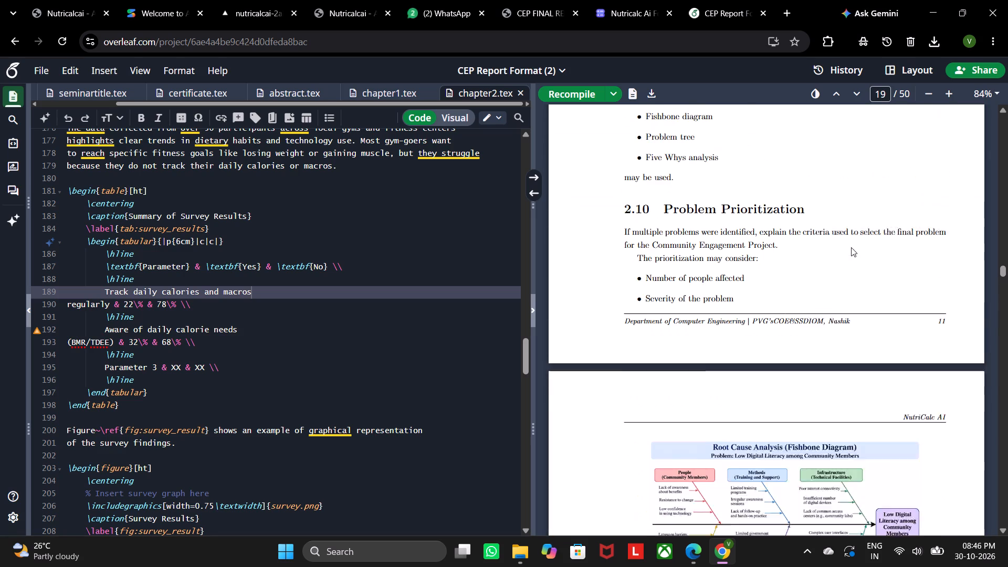
pyautogui.scroll(7, 700, 200)
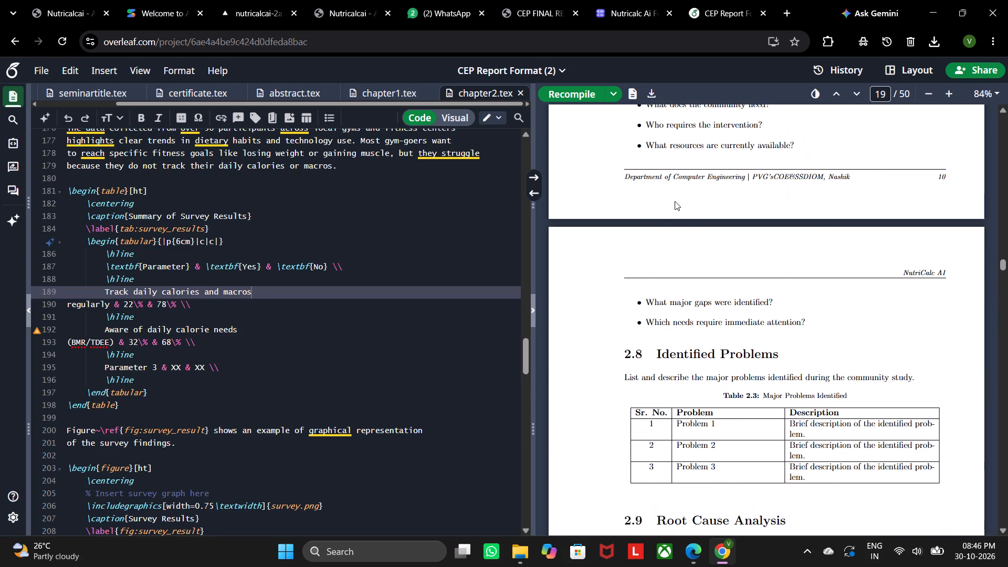
pyautogui.scroll(5, 695, 220)
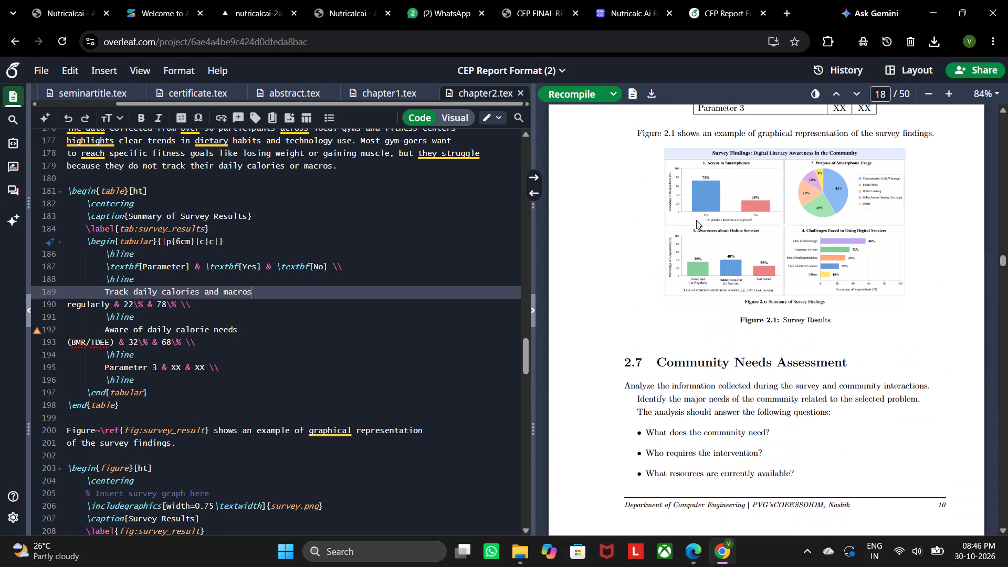
pyautogui.scroll(4, 696, 220)
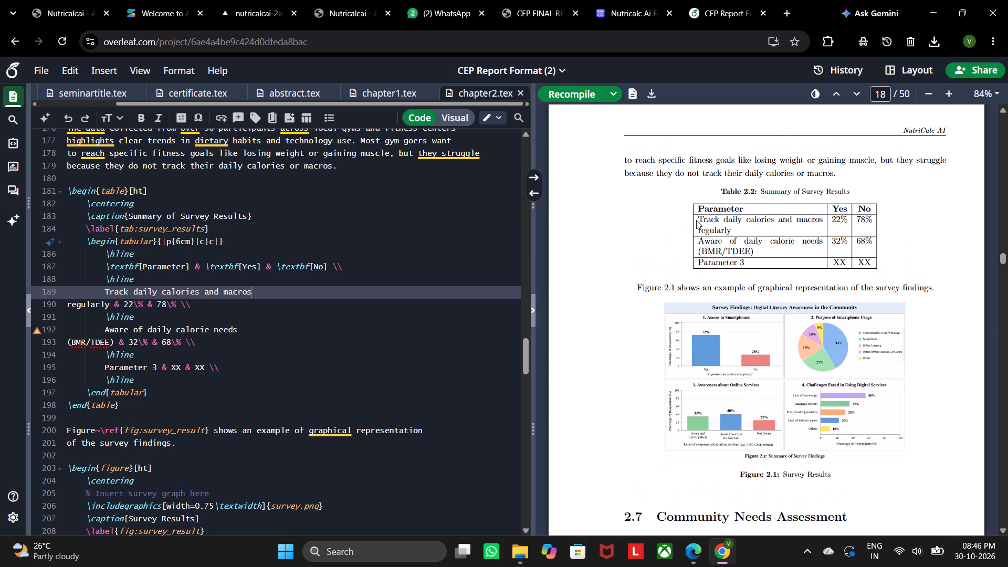
# Highlight the Summary of Survey Results table text in the compiled preview, from the header row through Parameter 3.
pyautogui.moveTo(696, 209); pyautogui.dragTo(759, 261)
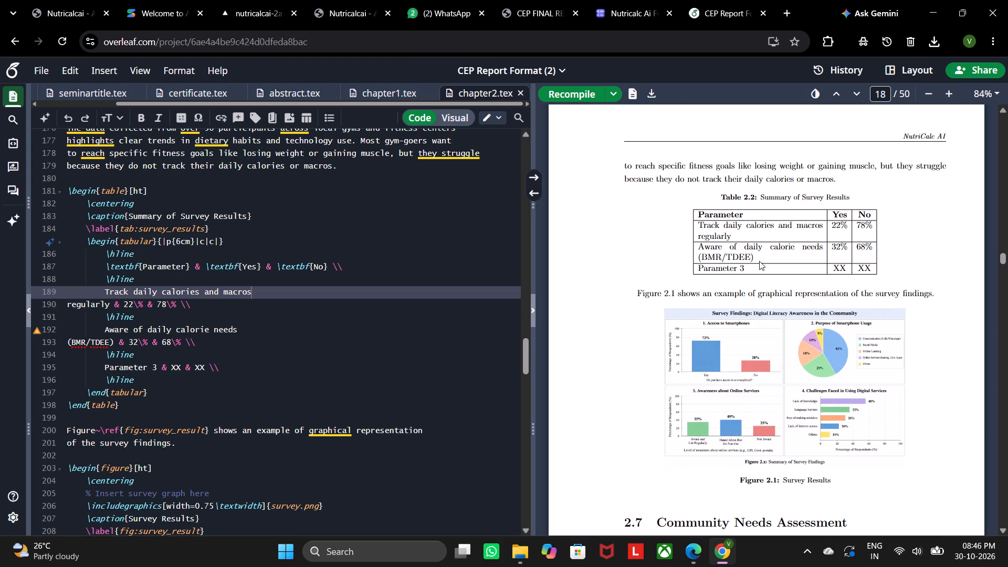
pyautogui.moveTo(759, 261); pyautogui.dragTo(746, 269)
pyautogui.moveTo(746, 269); pyautogui.dragTo(698, 209)
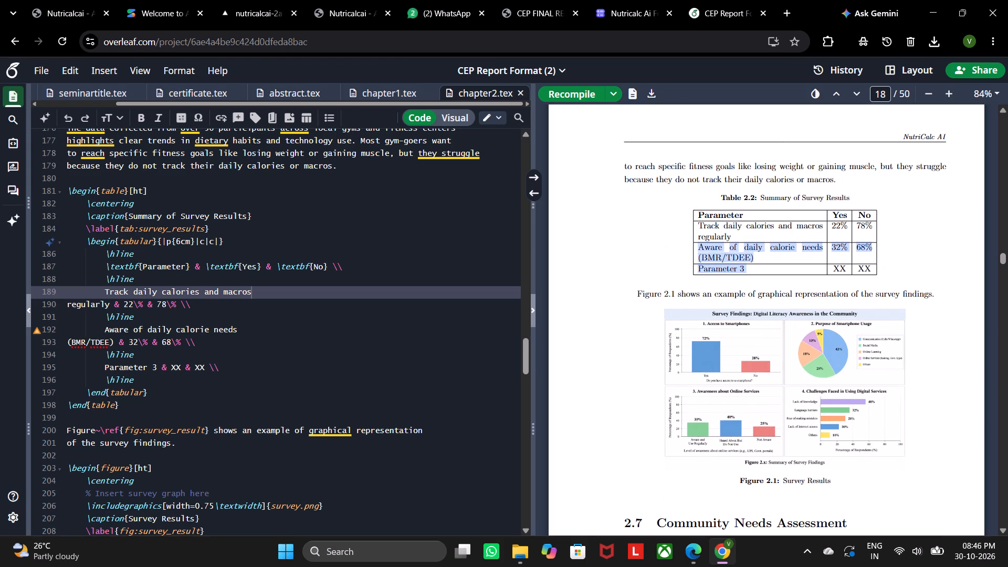
pyautogui.moveTo(698, 209); pyautogui.dragTo(698, 213)
pyautogui.moveTo(698, 213); pyautogui.dragTo(708, 225)
pyautogui.click(708, 225)
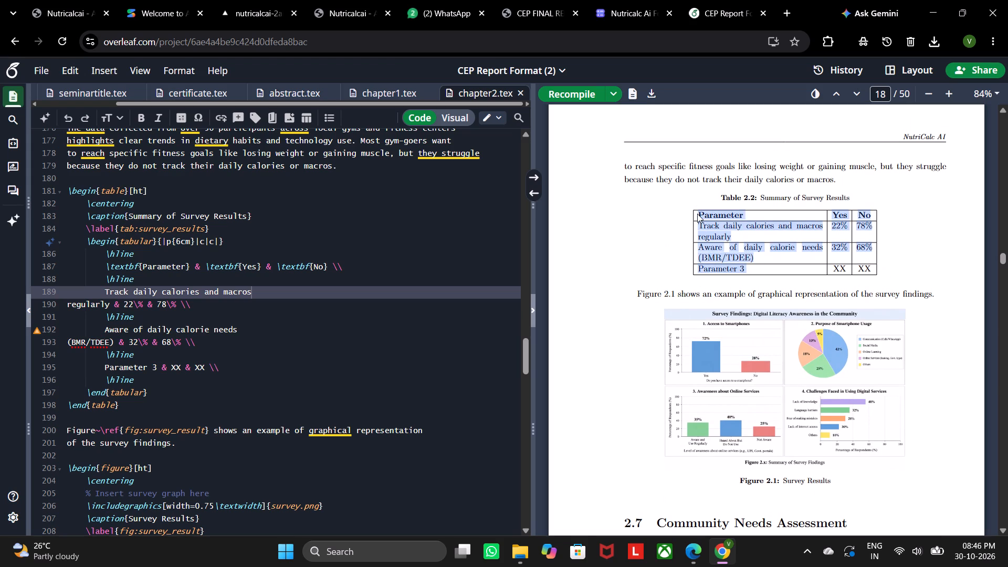
pyautogui.moveTo(697, 214); pyautogui.dragTo(749, 278)
pyautogui.click(749, 278)
pyautogui.moveTo(745, 266); pyautogui.dragTo(688, 188)
pyautogui.click(688, 188)
pyautogui.moveTo(700, 211); pyautogui.dragTo(745, 275)
pyautogui.click(745, 275)
# Return to the project list and upload the CEP_Report_Format__1___Copy_ zip from Downloads as a new project.
pyautogui.click(4, 39)
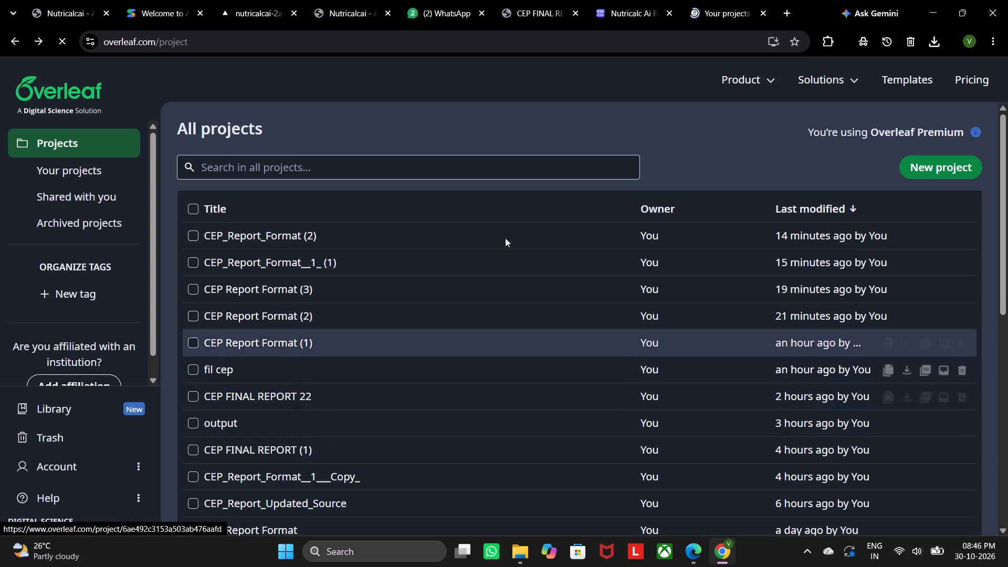
pyautogui.click(916, 160)
pyautogui.click(895, 245)
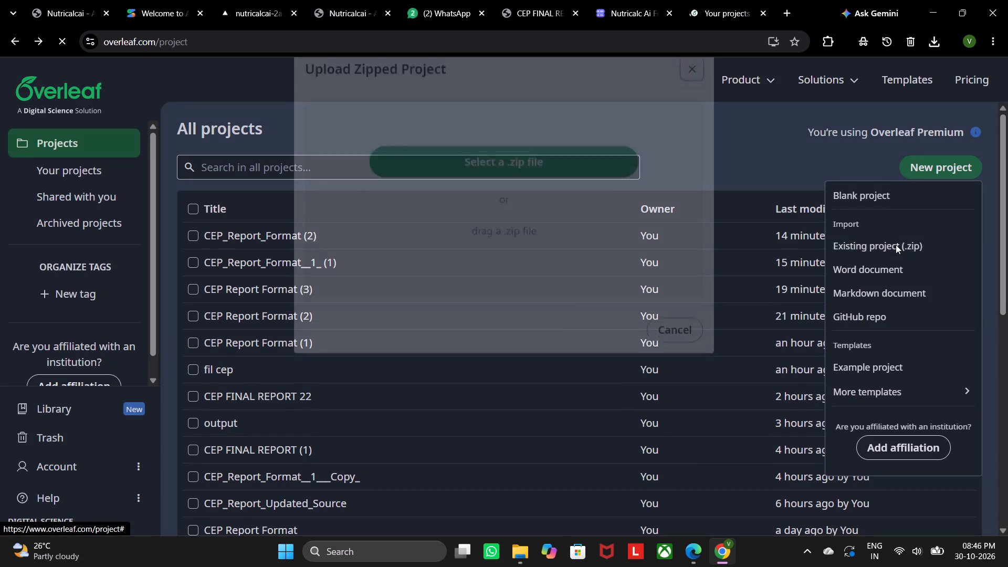
pyautogui.click(592, 187)
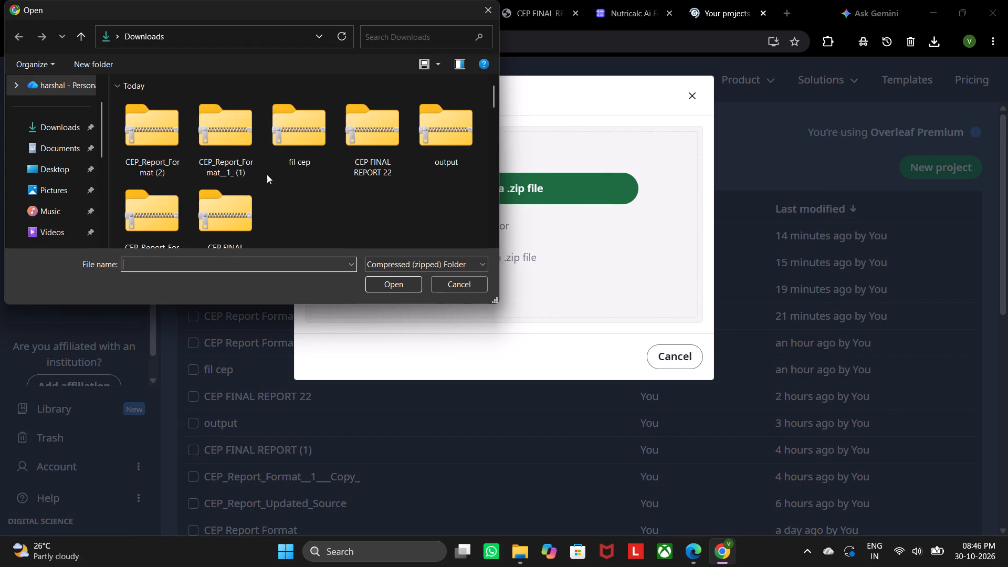
pyautogui.scroll(-1, 286, 165)
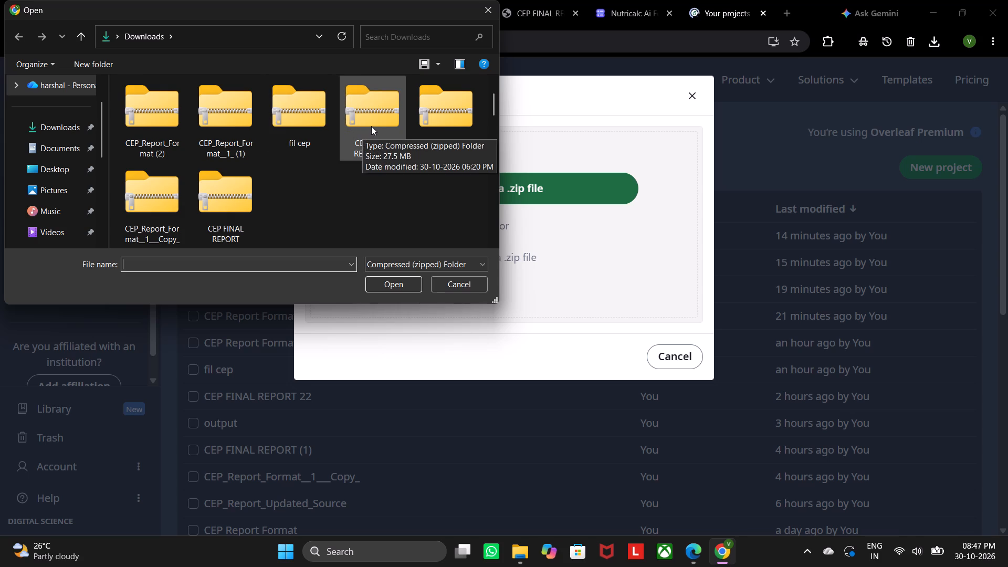
pyautogui.doubleClick(155, 202)
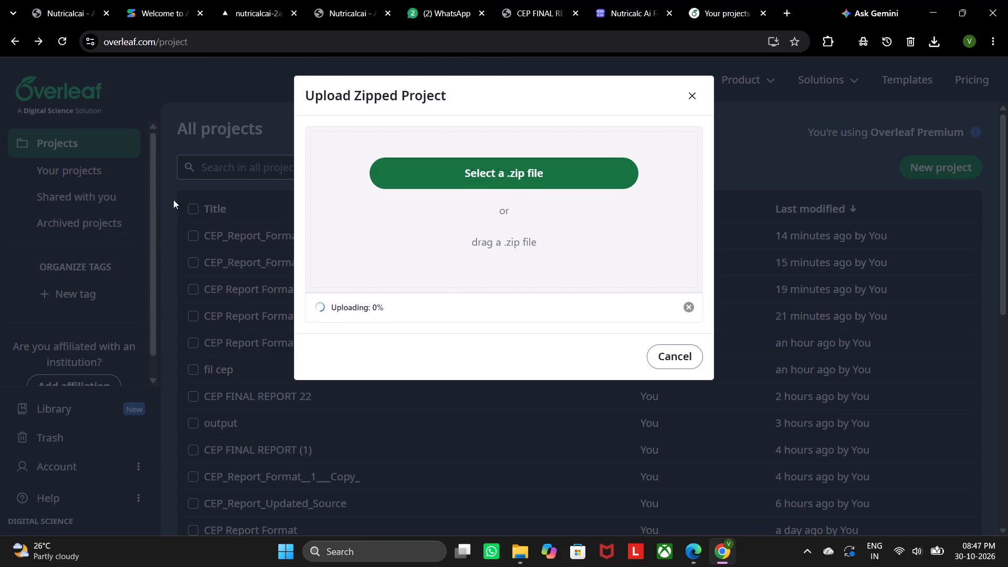
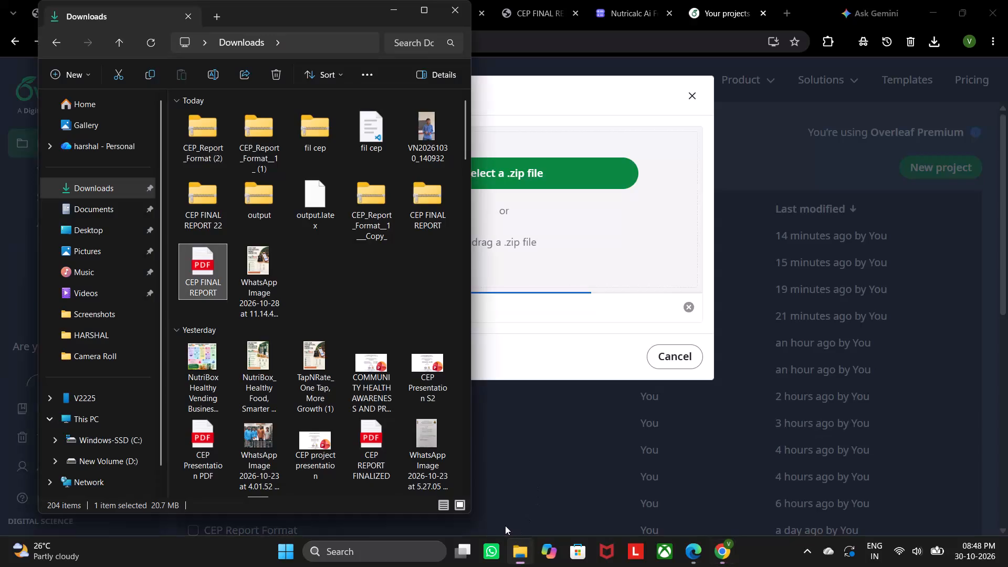
# Check the contents of the CEP_Report_Format__1_ (1) and CEP FINAL REPORT zips in Downloads and close the file window.
pyautogui.click(421, 12)
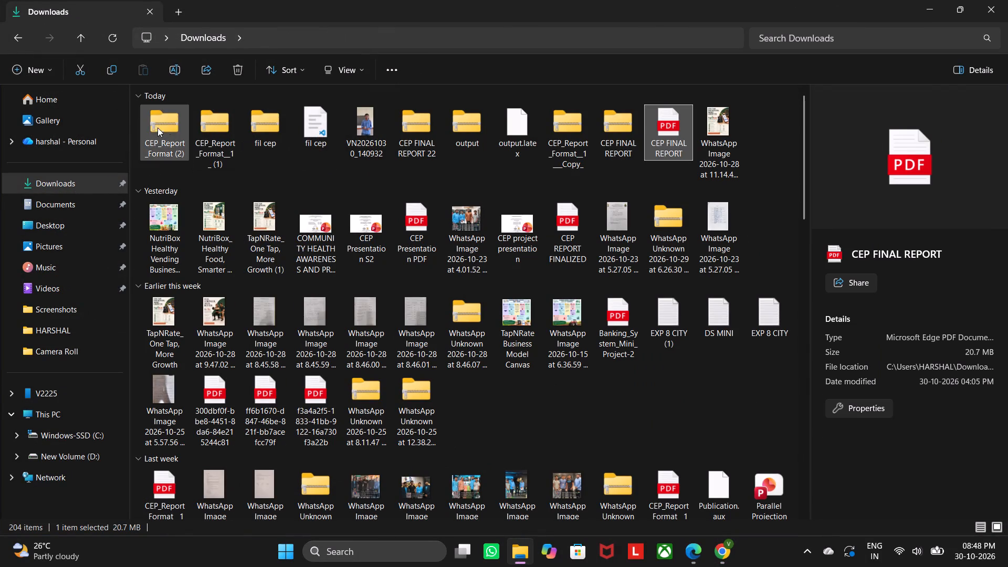
pyautogui.doubleClick(197, 124)
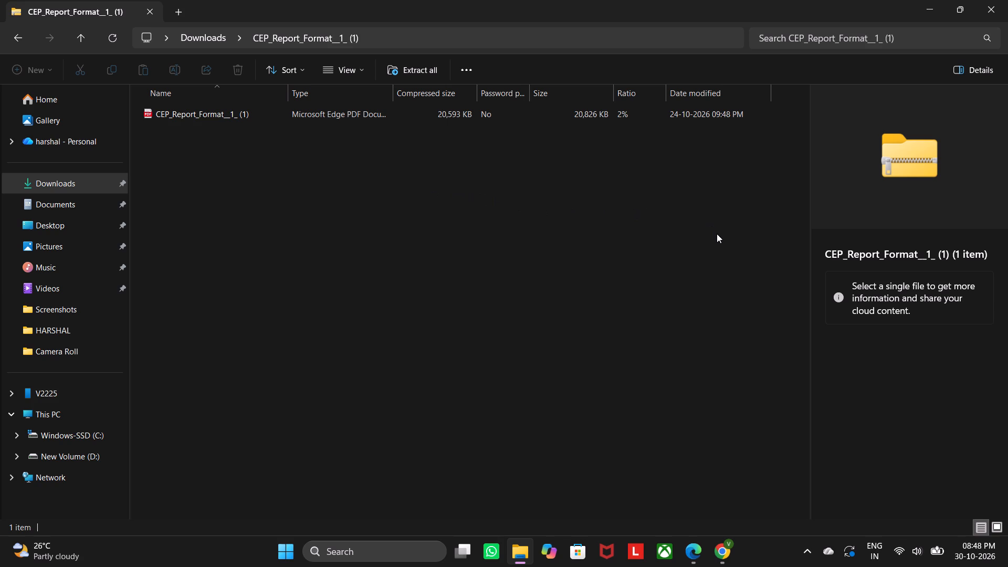
pyautogui.click(9, 34)
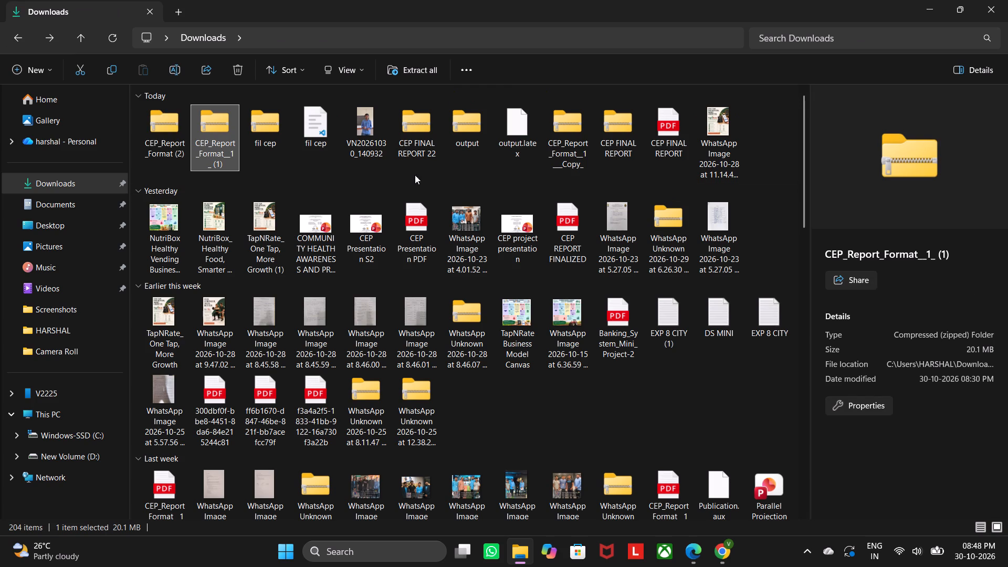
pyautogui.doubleClick(603, 136)
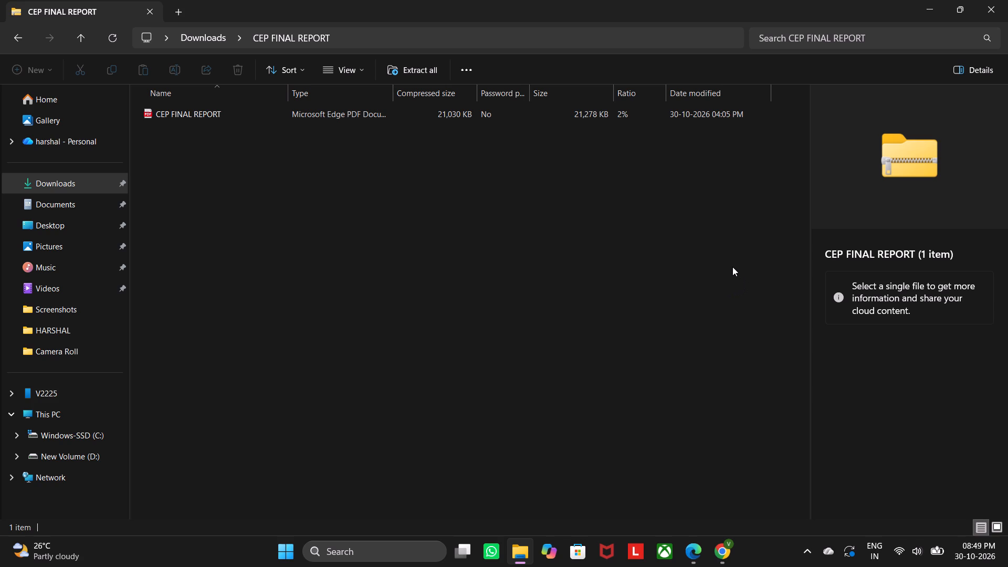
pyautogui.click(1007, 0)
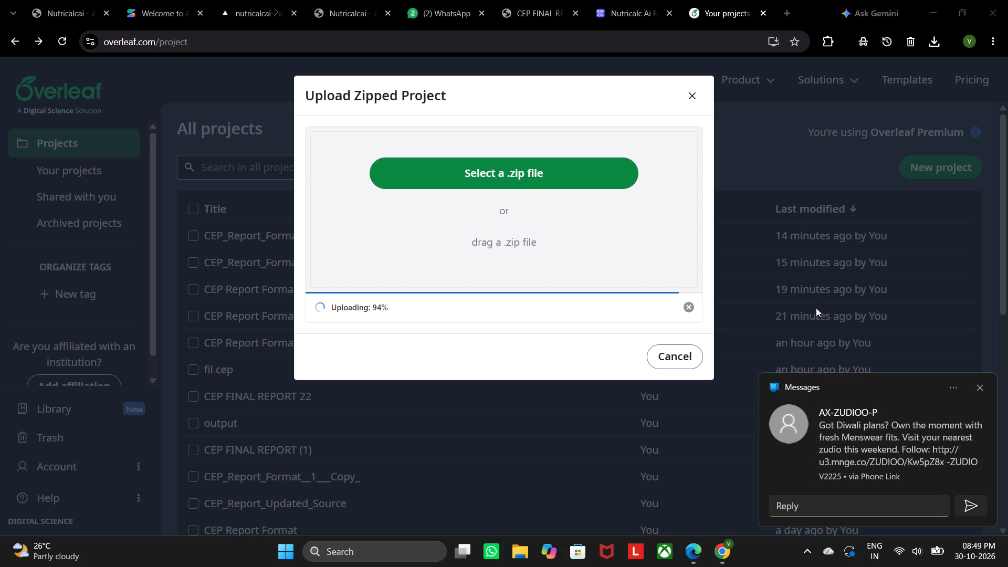
# Dismiss the incoming phone message notification covering the Overleaf project list.
pyautogui.click(985, 387)
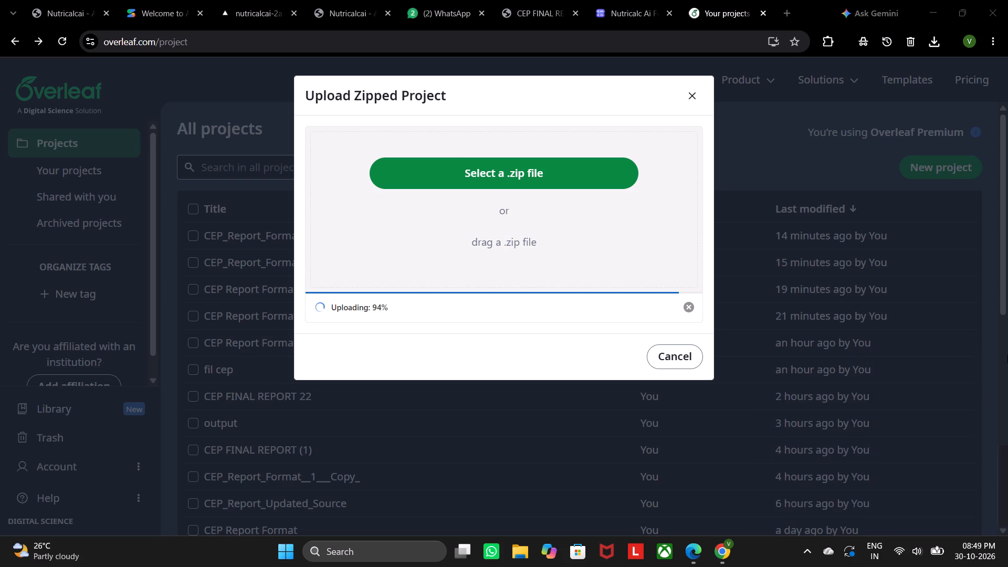
pyautogui.click(975, 385)
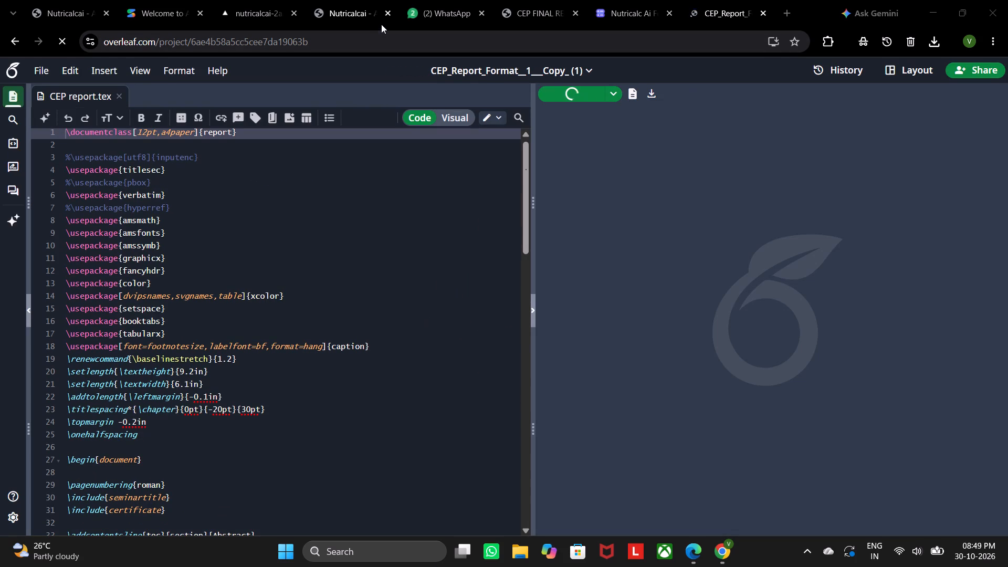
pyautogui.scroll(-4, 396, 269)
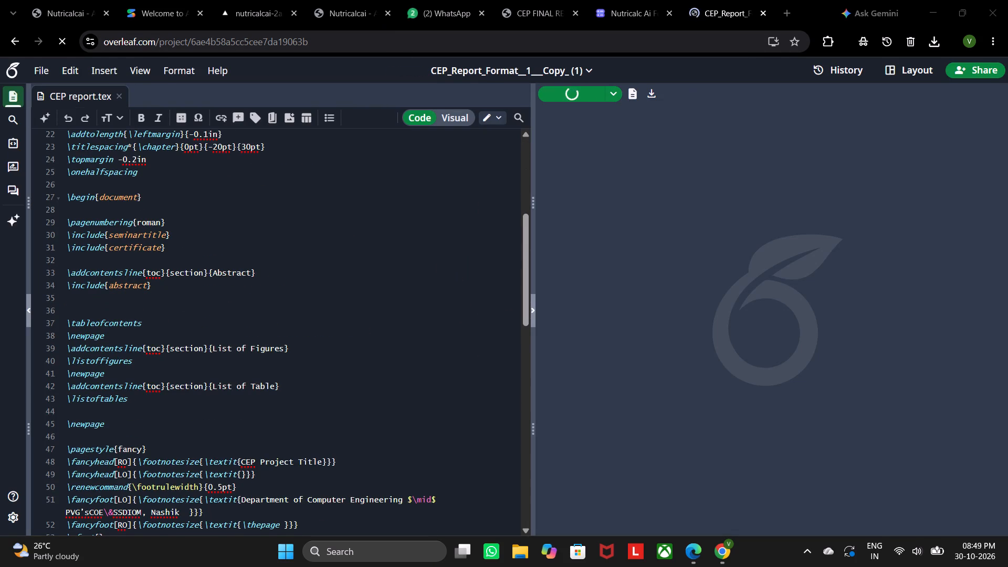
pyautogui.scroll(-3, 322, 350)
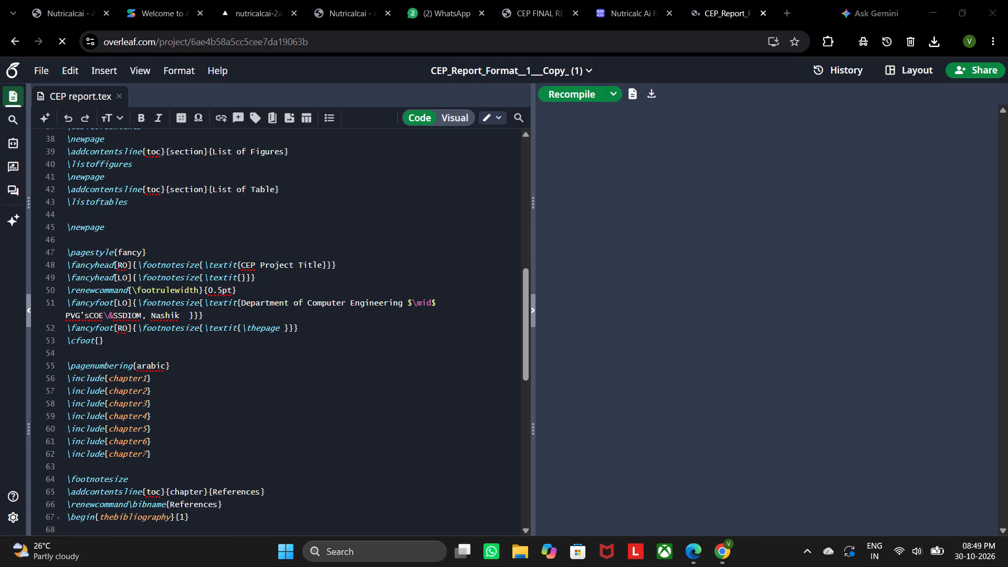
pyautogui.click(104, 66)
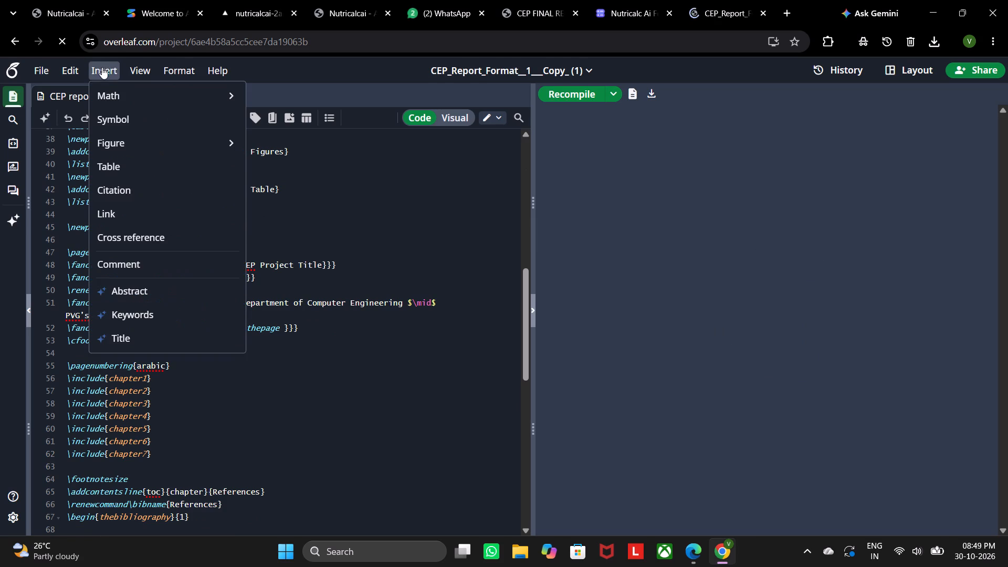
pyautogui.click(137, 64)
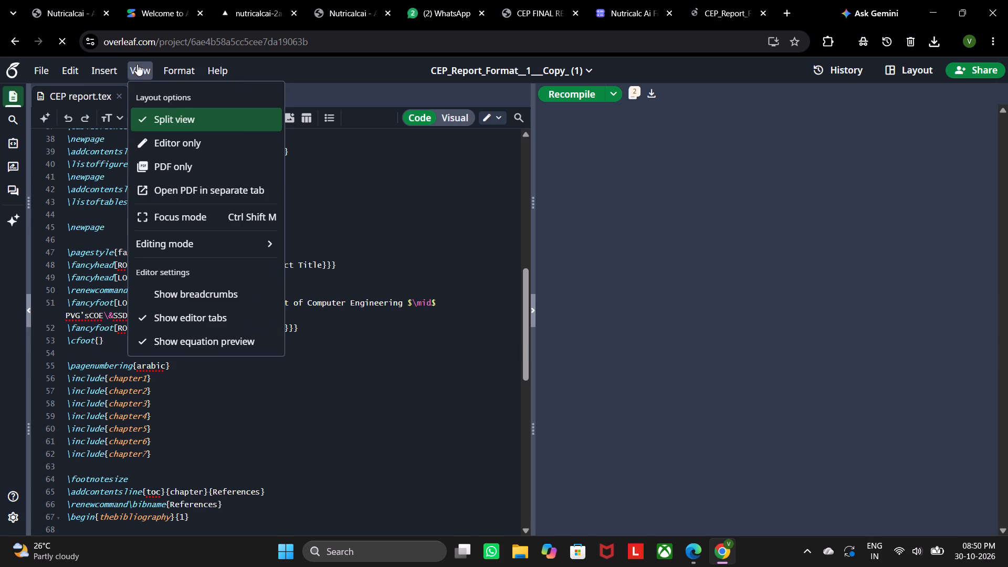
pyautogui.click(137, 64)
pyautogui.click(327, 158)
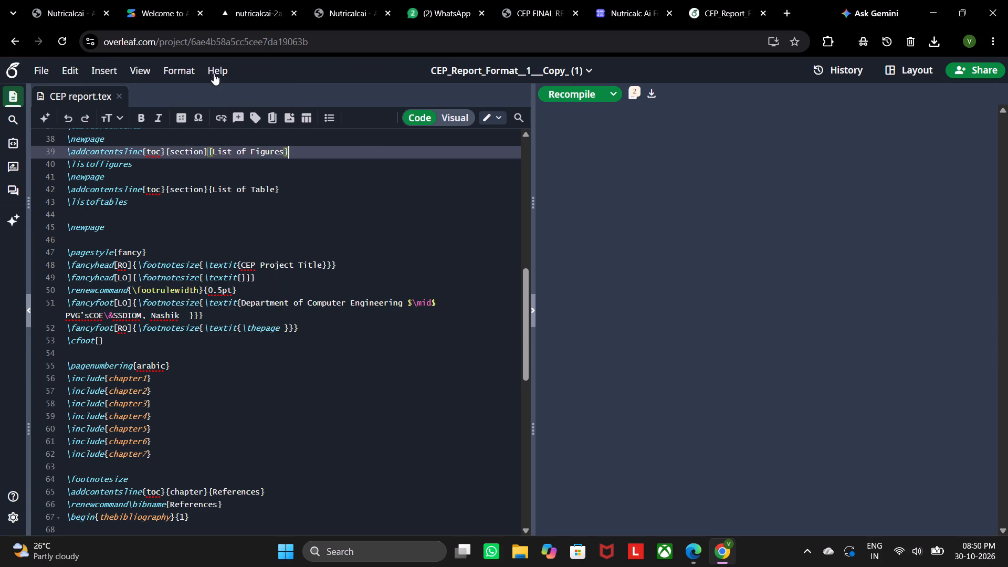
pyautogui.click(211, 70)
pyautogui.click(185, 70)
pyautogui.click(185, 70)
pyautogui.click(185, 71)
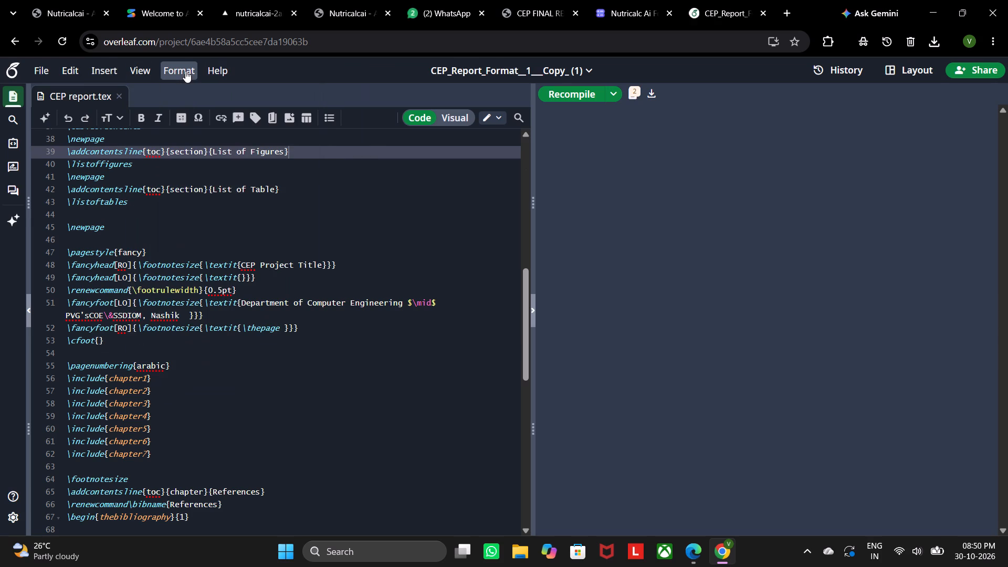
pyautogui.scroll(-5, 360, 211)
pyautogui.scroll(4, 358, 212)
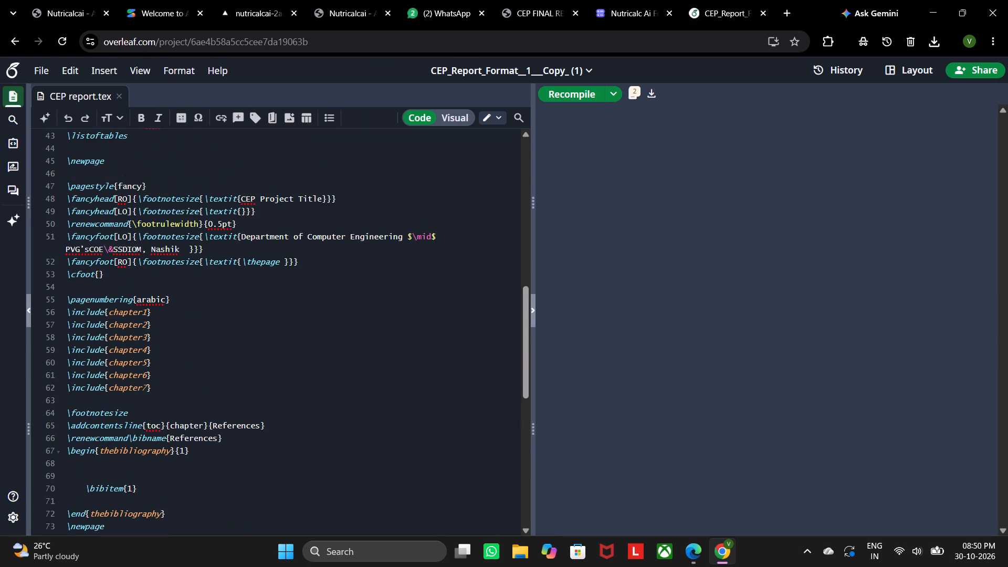
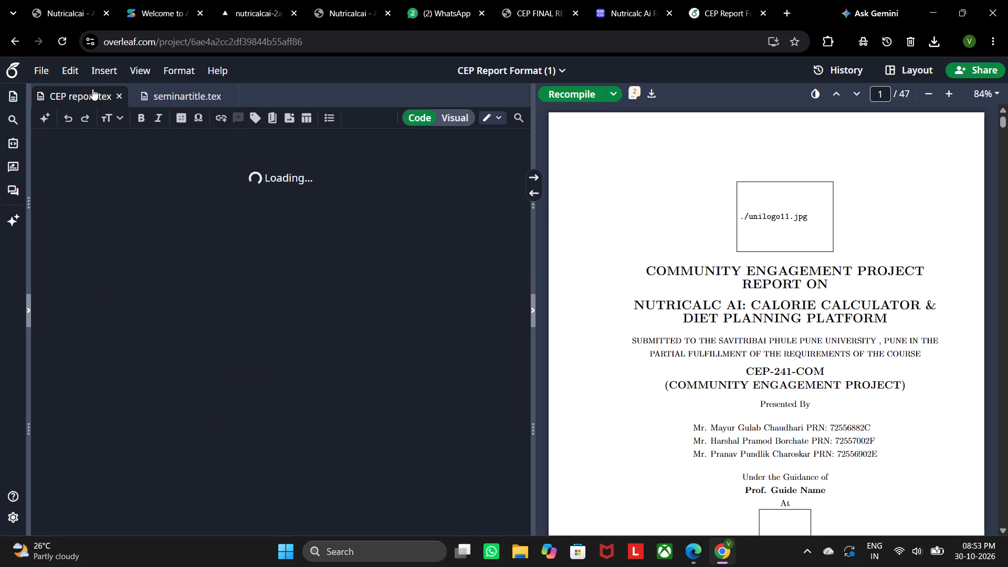
# Locate the unilogo11 title-page logo in the source of CEP Report Format (1), and return to the project list.
pyautogui.scroll(4, 182, 166)
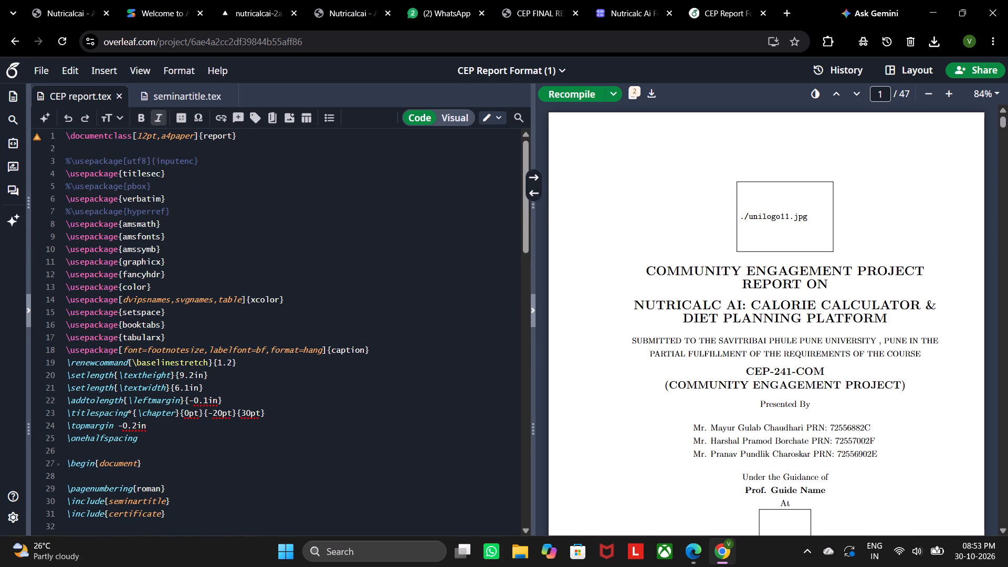
pyautogui.scroll(2, 182, 166)
pyautogui.doubleClick(742, 210)
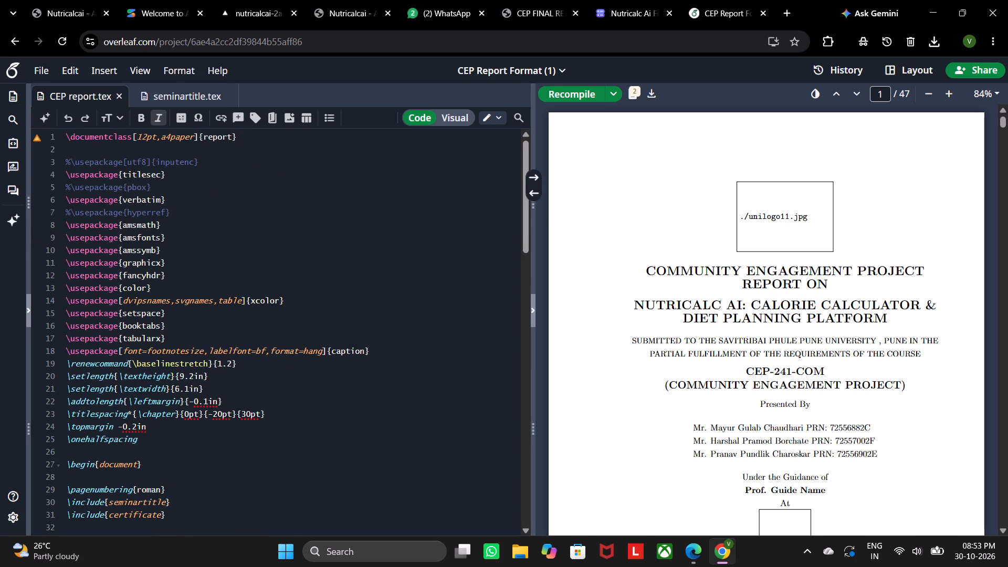
pyautogui.doubleClick(749, 214)
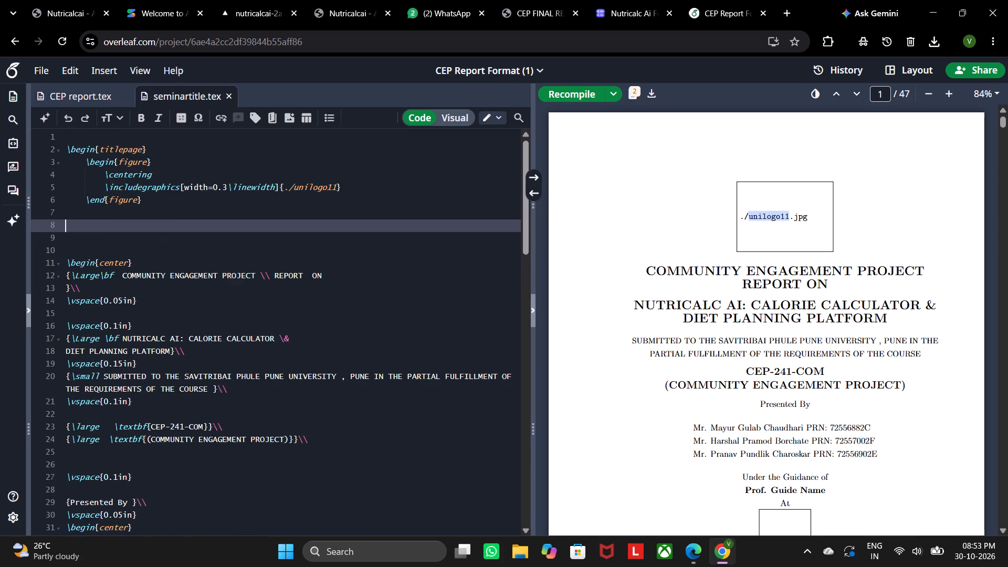
pyautogui.click(319, 224)
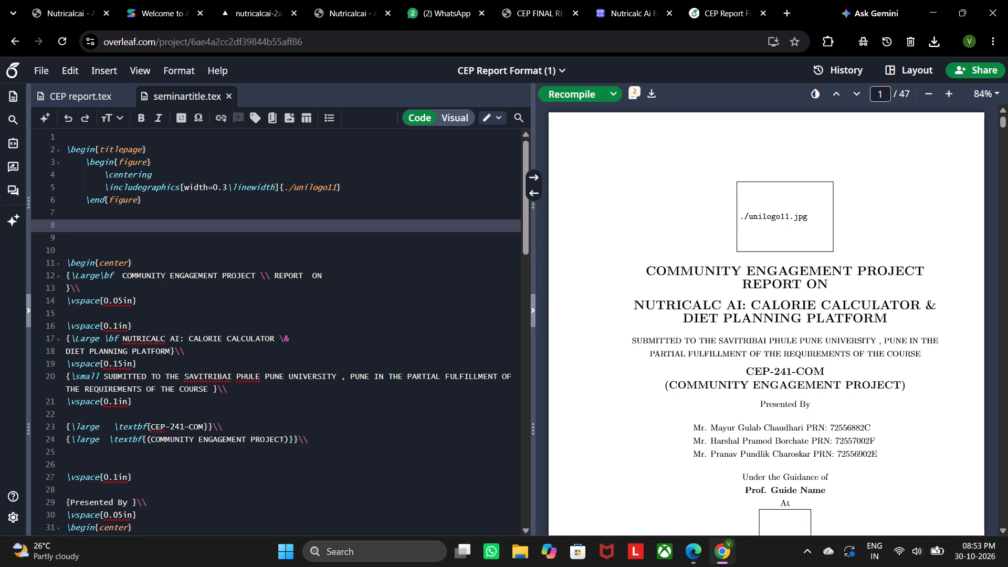
pyautogui.click(13, 44)
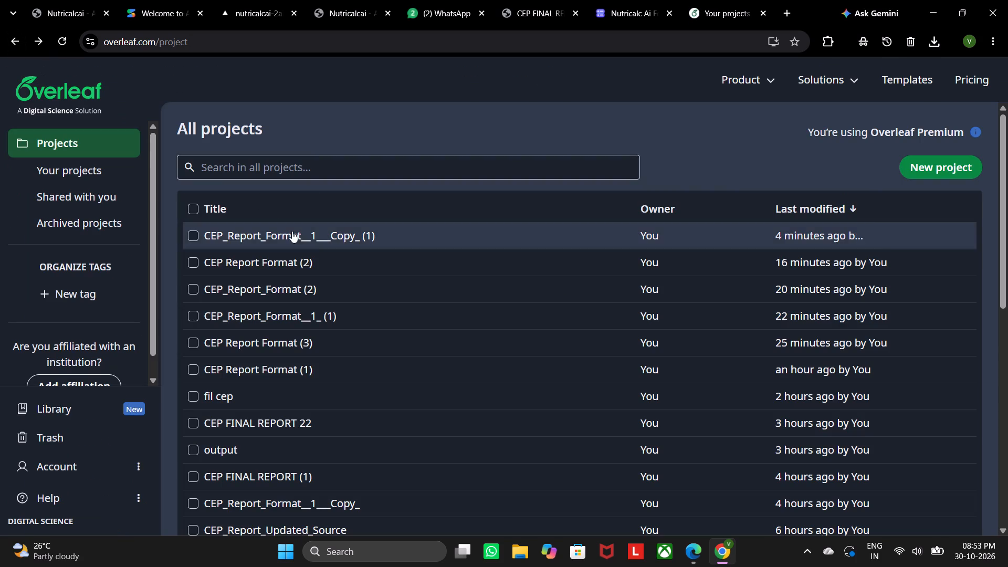
# Open the CEP Report Format (3) project, examine its main source, file tree and title page, and return to the project list.
pyautogui.doubleClick(298, 342)
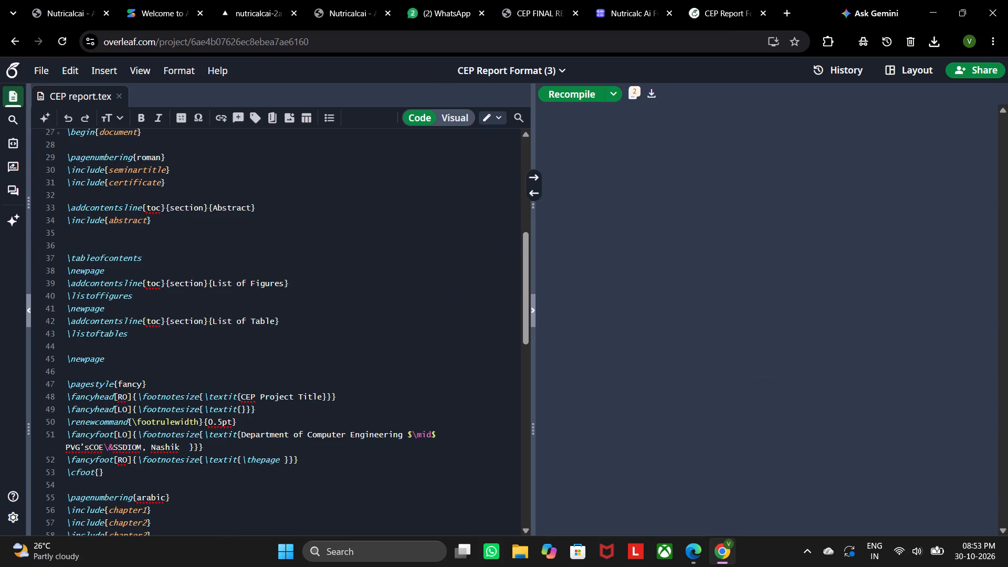
pyautogui.scroll(-2, 298, 342)
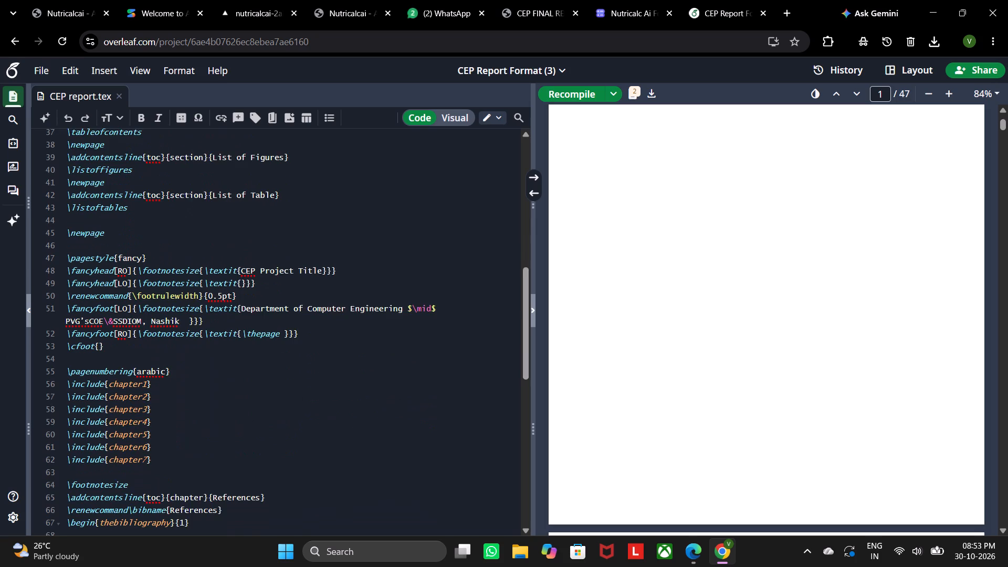
pyautogui.scroll(-1, 298, 342)
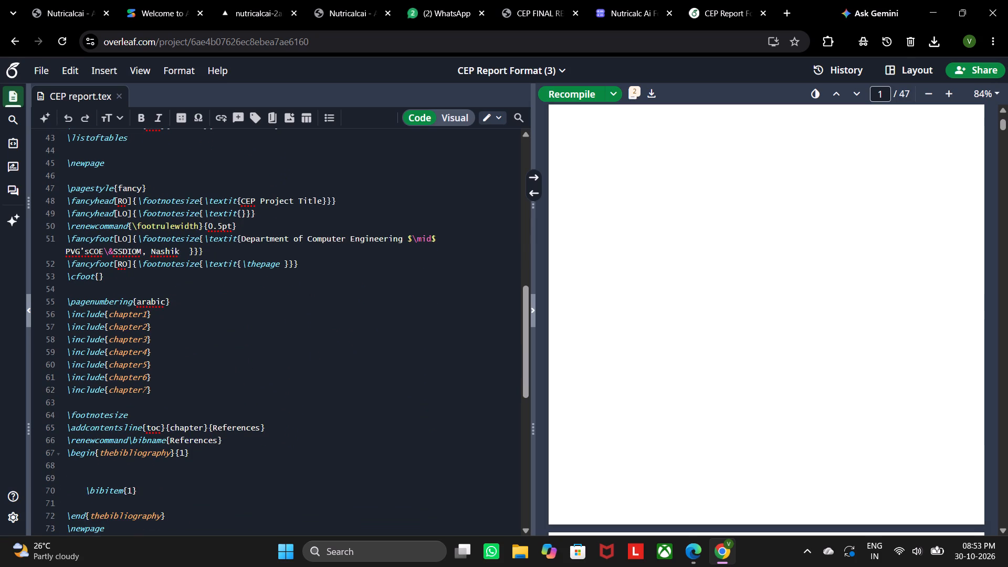
pyautogui.doubleClick(135, 324)
pyautogui.click(135, 324)
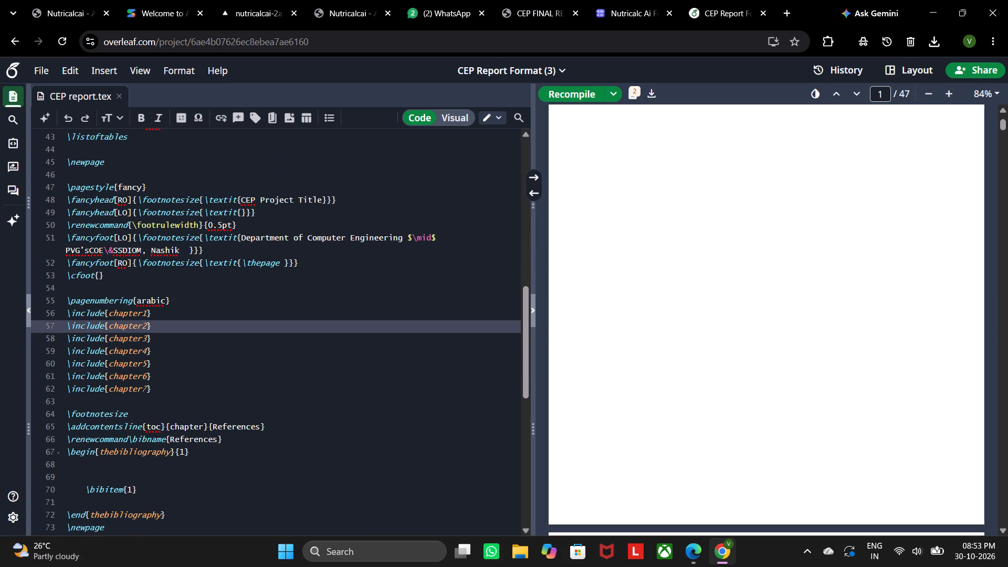
pyautogui.doubleClick(13, 96)
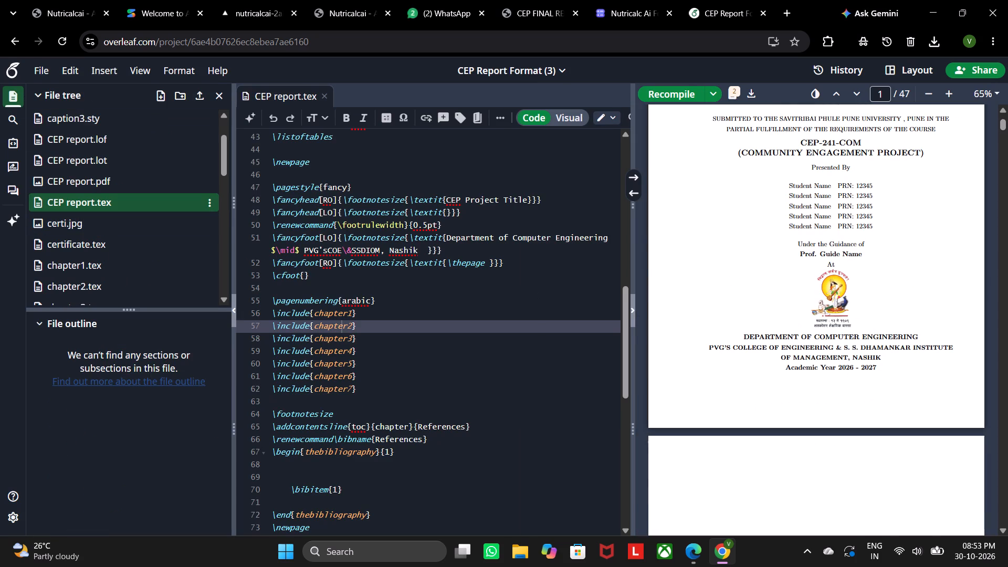
pyautogui.scroll(4, 754, 270)
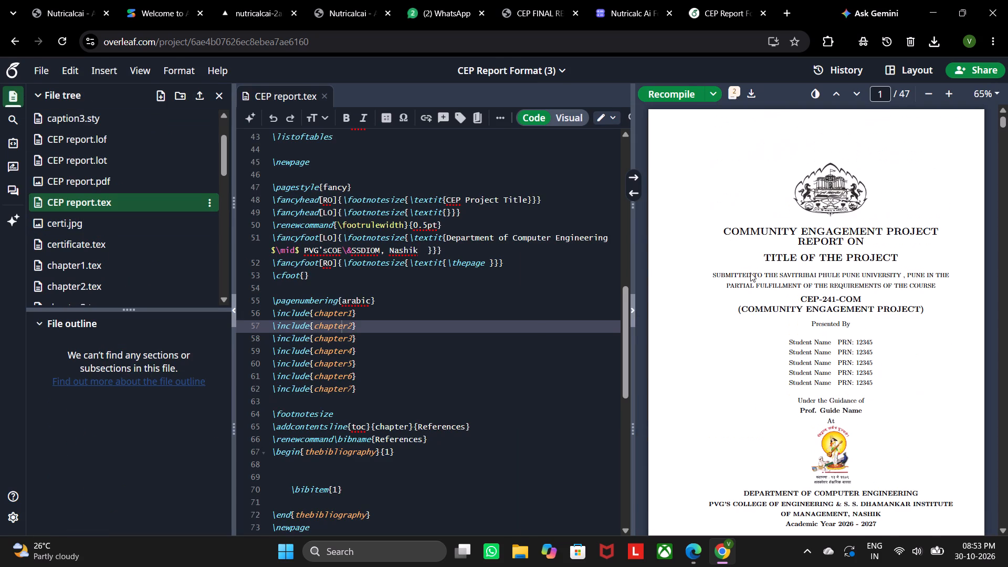
pyautogui.scroll(5, 480, 246)
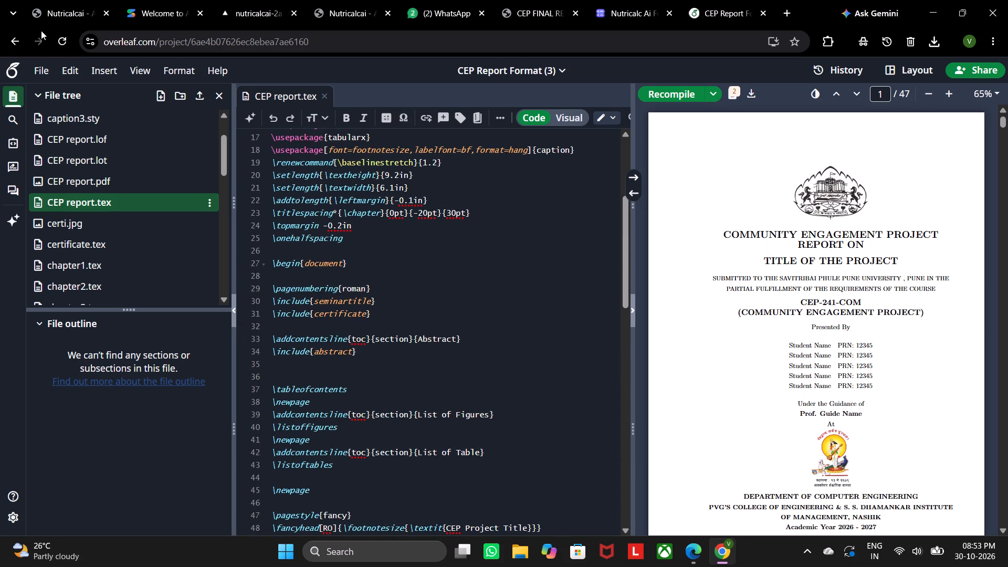
pyautogui.click(23, 35)
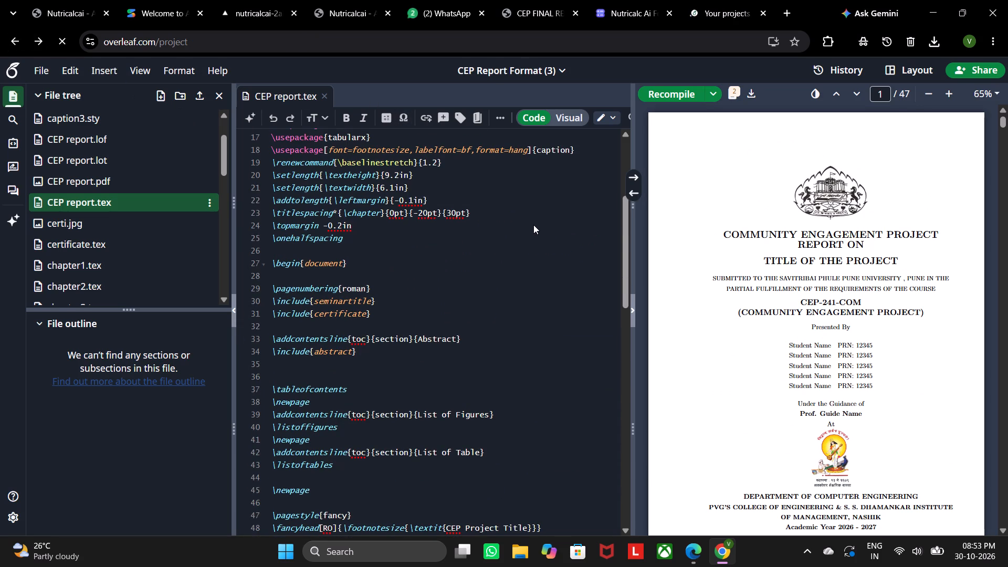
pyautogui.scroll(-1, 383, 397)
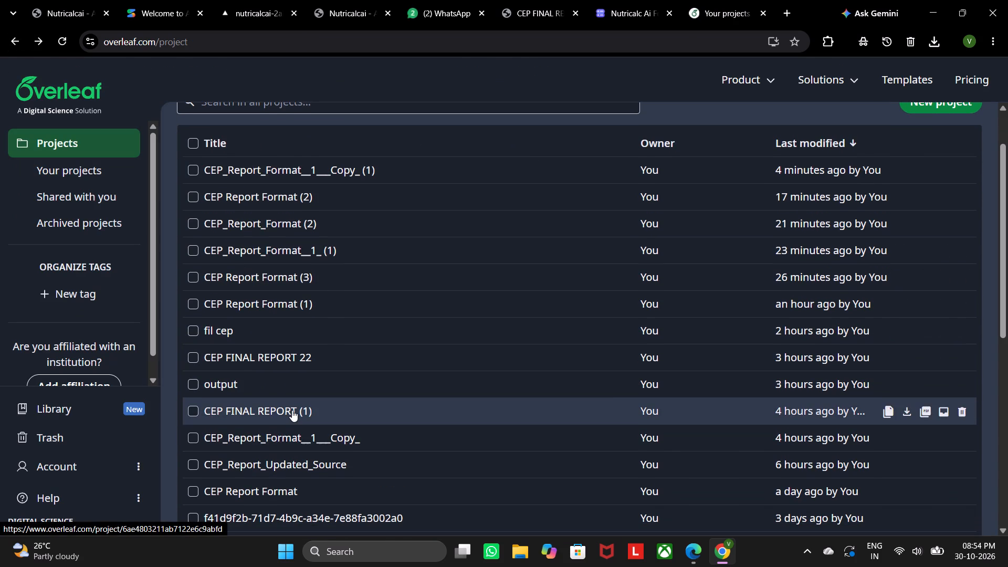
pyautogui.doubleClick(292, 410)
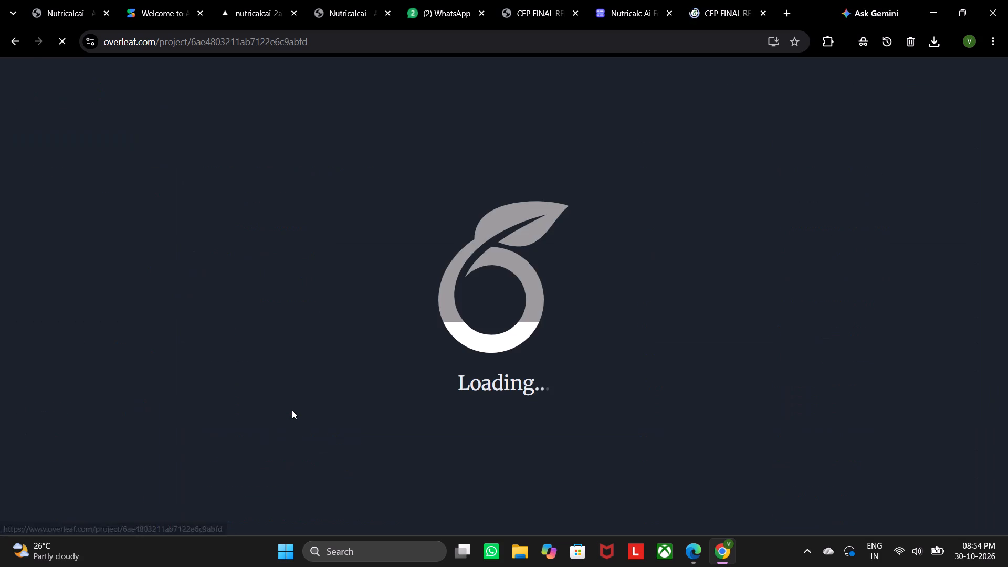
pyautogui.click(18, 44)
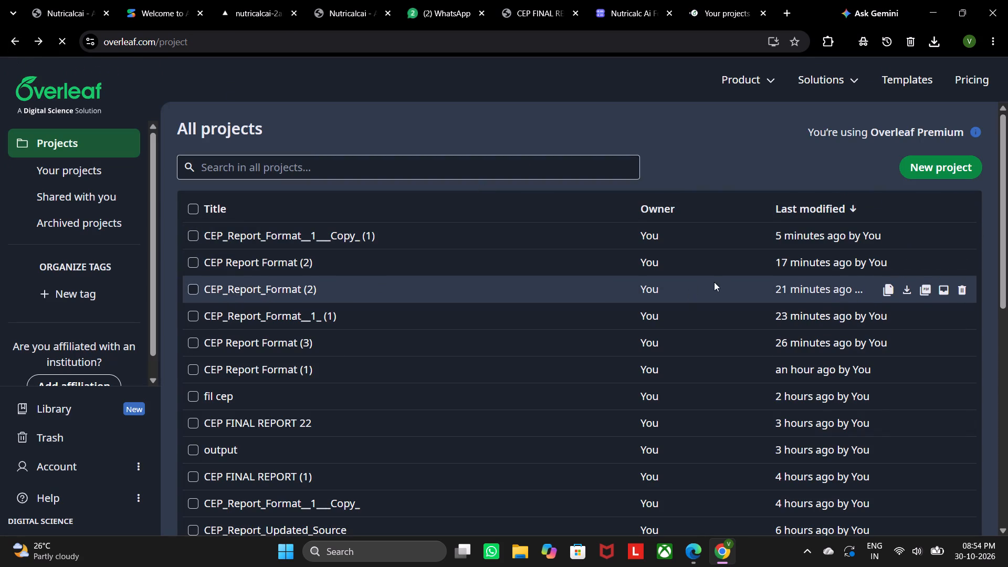
# Open the CEP_Report_Format (2) project and view its CEP_Report_Format (2).pdf file.
pyautogui.tripleClick(278, 292)
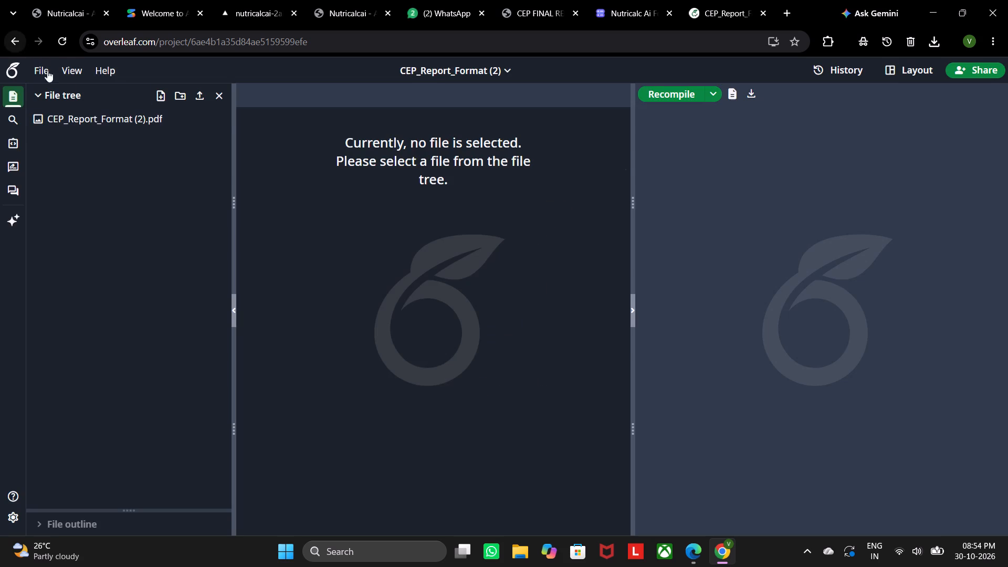
pyautogui.doubleClick(104, 120)
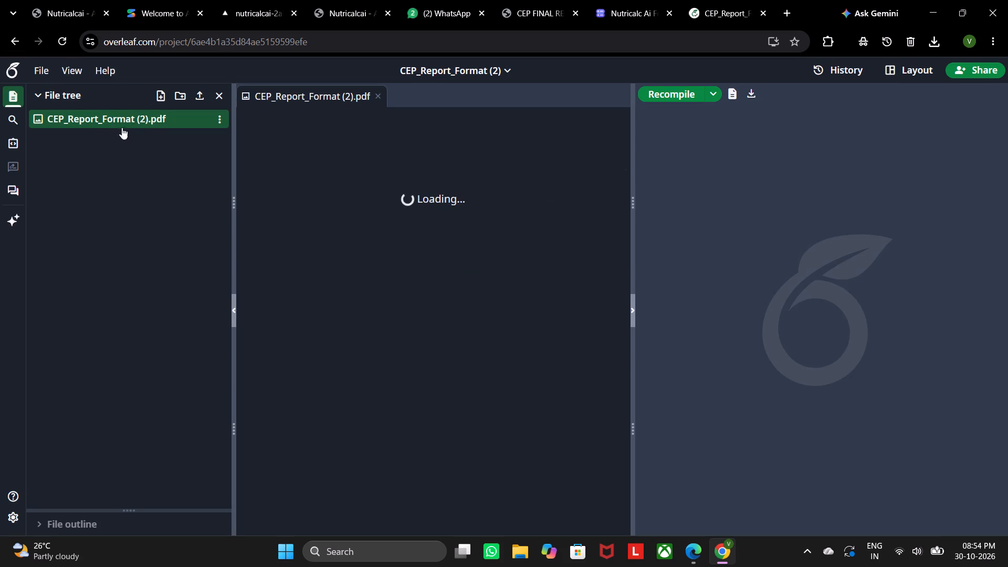
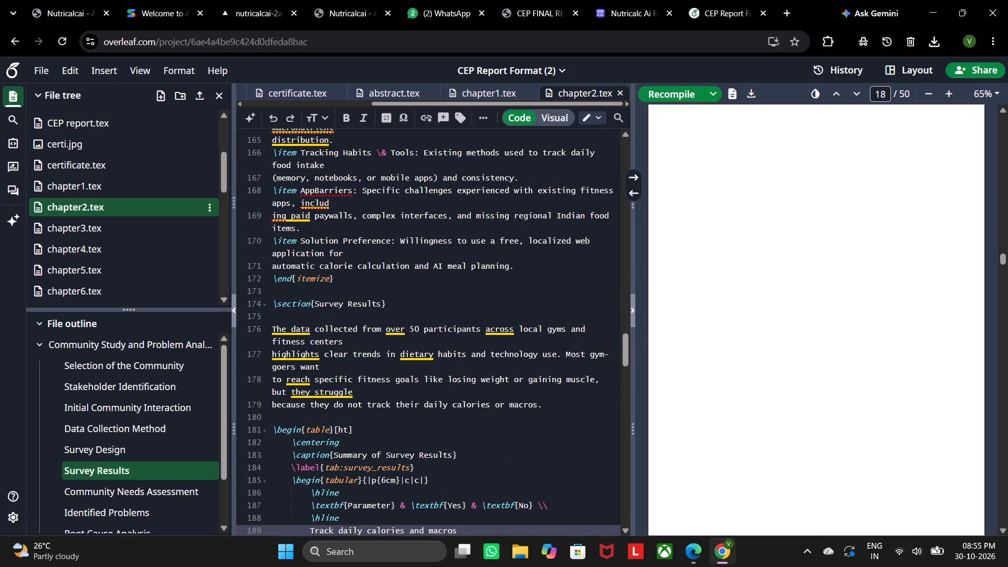
# Bring the Survey Results table source in chapter2.tex into view and hide the file tree to widen the editor.
pyautogui.moveTo(457, 69); pyautogui.dragTo(573, 80)
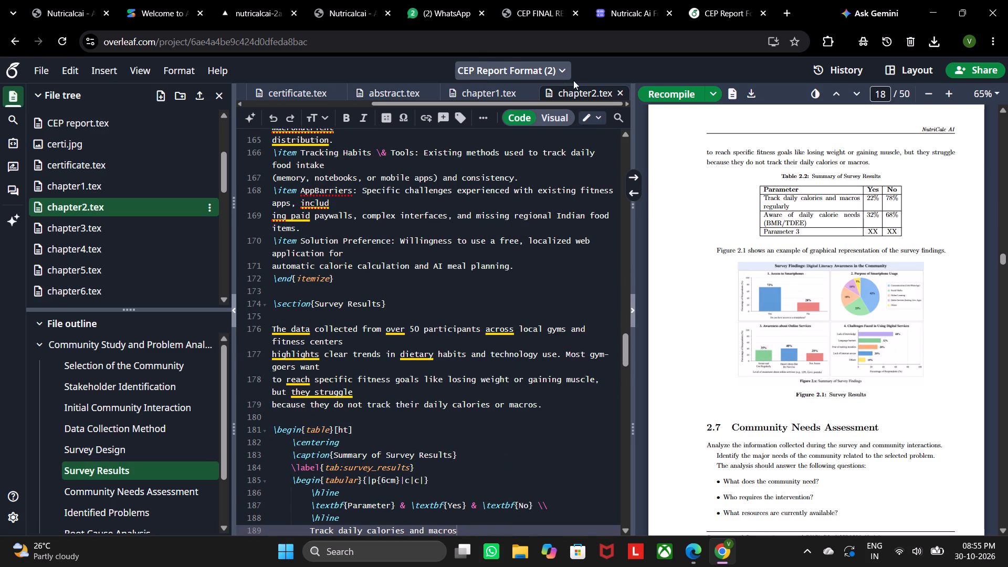
pyautogui.moveTo(573, 80); pyautogui.dragTo(581, 273)
pyautogui.scroll(-1, 448, 332)
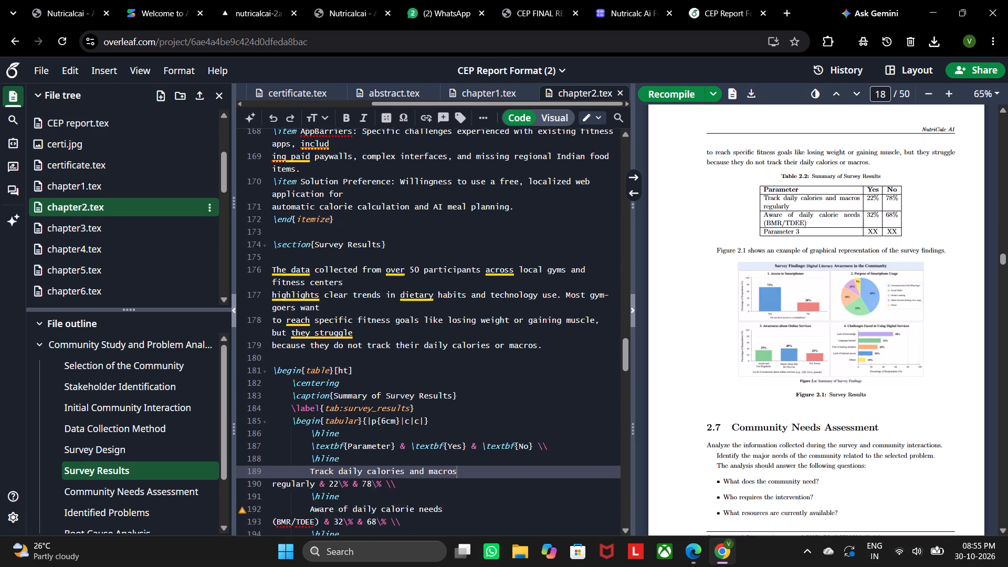
pyautogui.scroll(-2, 453, 328)
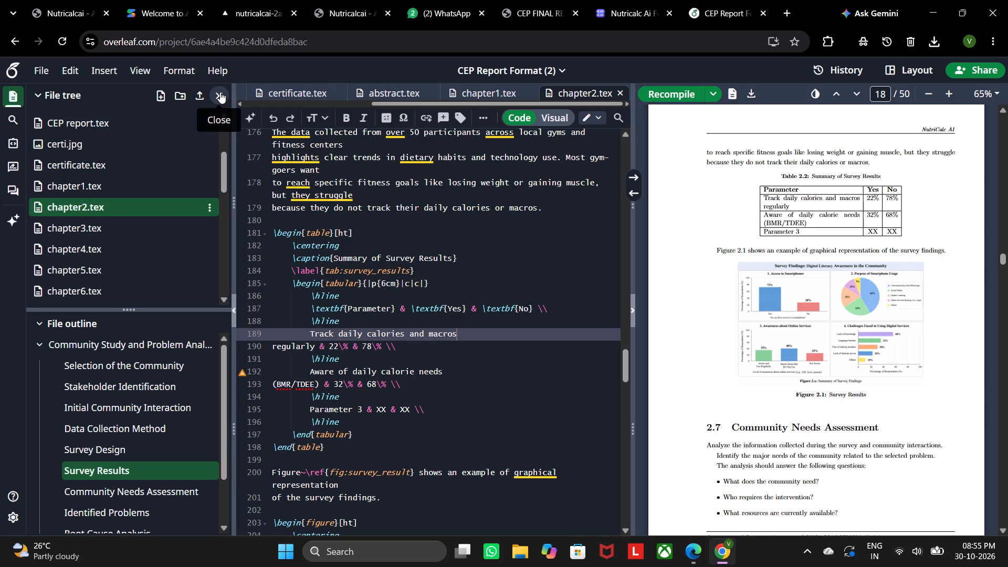
pyautogui.click(220, 91)
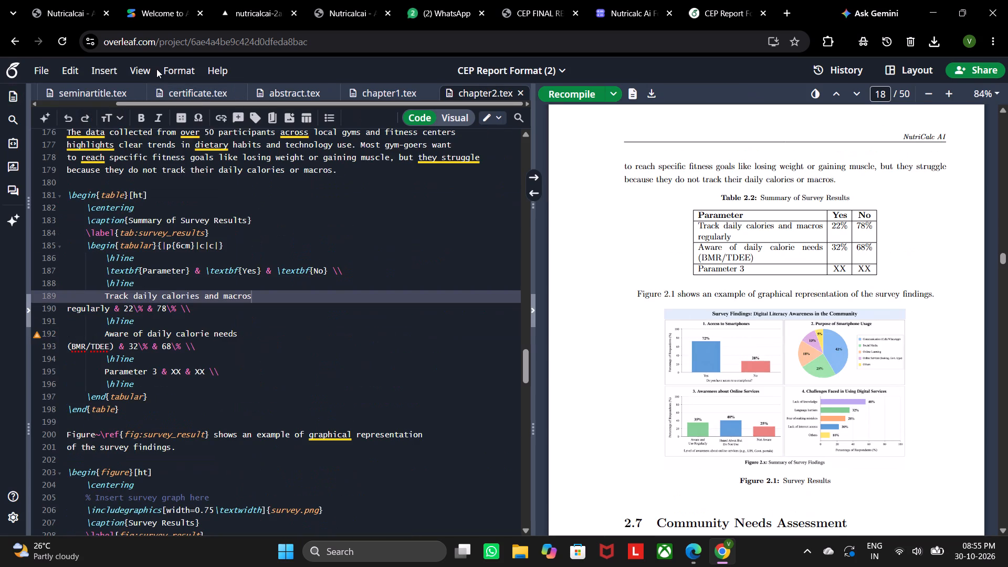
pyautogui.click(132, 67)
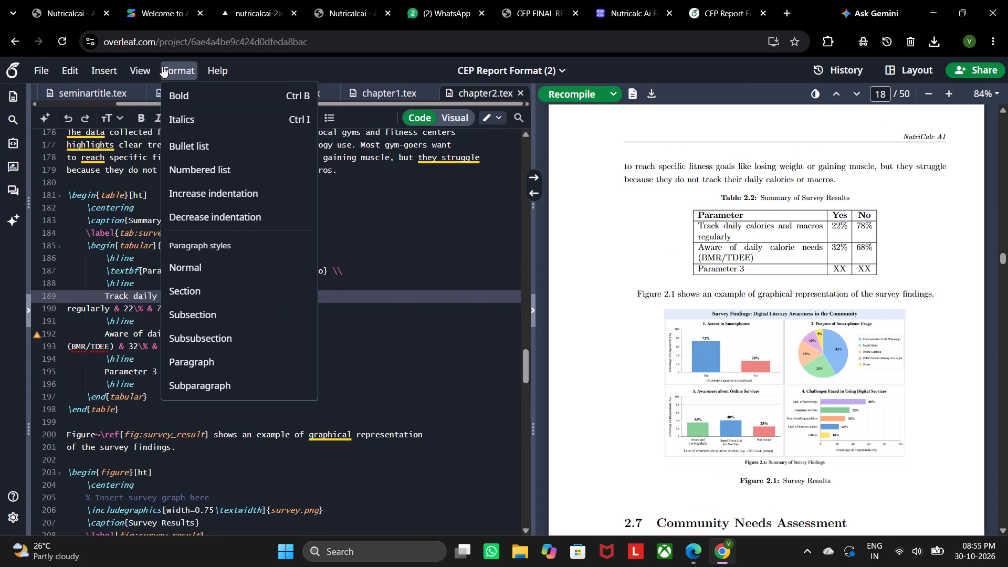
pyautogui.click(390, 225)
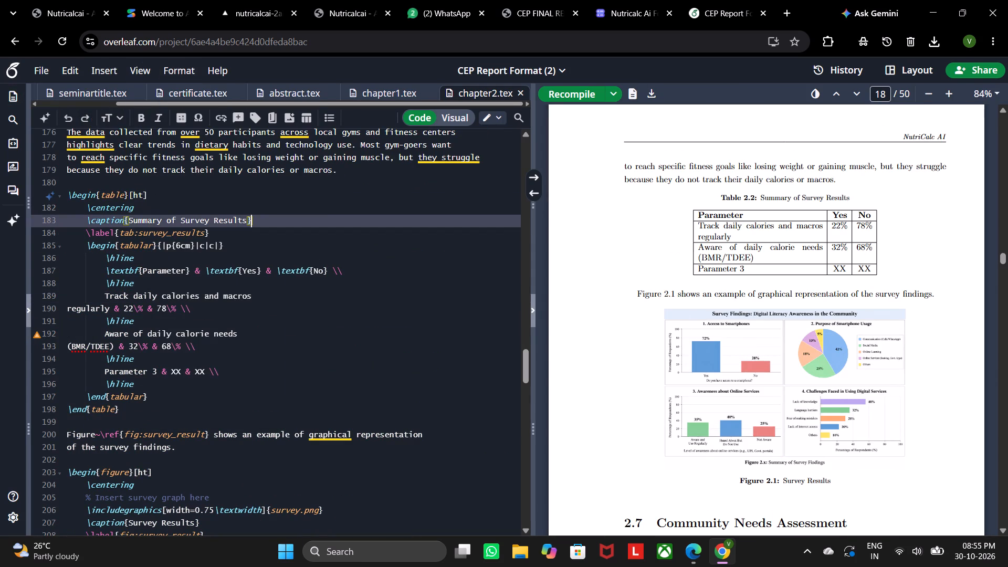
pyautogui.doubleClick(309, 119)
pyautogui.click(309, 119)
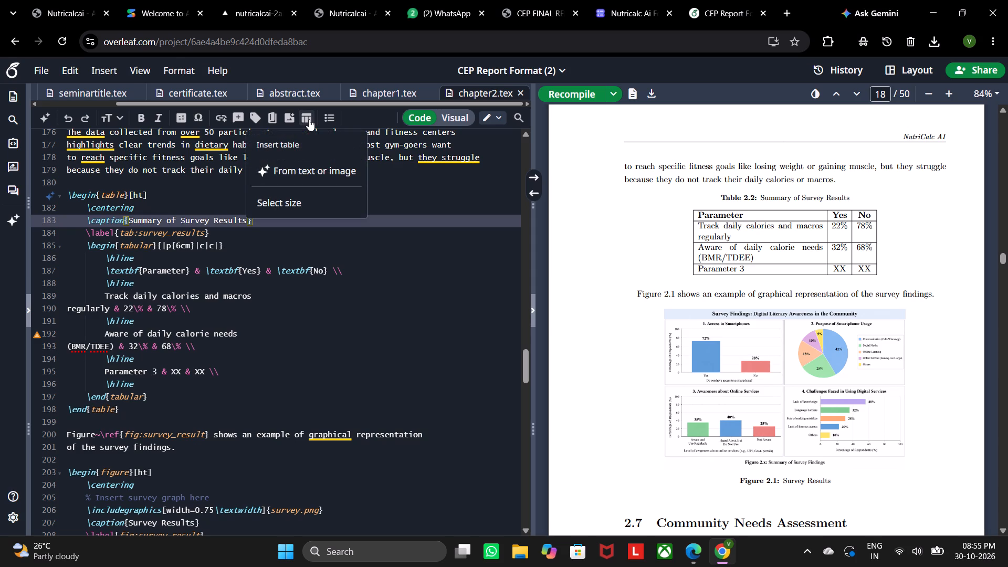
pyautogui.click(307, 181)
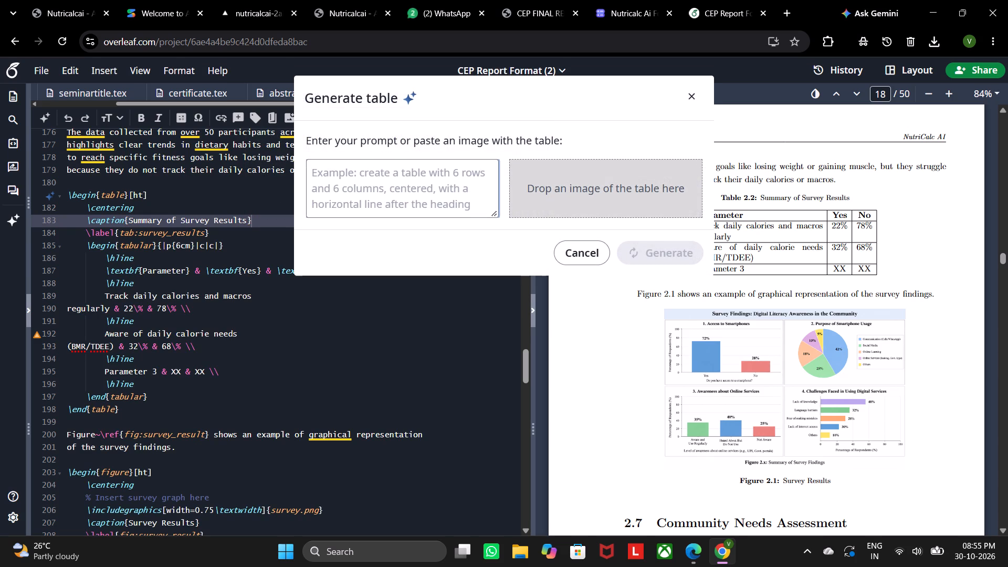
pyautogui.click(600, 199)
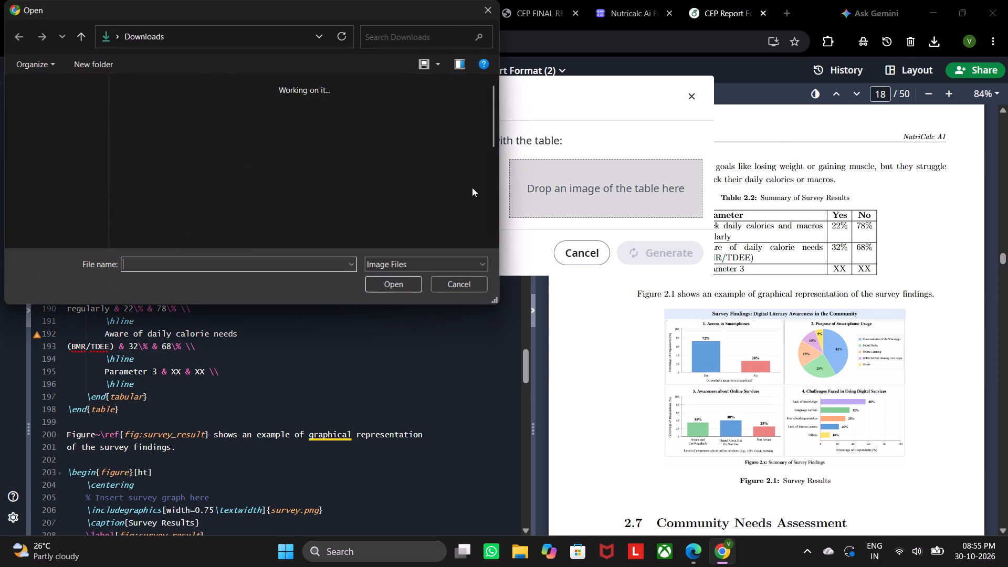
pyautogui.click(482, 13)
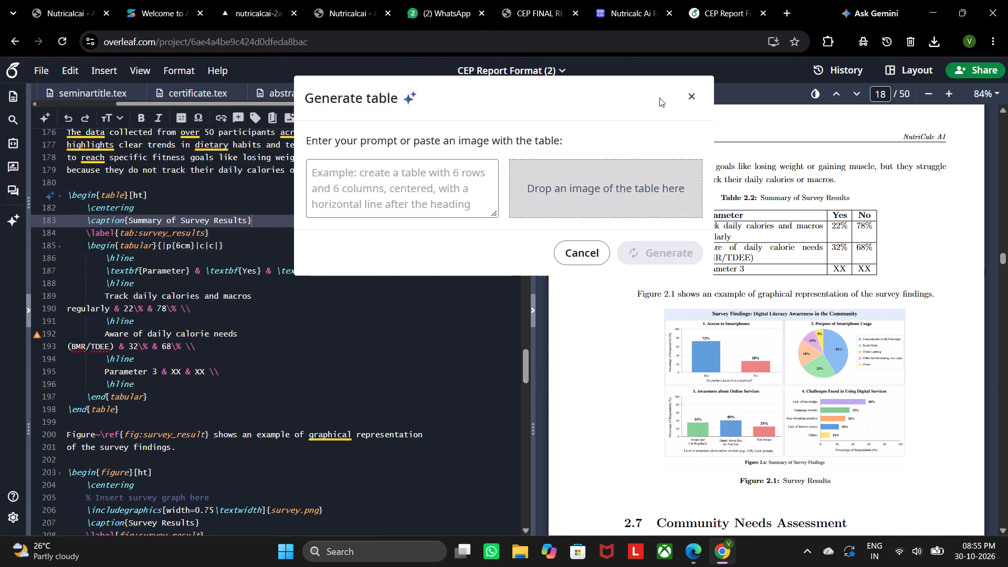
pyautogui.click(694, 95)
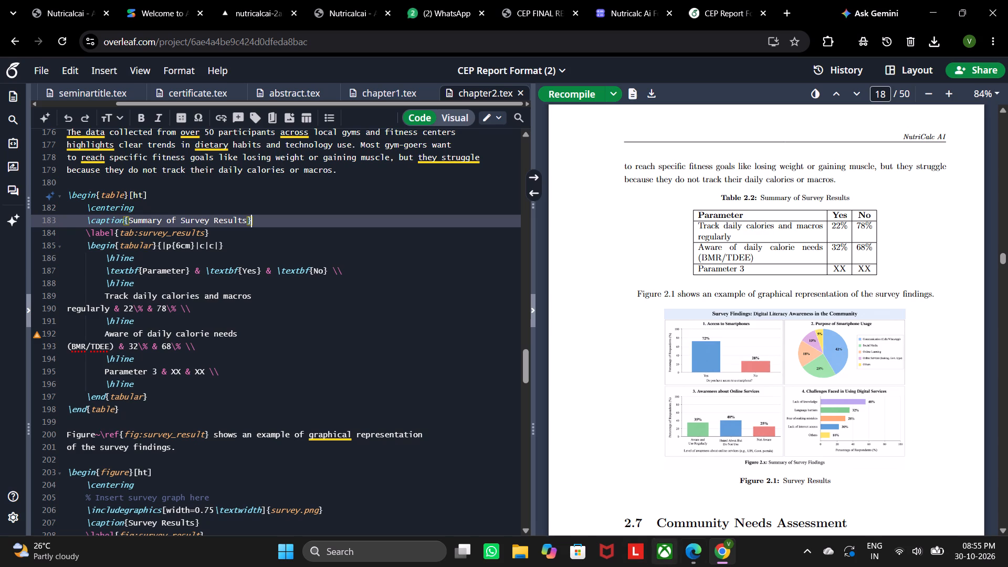
# Switch to Edge to check the Finding column of Table 2.2 in CEP FINAL REPORT.pdf, and return to Overleaf in Chrome.
pyautogui.click(694, 556)
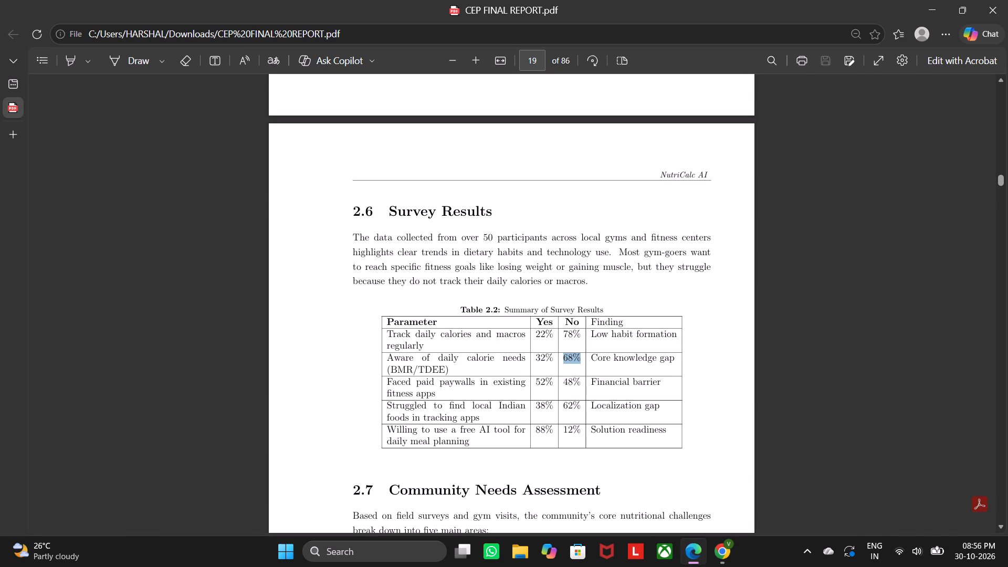
pyautogui.moveTo(593, 323); pyautogui.dragTo(632, 319)
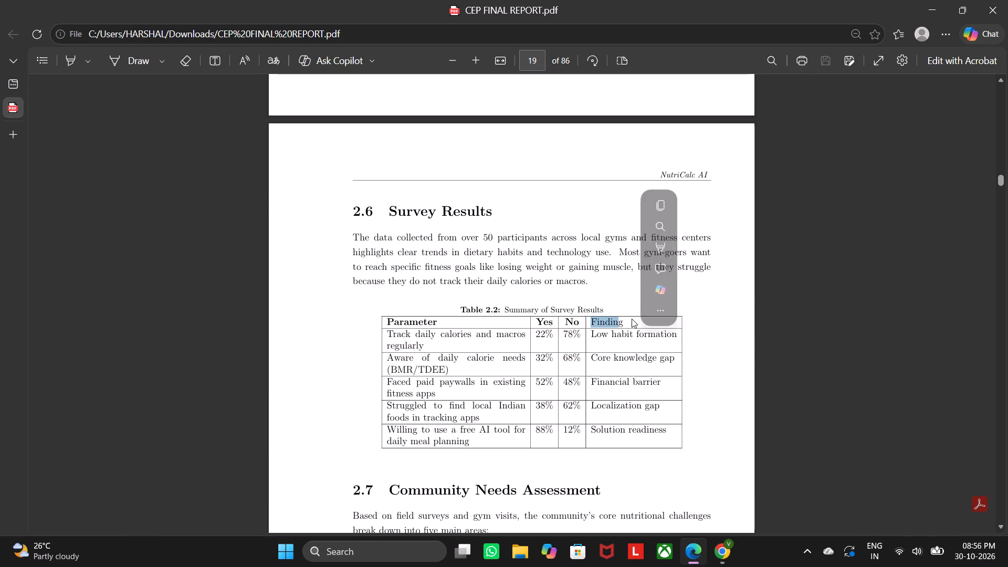
pyautogui.click(631, 324)
pyautogui.click(732, 552)
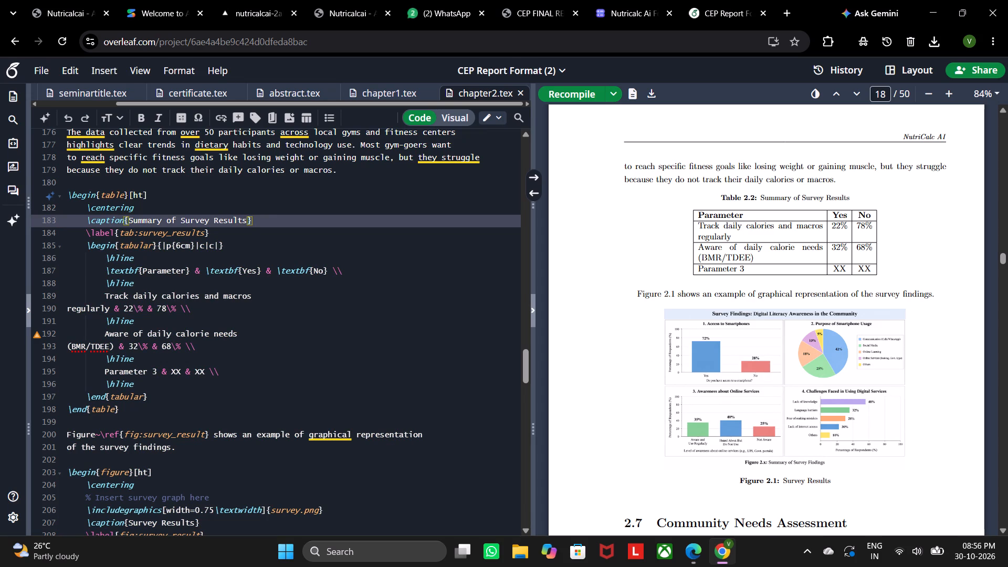
# Copy the \textbf{No} header of the survey table to the end of its header row, preceded by \&.
pyautogui.moveTo(276, 272); pyautogui.dragTo(328, 269)
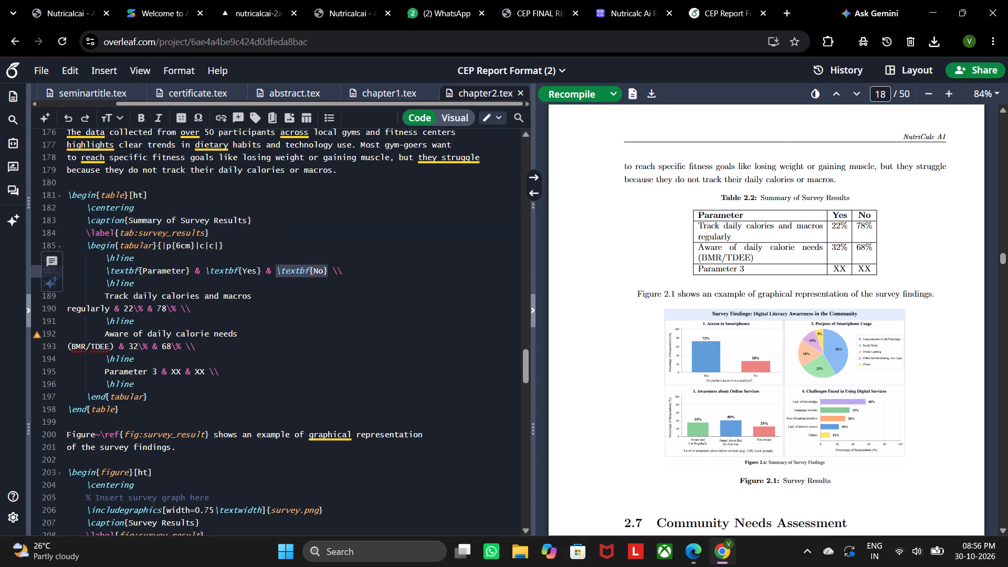
pyautogui.hotkey('ctrl', 'c')
pyautogui.doubleClick(332, 273)
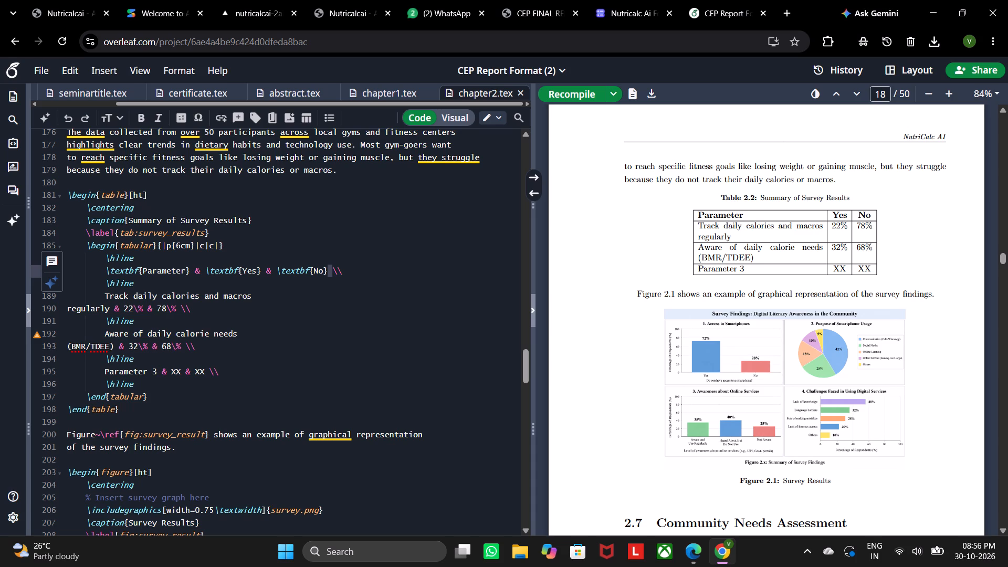
pyautogui.press('space')
pyautogui.click(346, 270)
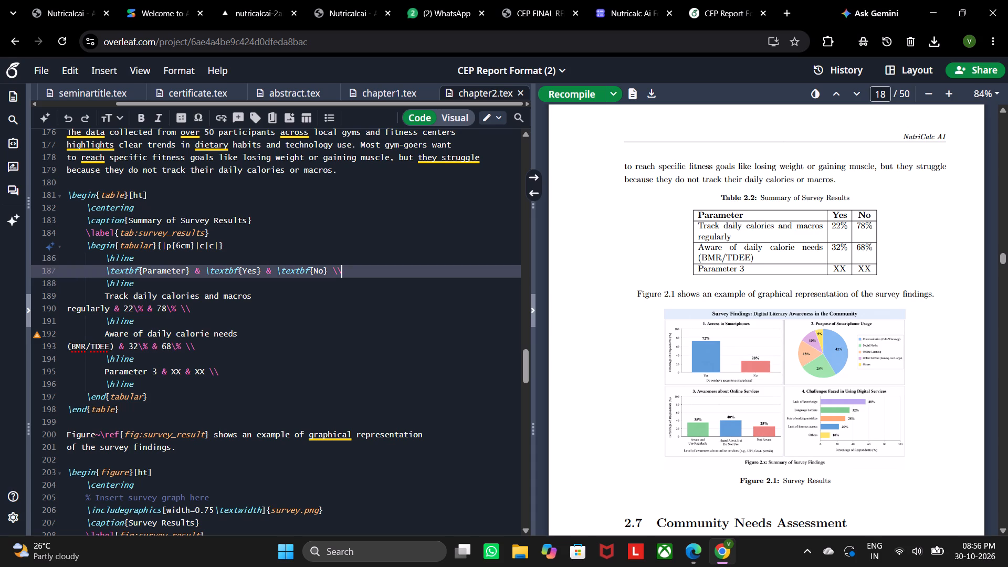
pyautogui.click(331, 274)
pyautogui.press('space')
pyautogui.write('\\')
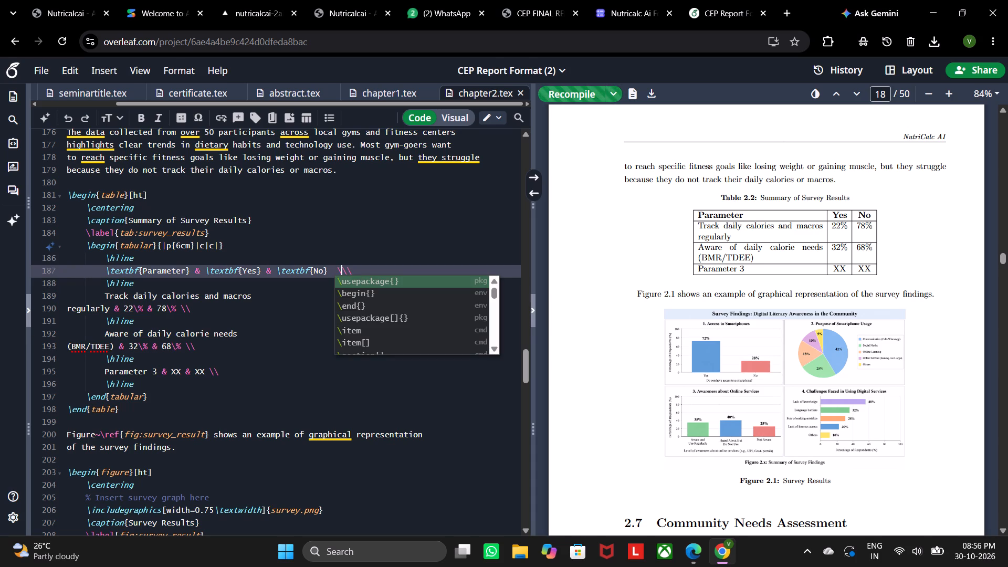
pyautogui.hotkey('shift', '&')
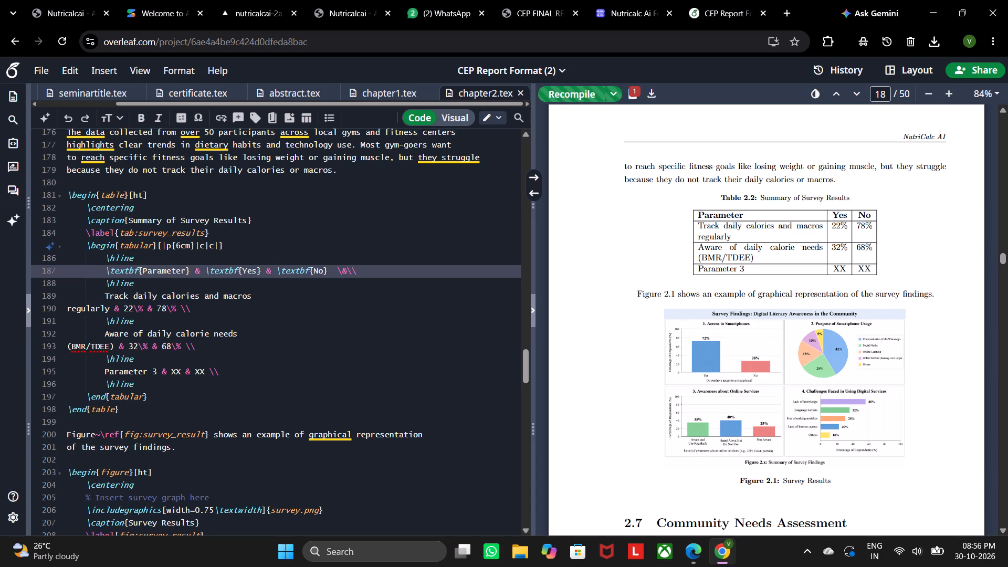
pyautogui.hotkey('ctrl', 'v')
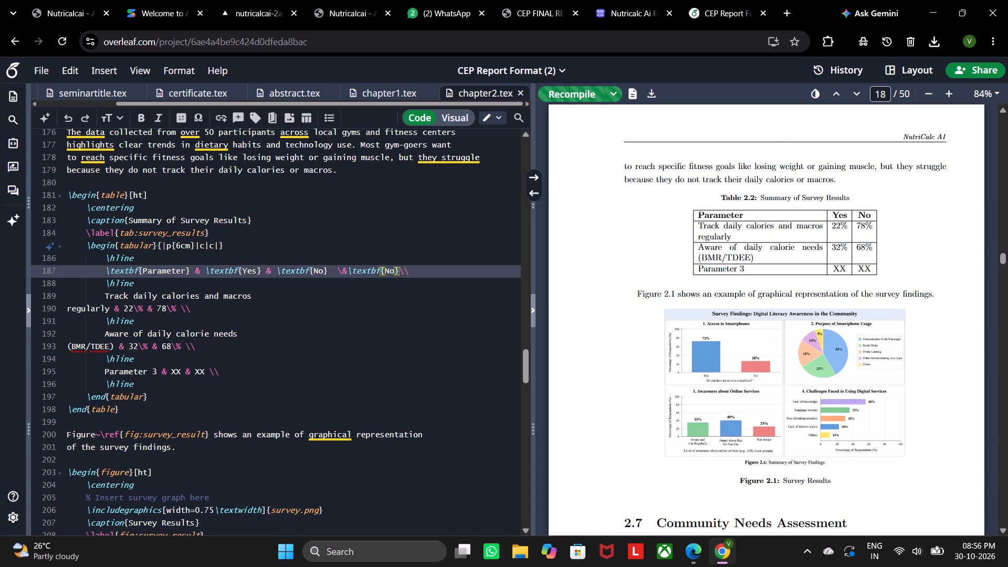
# Change the copied header's text to Finding and add a space before the row-ending \\.
pyautogui.click(394, 271)
pyautogui.press('BackSpace')
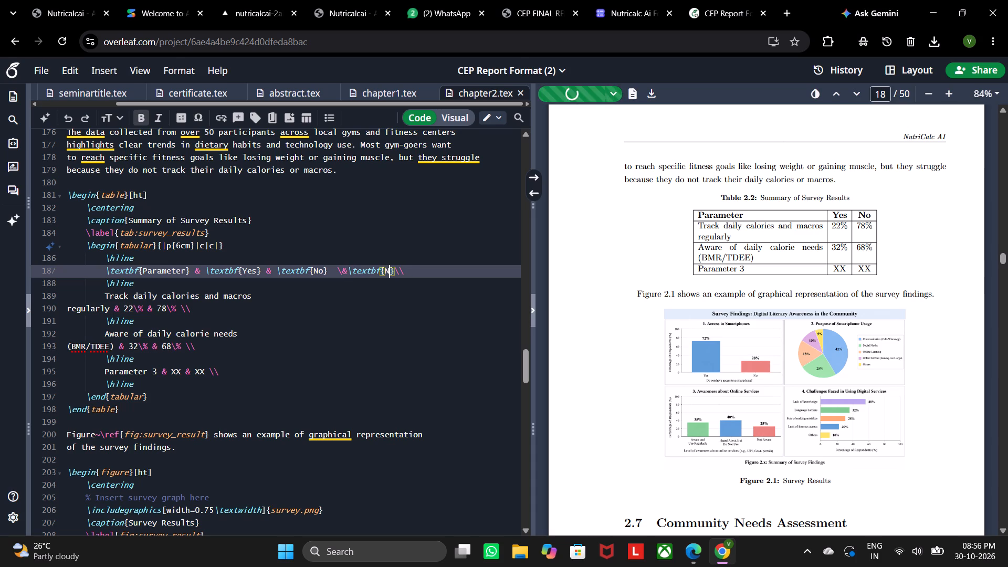
pyautogui.press('BackSpace')
pyautogui.write('Finding')
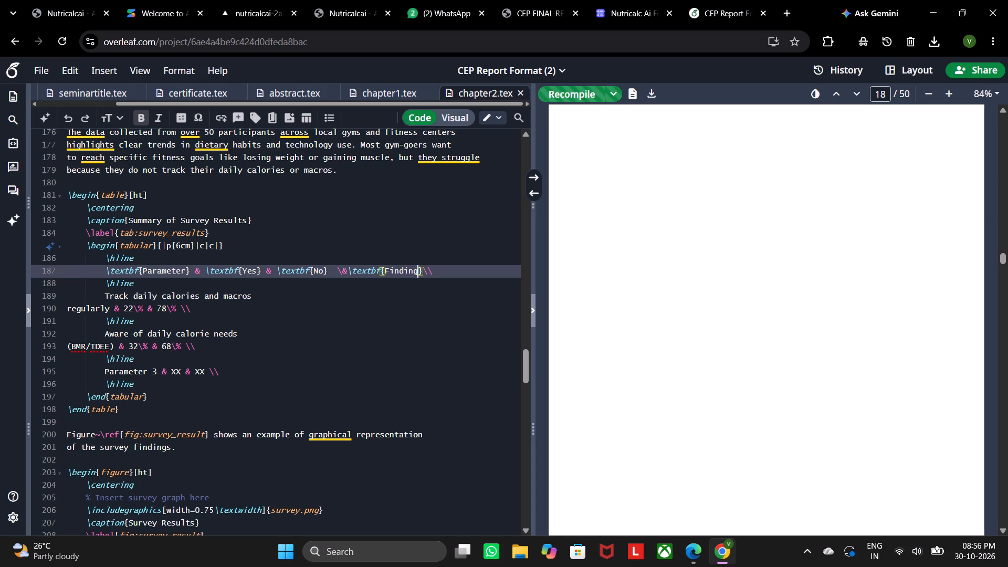
pyautogui.doubleClick(426, 275)
pyautogui.click(423, 272)
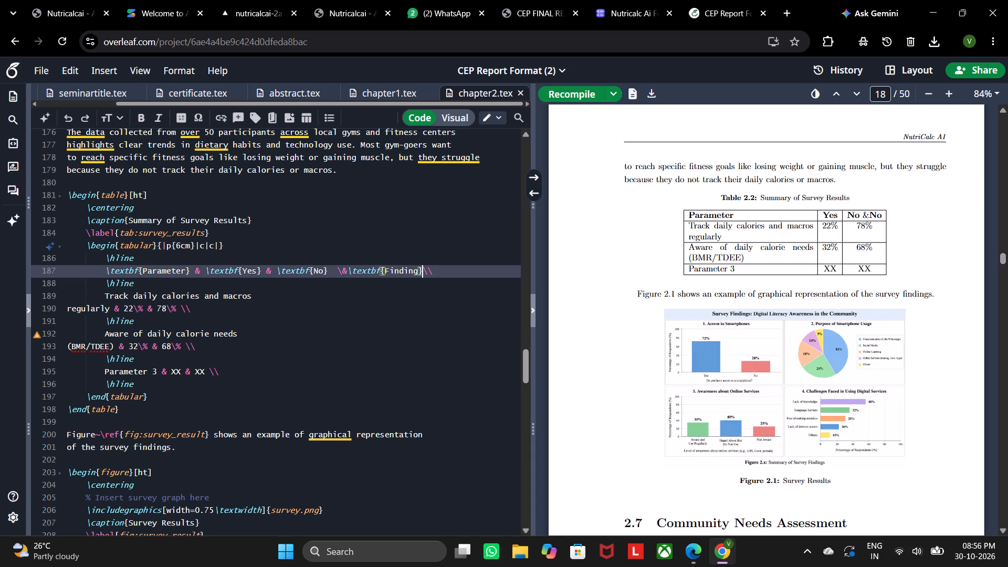
pyautogui.click(438, 279)
pyautogui.click(423, 272)
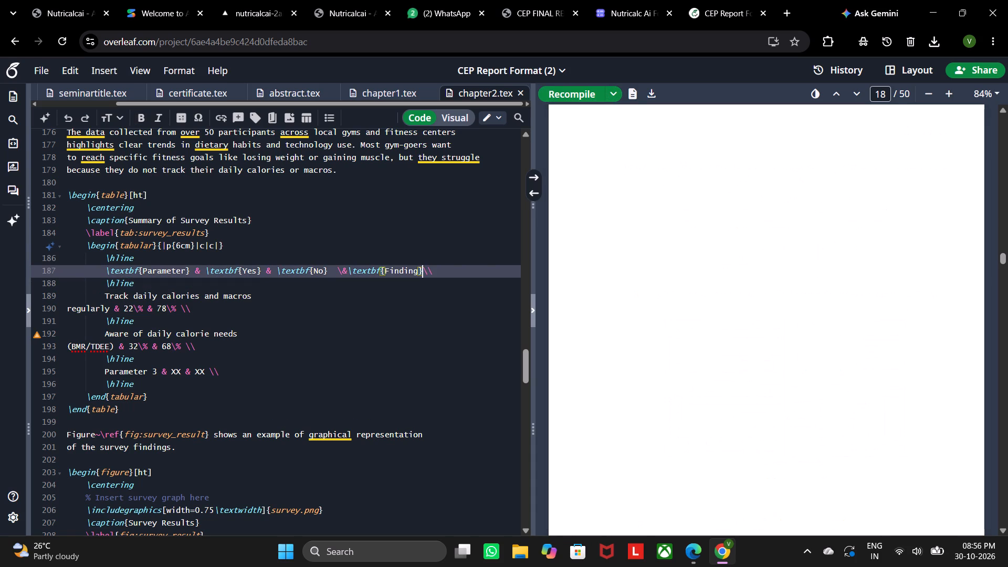
pyautogui.press('space')
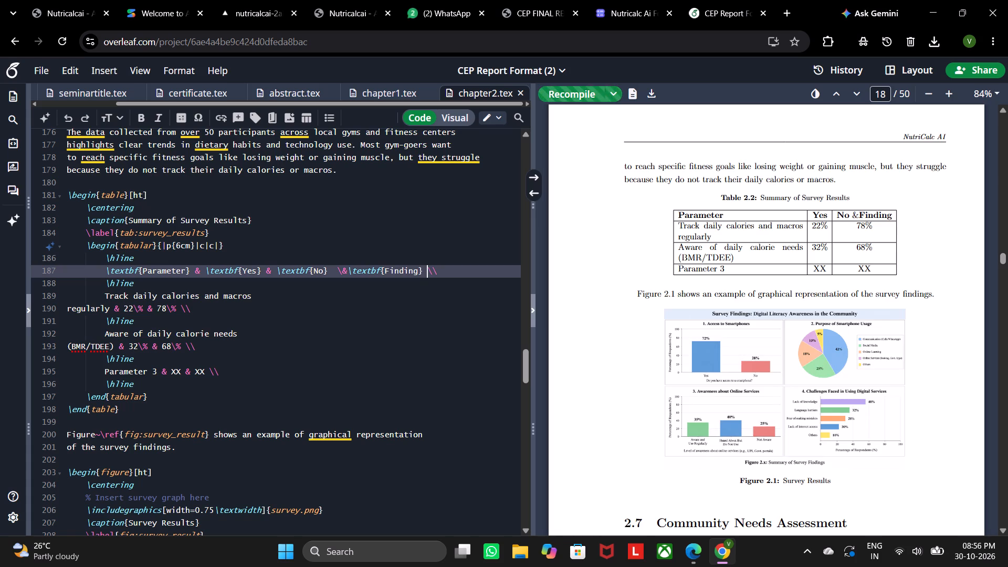
# Add a space after the \& before \textbf{Finding} and remove the extra space in front of it.
pyautogui.click(348, 271)
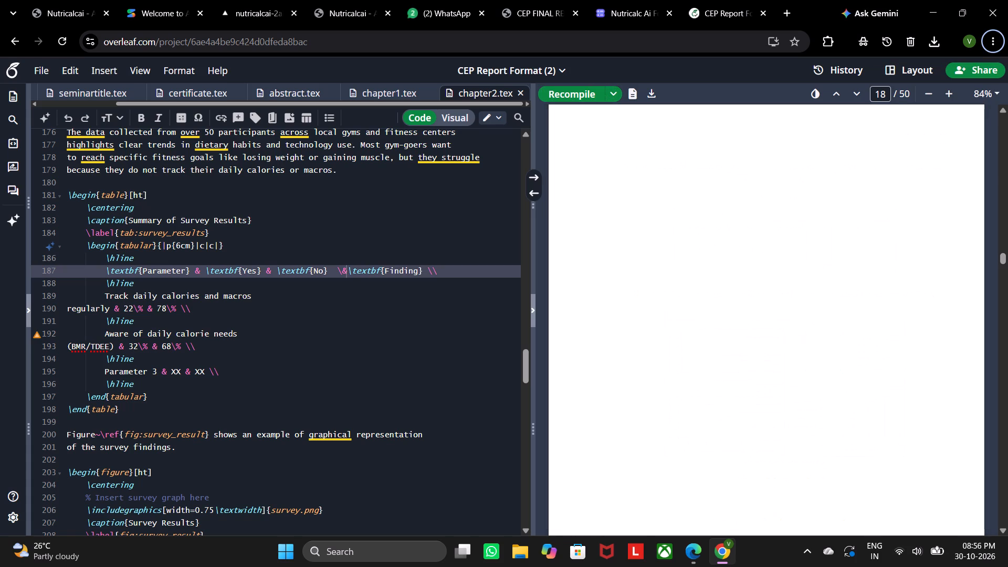
pyautogui.doubleClick(381, 300)
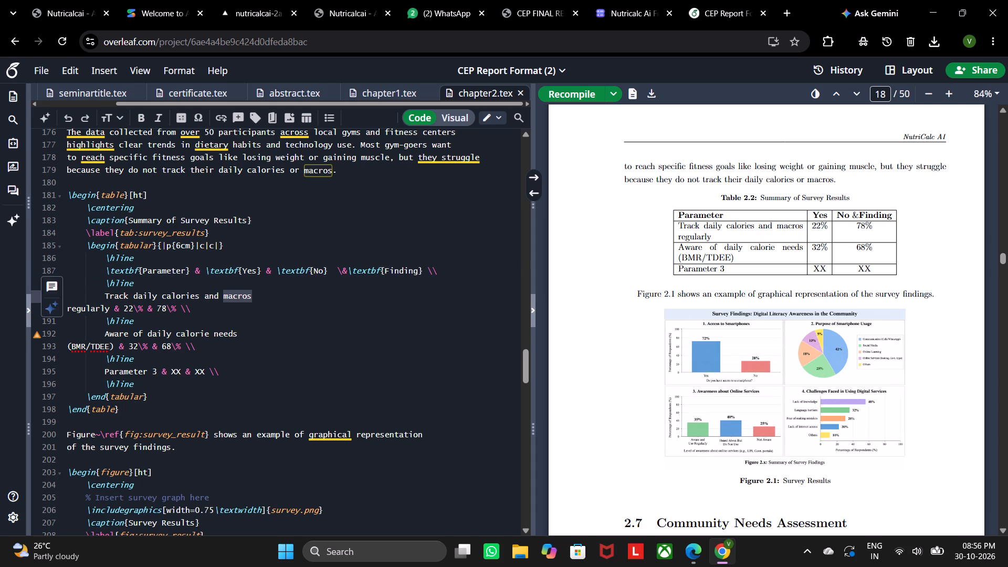
pyautogui.click(349, 271)
pyautogui.press('space')
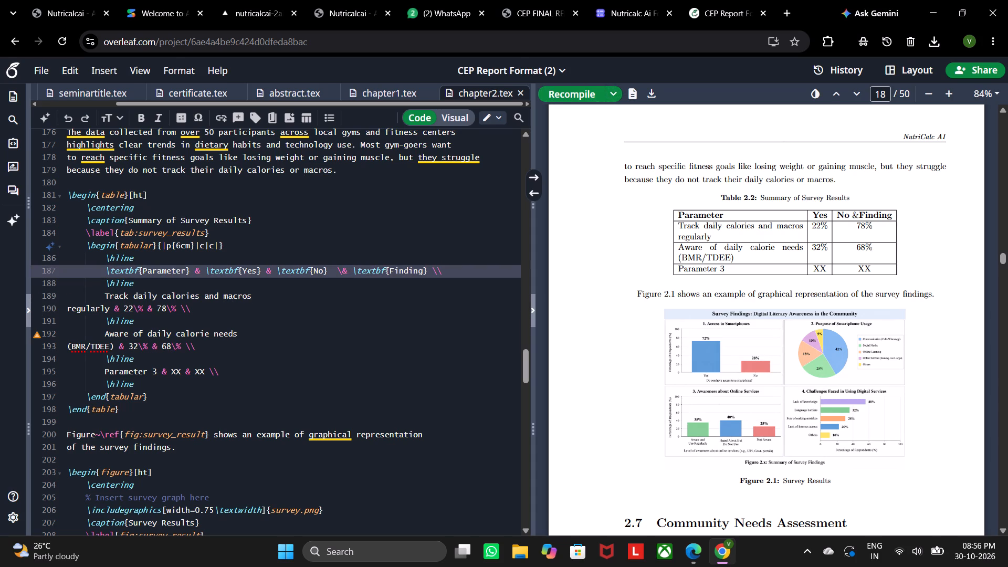
pyautogui.click(339, 275)
pyautogui.press('BackSpace')
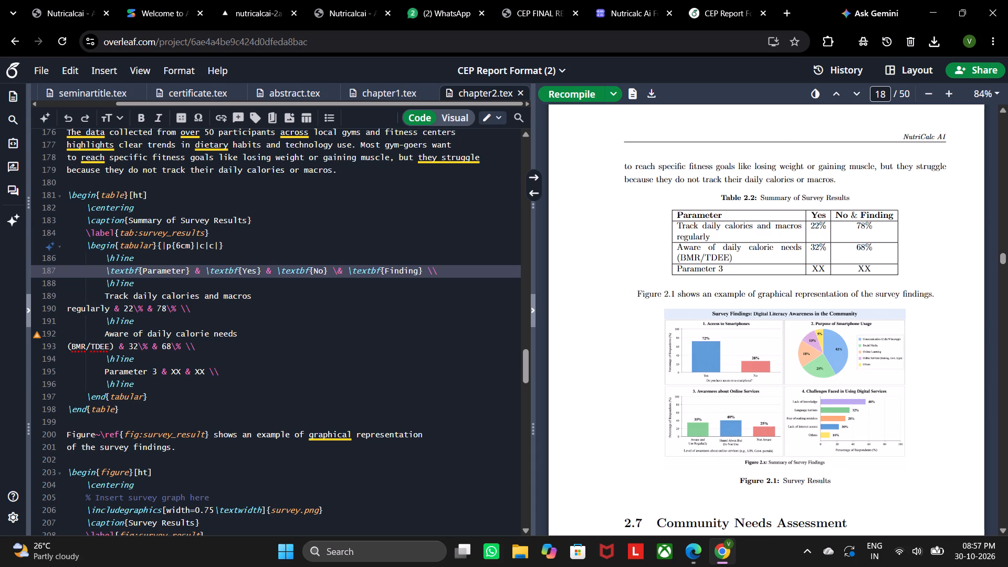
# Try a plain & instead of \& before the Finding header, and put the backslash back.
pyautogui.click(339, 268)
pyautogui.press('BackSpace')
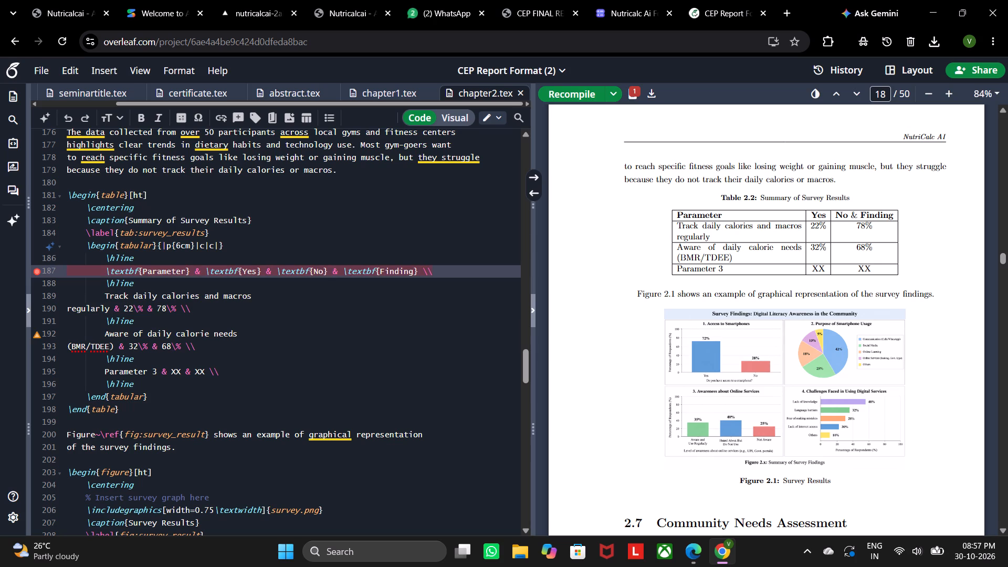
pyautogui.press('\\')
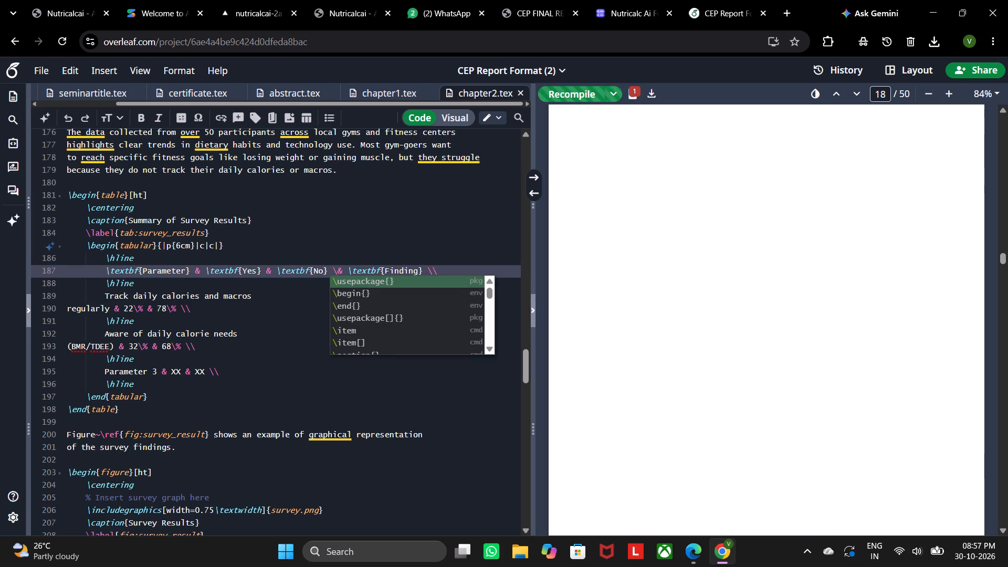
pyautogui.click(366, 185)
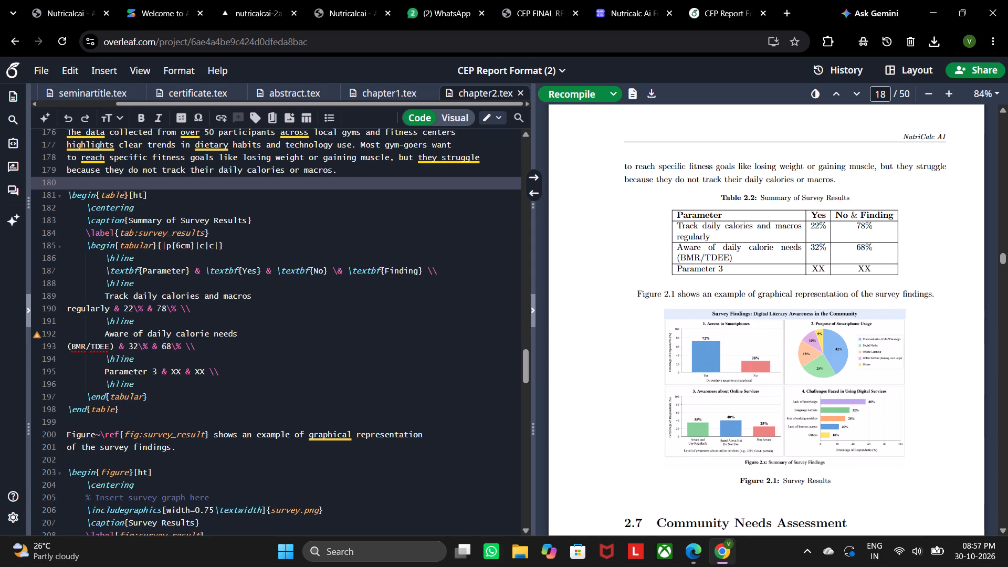
# Insert a \\ row break directly before \textbf{Finding} in the survey table's header row.
pyautogui.click(345, 270)
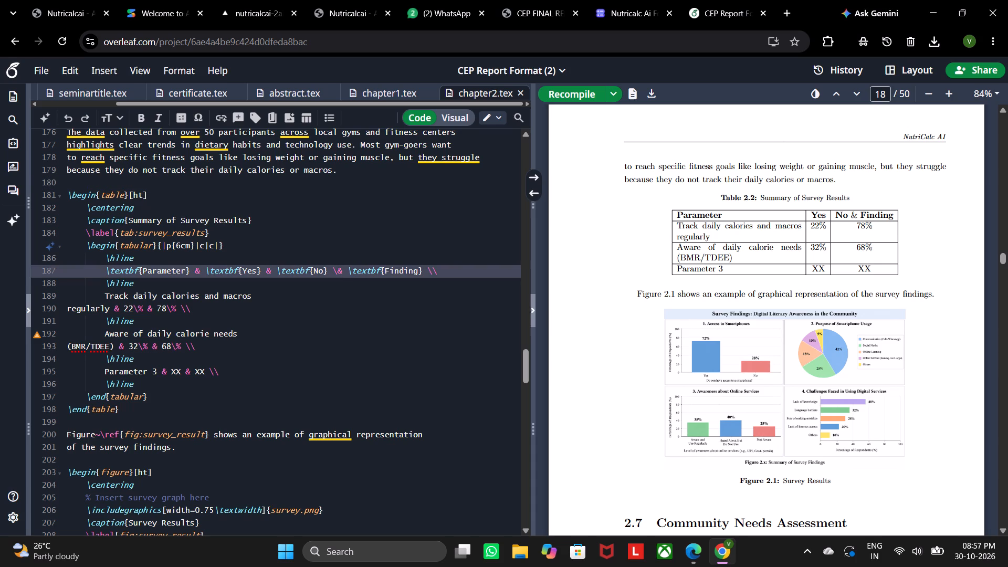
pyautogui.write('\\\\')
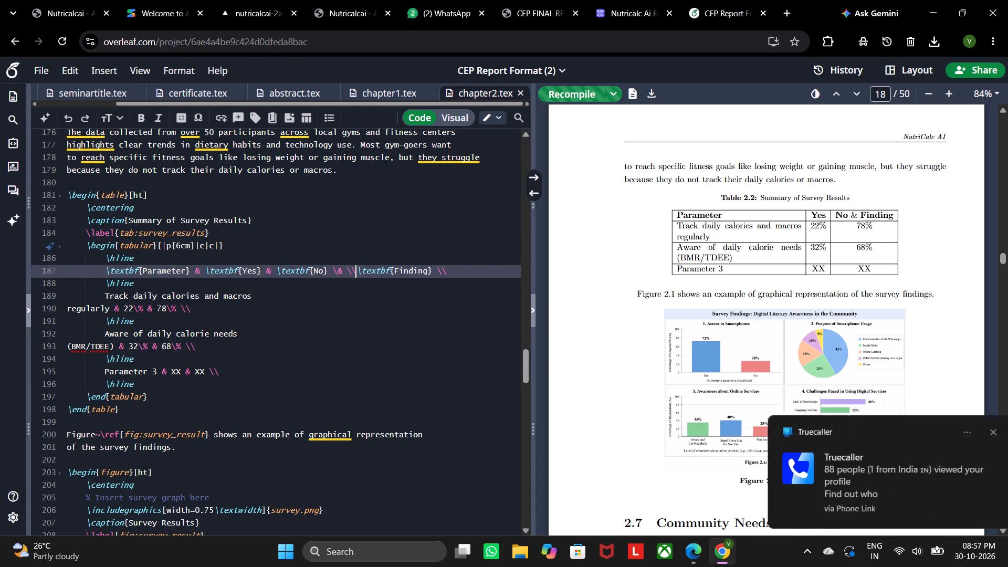
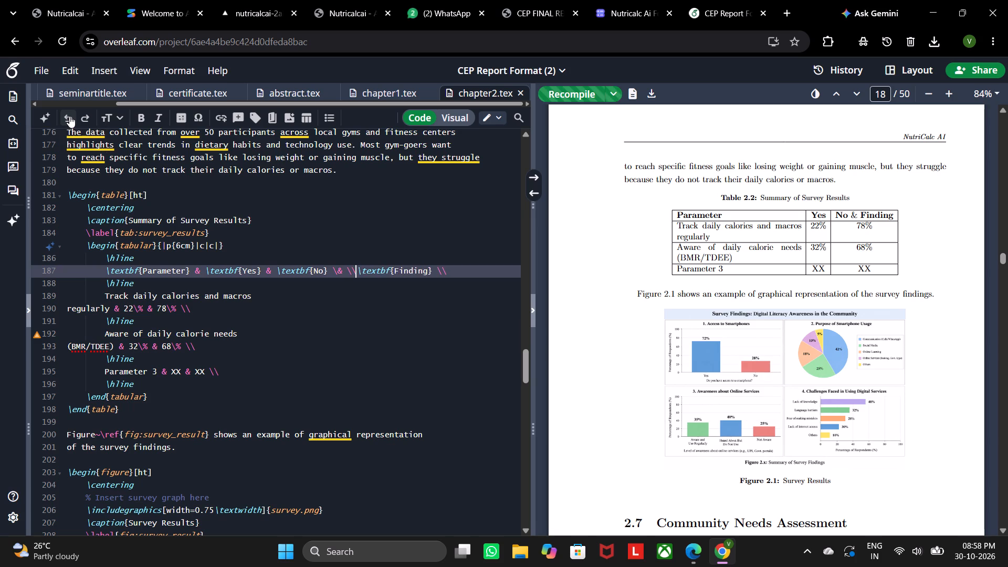
# Undo all the Finding header edits in the survey table until its header row again ends after \textbf{No}.
pyautogui.click(69, 116)
pyautogui.click(69, 116)
pyautogui.click(69, 116)
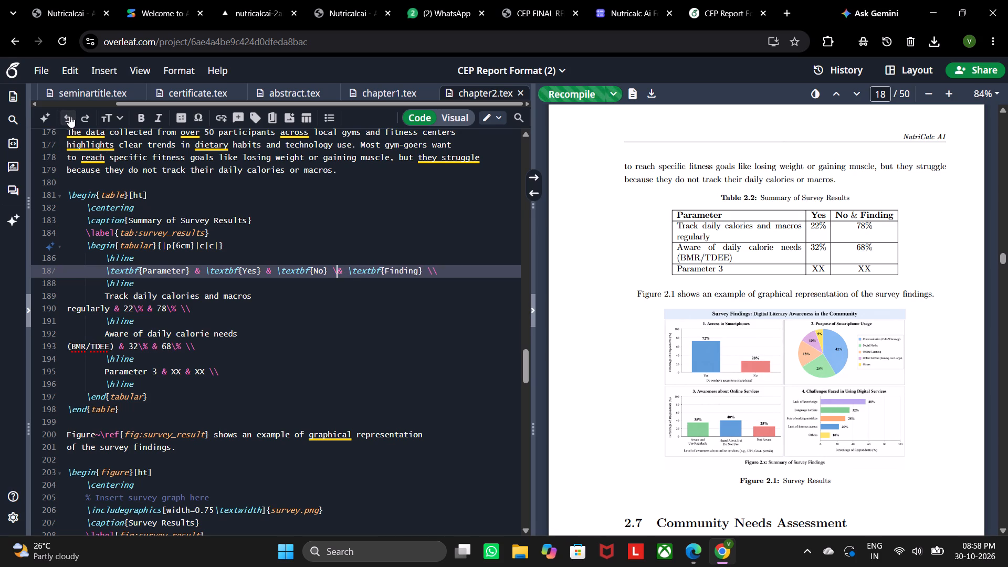
pyautogui.click(69, 116)
pyautogui.click(69, 116)
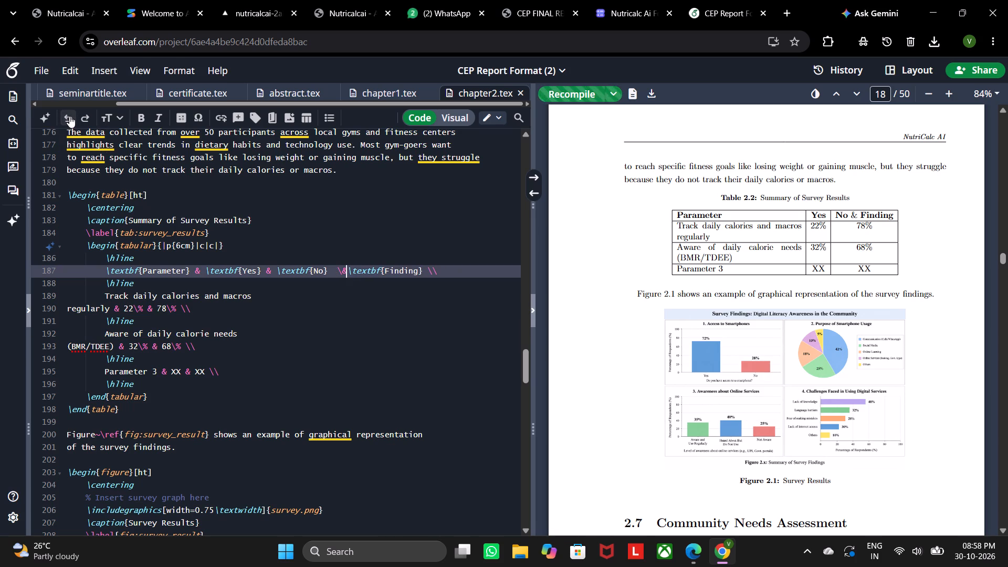
pyautogui.click(69, 116)
pyautogui.click(69, 116)
pyautogui.tripleClick(69, 116)
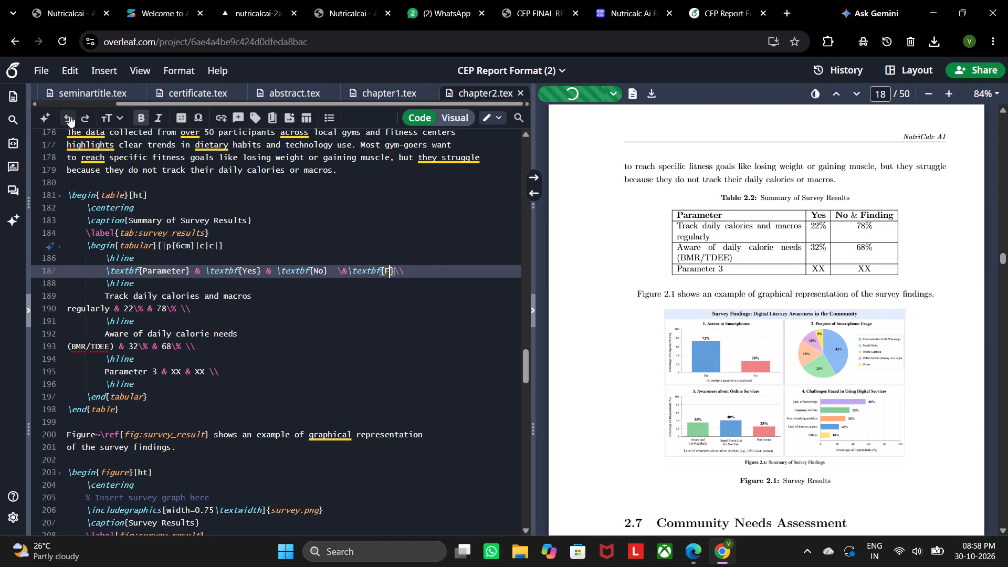
pyautogui.tripleClick(69, 116)
pyautogui.click(69, 116)
pyautogui.click(69, 116)
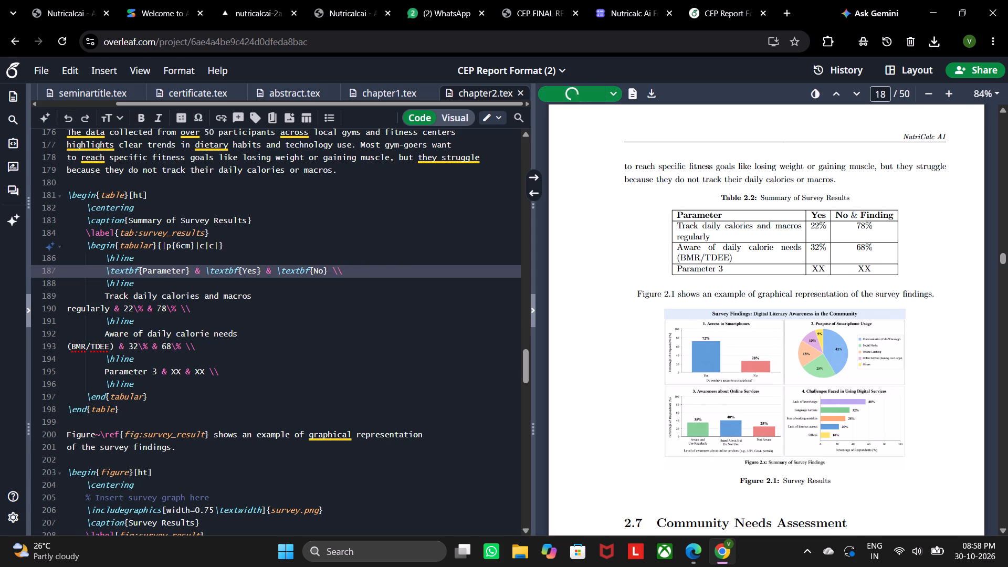
# Switch to CEP FINAL REPORT.pdf in Microsoft Edge and examine the Summary of Survey Results table in section 2.6.
pyautogui.click(689, 554)
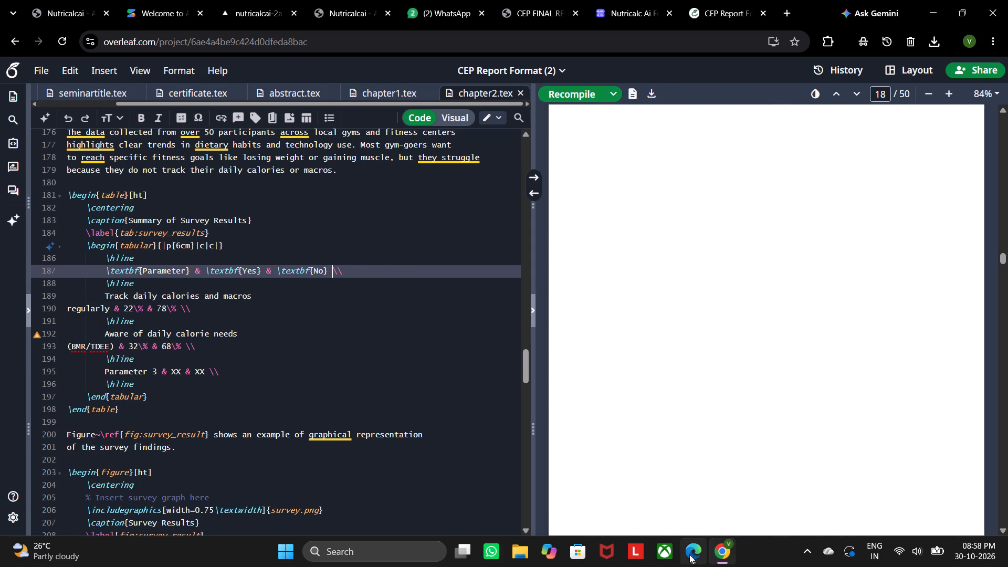
pyautogui.scroll(-1, 631, 433)
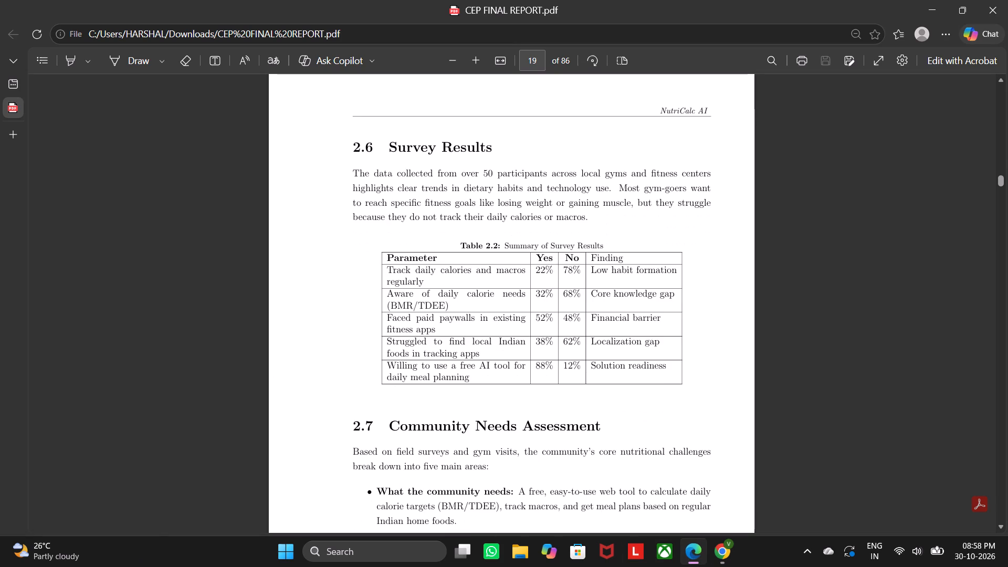
# Read the final report PDF from section 2.6 to 2.9, examining the survey results figure and the identified problems table.
pyautogui.scroll(-11, 628, 433)
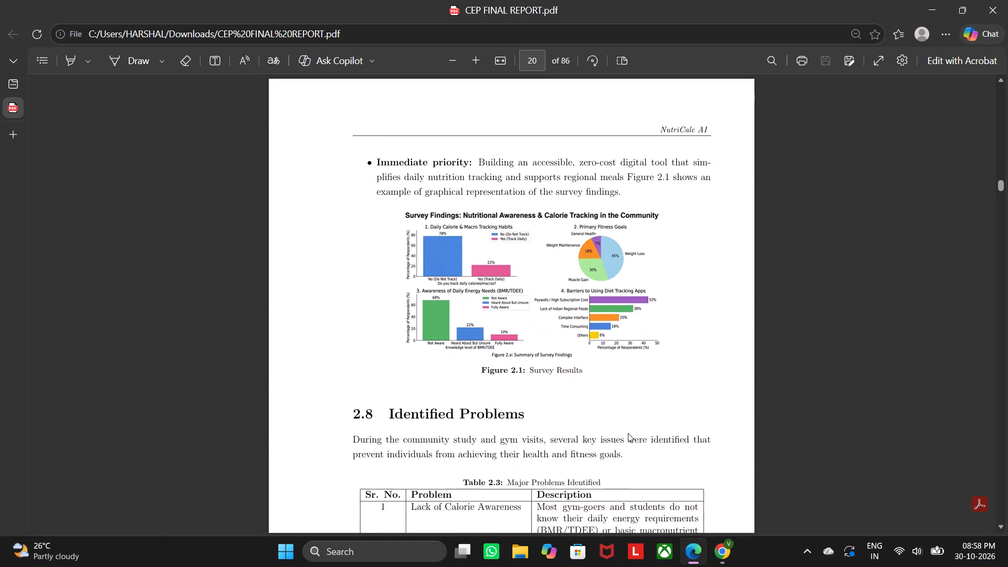
pyautogui.scroll(-2, 628, 433)
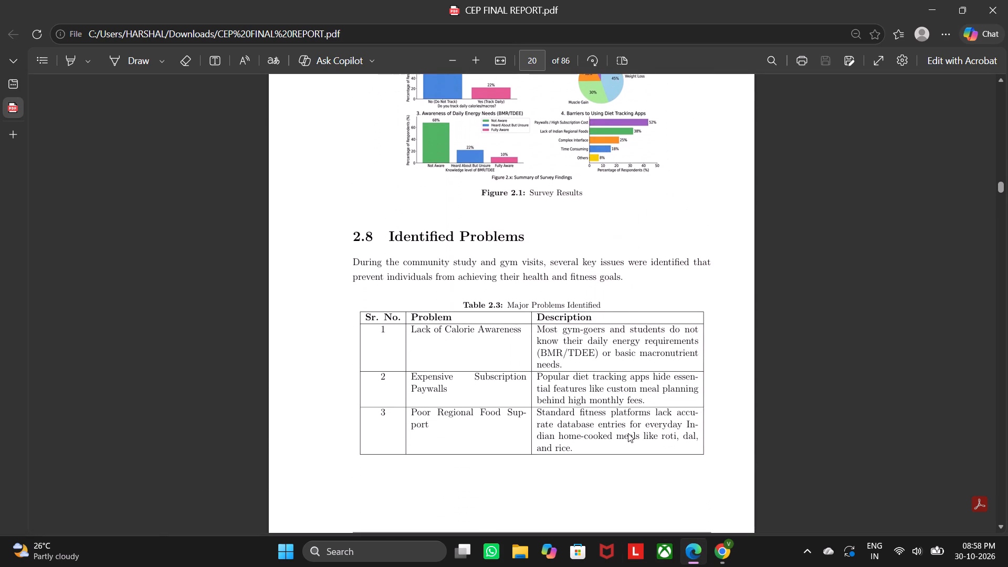
pyautogui.scroll(3, 628, 433)
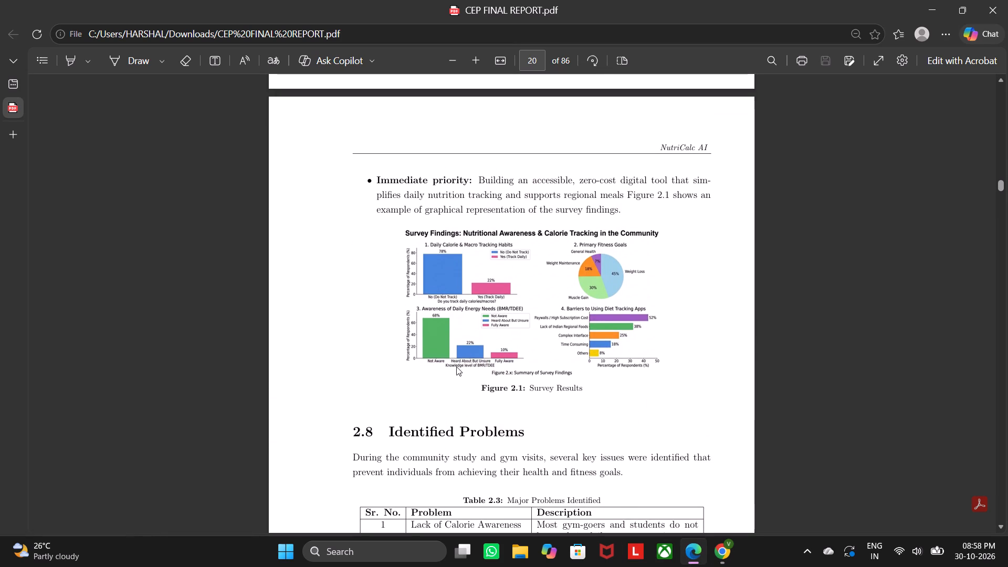
pyautogui.moveTo(490, 372); pyautogui.dragTo(577, 376)
pyautogui.moveTo(577, 376); pyautogui.dragTo(481, 375)
pyautogui.scroll(-6, 587, 423)
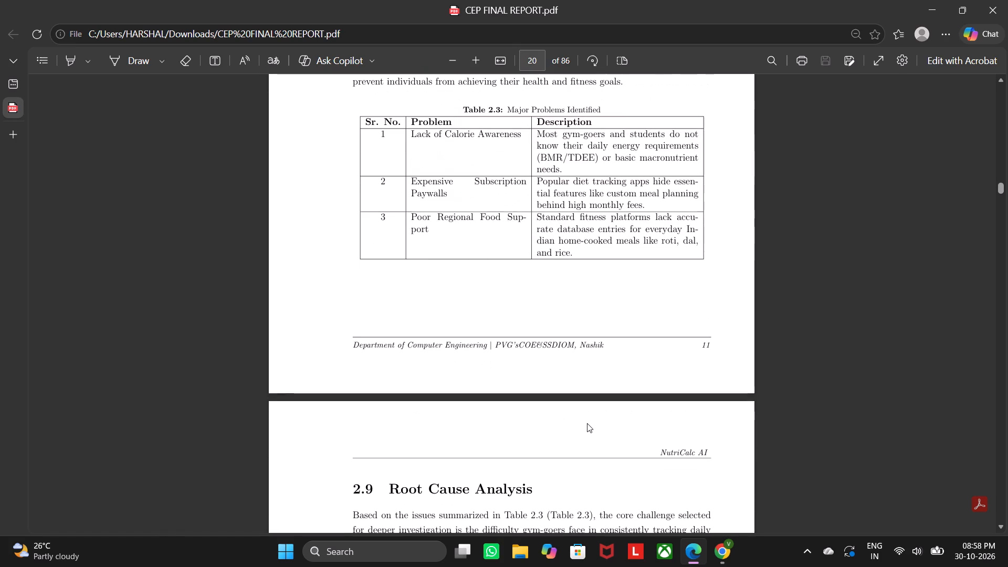
pyautogui.scroll(-6, 587, 423)
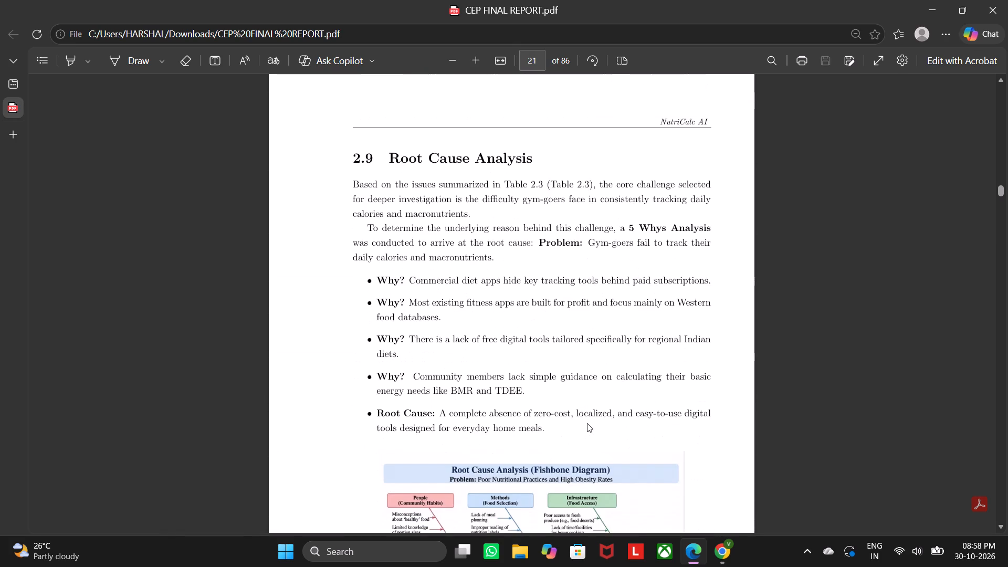
# Examine the fishbone diagram of the root cause analysis and the captions beneath it in the final report PDF.
pyautogui.scroll(-10, 587, 423)
pyautogui.scroll(4, 587, 424)
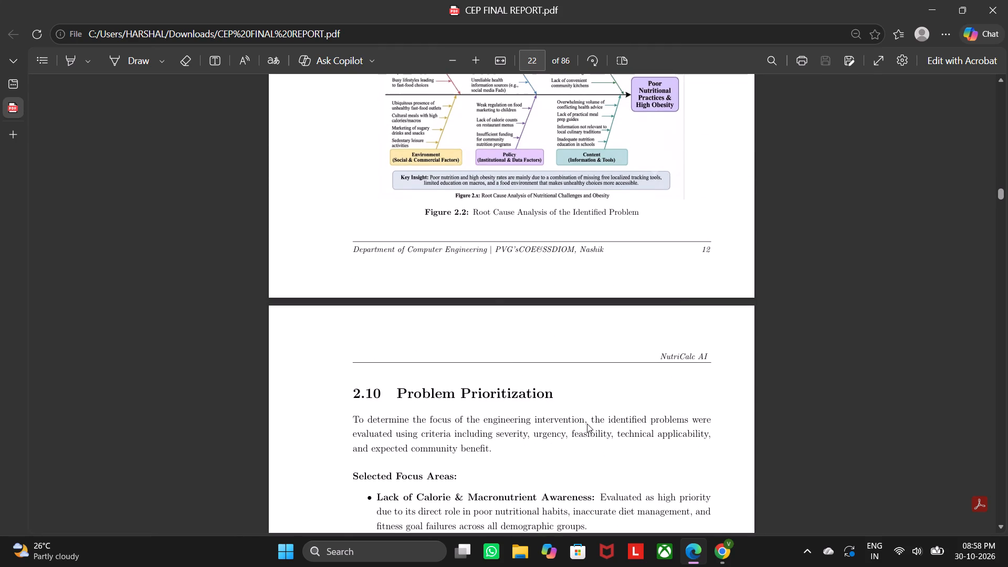
pyautogui.click(550, 193)
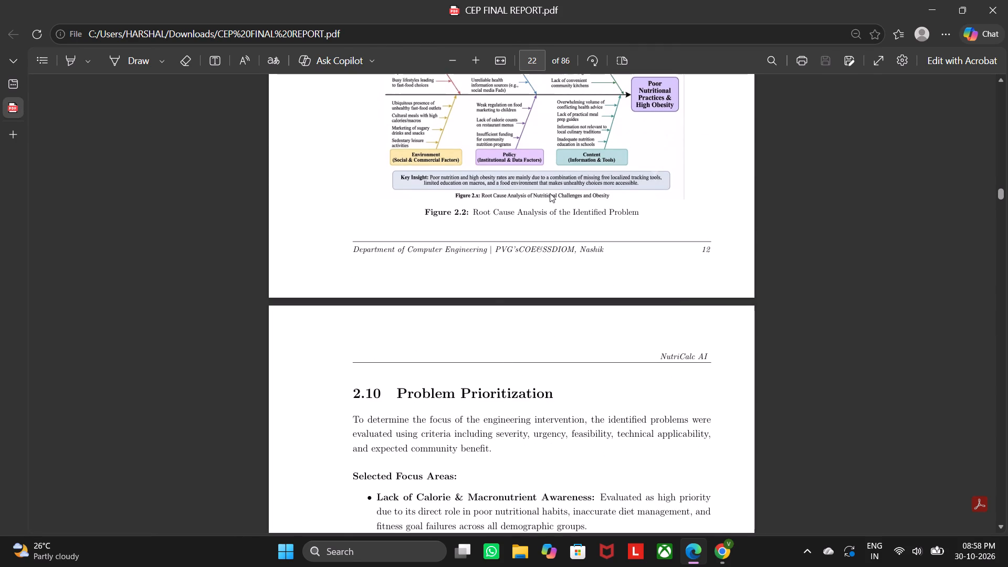
pyautogui.tripleClick(550, 193)
pyautogui.doubleClick(550, 193)
pyautogui.scroll(2, 548, 234)
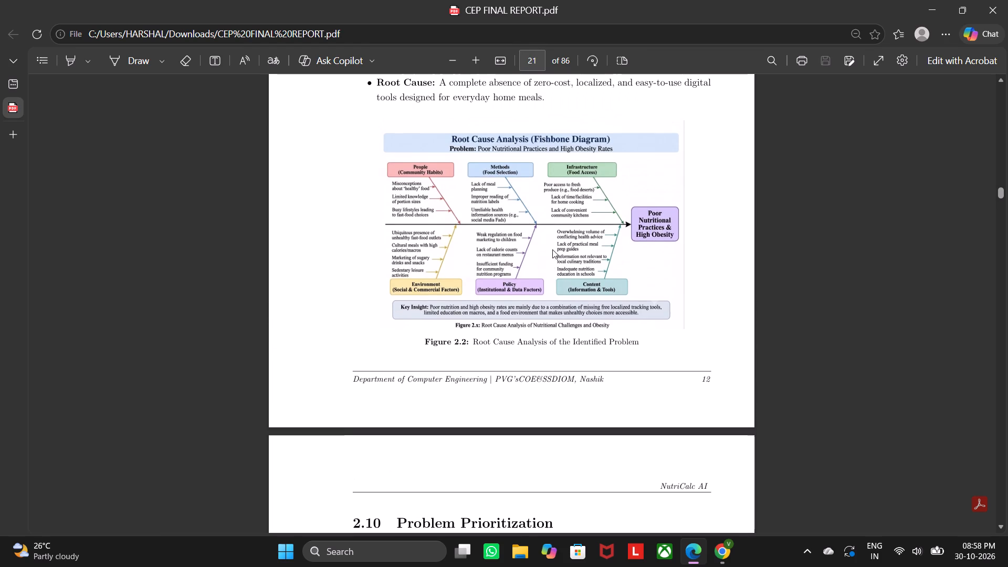
pyautogui.doubleClick(533, 332)
pyautogui.scroll(1, 537, 328)
pyautogui.scroll(-2, 537, 328)
pyautogui.tripleClick(538, 268)
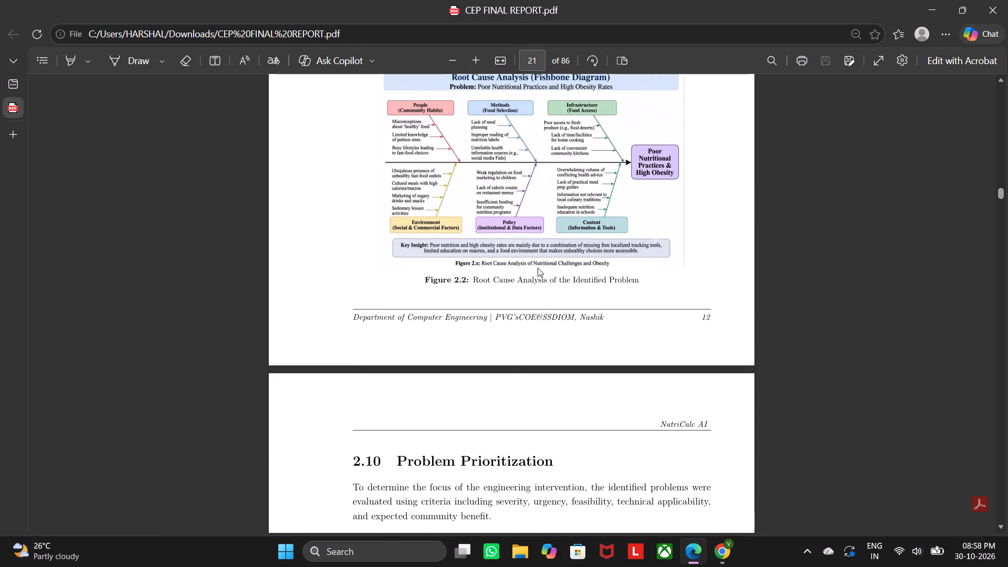
# Read through the final report PDF from section 2.10 Problem Prioritization to section 3.2 Proposed Solution.
pyautogui.scroll(-4, 519, 351)
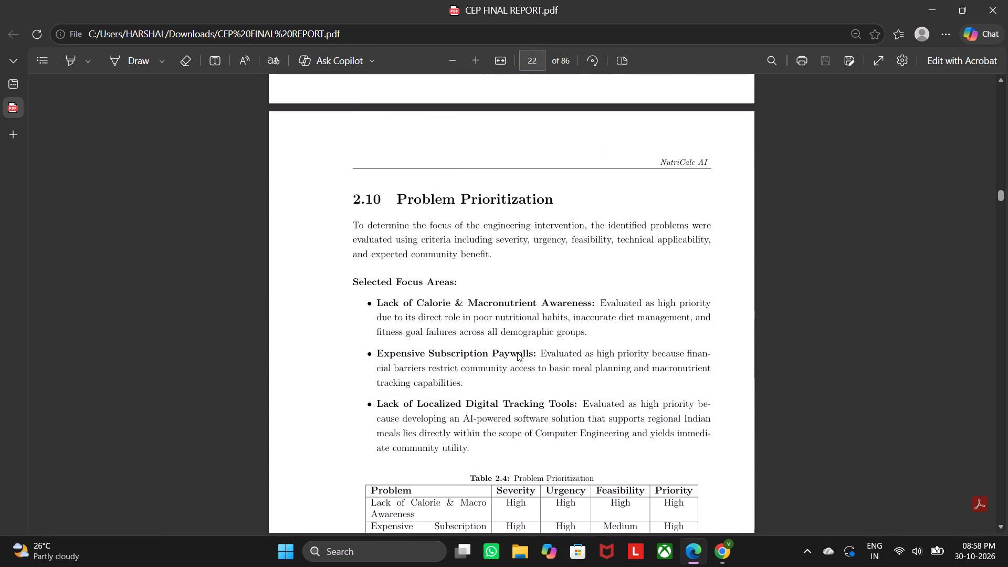
pyautogui.scroll(-10, 517, 352)
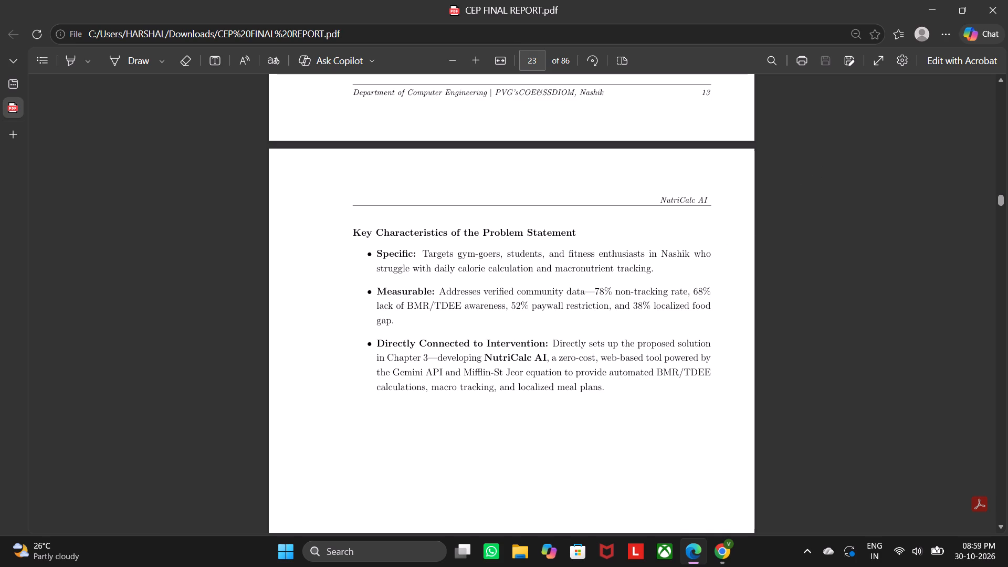
pyautogui.scroll(-9, 561, 309)
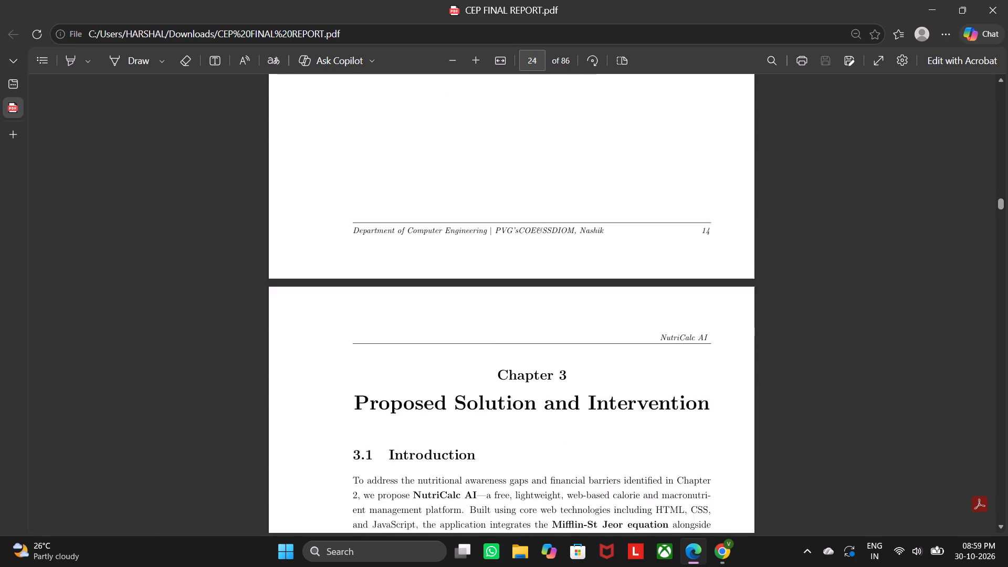
pyautogui.scroll(-7, 561, 309)
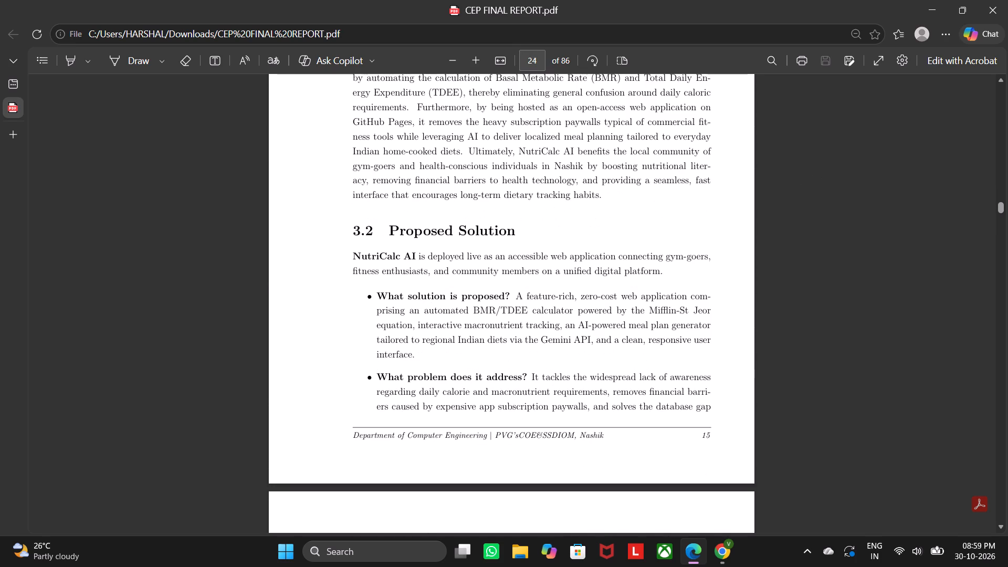
# Switch to Chrome and search in a new tab for "pdf to zip converter", adapting the earlier "pdf to latex converter" query.
pyautogui.doubleClick(718, 551)
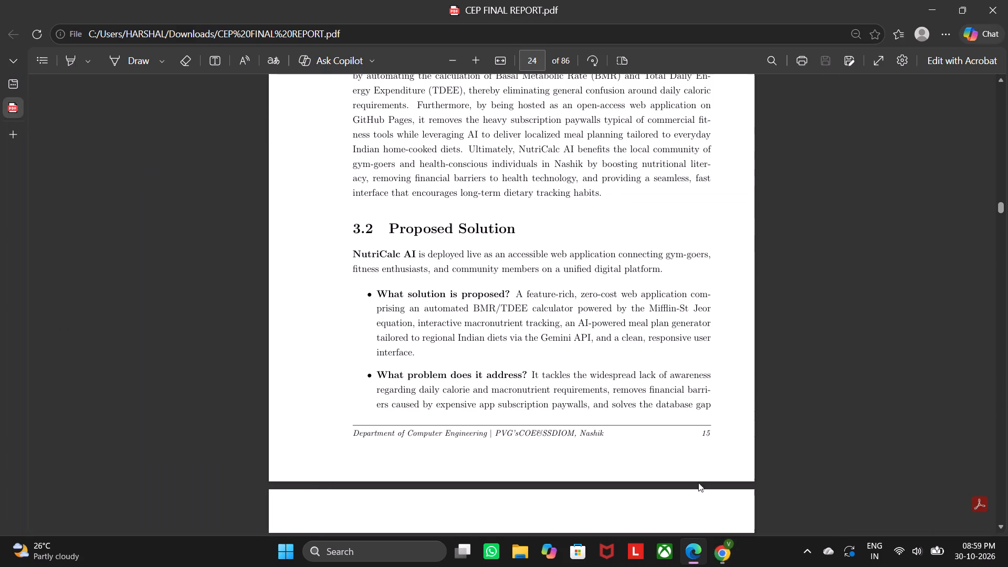
pyautogui.click(712, 537)
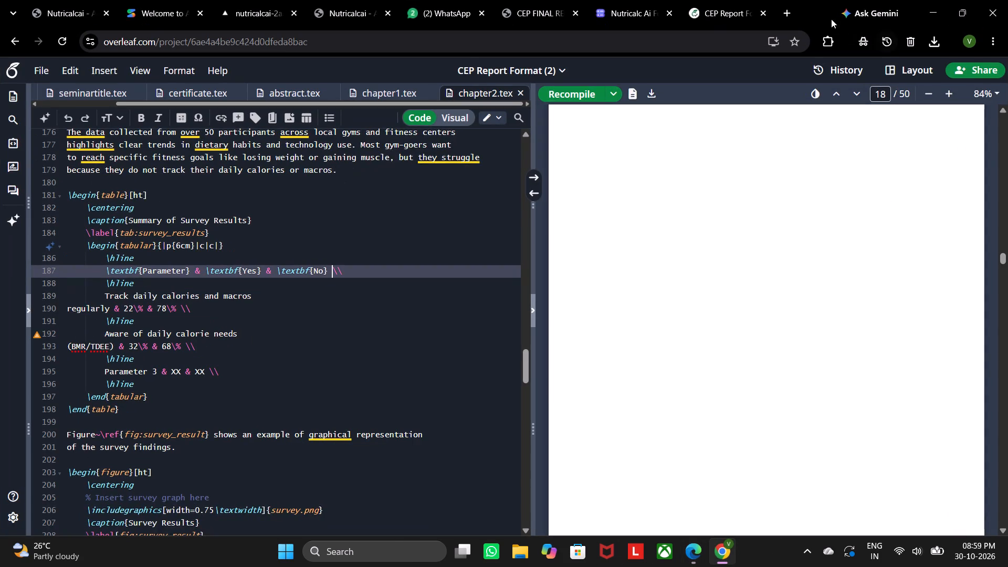
pyautogui.click(785, 9)
pyautogui.click(391, 243)
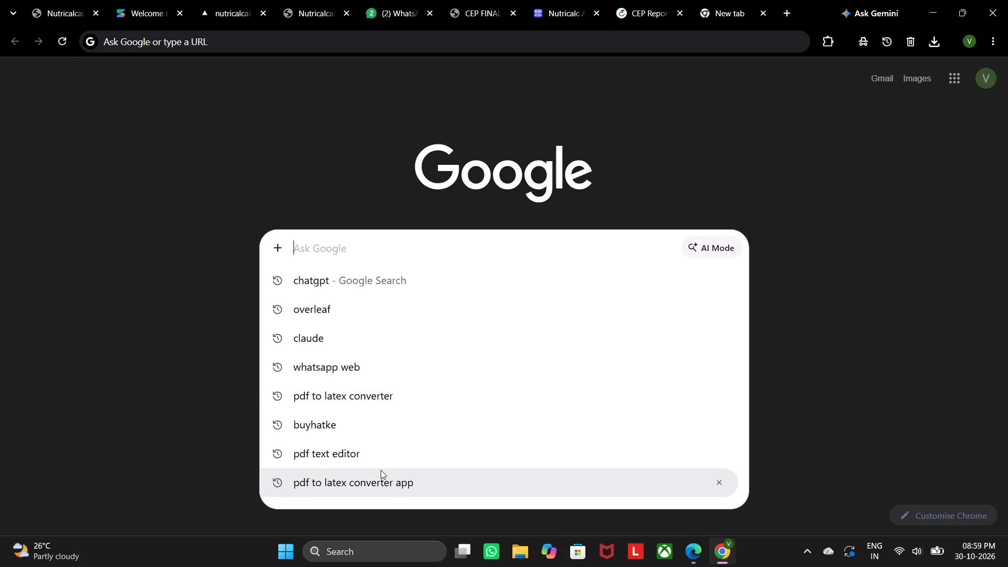
pyautogui.rightClick(406, 396)
pyautogui.click(406, 396)
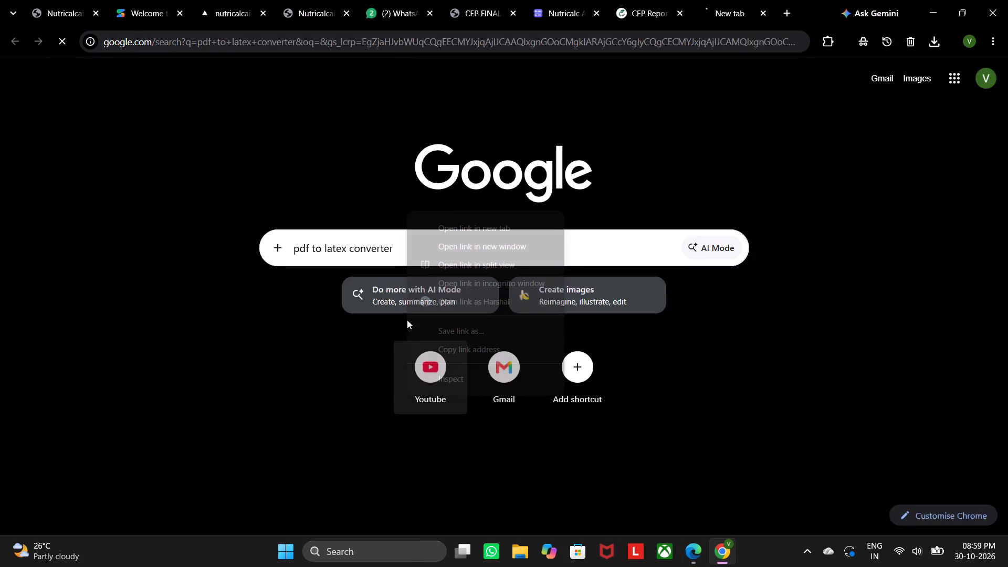
pyautogui.click(250, 87)
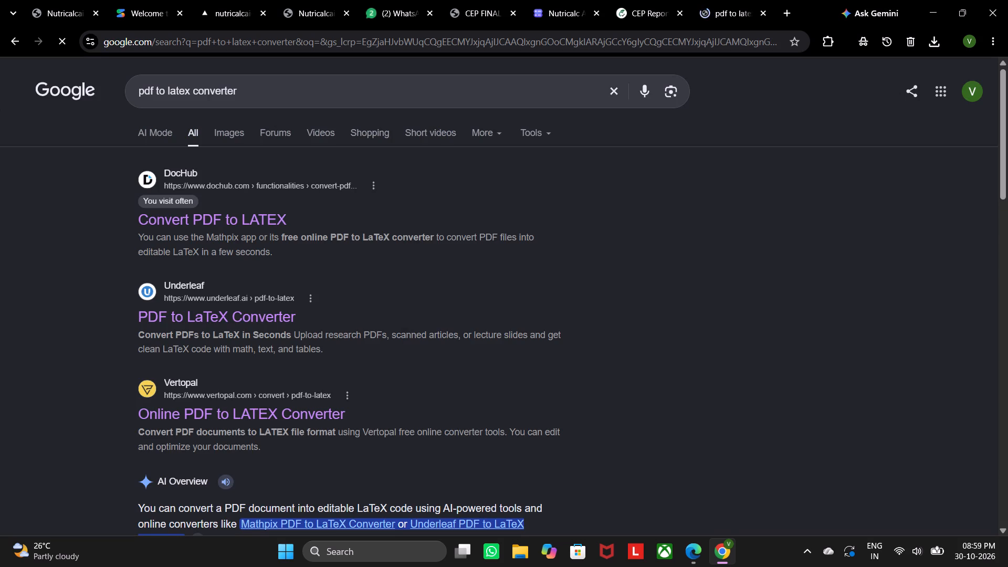
pyautogui.click(189, 93)
pyautogui.press('BackSpace')
pyautogui.press('BackSpace')
pyautogui.press('BackSpace')
pyautogui.press('BackSpace')
pyautogui.press('BackSpace')
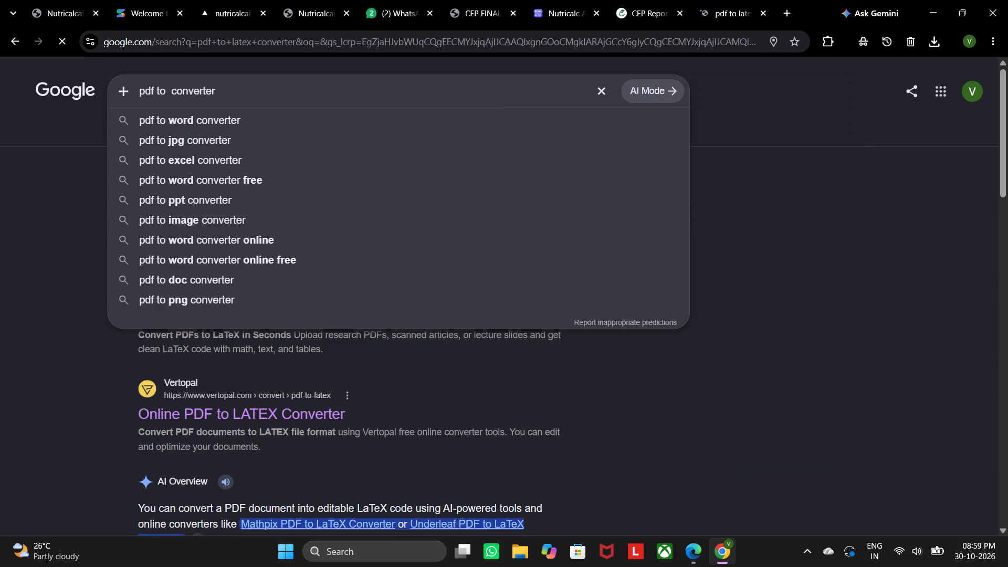
pyautogui.write('zip')
pyautogui.press('Return')
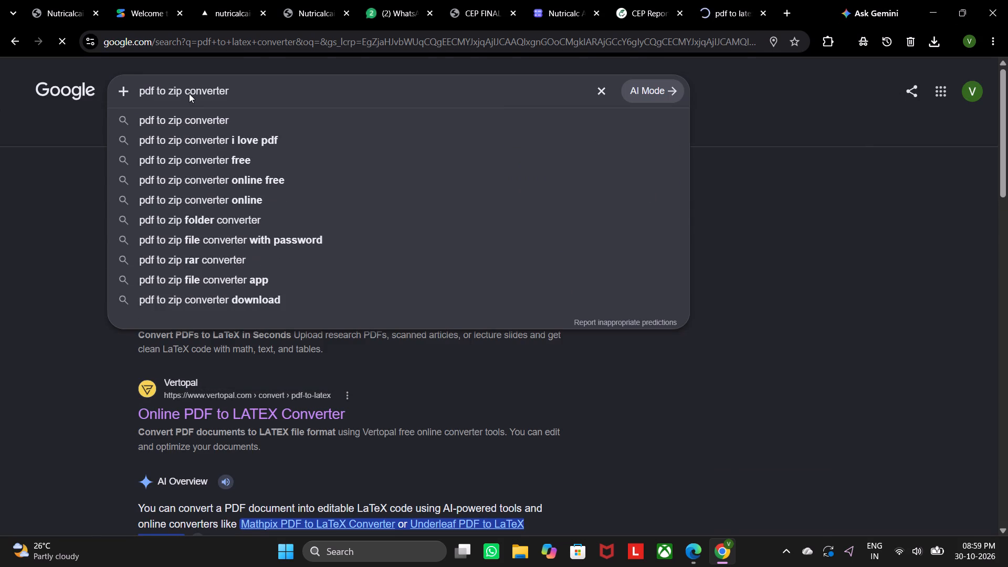
# Open Scanner Go's PDF to ZIP converter from the search results and upload the CEP FINAL REPORT PDF from Downloads.
pyautogui.scroll(-3, 206, 318)
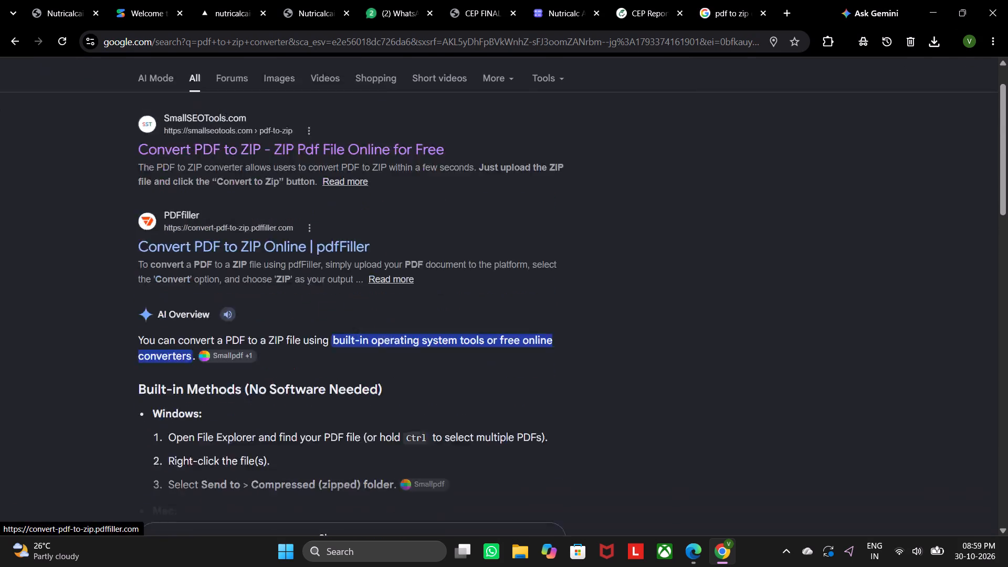
pyautogui.scroll(-5, 206, 322)
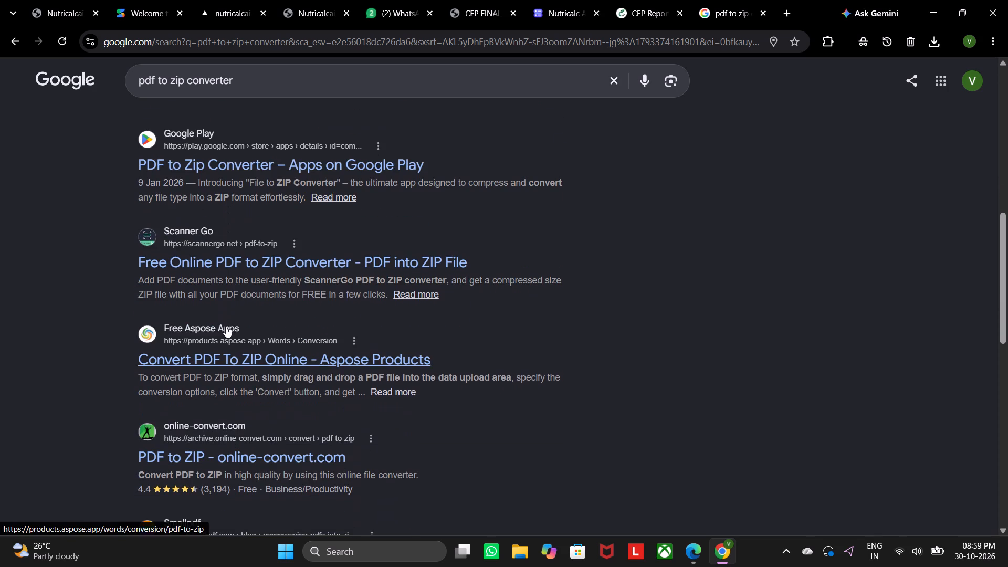
pyautogui.click(261, 256)
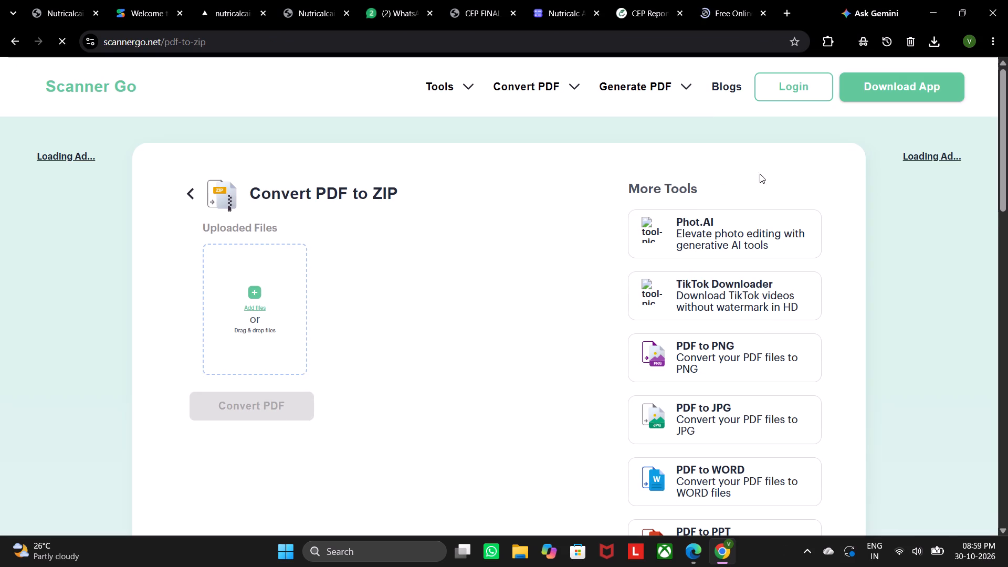
pyautogui.doubleClick(243, 297)
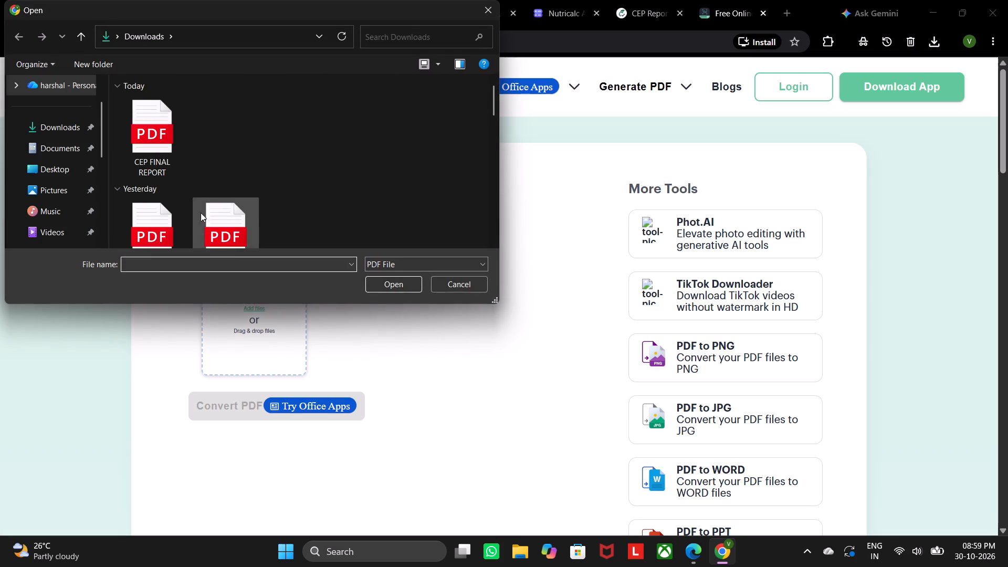
pyautogui.doubleClick(166, 154)
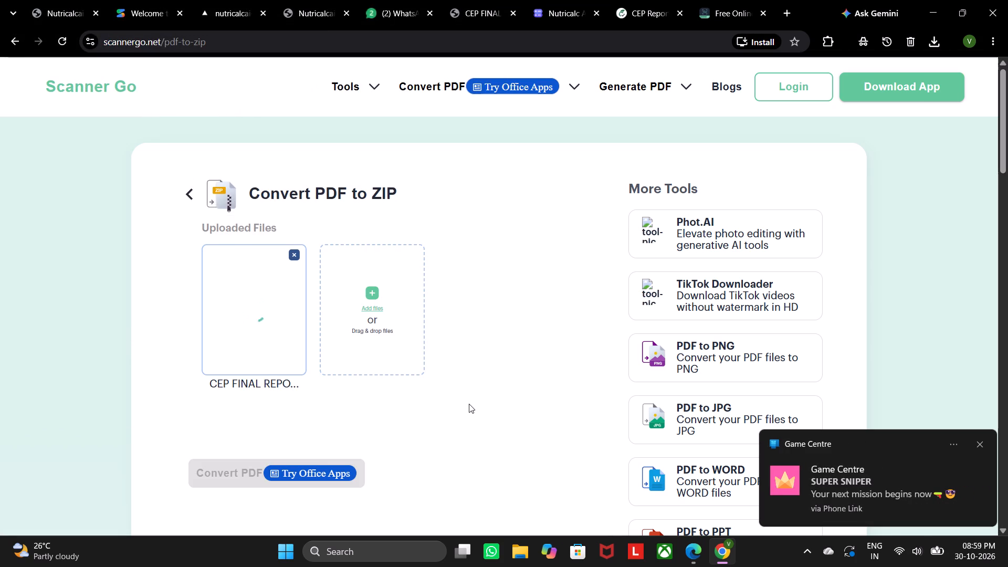
pyautogui.click(978, 442)
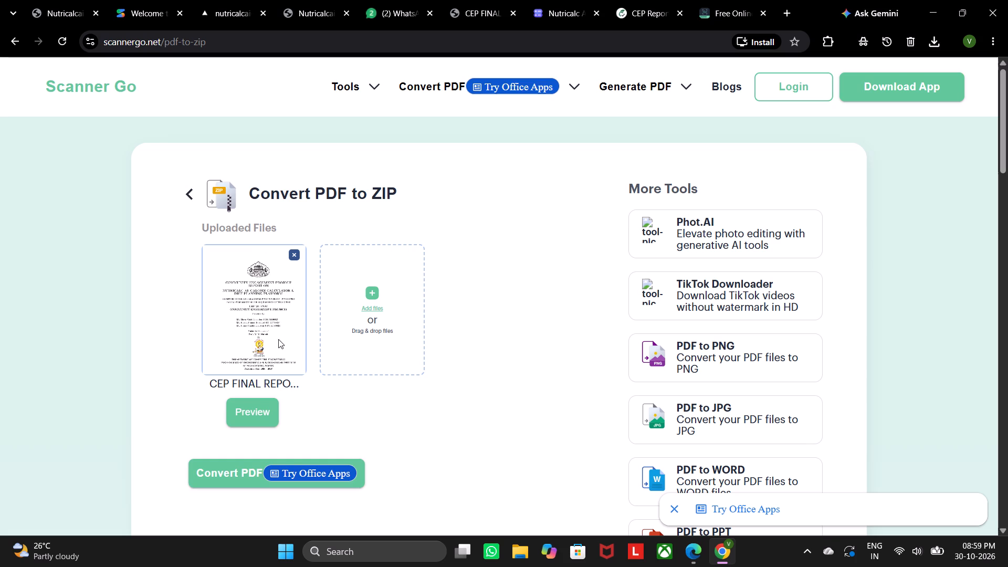
# Preview the uploaded CEP FINAL REPORT and examine its title page.
pyautogui.click(262, 404)
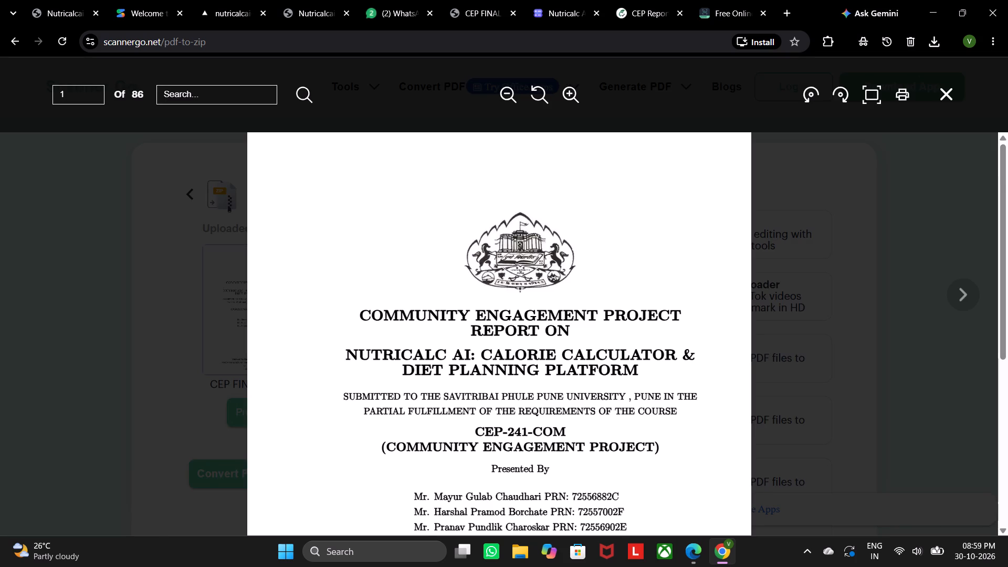
pyautogui.scroll(-4, 552, 327)
pyautogui.scroll(3, 555, 312)
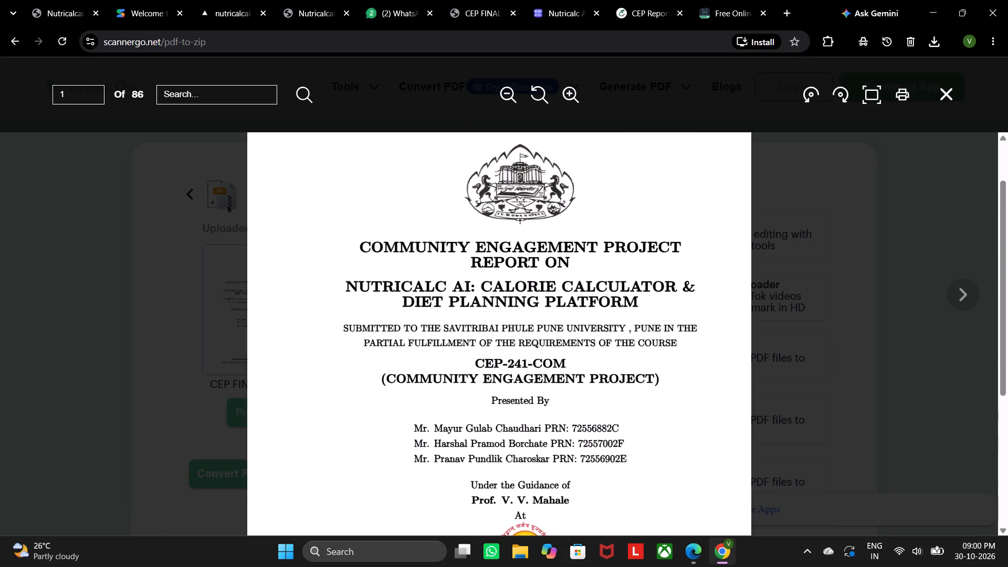
pyautogui.scroll(-19, 555, 312)
pyautogui.scroll(6, 555, 312)
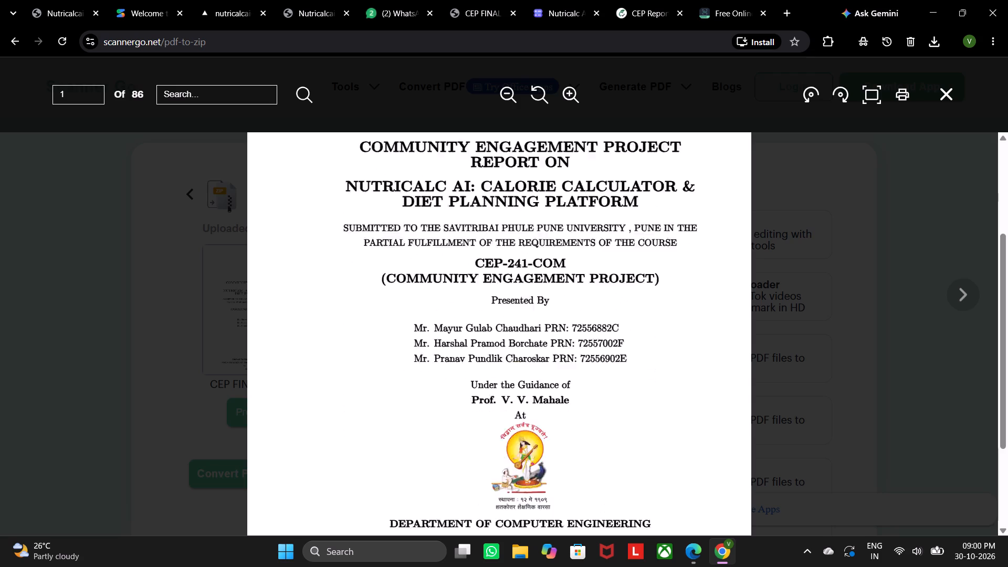
pyautogui.scroll(-13, 555, 312)
pyautogui.scroll(9, 555, 312)
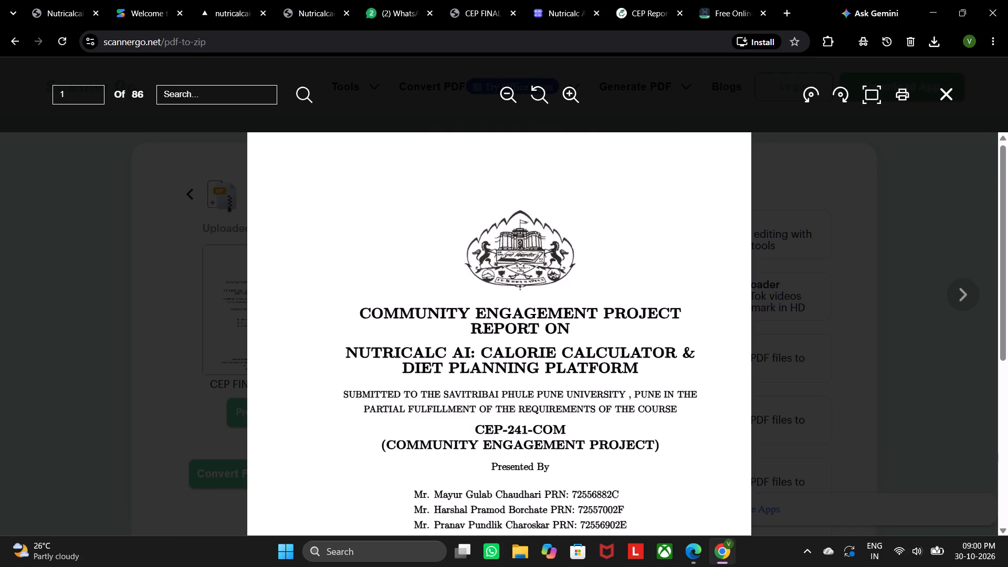
pyautogui.scroll(2, 555, 312)
# Go to page 22 in the preview and examine the problem prioritization section and its table.
pyautogui.click(139, 92)
pyautogui.click(76, 97)
pyautogui.tripleClick(90, 97)
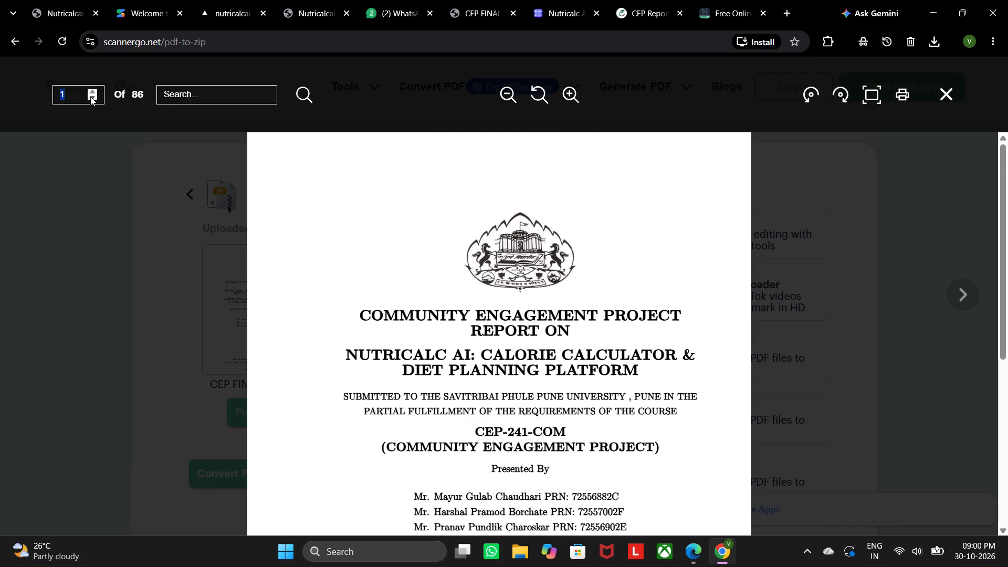
pyautogui.press('BackSpace')
pyautogui.write('22')
pyautogui.press('Return')
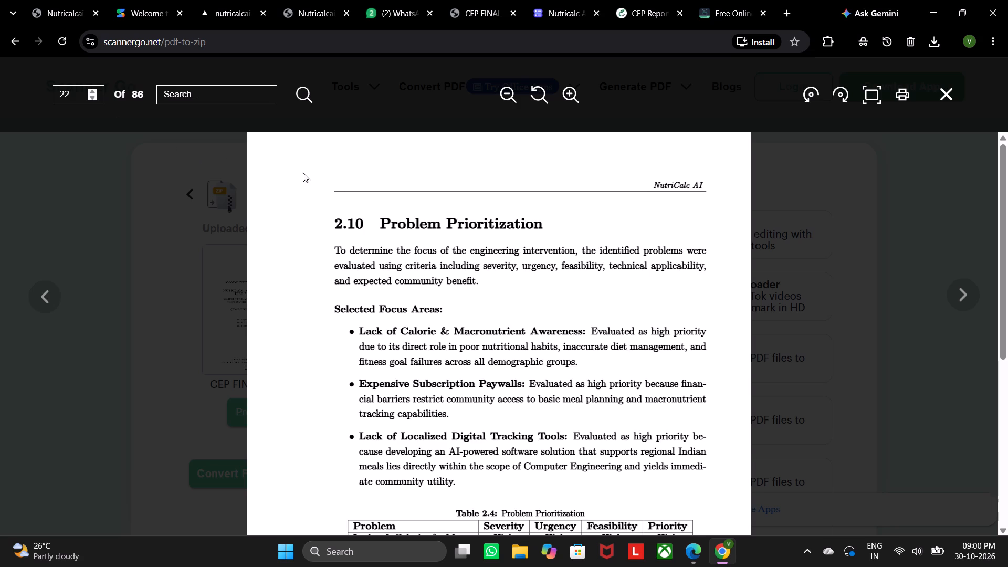
pyautogui.scroll(-6, 495, 295)
pyautogui.scroll(1, 497, 295)
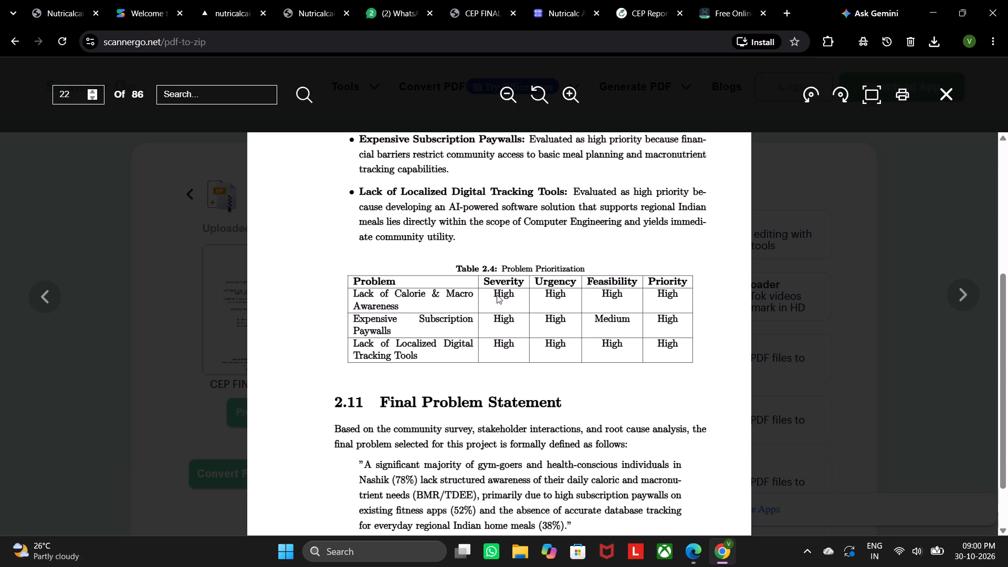
# Close the report preview and examine the PDF to ZIP conversion instructions on Scanner Go's page.
pyautogui.click(940, 88)
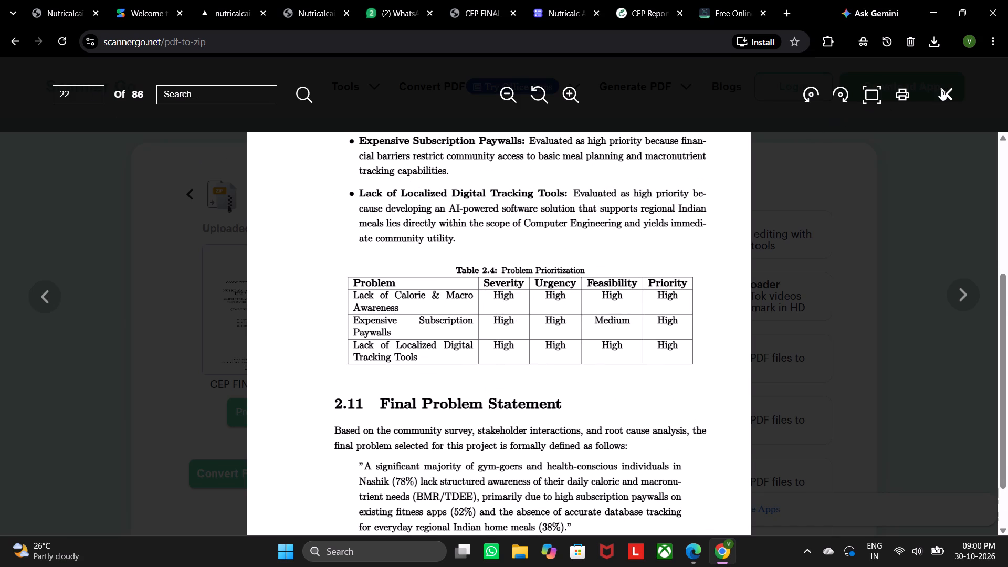
pyautogui.click(946, 93)
pyautogui.scroll(-2, 423, 360)
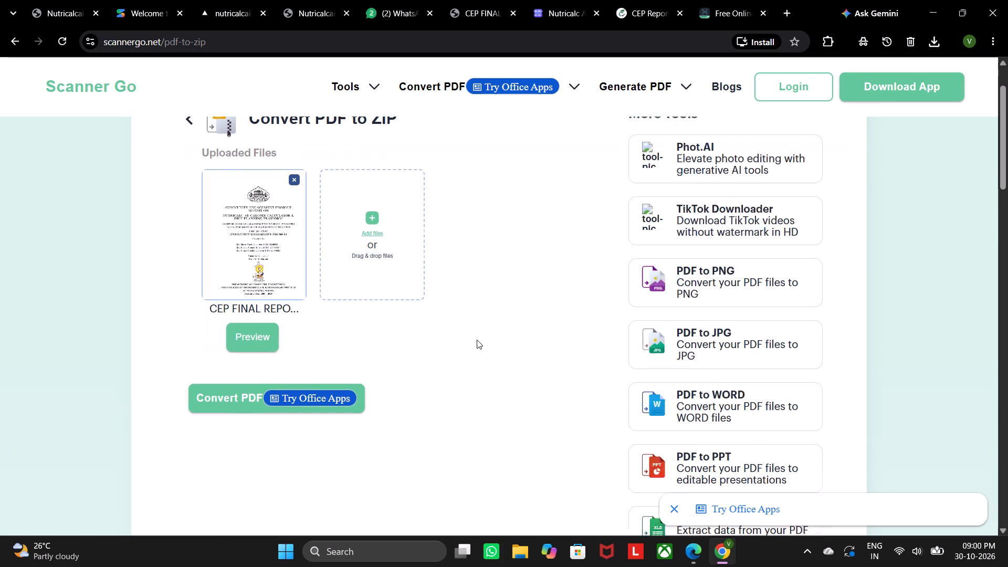
pyautogui.scroll(-10, 477, 340)
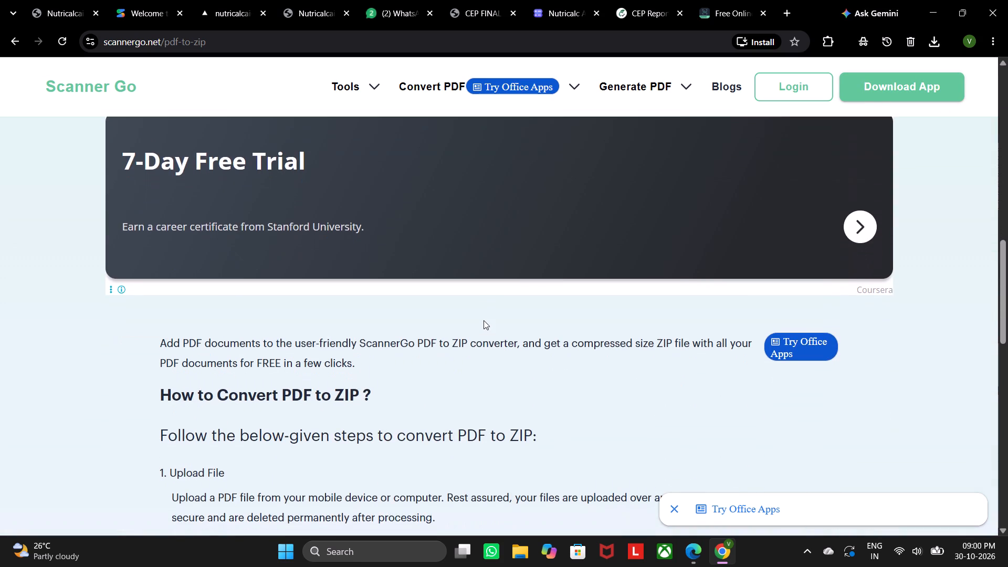
pyautogui.scroll(-8, 484, 320)
pyautogui.scroll(1, 484, 320)
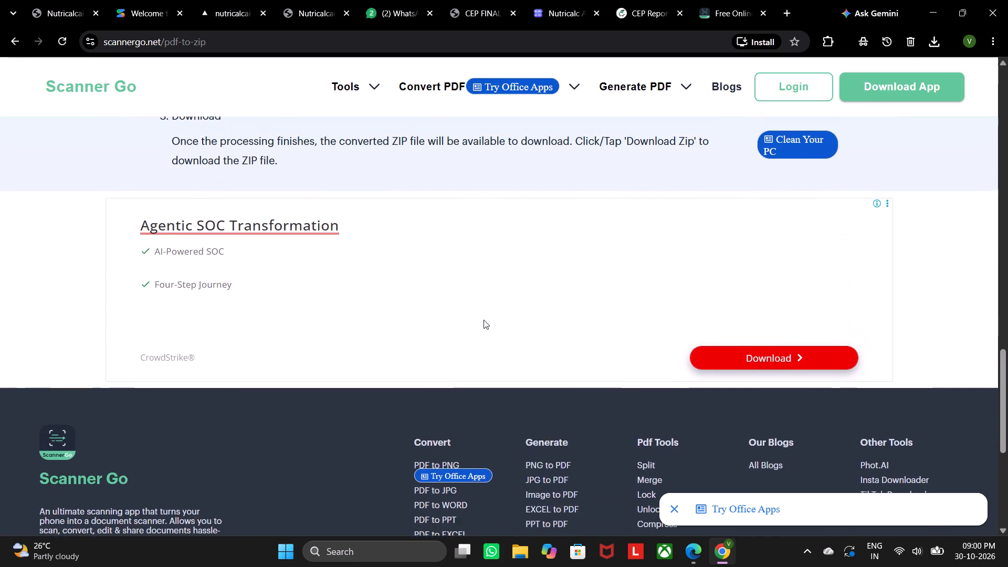
pyautogui.scroll(-12, 484, 320)
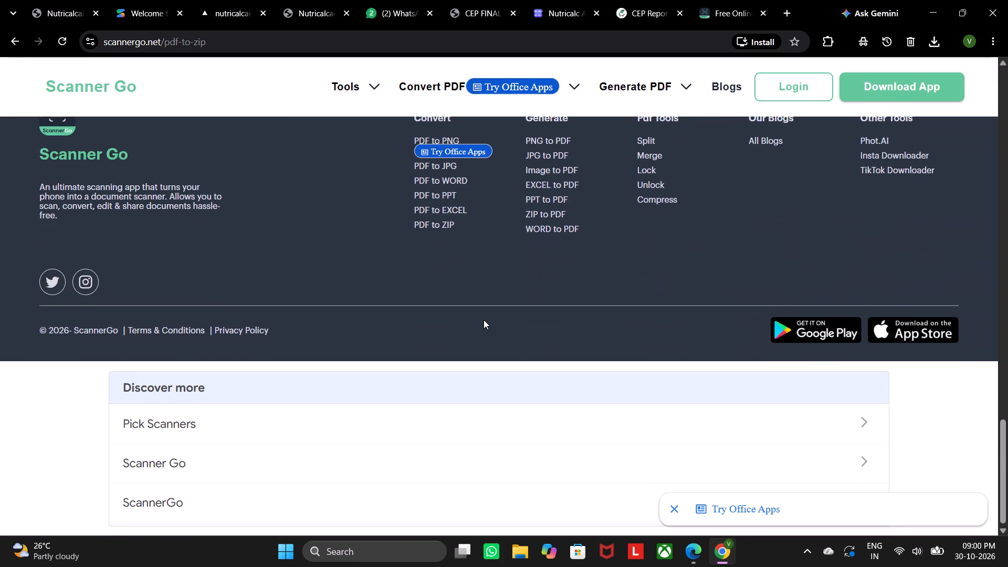
pyautogui.scroll(8, 484, 320)
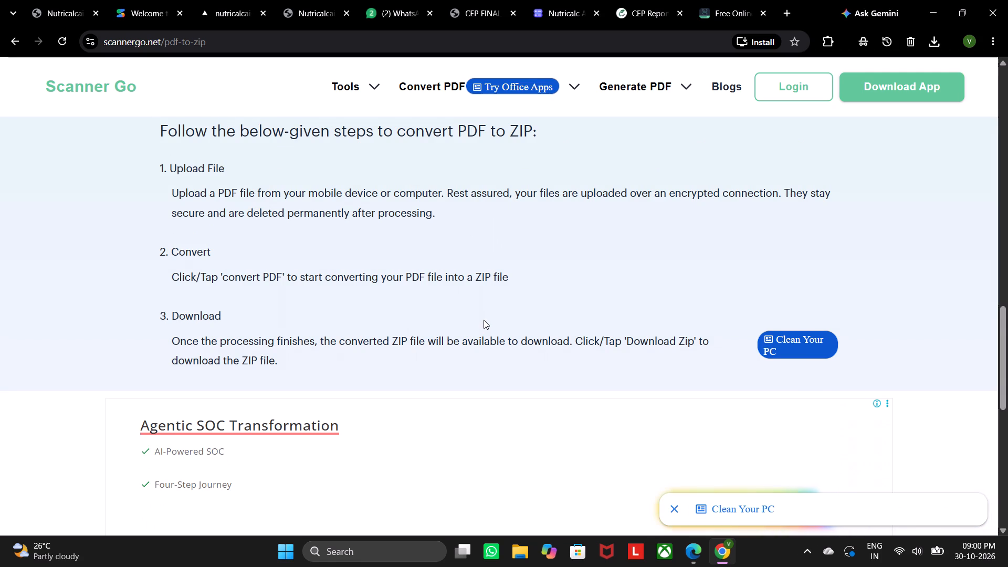
pyautogui.scroll(14, 484, 320)
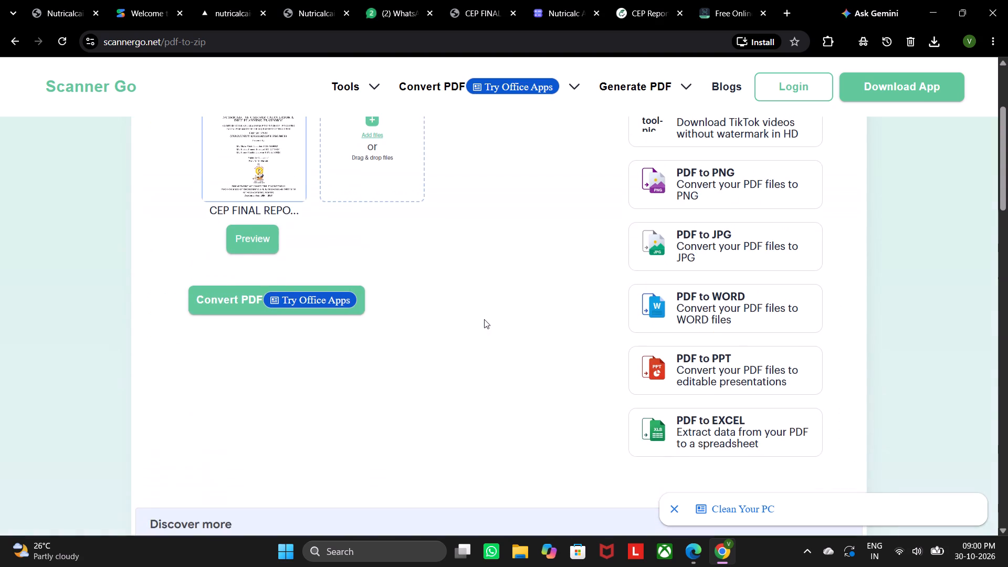
pyautogui.scroll(2, 484, 319)
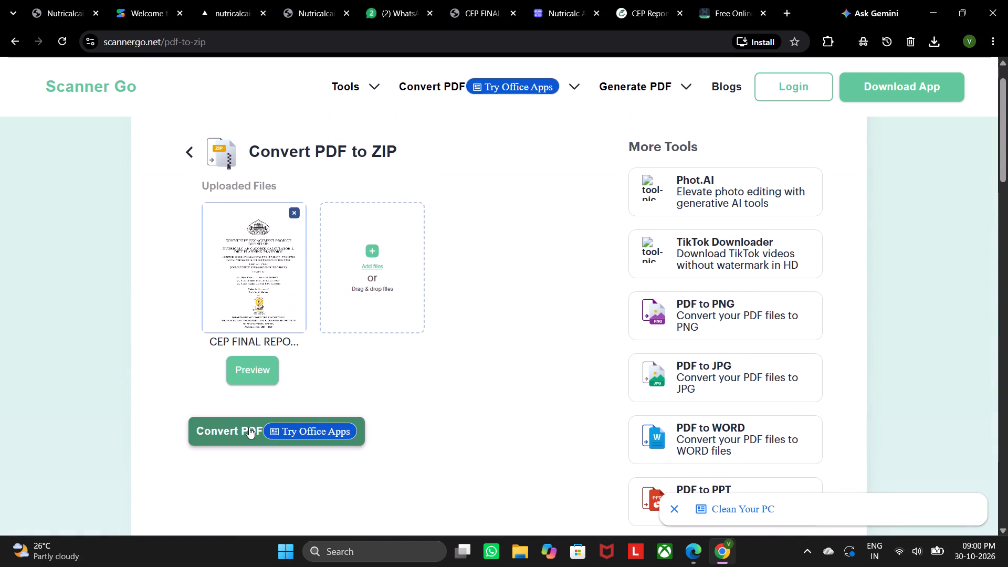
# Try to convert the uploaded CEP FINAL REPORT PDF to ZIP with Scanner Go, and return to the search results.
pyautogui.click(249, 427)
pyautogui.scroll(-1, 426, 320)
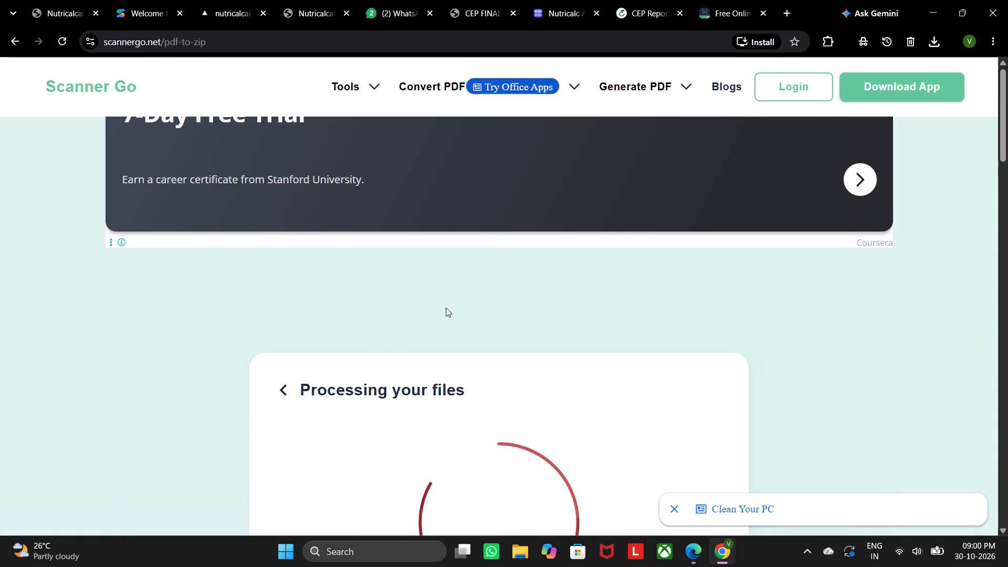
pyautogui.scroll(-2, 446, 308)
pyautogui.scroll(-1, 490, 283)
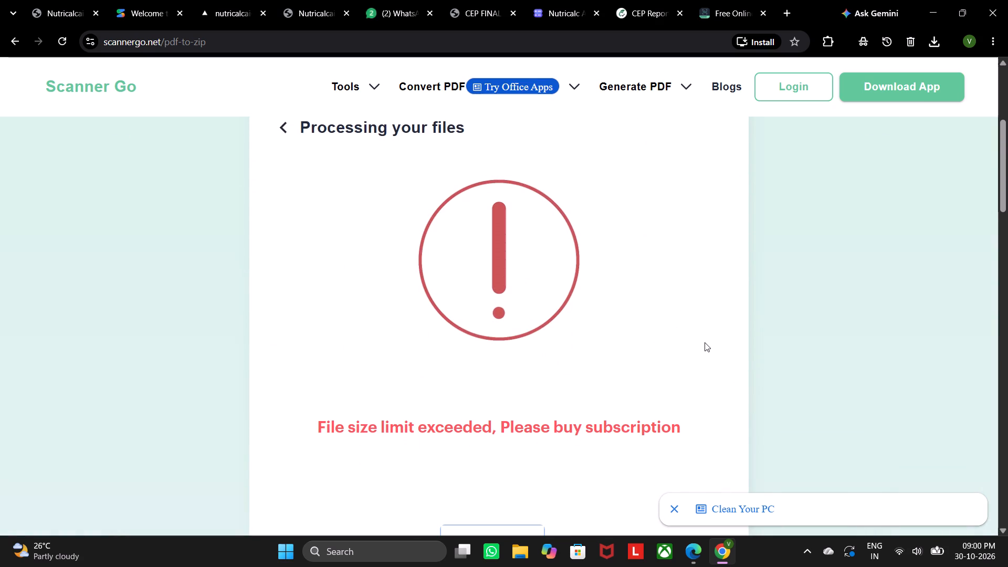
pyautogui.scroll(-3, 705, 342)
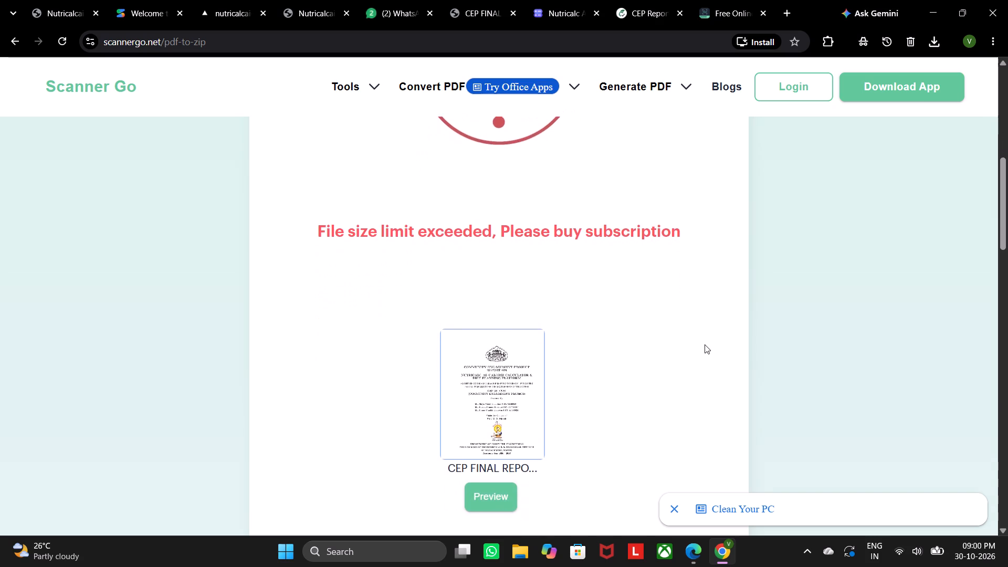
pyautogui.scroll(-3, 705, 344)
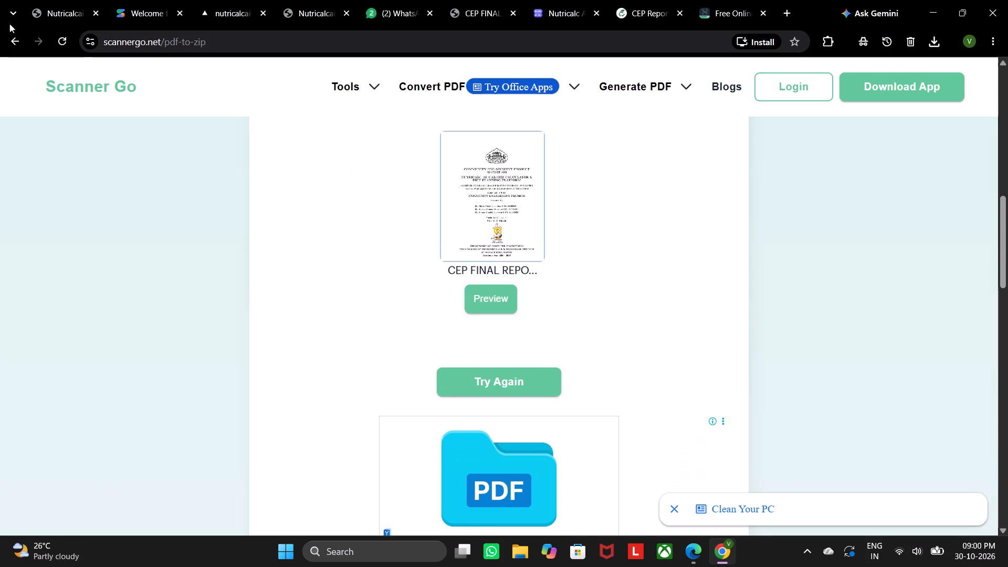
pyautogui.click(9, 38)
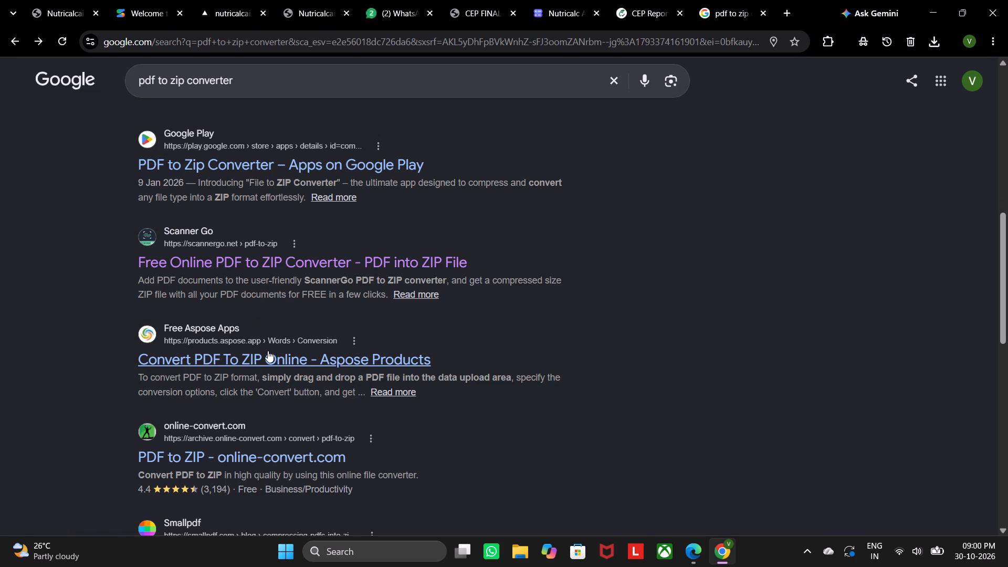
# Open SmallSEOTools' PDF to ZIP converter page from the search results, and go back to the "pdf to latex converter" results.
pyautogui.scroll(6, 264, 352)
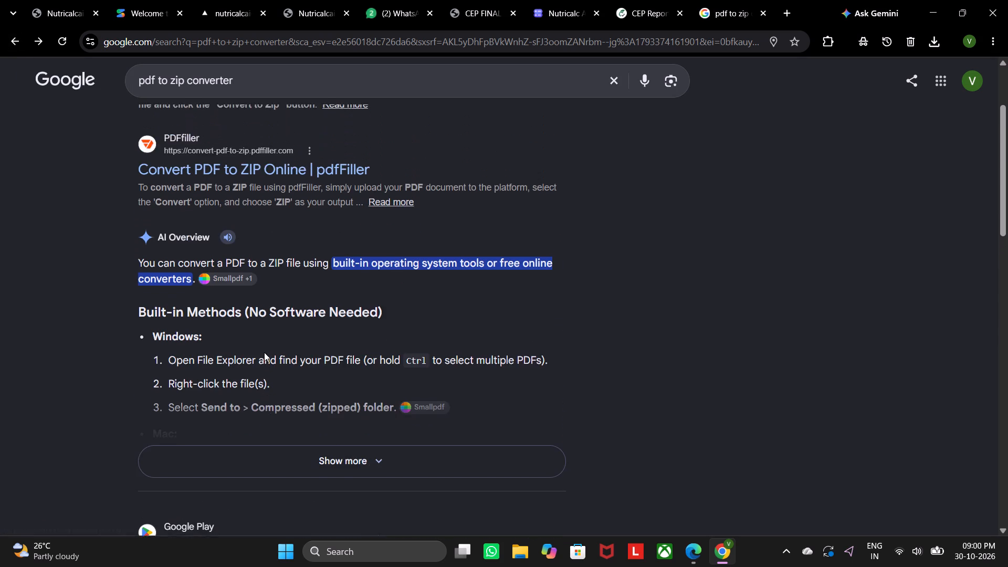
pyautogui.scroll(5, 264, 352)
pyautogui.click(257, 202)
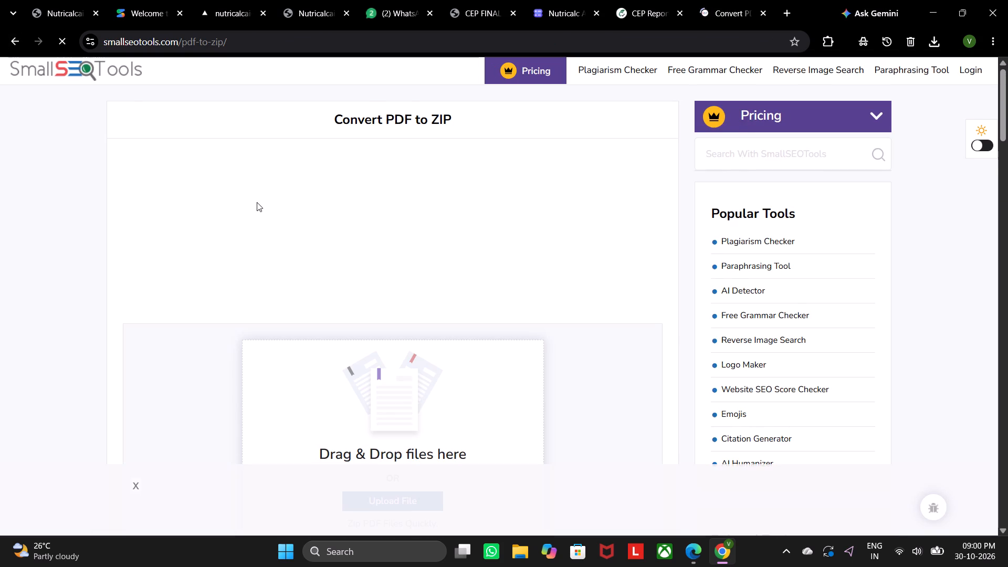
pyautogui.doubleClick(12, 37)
# Examine the "pdf to latex converter" search results, including Aspose's PDF to TEX converter page.
pyautogui.scroll(-5, 321, 341)
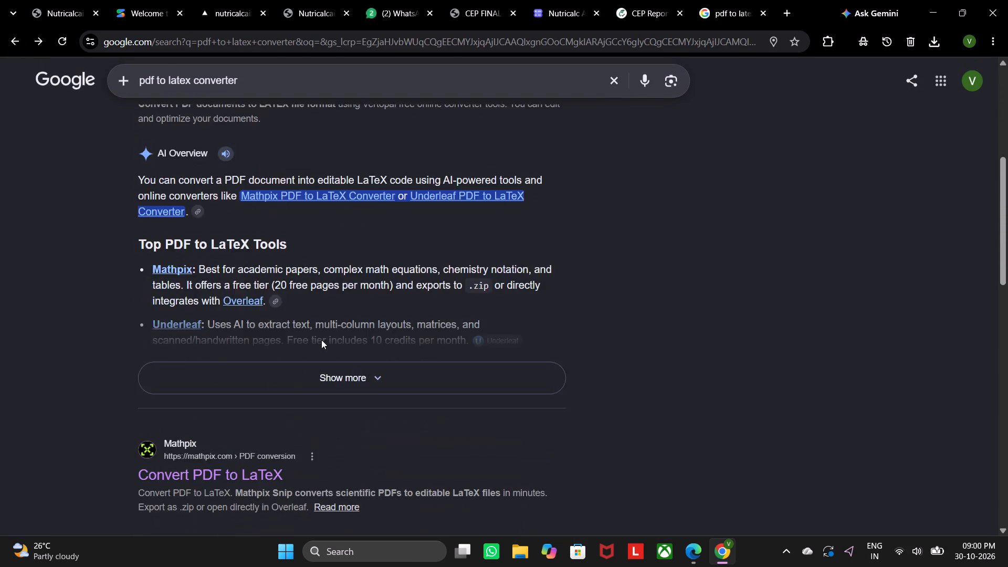
pyautogui.scroll(-5, 321, 340)
pyautogui.scroll(-2, 274, 332)
pyautogui.doubleClick(216, 208)
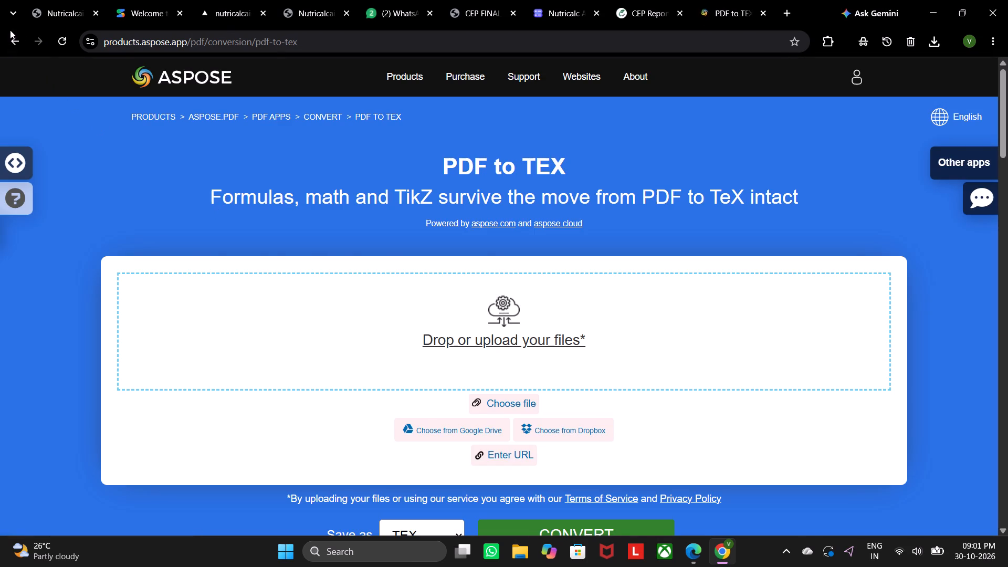
pyautogui.click(13, 35)
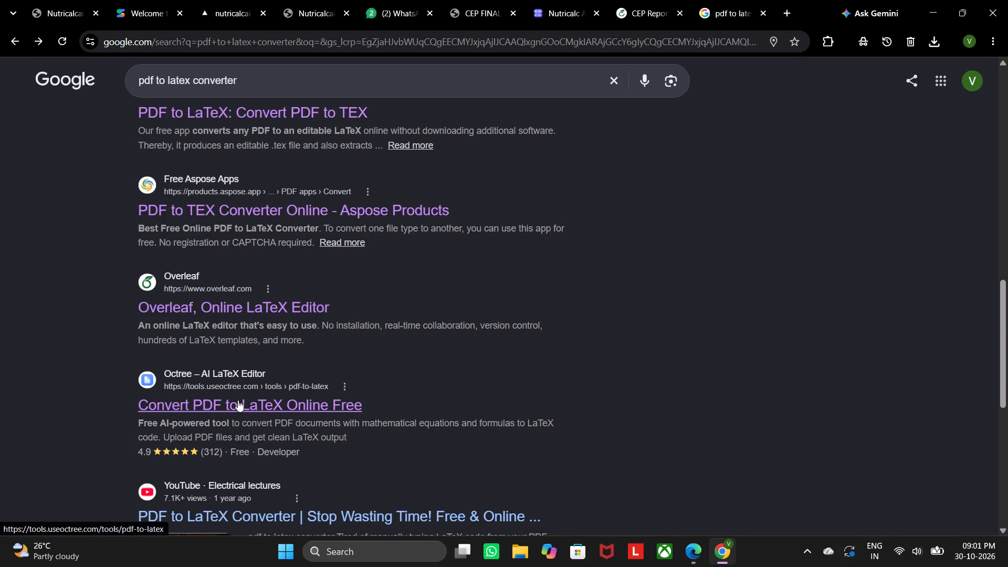
pyautogui.scroll(-5, 236, 414)
pyautogui.scroll(7, 251, 287)
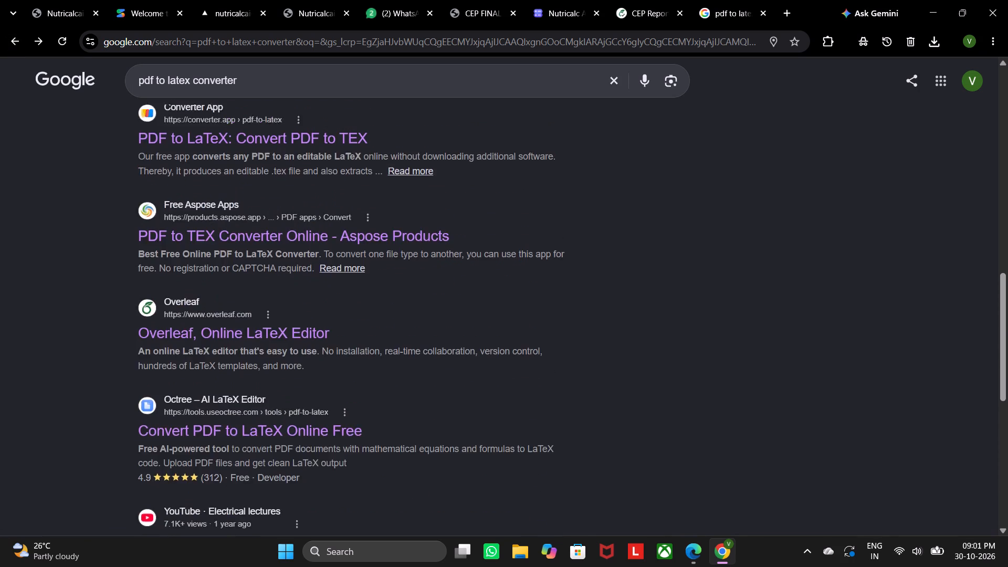
pyautogui.scroll(4, 251, 287)
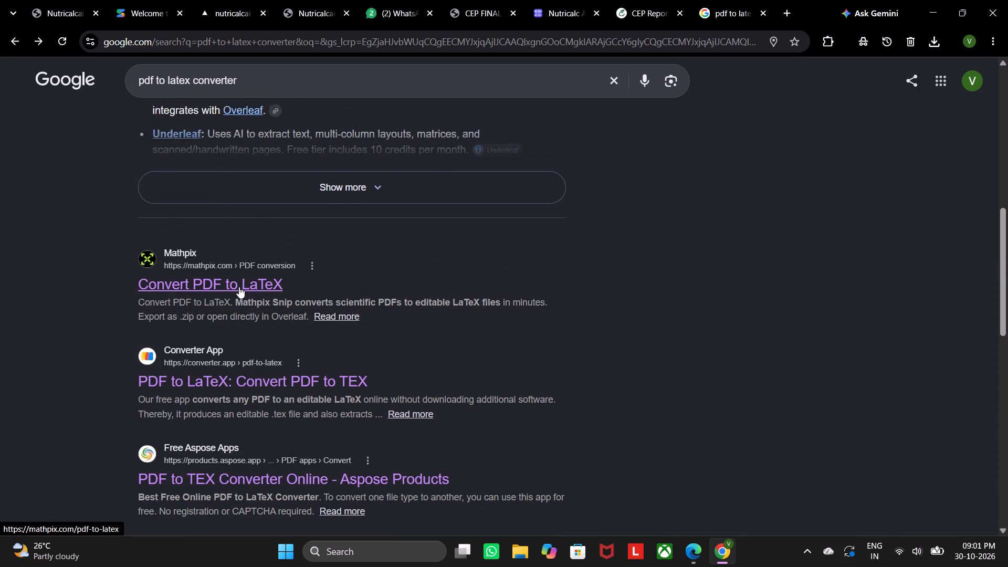
pyautogui.scroll(7, 239, 287)
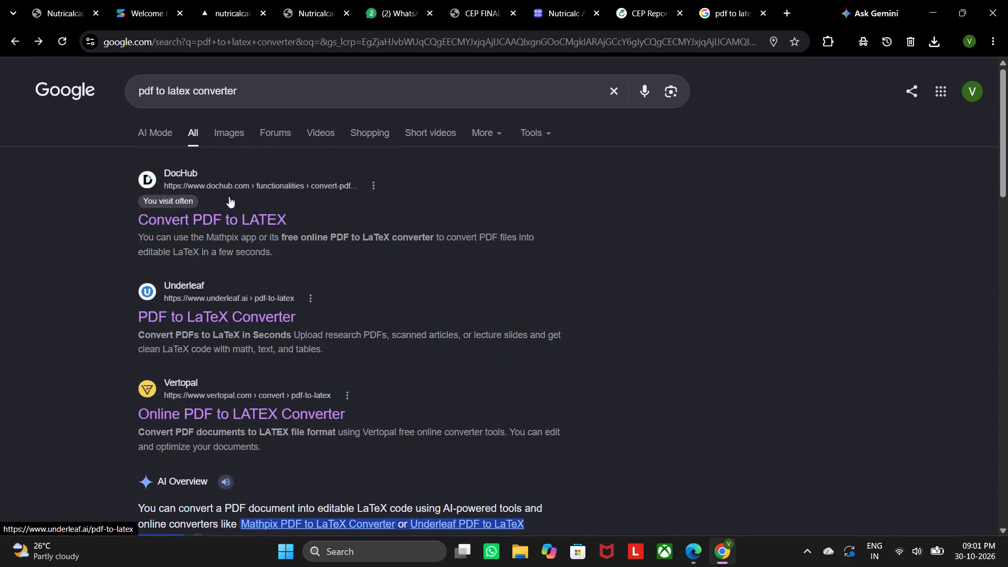
# Change "latex" to "zip" in the query and search for "pdf to zip converter".
pyautogui.click(188, 91)
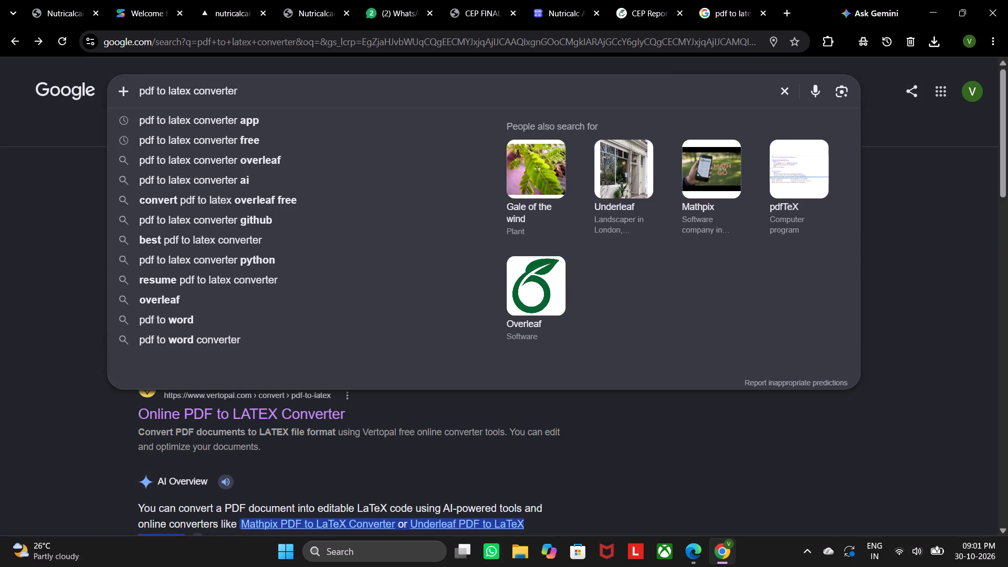
pyautogui.press('BackSpace')
pyautogui.press('BackSpace')
pyautogui.press('BackSpace')
pyautogui.press('BackSpace')
pyautogui.press('z')
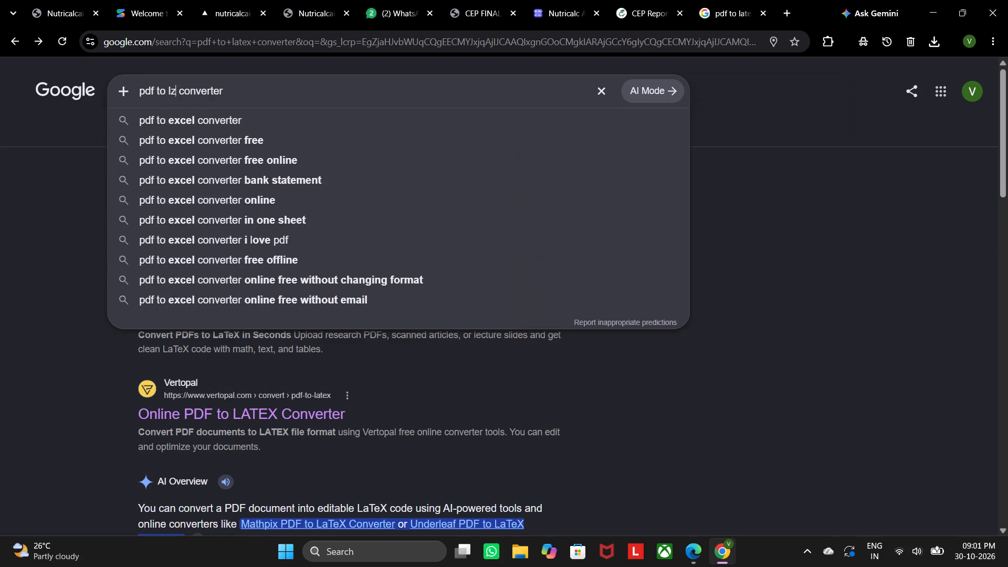
pyautogui.press('BackSpace')
pyautogui.press('BackSpace')
pyautogui.write('zip')
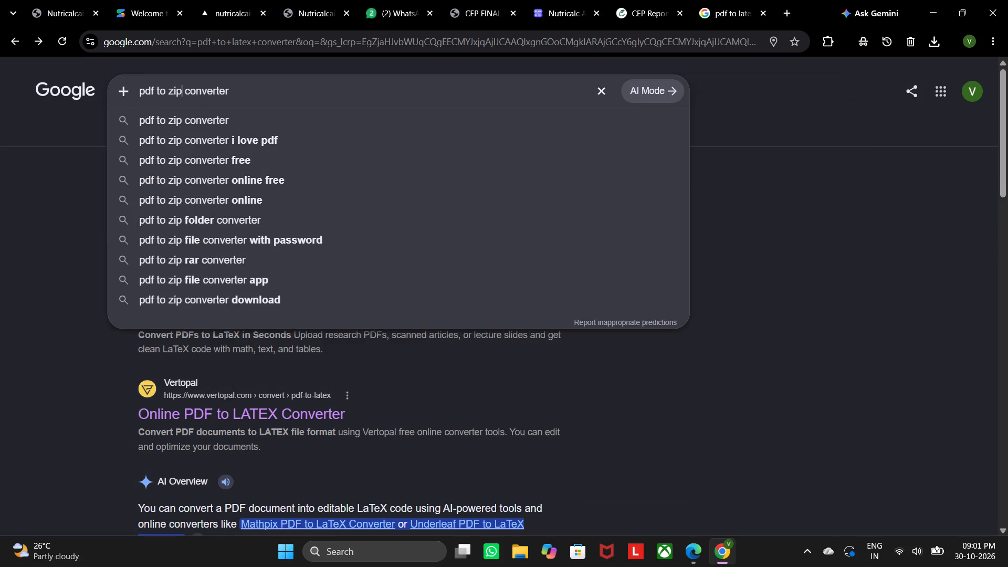
pyautogui.press('Return')
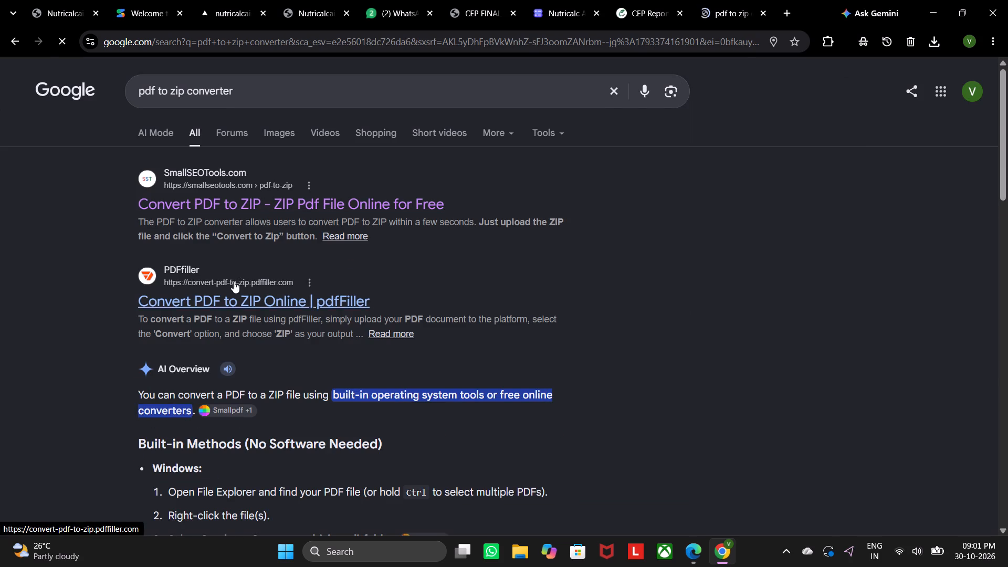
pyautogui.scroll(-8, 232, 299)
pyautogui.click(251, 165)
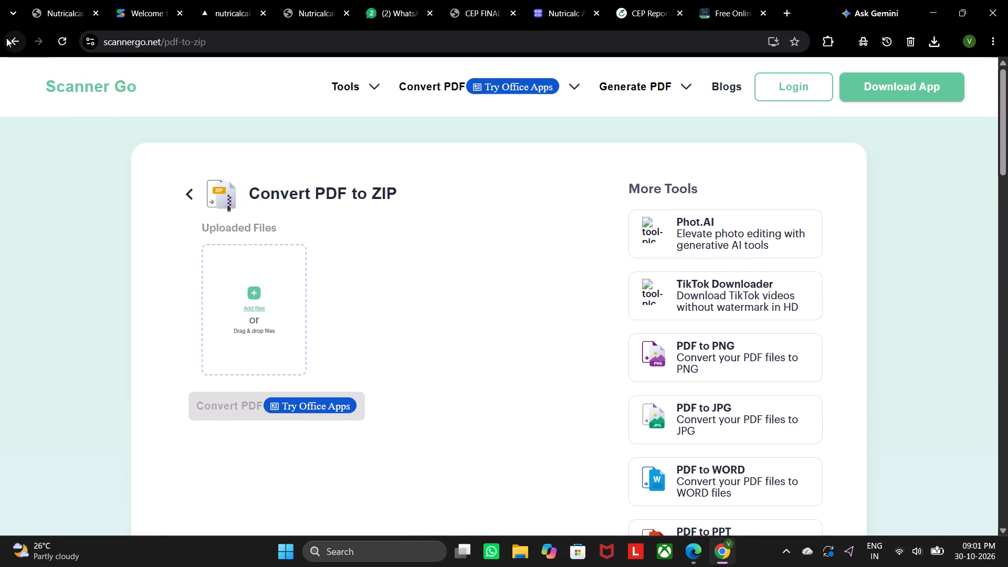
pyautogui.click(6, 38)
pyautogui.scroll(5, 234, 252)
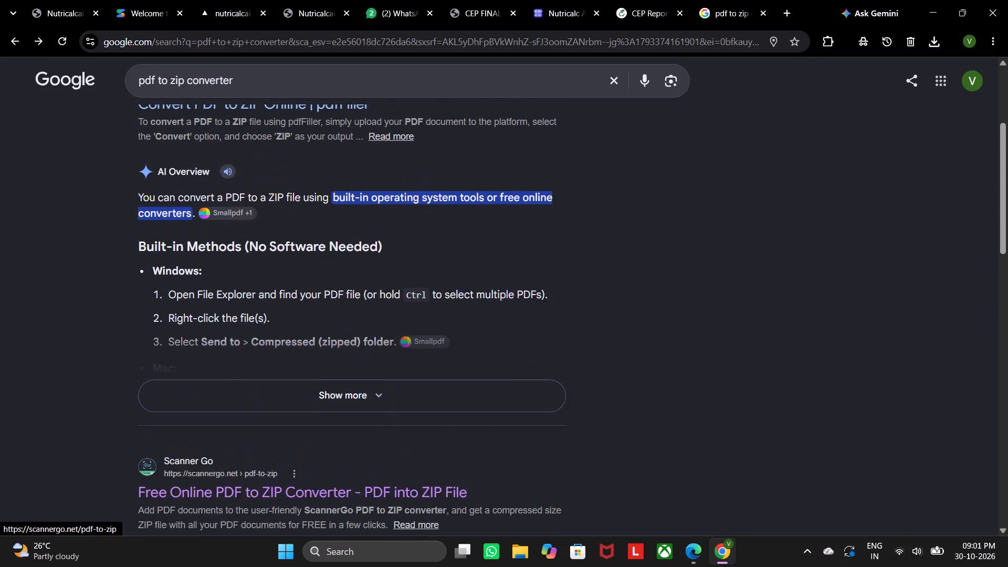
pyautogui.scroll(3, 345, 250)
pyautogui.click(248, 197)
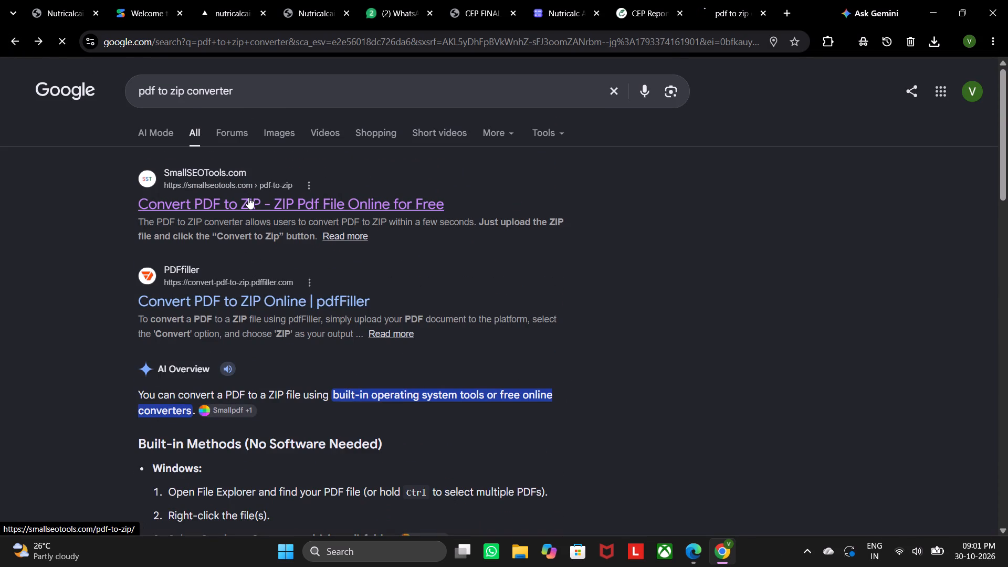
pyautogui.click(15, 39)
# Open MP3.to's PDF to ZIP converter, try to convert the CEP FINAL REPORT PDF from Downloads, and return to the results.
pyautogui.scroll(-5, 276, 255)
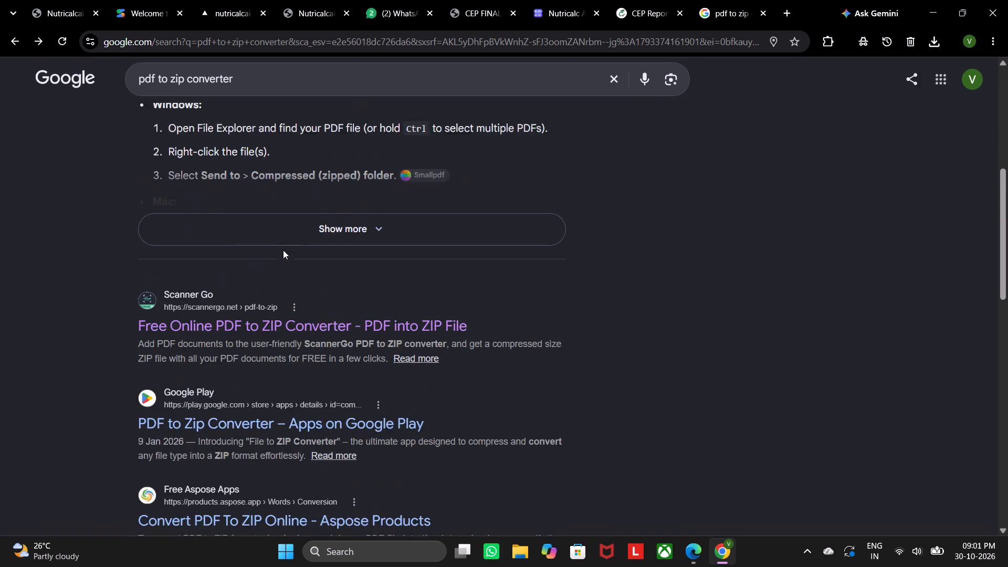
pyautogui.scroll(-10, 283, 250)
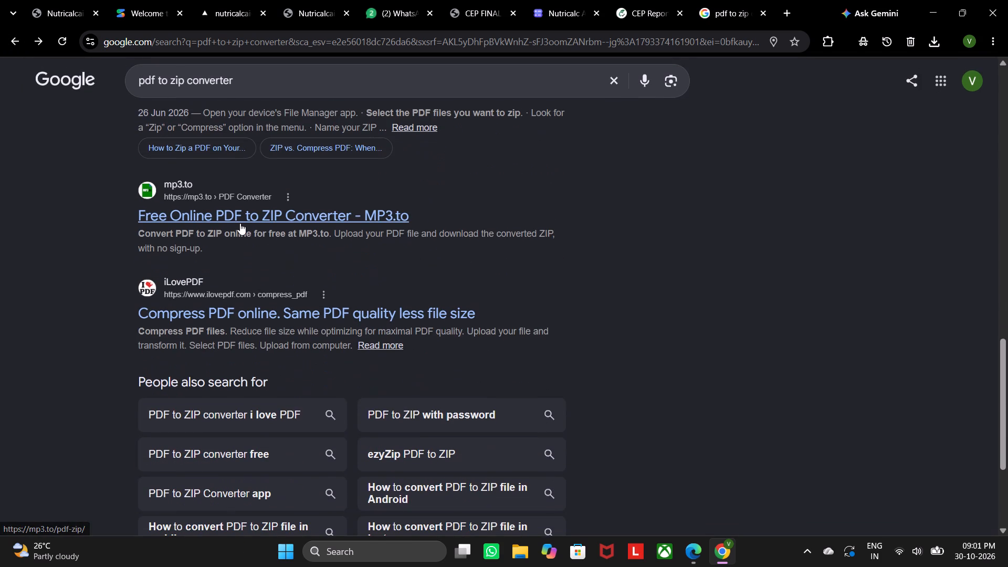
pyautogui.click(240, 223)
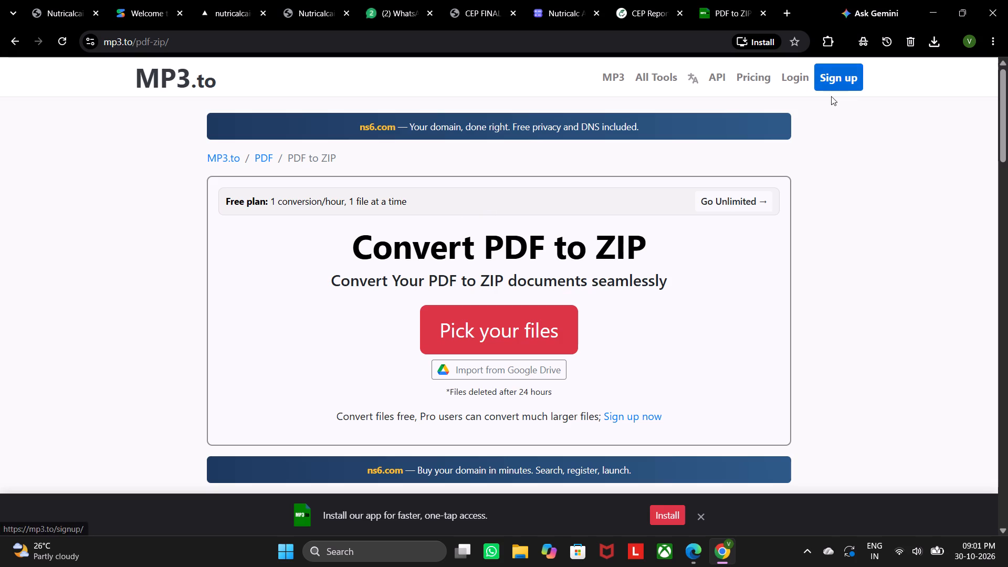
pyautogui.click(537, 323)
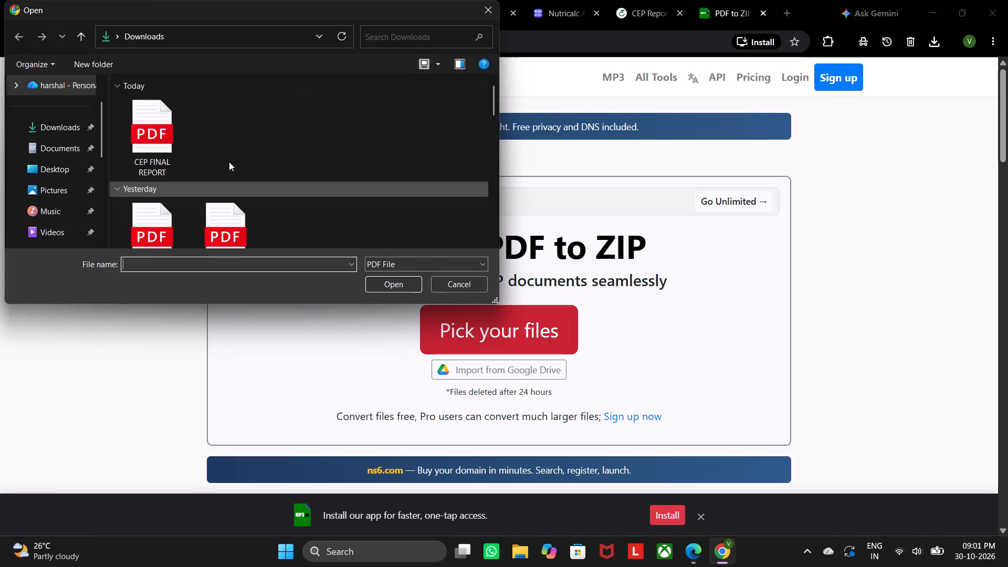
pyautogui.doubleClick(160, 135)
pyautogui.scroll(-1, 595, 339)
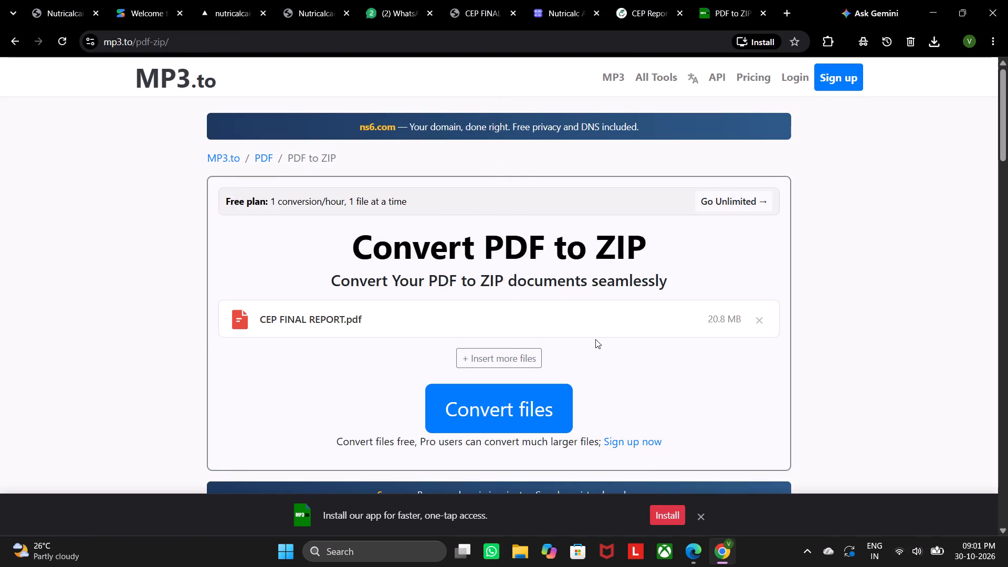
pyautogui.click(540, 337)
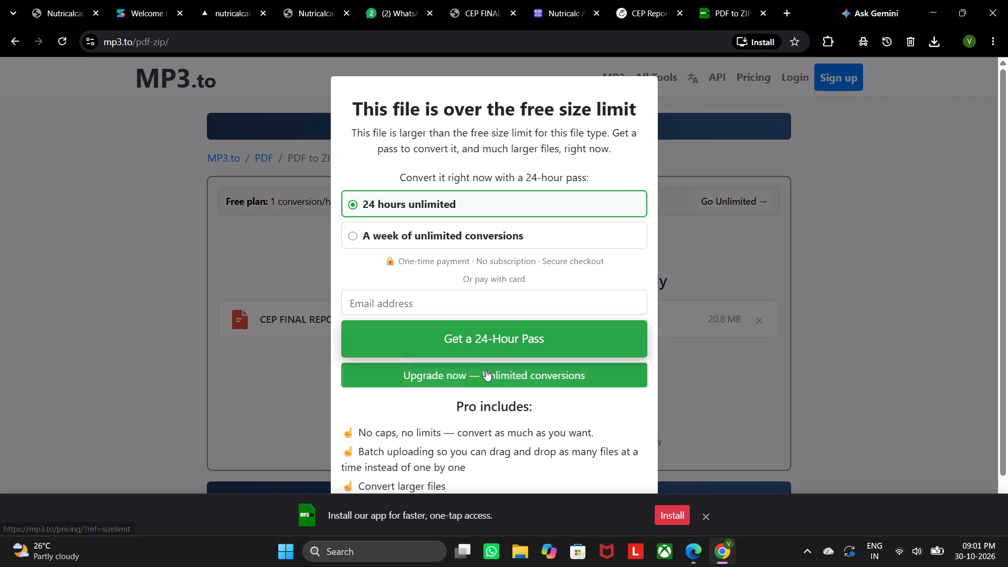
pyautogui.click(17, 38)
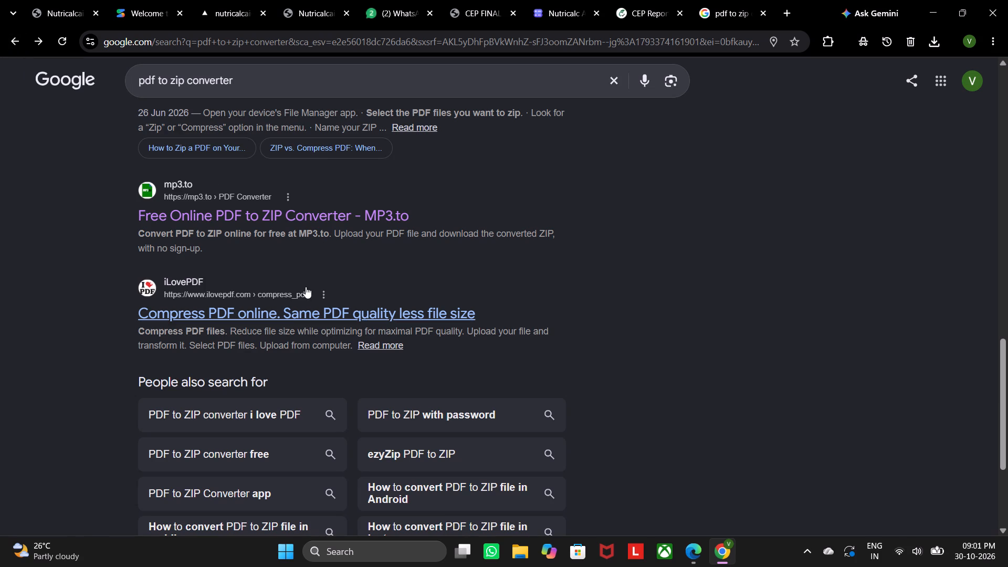
# Open iLovePDF's Compress PDF page and compress CEP FINAL REPORT.pdf from Downloads at the recommended compression level.
pyautogui.click(309, 301)
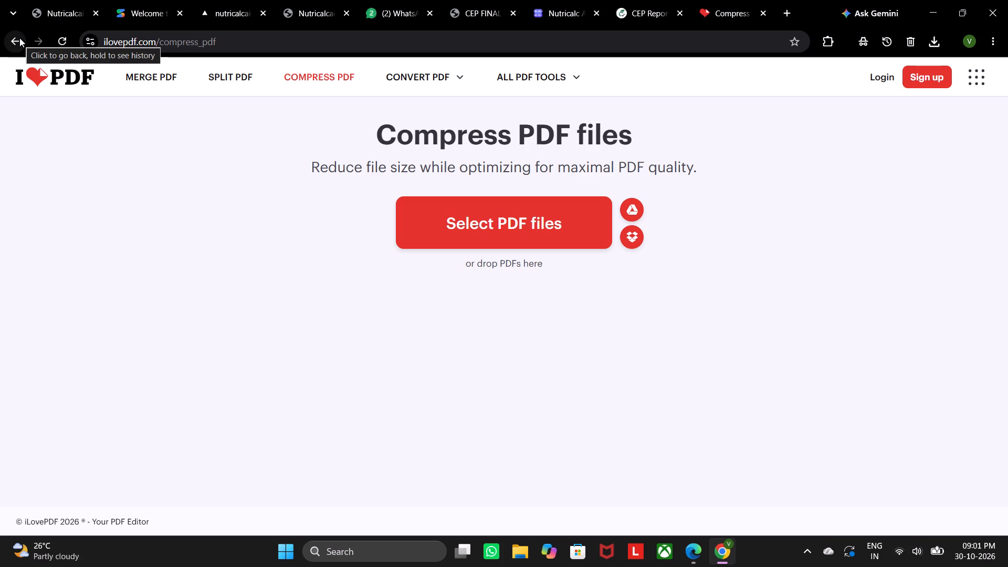
pyautogui.click(459, 234)
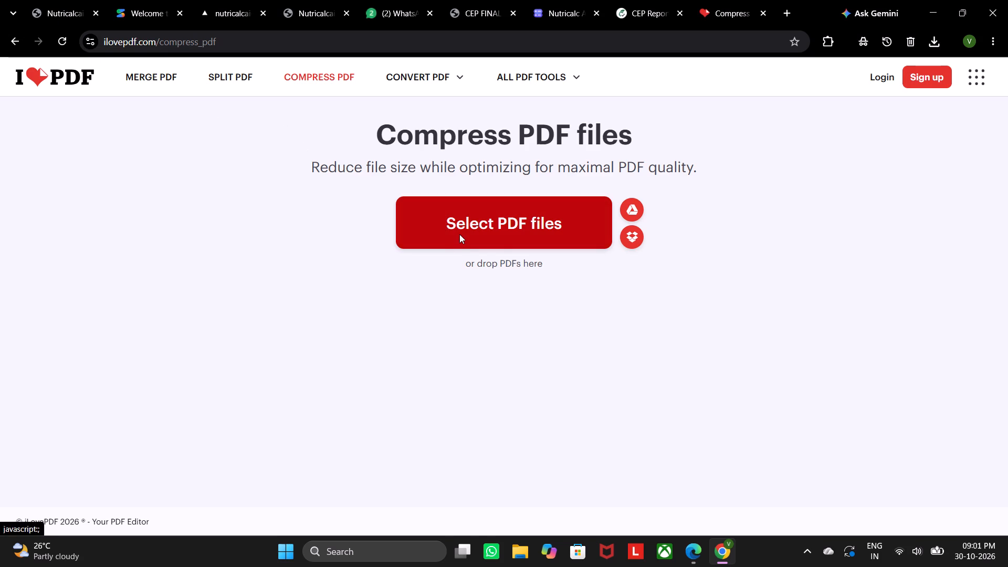
pyautogui.doubleClick(178, 139)
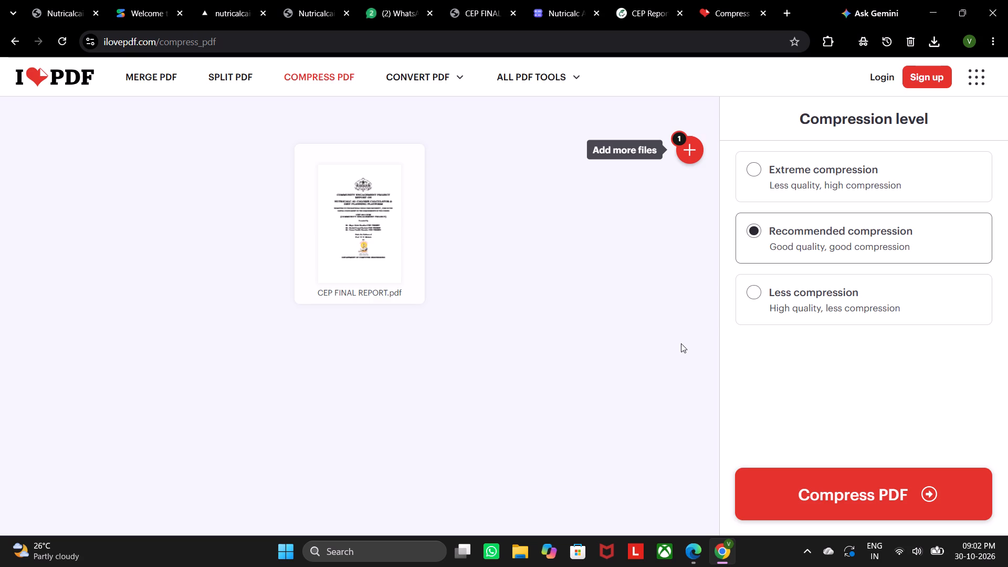
pyautogui.press('super+d')
pyautogui.click(877, 481)
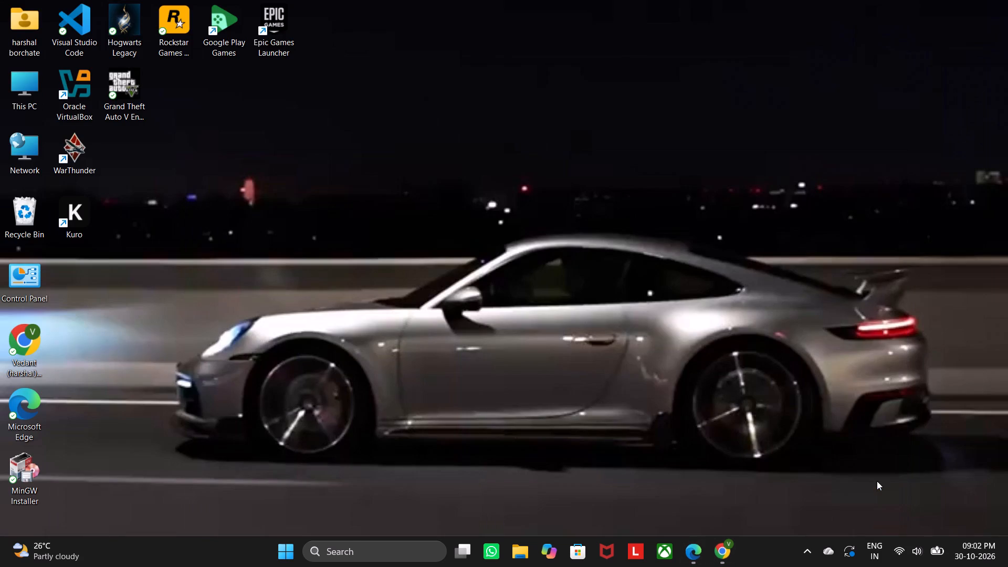
pyautogui.click(734, 547)
pyautogui.click(798, 500)
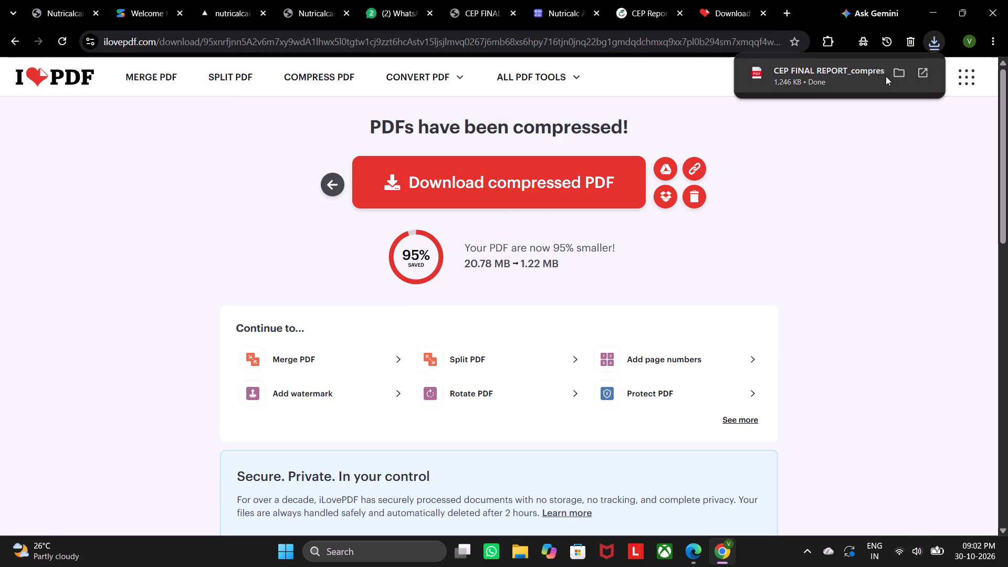
pyautogui.click(895, 74)
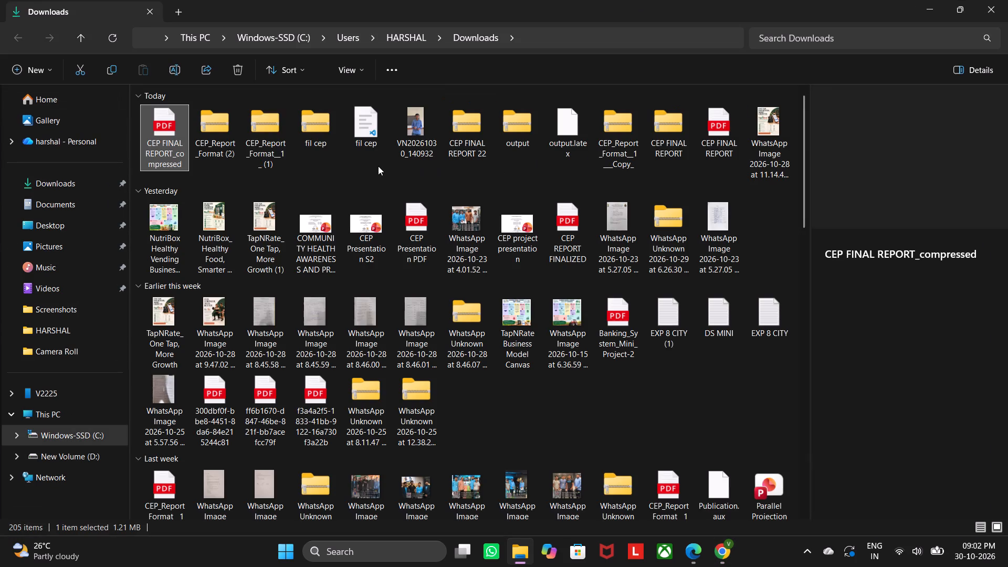
# Open the CEP FINAL REPORT_compressed PDF from Downloads and compress it to a ZIP file under the same name.
pyautogui.doubleClick(174, 150)
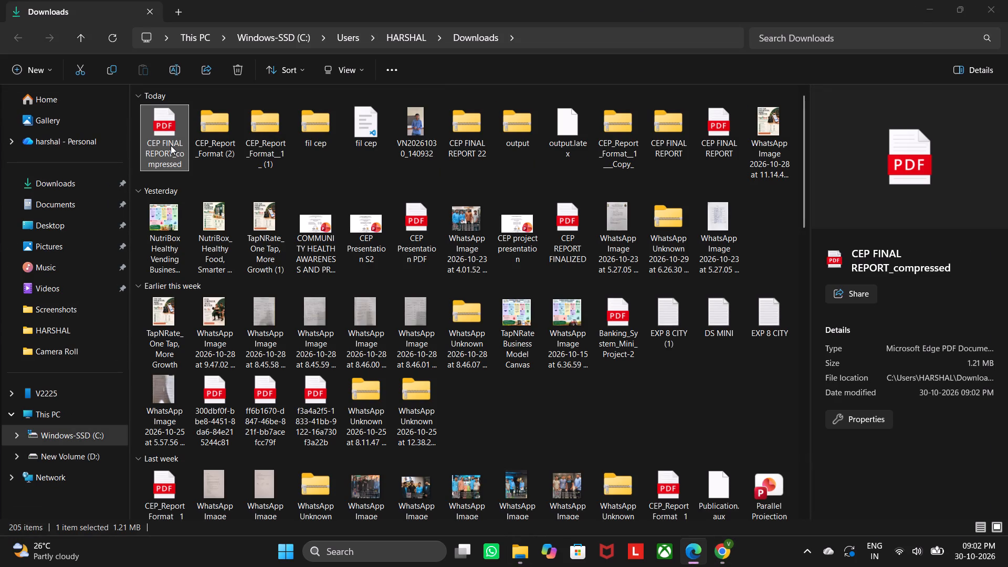
pyautogui.doubleClick(171, 145)
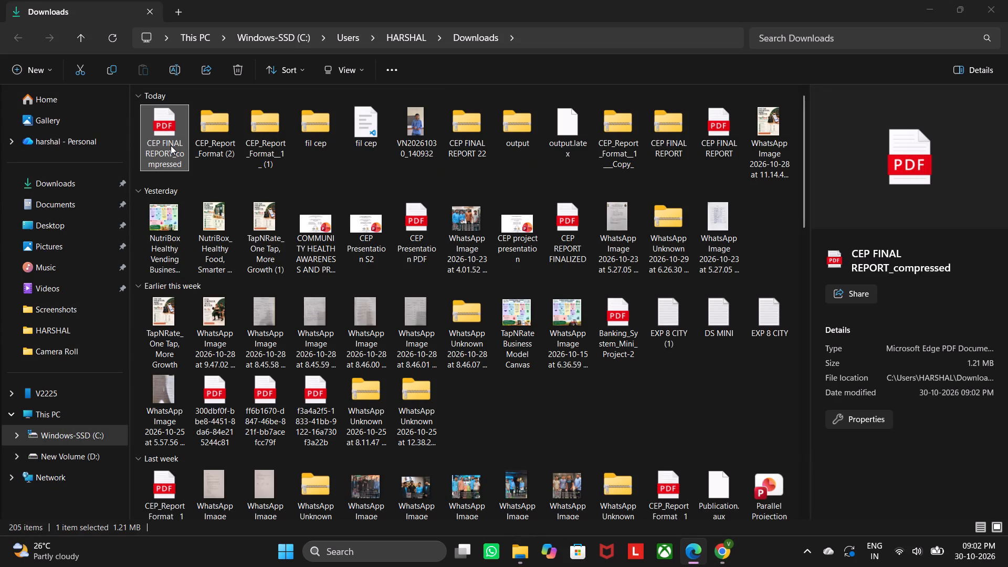
pyautogui.click(171, 145)
pyautogui.rightClick(171, 145)
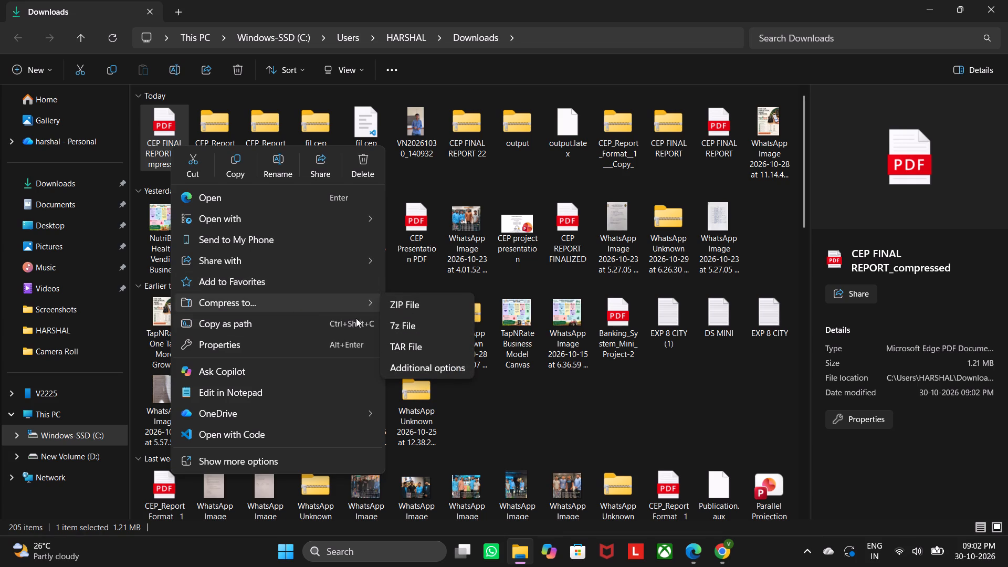
pyautogui.click(398, 308)
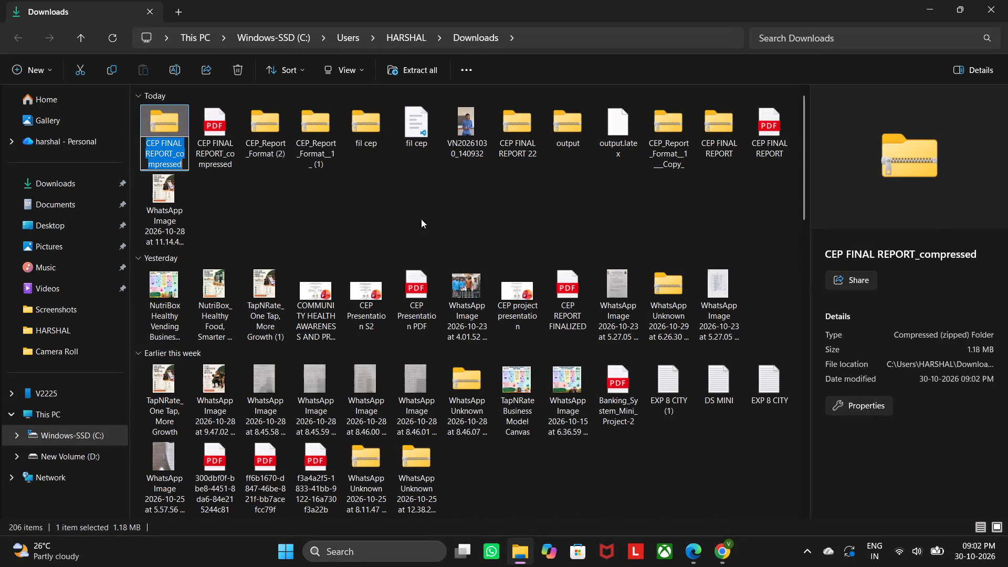
pyautogui.click(384, 209)
# Switch back to Chrome, search for overleaf in a new tab and open the Overleaf projects page.
pyautogui.click(723, 565)
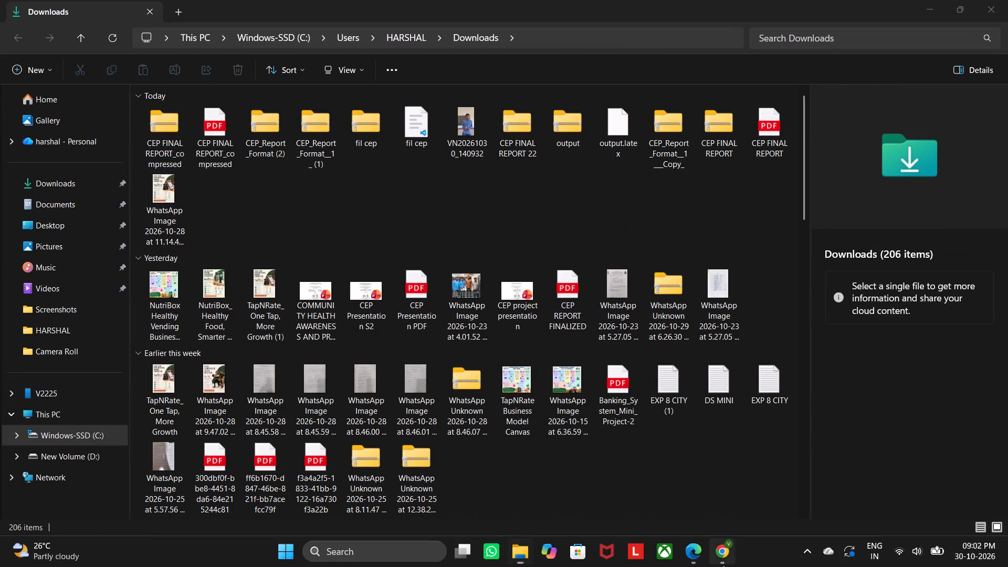
pyautogui.click(703, 562)
pyautogui.click(714, 557)
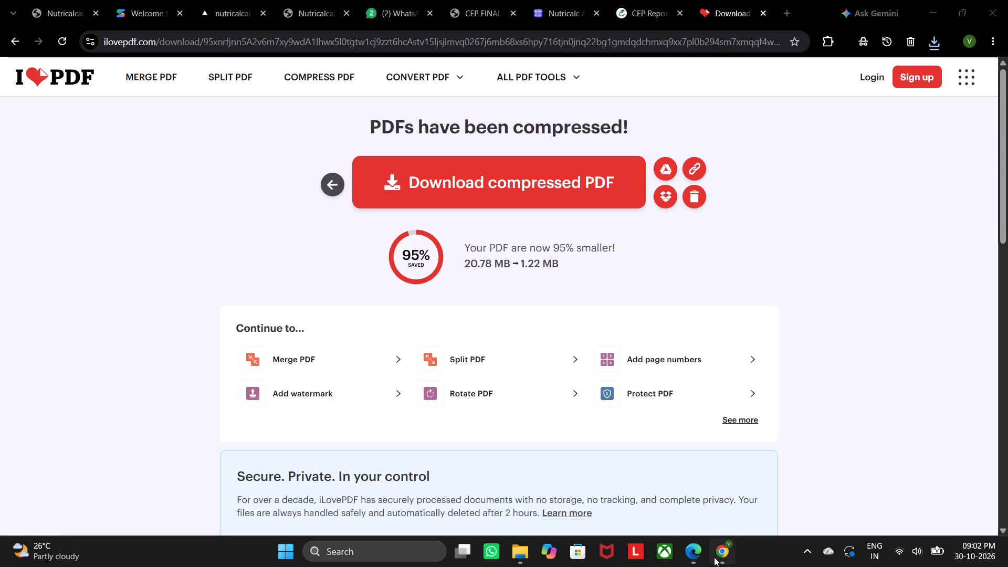
pyautogui.click(782, 7)
pyautogui.click(460, 242)
pyautogui.click(375, 304)
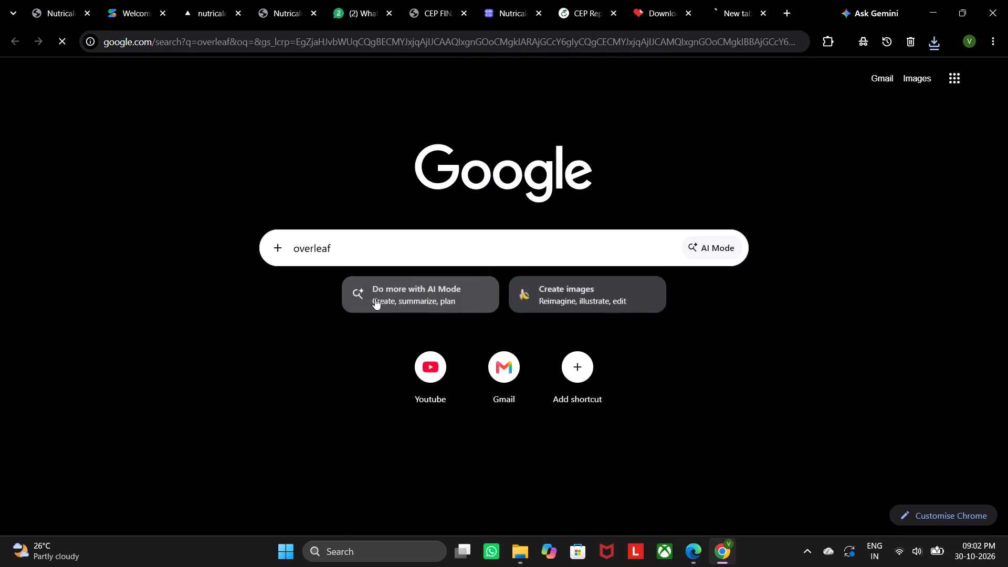
pyautogui.click(162, 198)
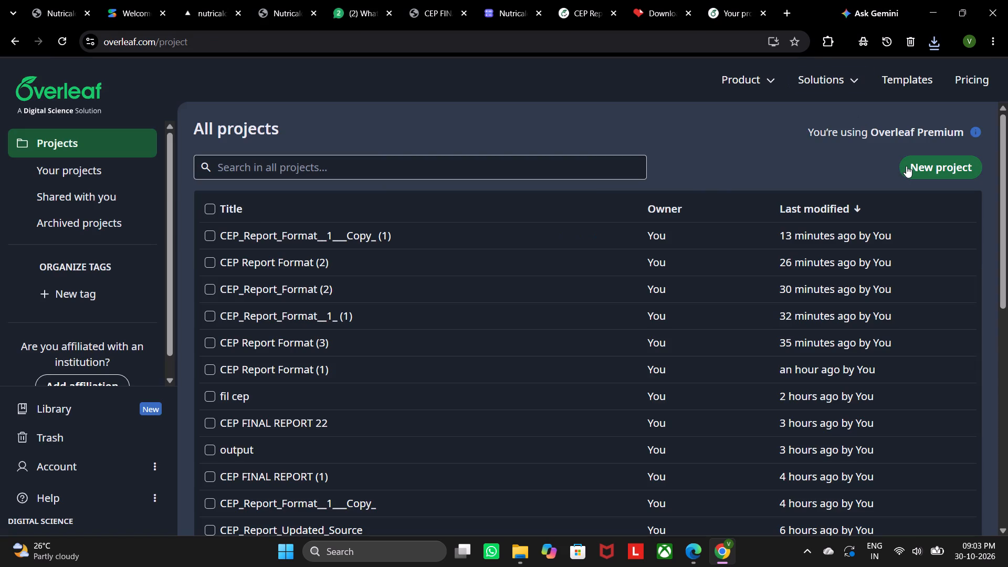
# Import the CEP FINAL REPORT_compressed ZIP from Downloads as a new Overleaf project.
pyautogui.click(906, 166)
pyautogui.click(904, 240)
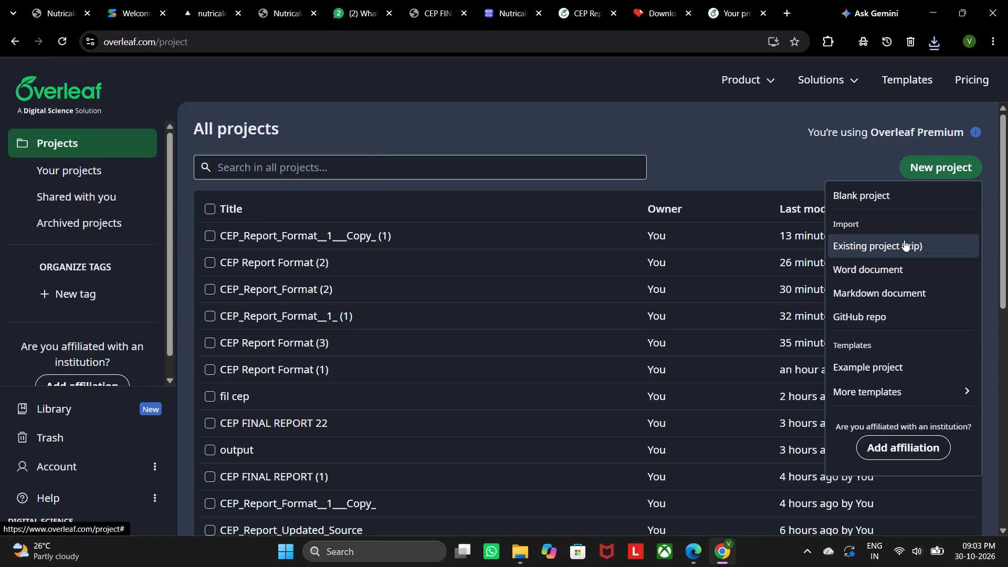
pyautogui.click(491, 183)
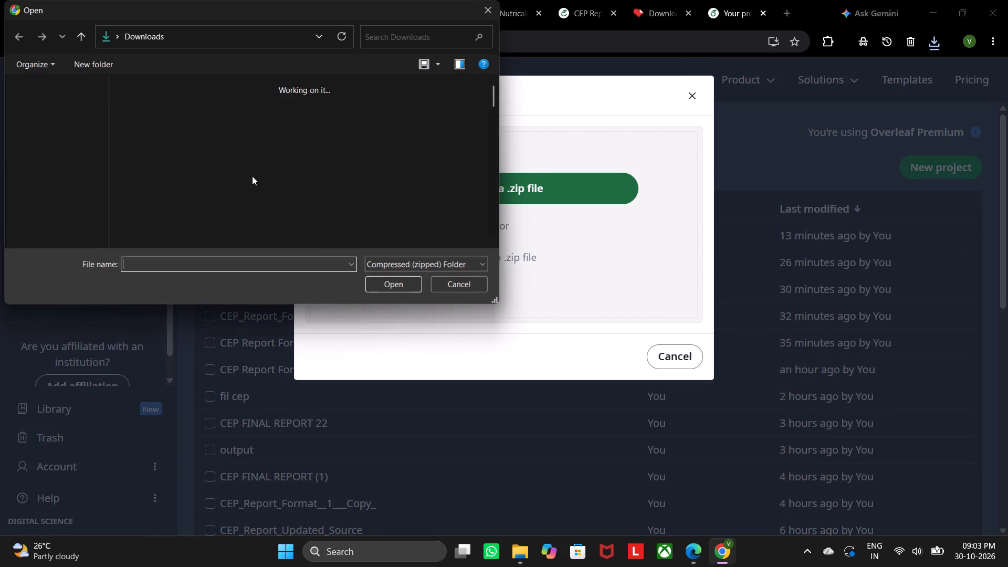
pyautogui.doubleClick(155, 140)
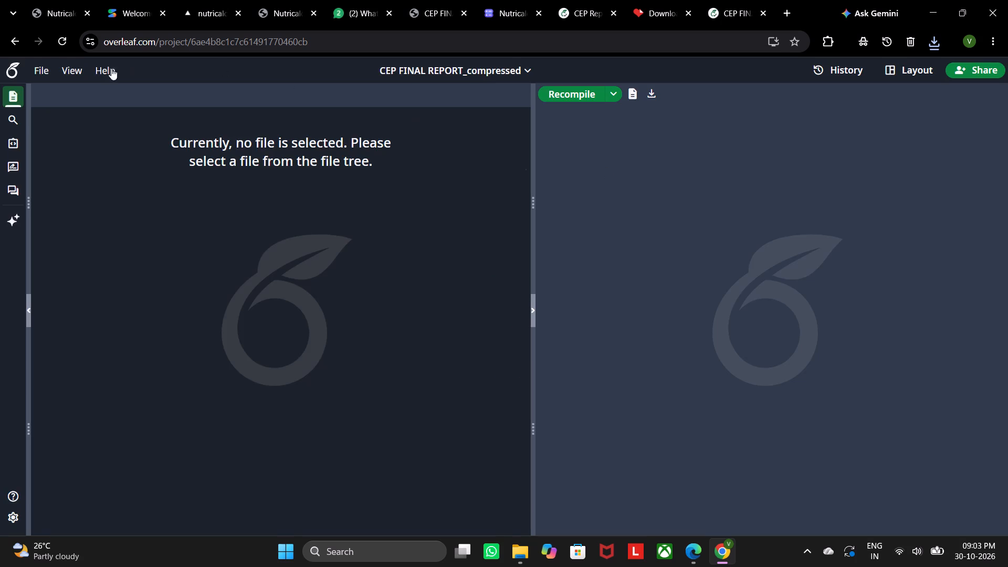
# Leave the imported project, return to the CEP Report Format (2) project and close the Overleaf projects page.
pyautogui.click(37, 77)
pyautogui.click(14, 36)
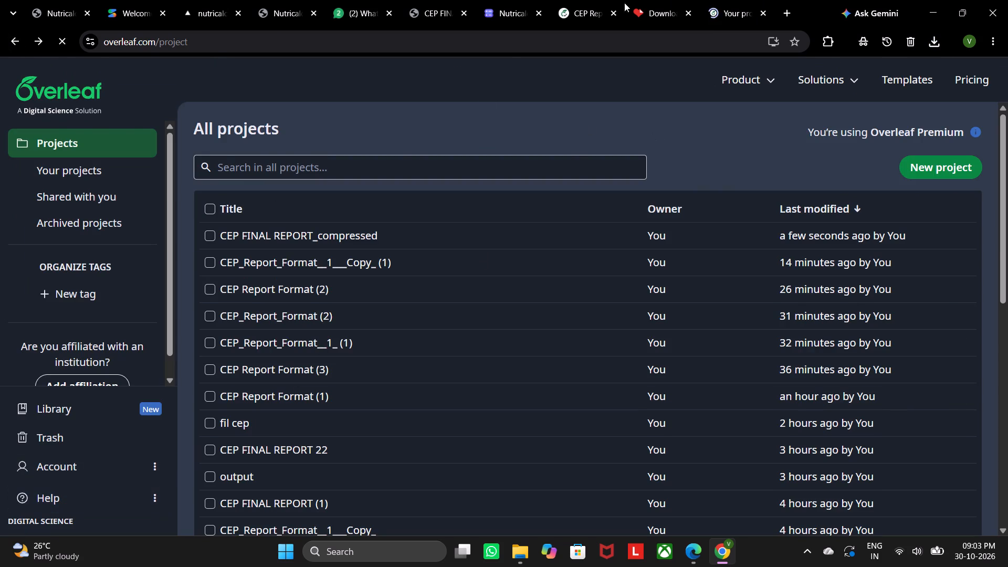
pyautogui.click(584, 17)
pyautogui.click(761, 12)
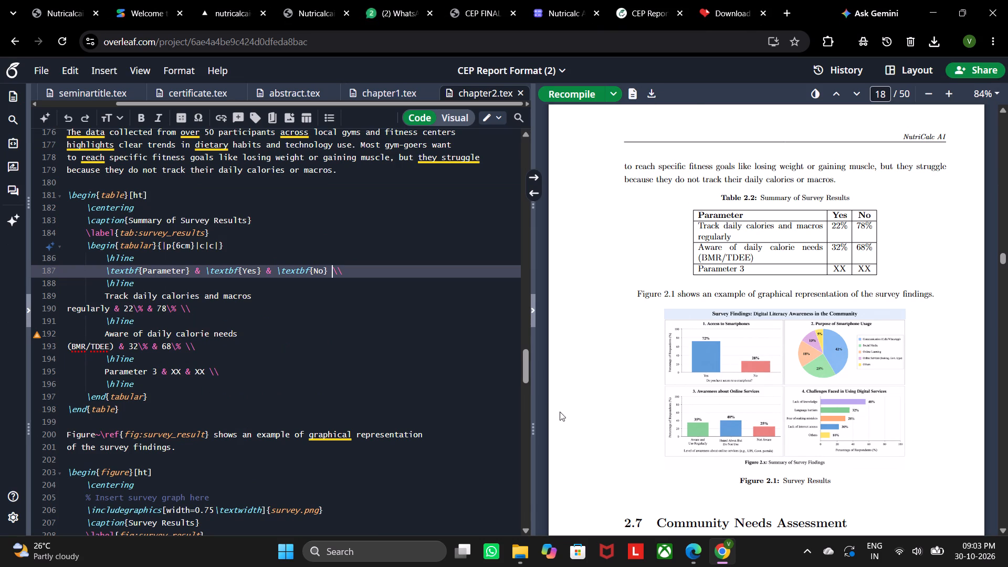
# Switch to the CEP FINAL REPORT_compressed PDF in Edge and skim from the cover page to the stakeholders table in chapter 2.
pyautogui.click(698, 551)
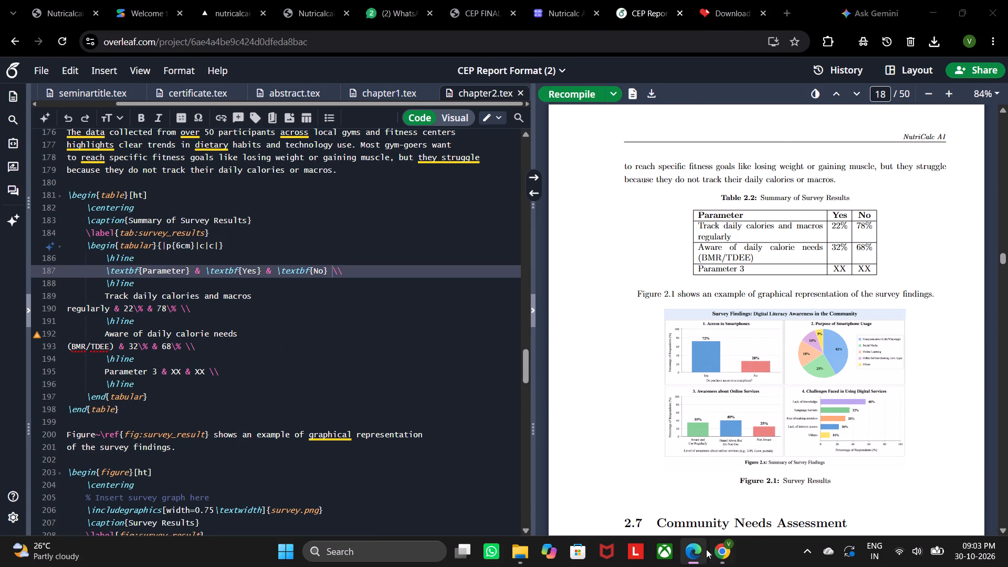
pyautogui.click(696, 560)
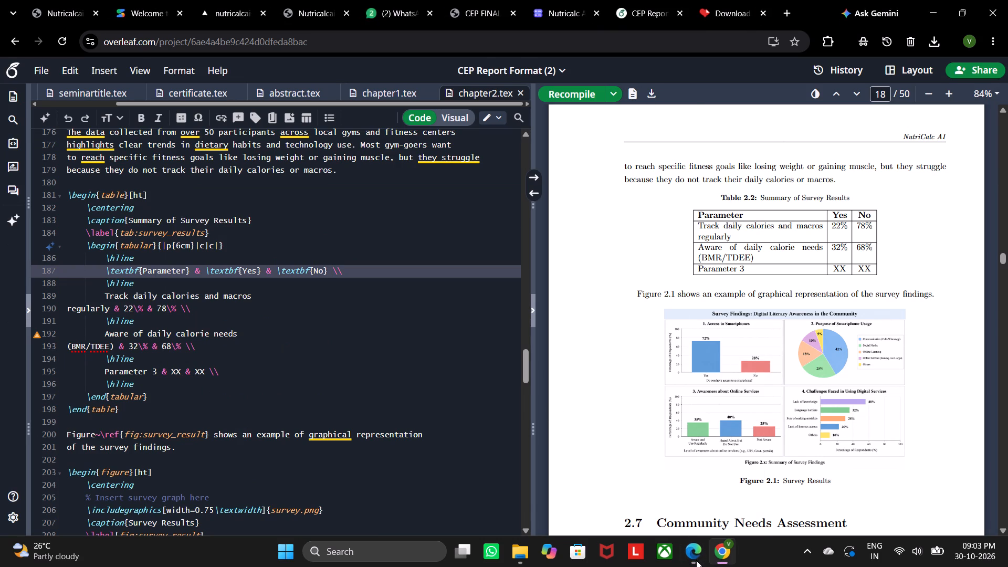
pyautogui.click(723, 555)
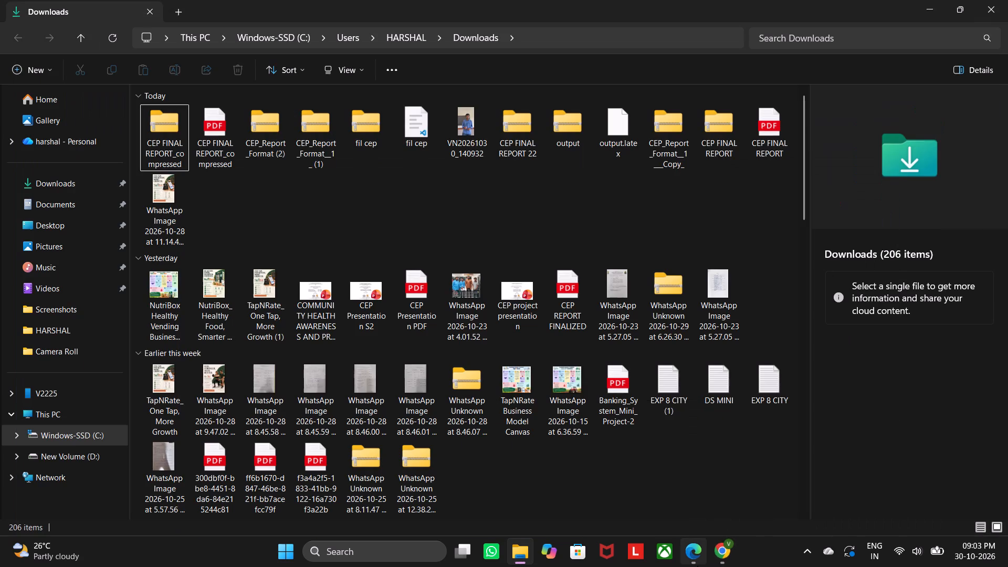
pyautogui.click(697, 566)
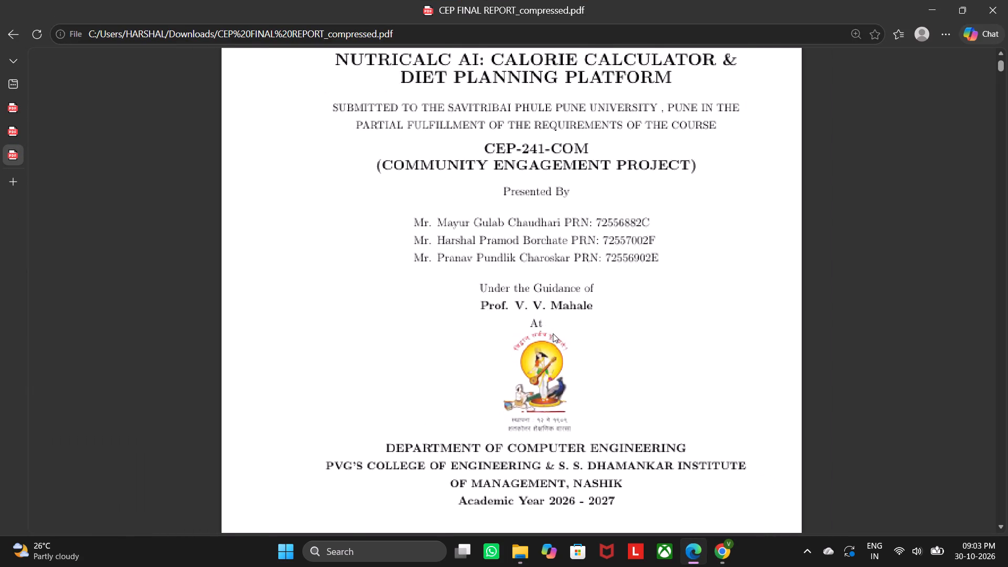
pyautogui.scroll(-20, 553, 333)
pyautogui.scroll(-9, 553, 333)
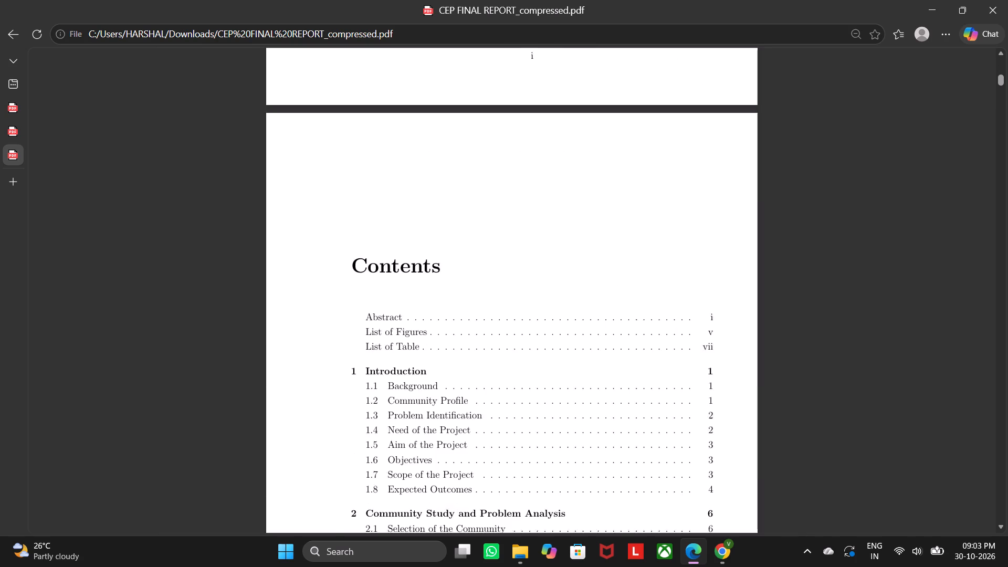
pyautogui.scroll(-20, 569, 390)
pyautogui.scroll(-14, 569, 390)
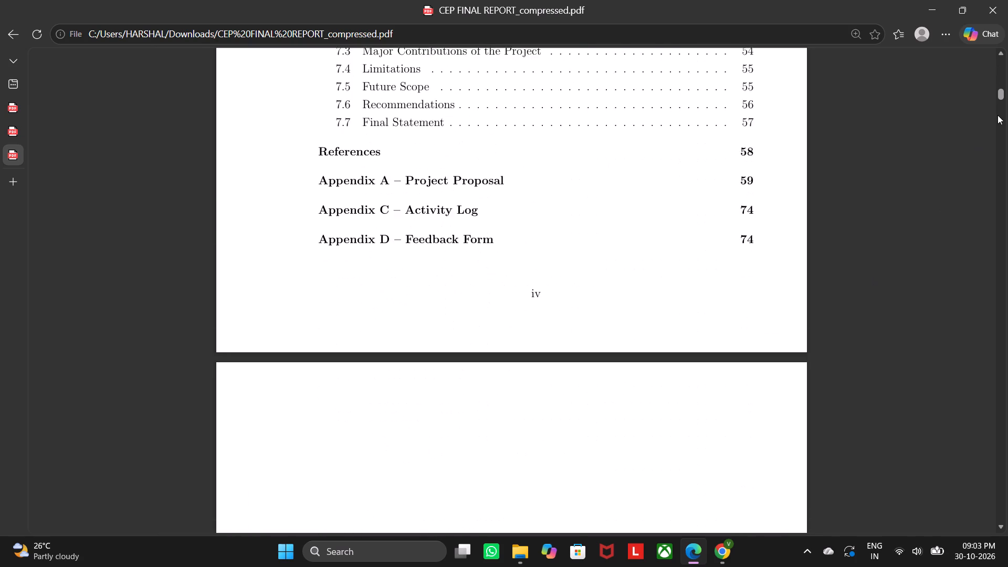
pyautogui.scroll(-4, 997, 115)
pyautogui.moveTo(1005, 94); pyautogui.dragTo(1005, 109)
pyautogui.click(1005, 107)
pyautogui.moveTo(1003, 100); pyautogui.dragTo(1003, 137)
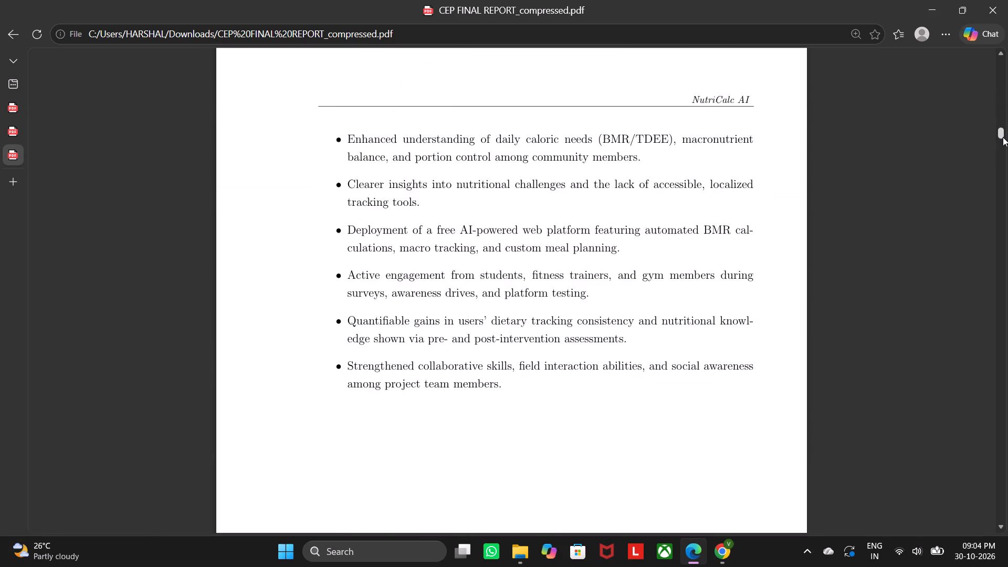
pyautogui.moveTo(1003, 137); pyautogui.dragTo(1005, 143)
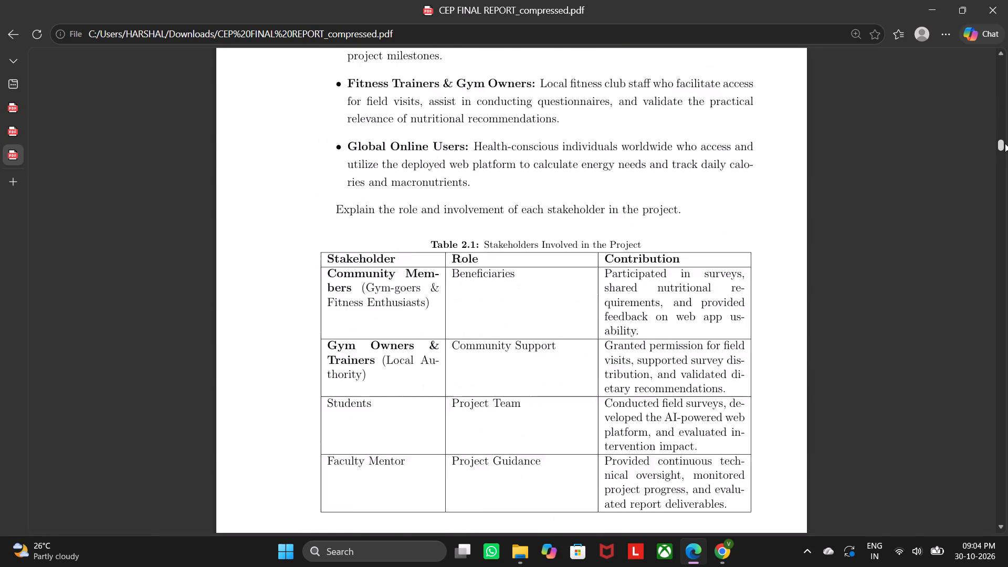
# Go back through the PDF's chapter 1 to its front matter and examine the List of Figures and List of Tables.
pyautogui.moveTo(1005, 143); pyautogui.dragTo(1007, 132)
pyautogui.scroll(19, 573, 258)
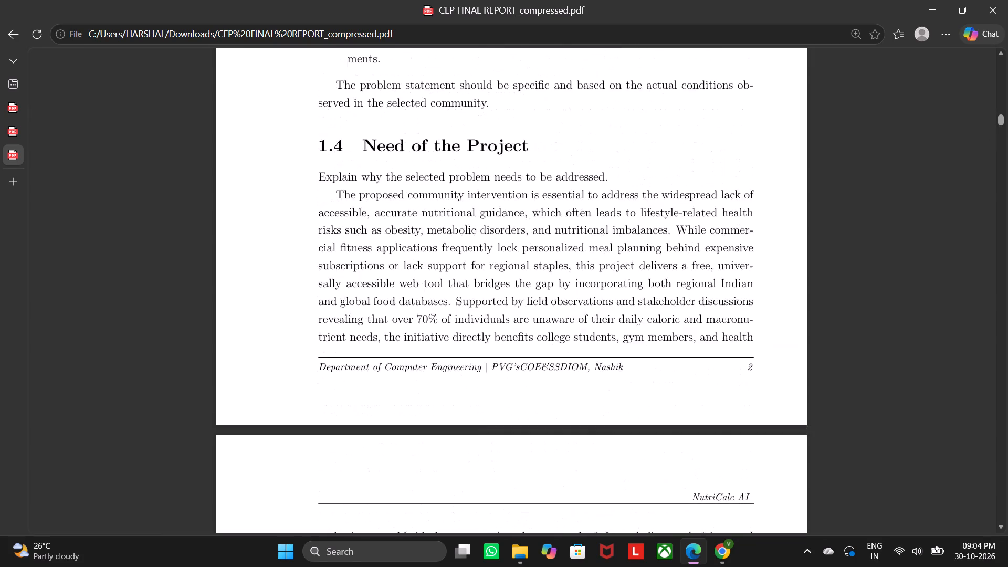
pyautogui.scroll(12, 573, 258)
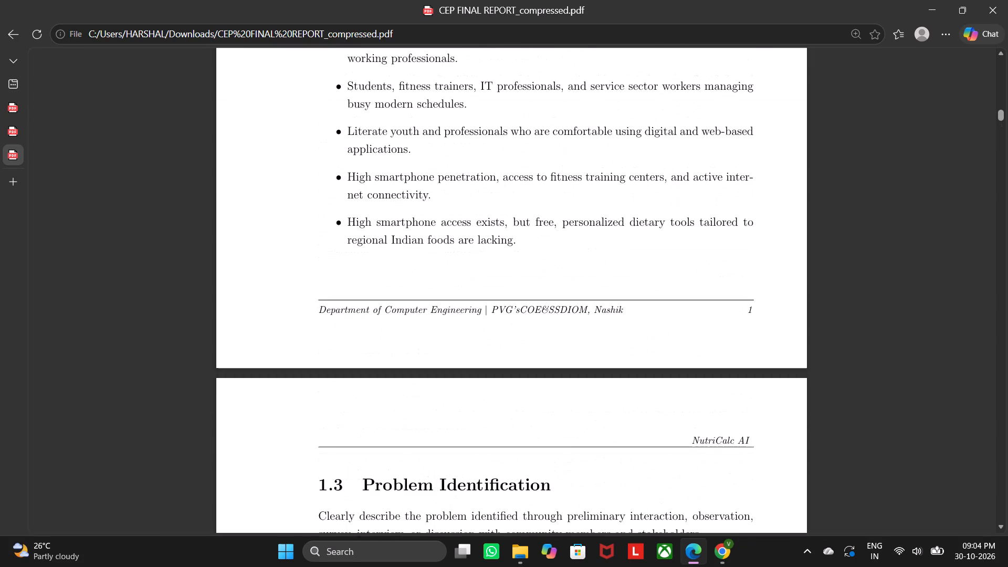
pyautogui.scroll(17, 572, 258)
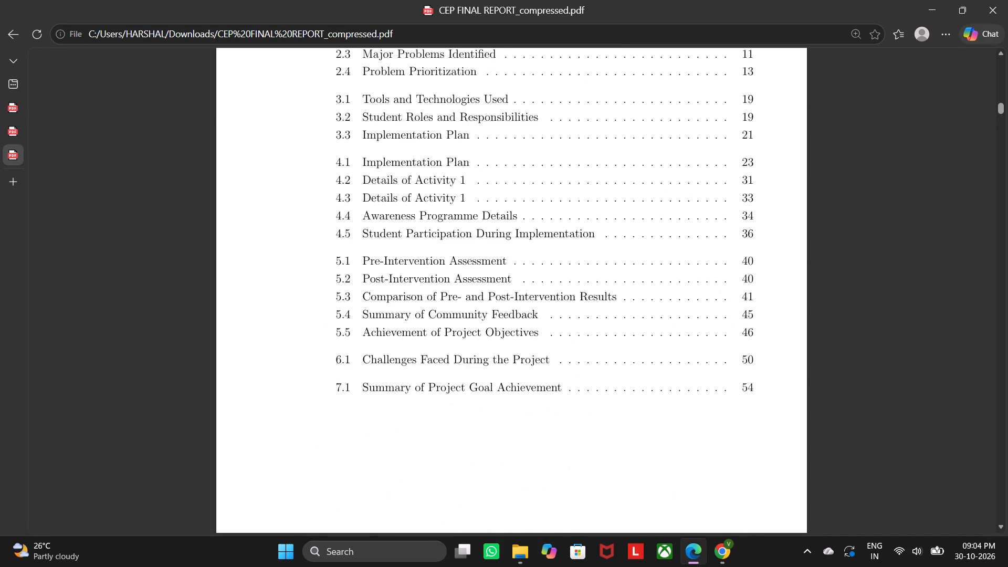
pyautogui.scroll(10, 572, 258)
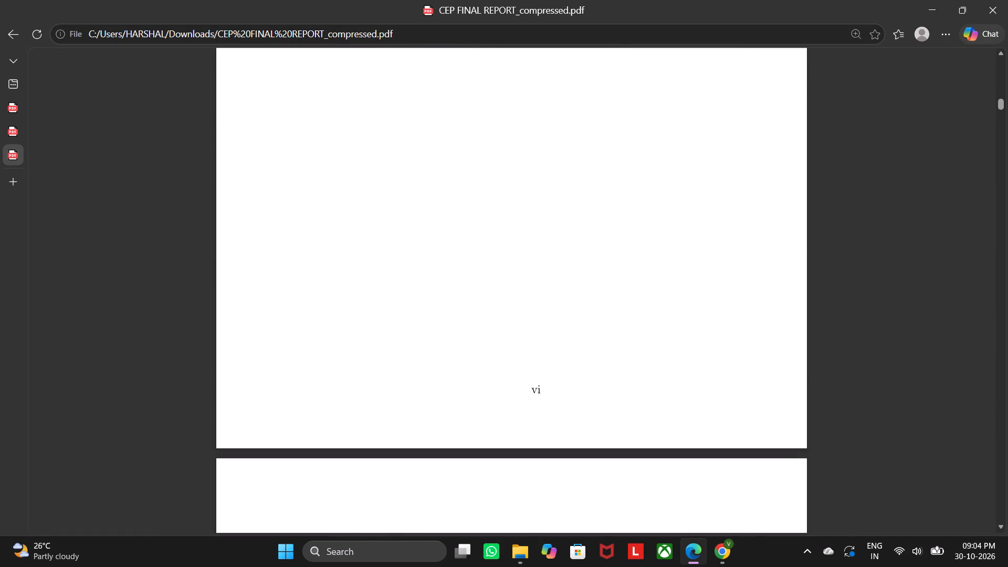
pyautogui.scroll(16, 572, 258)
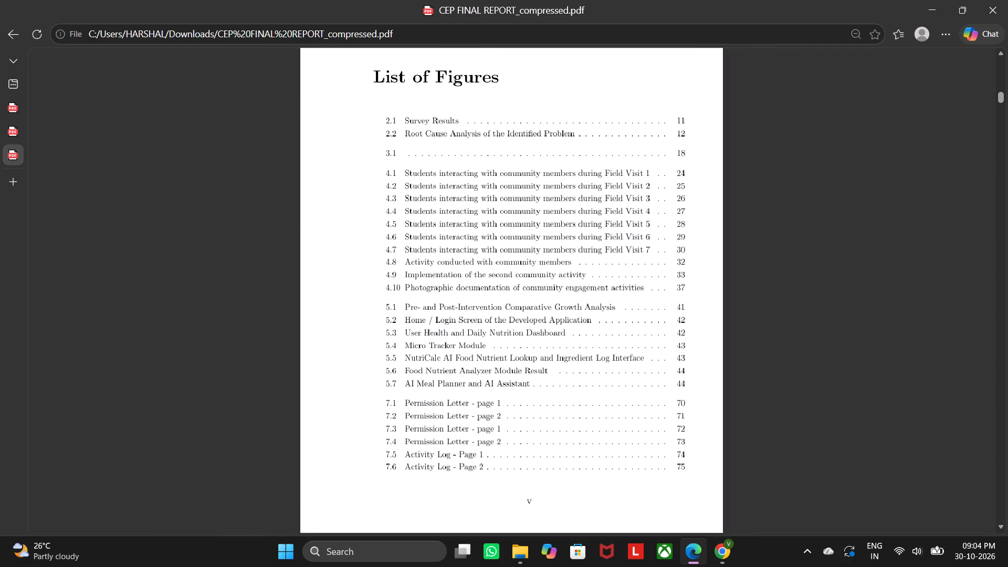
pyautogui.scroll(-4, 572, 258)
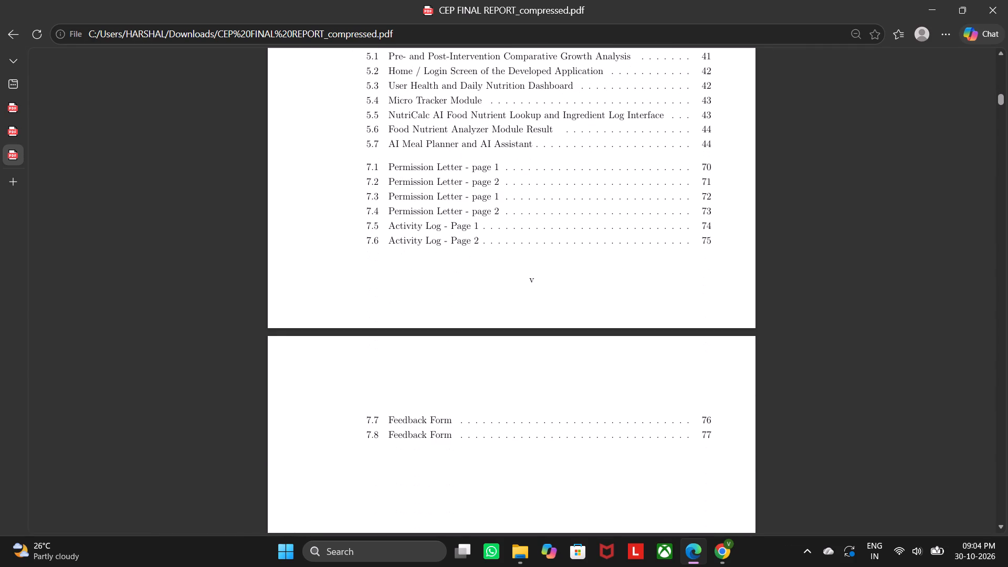
pyautogui.scroll(2, 572, 258)
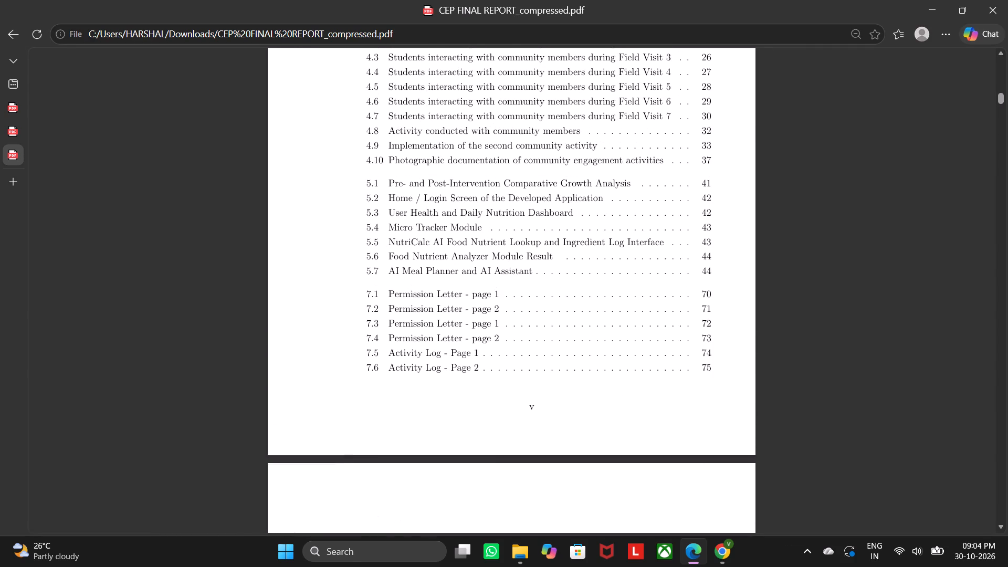
pyautogui.scroll(1, 572, 258)
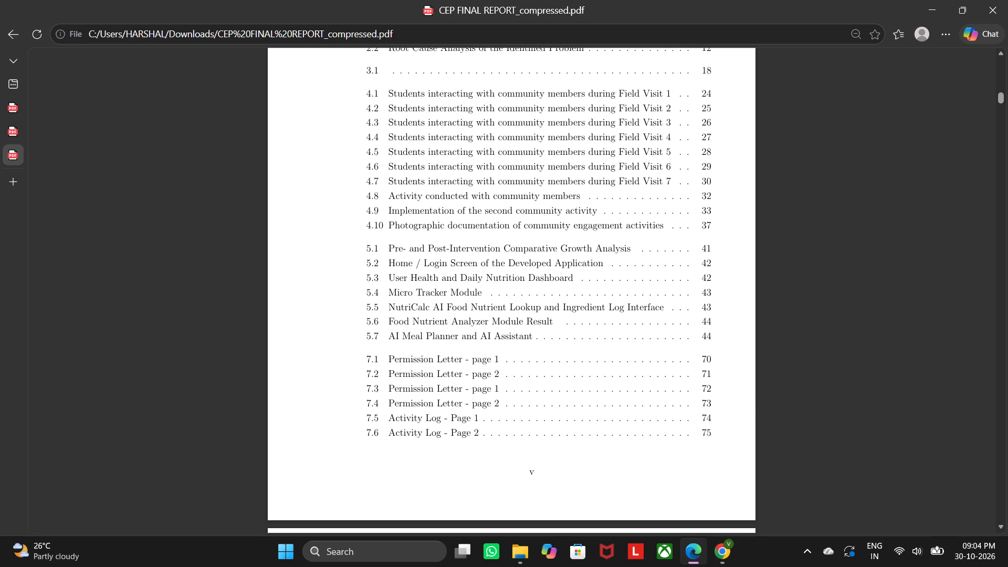
pyautogui.scroll(9, 572, 258)
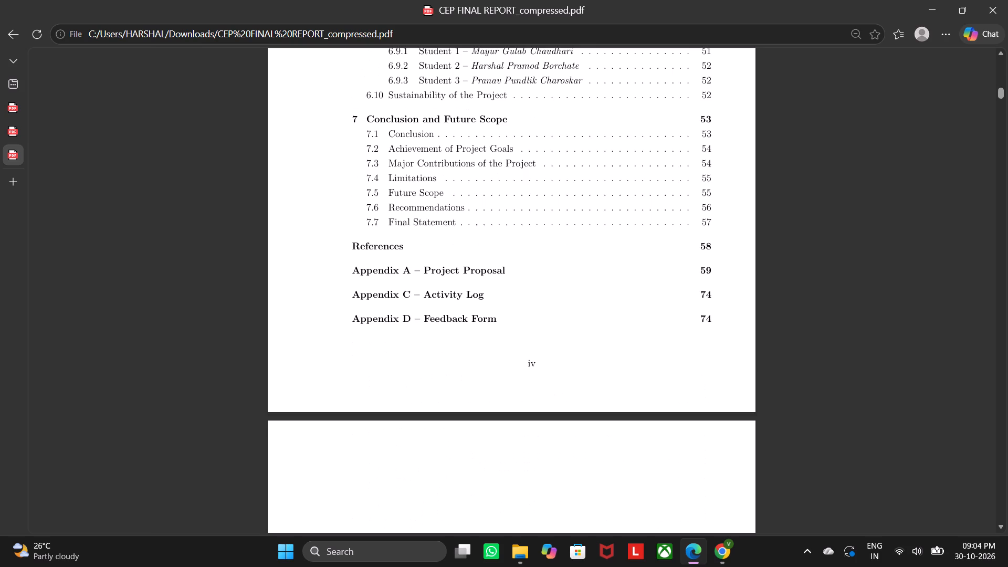
pyautogui.scroll(-14, 572, 258)
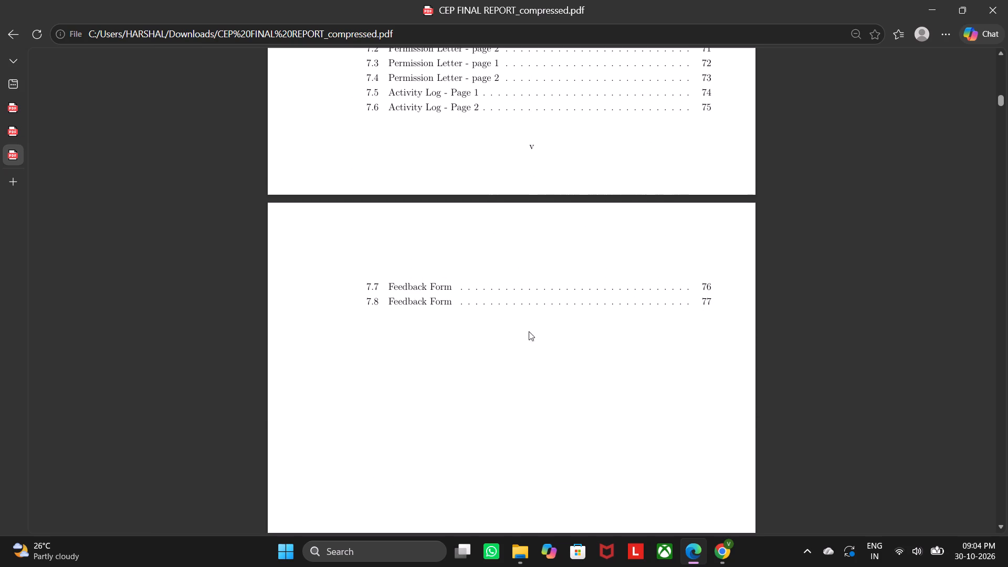
pyautogui.scroll(-12, 520, 345)
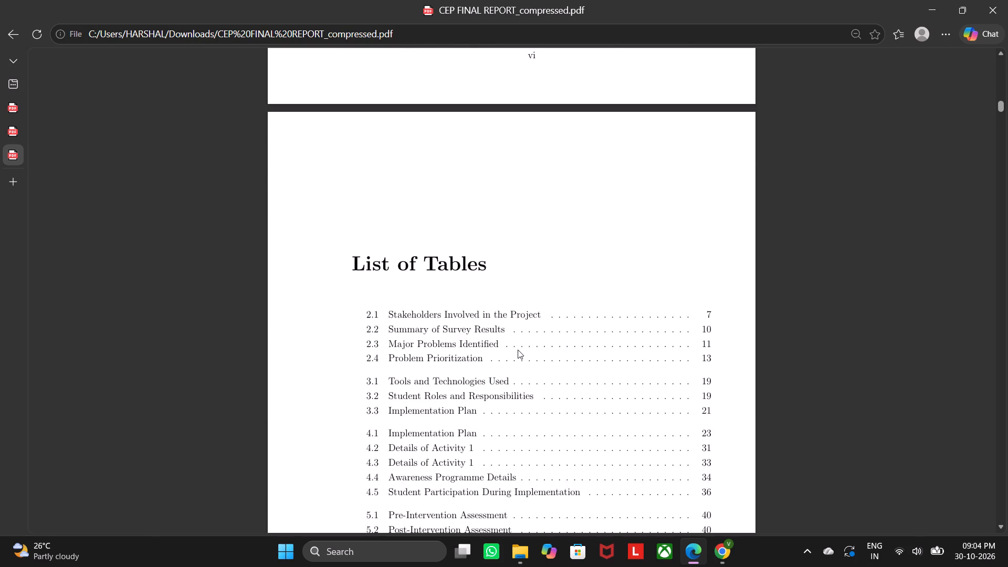
# Read through the PDF's chapter 1 and the start of chapter 2, up to section 2.3 Initial Community Interaction.
pyautogui.scroll(-18, 518, 350)
pyautogui.scroll(-7, 518, 350)
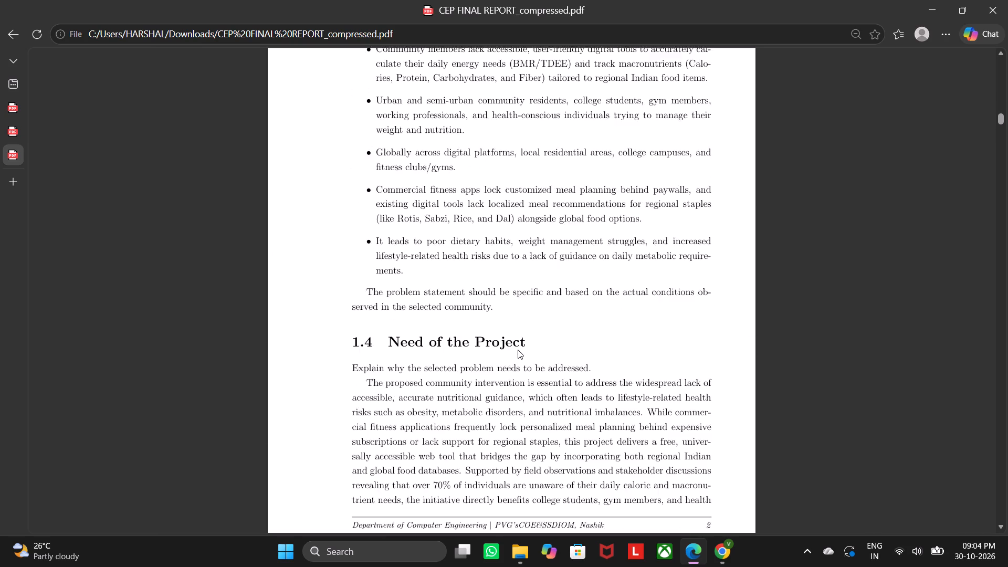
pyautogui.scroll(-20, 518, 350)
pyautogui.scroll(-7, 518, 350)
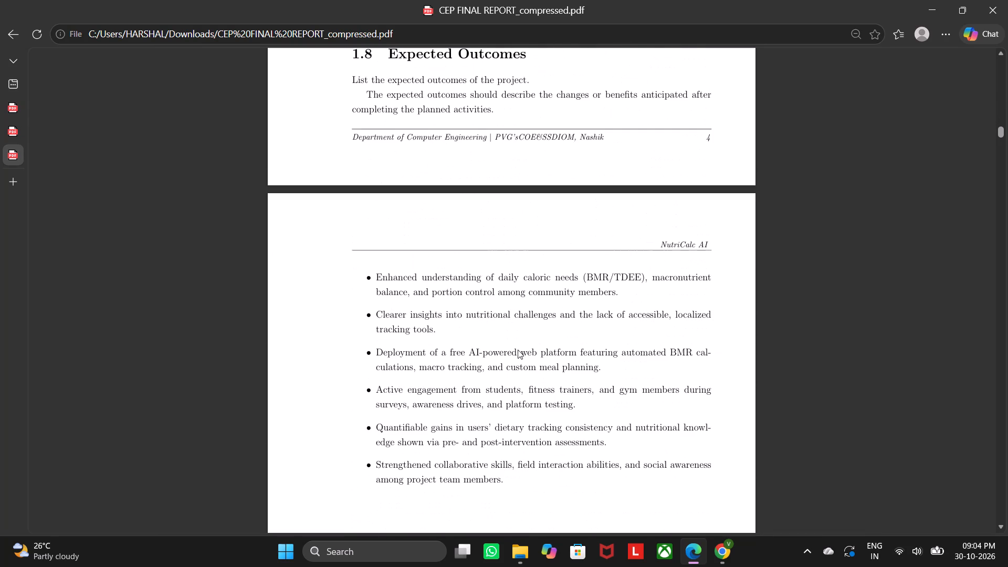
pyautogui.scroll(-14, 518, 350)
pyautogui.scroll(-7, 518, 350)
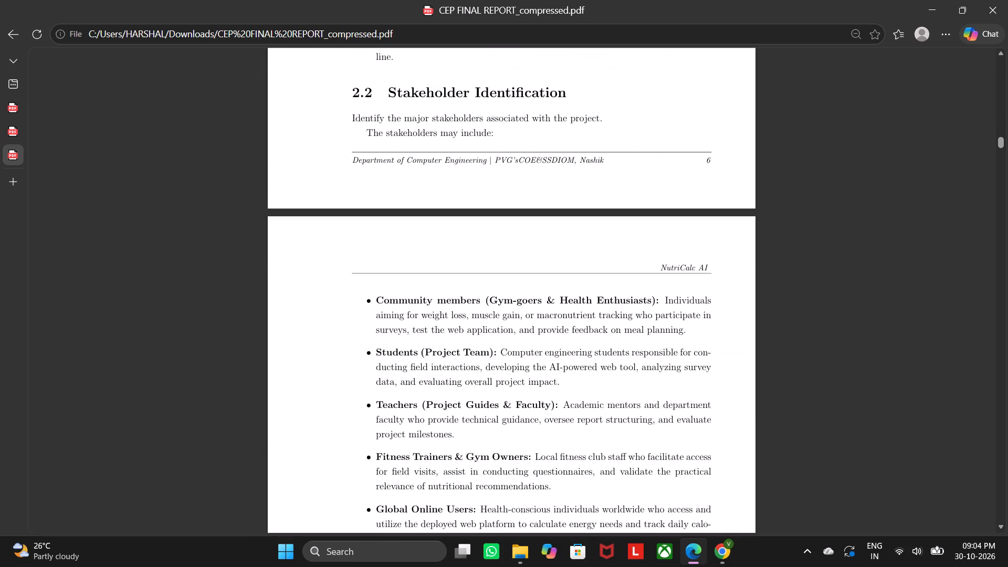
pyautogui.scroll(-16, 518, 350)
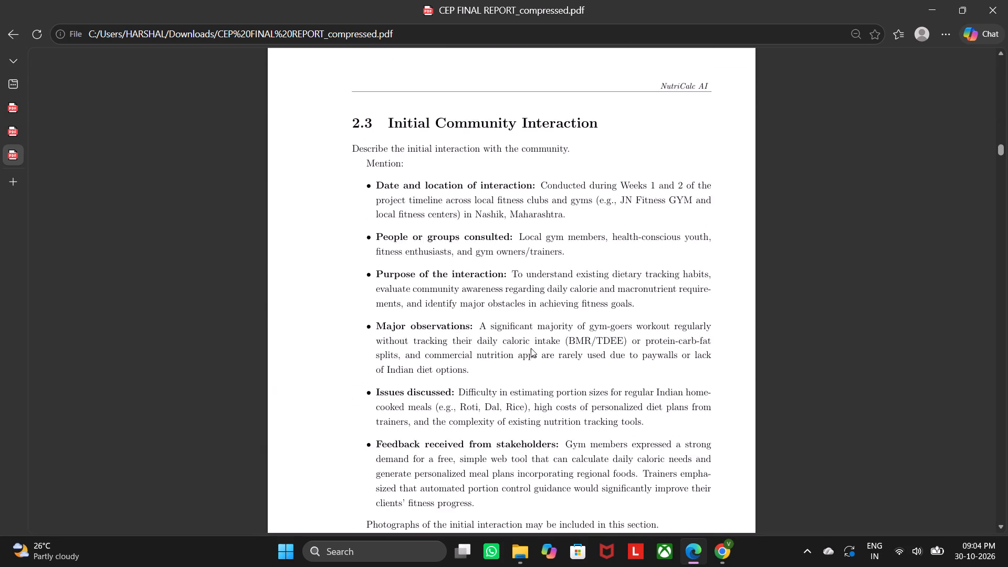
# Examine the PDF's community needs assessment, survey results figure, identified problems table and root cause analysis in sections 2.7 to 2.9.
pyautogui.scroll(-20, 531, 348)
pyautogui.scroll(-7, 530, 345)
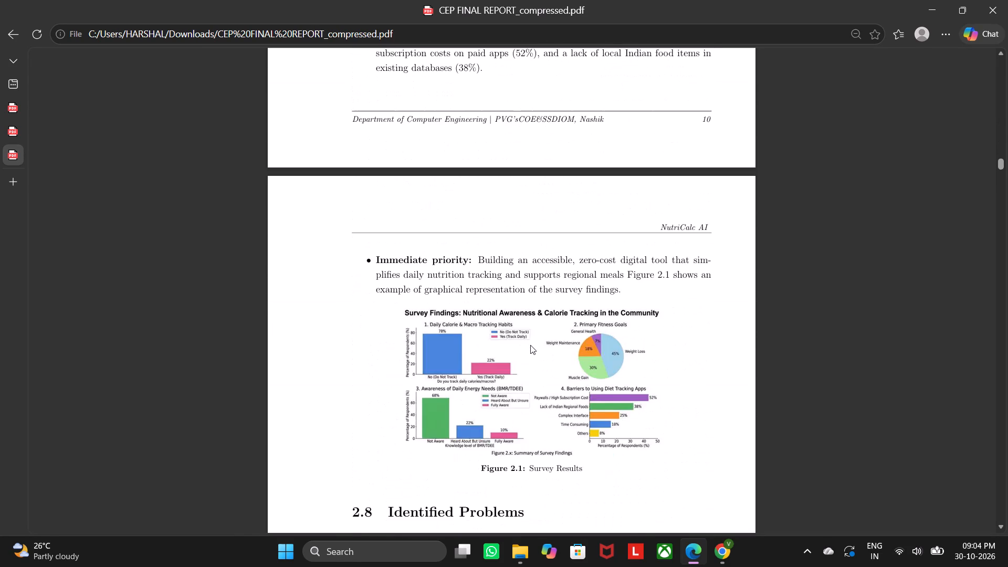
pyautogui.scroll(-4, 530, 345)
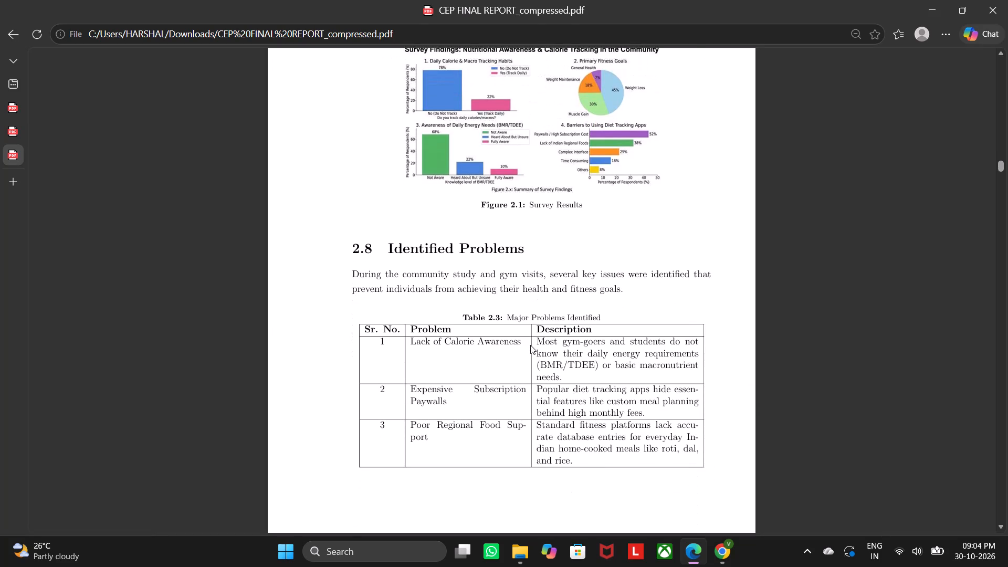
pyautogui.scroll(3, 530, 345)
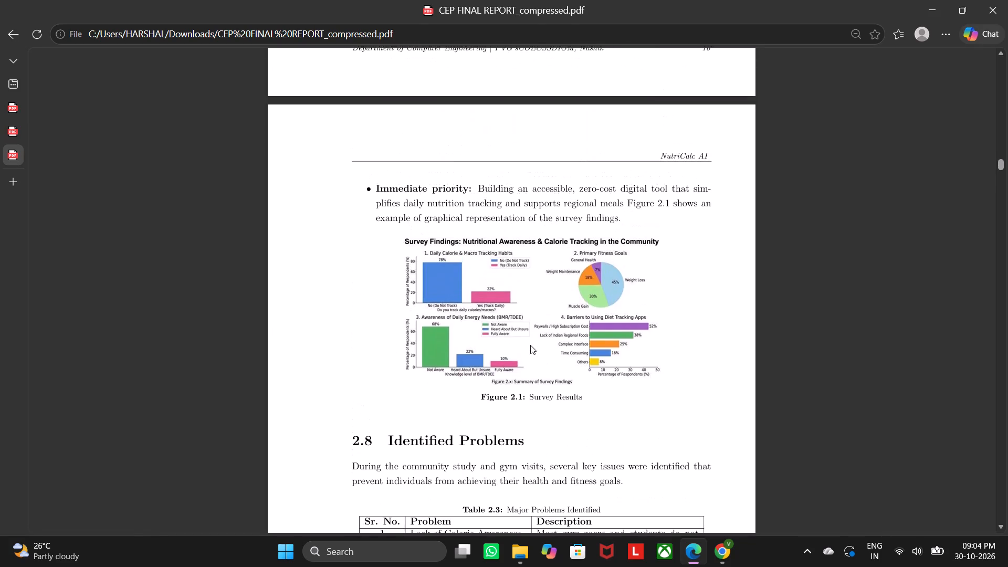
pyautogui.scroll(5, 530, 345)
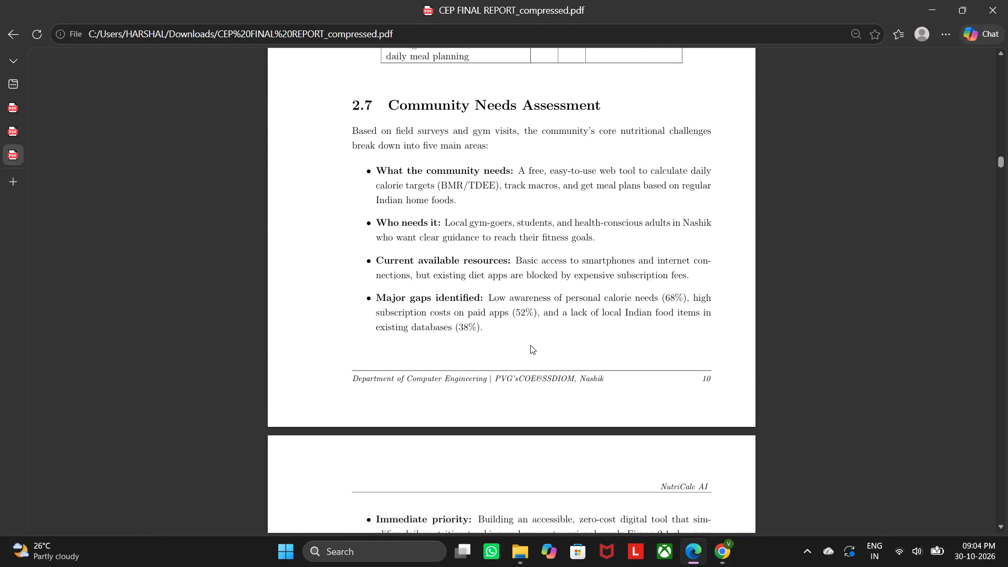
pyautogui.scroll(-6, 530, 345)
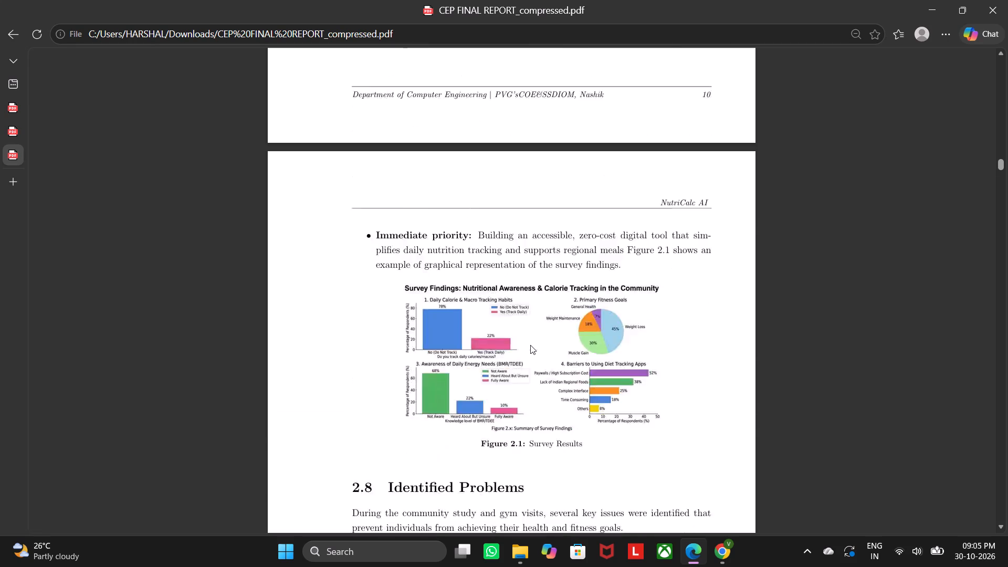
pyautogui.scroll(-8, 530, 345)
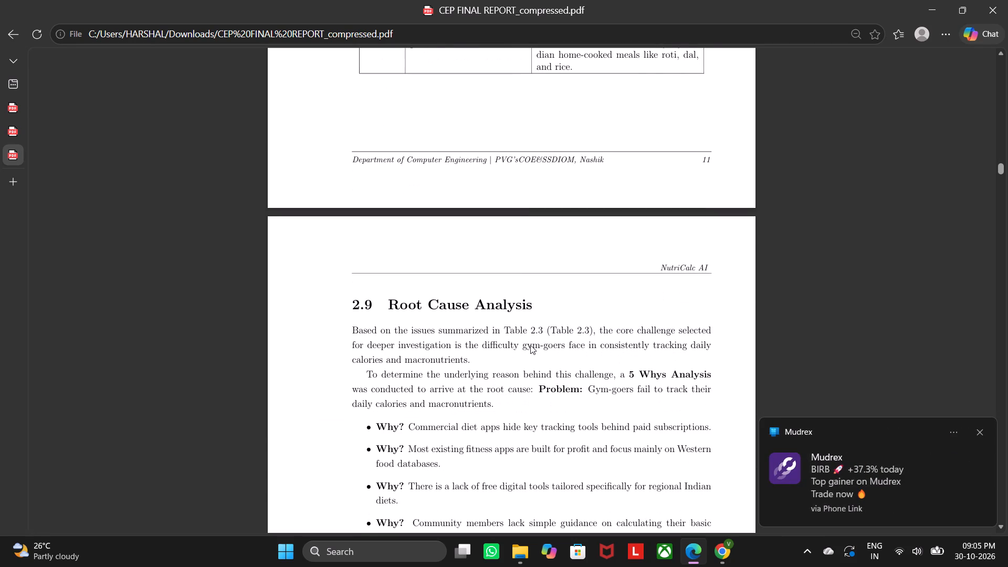
# Switch to Chrome, go back from the iLovePDF download page to the pdf to latex converter search results and close that tab.
pyautogui.click(726, 549)
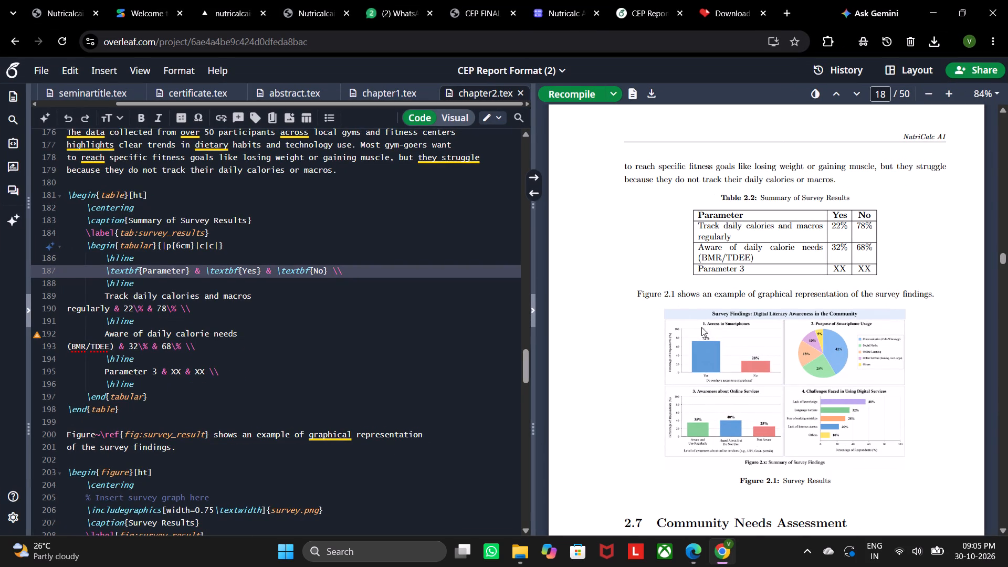
pyautogui.click(736, 14)
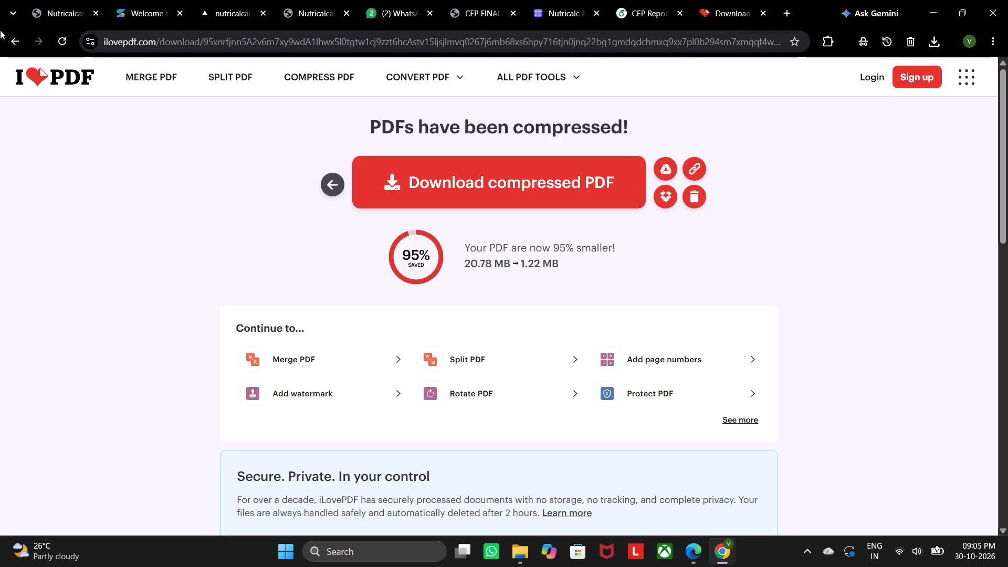
pyautogui.click(12, 38)
pyautogui.doubleClick(16, 41)
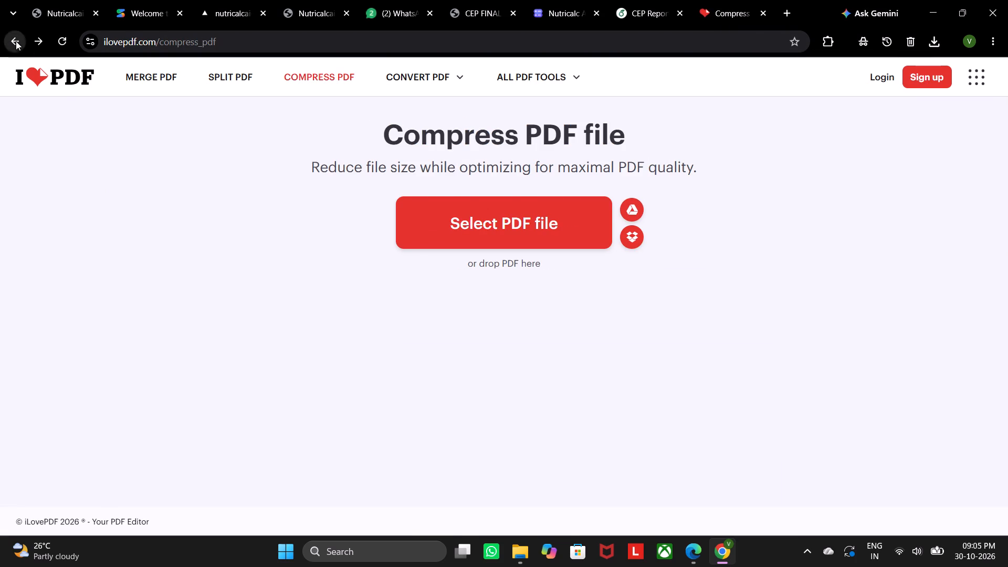
pyautogui.doubleClick(762, 13)
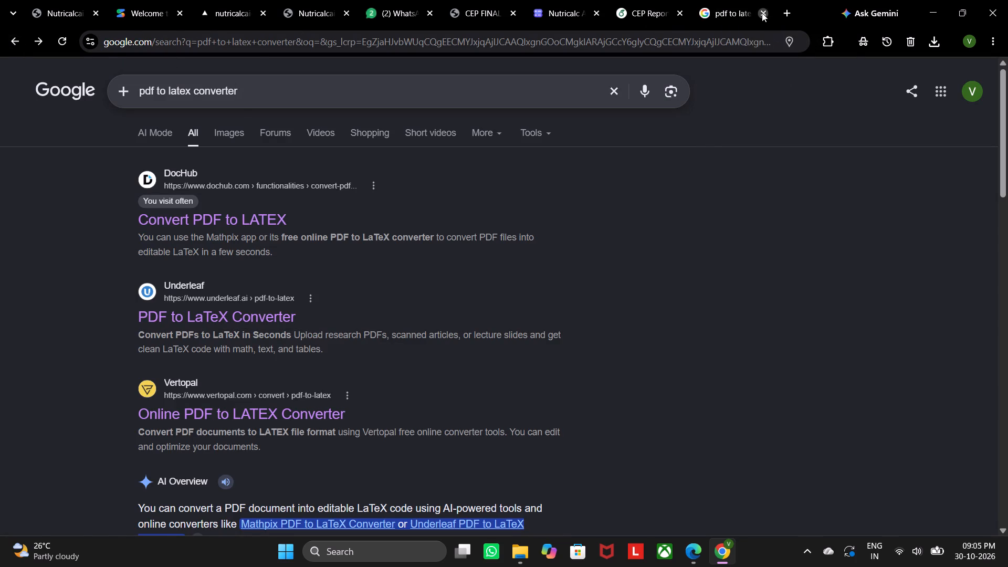
# Switch to File Explorer and delete the CEP FINAL REPORT_compressed ZIP folder and PDF from Downloads.
pyautogui.click(519, 561)
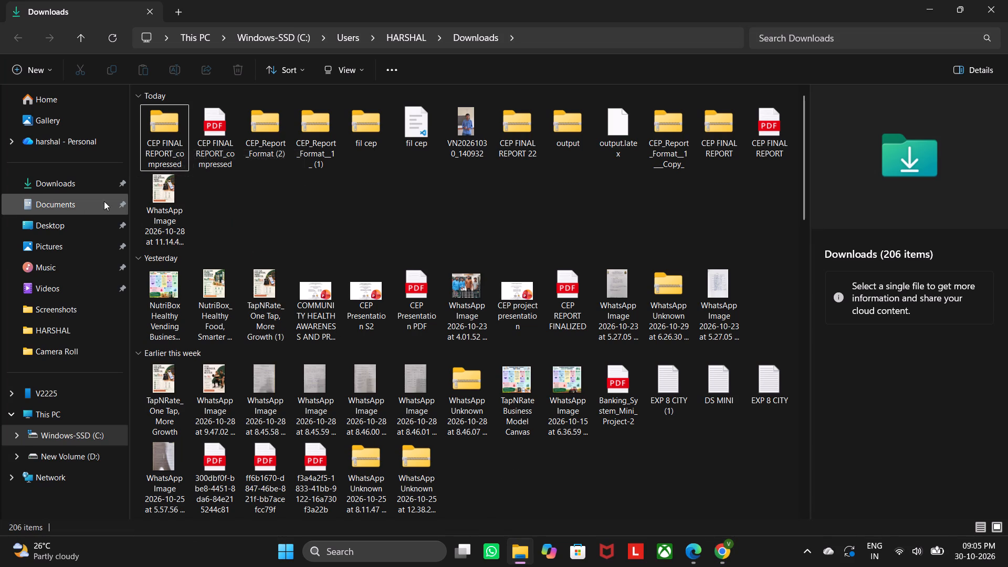
pyautogui.click(92, 184)
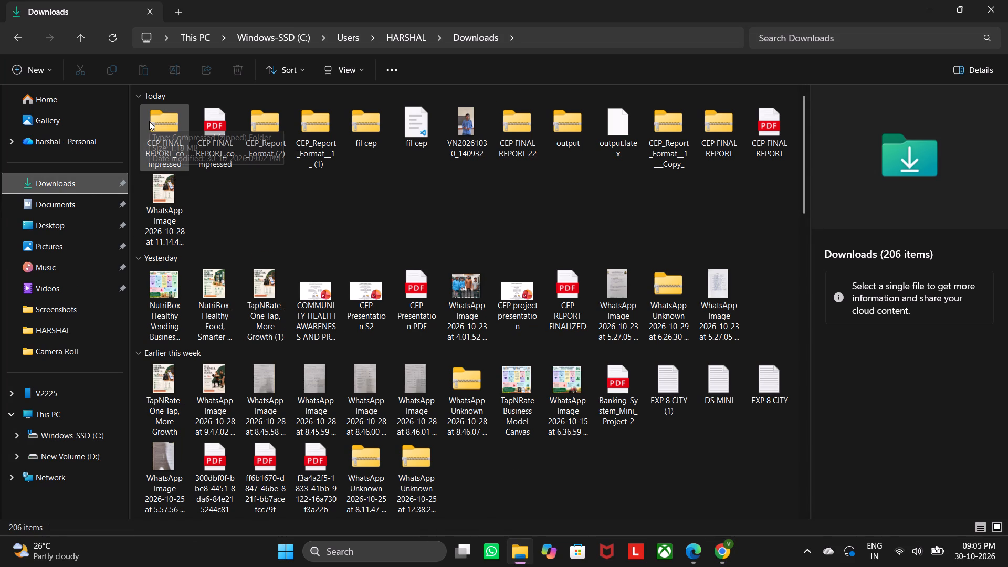
pyautogui.moveTo(151, 122); pyautogui.dragTo(206, 138)
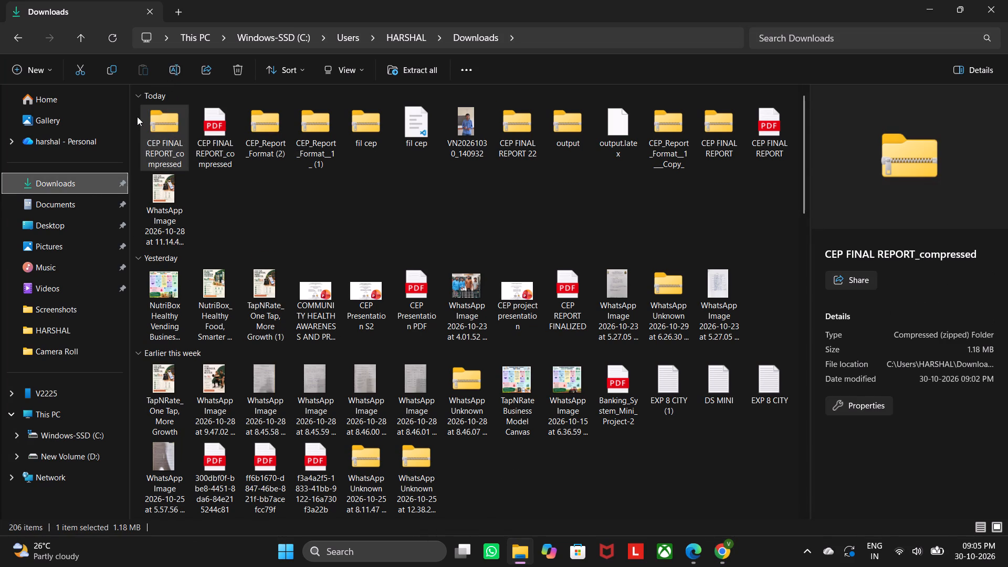
pyautogui.moveTo(135, 112); pyautogui.dragTo(220, 153)
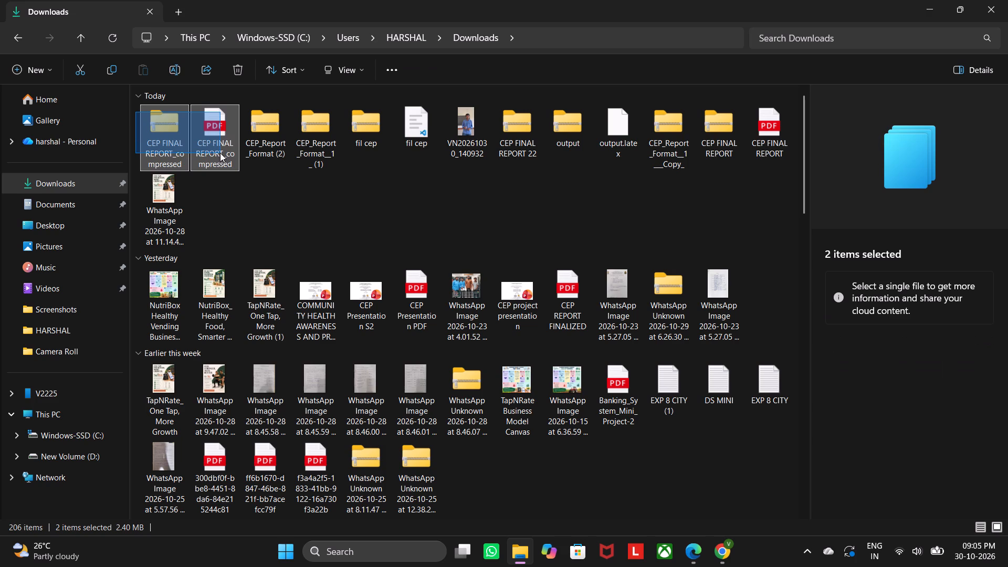
pyautogui.moveTo(220, 153); pyautogui.dragTo(222, 162)
pyautogui.click(237, 71)
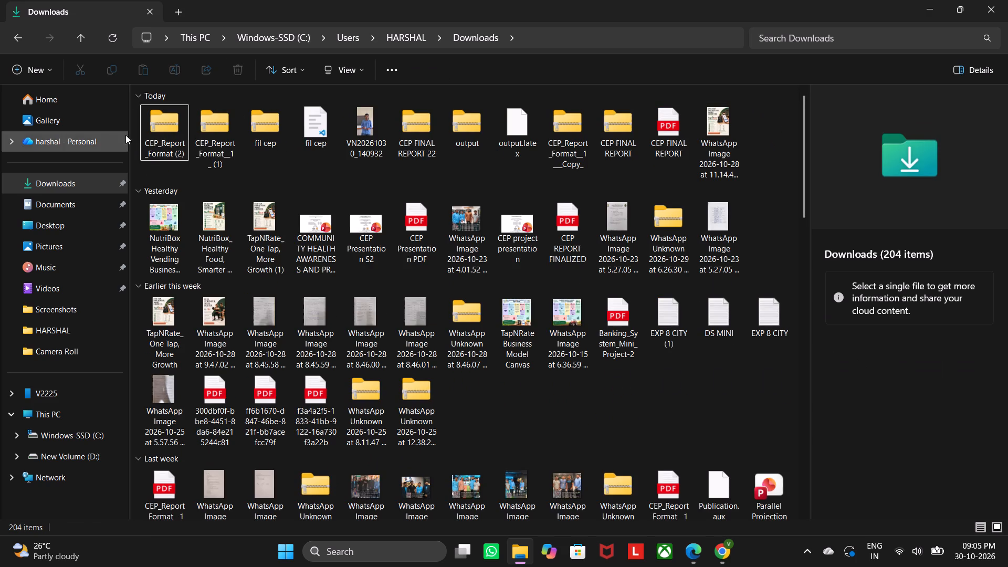
# Delete the CEP_Report_Format (2), CEP_Report_Format__1_ (1) and fil cep ZIP folders, plus the fil cep LaTeX source file.
pyautogui.moveTo(136, 125); pyautogui.dragTo(255, 138)
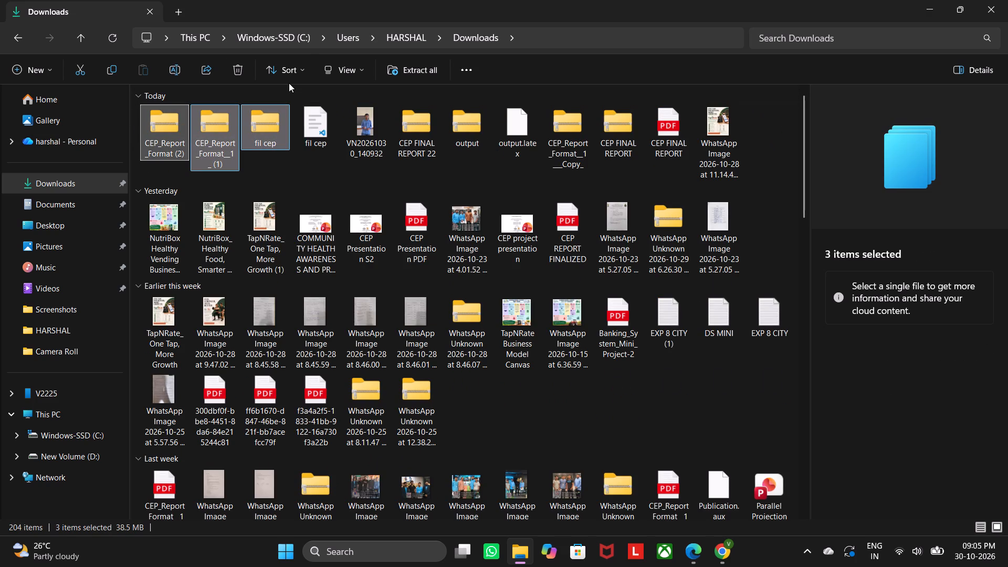
pyautogui.click(241, 76)
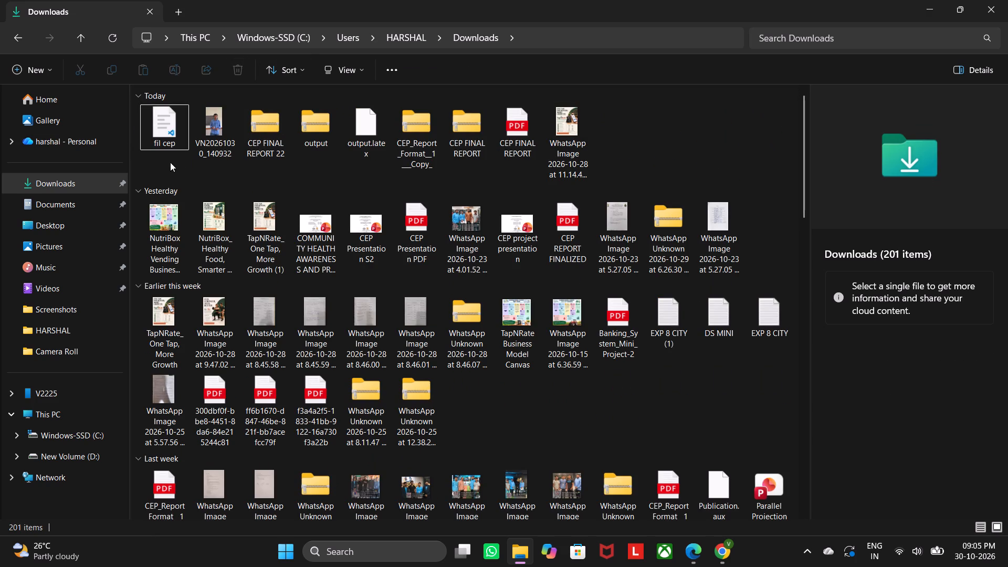
pyautogui.click(147, 123)
pyautogui.click(236, 64)
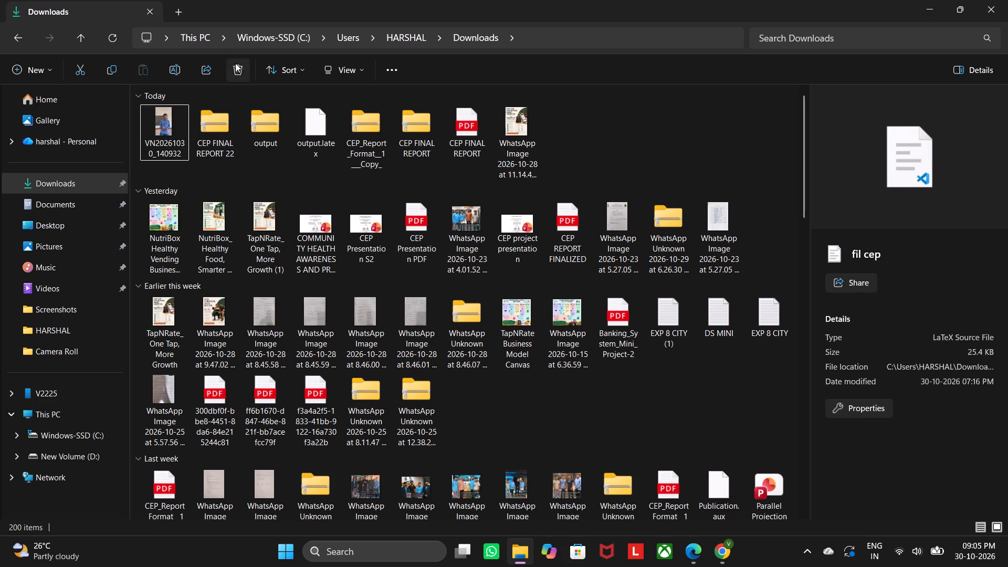
# Delete the CEP FINAL REPORT 22 ZIP folder from Downloads.
pyautogui.click(230, 122)
pyautogui.doubleClick(244, 64)
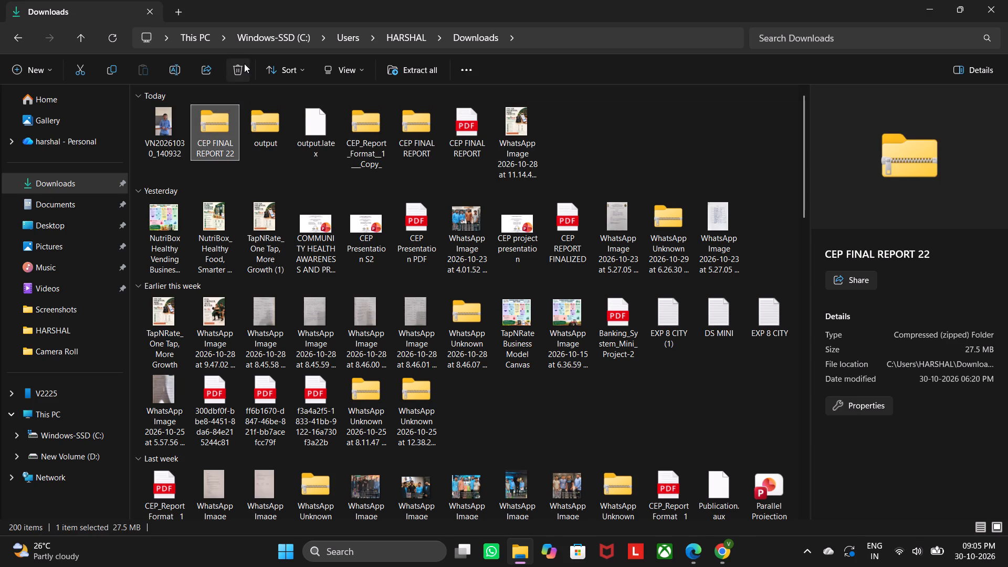
pyautogui.click(305, 254)
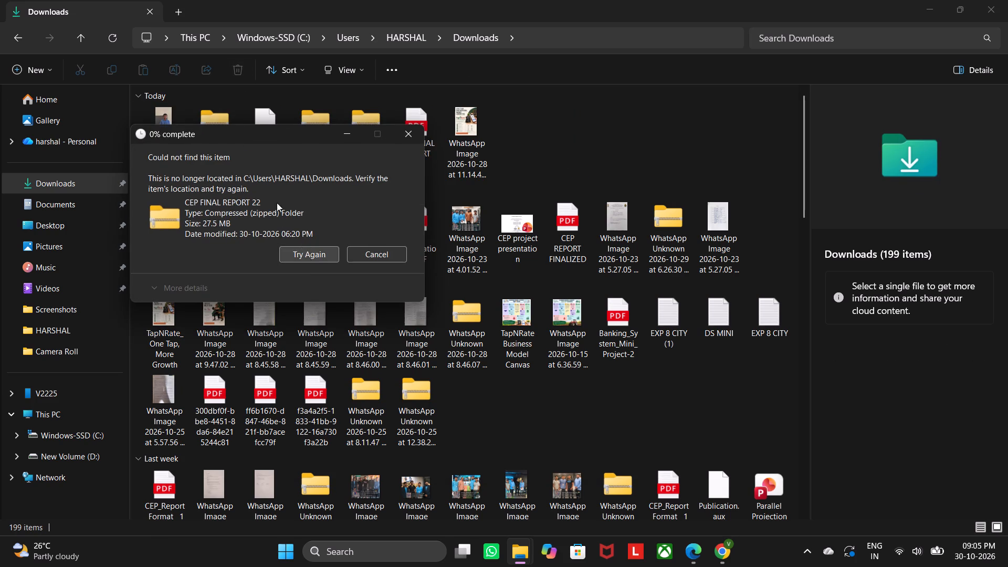
pyautogui.click(407, 137)
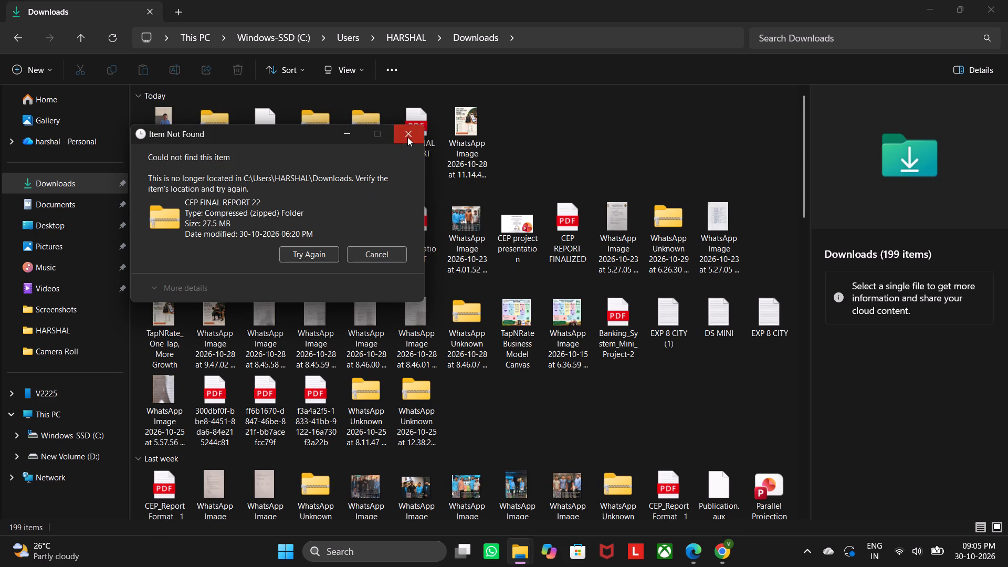
# Delete the output.latex file and the CEP_Report_Format__1___Copy_ ZIP folder from Downloads.
pyautogui.click(262, 136)
pyautogui.click(242, 65)
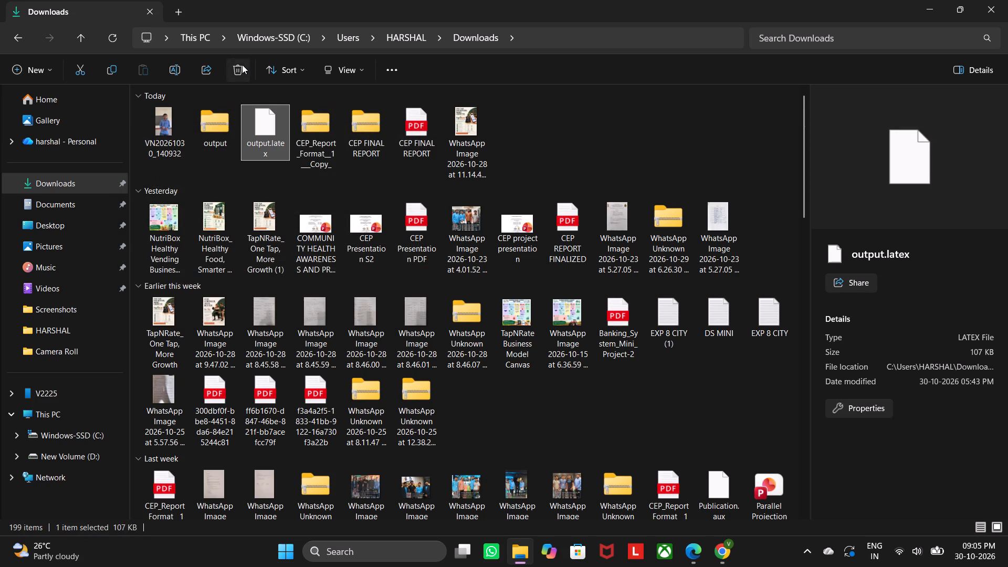
pyautogui.click(266, 126)
pyautogui.click(238, 74)
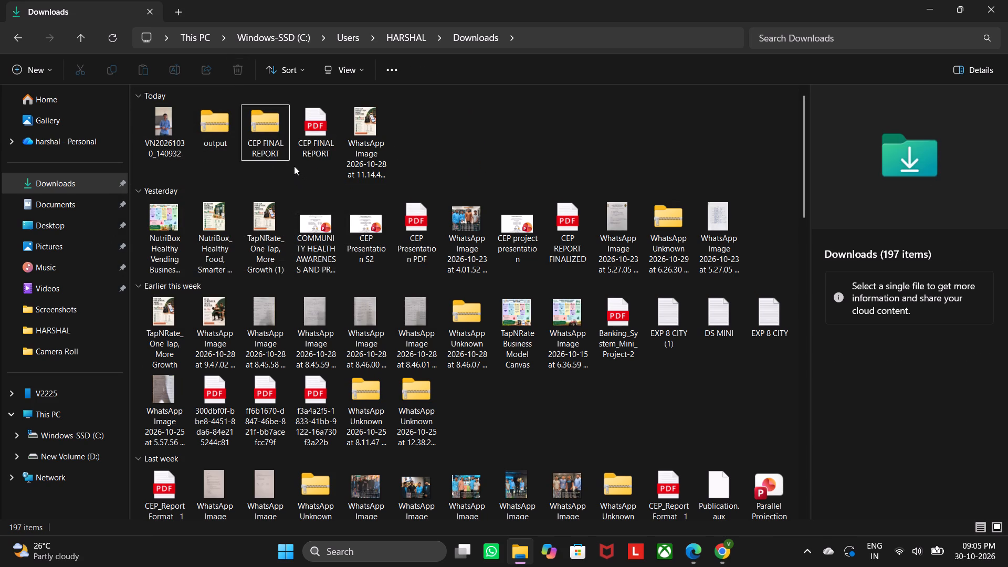
# Extract the CEP FINAL REPORT ZIP folder to Downloads\CEP FINAL REPORT and dismiss the leftover extraction dialog.
pyautogui.doubleClick(261, 142)
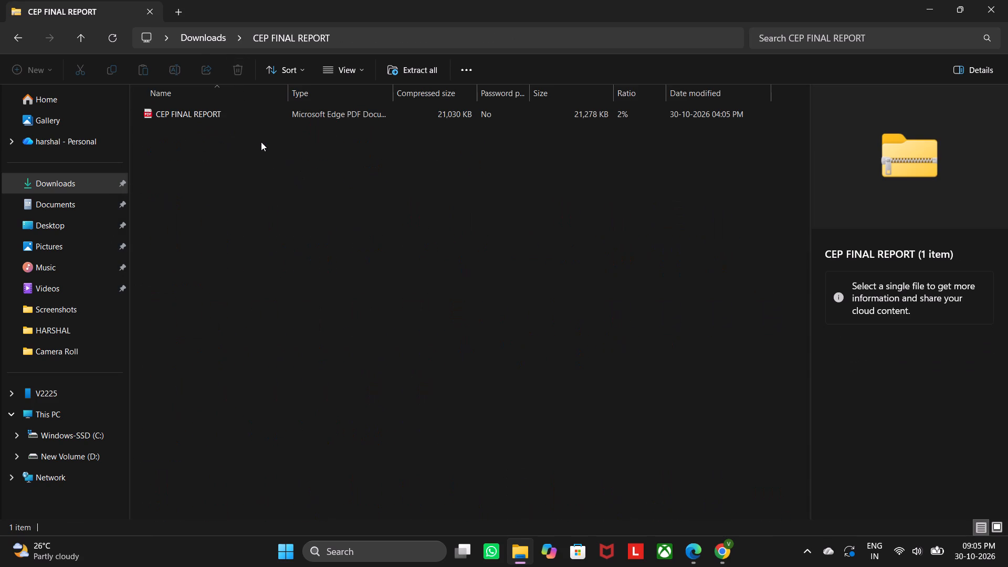
pyautogui.click(454, 69)
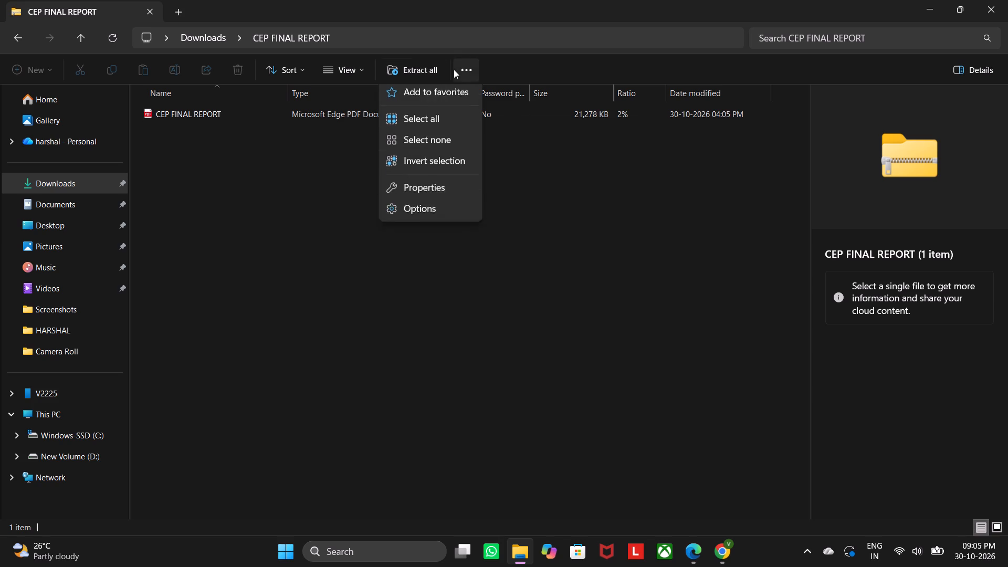
pyautogui.doubleClick(432, 67)
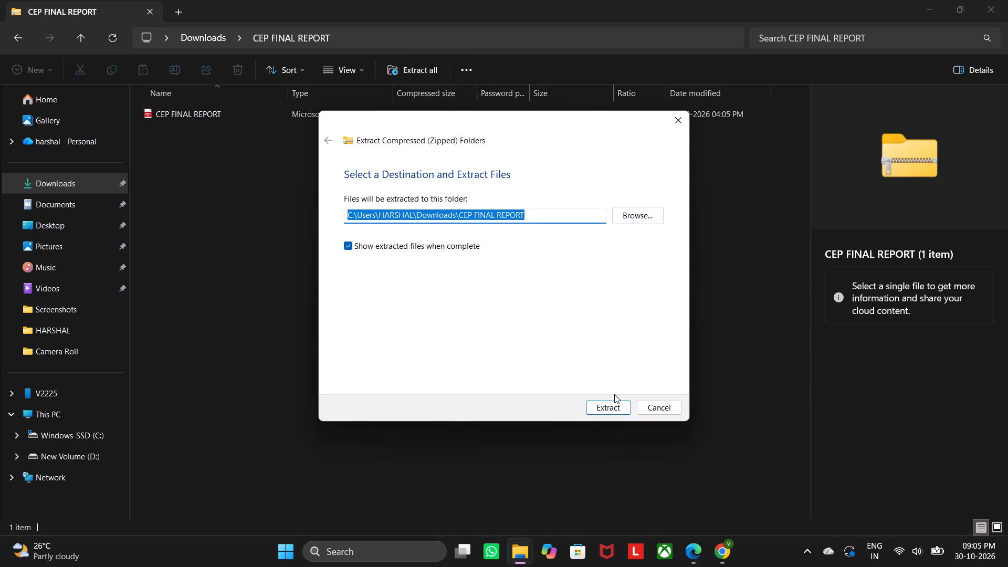
pyautogui.click(614, 403)
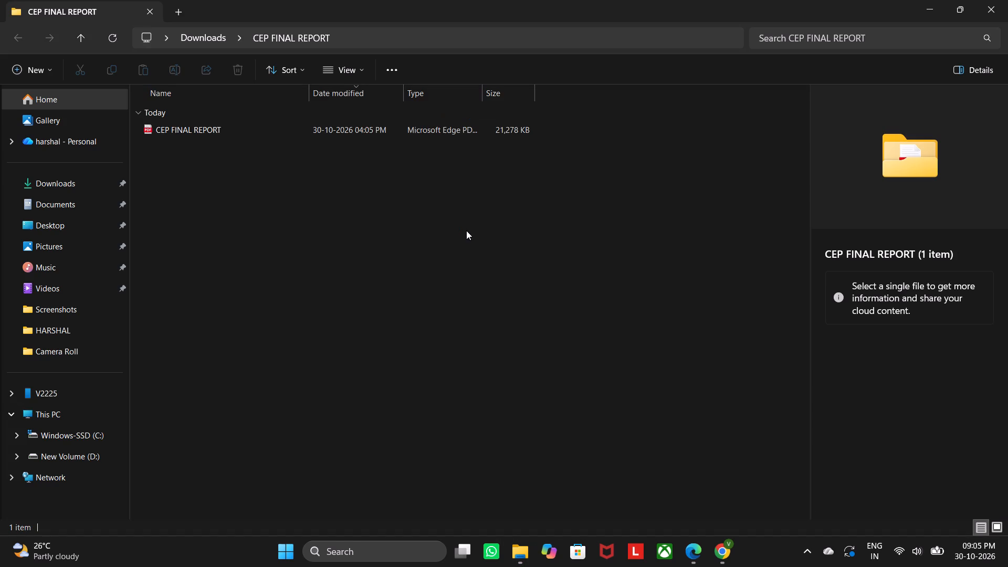
pyautogui.click(150, 7)
pyautogui.click(651, 413)
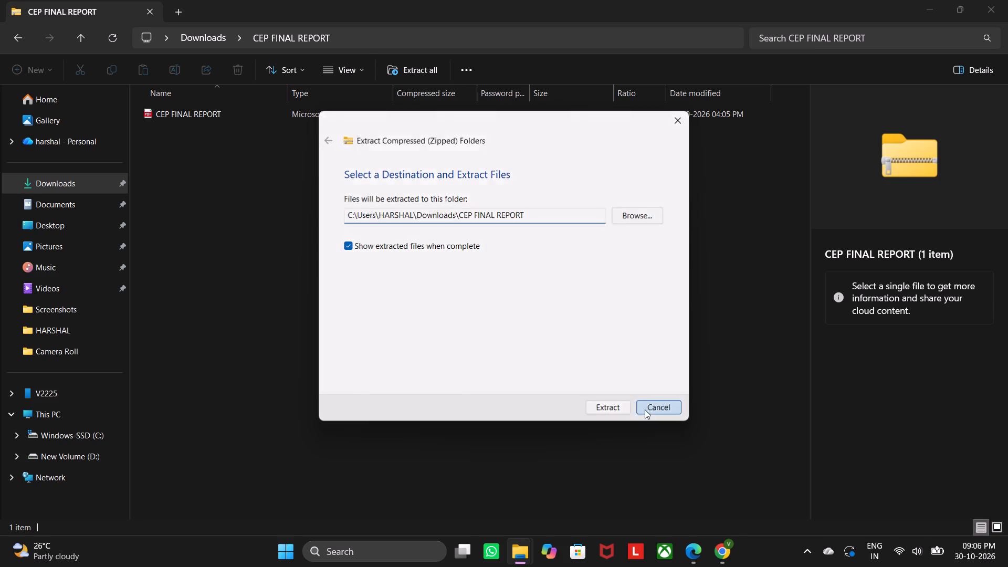
pyautogui.click(451, 67)
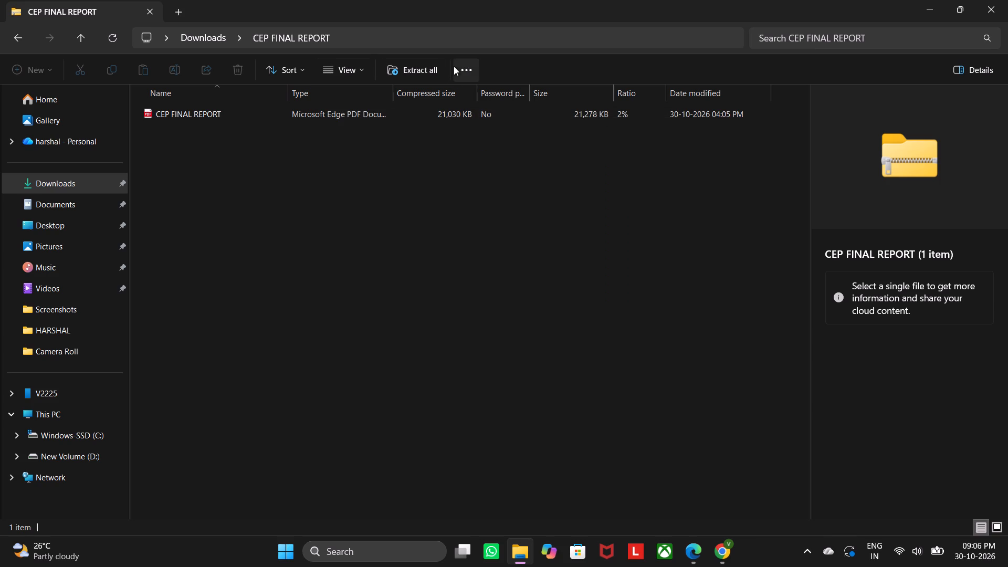
pyautogui.click(460, 66)
pyautogui.doubleClick(460, 66)
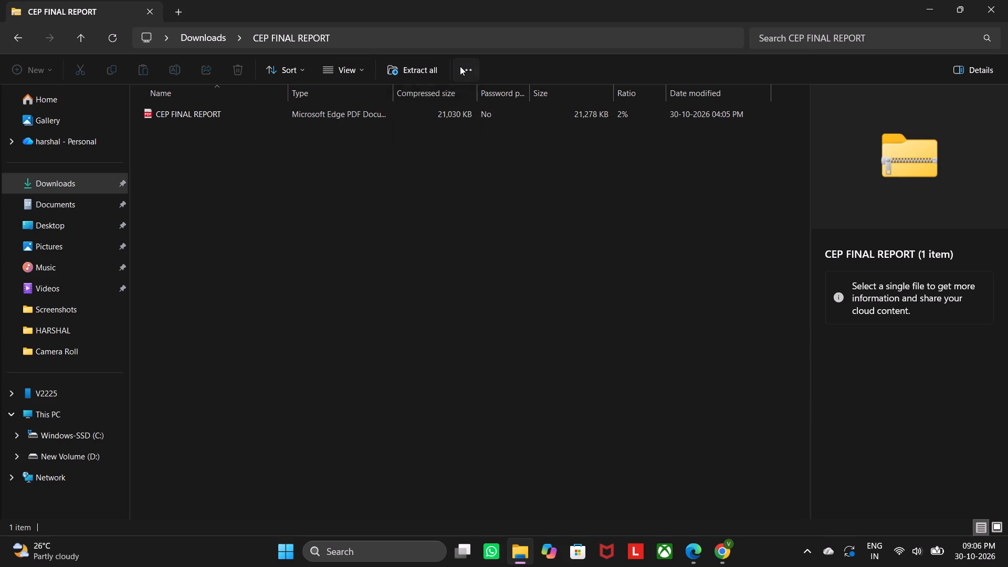
pyautogui.click(460, 66)
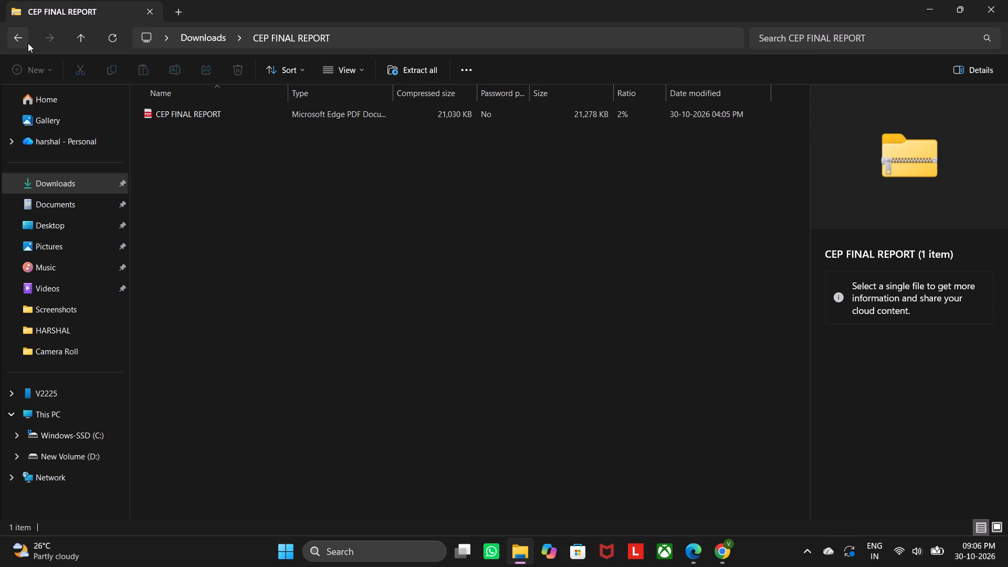
# Check the contents of the extracted CEP FINAL REPORT folder and view the CEP FINAL REPORT PDF from Downloads.
pyautogui.click(28, 43)
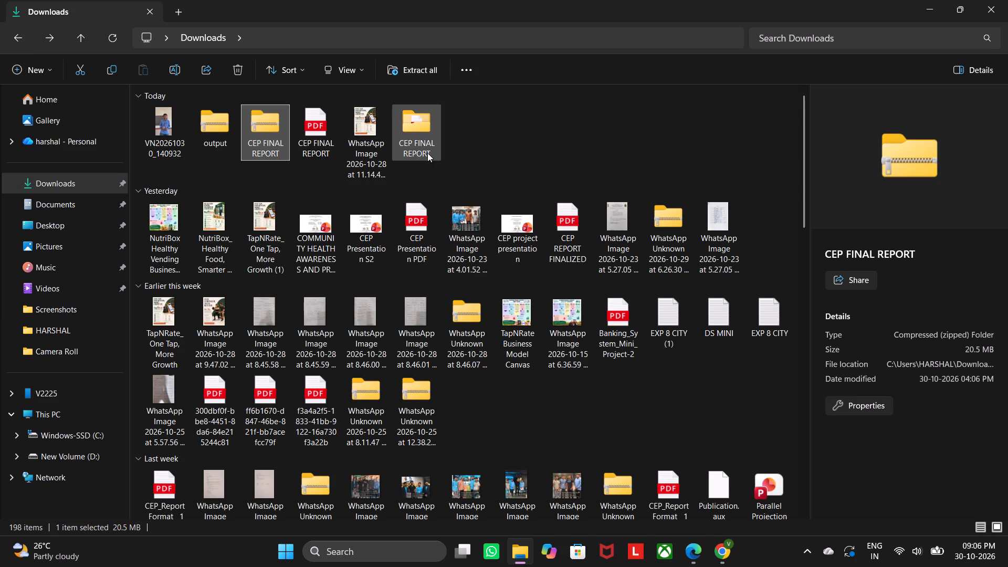
pyautogui.doubleClick(428, 153)
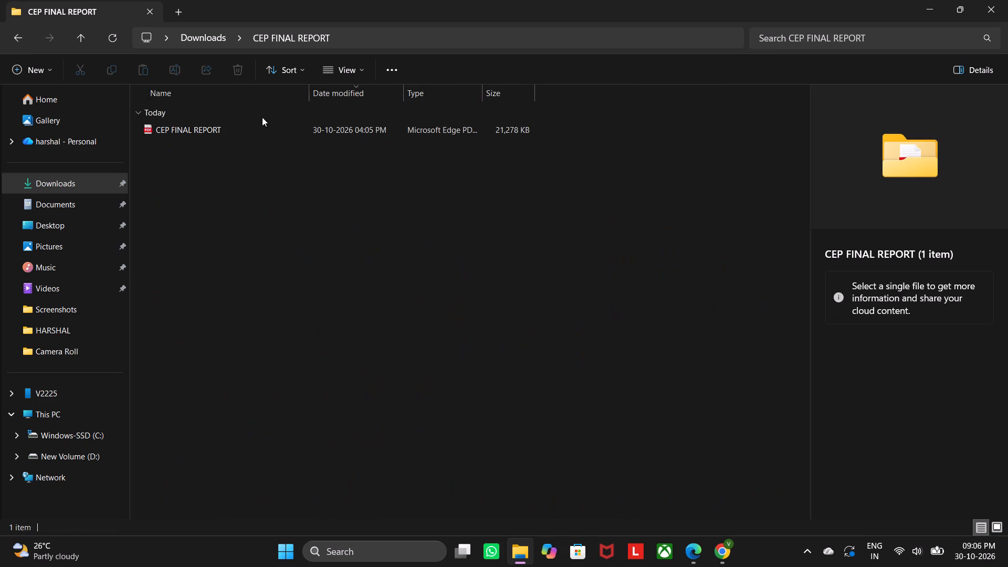
pyautogui.doubleClick(21, 34)
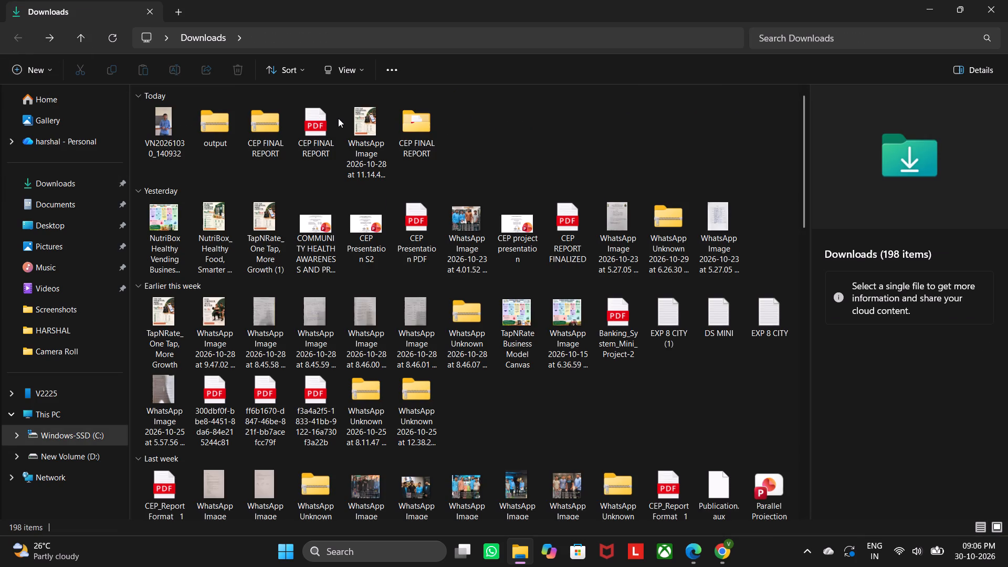
pyautogui.doubleClick(338, 118)
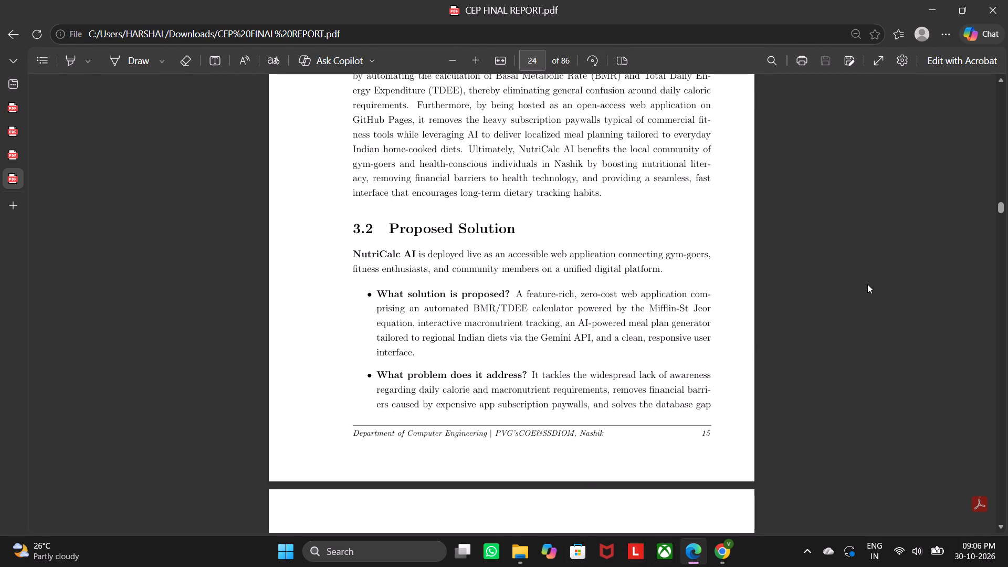
pyautogui.click(934, 17)
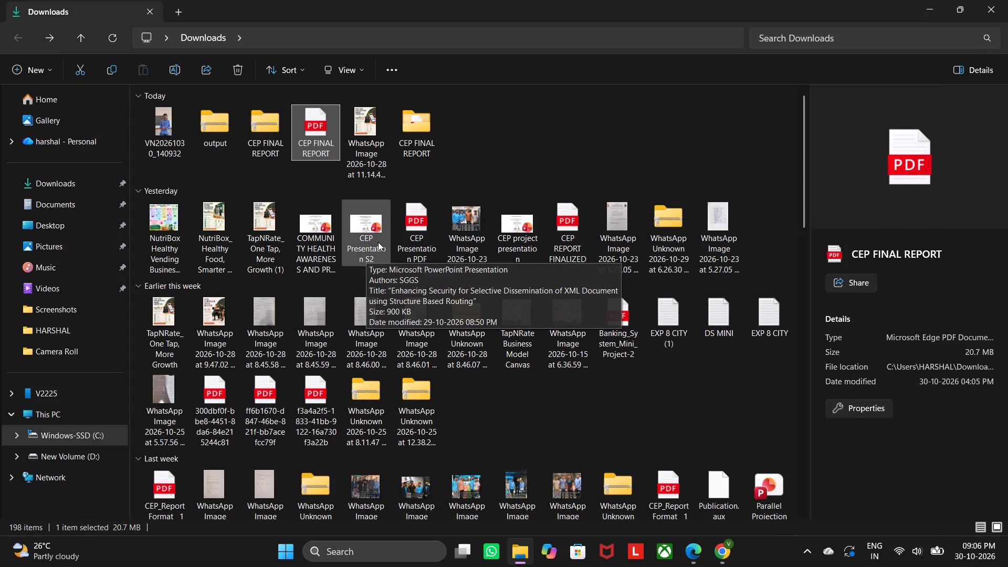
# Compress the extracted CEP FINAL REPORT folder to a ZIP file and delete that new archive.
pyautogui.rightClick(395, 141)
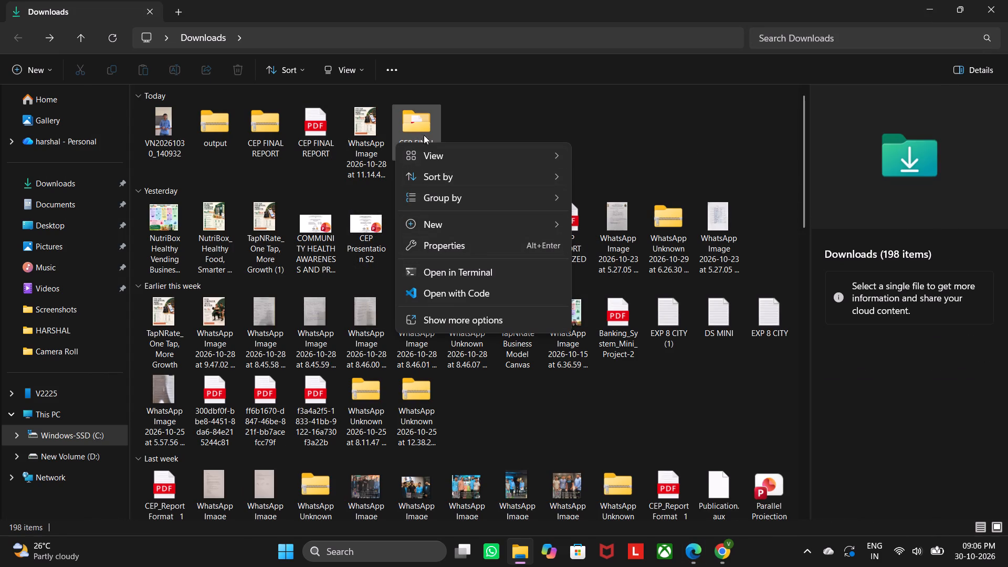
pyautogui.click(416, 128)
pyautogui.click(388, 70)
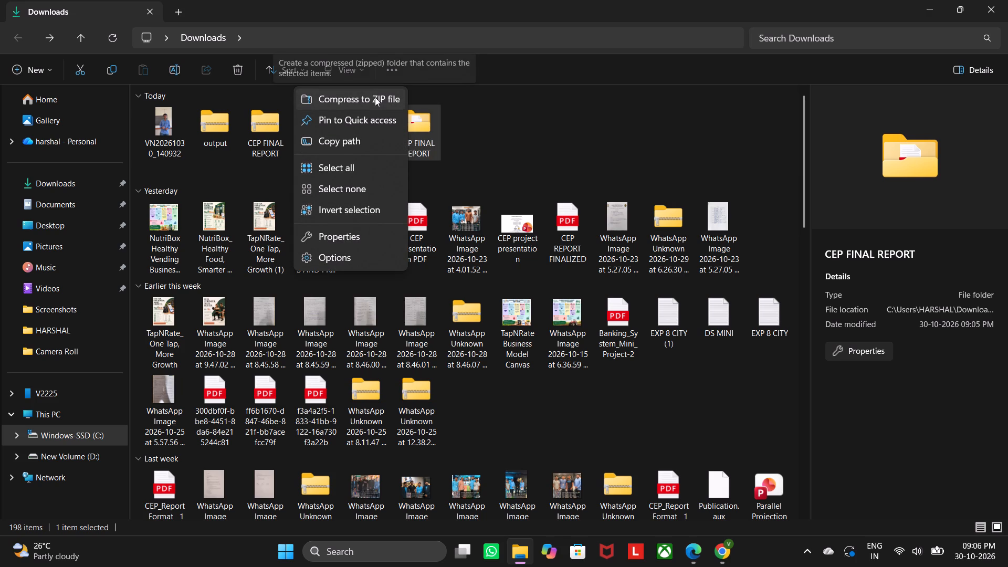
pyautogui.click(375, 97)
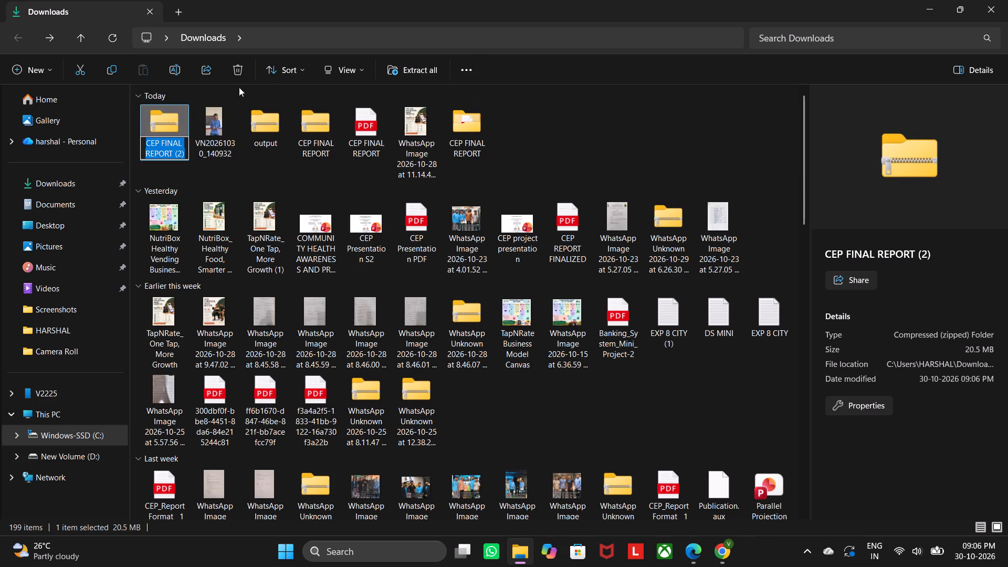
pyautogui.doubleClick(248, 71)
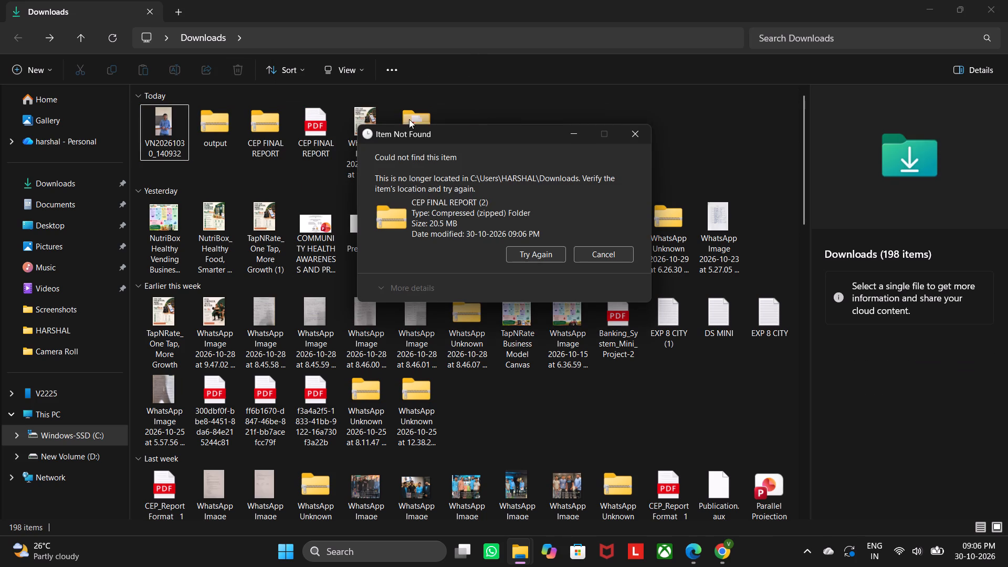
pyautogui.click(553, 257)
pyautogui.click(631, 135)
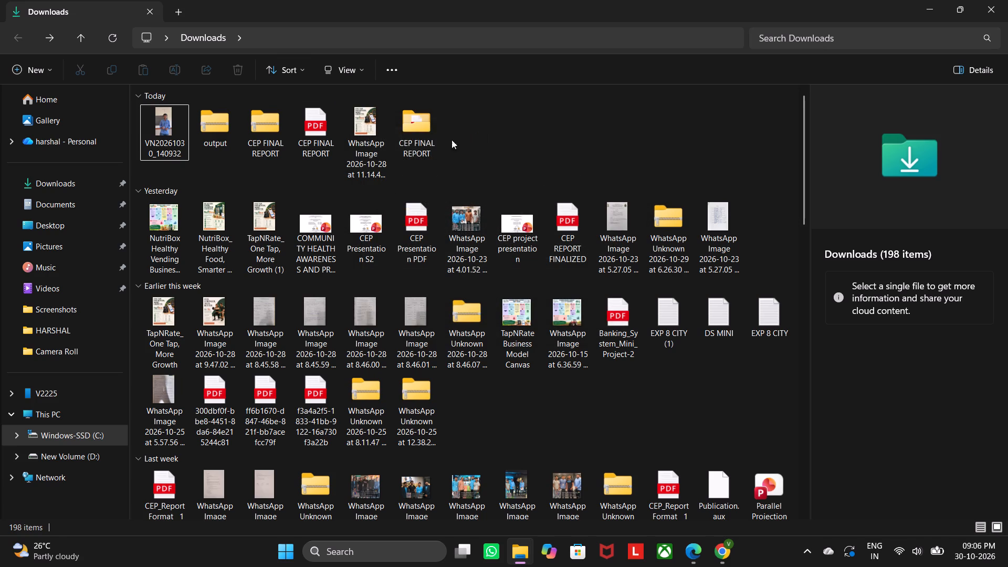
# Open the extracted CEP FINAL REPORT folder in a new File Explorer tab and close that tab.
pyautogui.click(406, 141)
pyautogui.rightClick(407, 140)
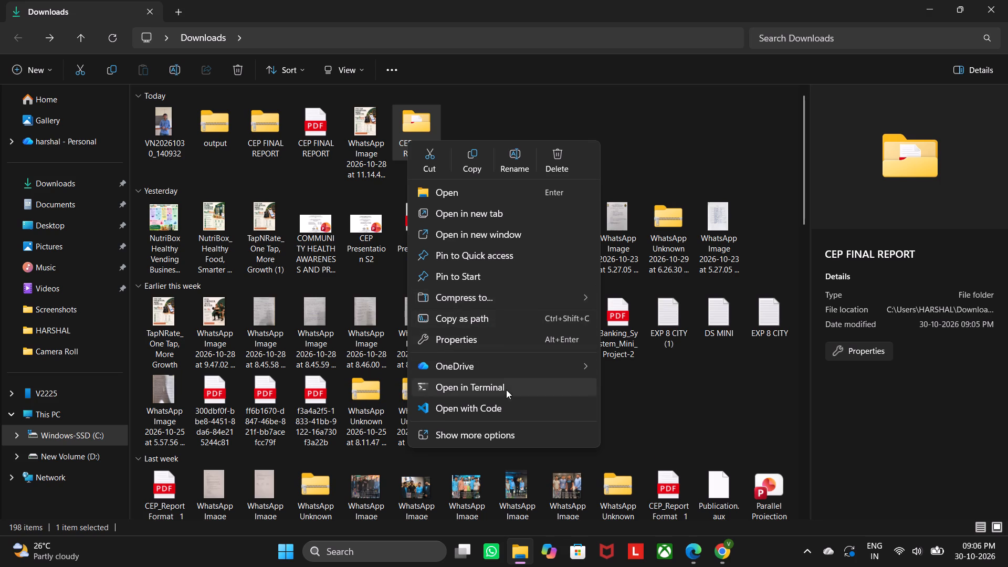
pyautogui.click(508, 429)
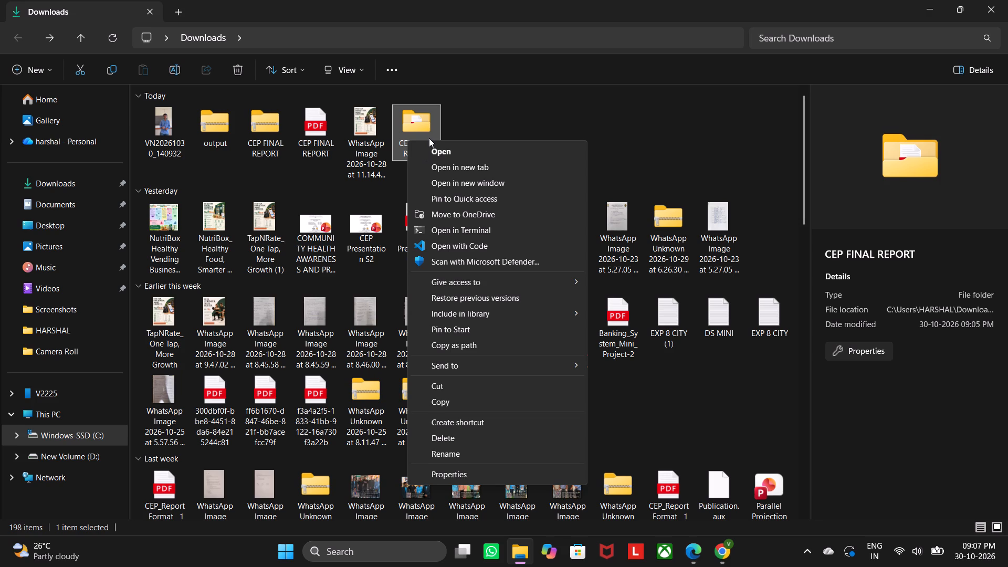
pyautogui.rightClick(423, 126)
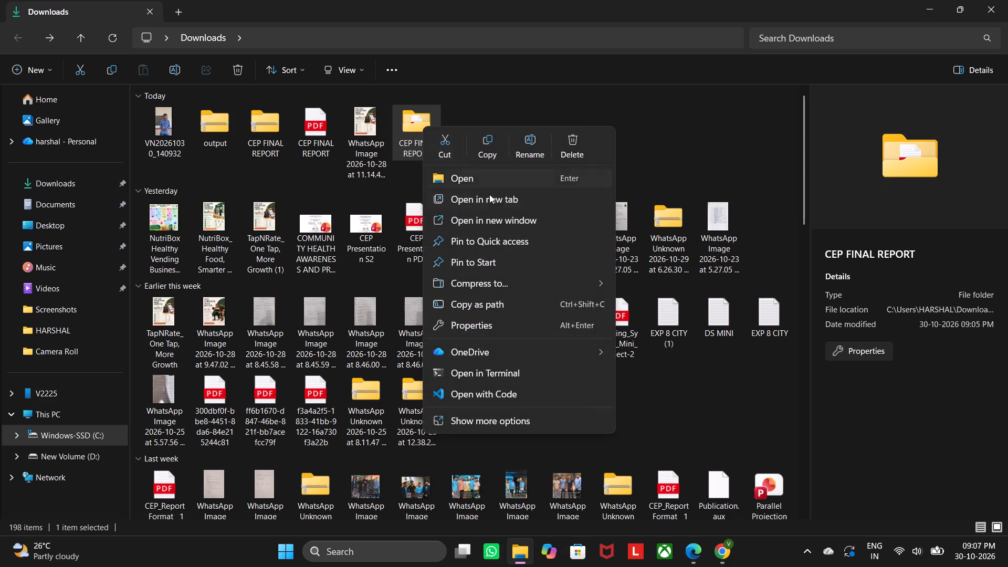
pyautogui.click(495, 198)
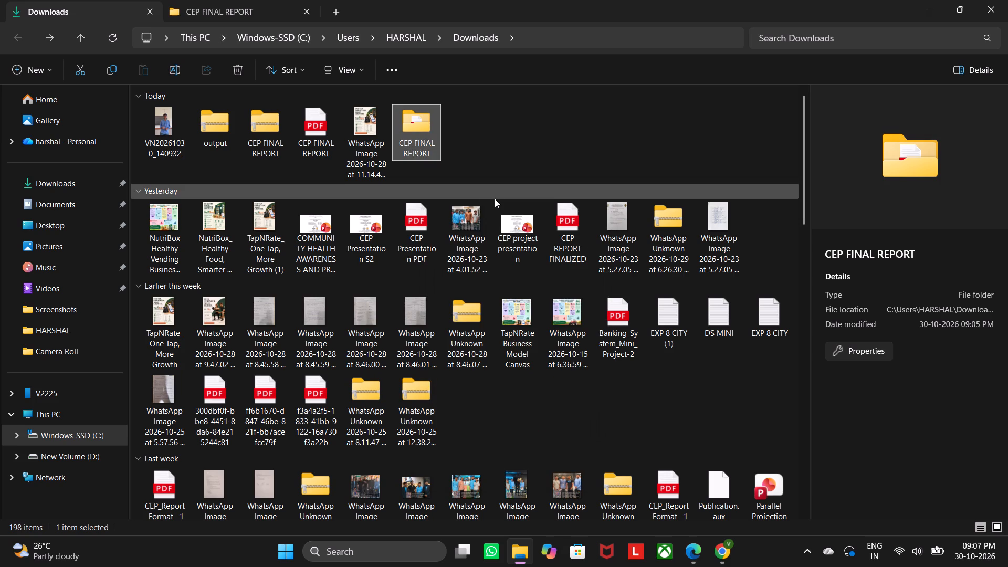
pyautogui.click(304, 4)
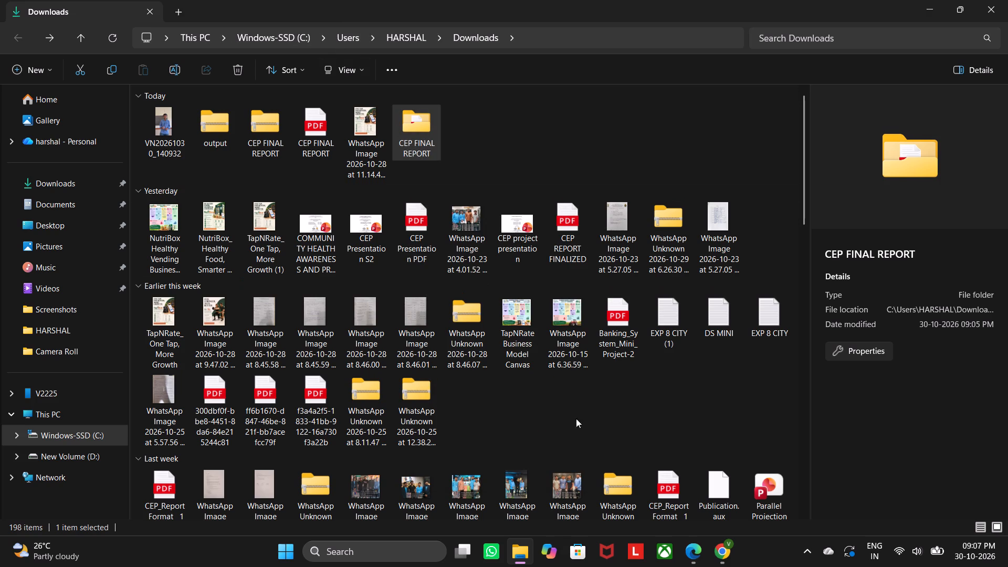
# Switch to Chrome and return to chapter2.tex of the CEP report in Overleaf.
pyautogui.click(721, 566)
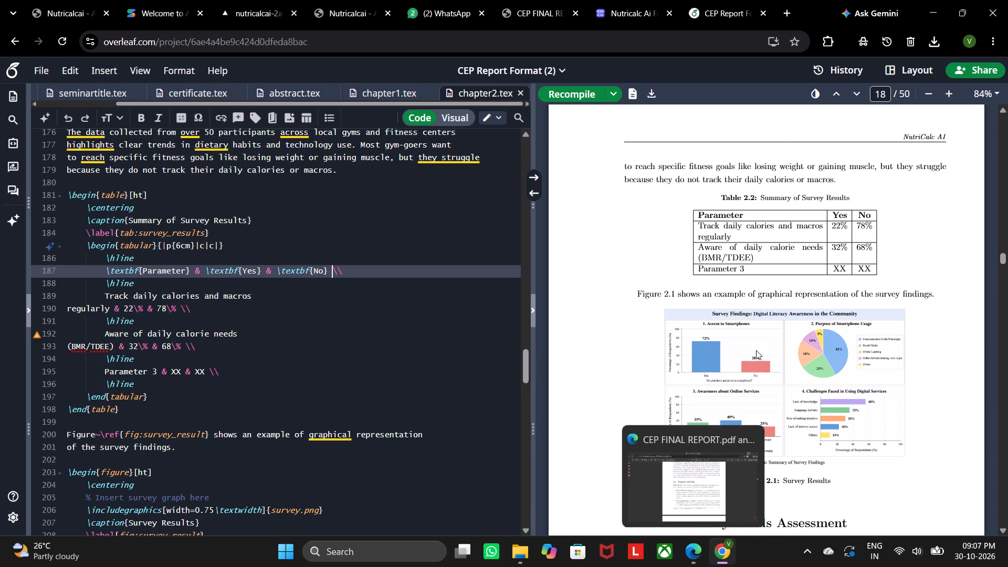
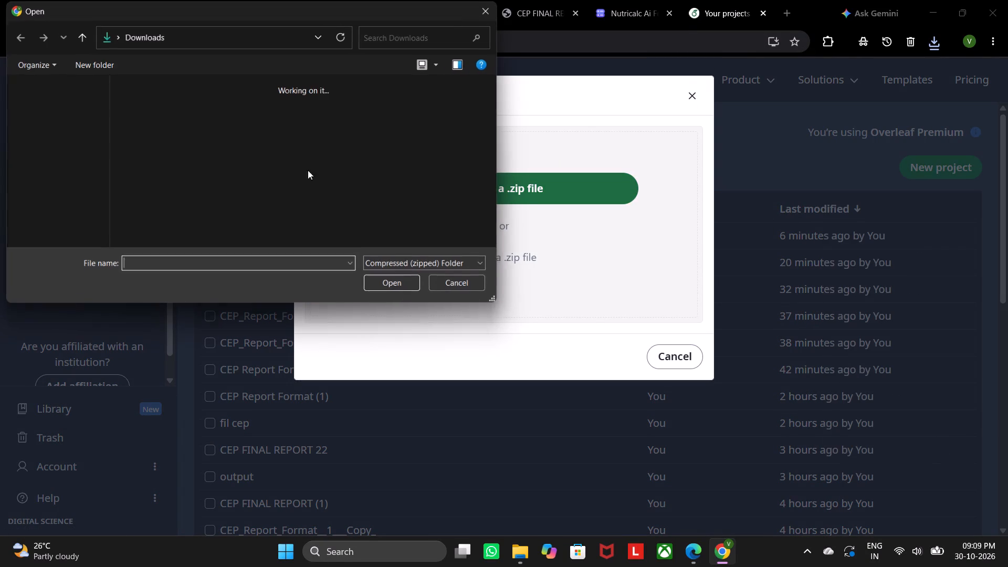
# Choose the CEP FINAL REPORT 00 zip archive from Downloads for upload as a new project.
pyautogui.doubleClick(159, 126)
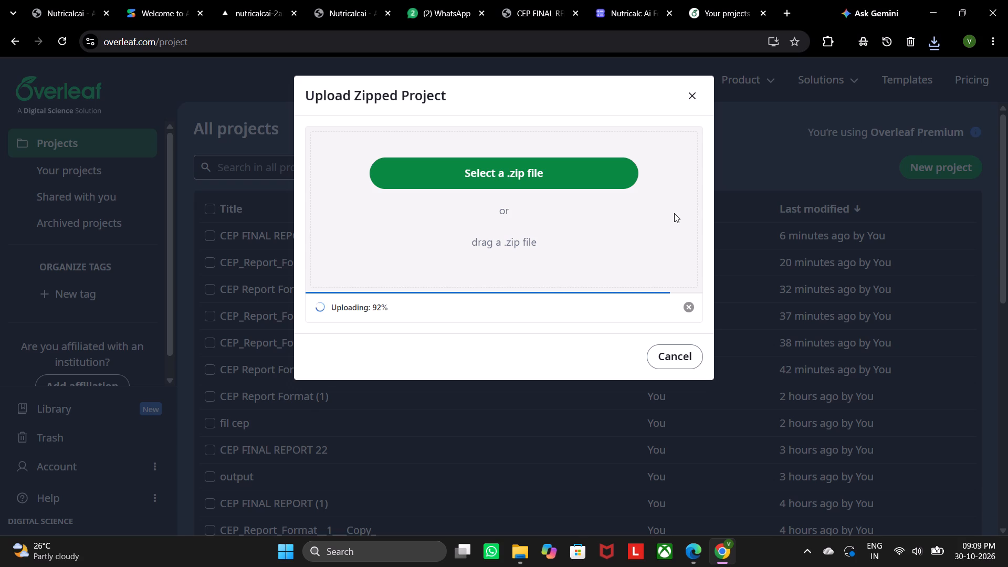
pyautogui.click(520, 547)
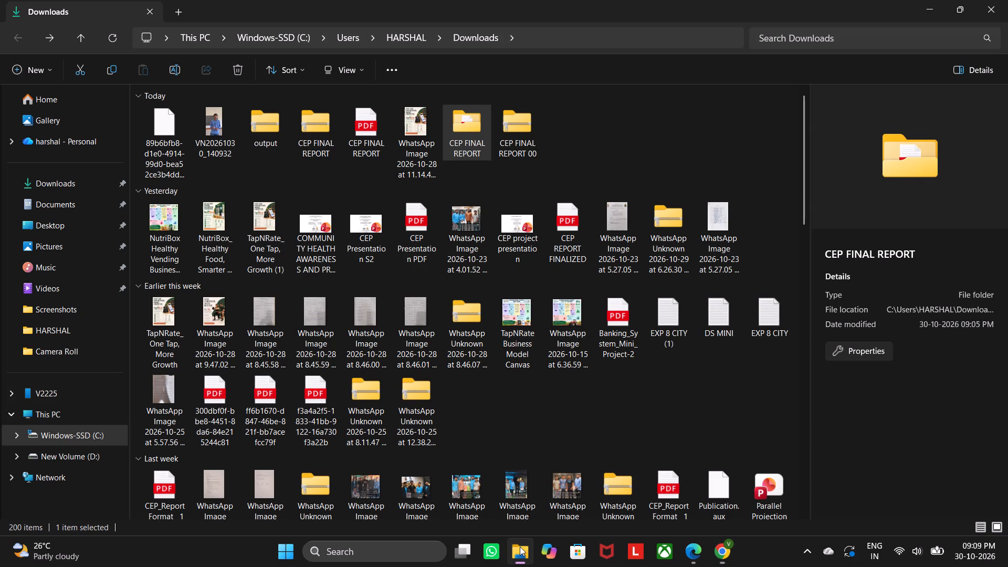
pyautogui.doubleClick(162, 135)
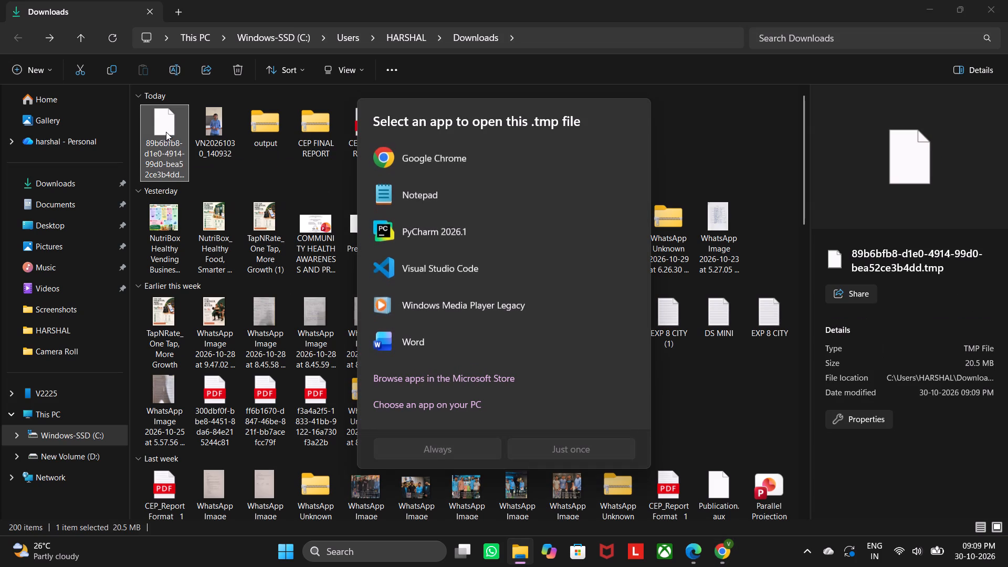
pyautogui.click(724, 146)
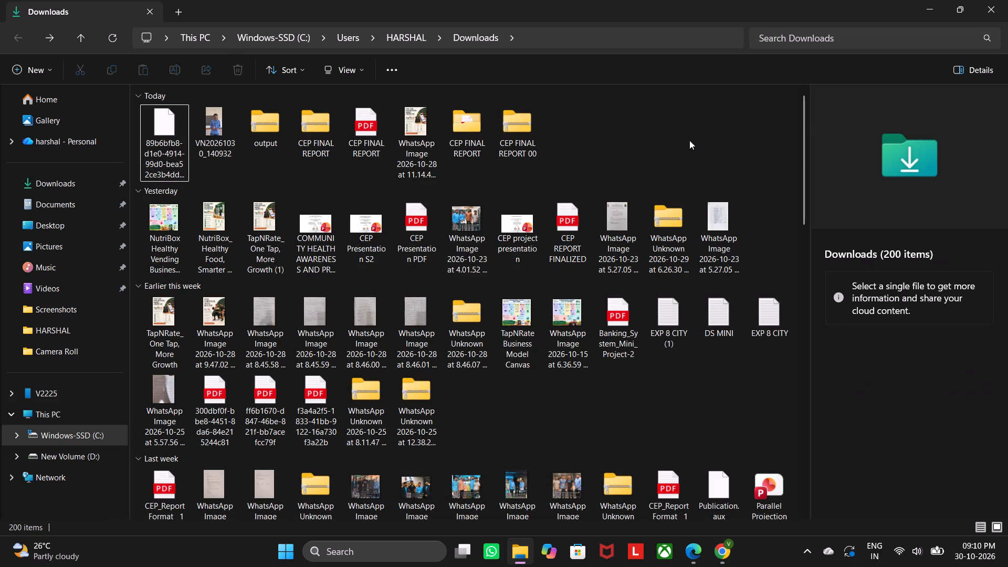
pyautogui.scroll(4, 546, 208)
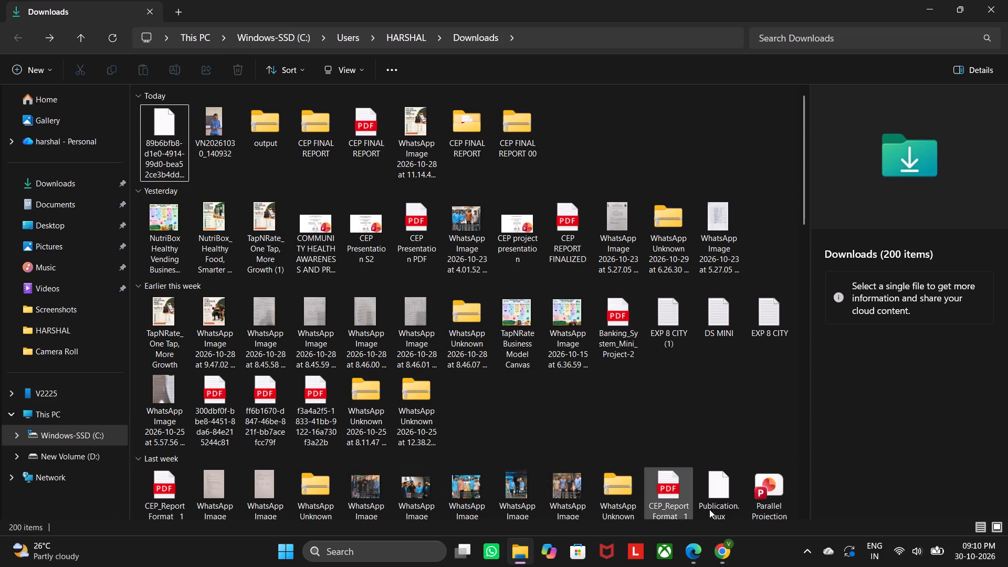
# Examine the uploaded CEP FINAL REPORT 00 project for files, checking its integrations, collaborator chat and layout options.
pyautogui.click(721, 540)
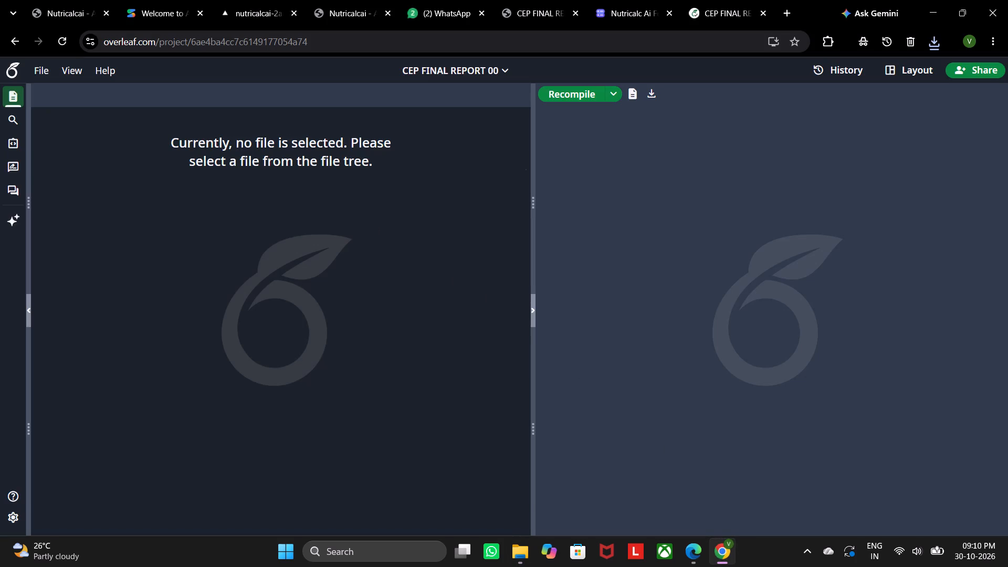
pyautogui.doubleClick(256, 144)
pyautogui.click(177, 134)
pyautogui.tripleClick(175, 145)
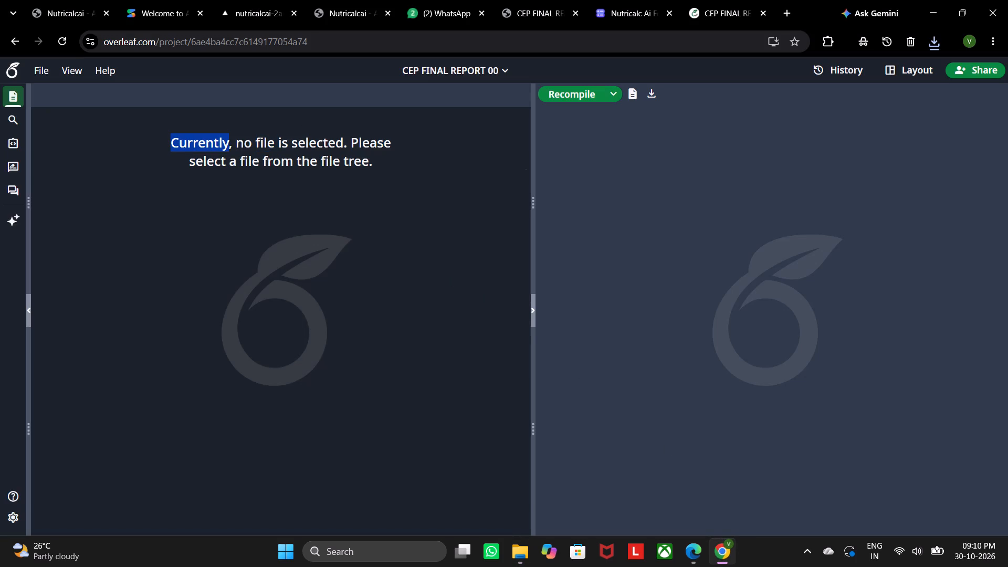
pyautogui.click(86, 117)
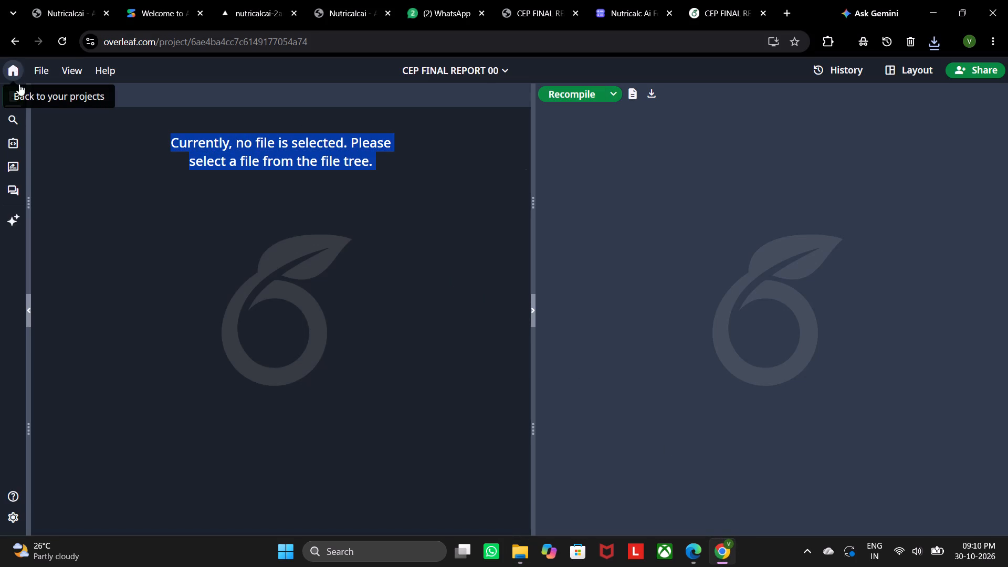
pyautogui.click(9, 138)
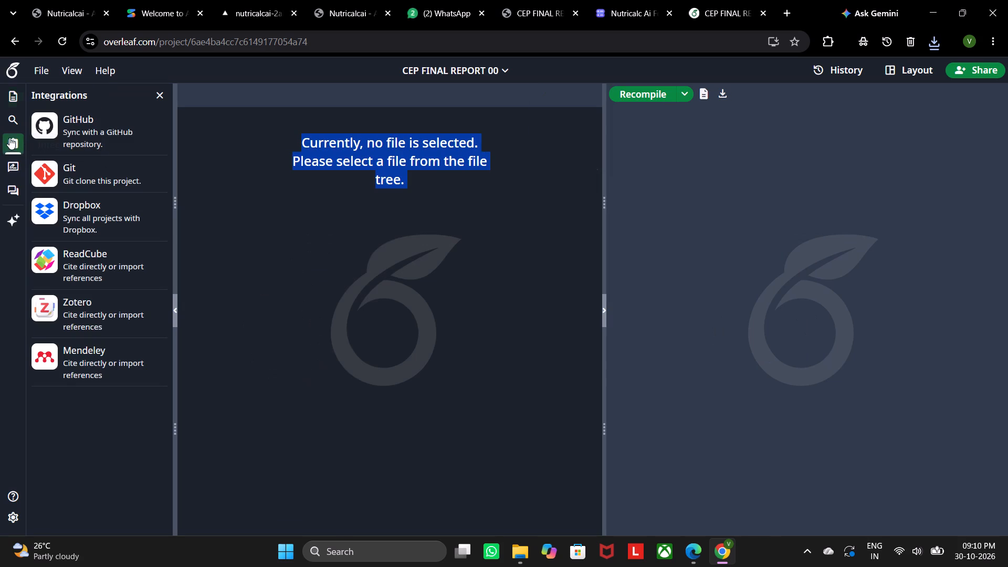
pyautogui.click(9, 157)
pyautogui.click(9, 181)
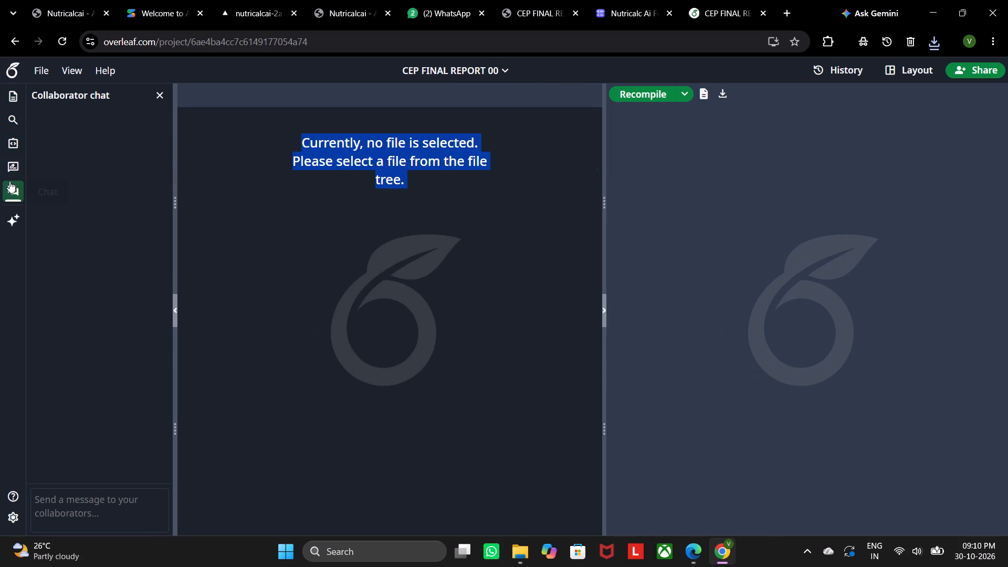
pyautogui.click(36, 75)
pyautogui.click(66, 70)
pyautogui.click(88, 68)
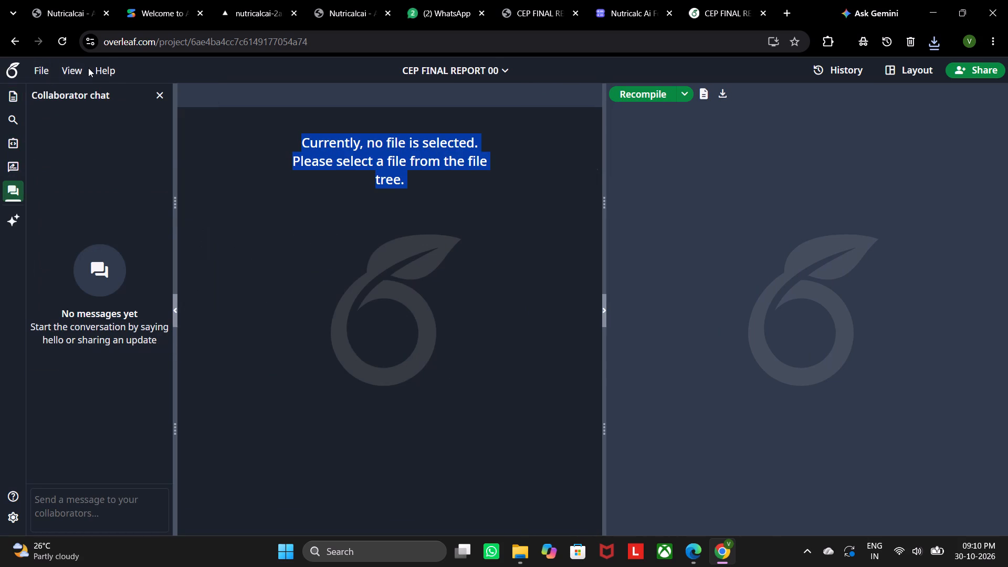
pyautogui.click(112, 69)
pyautogui.doubleClick(79, 68)
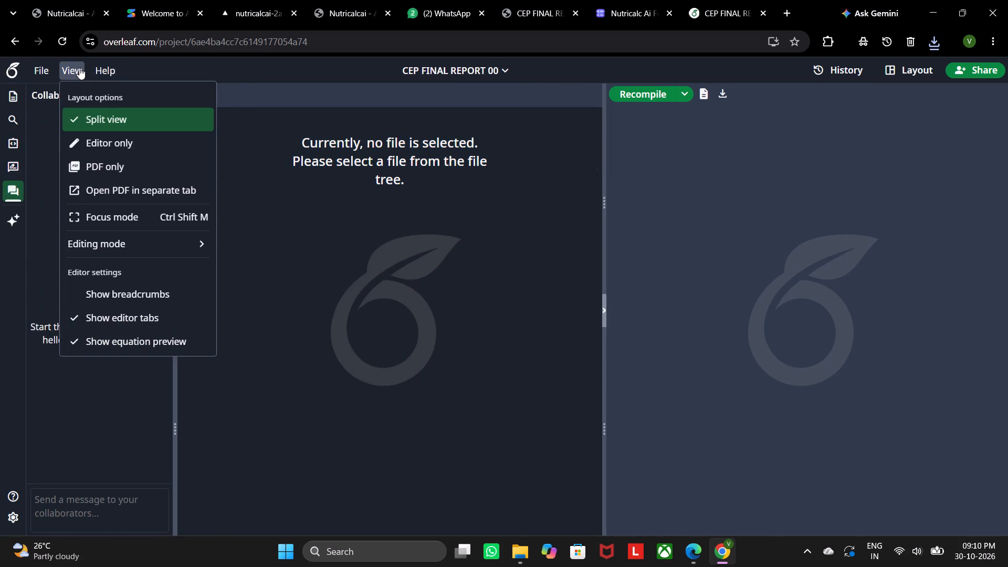
pyautogui.click(79, 68)
# Open the recently downloaded CEP FINAL REPORT 00.zip from the browser's download history.
pyautogui.click(942, 46)
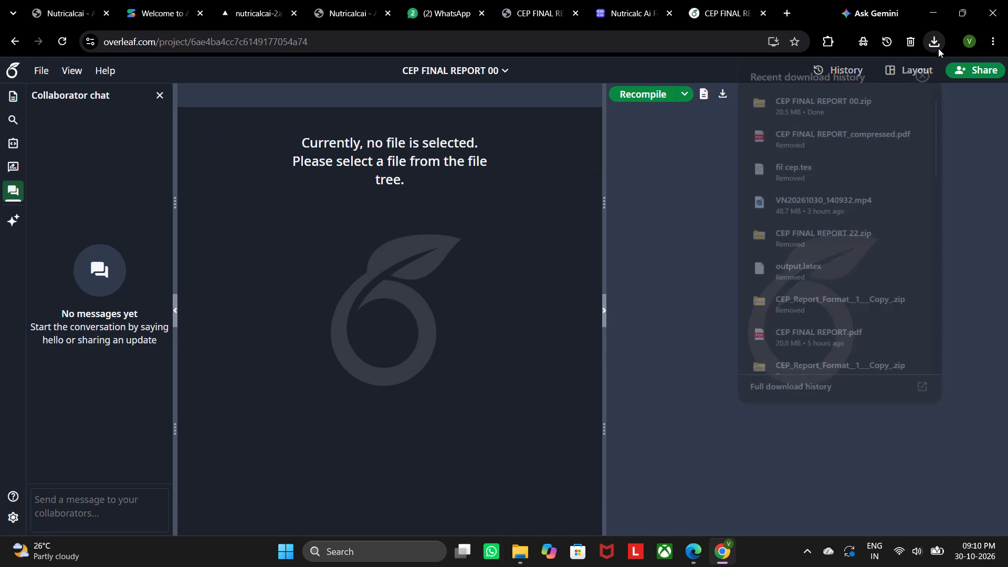
pyautogui.doubleClick(854, 105)
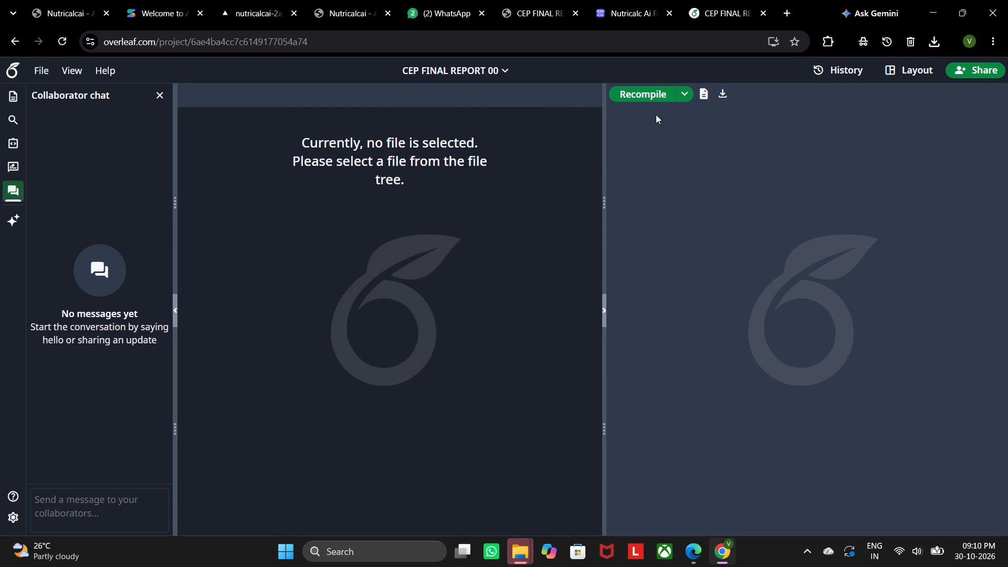
# Return from the CEP FINAL REPORT 00 project to the list of all projects.
pyautogui.click(14, 33)
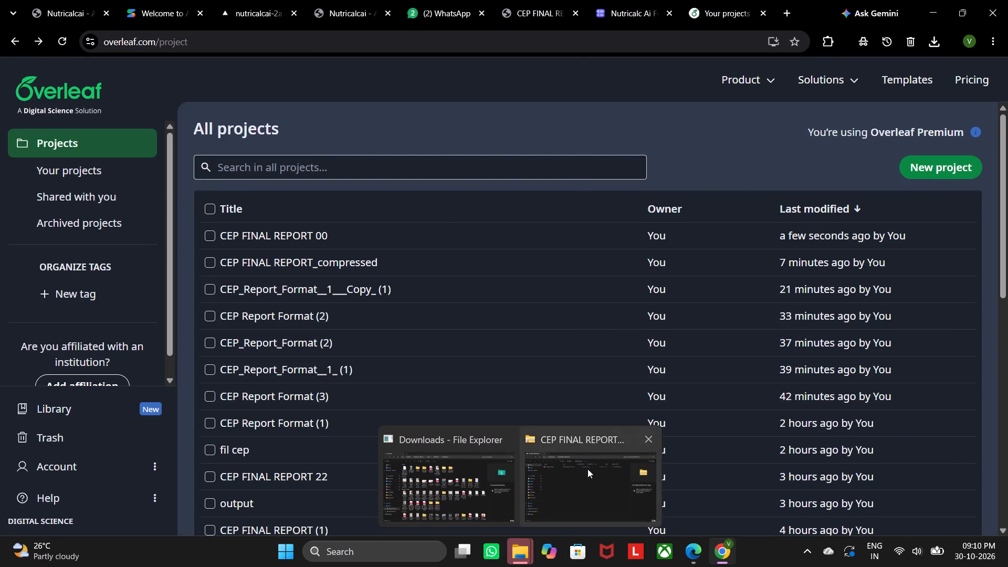
# Refresh the Downloads folder in File Explorer and view the CEP FINAL REPORT PDF inside the CEP FINAL REPORT 00 archive.
pyautogui.click(653, 438)
pyautogui.click(548, 460)
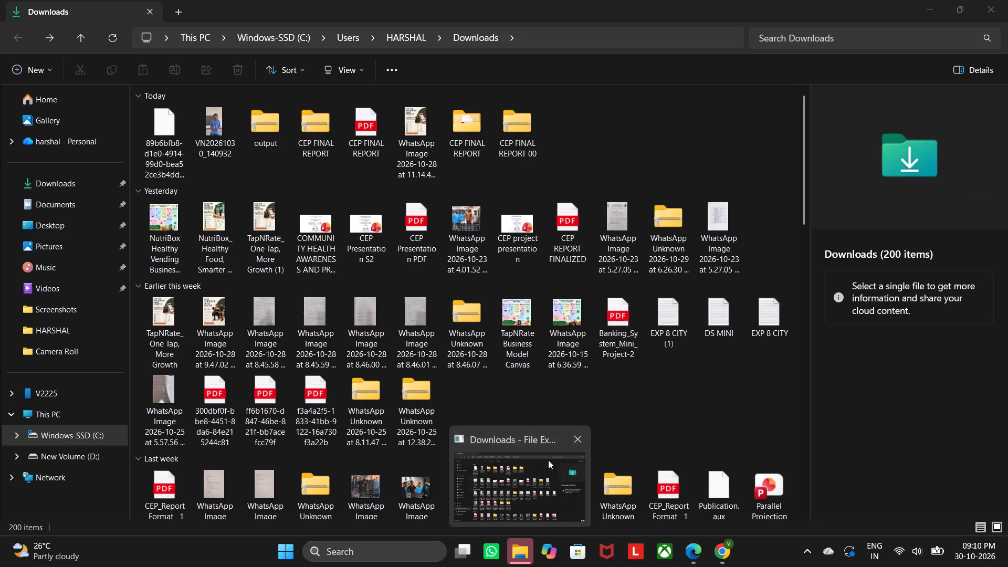
pyautogui.doubleClick(122, 42)
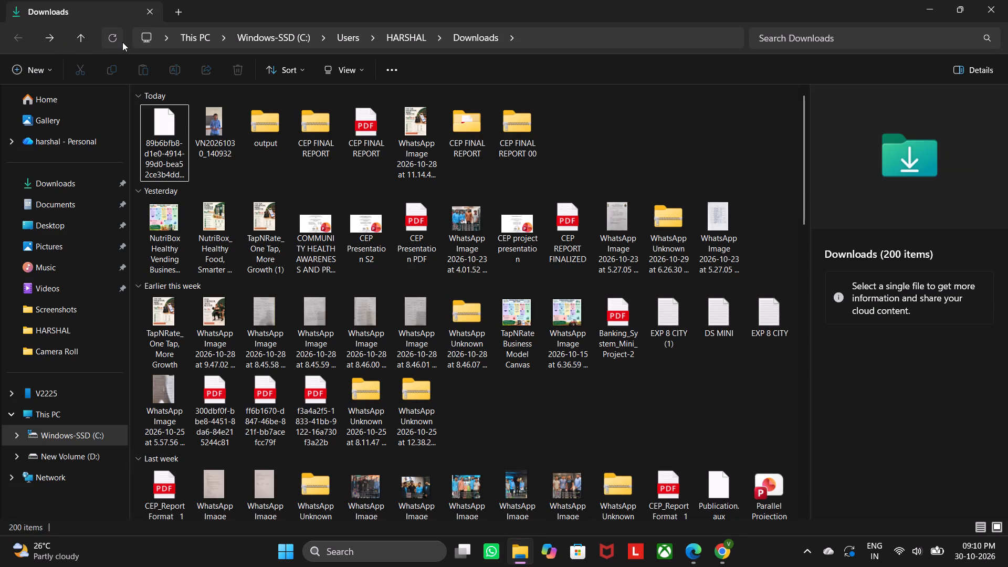
pyautogui.tripleClick(160, 146)
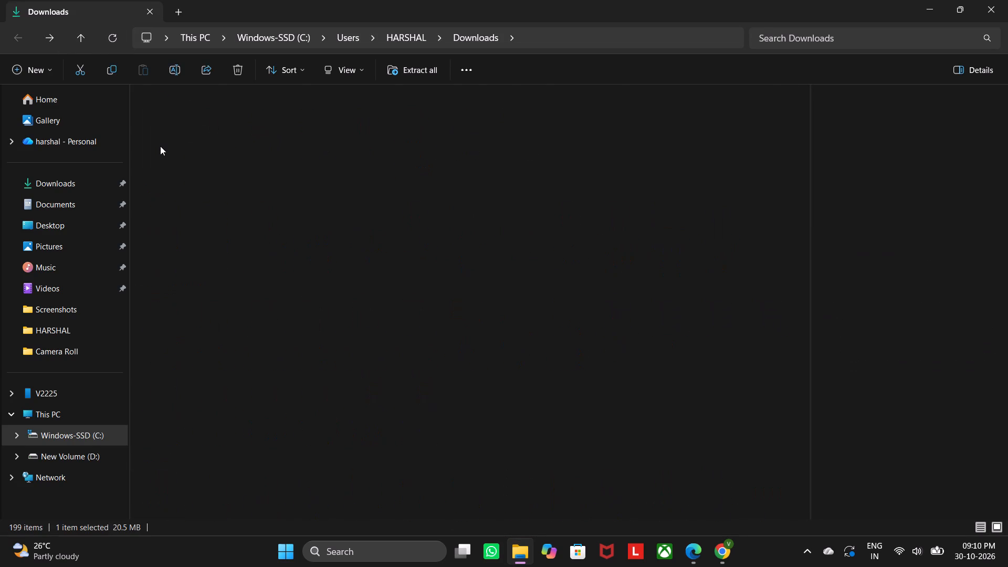
pyautogui.doubleClick(217, 110)
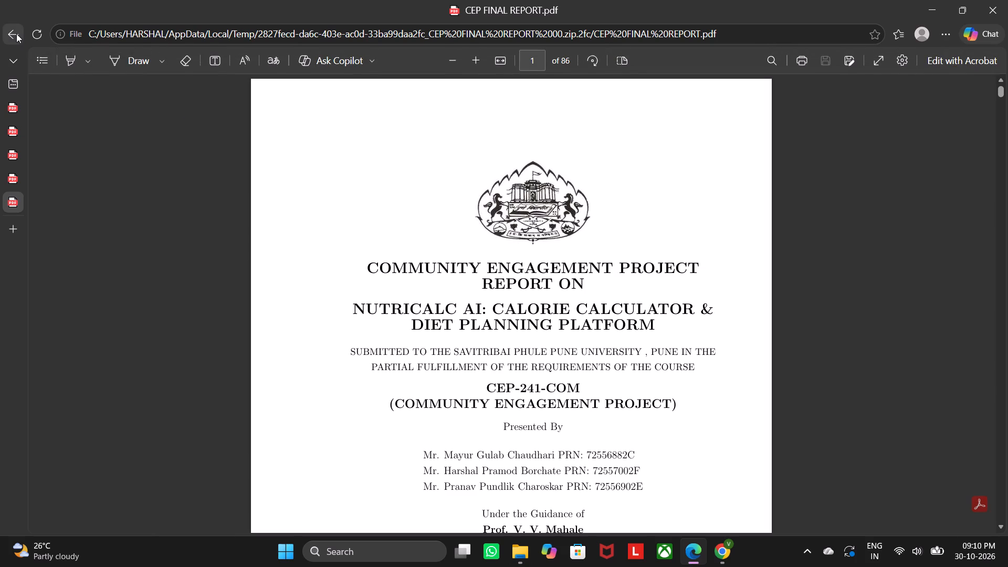
pyautogui.click(16, 34)
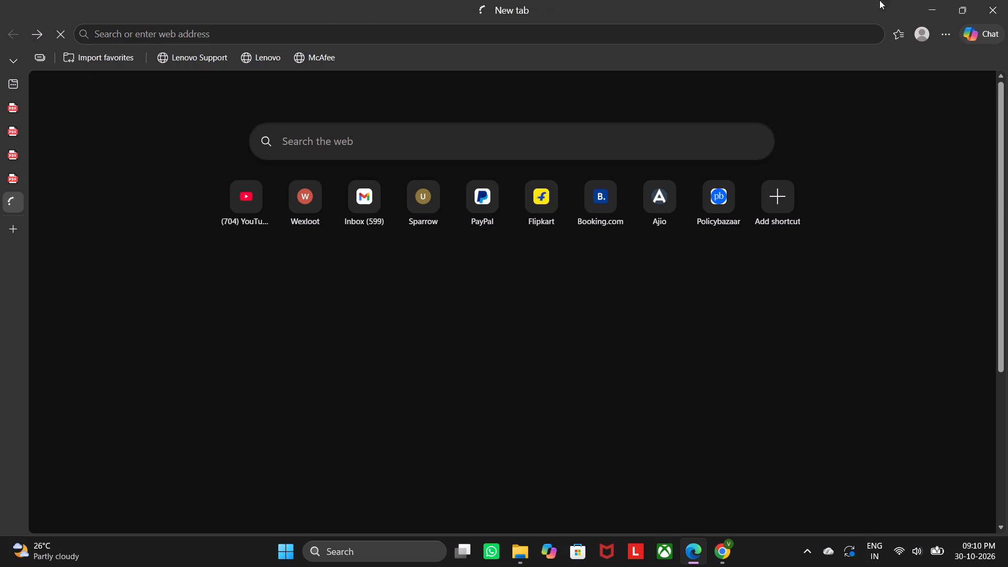
pyautogui.click(987, 2)
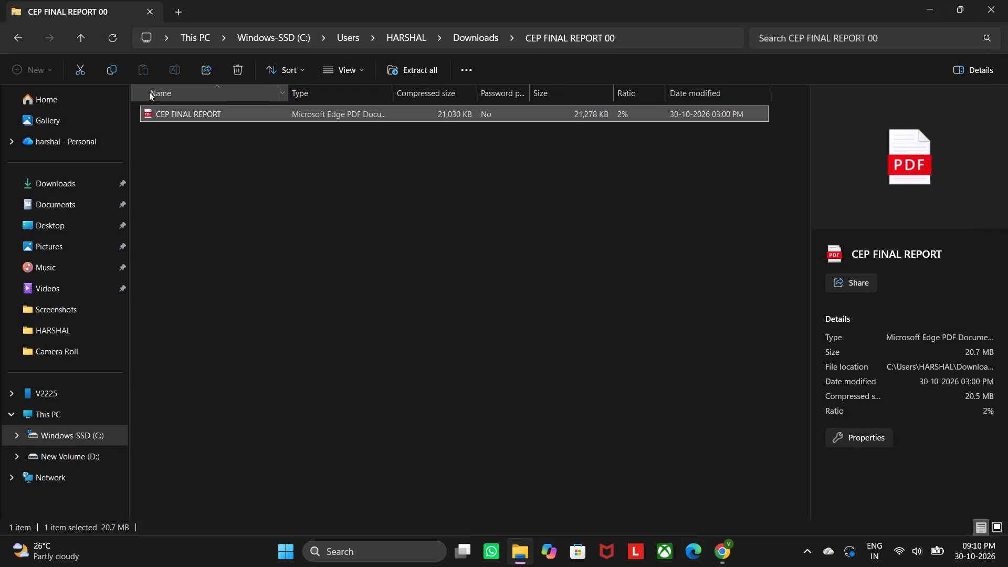
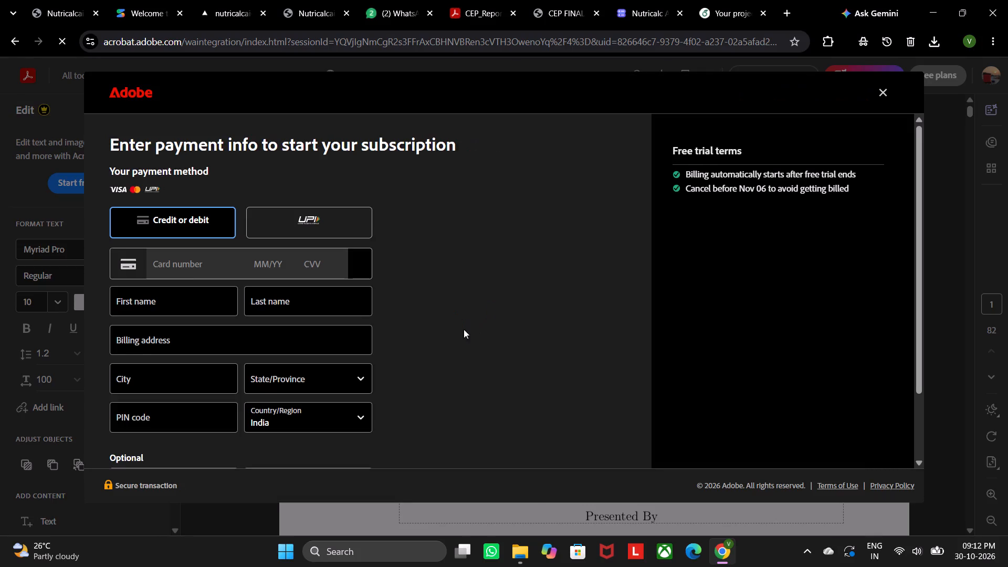
pyautogui.scroll(-5, 421, 330)
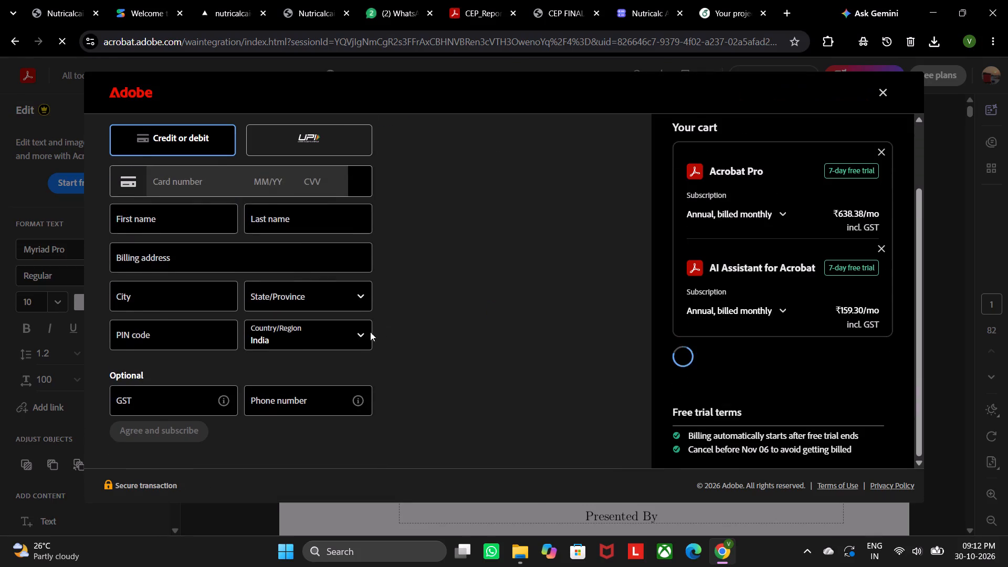
pyautogui.scroll(4, 370, 329)
pyautogui.click(337, 232)
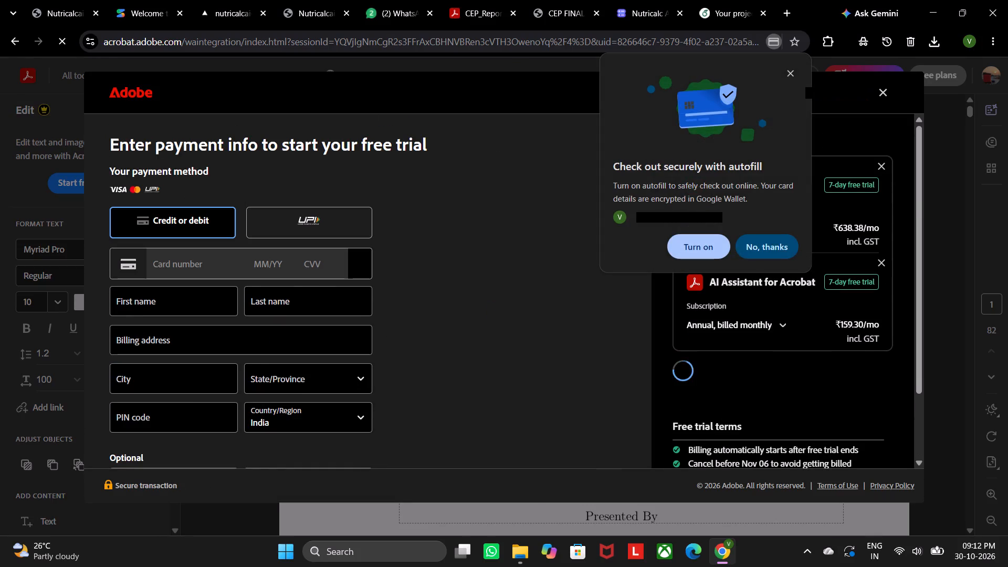
pyautogui.click(294, 226)
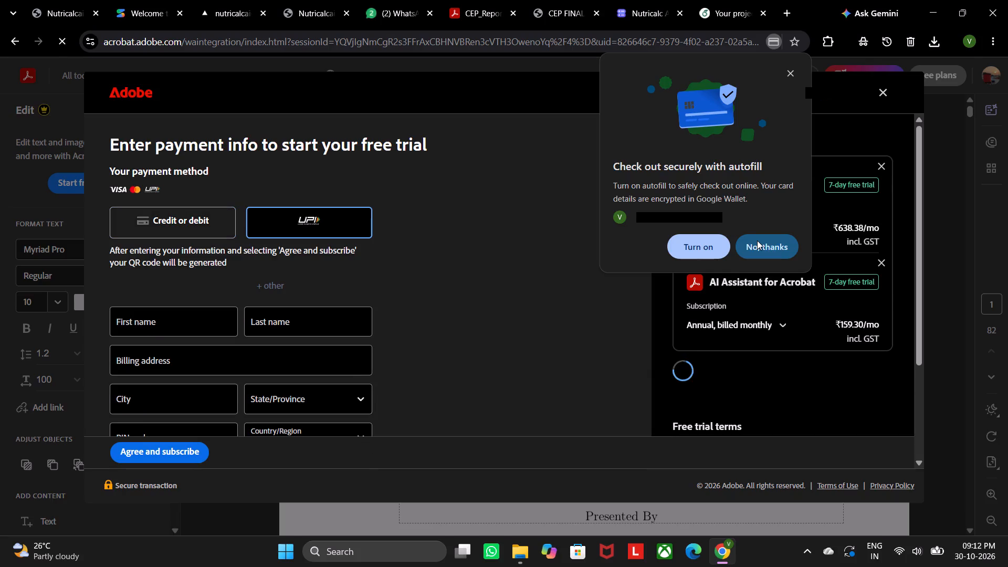
pyautogui.click(757, 240)
pyautogui.doubleClick(307, 220)
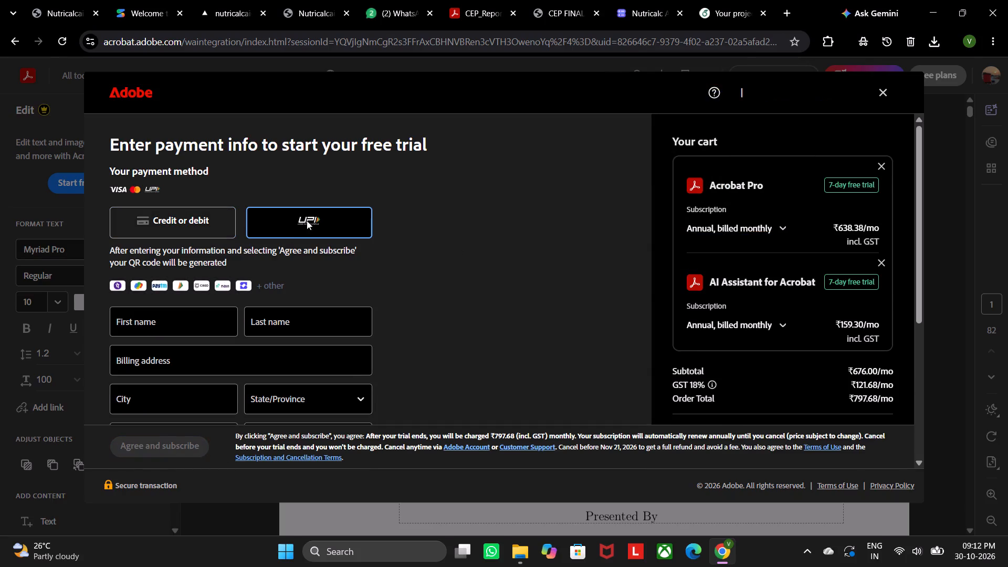
pyautogui.scroll(-4, 255, 268)
pyautogui.scroll(-3, 439, 314)
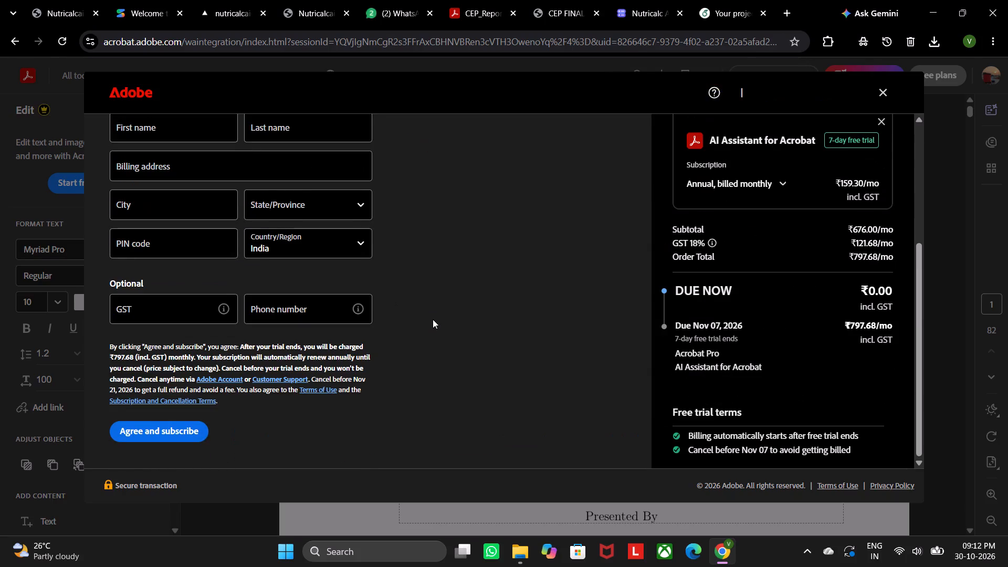
pyautogui.scroll(3, 433, 318)
pyautogui.scroll(-2, 433, 318)
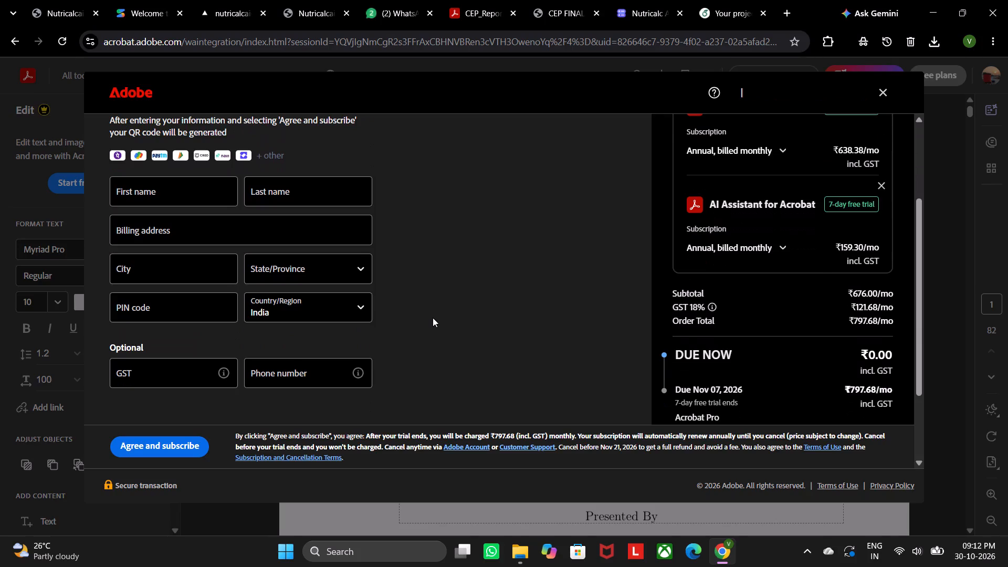
pyautogui.scroll(1, 433, 318)
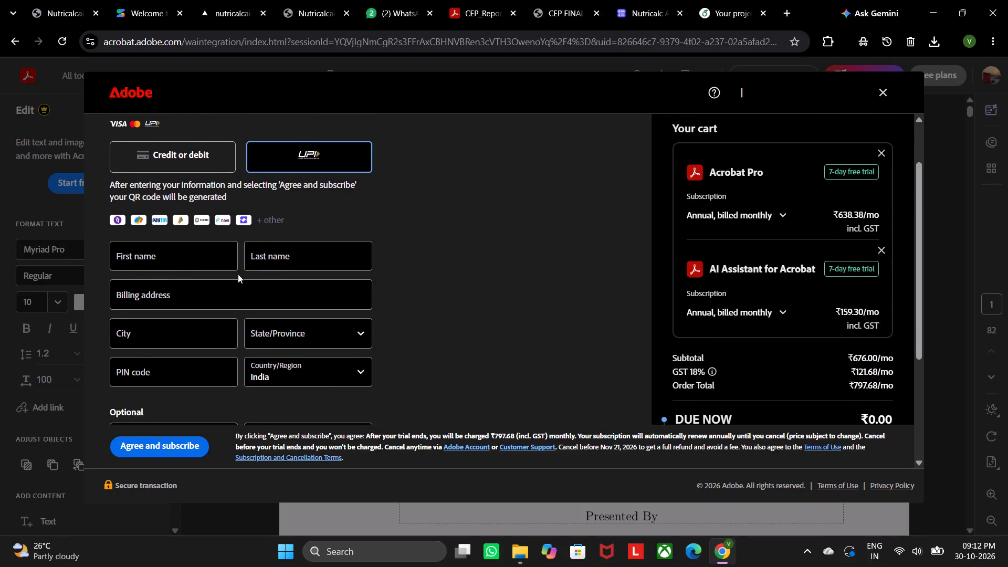
pyautogui.click(881, 87)
# Start the Acrobat Pro + AI Assistant free trial by editing the report's cover text, and choose UPI as the payment method.
pyautogui.scroll(-3, 511, 264)
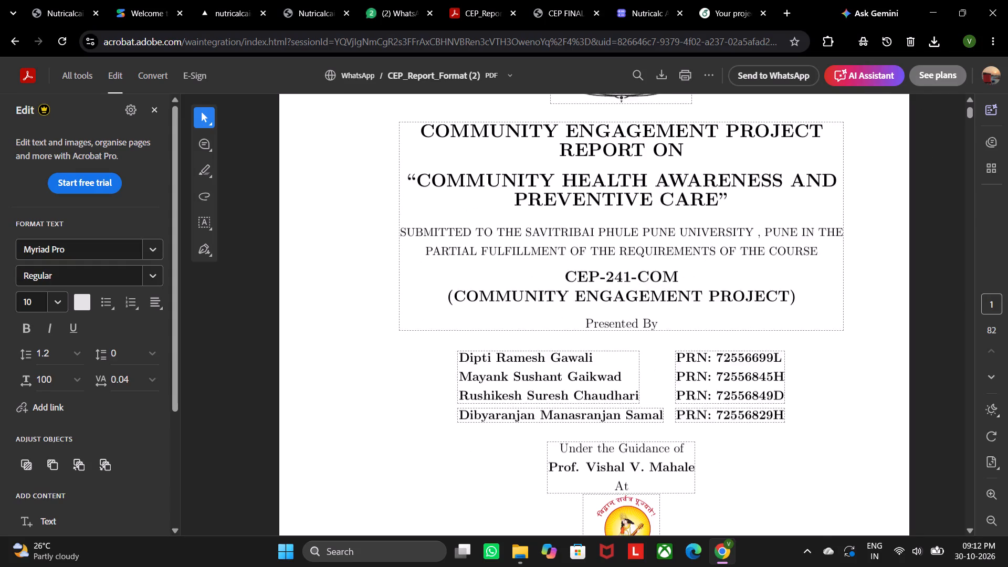
pyautogui.click(499, 240)
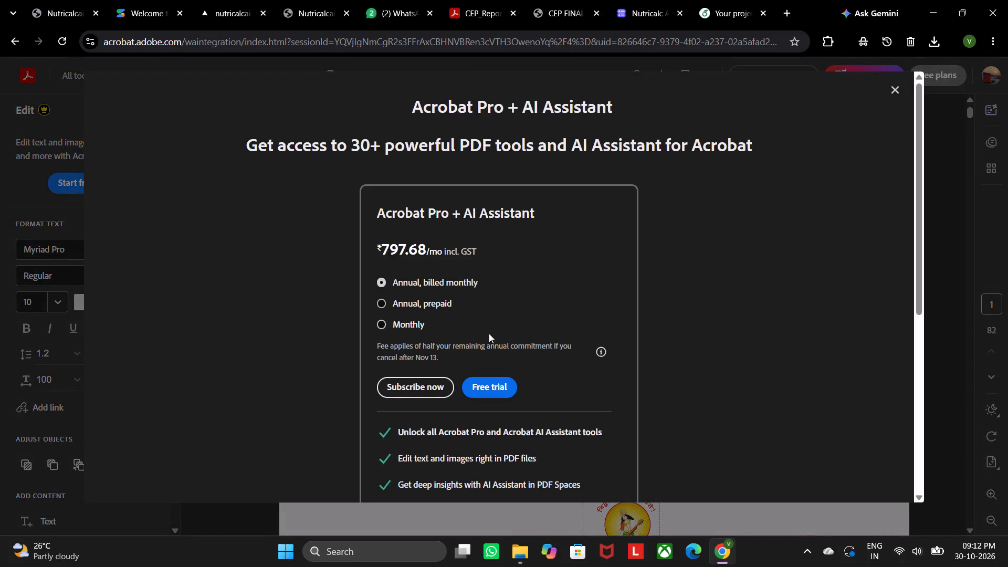
pyautogui.click(498, 385)
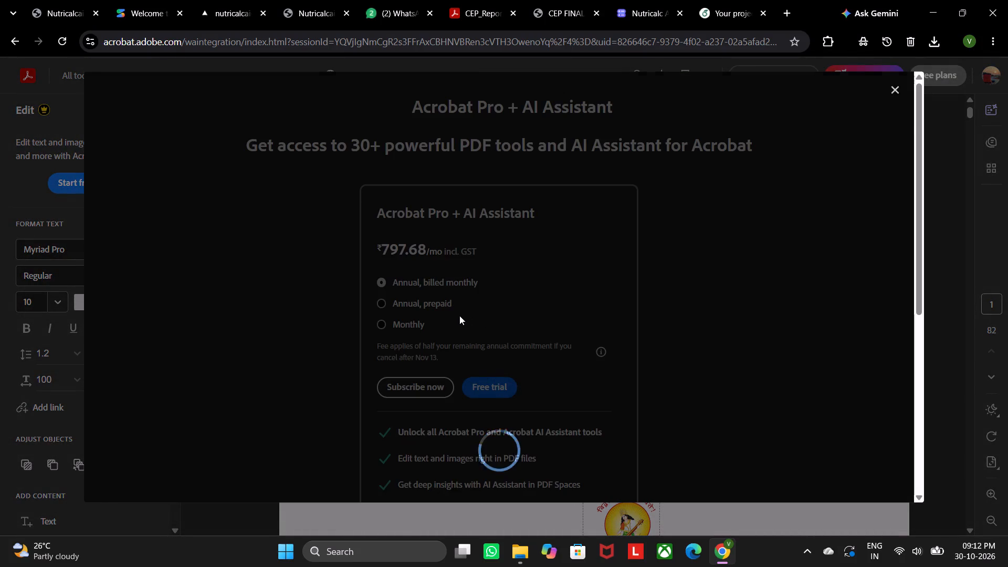
pyautogui.click(312, 217)
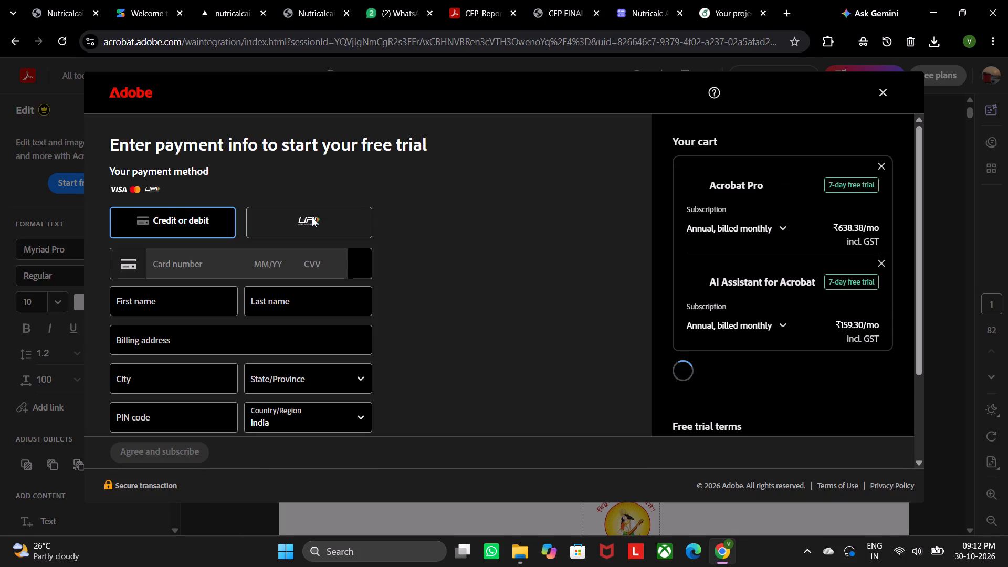
pyautogui.click(323, 219)
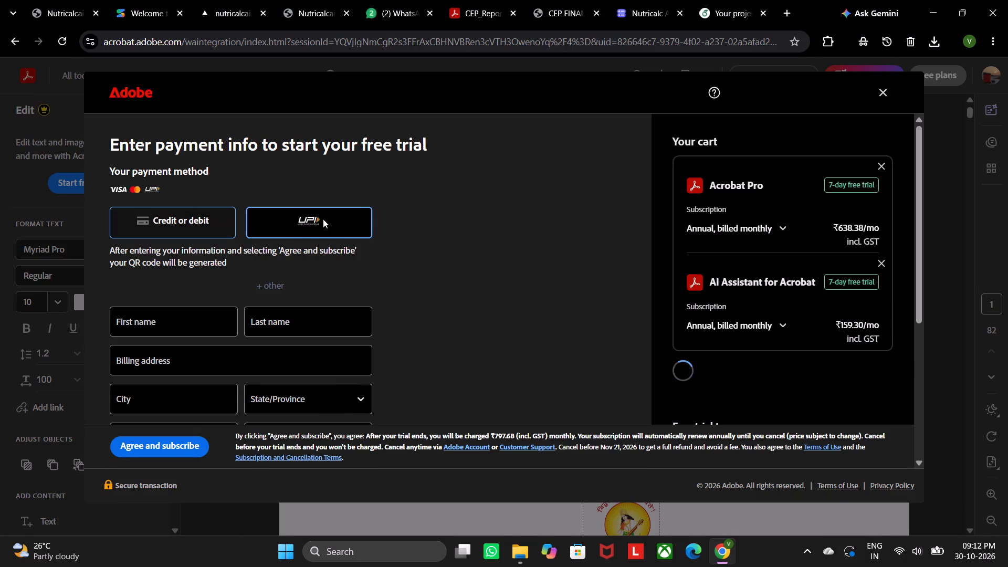
# Enter the subscriber's first name and last name in the payment information form.
pyautogui.click(154, 320)
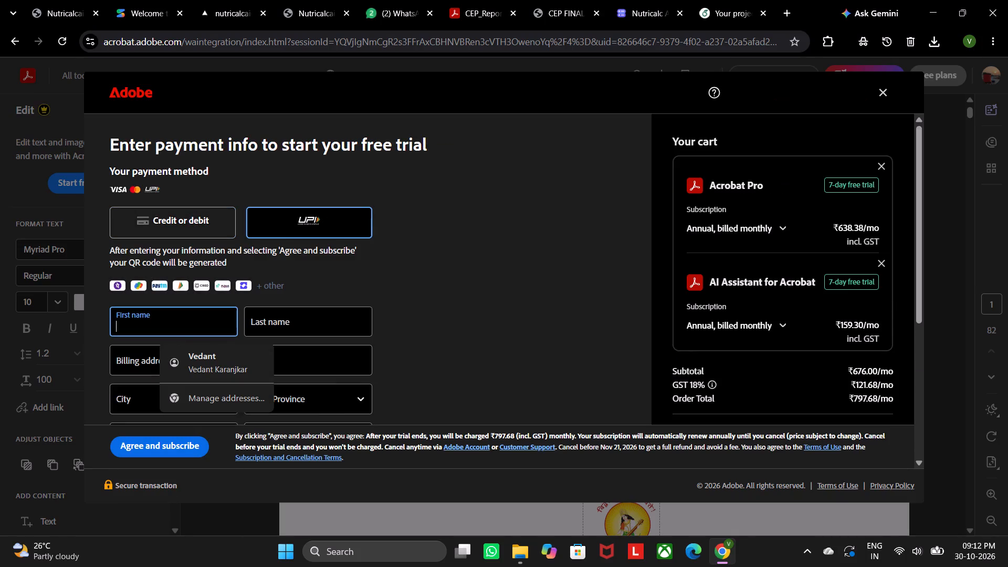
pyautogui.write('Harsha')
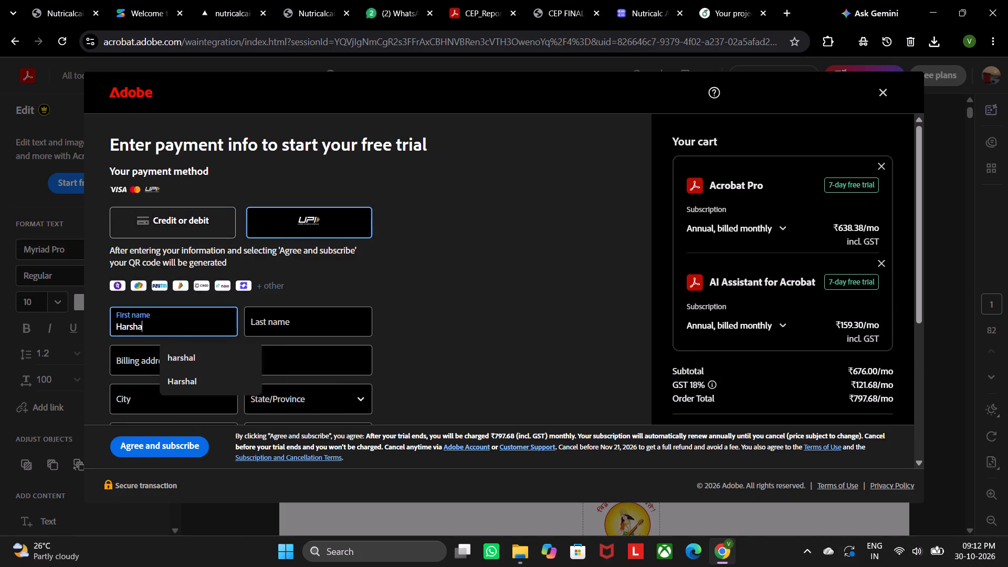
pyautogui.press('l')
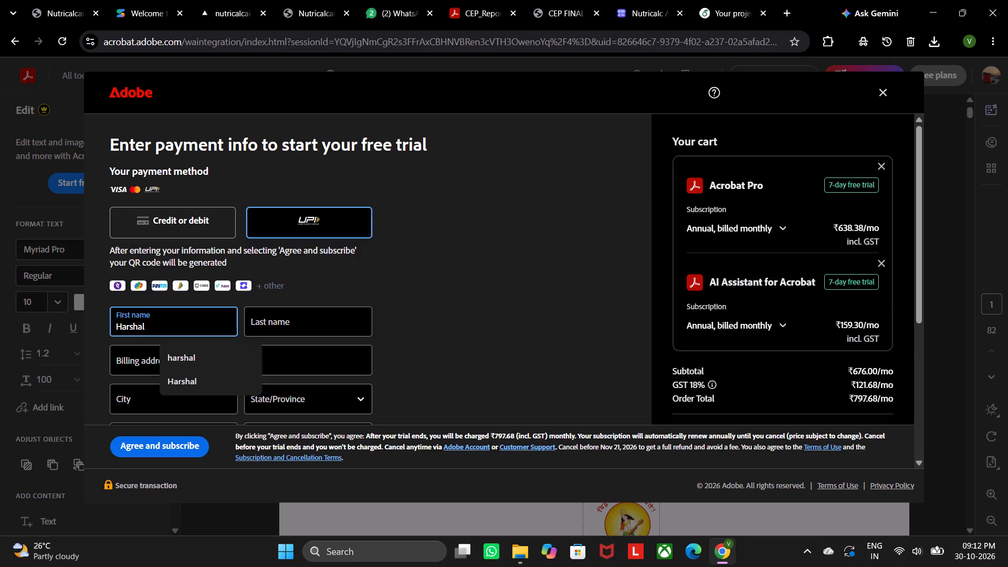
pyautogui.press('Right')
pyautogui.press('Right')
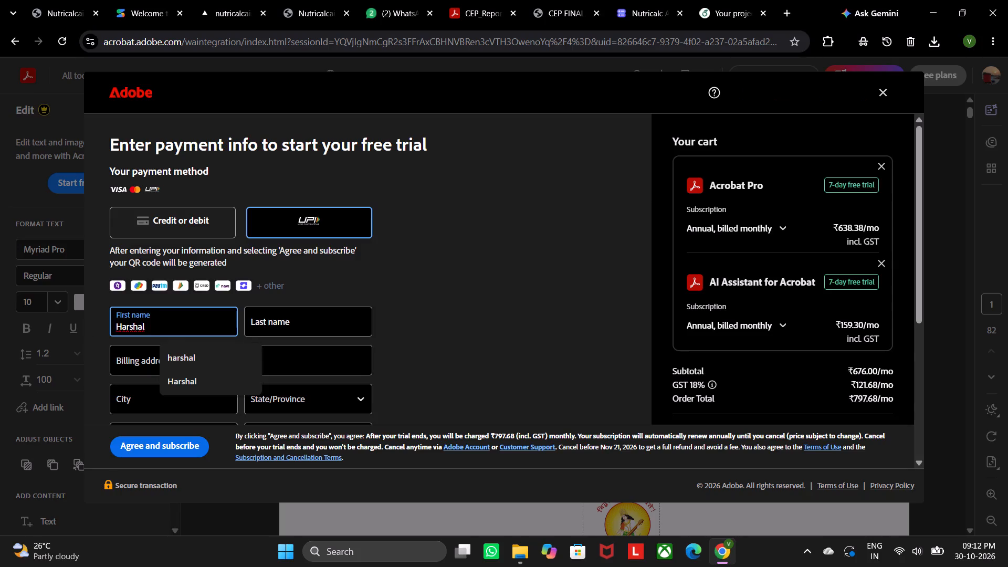
pyautogui.click(272, 324)
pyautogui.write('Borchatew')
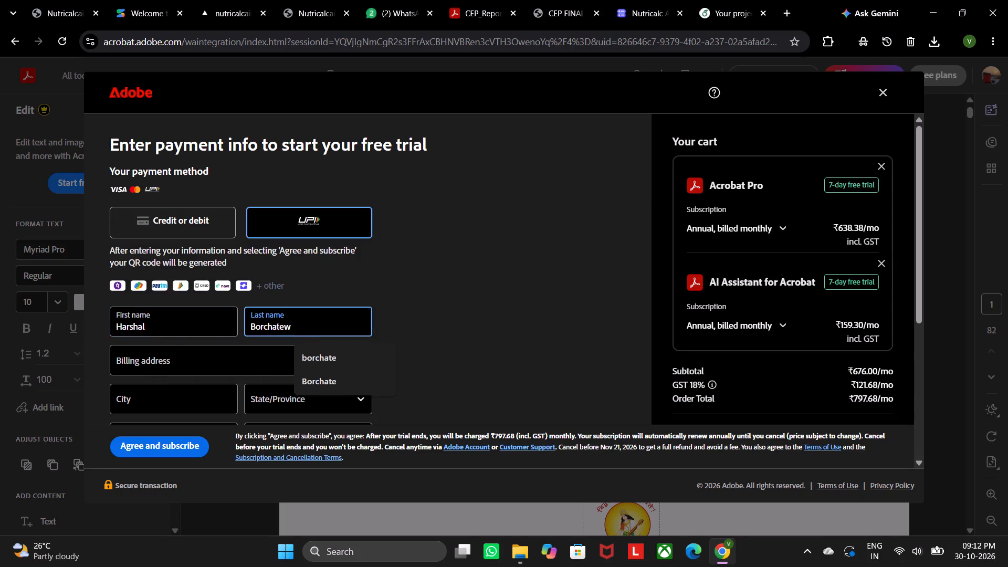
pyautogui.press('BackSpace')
# Fill in the billing address from the suggested match, the PIN code and the saved phone number.
pyautogui.click(206, 370)
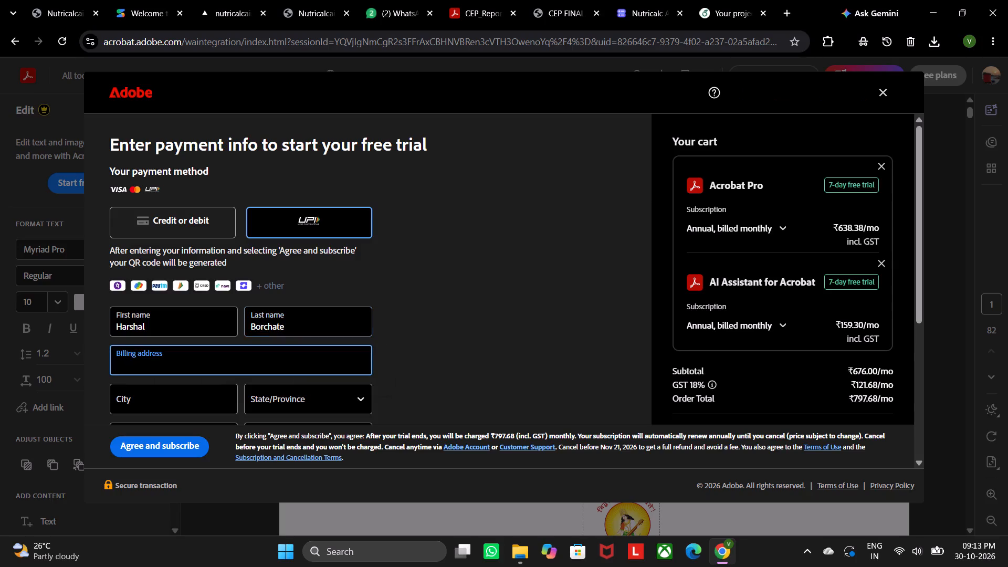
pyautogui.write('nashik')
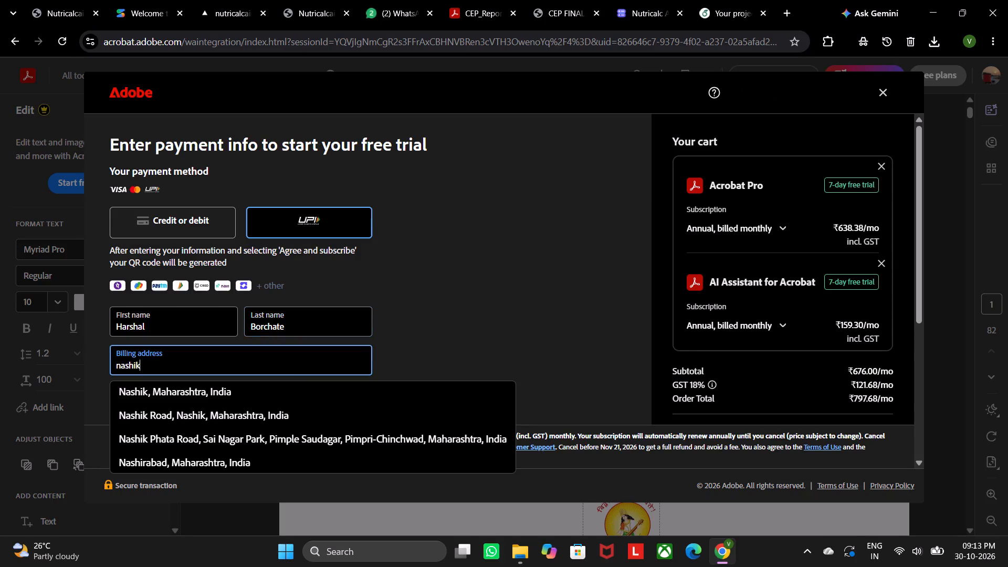
pyautogui.click(222, 399)
pyautogui.scroll(-2, 224, 397)
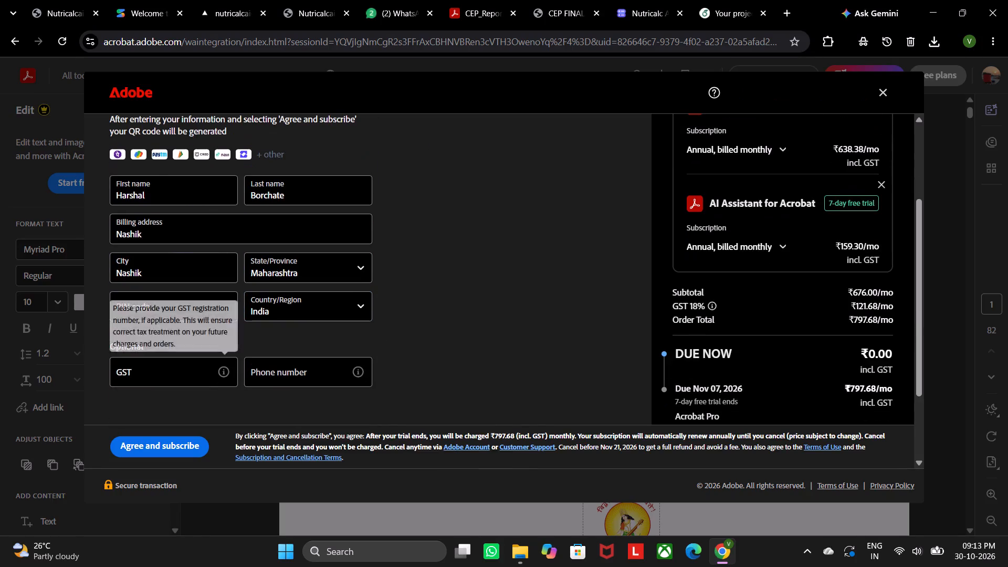
pyautogui.click(159, 299)
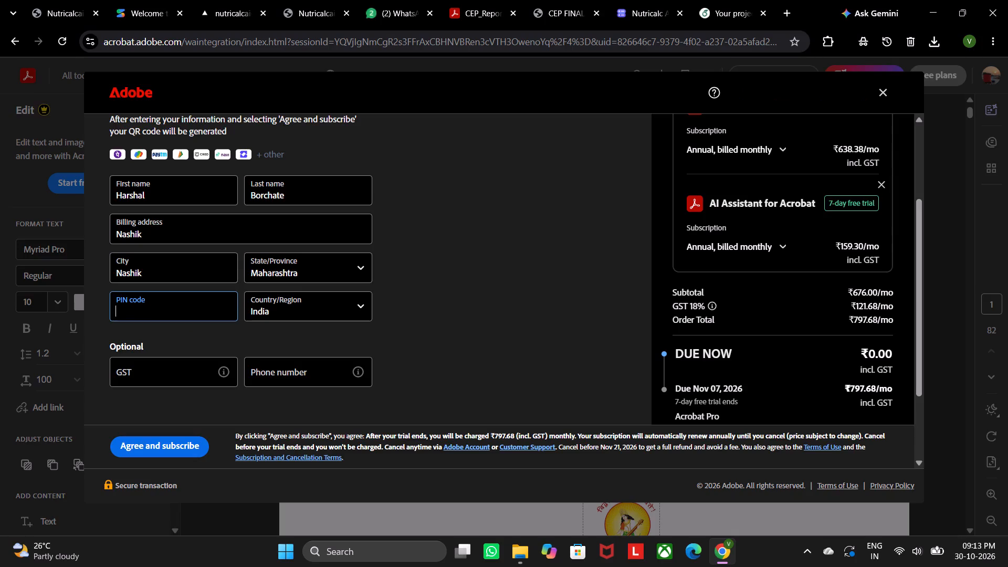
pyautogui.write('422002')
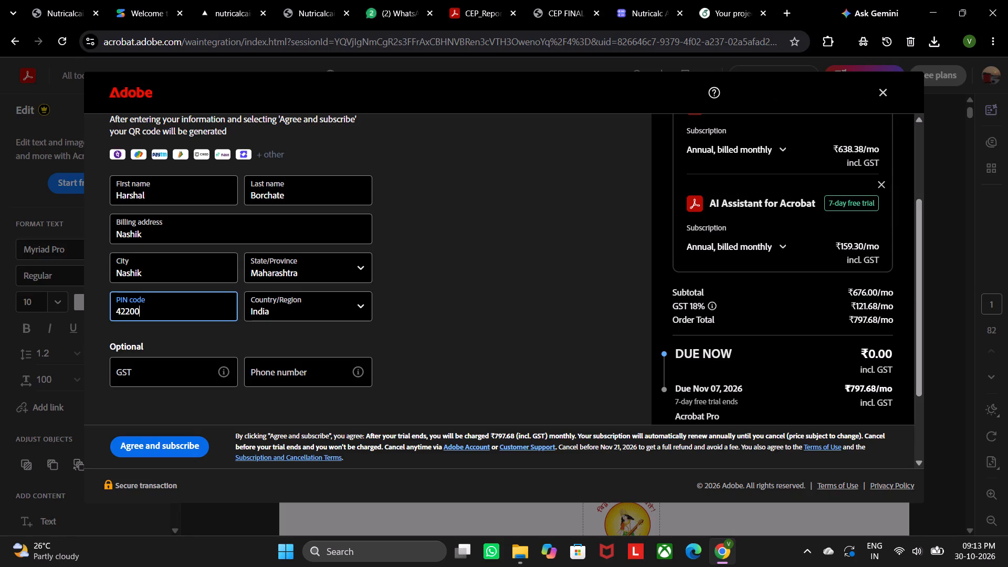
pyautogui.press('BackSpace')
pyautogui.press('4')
pyautogui.click(321, 383)
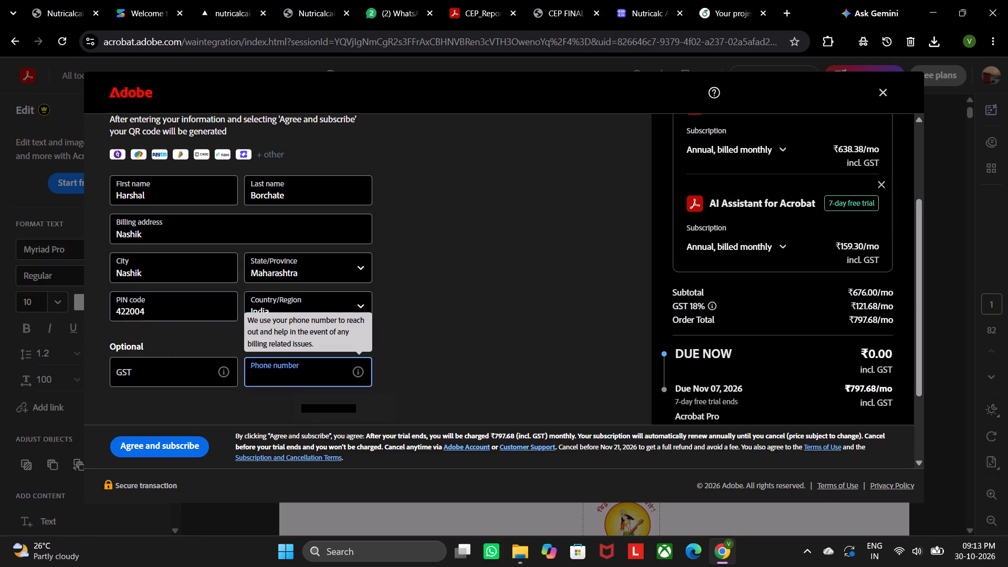
pyautogui.click(330, 402)
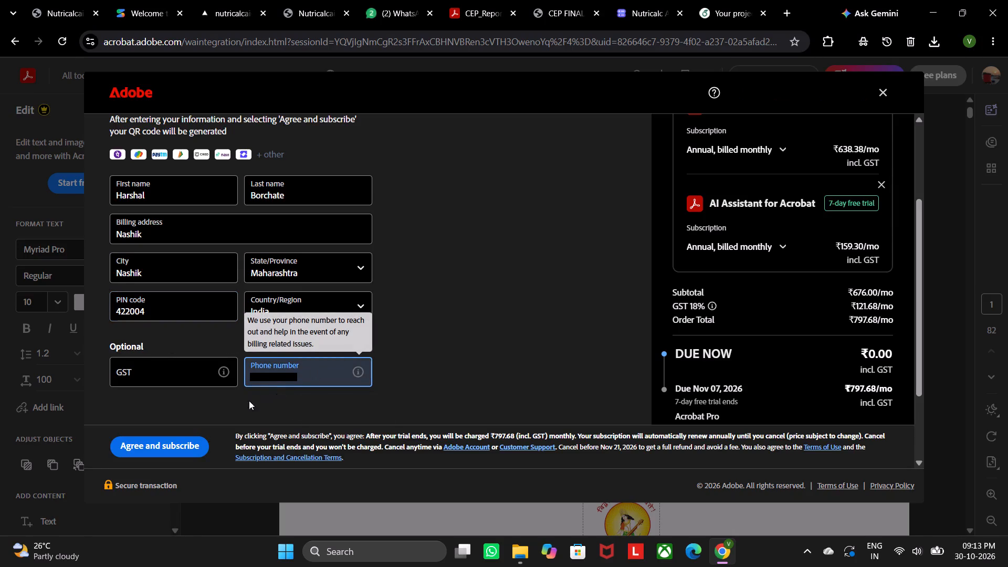
# Agree and subscribe to the free trial to generate the UPI payment QR code, declining to save the address in the browser.
pyautogui.click(175, 445)
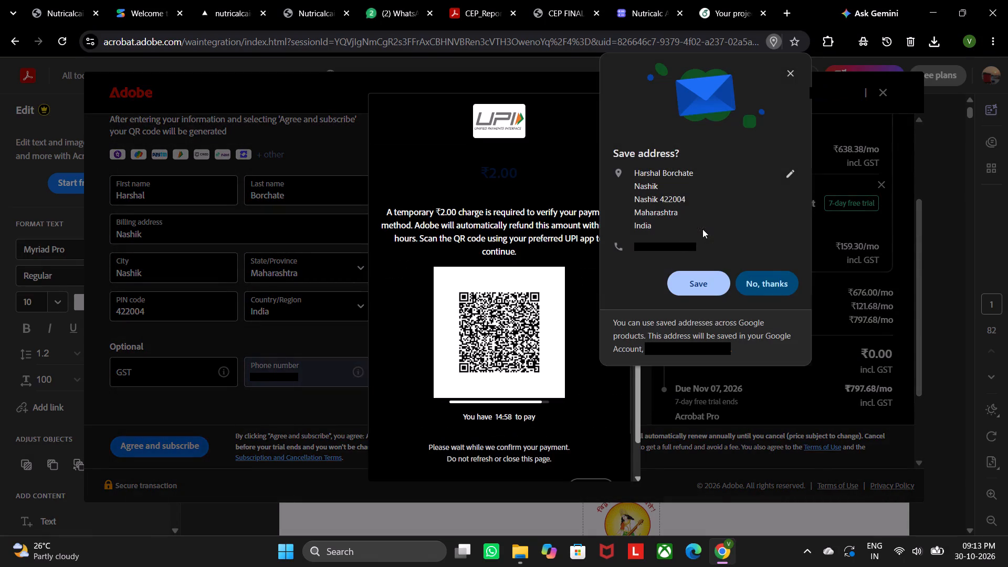
pyautogui.click(768, 287)
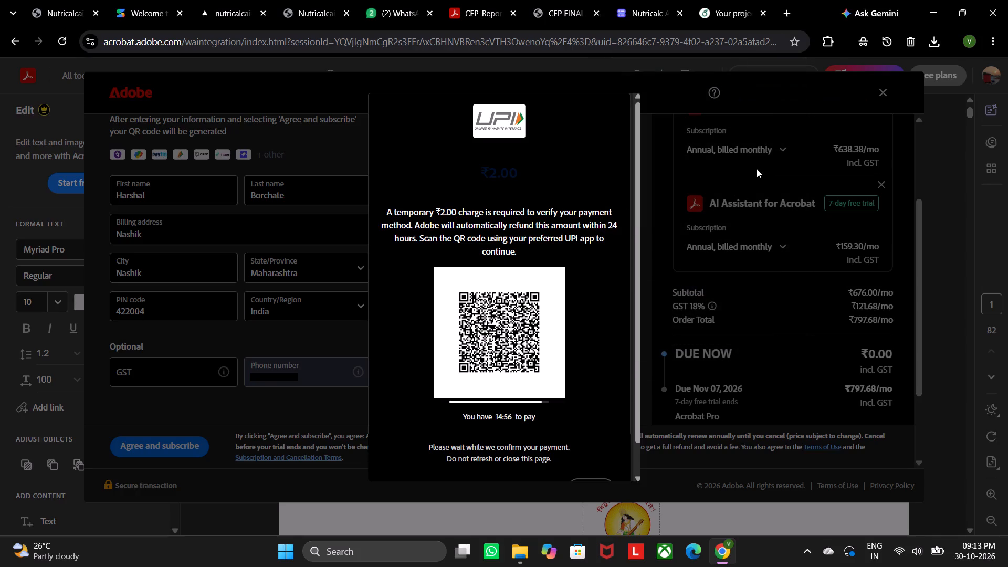
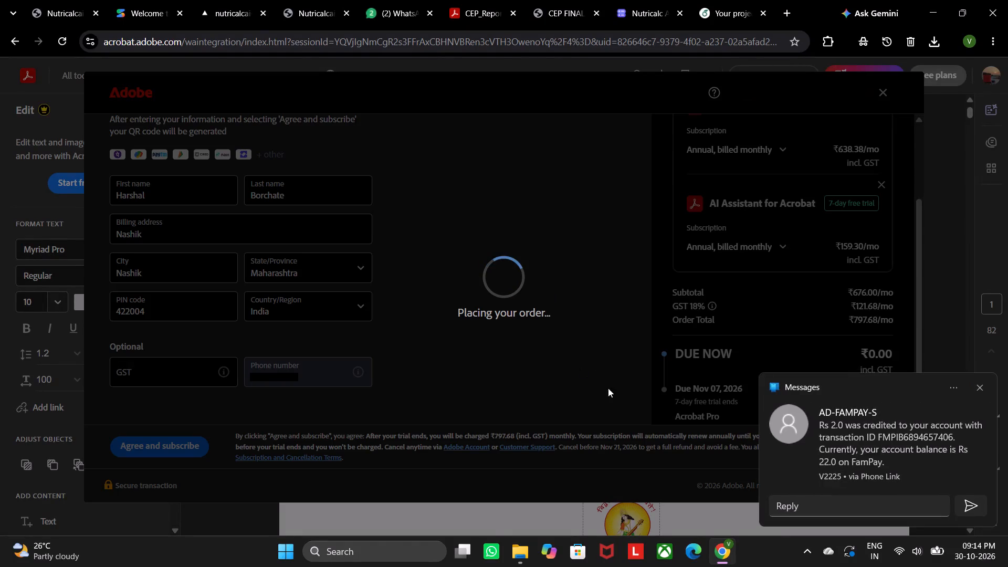
# Dismiss the phone message notification and get started with Acrobat from the free trial's order confirmation.
pyautogui.click(985, 386)
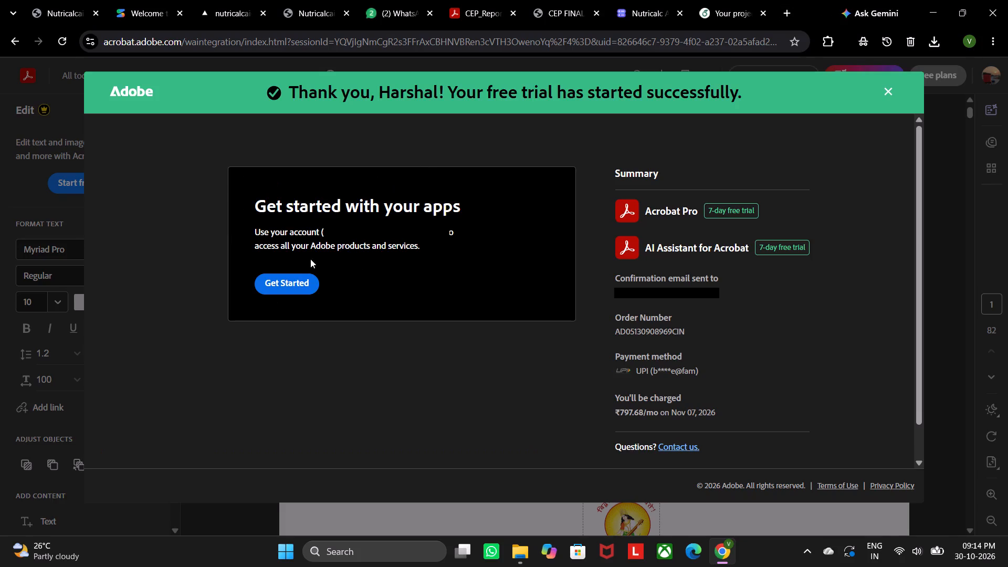
pyautogui.click(295, 289)
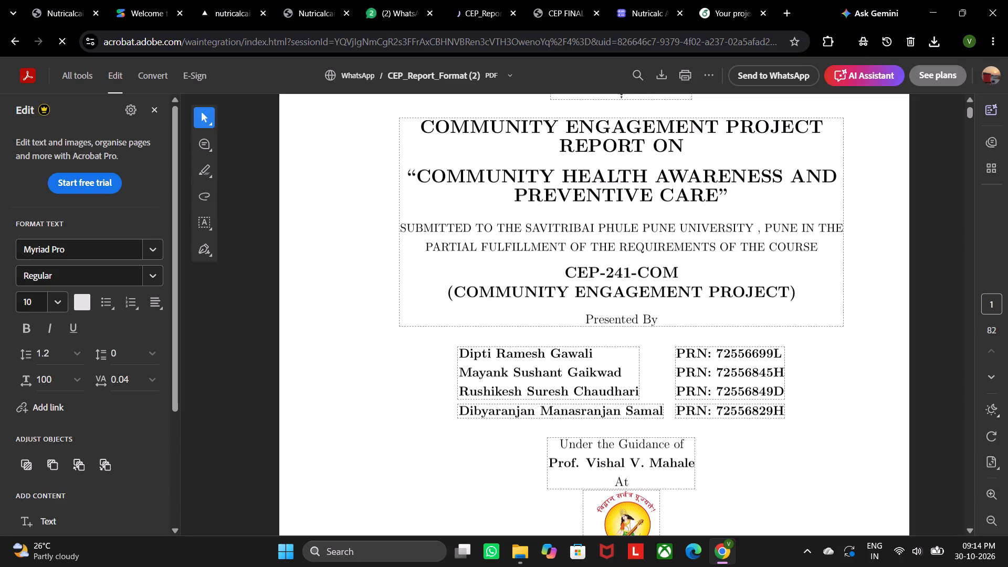
# Try to edit the text on the report's cover page and look through the Acrobat Pro + AI Assistant plan features.
pyautogui.scroll(-2, 455, 345)
pyautogui.click(510, 236)
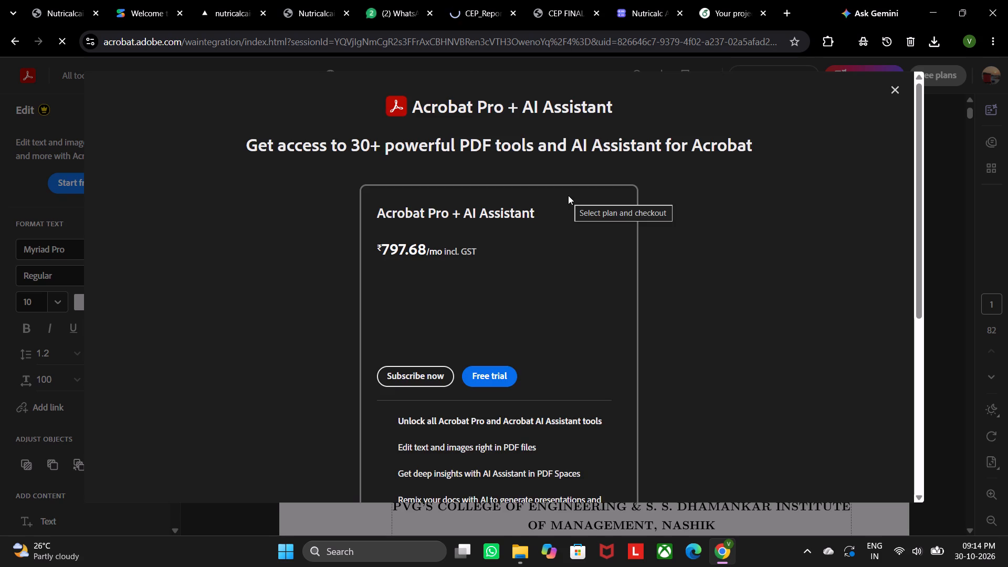
pyautogui.scroll(-5, 535, 323)
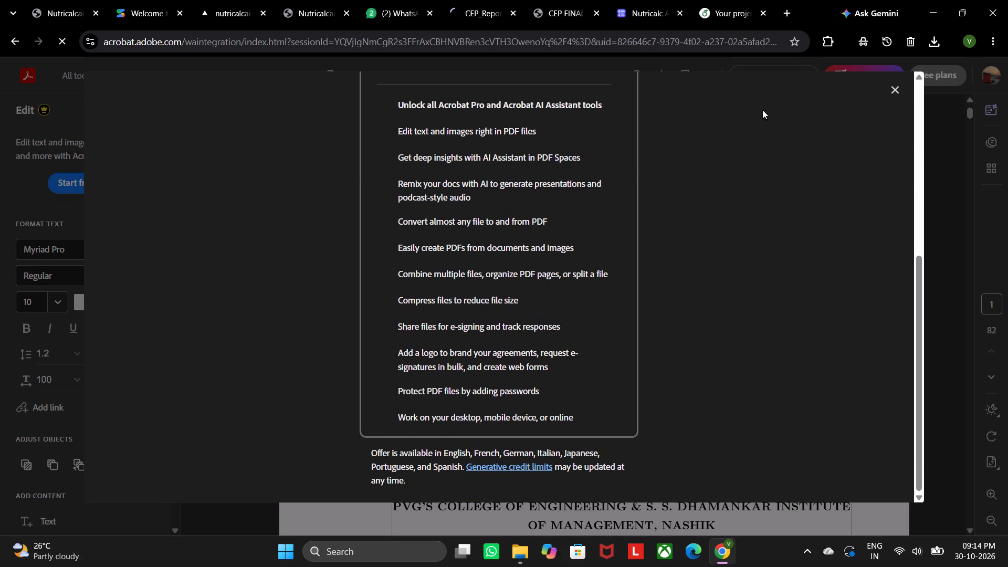
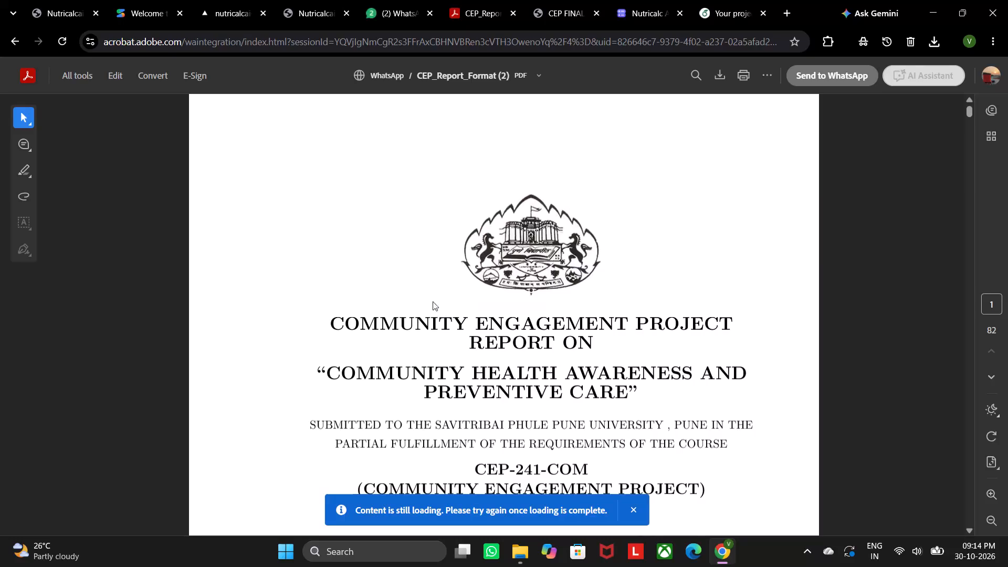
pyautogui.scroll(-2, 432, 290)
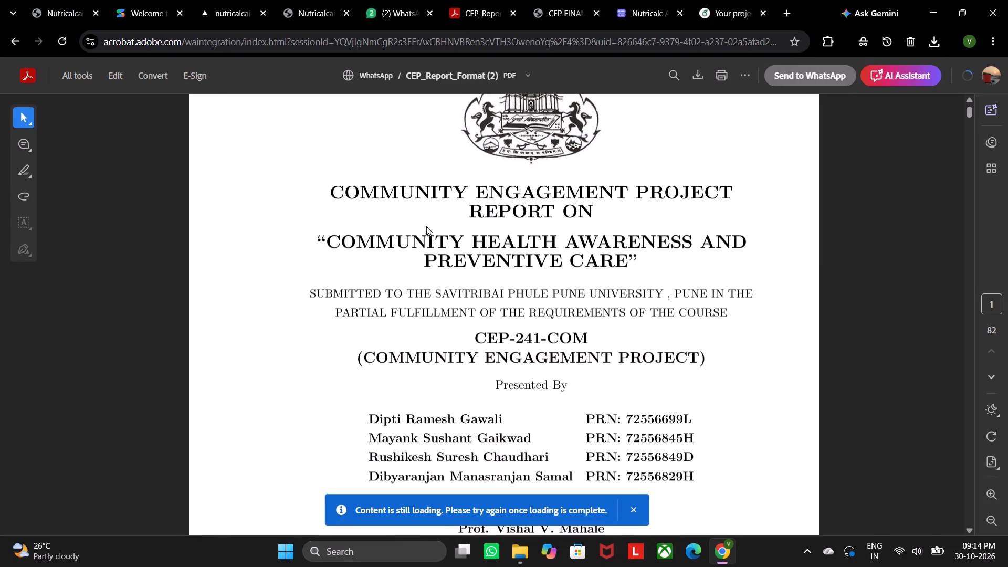
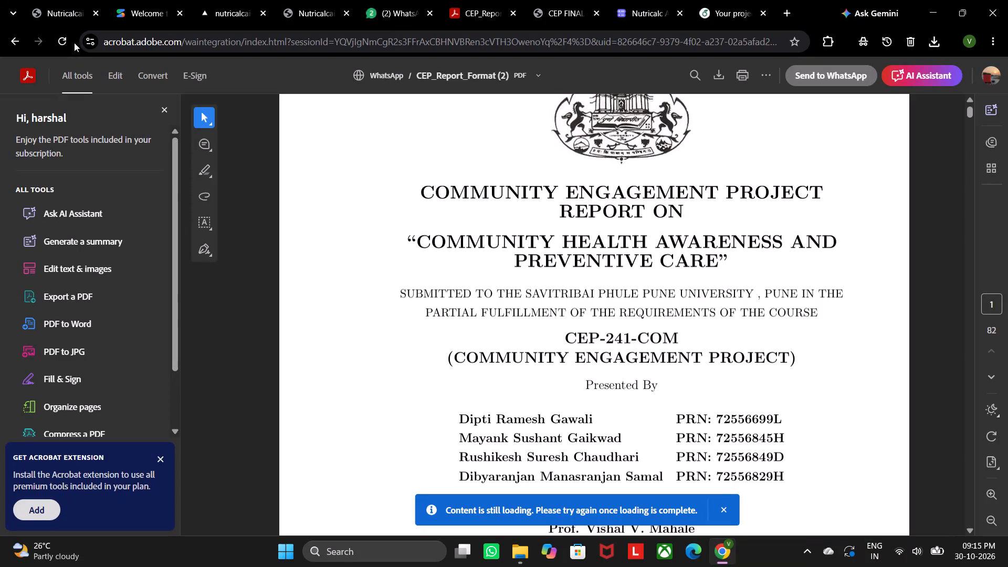
pyautogui.click(62, 33)
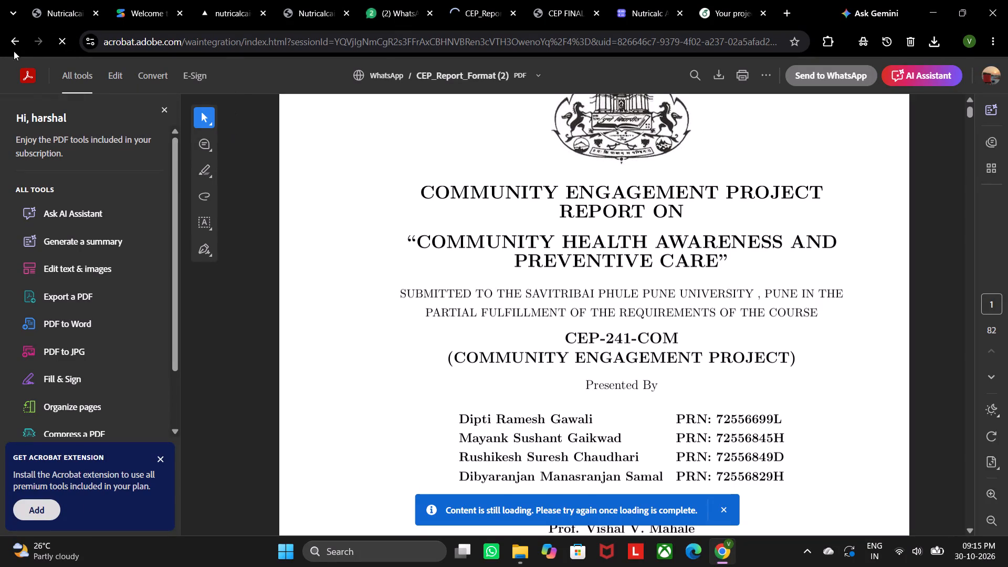
pyautogui.scroll(-2, 583, 270)
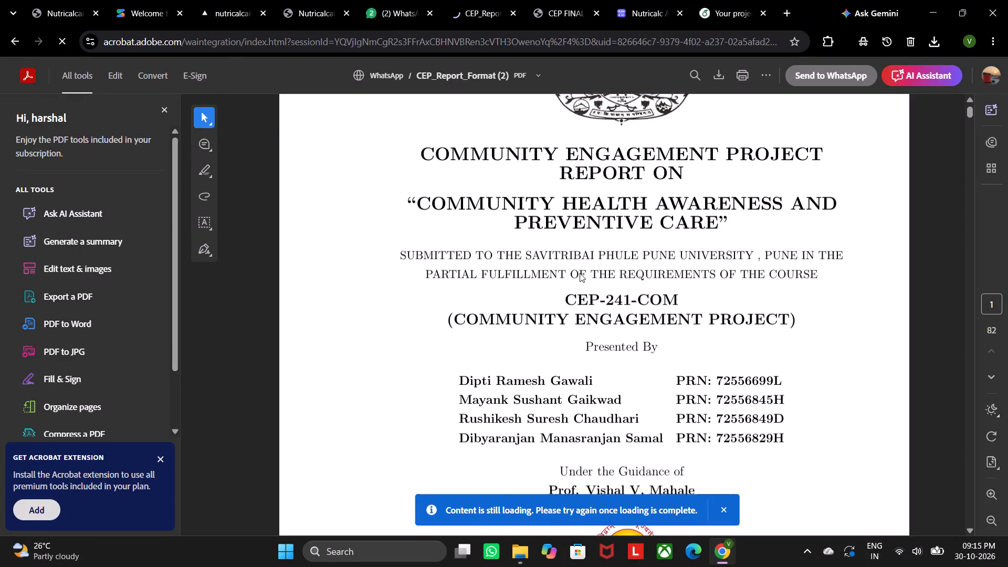
pyautogui.scroll(-1, 580, 273)
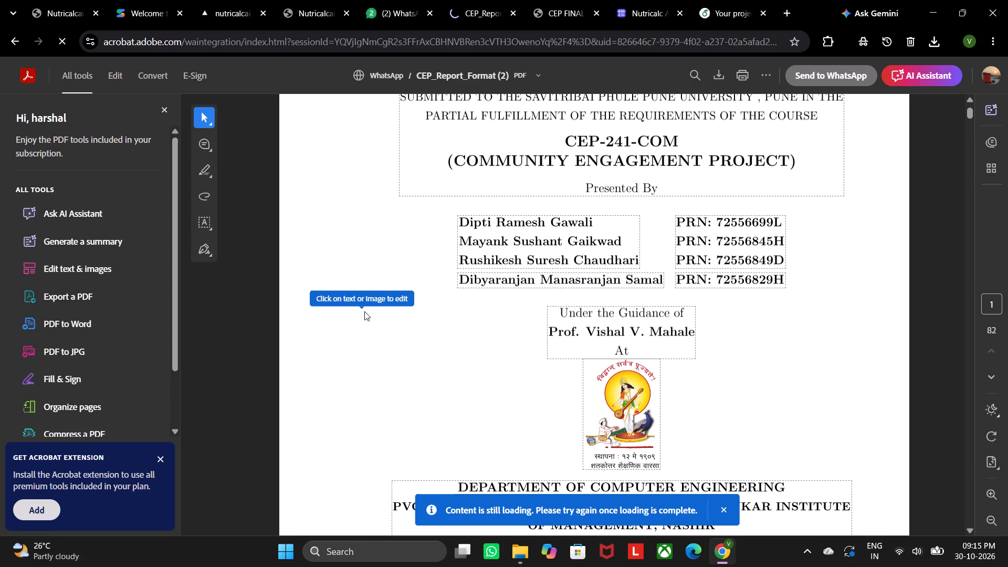
pyautogui.click(561, 328)
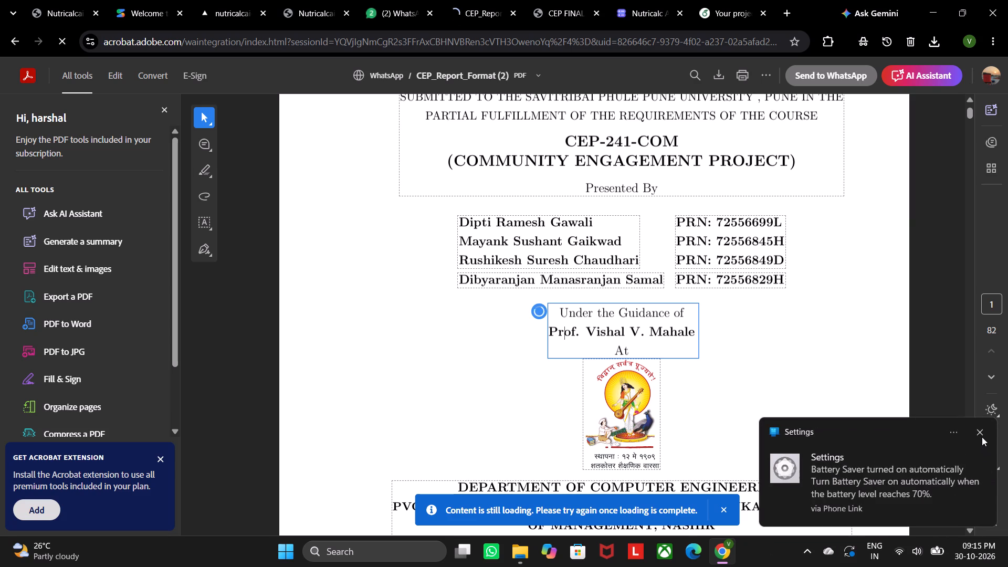
pyautogui.click(978, 434)
pyautogui.click(352, 338)
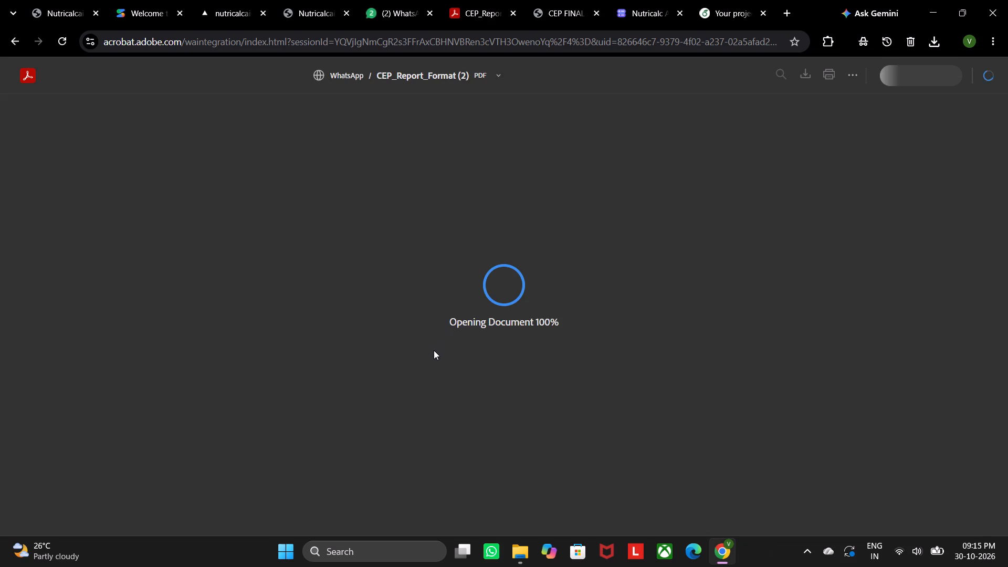
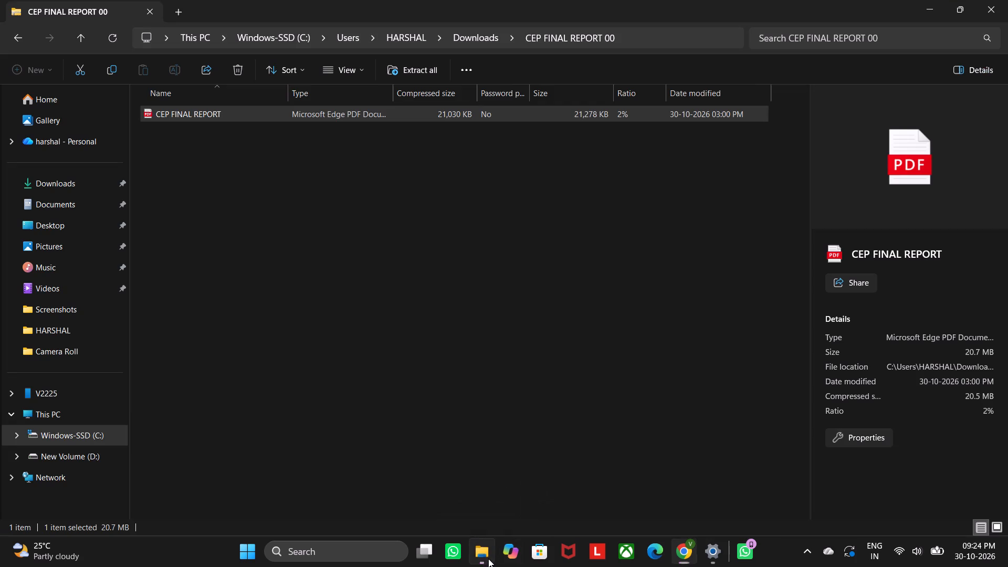
# Go back from the CEP FINAL REPORT 00 archive to the Downloads folder and look through its files for the CEP report documents.
pyautogui.click(5, 33)
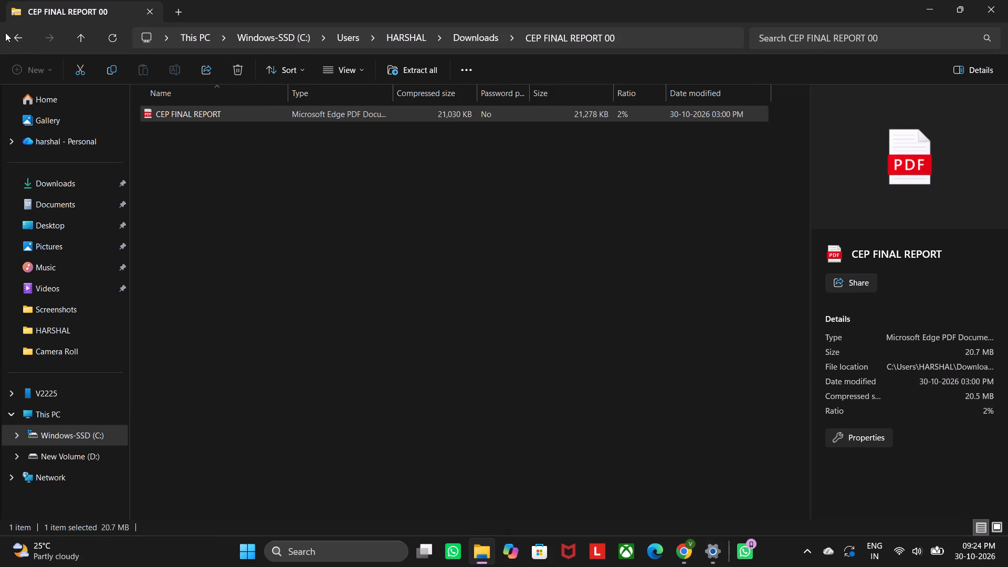
pyautogui.click(9, 33)
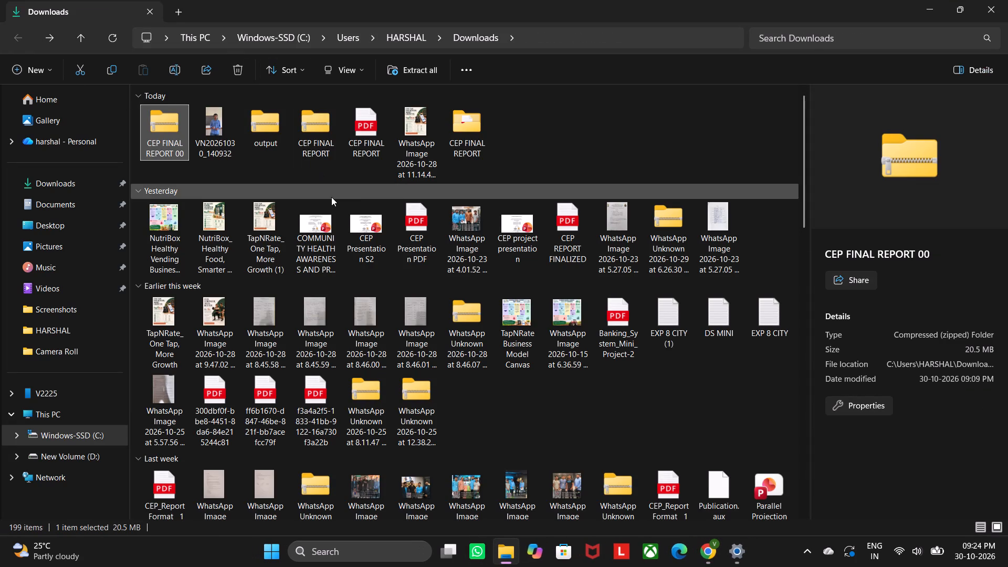
pyautogui.scroll(-3, 331, 197)
pyautogui.scroll(1, 331, 197)
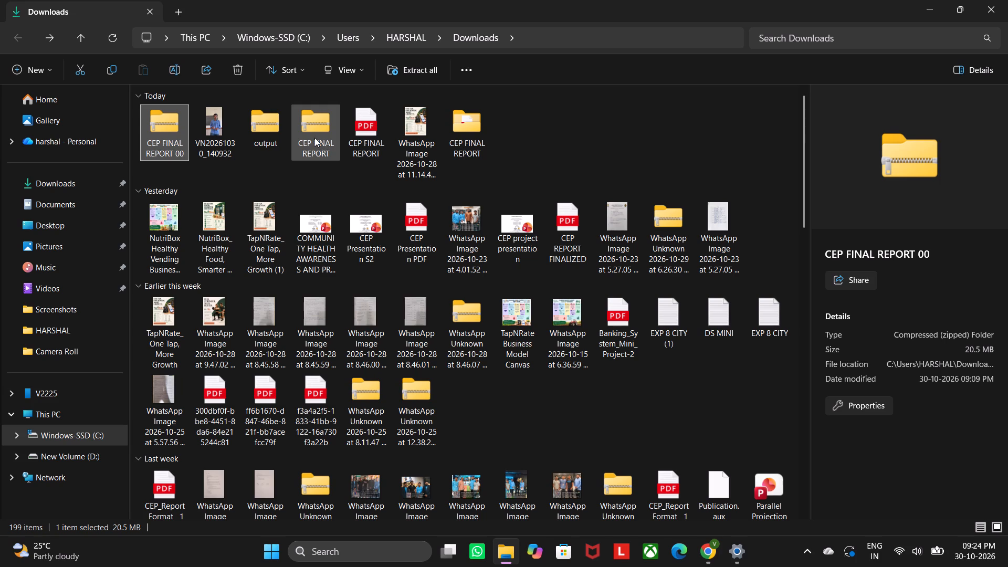
pyautogui.scroll(-1, 363, 324)
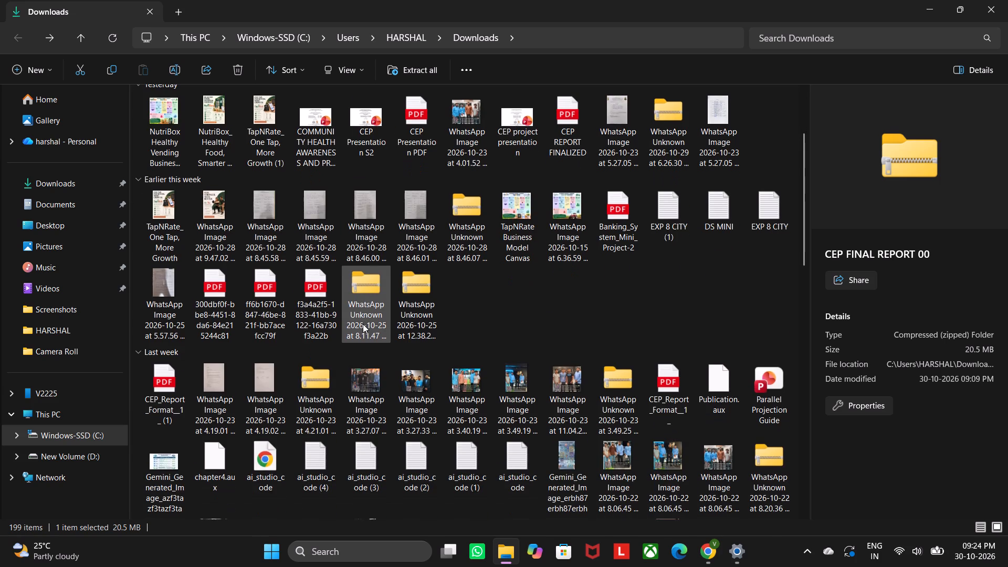
pyautogui.scroll(-4, 363, 324)
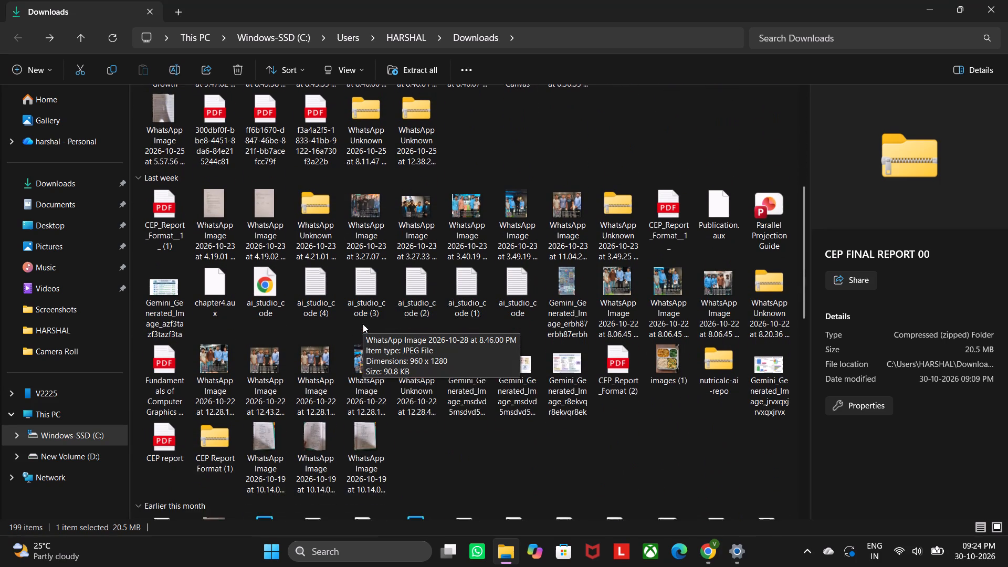
pyautogui.scroll(-1, 363, 324)
pyautogui.scroll(4, 445, 115)
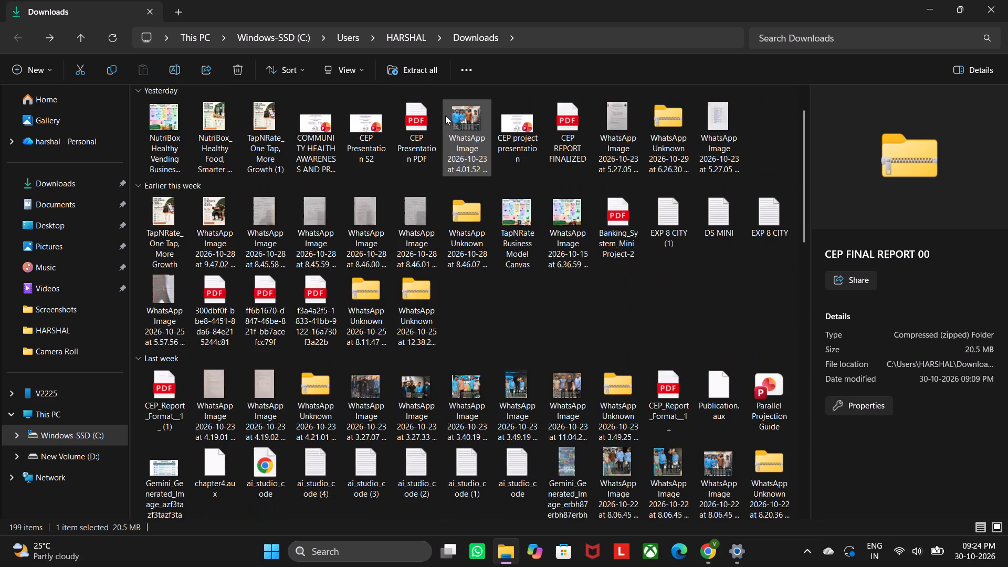
pyautogui.scroll(1, 445, 115)
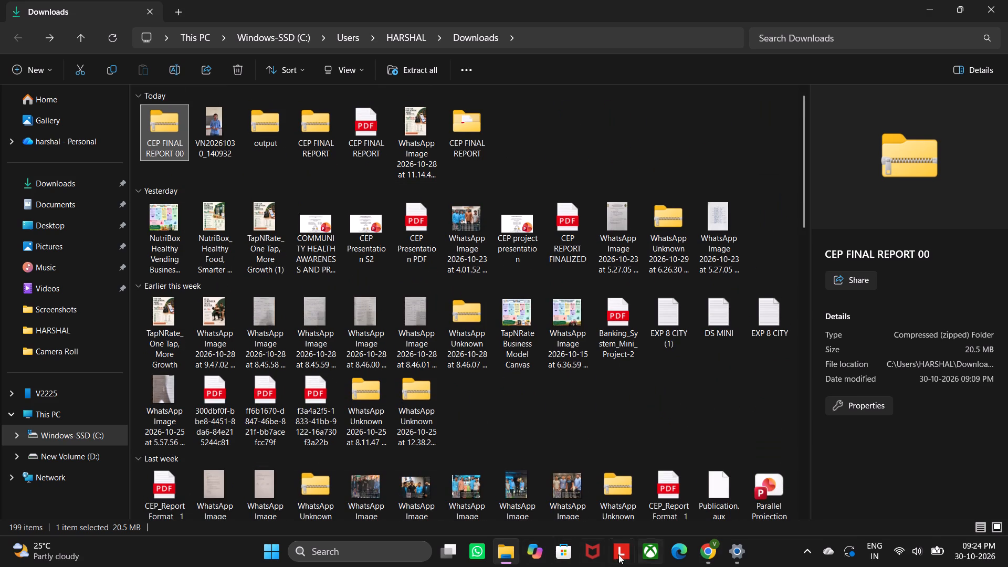
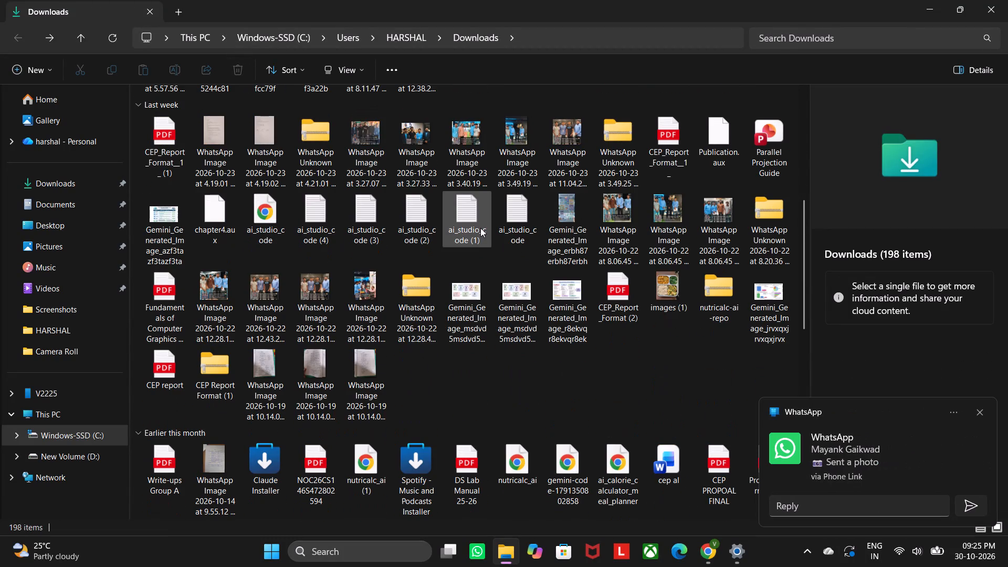
# Look further through the older files in the Downloads folder for the CEP report documents.
pyautogui.scroll(-2, 480, 243)
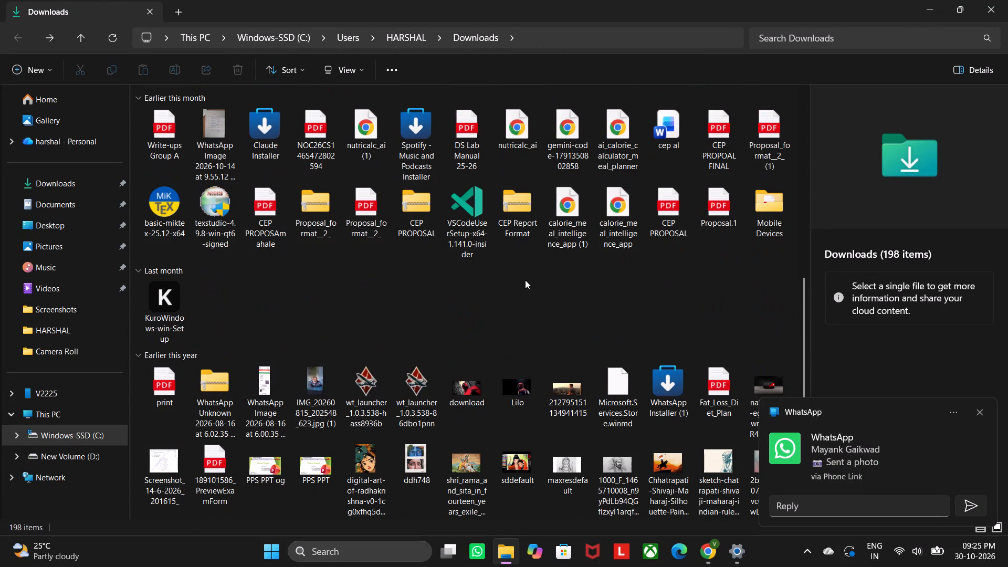
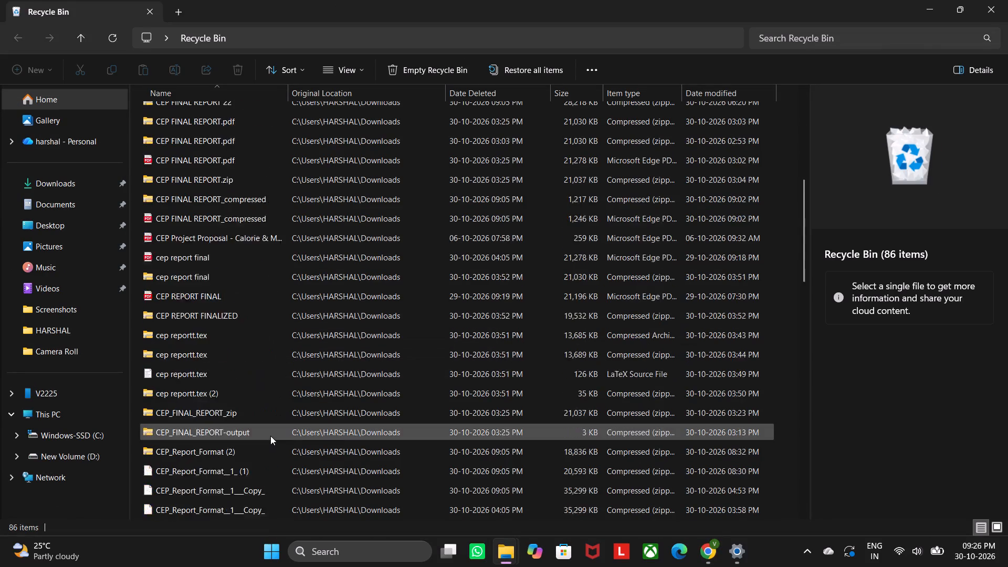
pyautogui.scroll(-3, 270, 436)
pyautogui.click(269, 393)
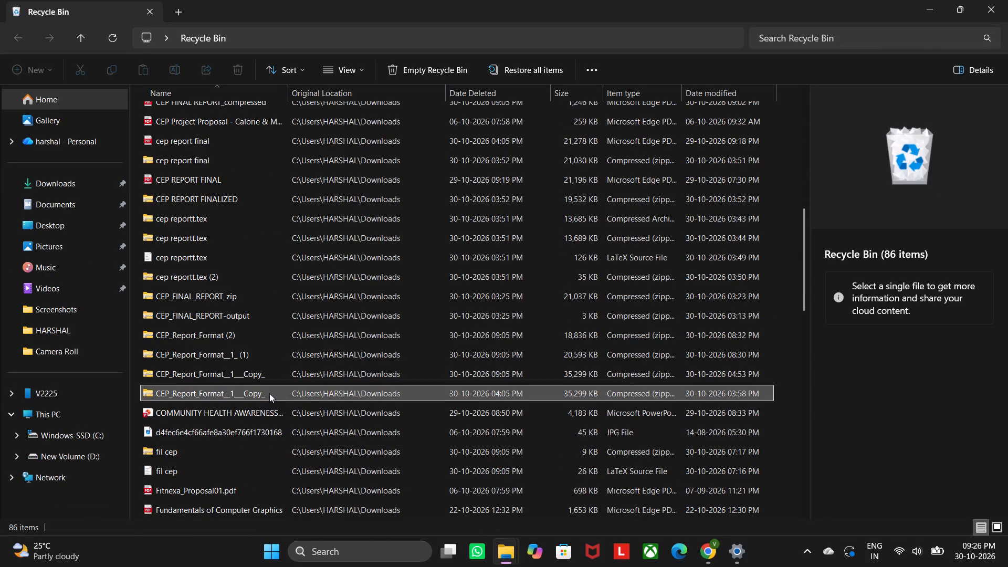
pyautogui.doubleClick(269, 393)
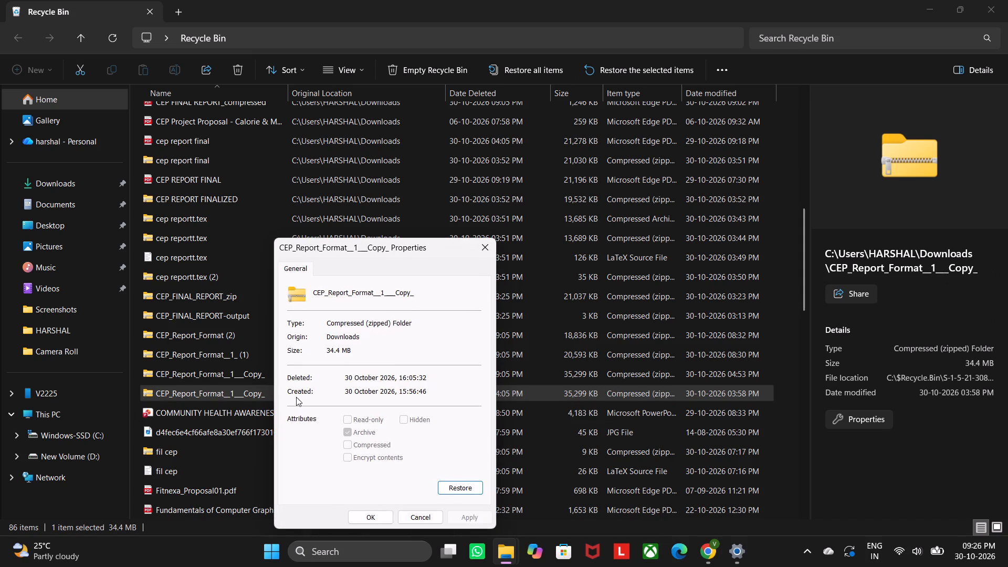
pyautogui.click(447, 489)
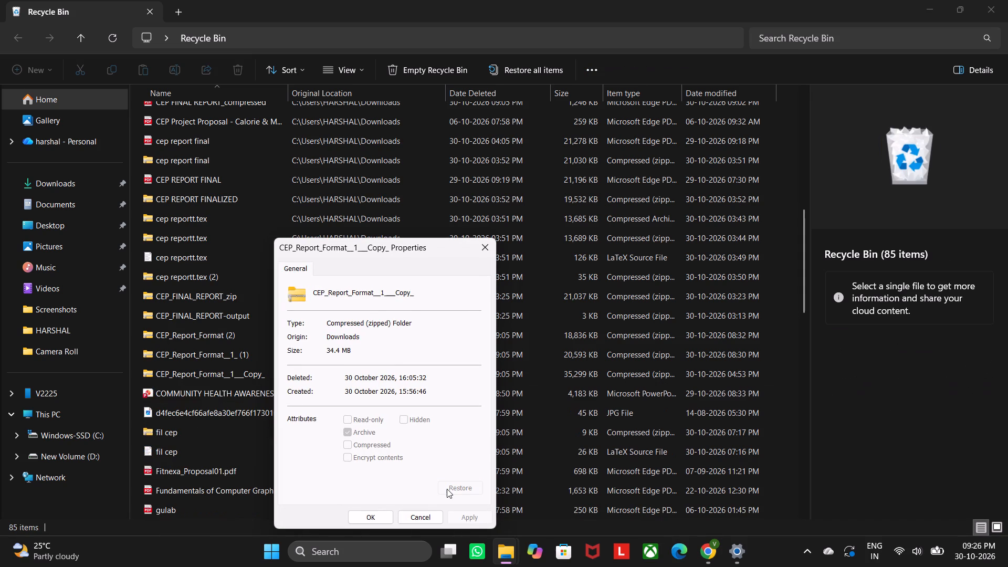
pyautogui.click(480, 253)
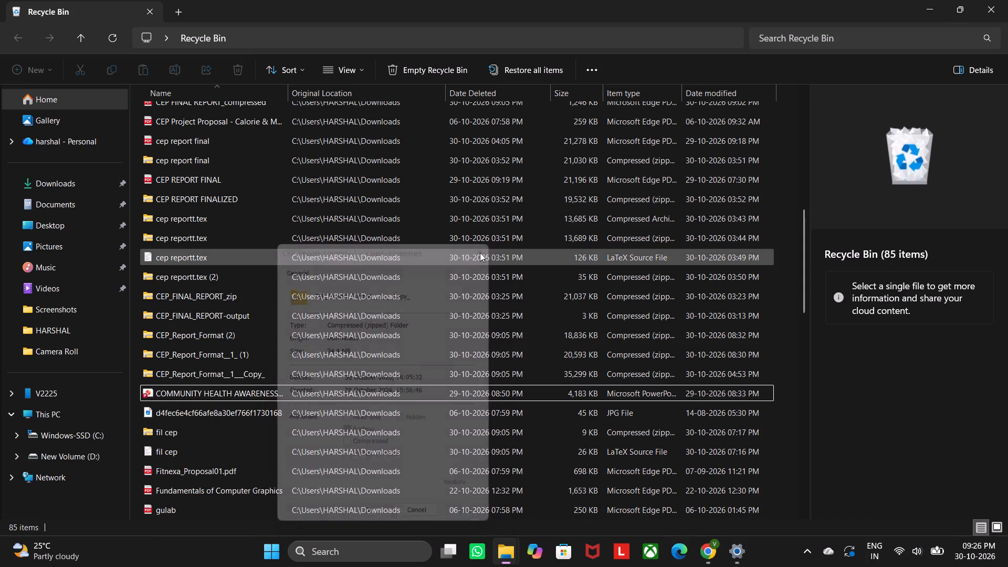
pyautogui.doubleClick(342, 377)
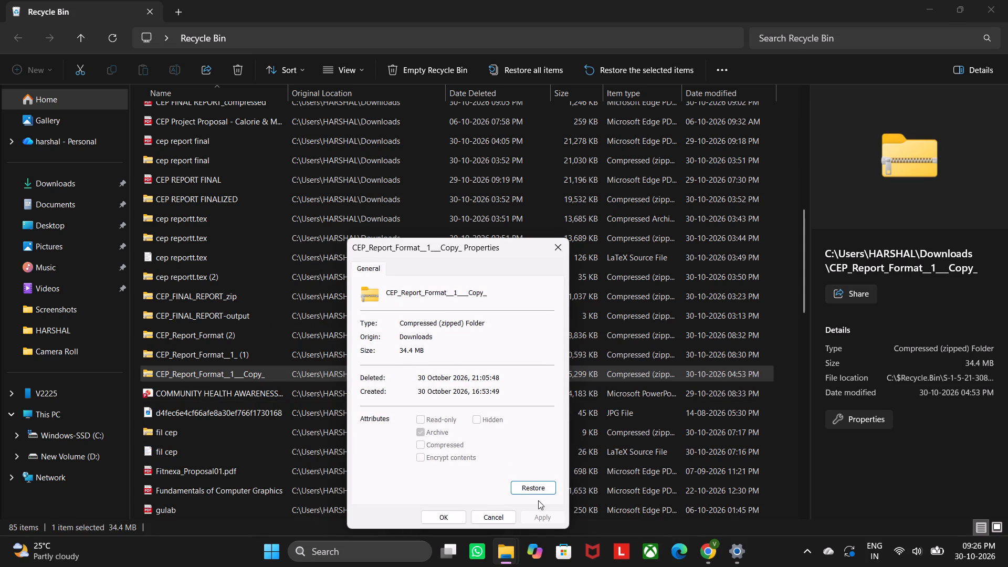
pyautogui.click(535, 492)
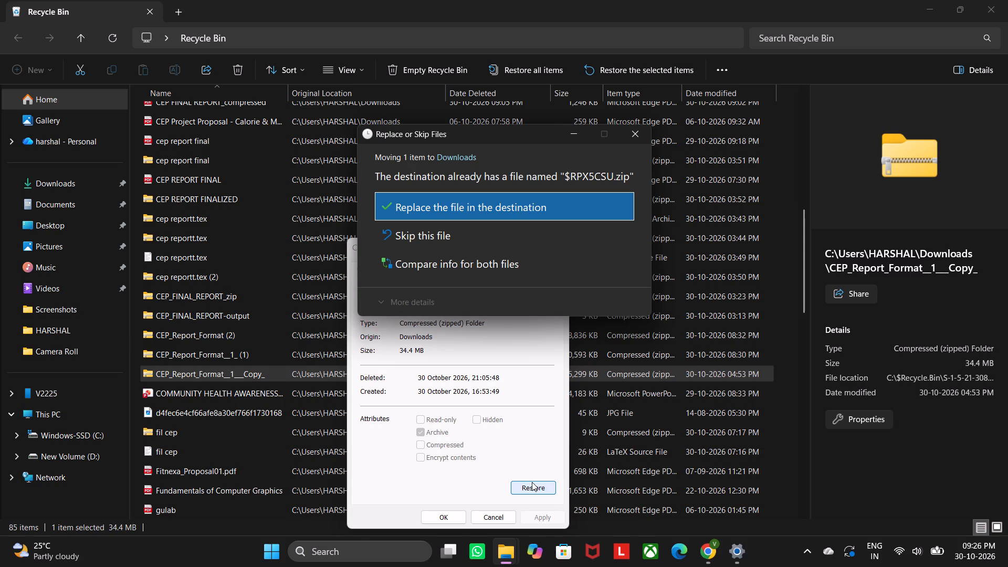
pyautogui.click(459, 195)
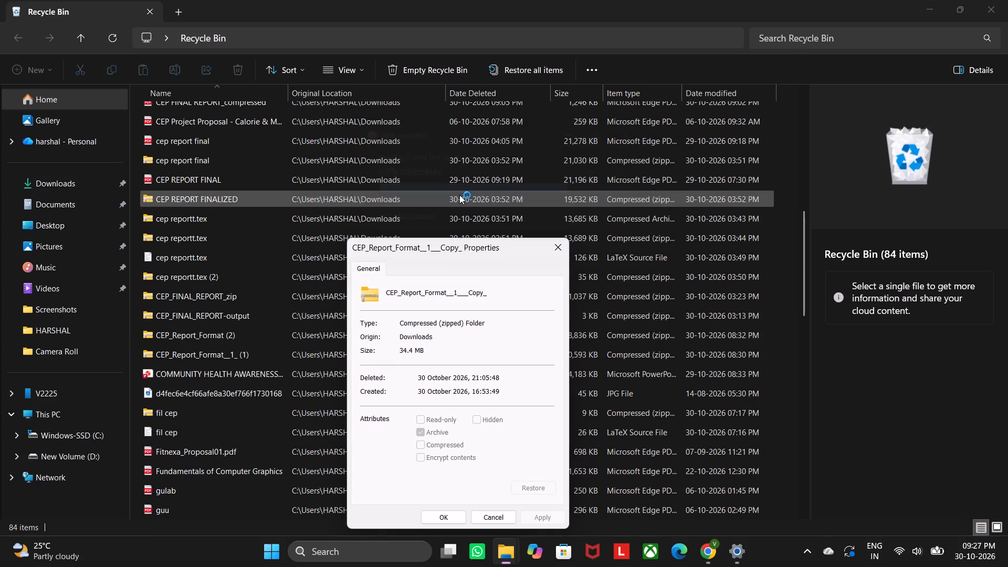
pyautogui.click(545, 519)
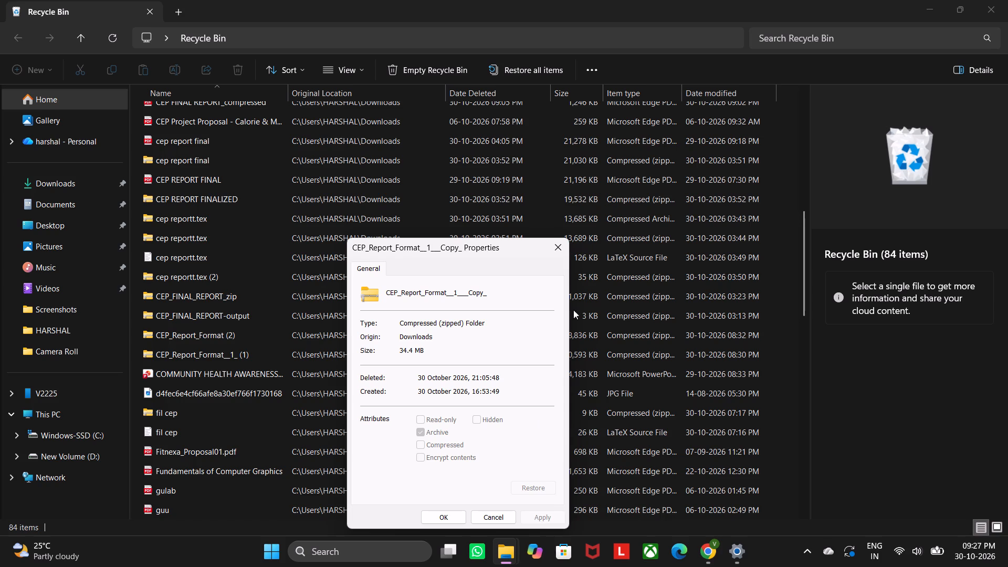
pyautogui.click(560, 248)
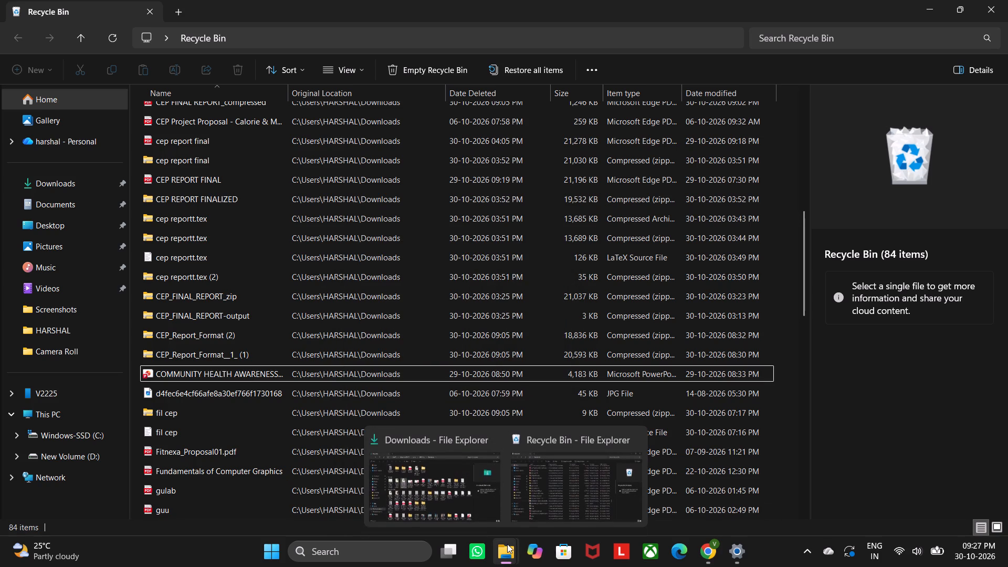
# Open the restored CEP_Report_Format__1___Copy_ archive in Downloads and look through its LaTeX, image and PDF files.
pyautogui.click(468, 492)
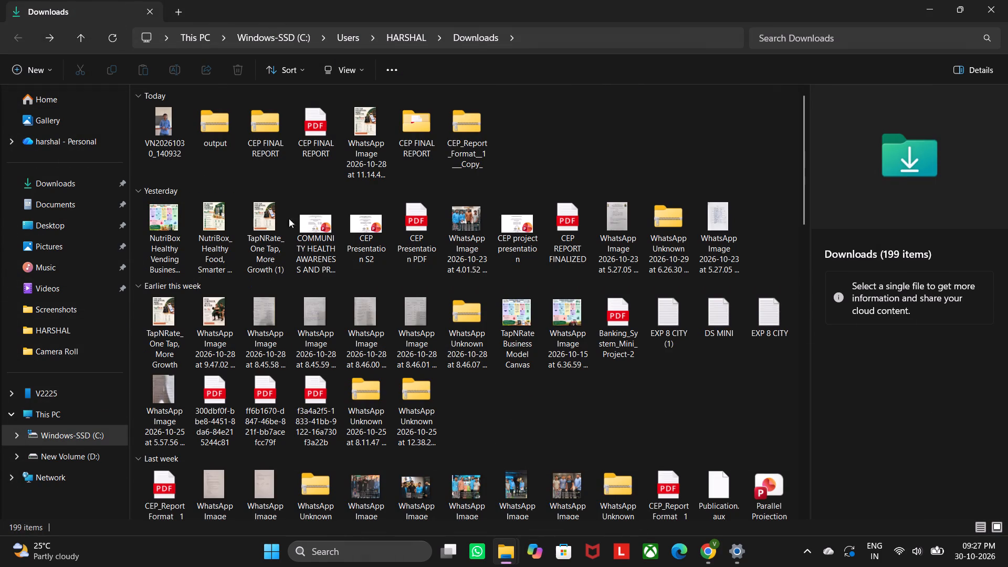
pyautogui.doubleClick(448, 133)
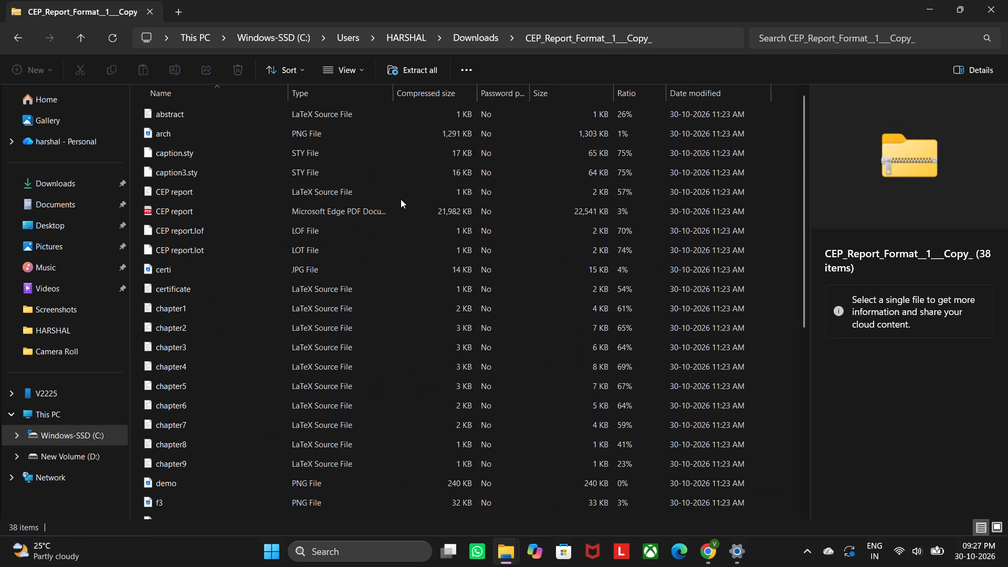
pyautogui.scroll(2, 401, 199)
pyautogui.scroll(-2, 401, 199)
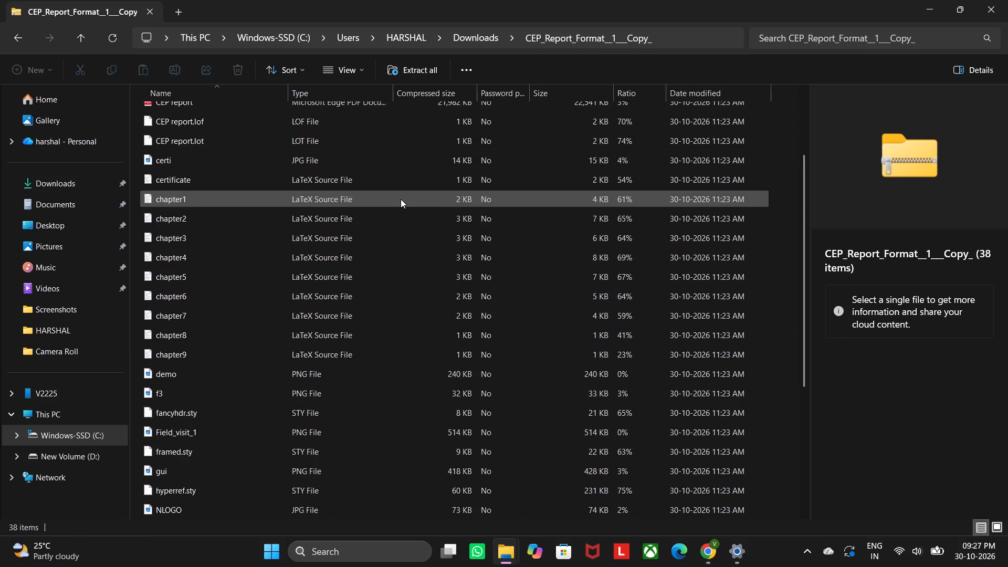
pyautogui.scroll(4, 401, 199)
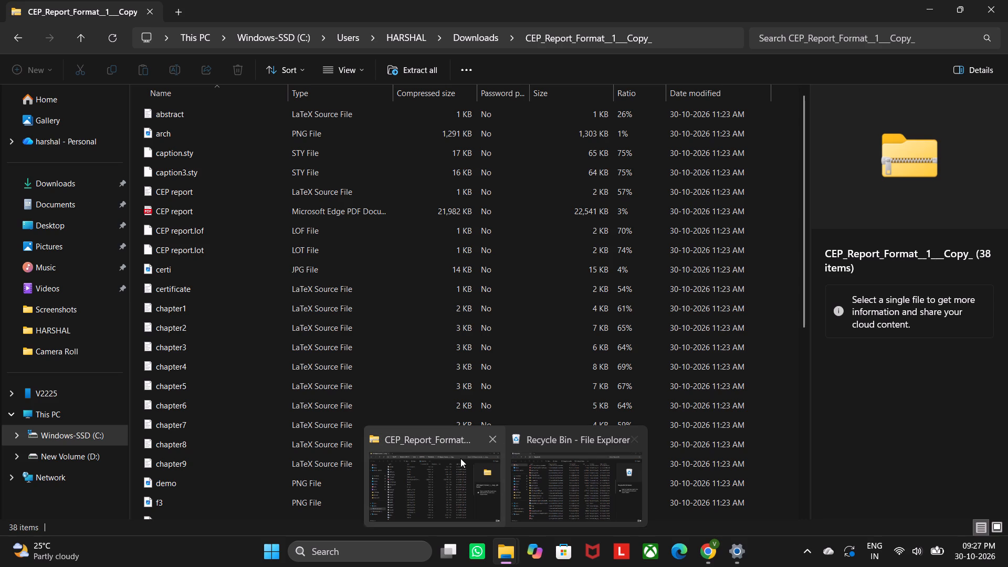
pyautogui.doubleClick(446, 481)
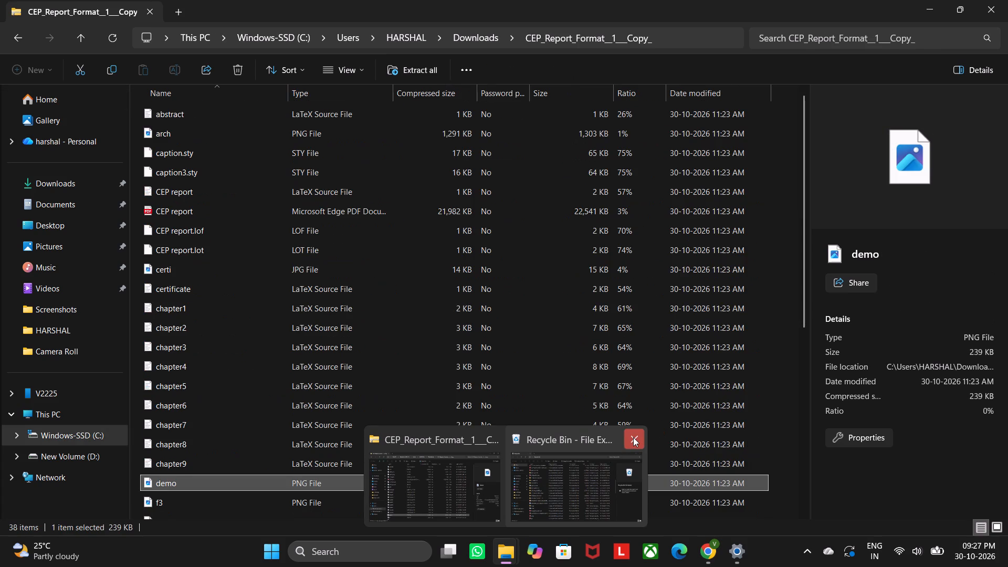
pyautogui.click(443, 503)
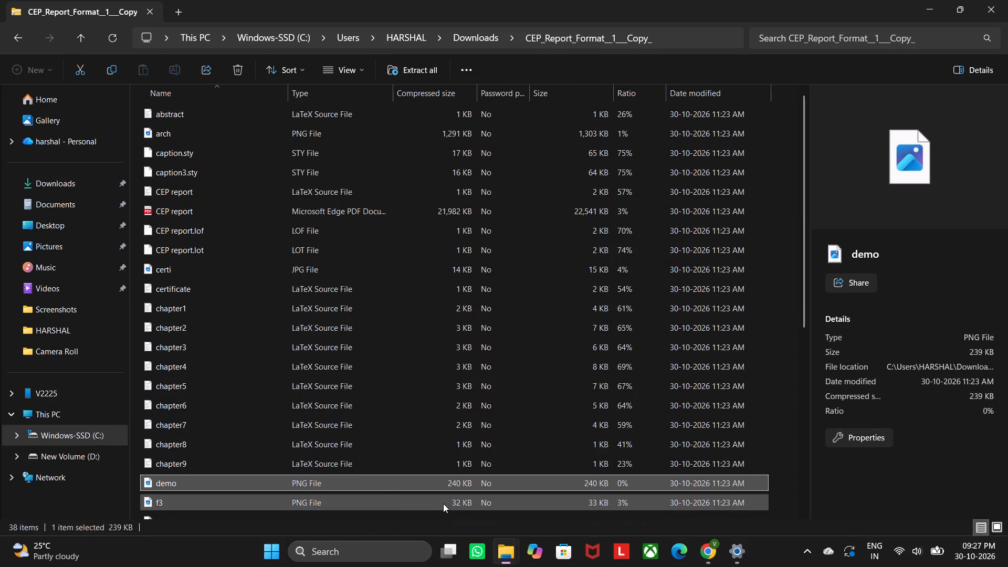
pyautogui.scroll(7, 393, 367)
pyautogui.scroll(-7, 416, 249)
pyautogui.scroll(6, 415, 245)
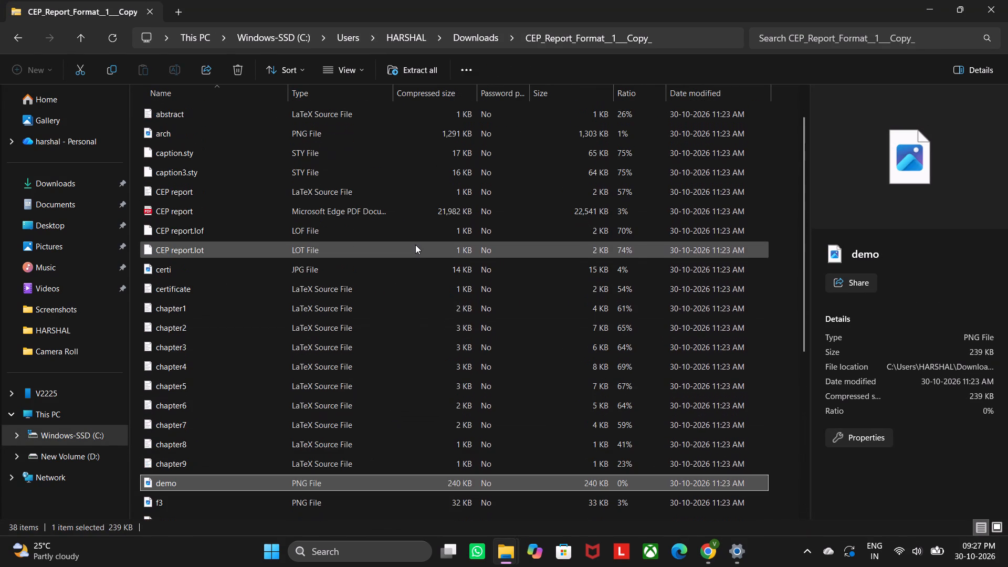
pyautogui.scroll(4, 415, 245)
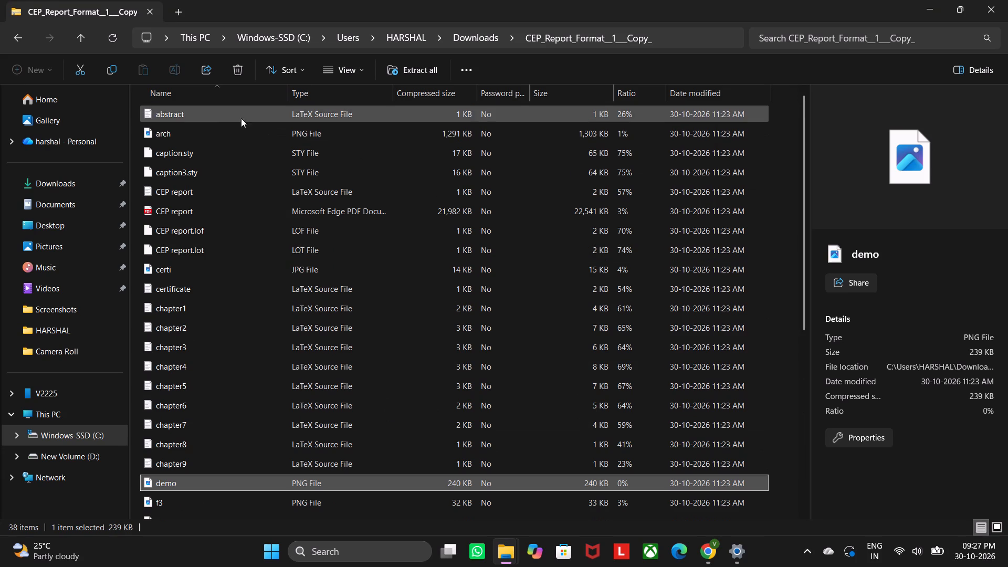
pyautogui.click(533, 39)
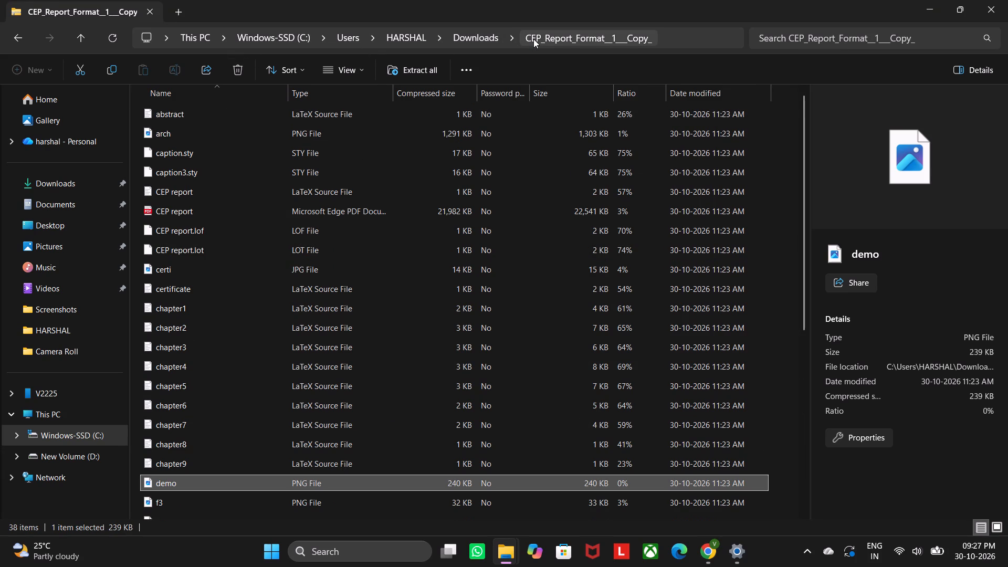
pyautogui.click(533, 39)
# Go back to the Downloads folder and open the CEP FINAL REPORT folder to check its contents.
pyautogui.doubleClick(26, 43)
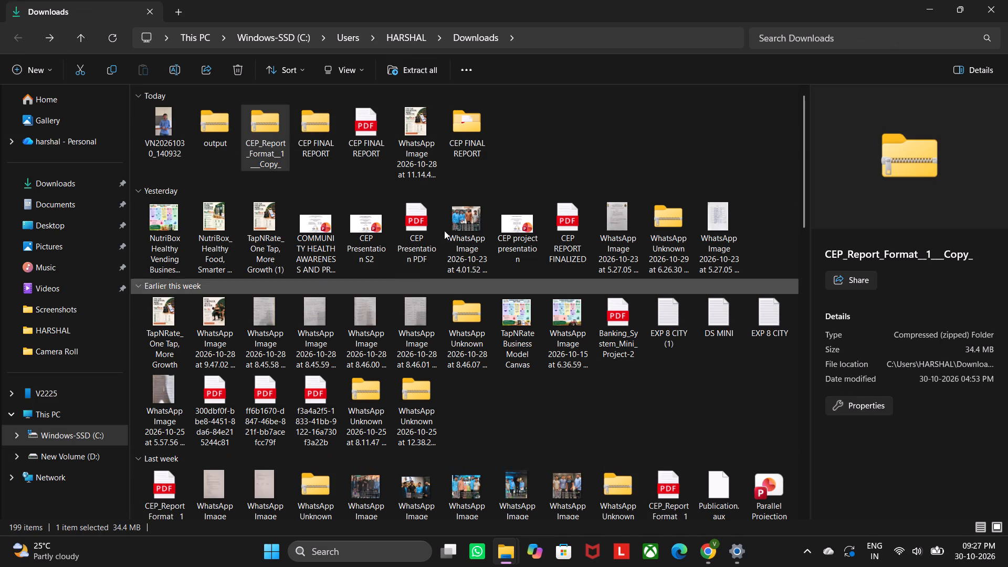
pyautogui.doubleClick(446, 126)
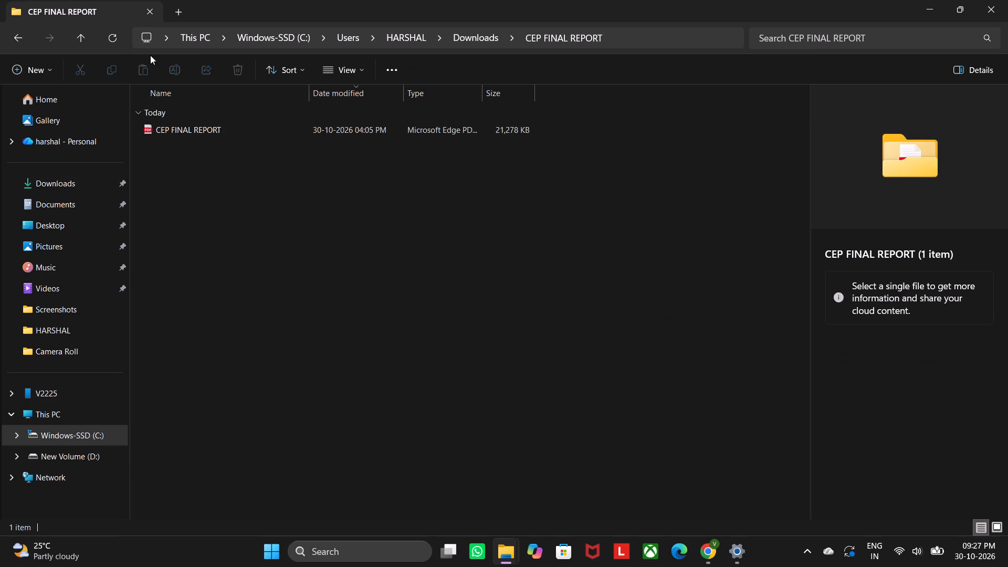
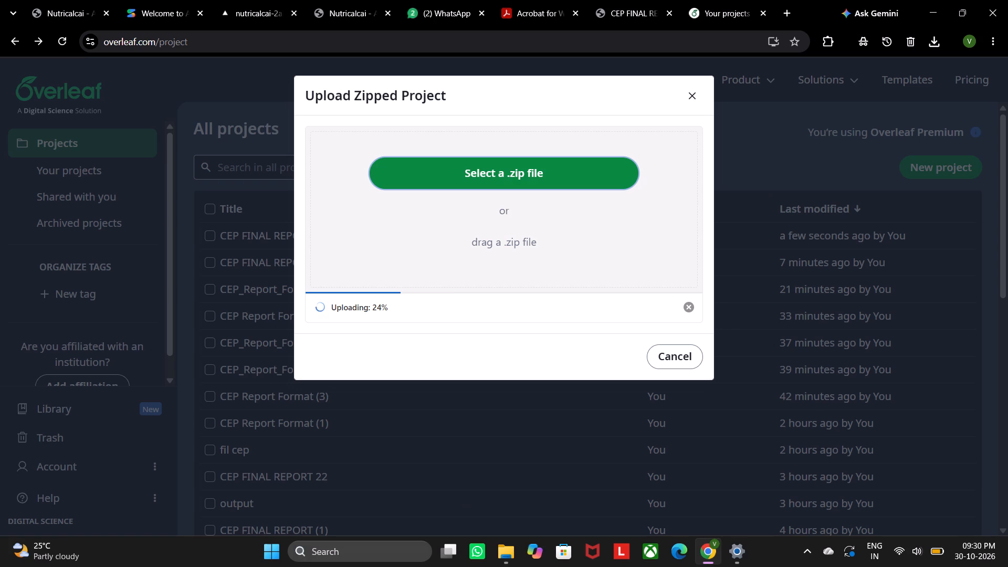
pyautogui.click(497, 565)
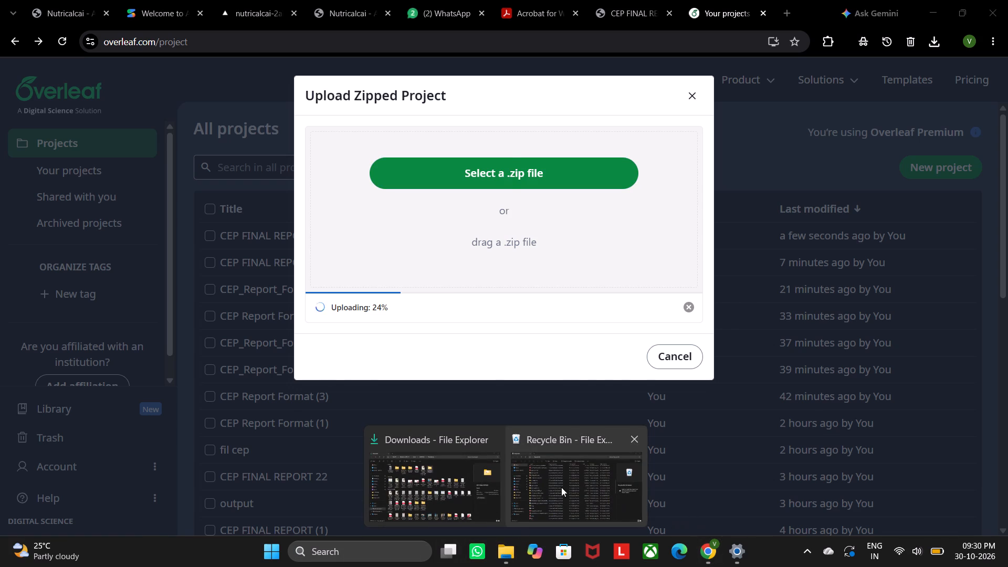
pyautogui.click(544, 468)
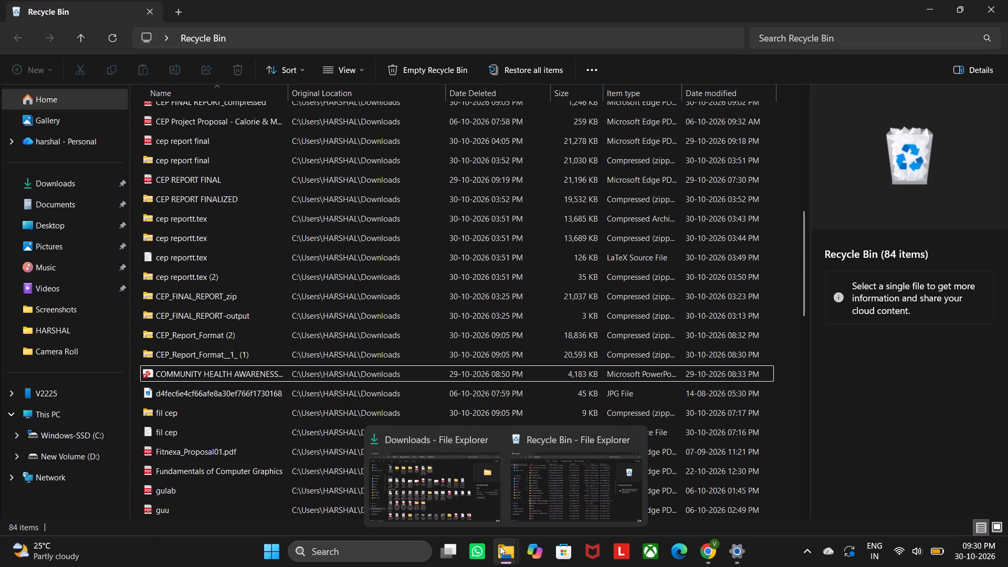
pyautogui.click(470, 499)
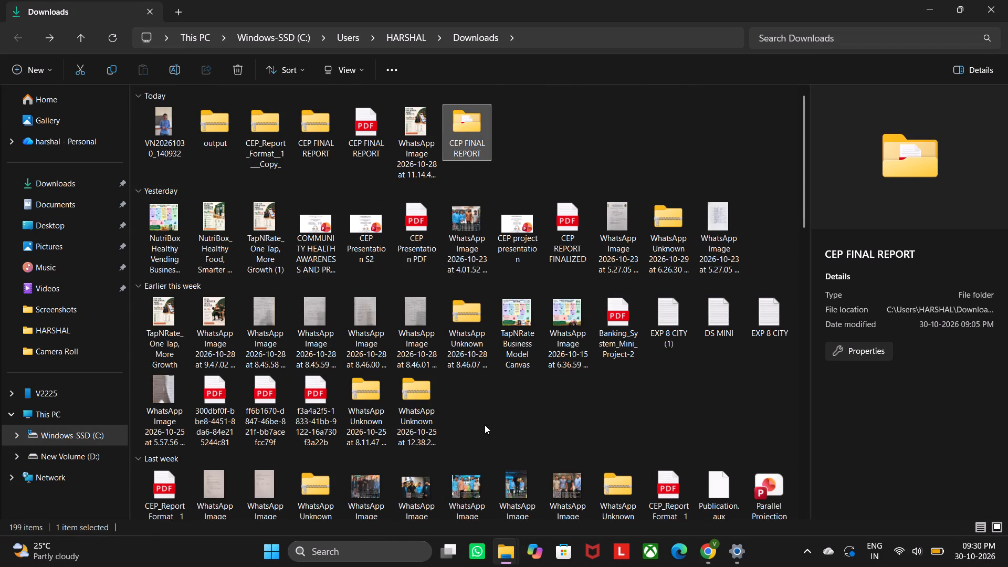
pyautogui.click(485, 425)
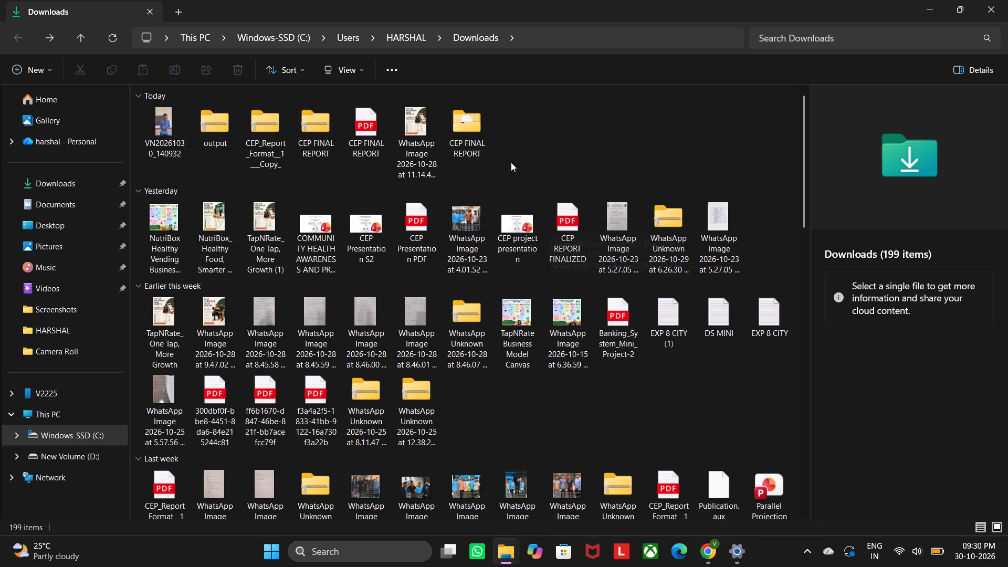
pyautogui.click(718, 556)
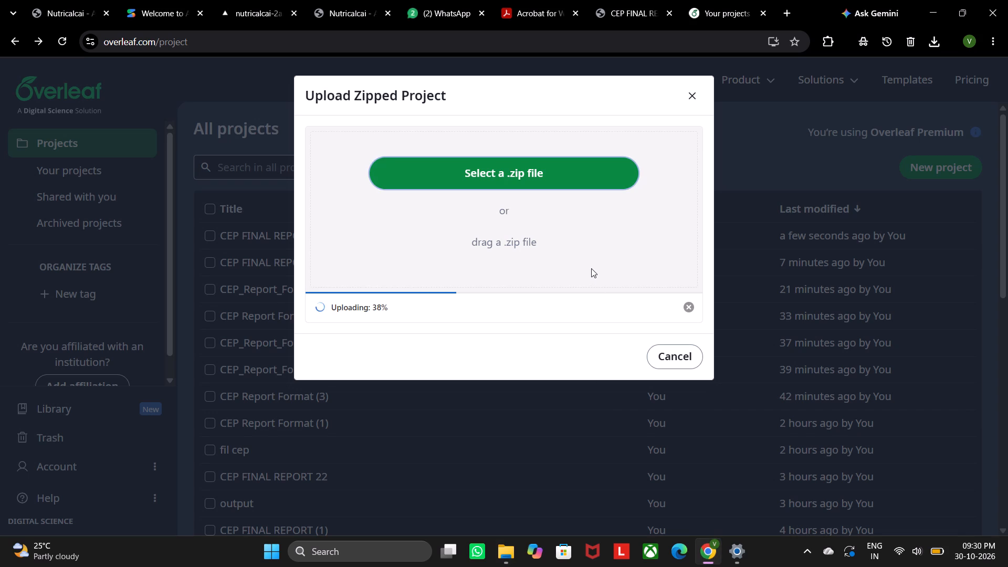
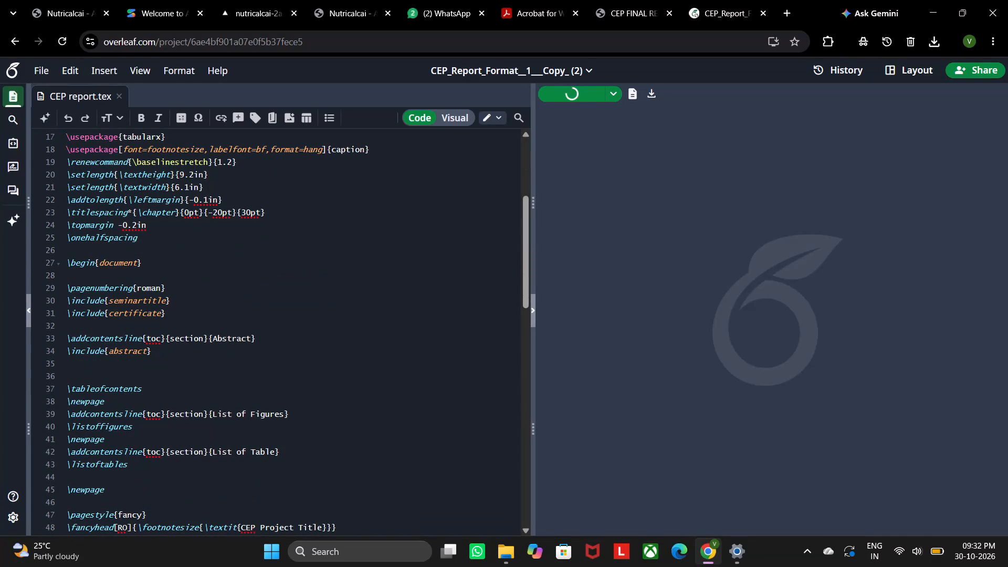
# Examine the CEP report.tex source from the page setup and header lines to the chapter includes and bibliography.
pyautogui.scroll(-2, 362, 459)
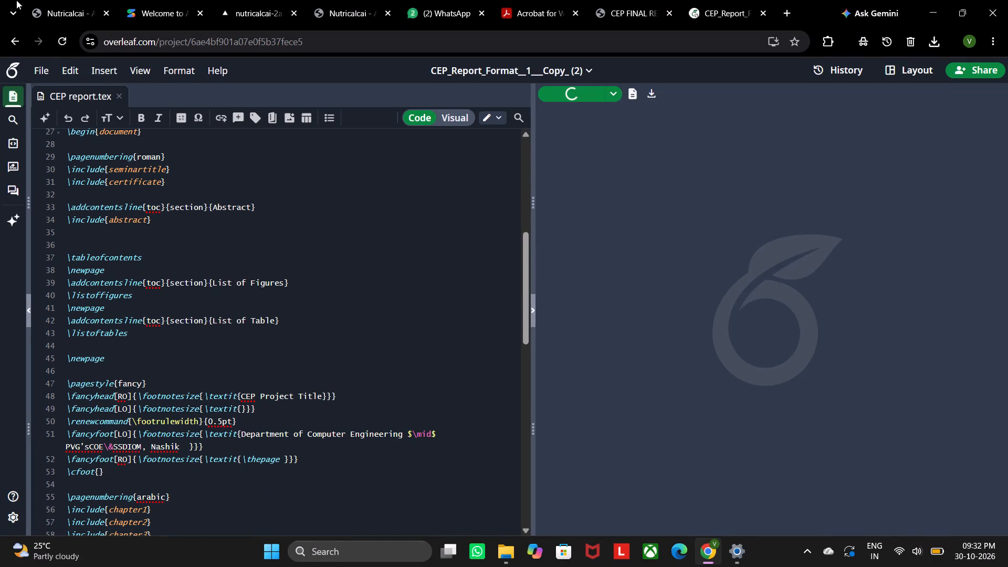
pyautogui.scroll(-4, 247, 185)
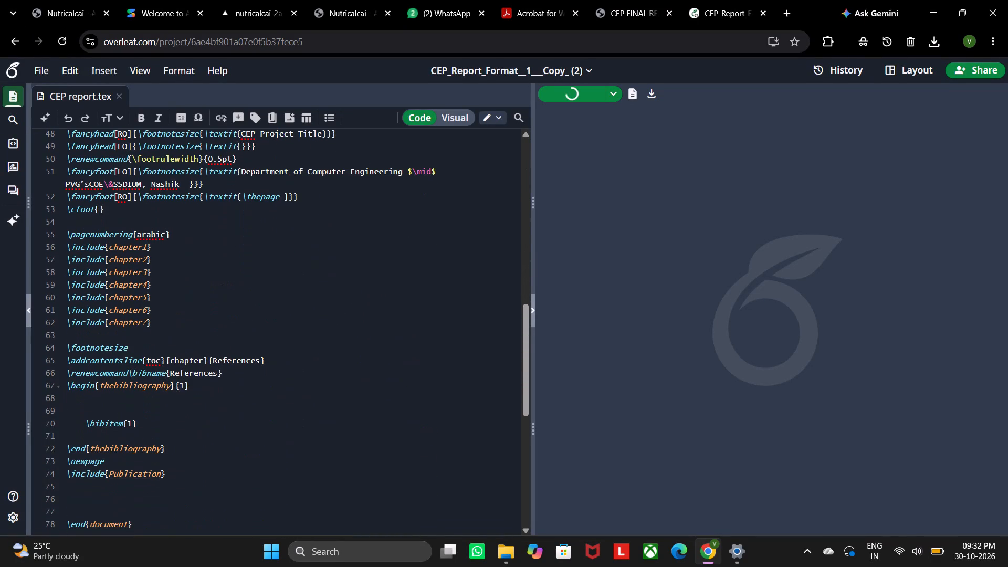
pyautogui.scroll(2, 413, 233)
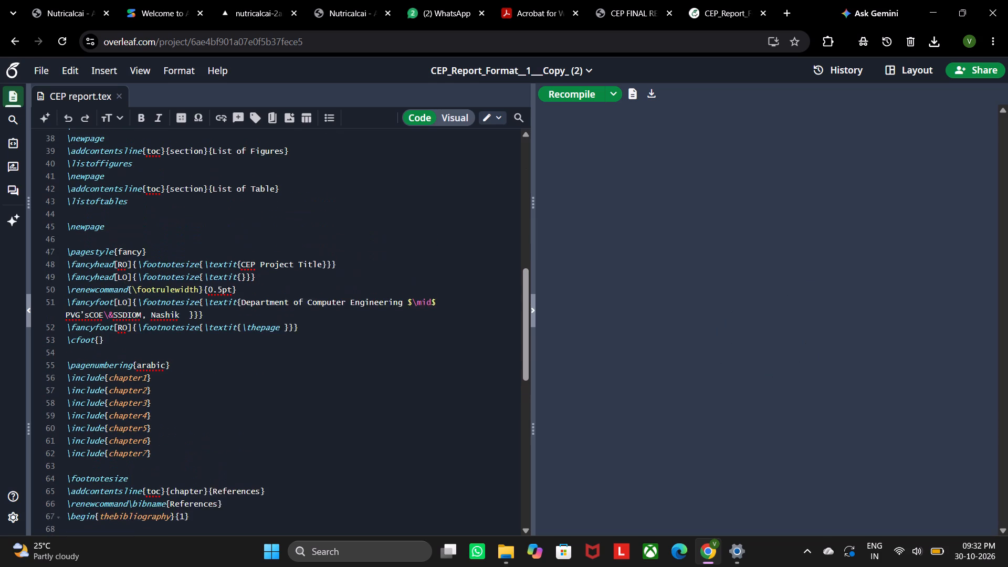
pyautogui.scroll(1, 408, 238)
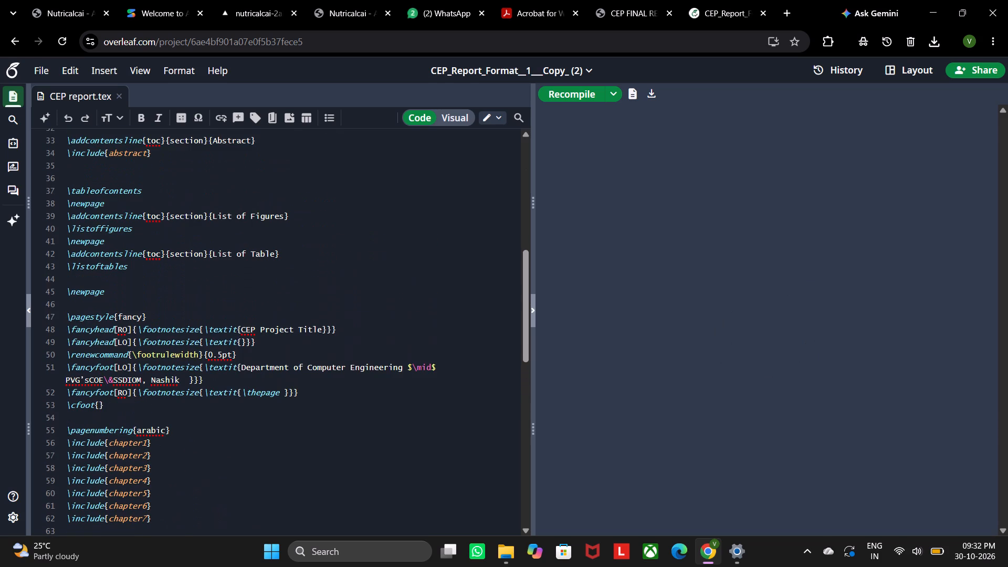
pyautogui.scroll(2, 407, 238)
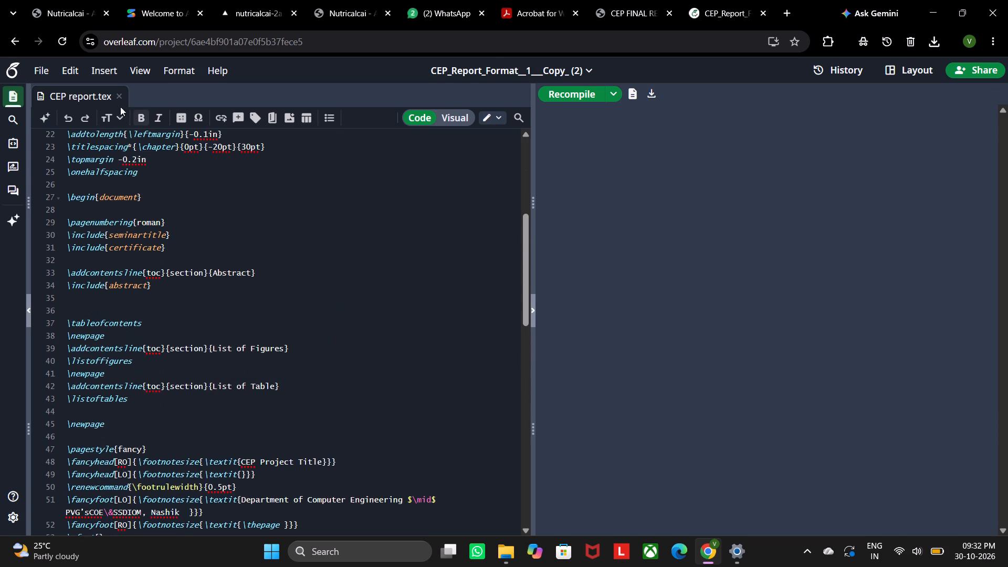
pyautogui.click(13, 98)
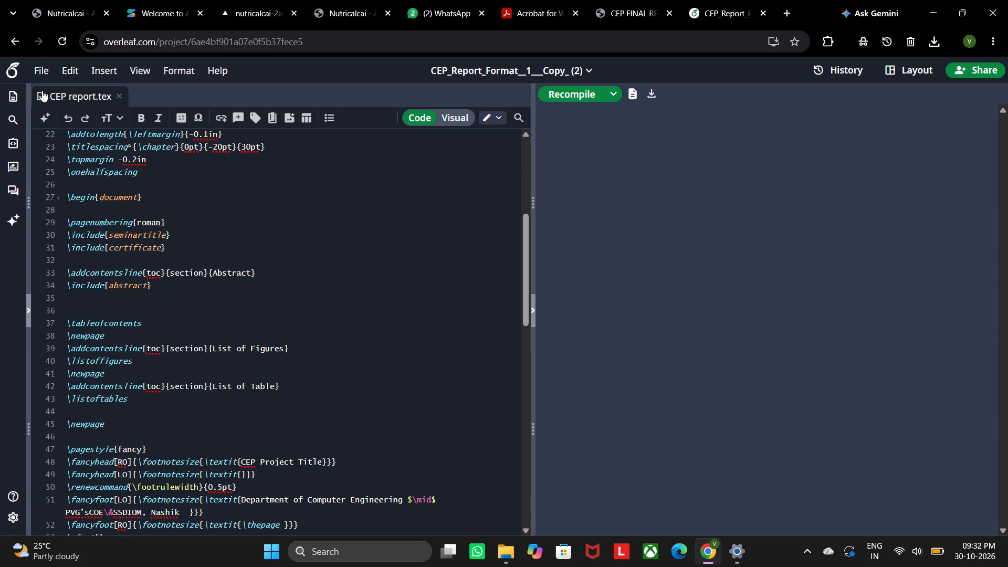
pyautogui.click(42, 90)
pyautogui.scroll(-1, 361, 244)
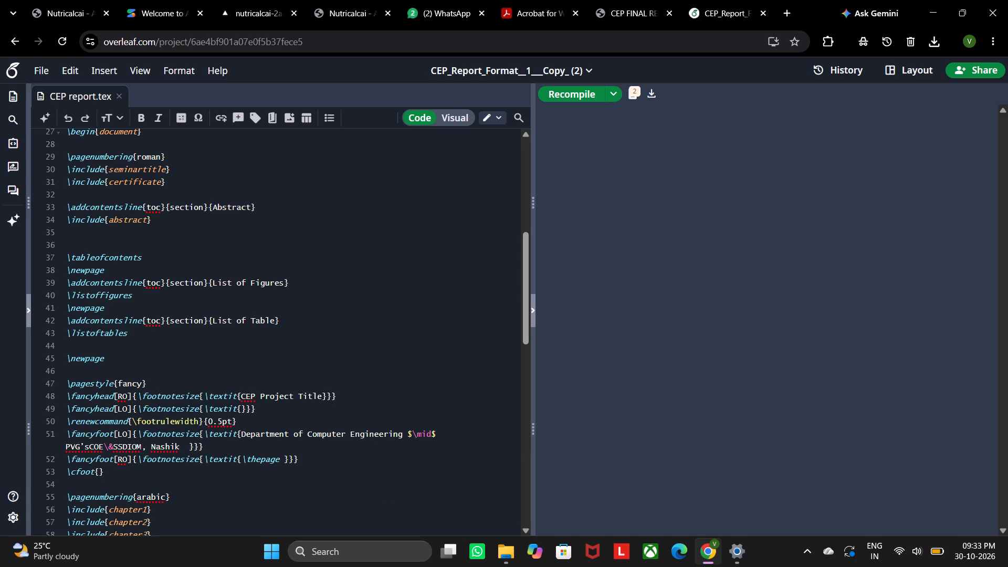
pyautogui.scroll(-3, 337, 377)
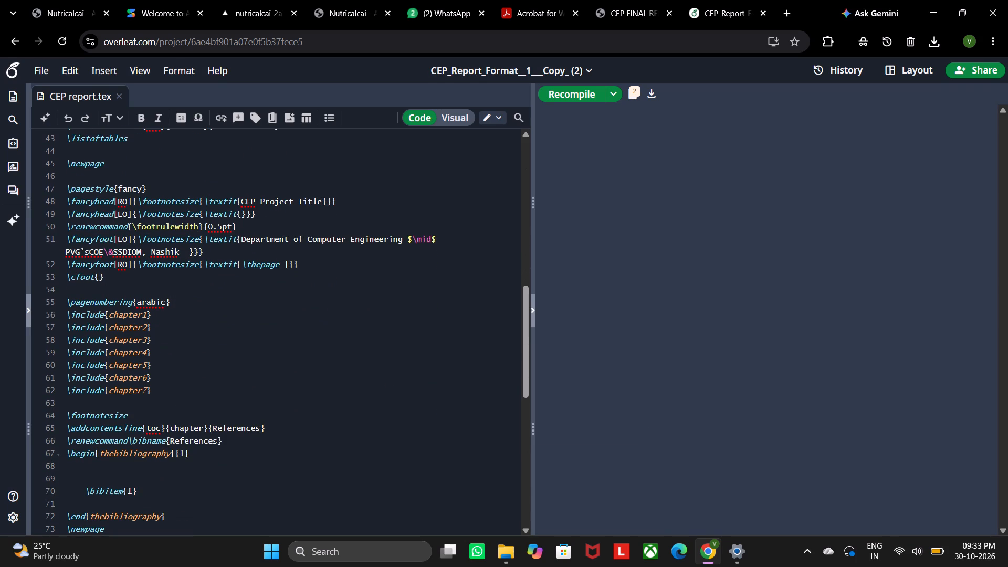
pyautogui.click(139, 324)
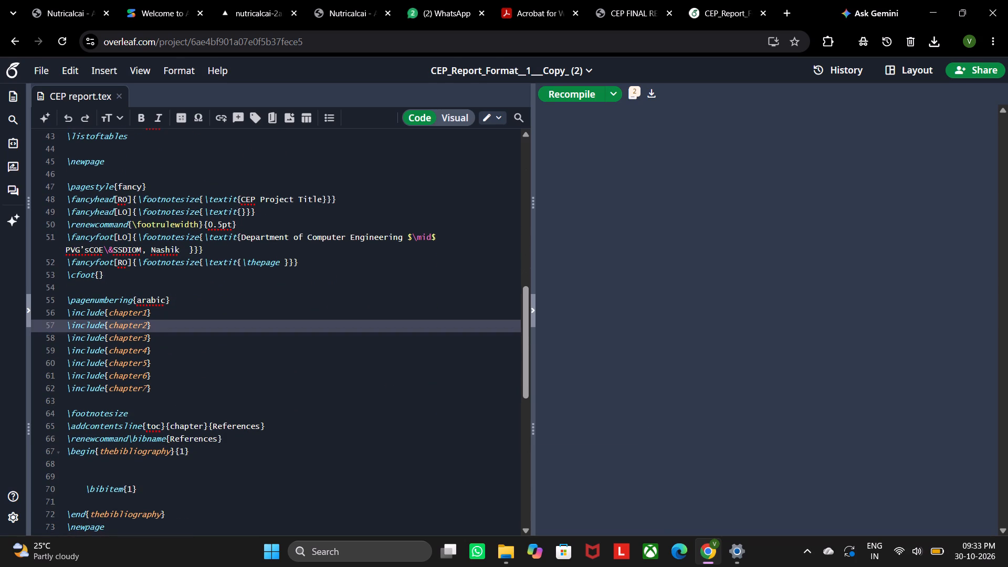
pyautogui.click(257, 217)
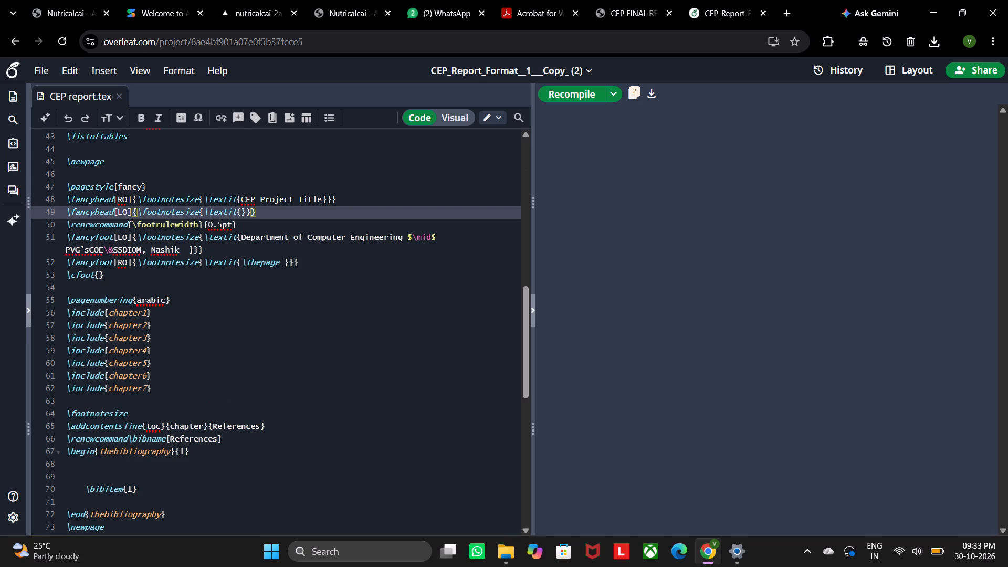
# Recompile the CEP report project.
pyautogui.scroll(2, 287, 217)
pyautogui.click(572, 93)
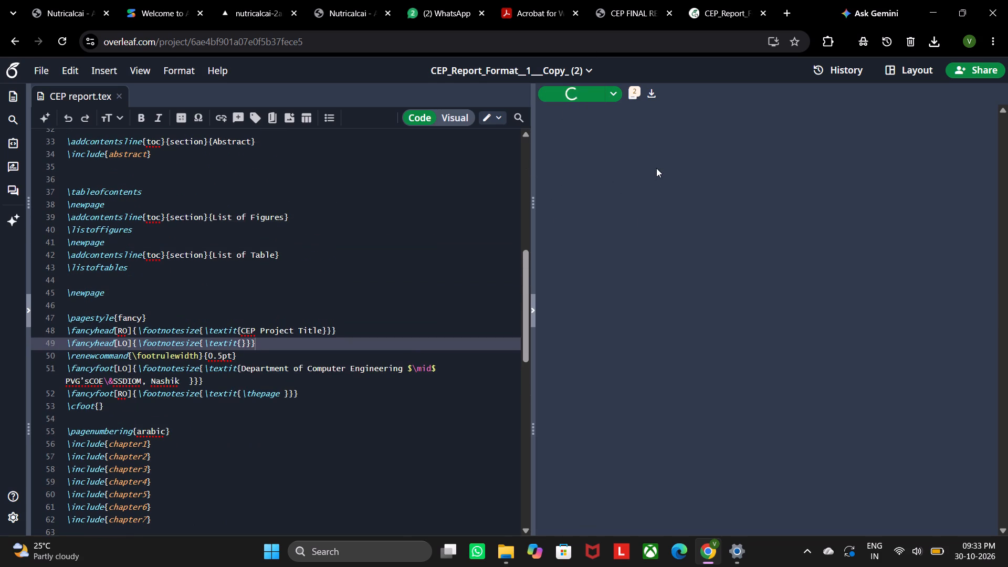
# Switch to the Downloads folder in File Explorer and extract the CEP_Report_Format__1___Copy_ archive to its default destination folder.
pyautogui.click(512, 566)
pyautogui.click(464, 490)
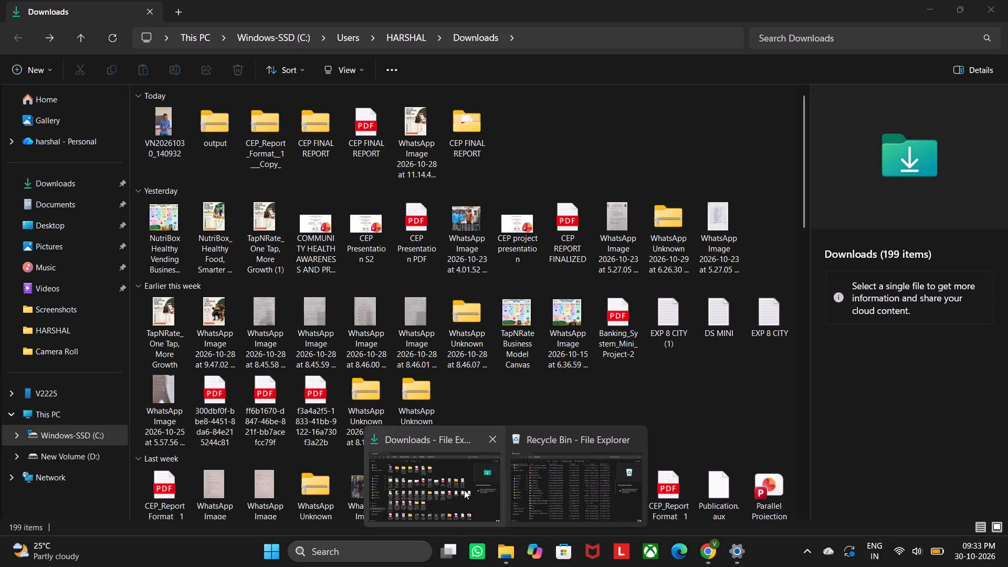
pyautogui.doubleClick(281, 141)
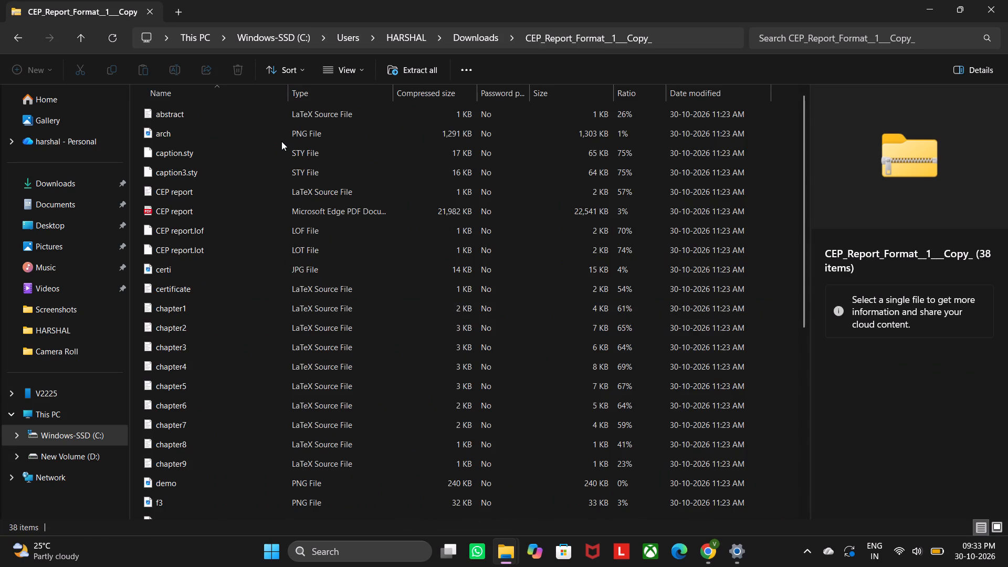
pyautogui.click(401, 78)
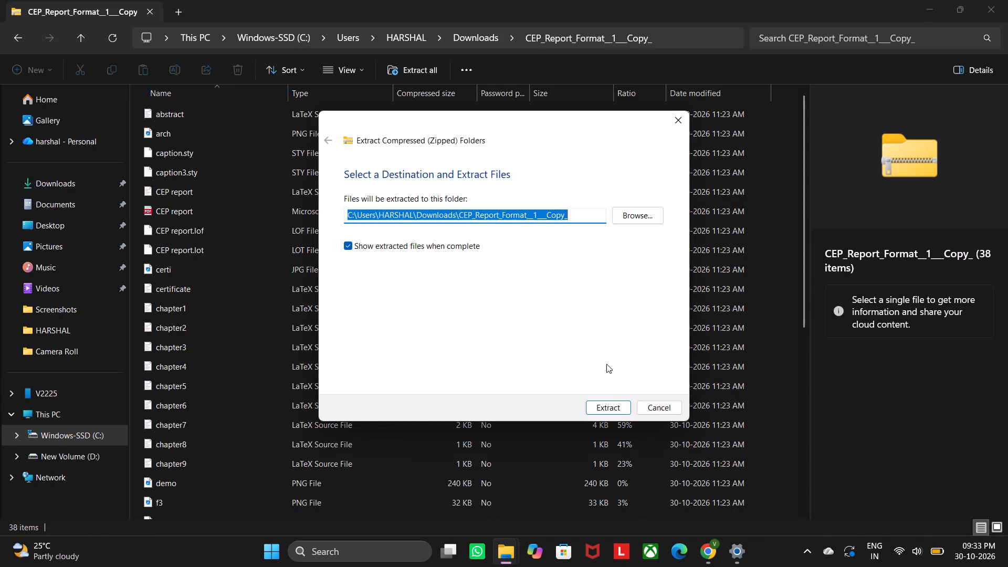
pyautogui.click(621, 409)
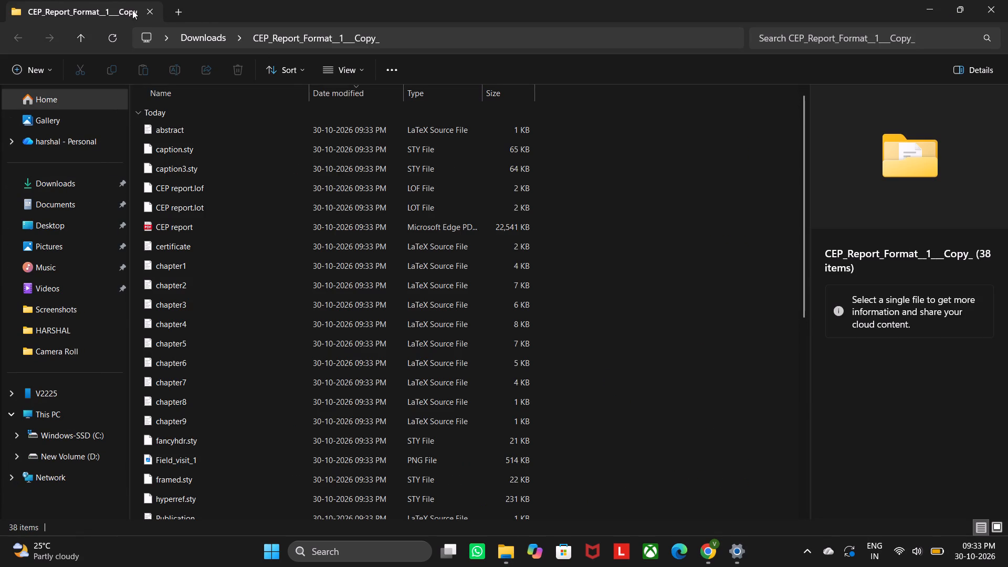
# Close the File Explorer windows showing the extracted folder, the archive and the Recycle Bin.
pyautogui.click(989, 0)
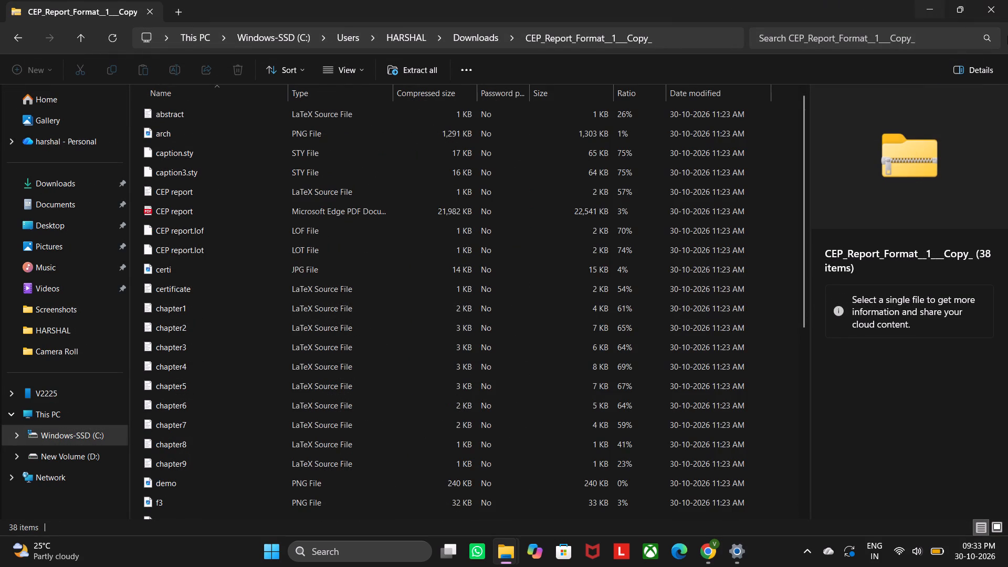
pyautogui.click(1001, 8)
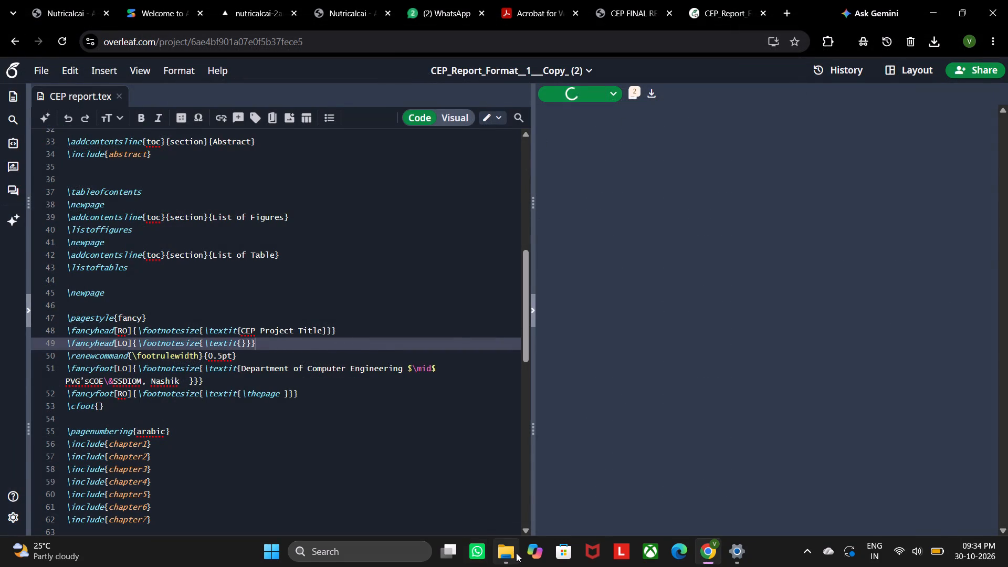
pyautogui.click(520, 550)
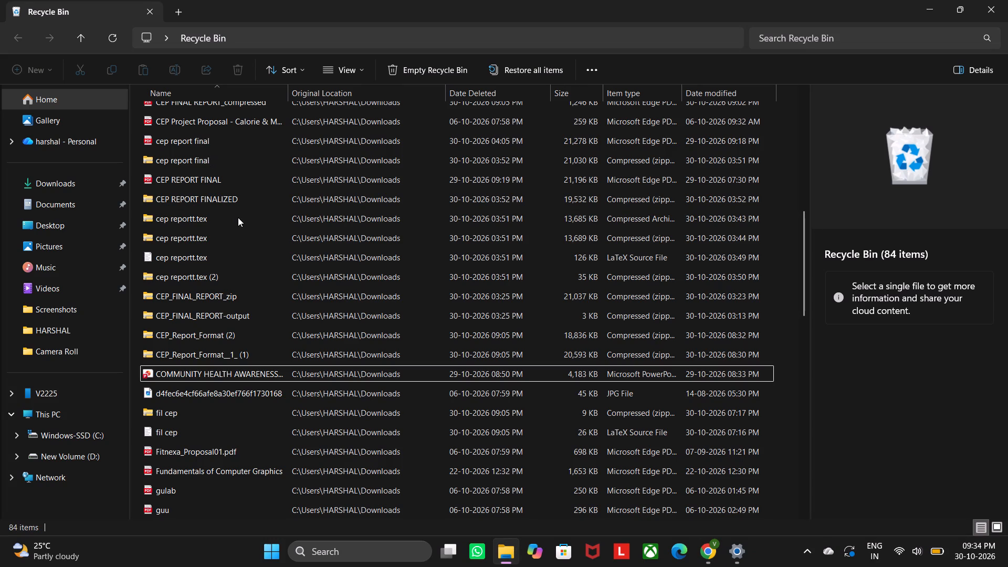
pyautogui.click(985, 19)
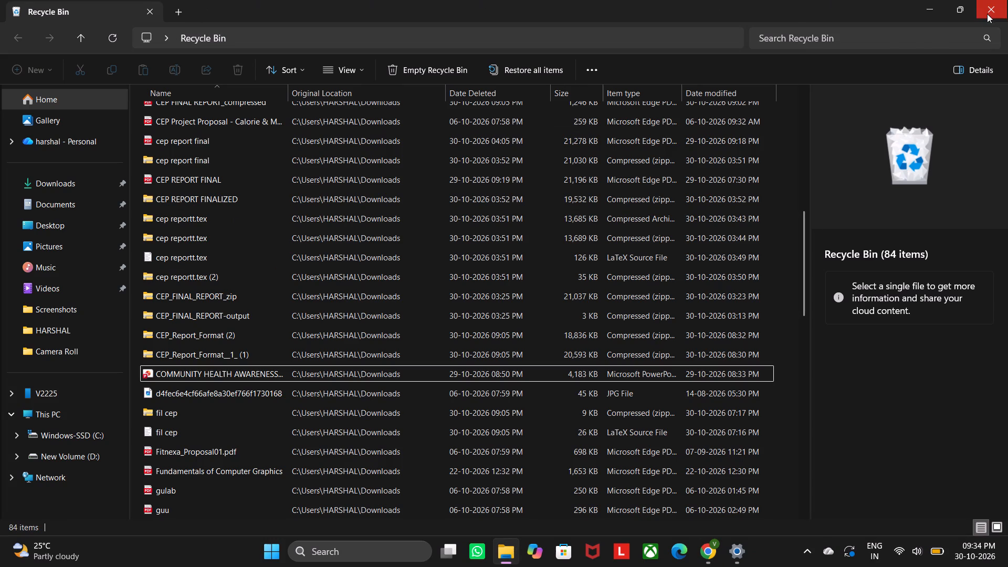
pyautogui.click(987, 14)
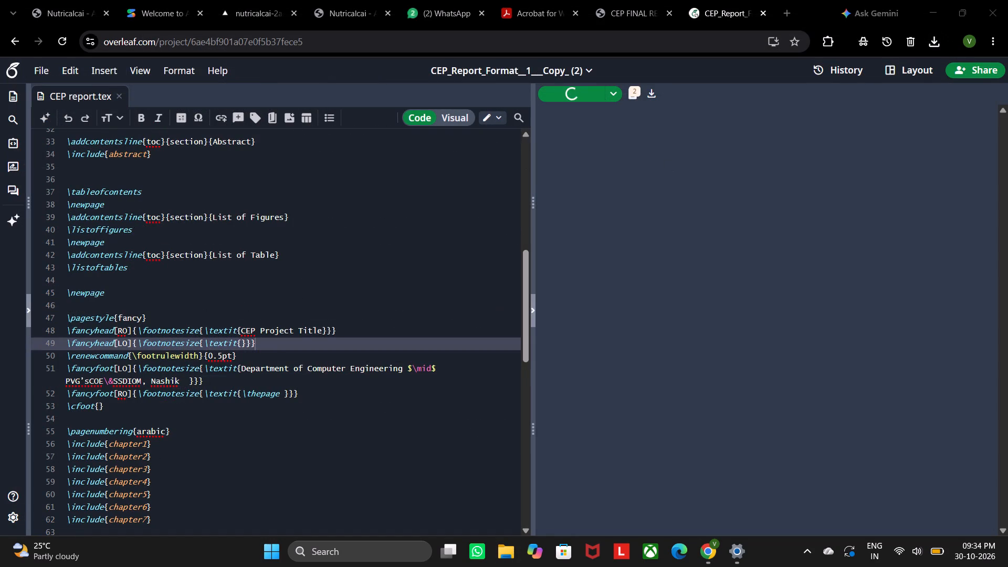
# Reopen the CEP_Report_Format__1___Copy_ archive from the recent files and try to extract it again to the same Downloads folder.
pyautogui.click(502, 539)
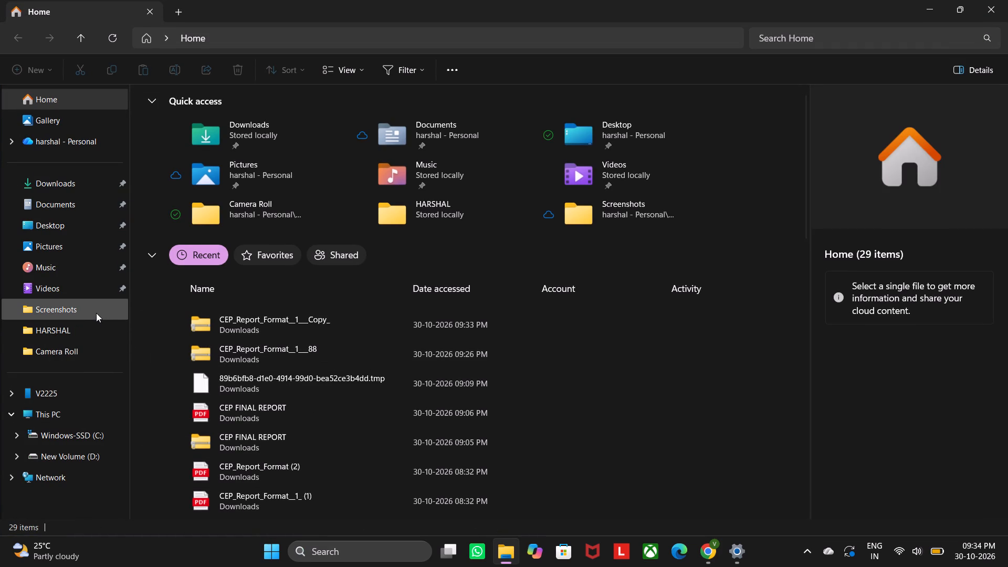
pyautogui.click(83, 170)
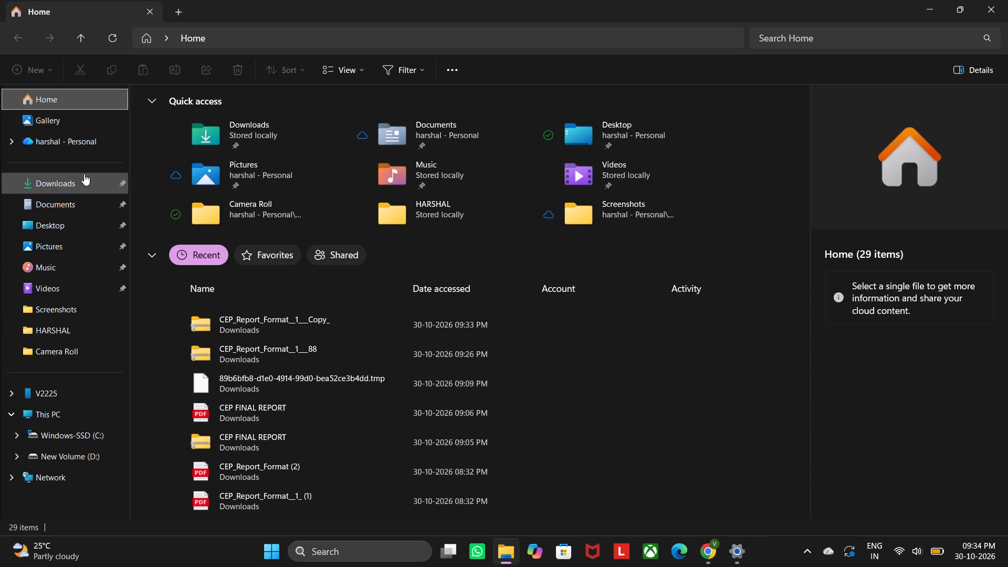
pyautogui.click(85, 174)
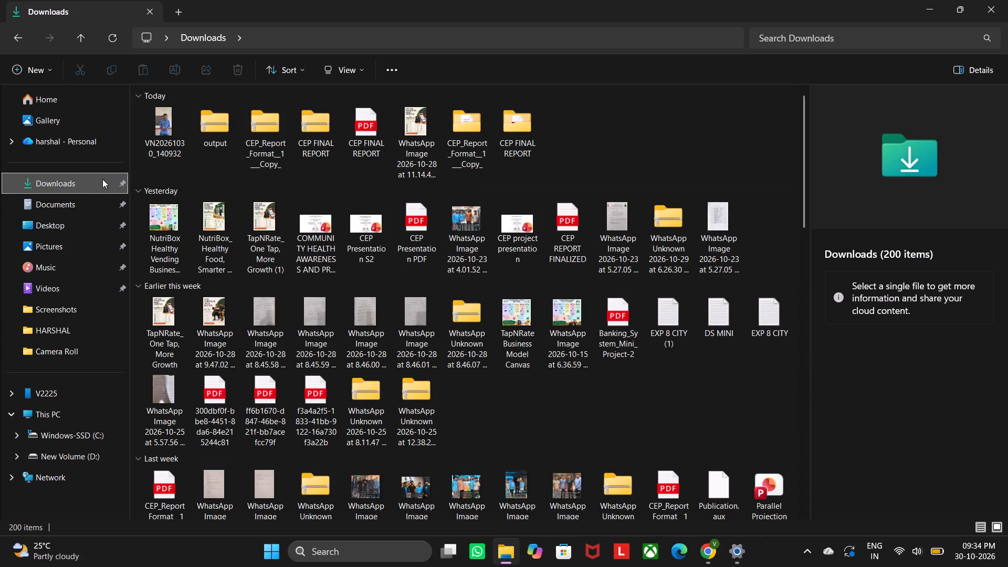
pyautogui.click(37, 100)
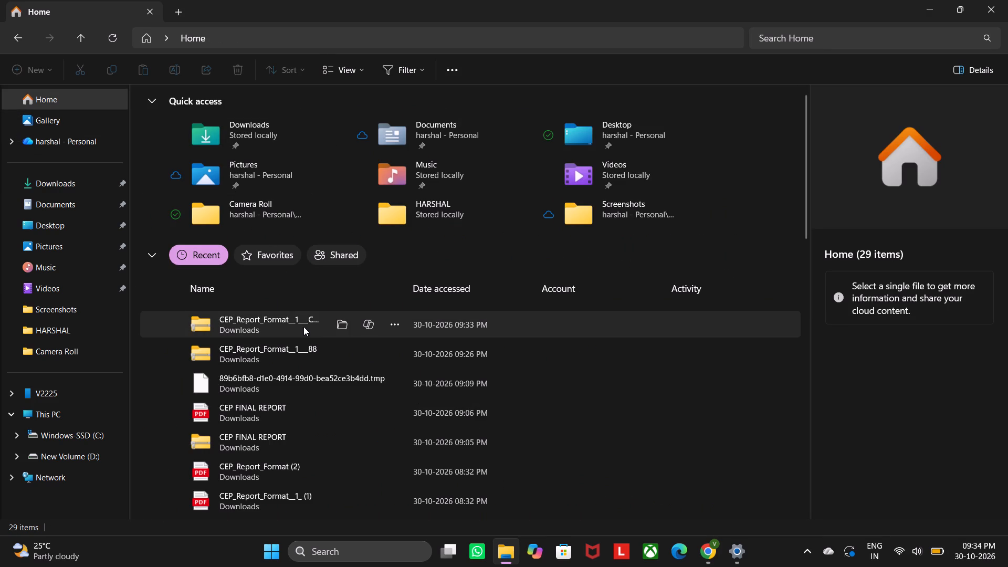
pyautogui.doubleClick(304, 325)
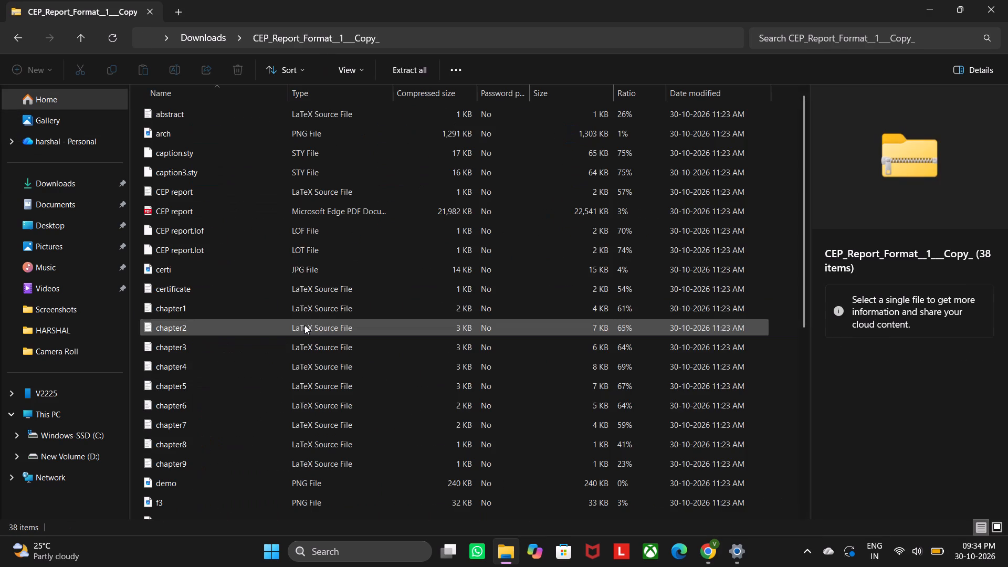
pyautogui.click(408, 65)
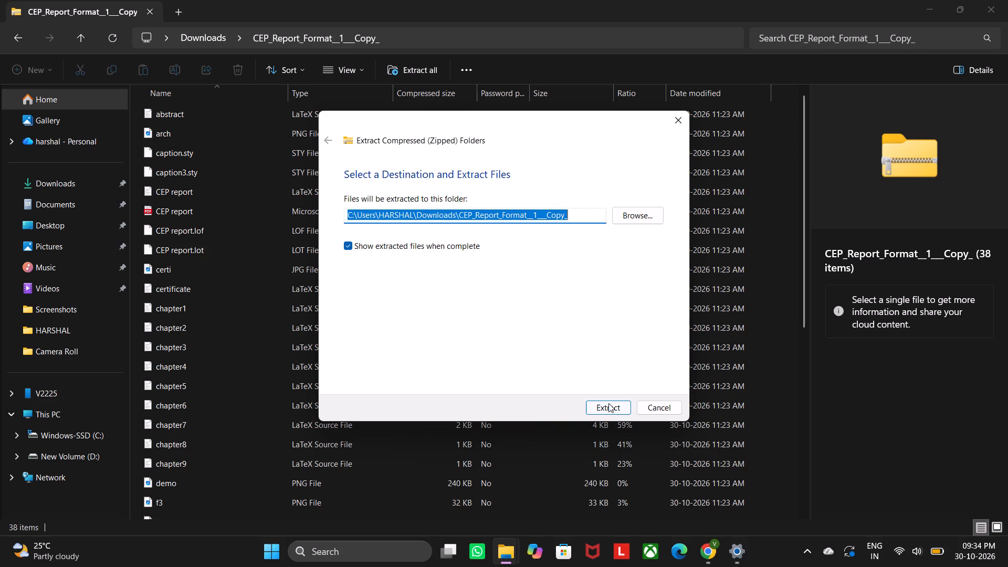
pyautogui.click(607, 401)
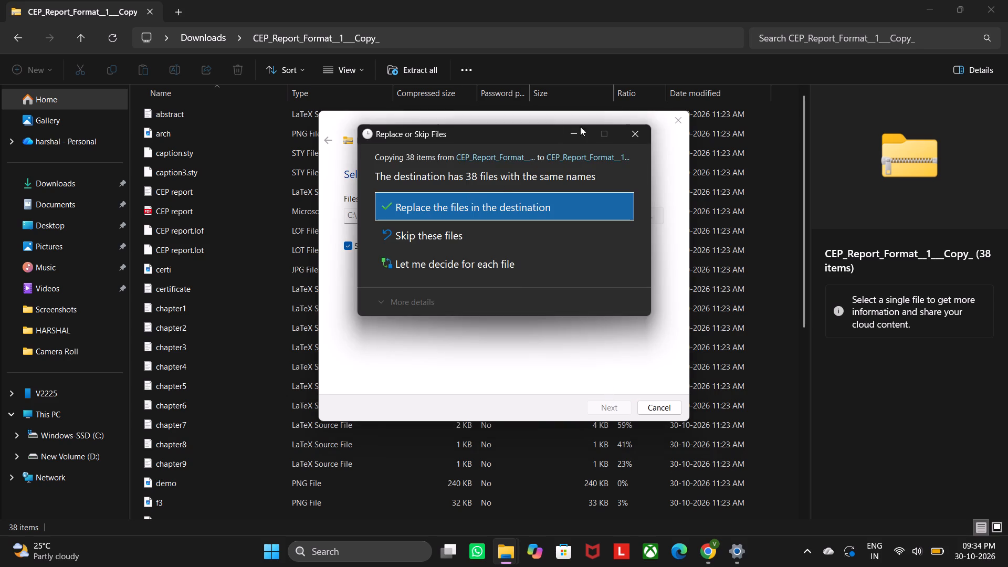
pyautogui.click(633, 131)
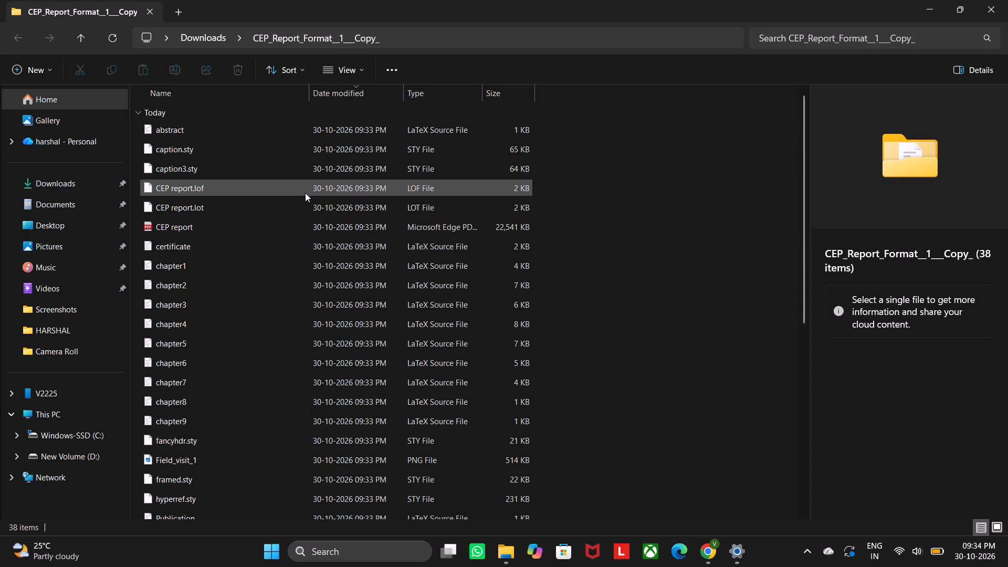
# Open the chapter1 LaTeX file from the extracted CEP_Report_Format__1___Copy_ folder in Visual Studio Code.
pyautogui.scroll(-1, 306, 191)
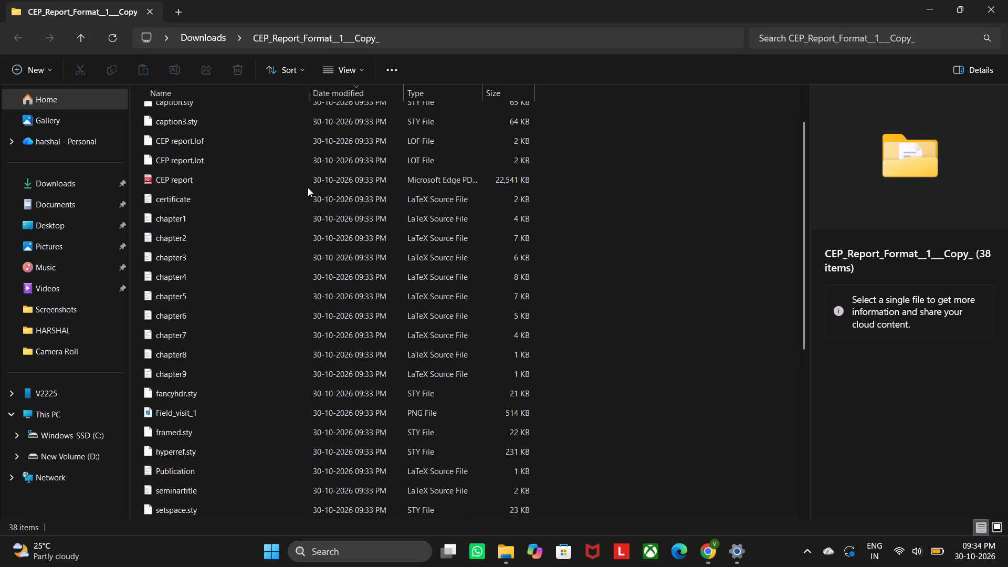
pyautogui.scroll(3, 308, 187)
pyautogui.scroll(-2, 308, 186)
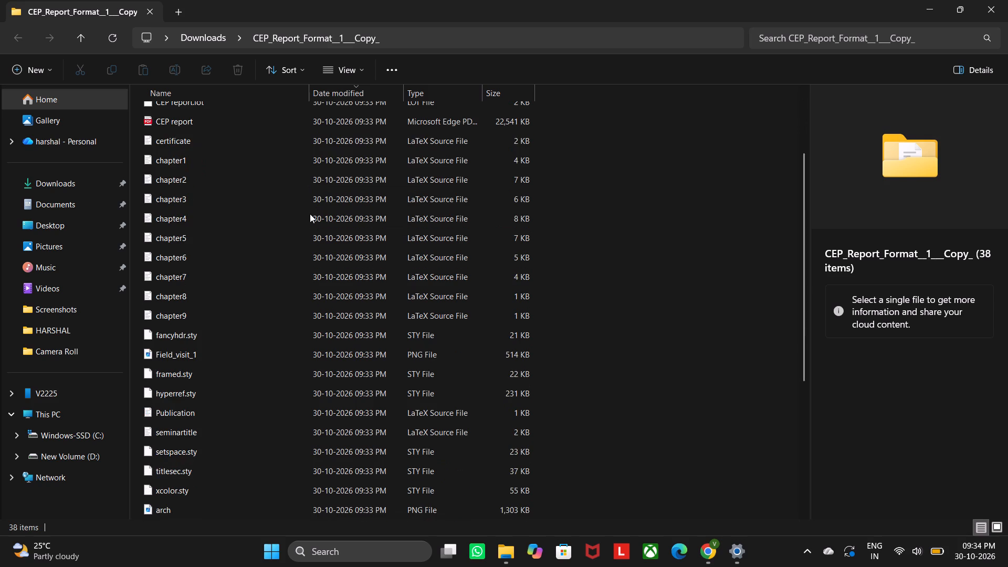
pyautogui.click(320, 160)
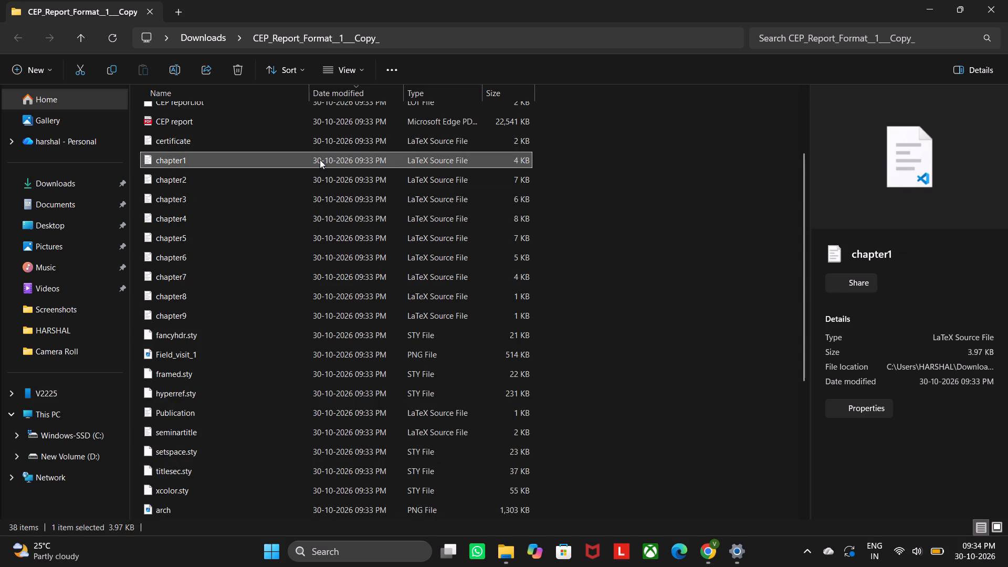
pyautogui.doubleClick(320, 160)
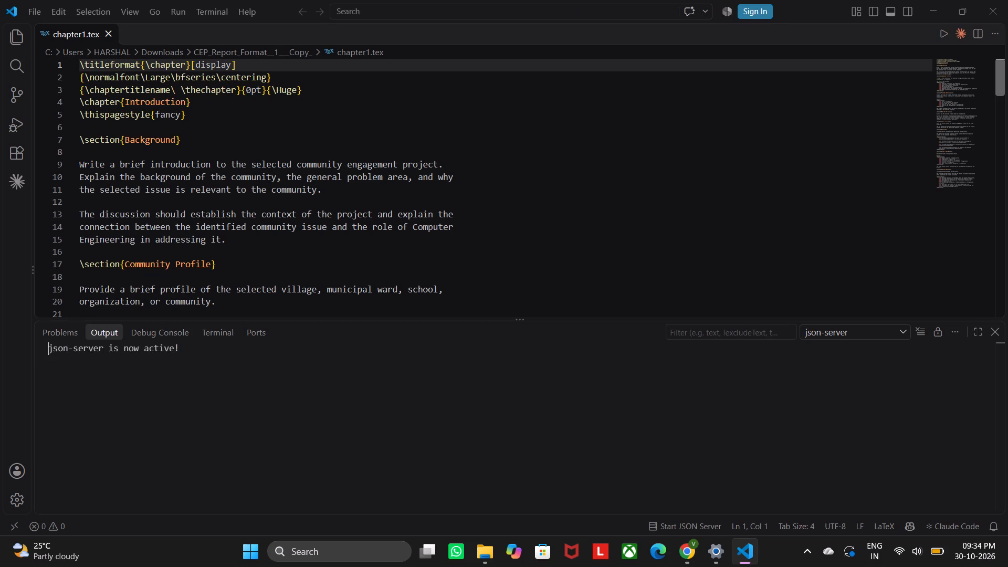
# Examine the chapter1 LaTeX file's opening sections, from Background to Need of the Project, with the output area hidden, and close Visual Studio Code.
pyautogui.scroll(-2, 352, 174)
pyautogui.scroll(1, 352, 173)
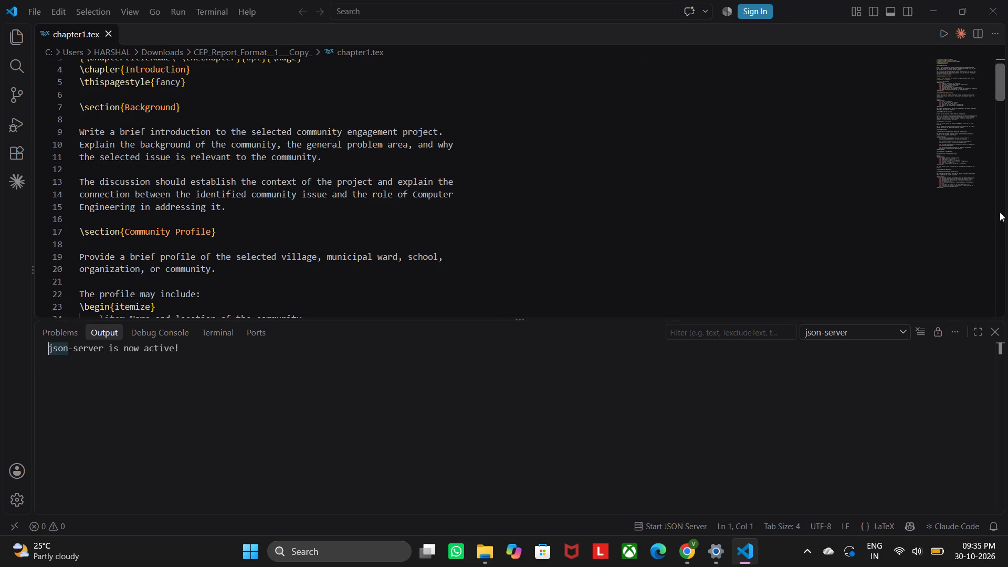
pyautogui.click(1000, 334)
pyautogui.scroll(-3, 153, 345)
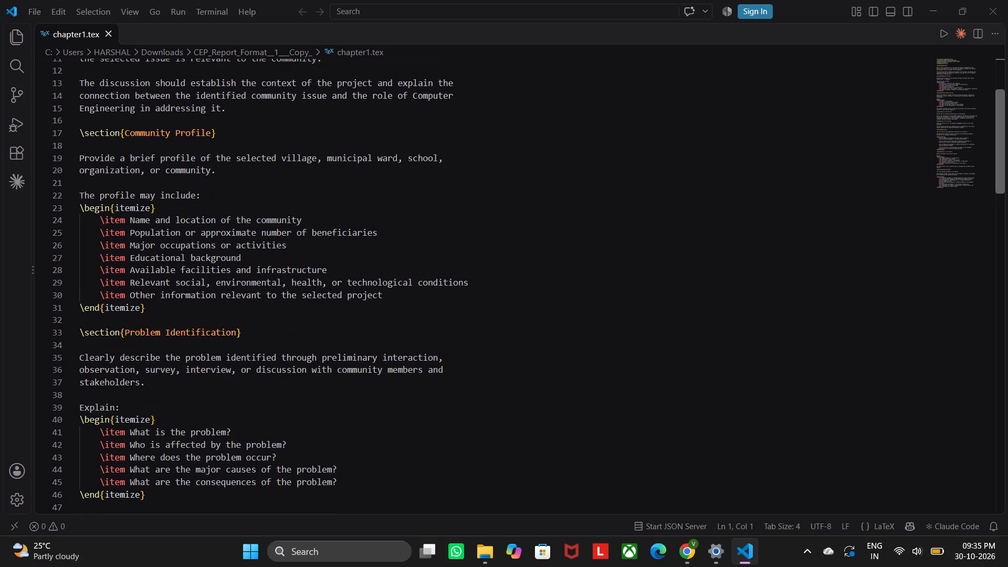
pyautogui.scroll(-3, 156, 327)
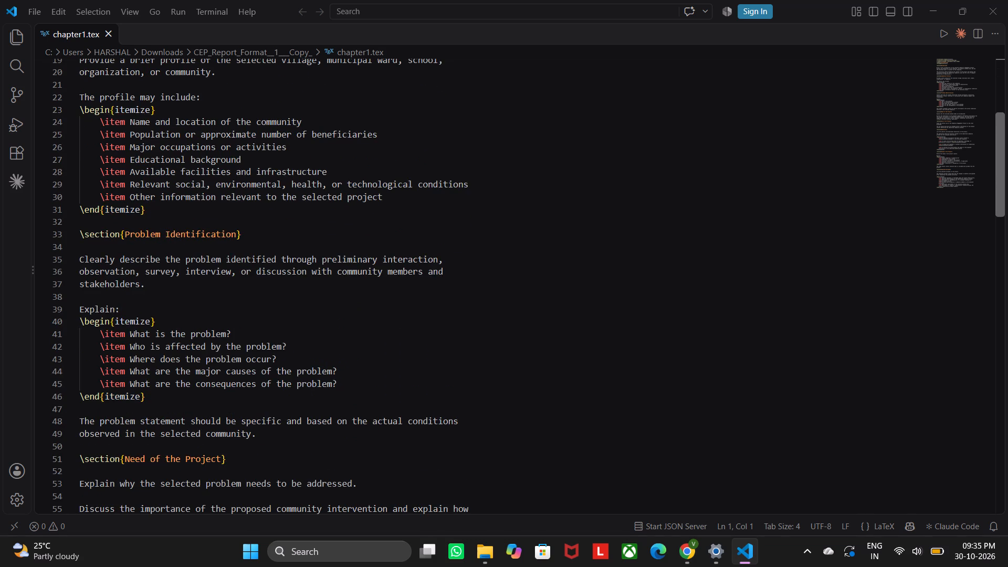
pyautogui.scroll(-2, 158, 321)
pyautogui.click(978, 0)
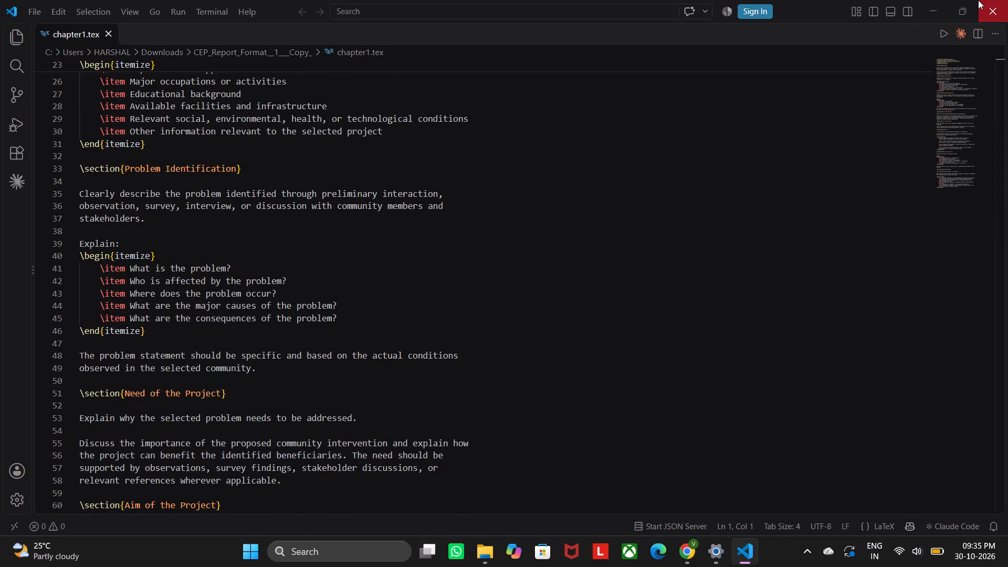
# Look through the files in the extracted CEP_Report_Format__1___Copy_ folder and close that folder.
pyautogui.scroll(-3, 235, 344)
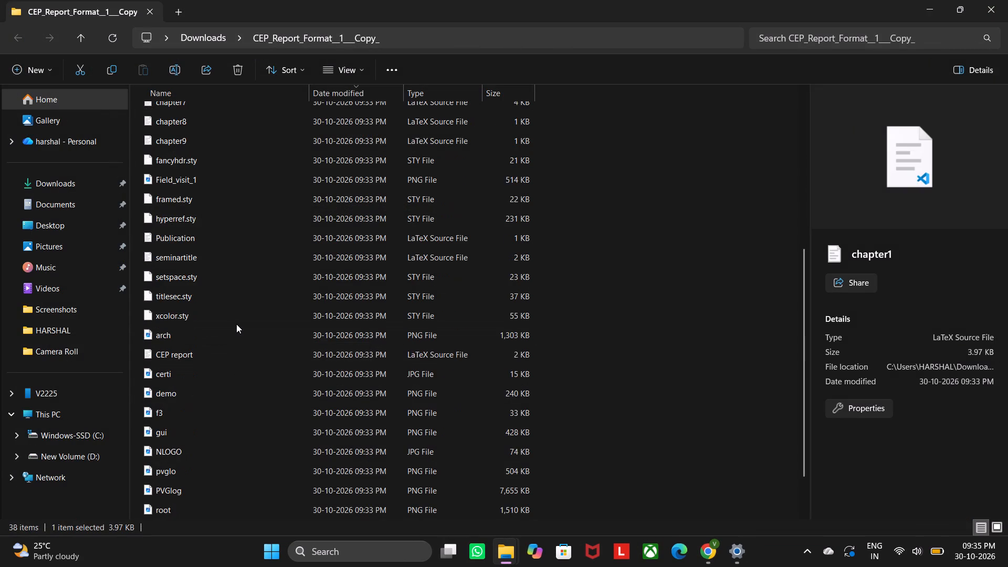
pyautogui.scroll(-4, 236, 323)
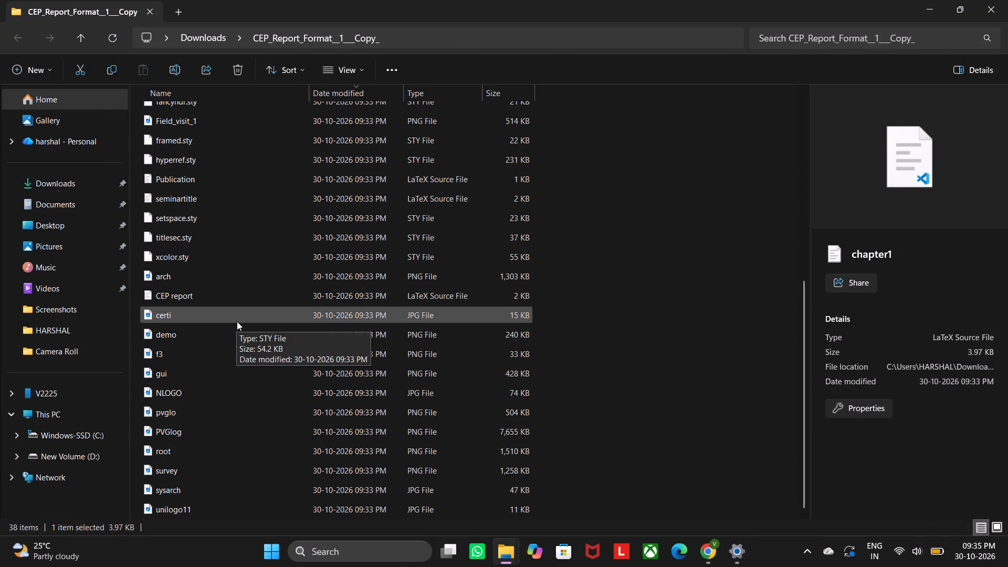
pyautogui.scroll(-3, 237, 321)
pyautogui.scroll(13, 246, 330)
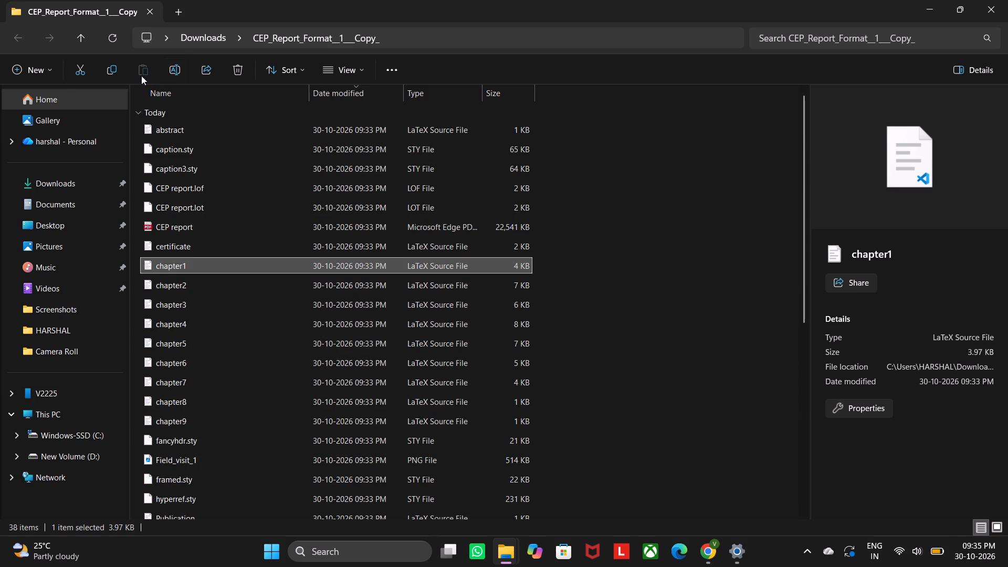
pyautogui.click(149, 15)
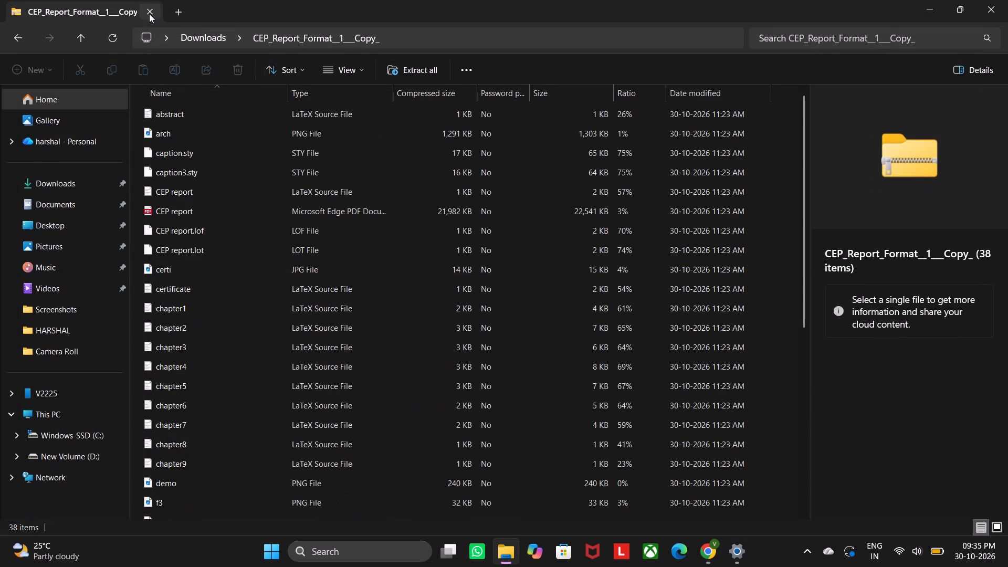
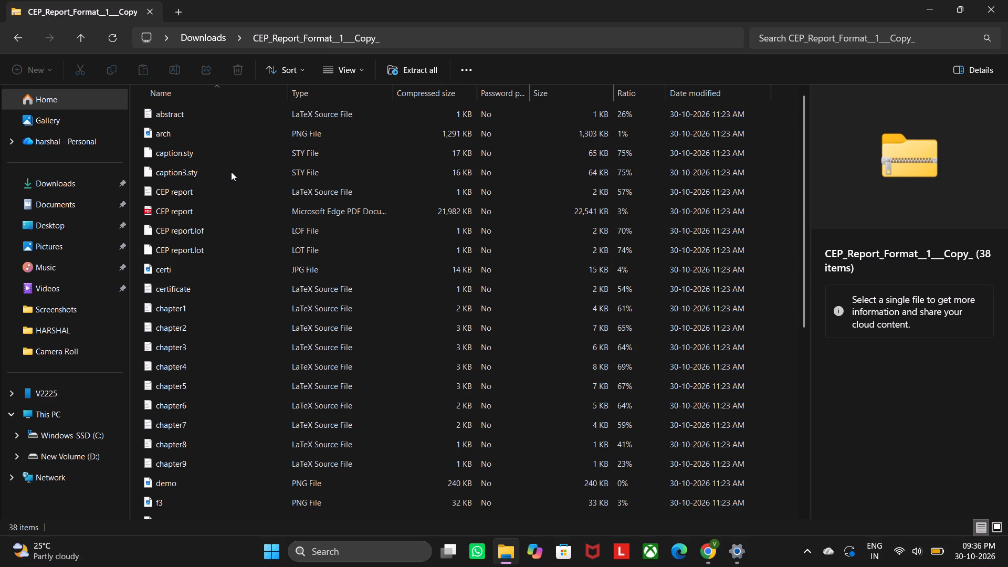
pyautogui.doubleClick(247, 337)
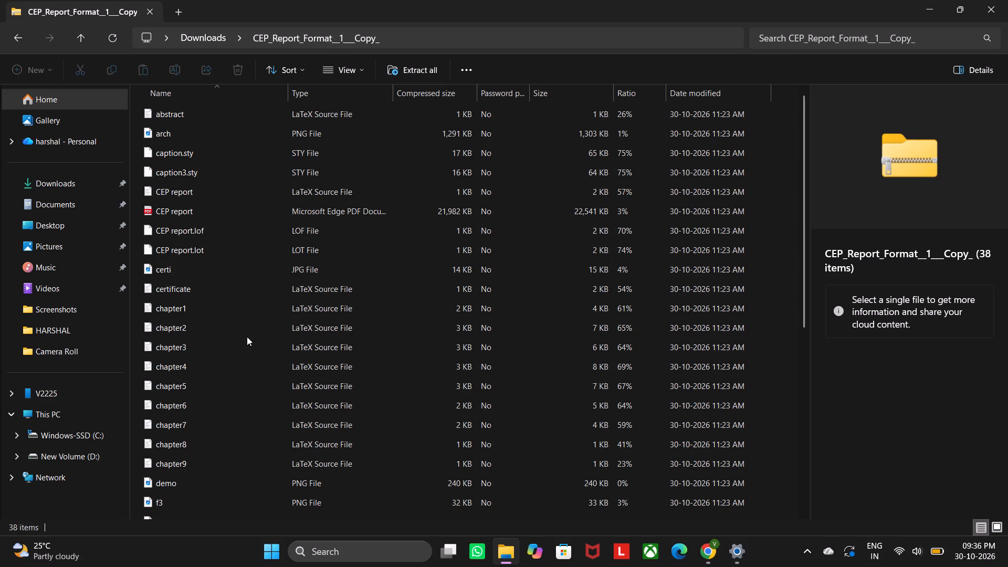
# View the chapter2 LaTeX file from the CEP_Report_Format__1___Copy_ archive in Visual Studio Code, and close both the editor and the archive window.
pyautogui.doubleClick(246, 324)
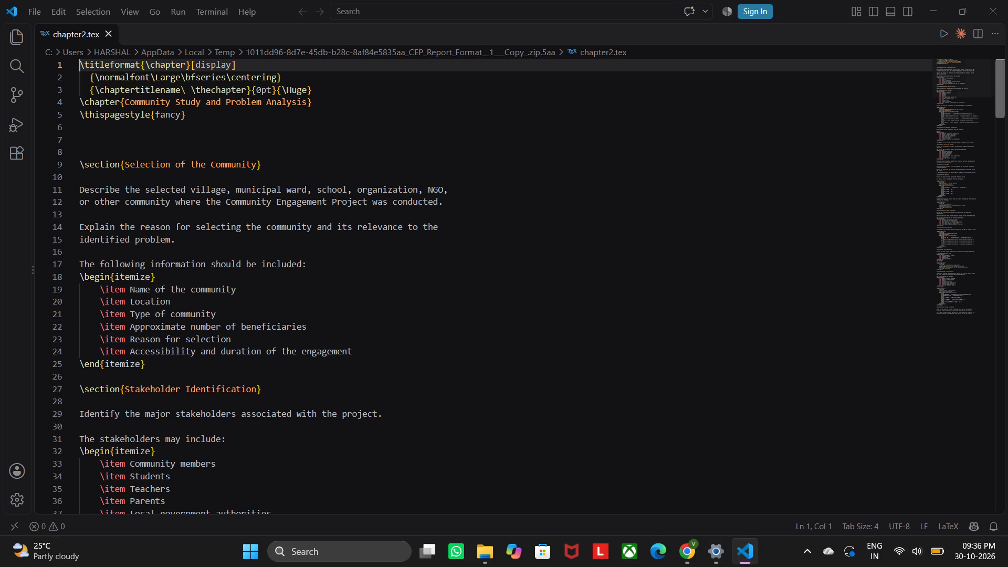
pyautogui.click(985, 10)
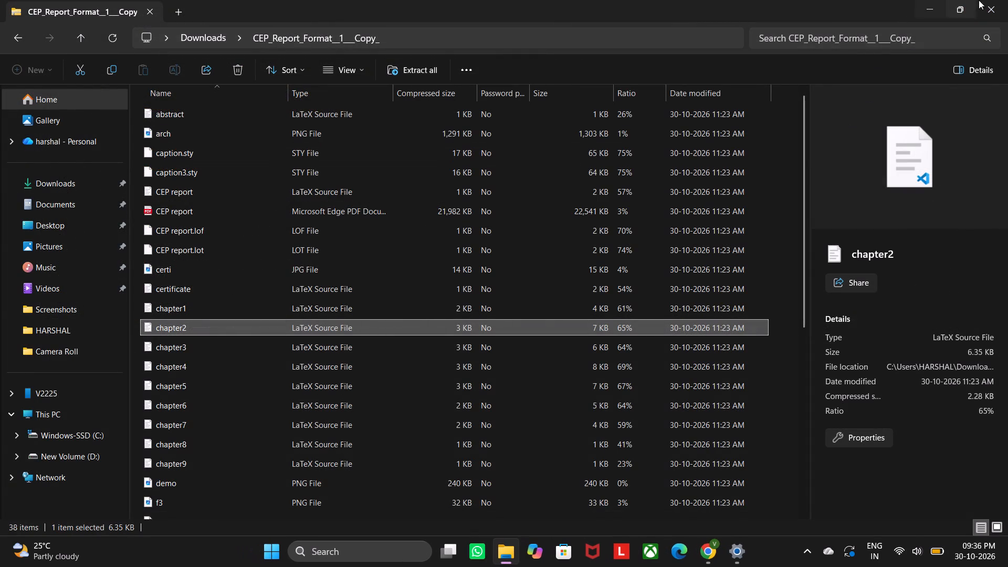
pyautogui.click(1000, 0)
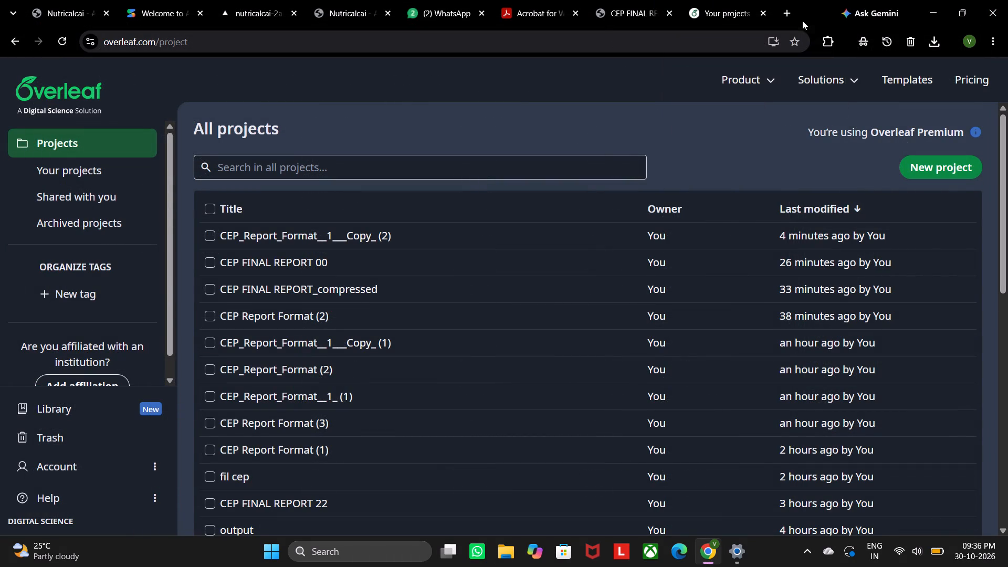
# Search Google for overleaf in a new Chrome tab and open the Overleaf, Online LaTeX Editor website from the results.
pyautogui.click(786, 17)
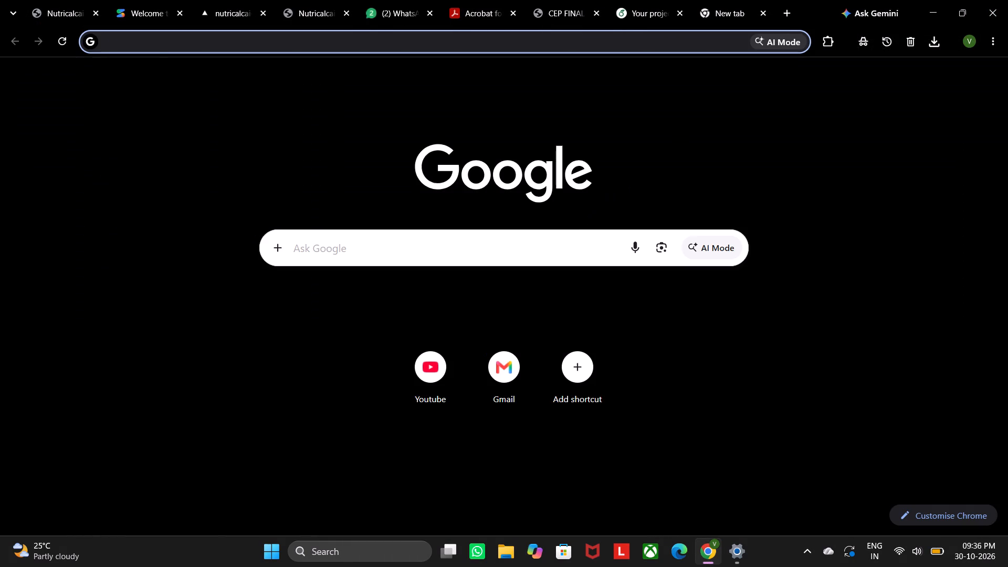
pyautogui.click(564, 250)
pyautogui.click(443, 268)
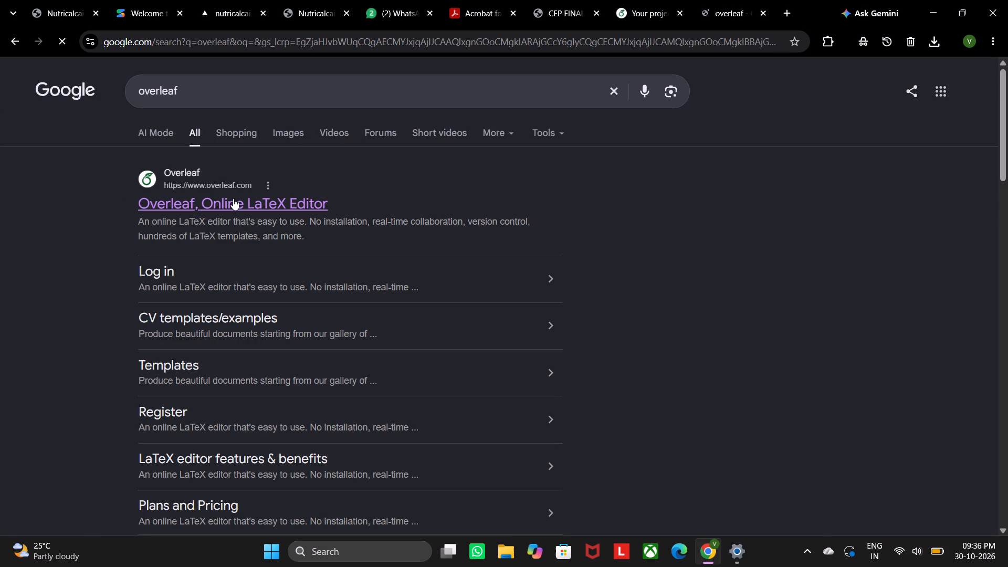
pyautogui.click(233, 198)
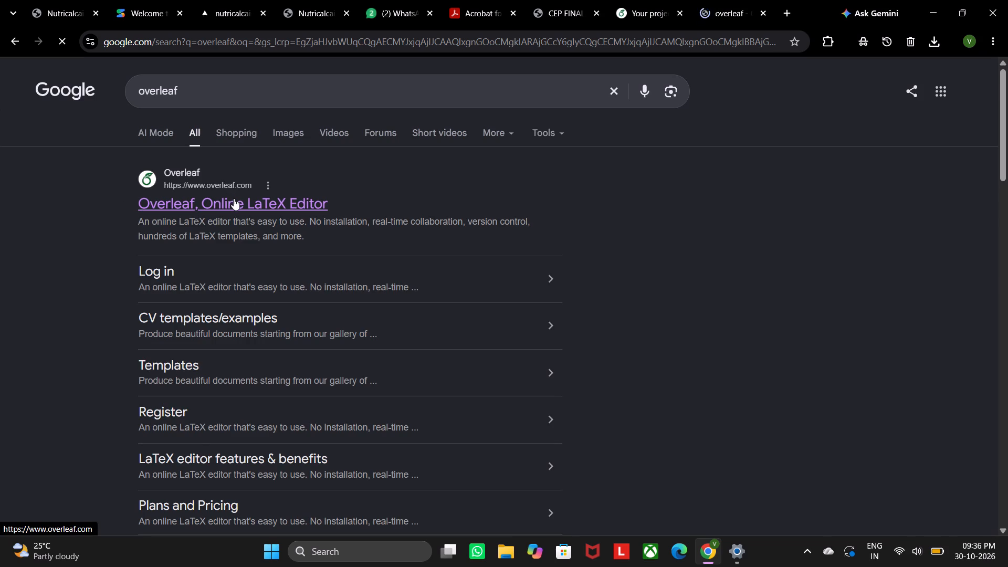
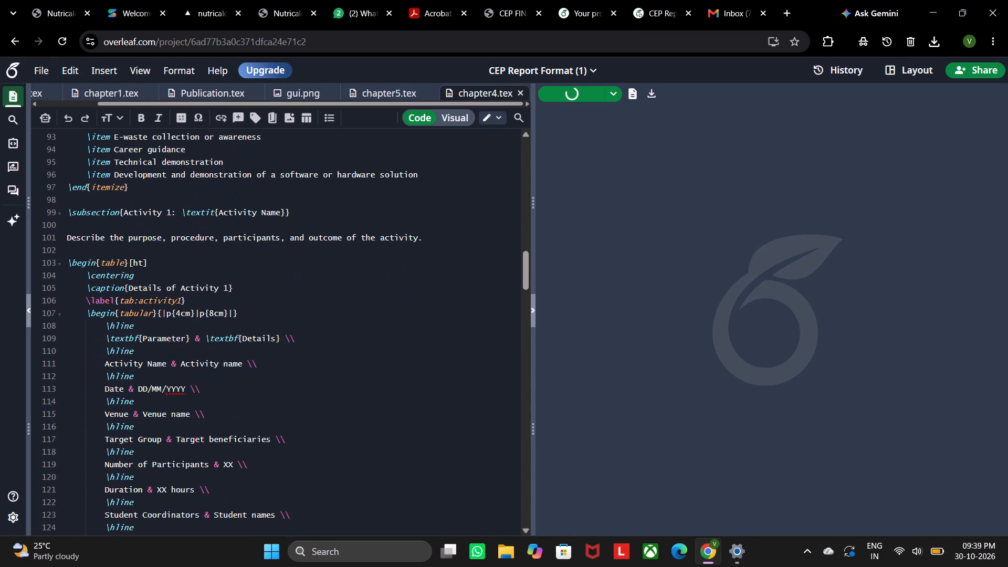
# Read back through chapter4.tex to its beginning and check the final sections of chapter1.tex.
pyautogui.scroll(6, 320, 326)
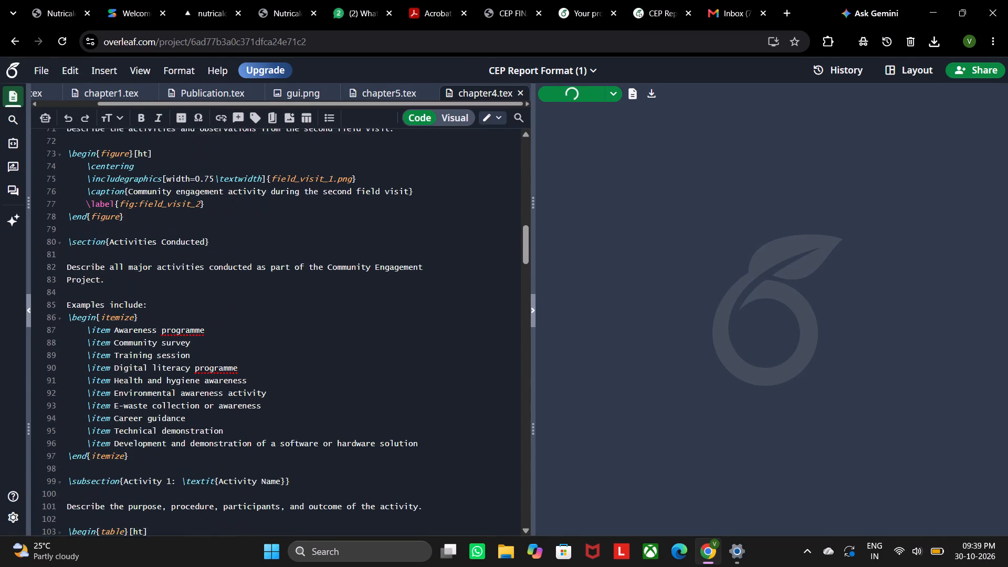
pyautogui.scroll(17, 319, 326)
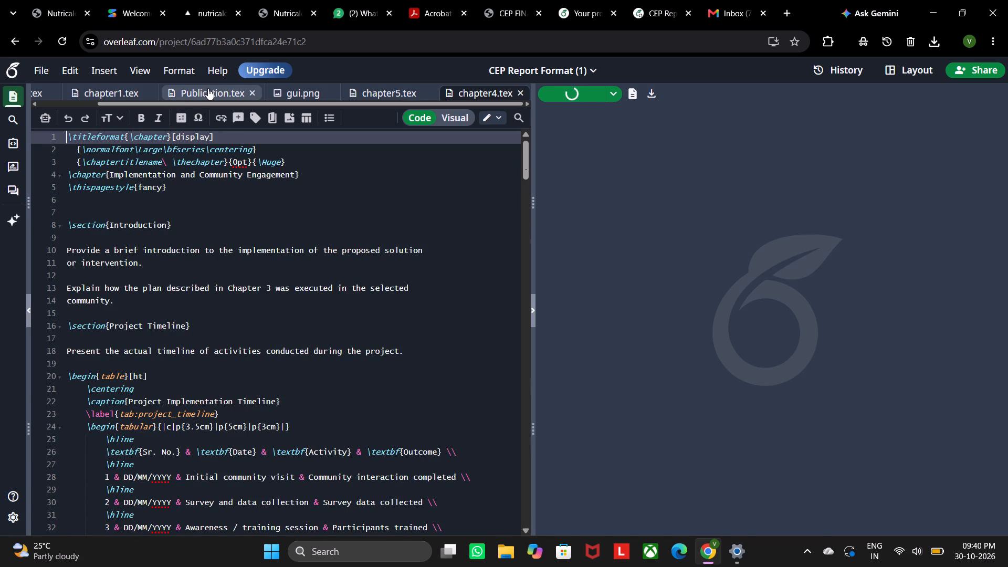
pyautogui.click(125, 92)
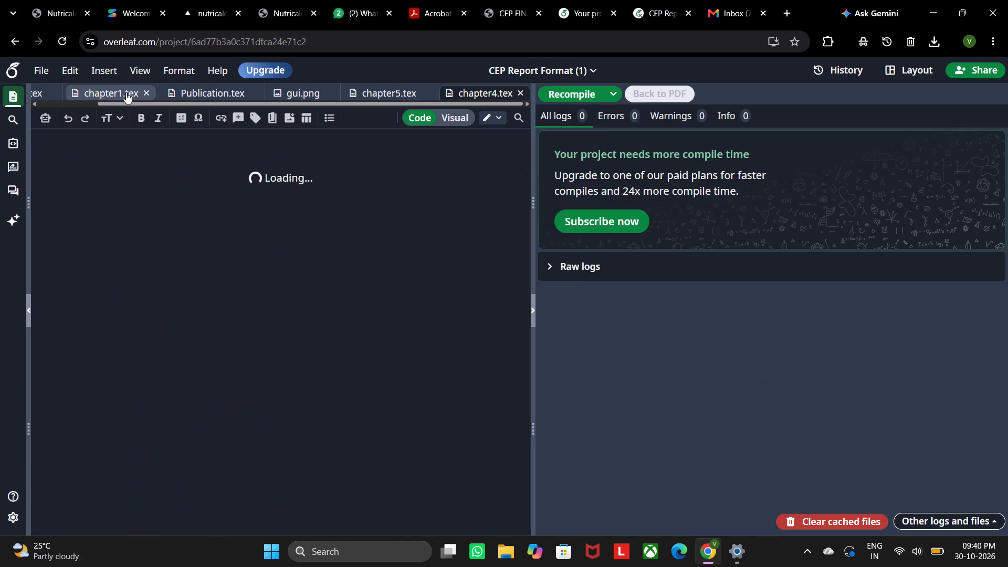
pyautogui.scroll(2, 266, 241)
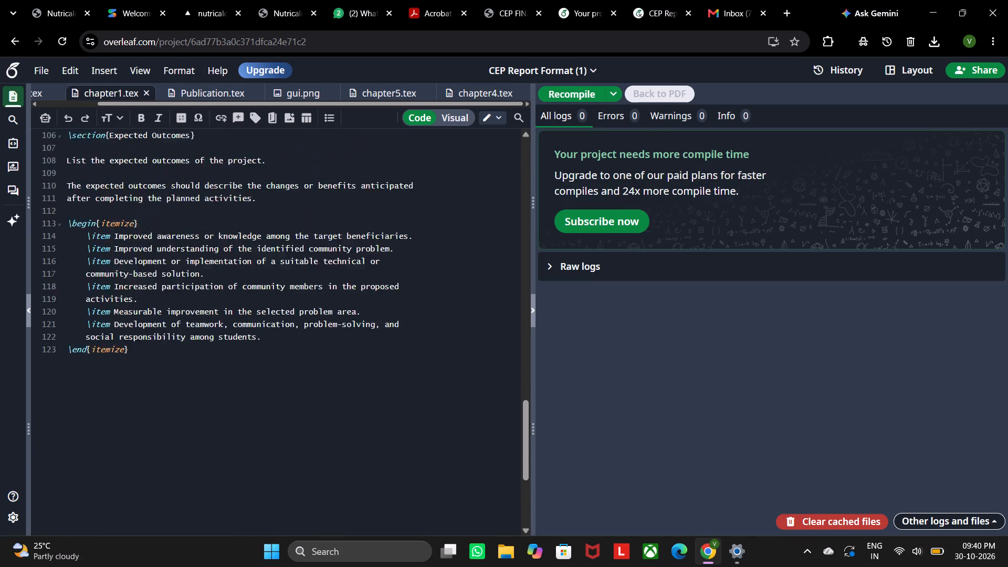
pyautogui.scroll(1, 266, 241)
# Open the project CEP Report Format (1) (Copy) and review CEP report.tex from the preamble to the chapter includes.
pyautogui.click(16, 44)
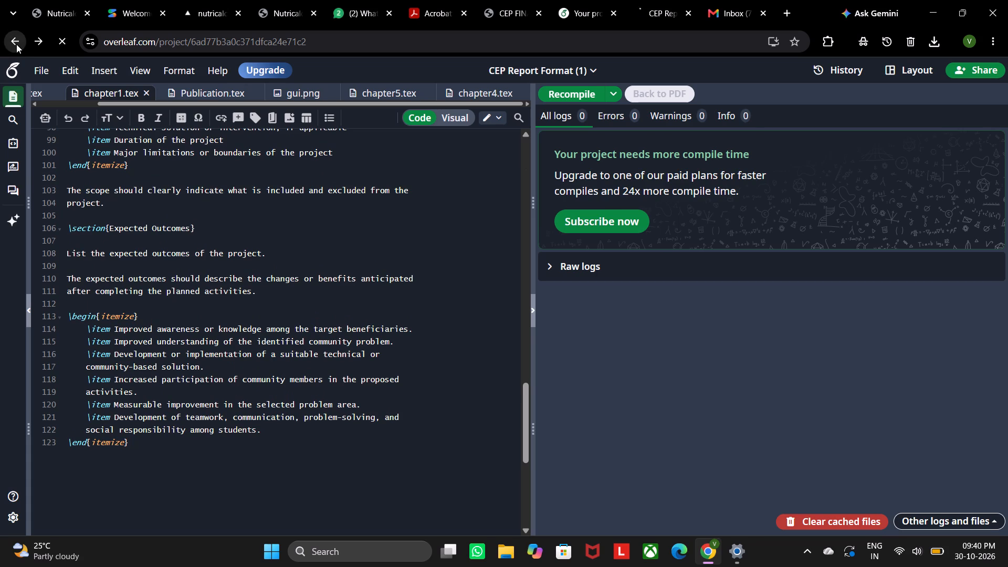
pyautogui.doubleClick(297, 238)
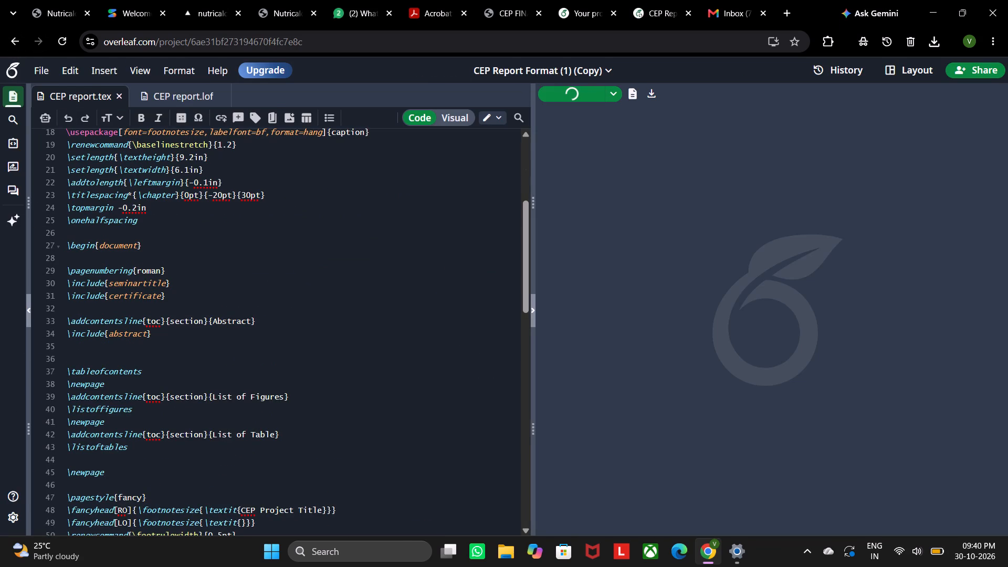
pyautogui.scroll(3, 293, 402)
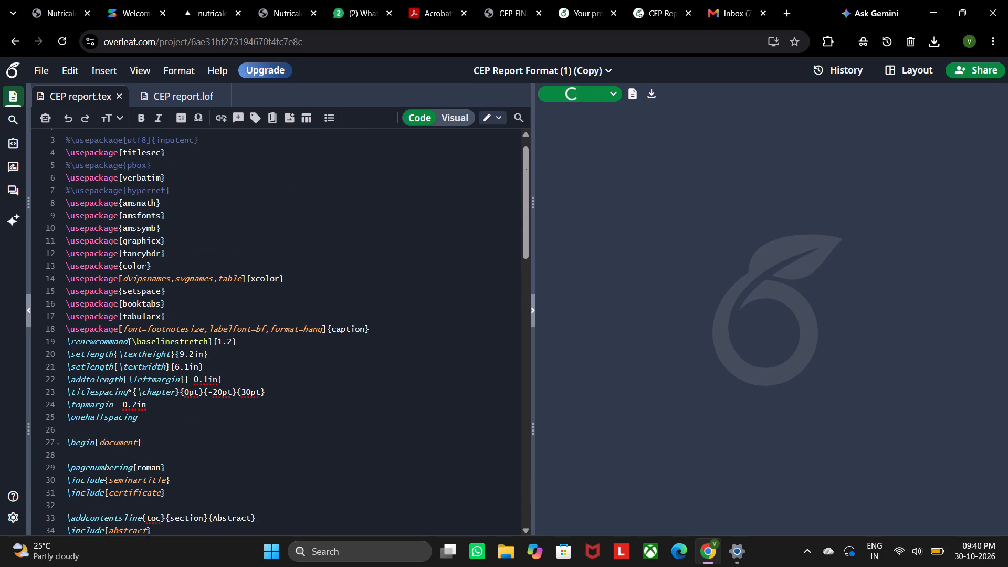
pyautogui.scroll(6, 293, 402)
pyautogui.scroll(-5, 293, 402)
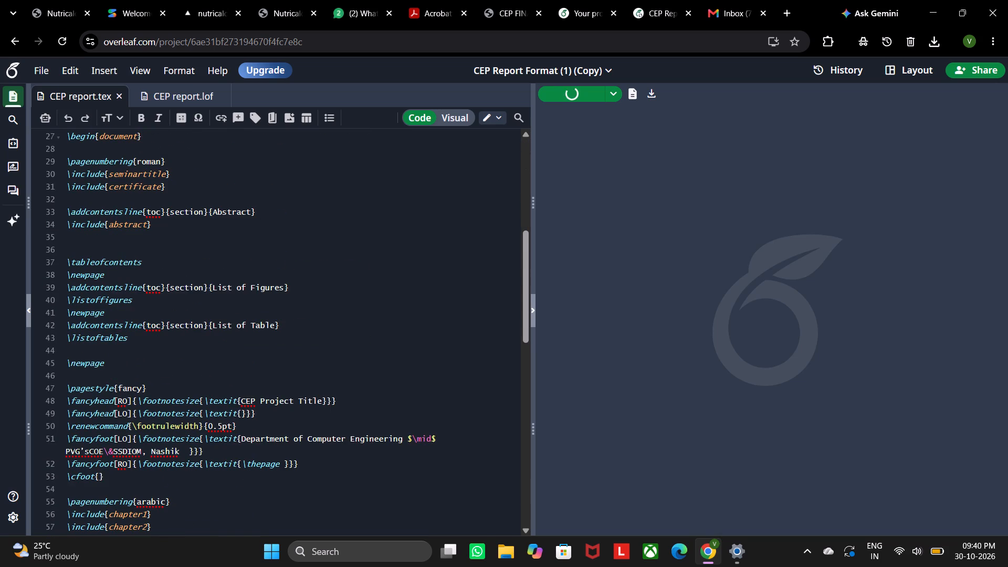
pyautogui.scroll(-3, 293, 402)
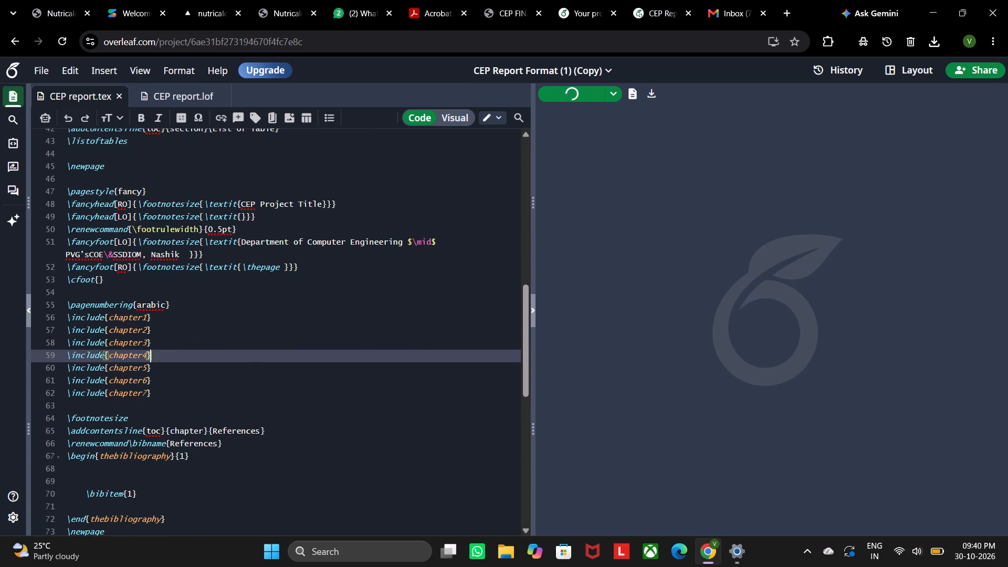
# Look through the full project list, reopen CEP Report Format (1) (Copy), and recheck the includes in CEP report.tex.
pyautogui.click(19, 46)
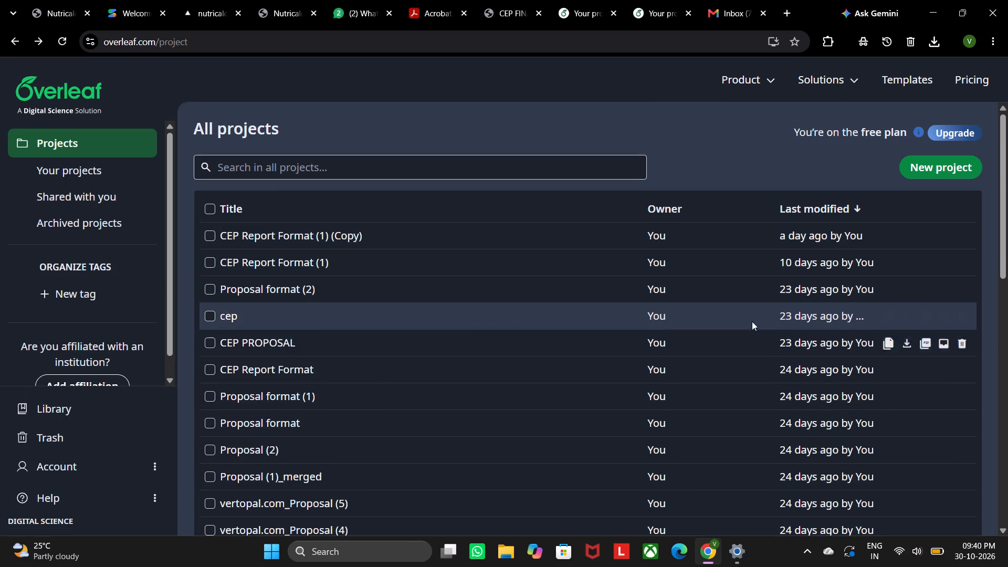
pyautogui.click(837, 241)
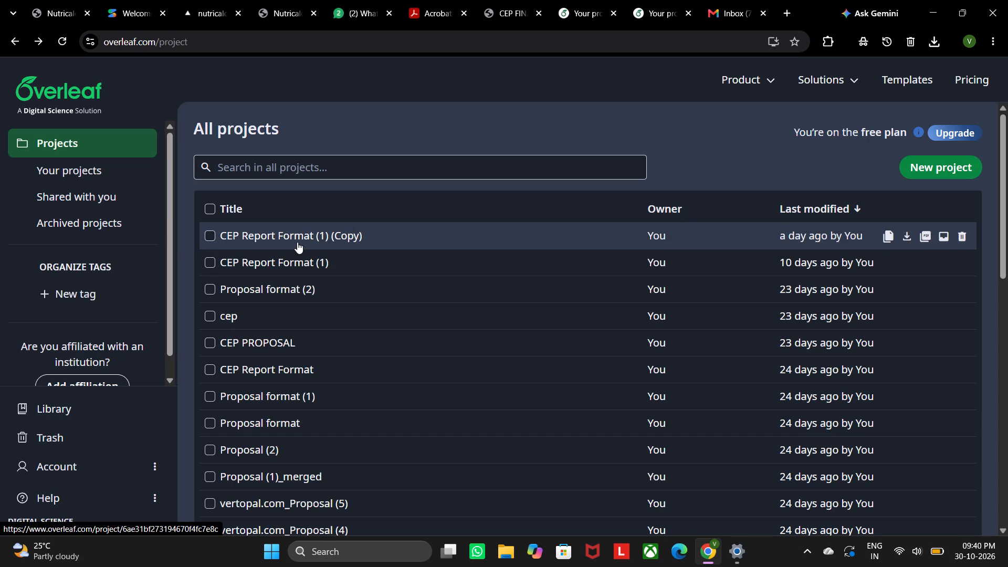
pyautogui.scroll(-3, 268, 384)
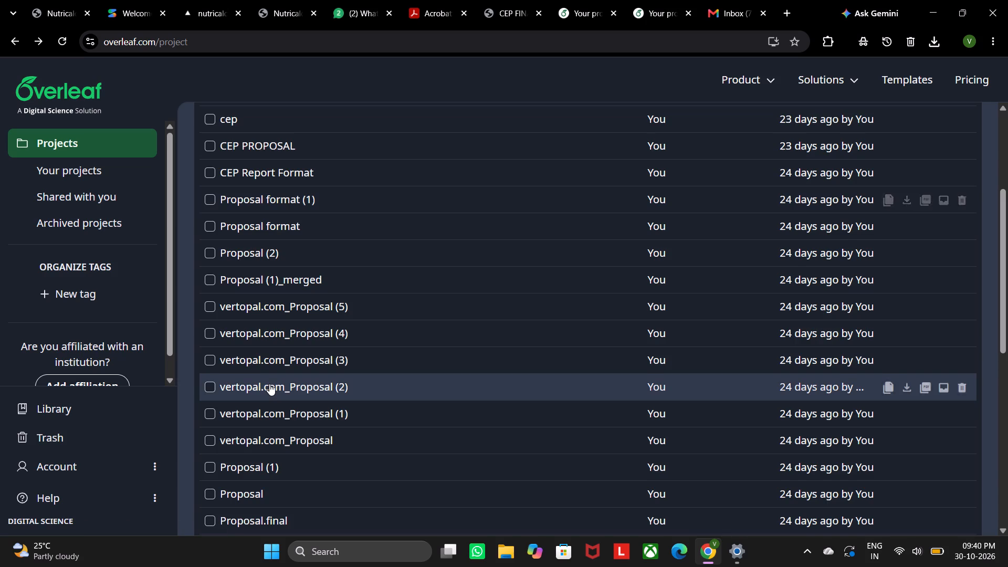
pyautogui.scroll(-2, 269, 384)
pyautogui.scroll(8, 270, 383)
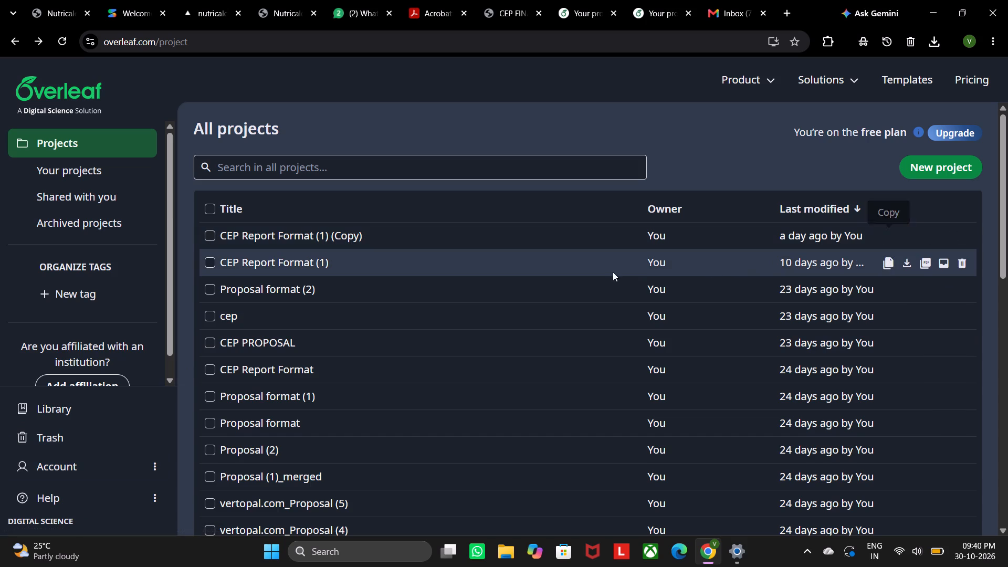
pyautogui.doubleClick(312, 238)
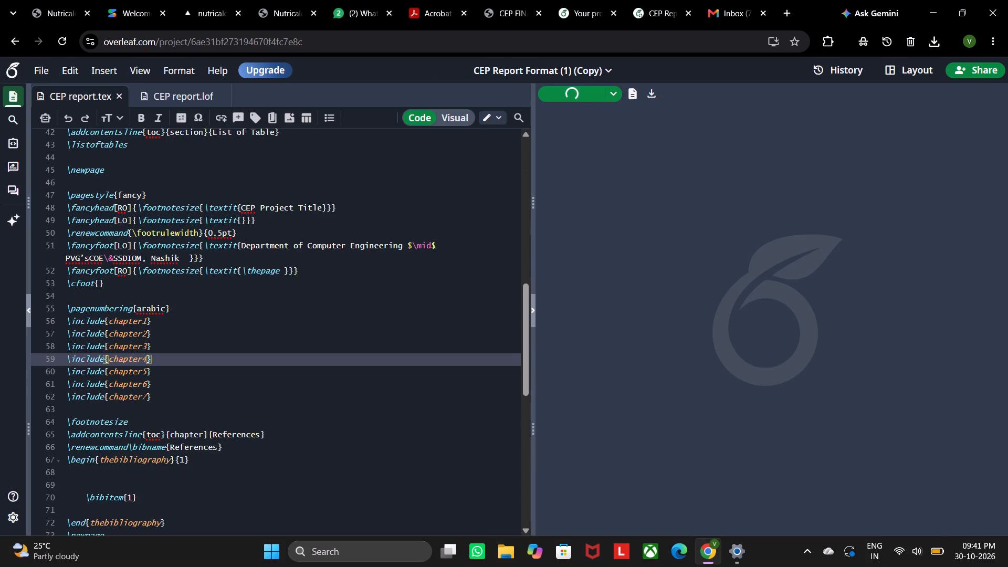
pyautogui.scroll(-1, 289, 284)
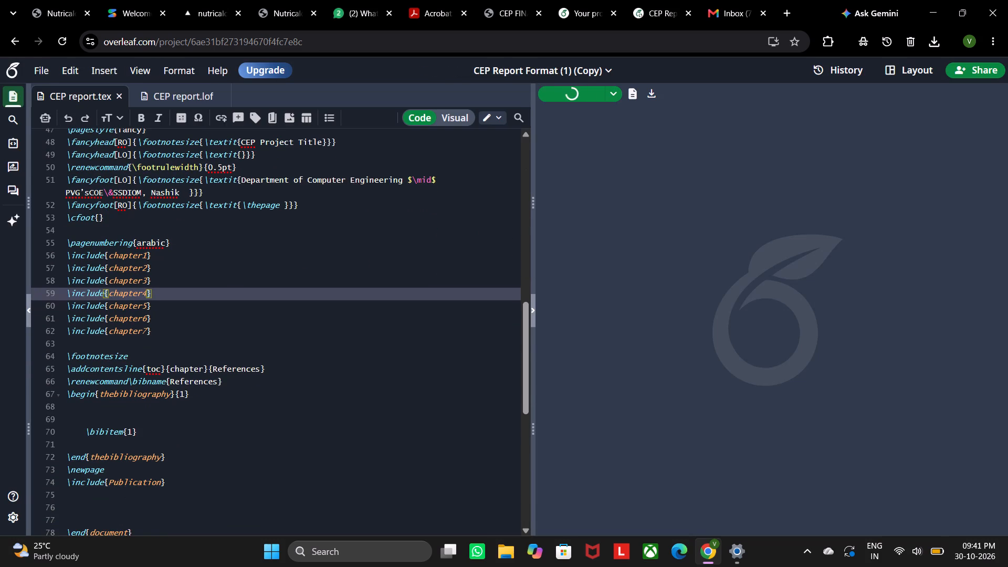
pyautogui.scroll(3, 290, 282)
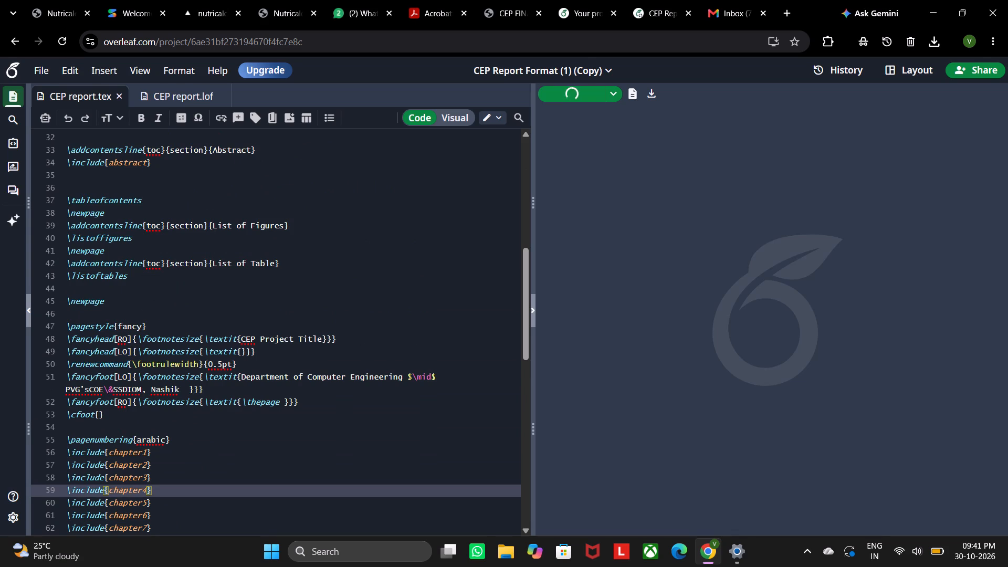
# Examine the project history of CEP Report Format (1) (Copy) for the 29th October version and return to the editor.
pyautogui.click(814, 66)
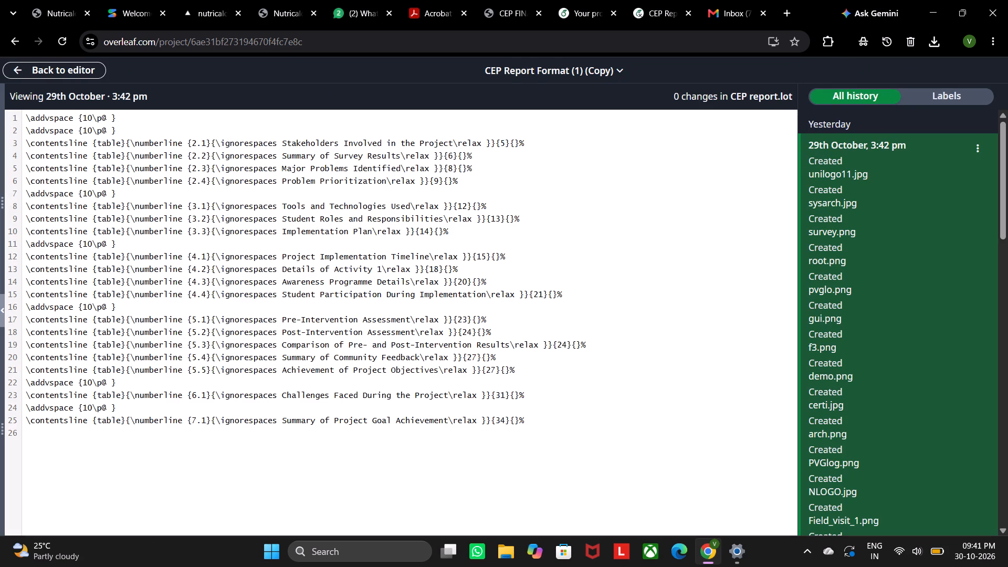
pyautogui.scroll(-2, 328, 277)
pyautogui.scroll(5, 319, 283)
pyautogui.scroll(-5, 294, 296)
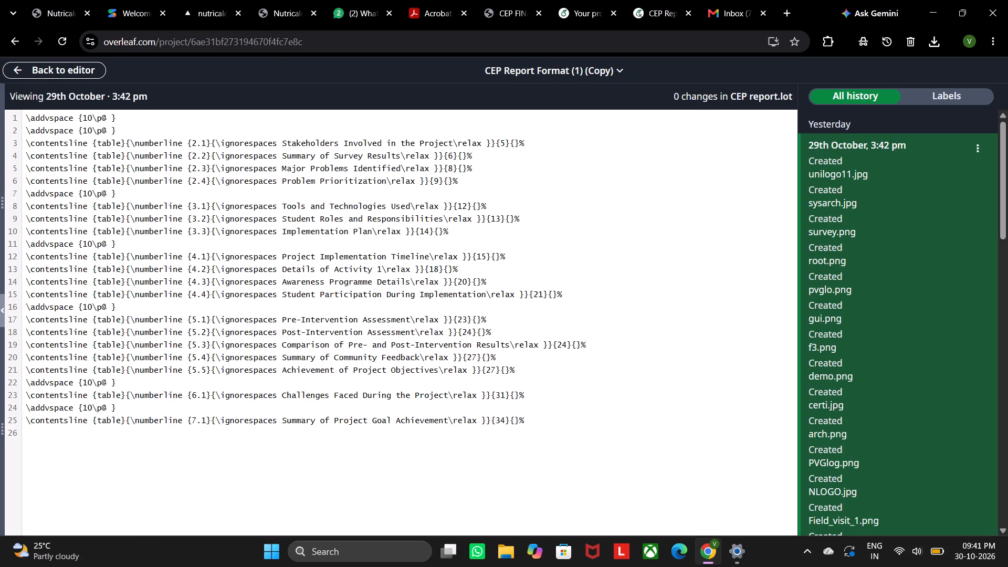
pyautogui.scroll(-1, 239, 222)
pyautogui.doubleClick(238, 219)
pyautogui.click(308, 188)
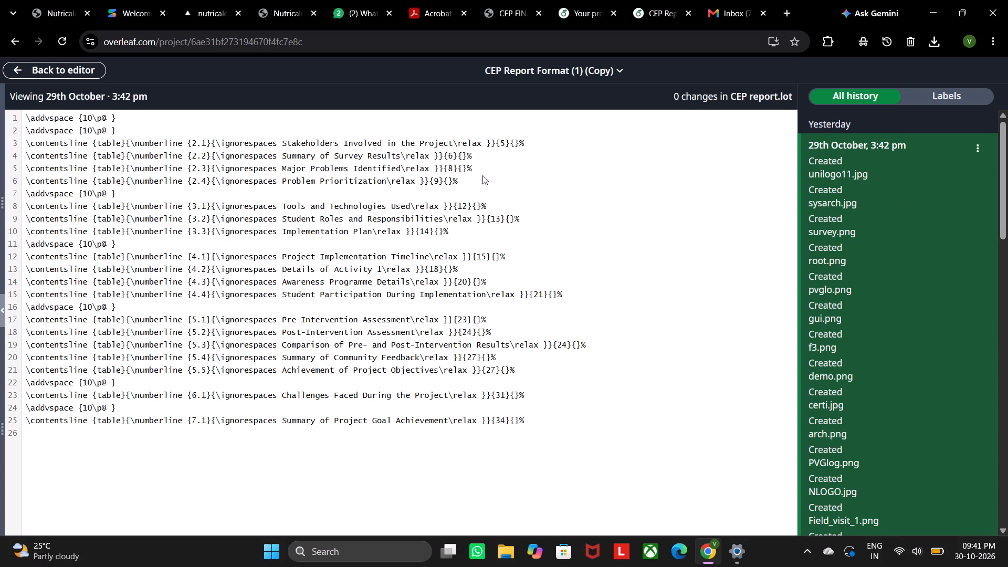
pyautogui.scroll(-19, 869, 245)
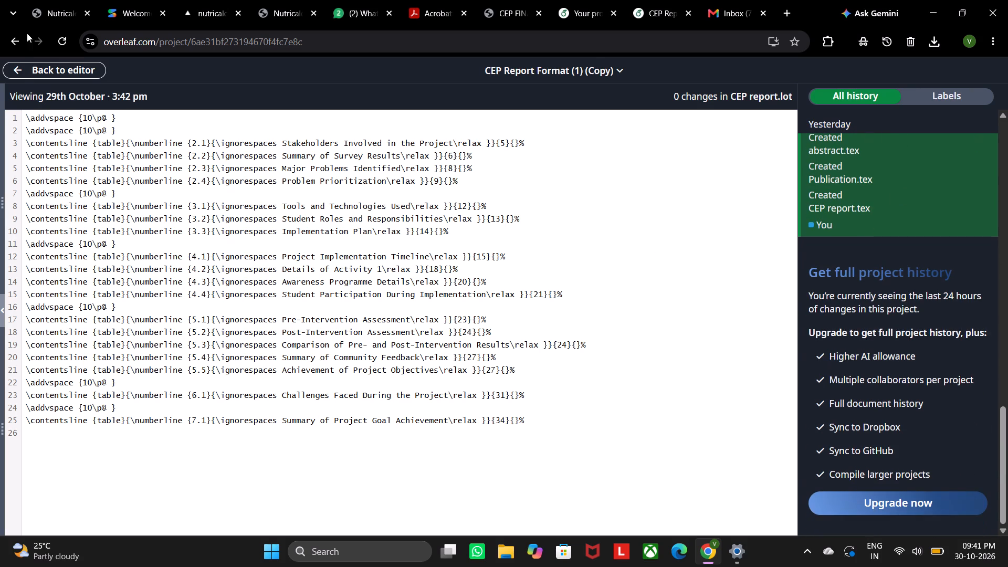
pyautogui.click(20, 74)
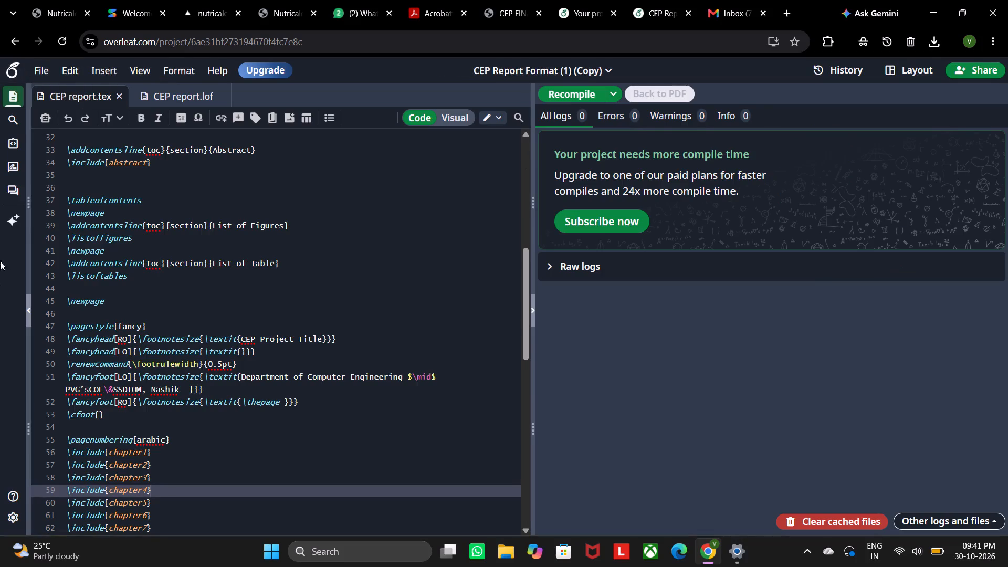
# Return to the free-plan account's project list and look at the Premium account's project list in the other Overleaf tab.
pyautogui.click(12, 76)
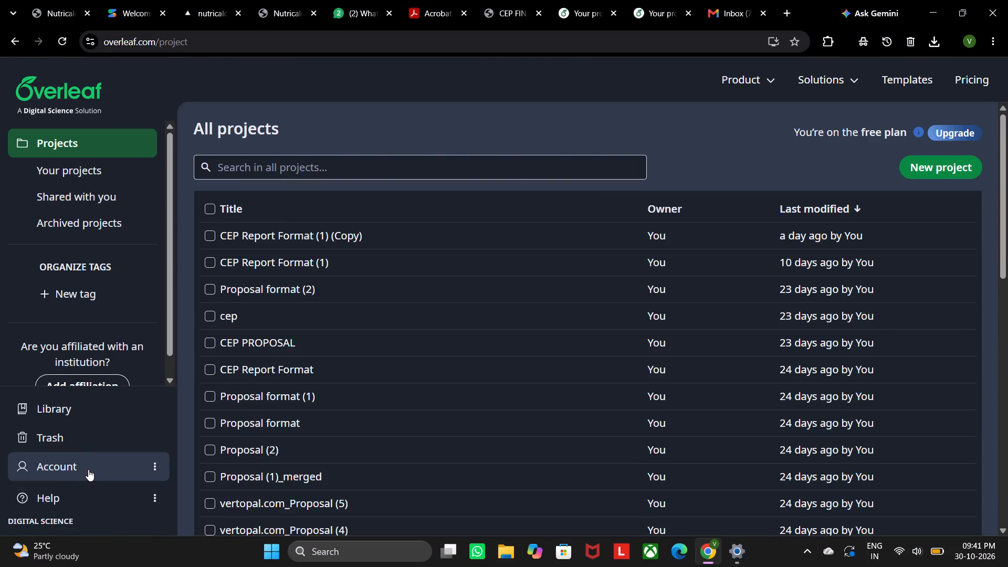
pyautogui.click(568, 17)
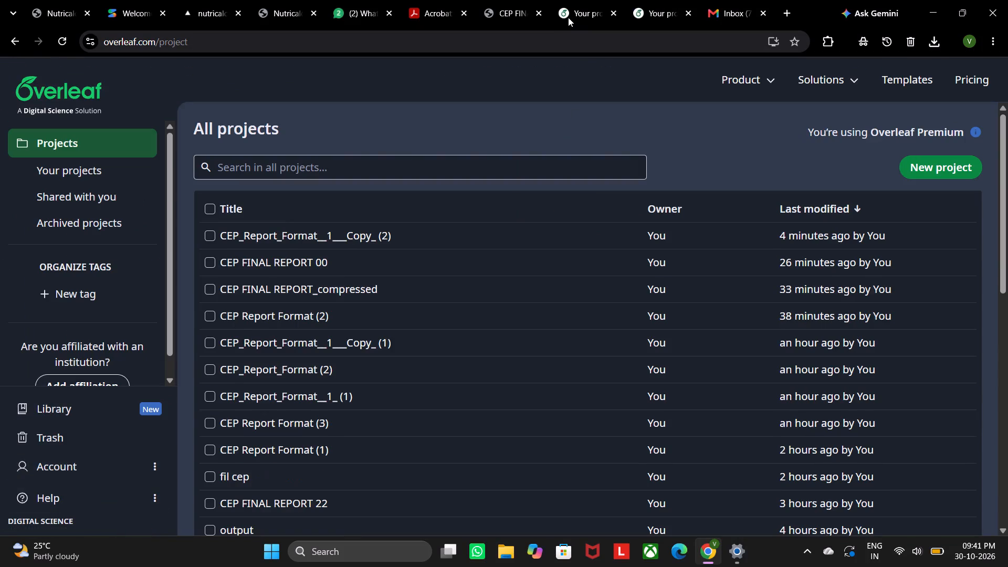
# Move the free-plan Overleaf projects tab to the end of the tab row, after the Gmail inbox tab.
pyautogui.click(646, 13)
pyautogui.moveTo(652, 13); pyautogui.dragTo(693, 14)
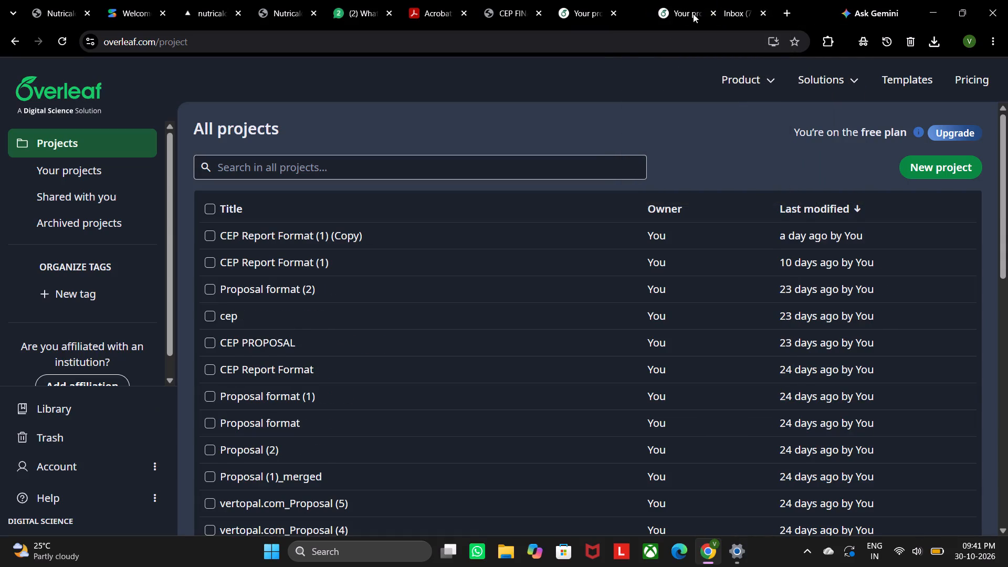
pyautogui.moveTo(693, 14); pyautogui.dragTo(710, 14)
pyautogui.click(583, 10)
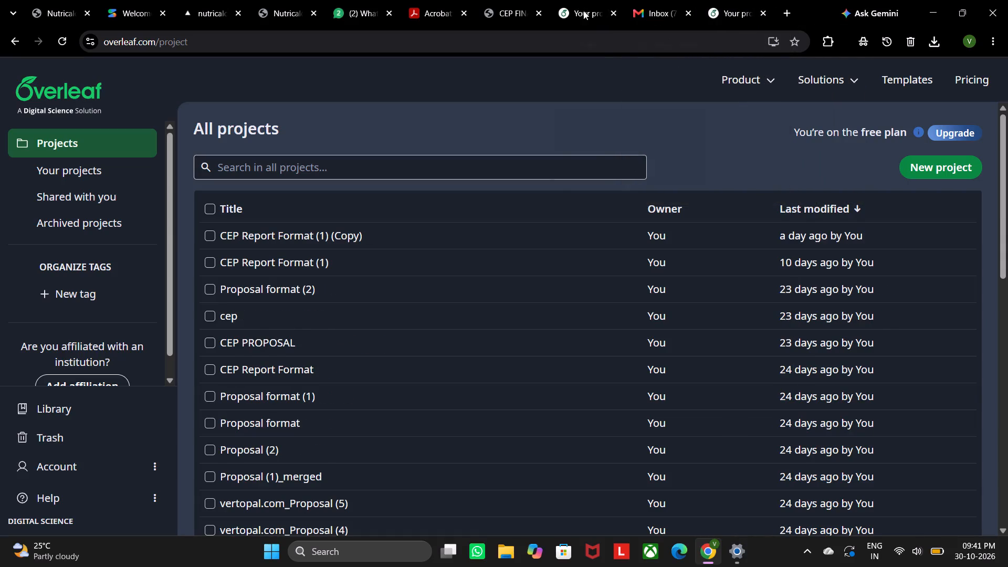
pyautogui.click(747, 21)
# Search Google for overleaf in a new browser tab.
pyautogui.click(790, 14)
pyautogui.click(485, 239)
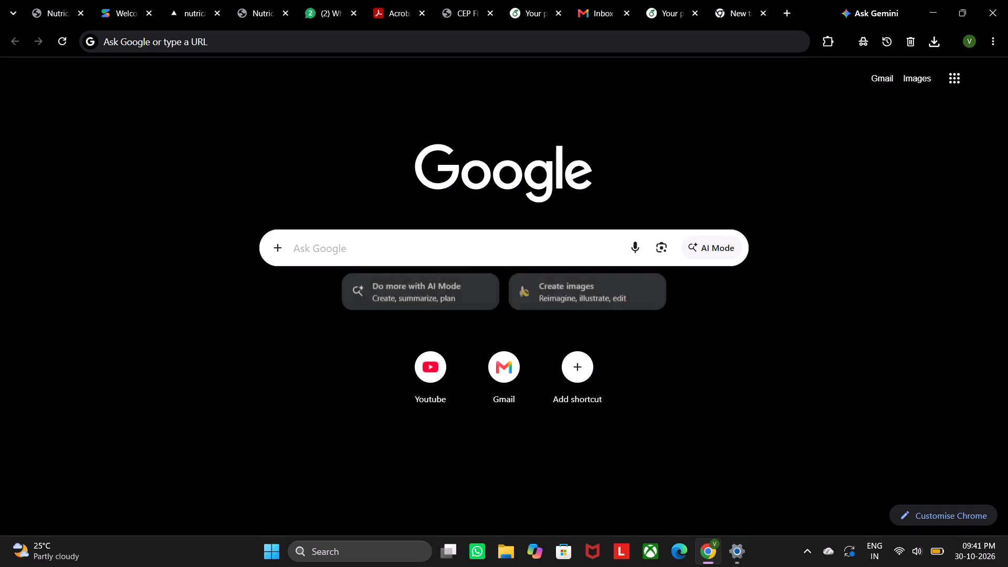
pyautogui.click(379, 287)
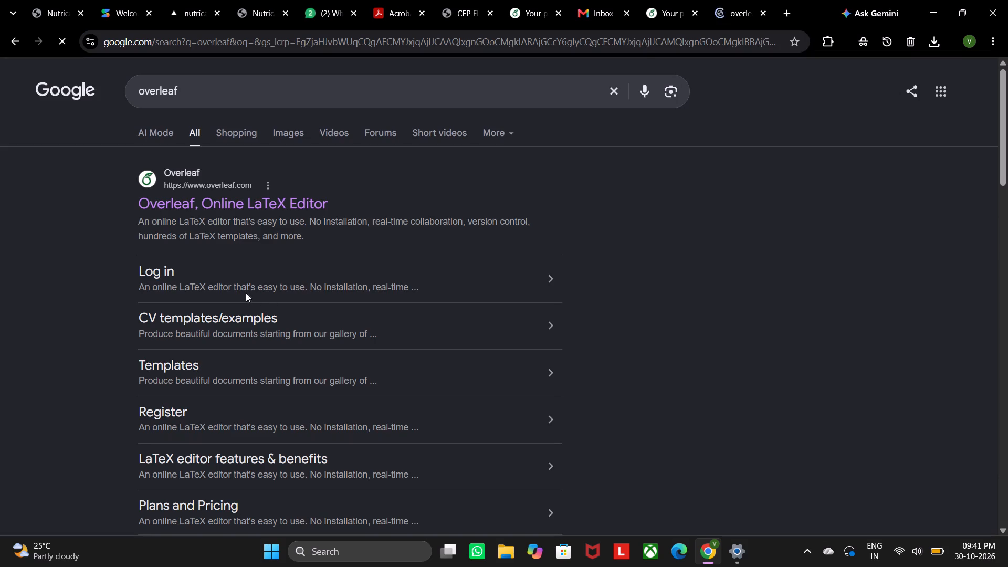
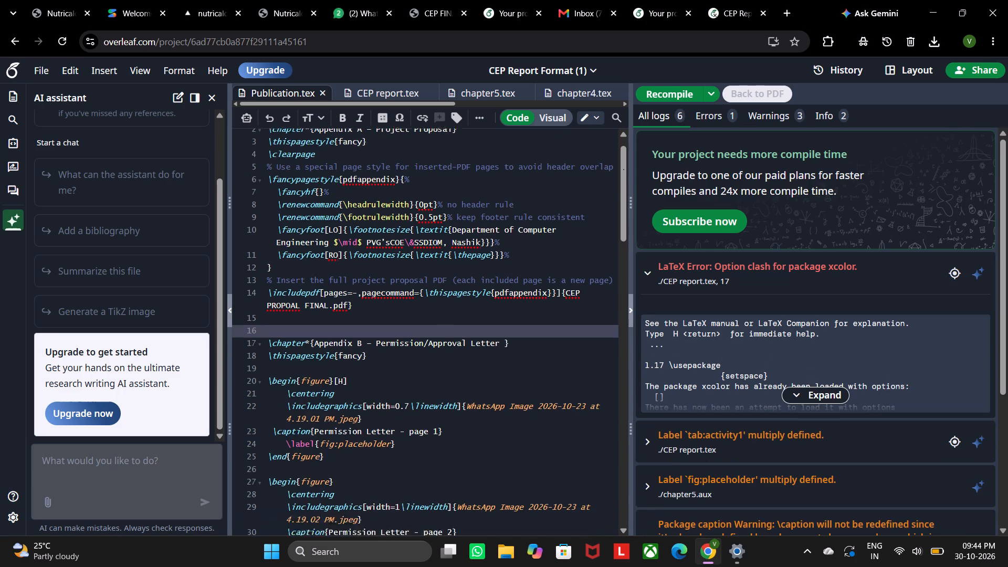
pyautogui.scroll(-5, 438, 335)
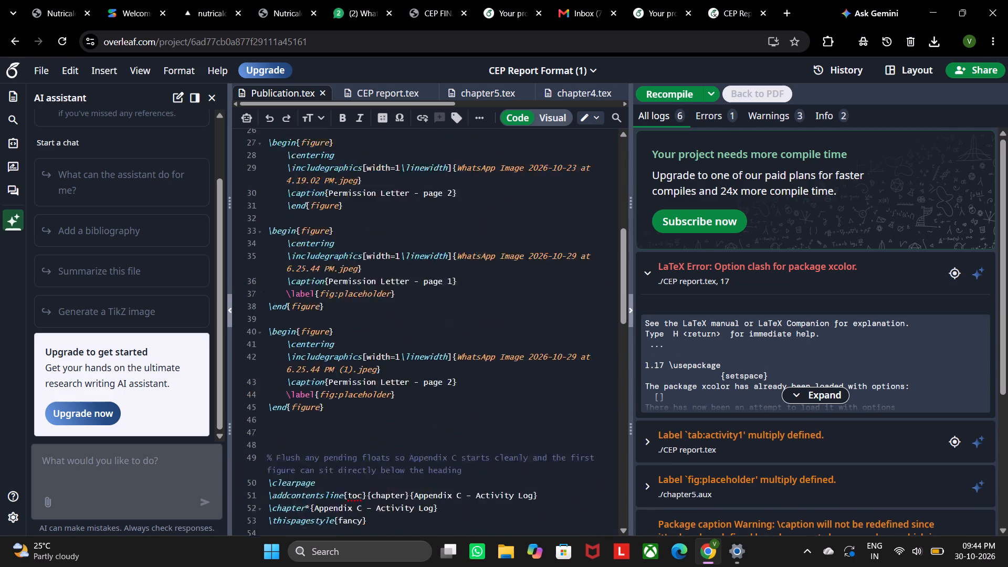
pyautogui.scroll(-3, 438, 336)
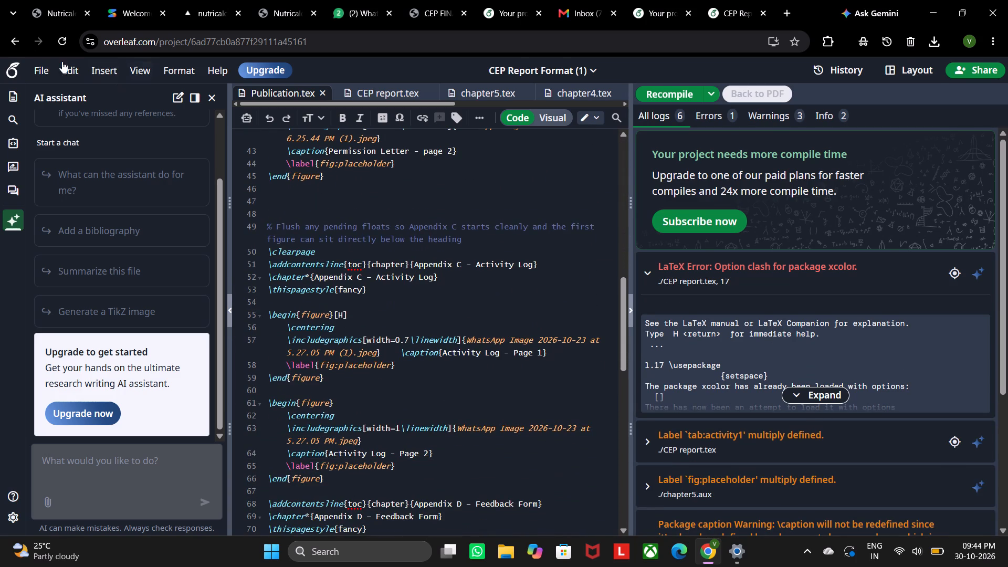
pyautogui.click(8, 75)
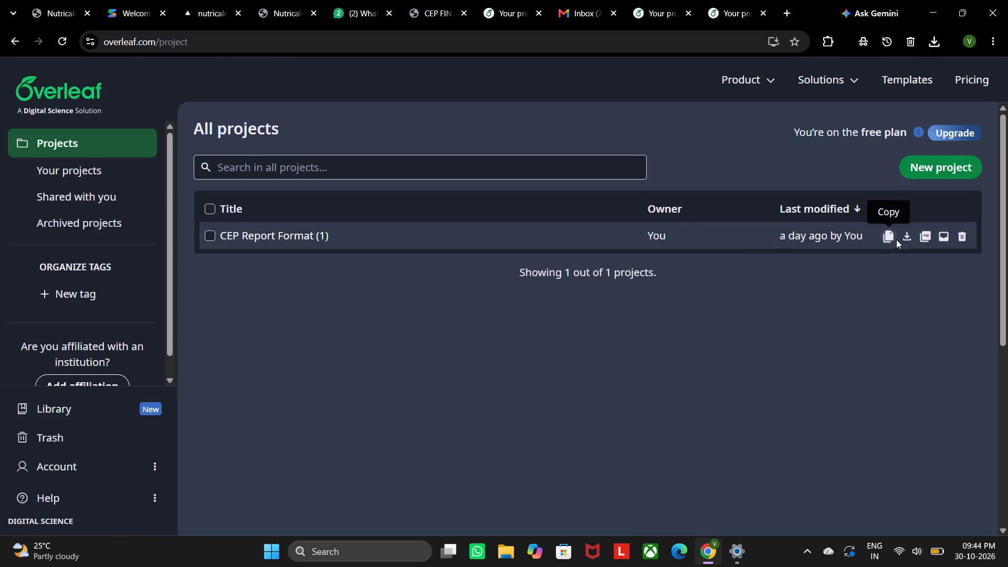
# Download the CEP Report Format (1) project as a zip named CEP_Report_Format_OG in Downloads and check the download's progress.
pyautogui.click(907, 241)
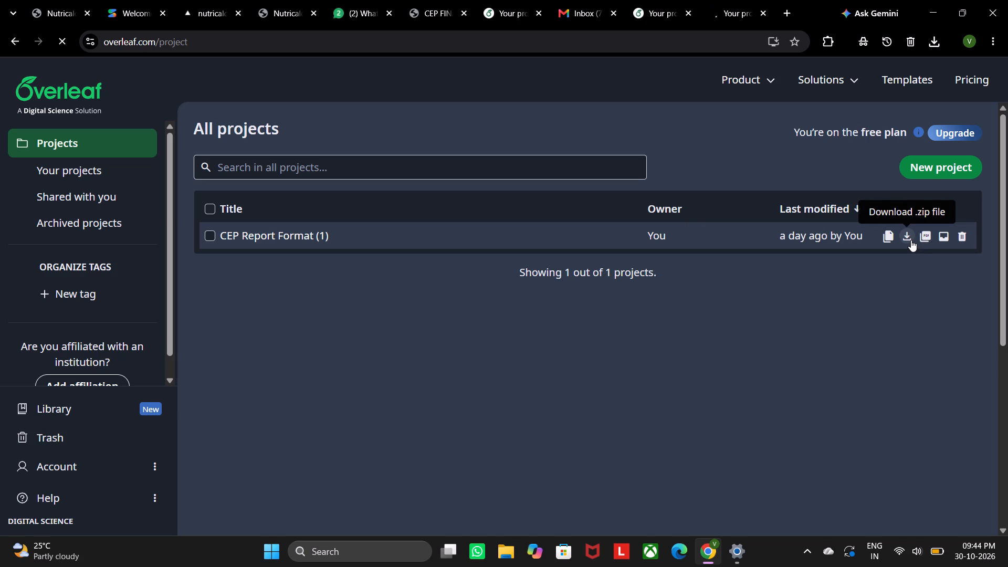
pyautogui.click(936, 49)
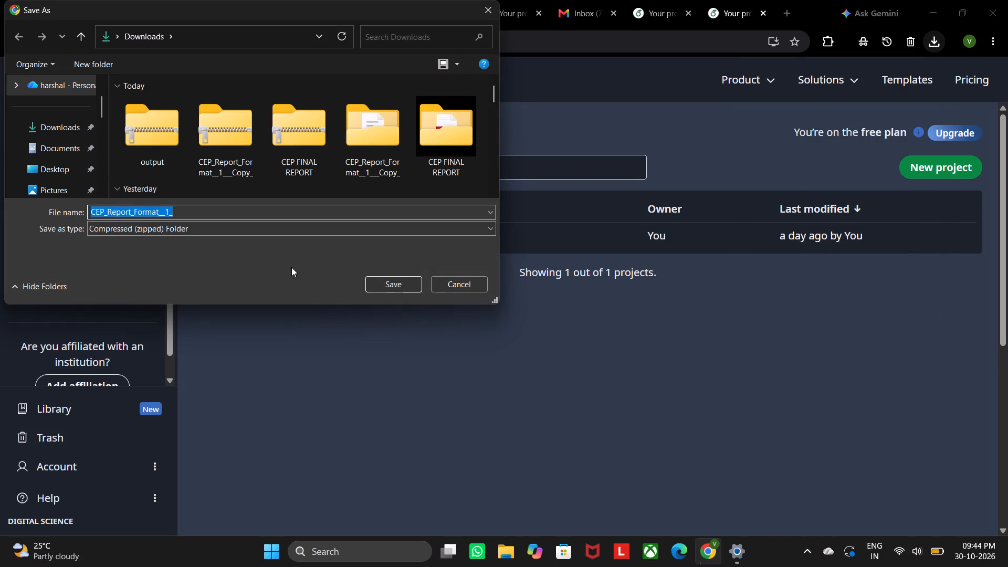
pyautogui.click(265, 209)
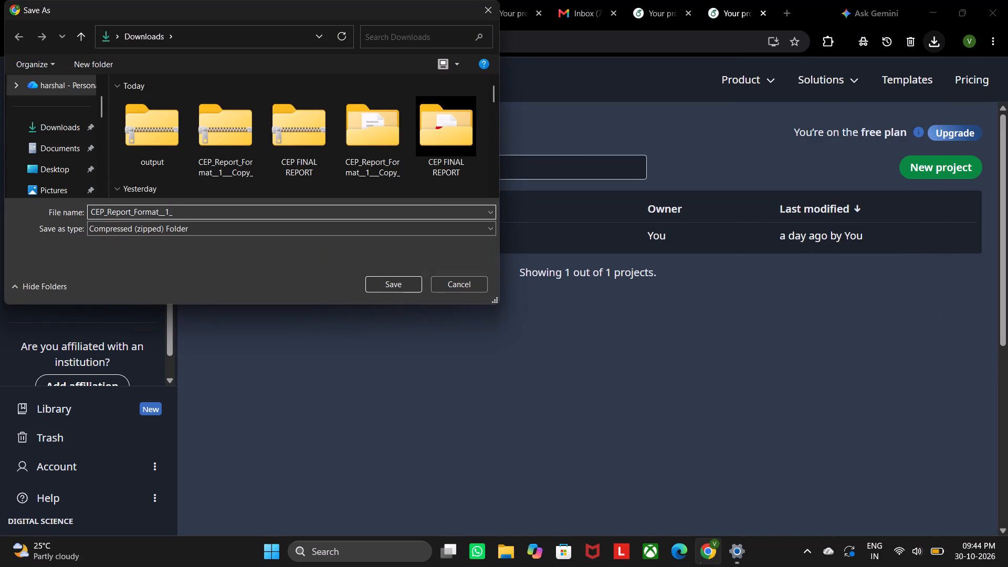
pyautogui.press('BackSpace')
pyautogui.press('BackSpace')
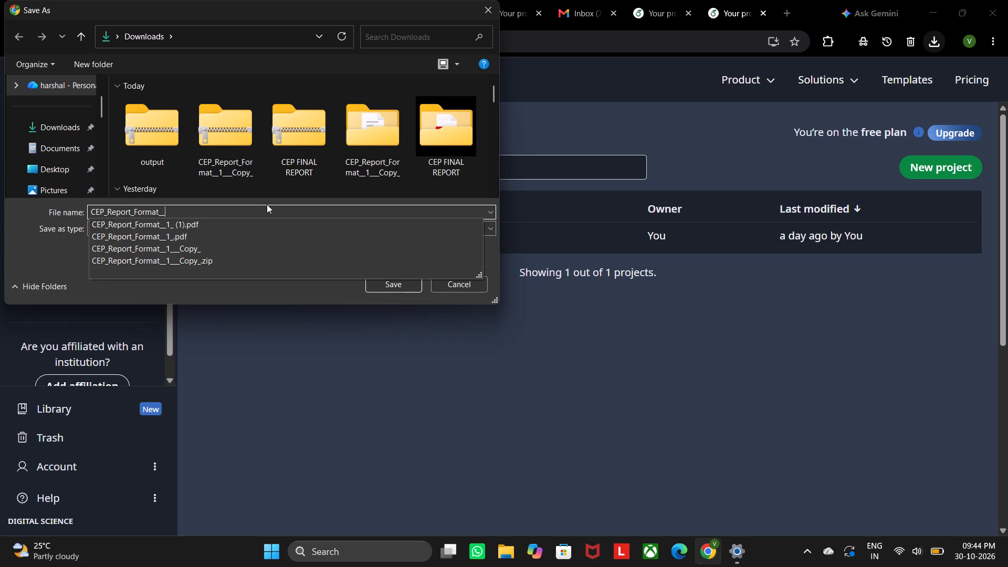
pyautogui.press('BackSpace')
pyautogui.write('OG')
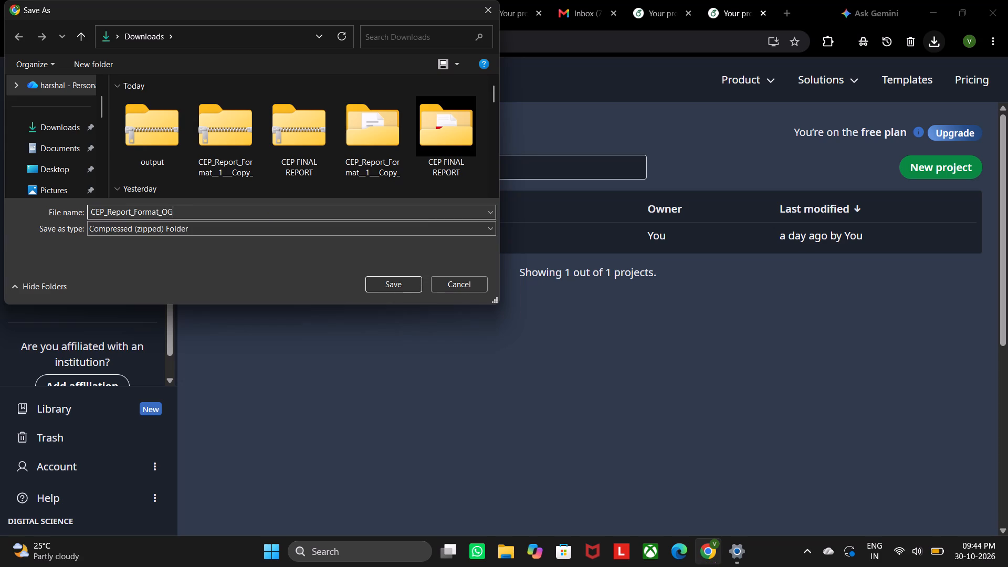
pyautogui.click(386, 279)
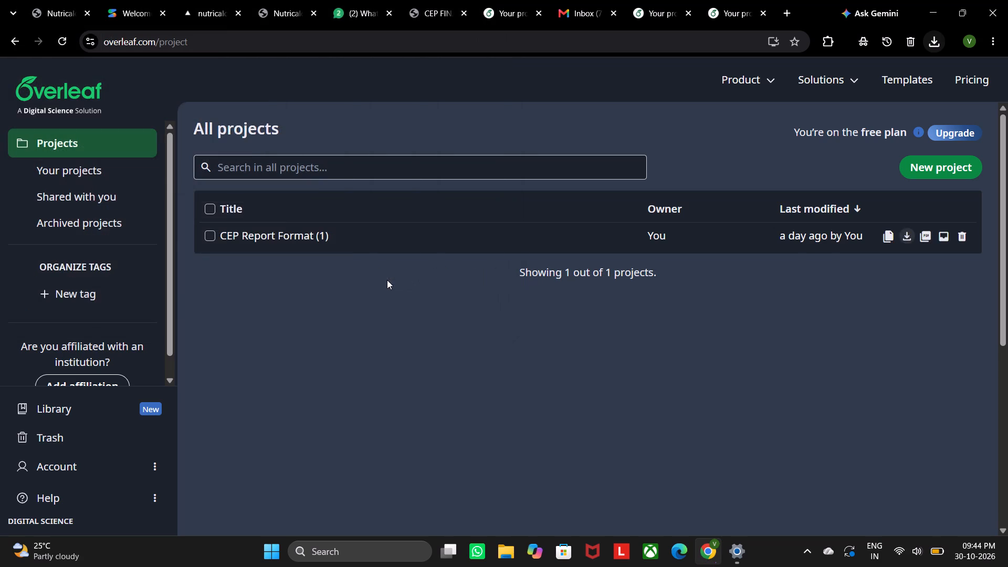
pyautogui.click(930, 38)
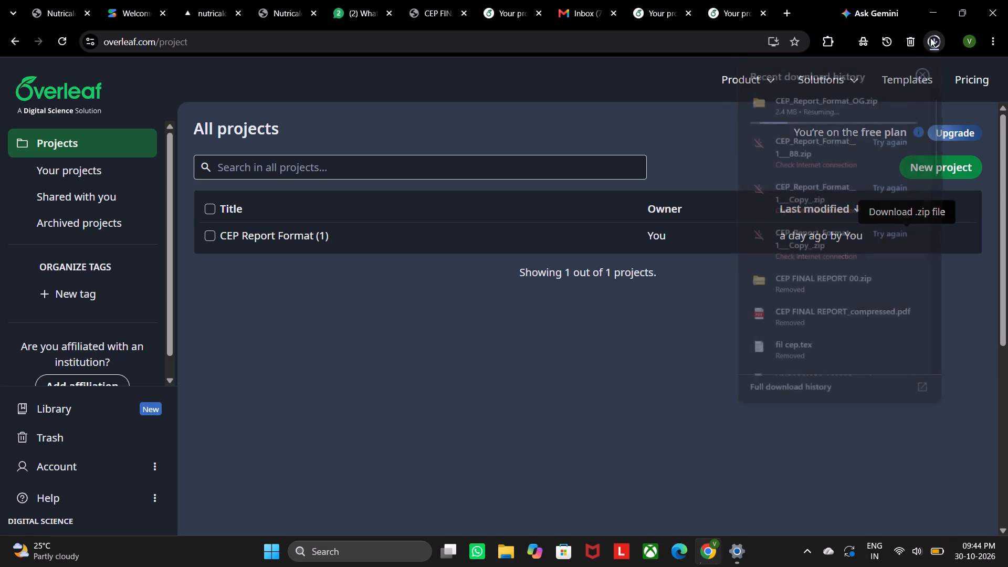
pyautogui.click(684, 122)
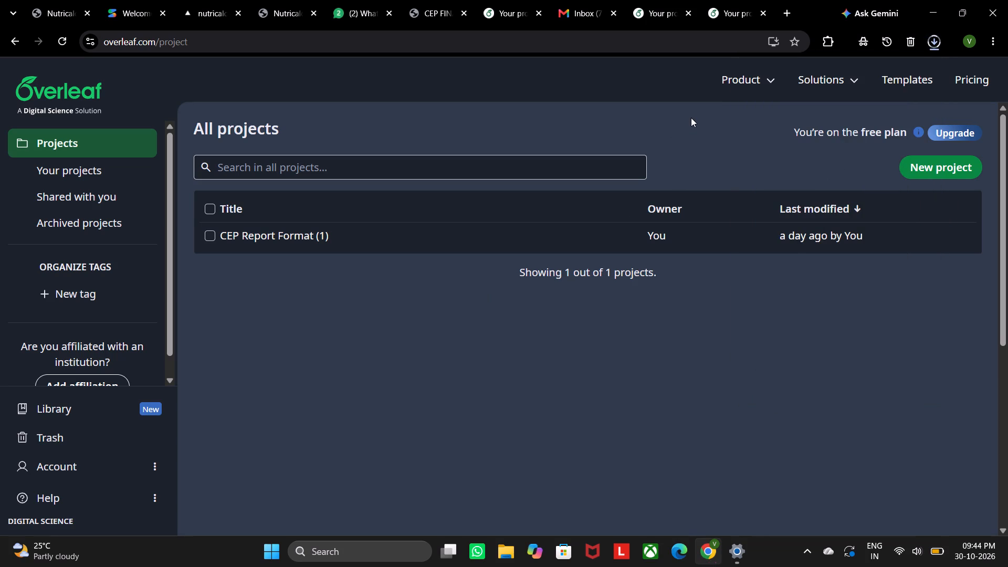
# Close the other free-plan Overleaf projects tab, the one listing CEP Report Format (1) (Copy).
pyautogui.click(652, 12)
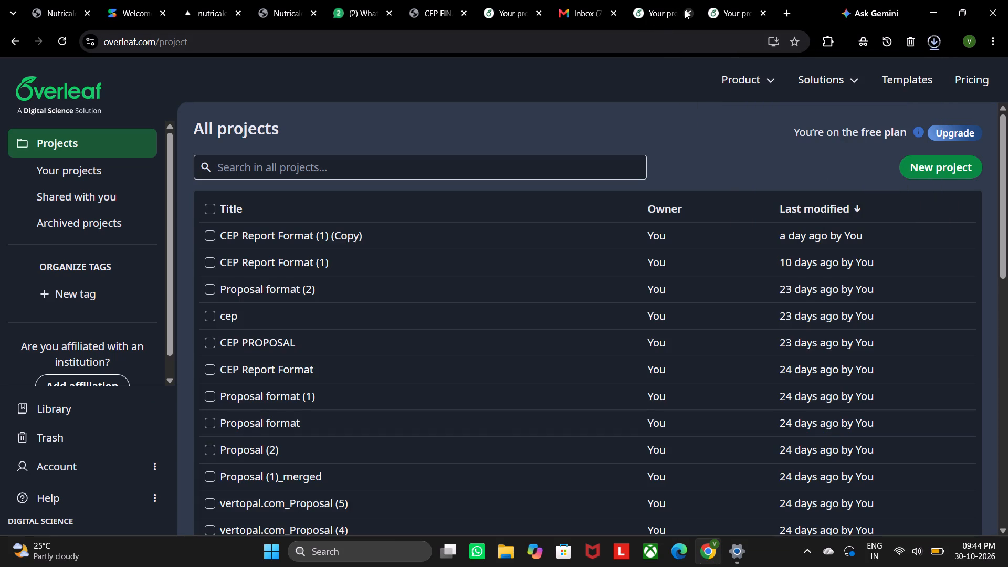
pyautogui.click(685, 10)
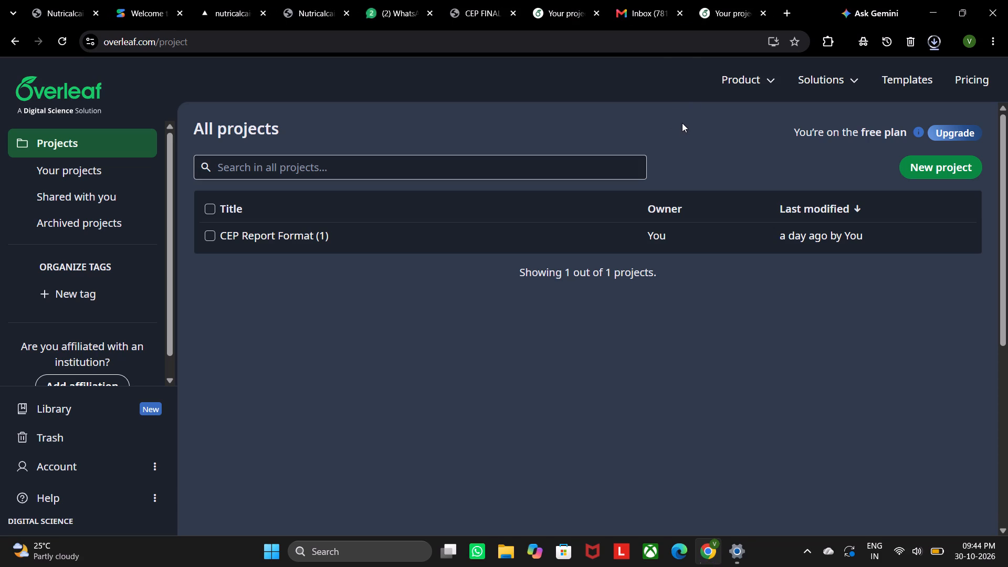
# Check the recent downloads for the CEP_Report_Format_OG zip.
pyautogui.click(941, 34)
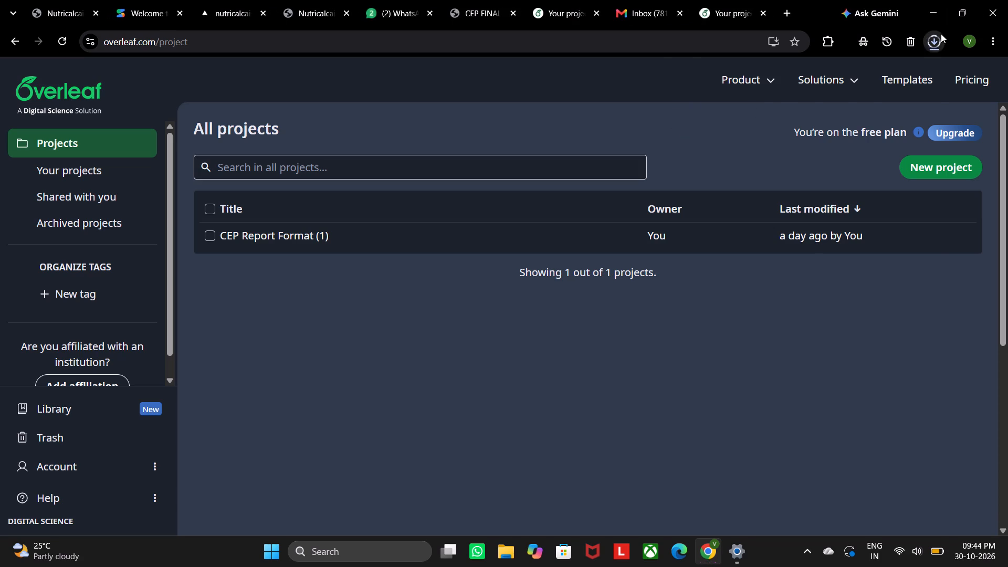
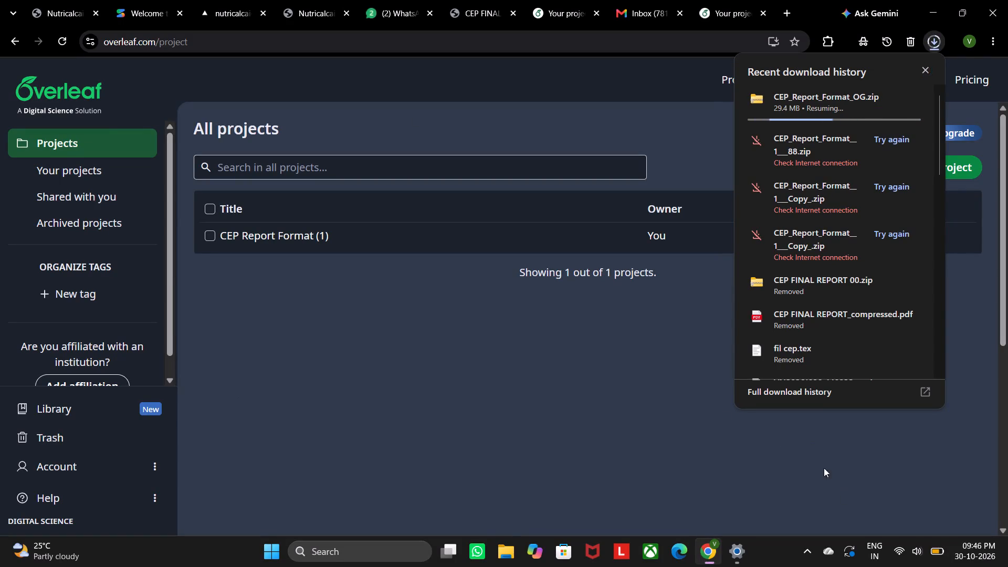
# Dismiss the recent download history to return to the list of all projects.
pyautogui.click(694, 402)
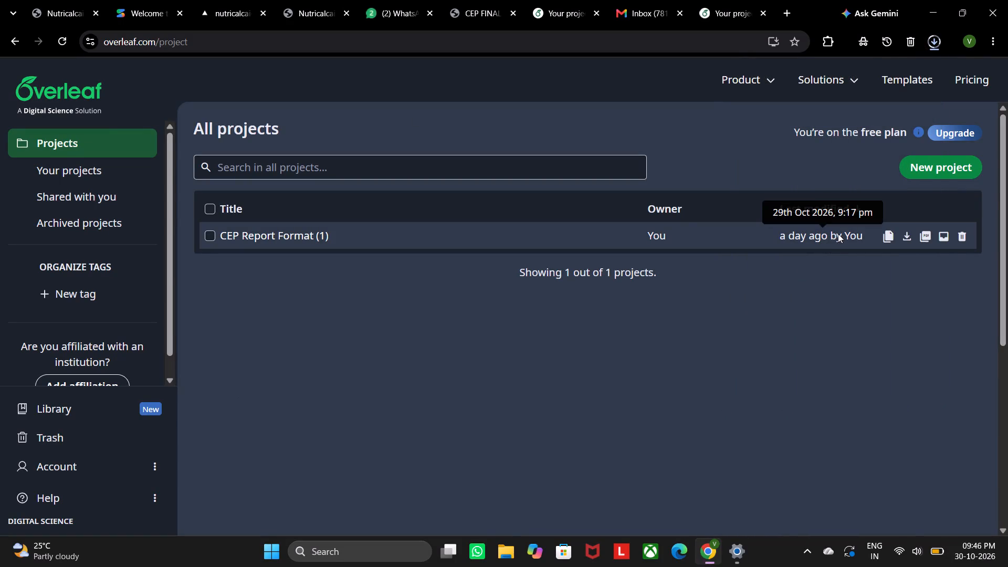
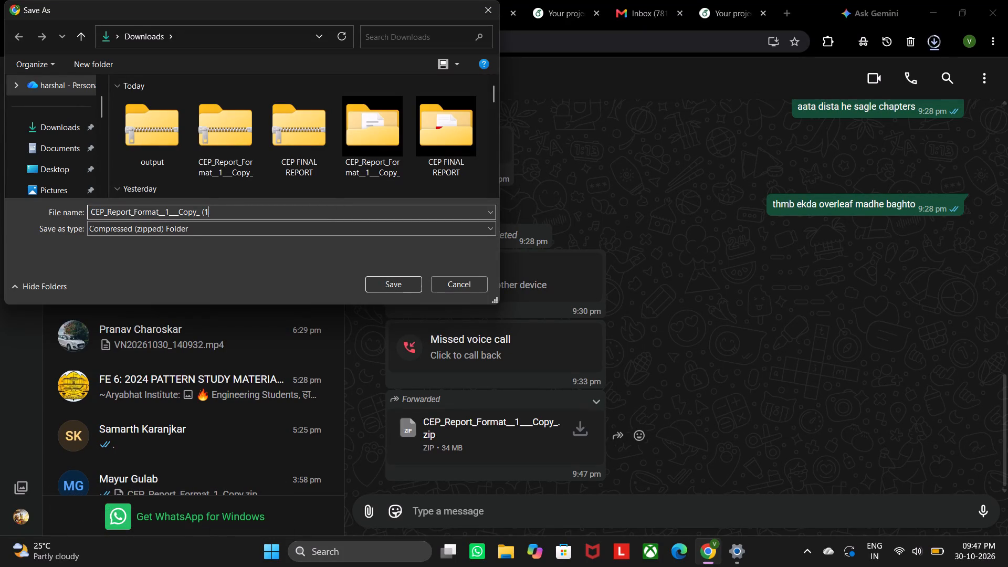
# Trim the copy suffix and number from the forwarded zip's save name in Downloads, leaving CEP_Report_Format__.
pyautogui.press('BackSpace')
pyautogui.press('BackSpace')
pyautogui.press('BackSpace')
pyautogui.press('BackSpace')
pyautogui.press('BackSpace')
pyautogui.press('BackSpace')
pyautogui.press('BackSpace')
pyautogui.press('BackSpace')
pyautogui.press('BackSpace')
pyautogui.press('BackSpace')
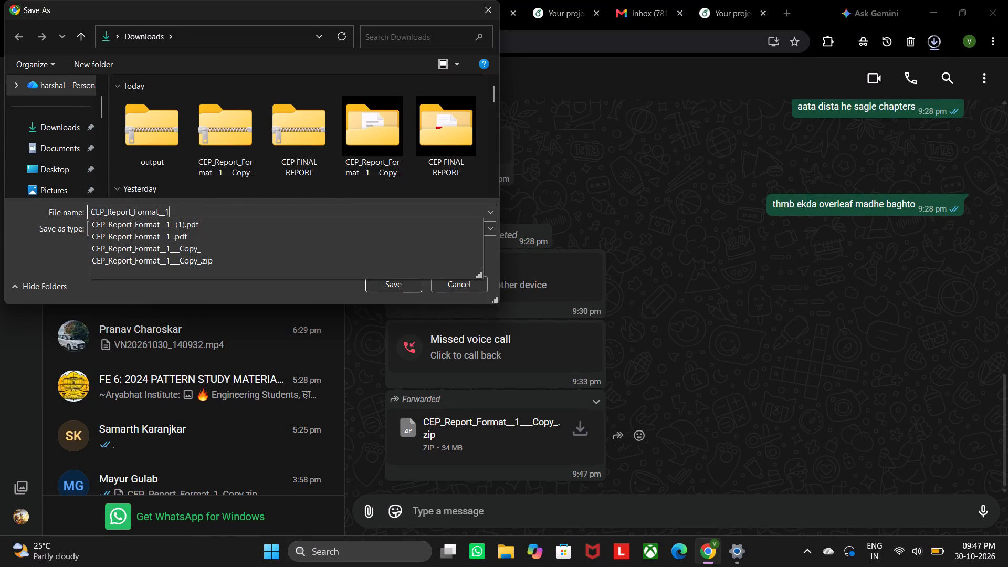
pyautogui.press('BackSpace')
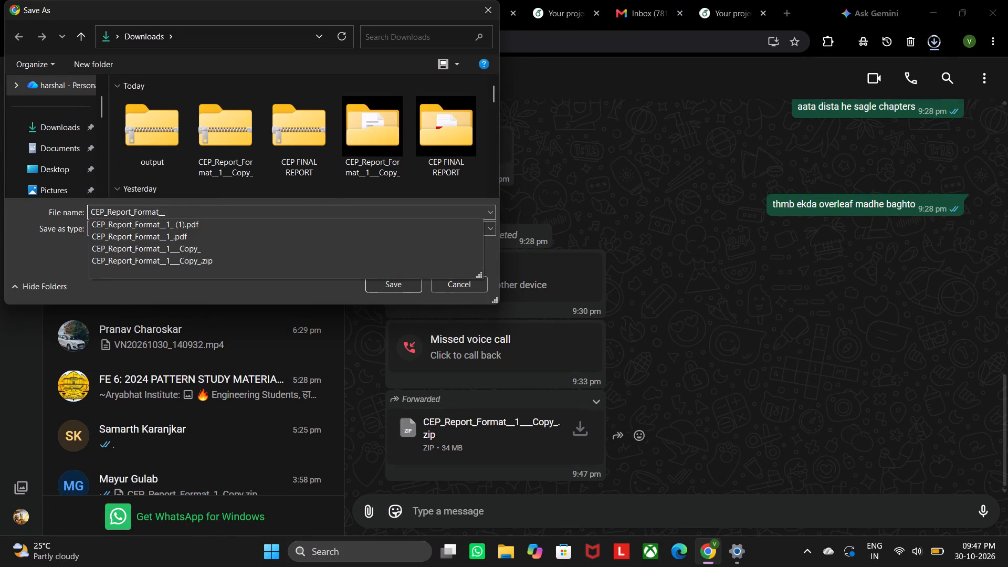
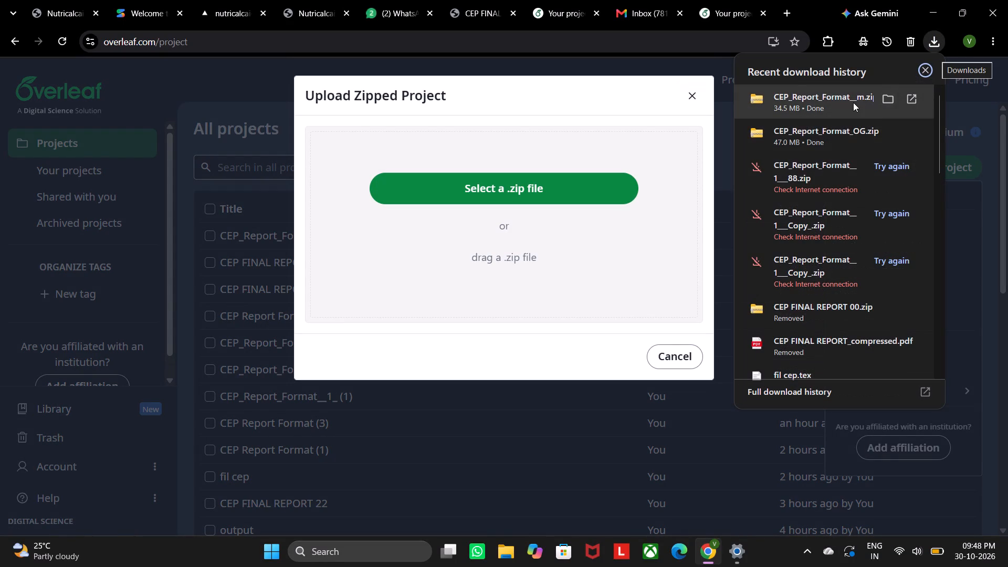
# Upload CEP_Report_Format__m.zip from the recent downloads as a new zipped project.
pyautogui.moveTo(857, 97); pyautogui.dragTo(608, 150)
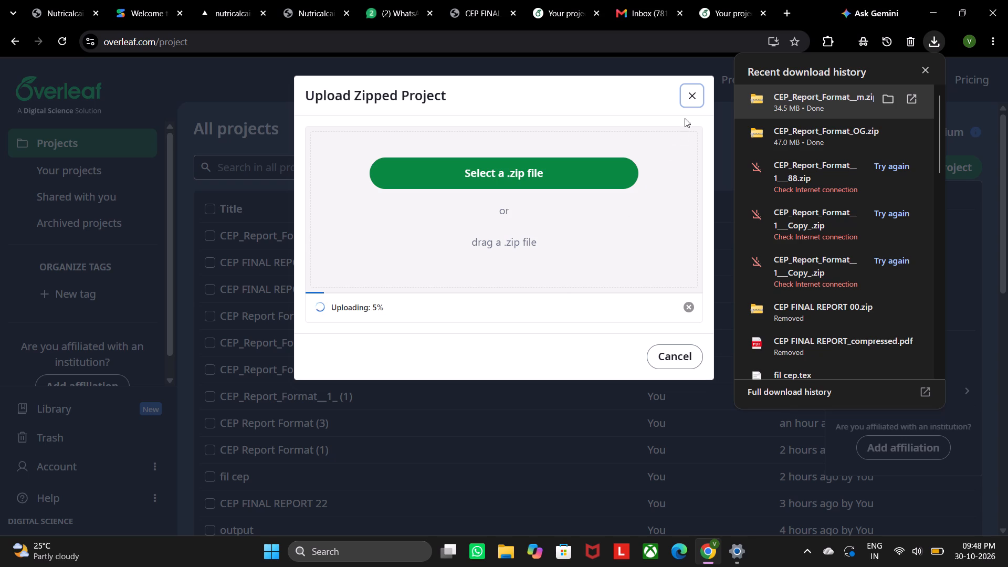
# Cancel the zipped project upload that is in progress.
pyautogui.click(693, 100)
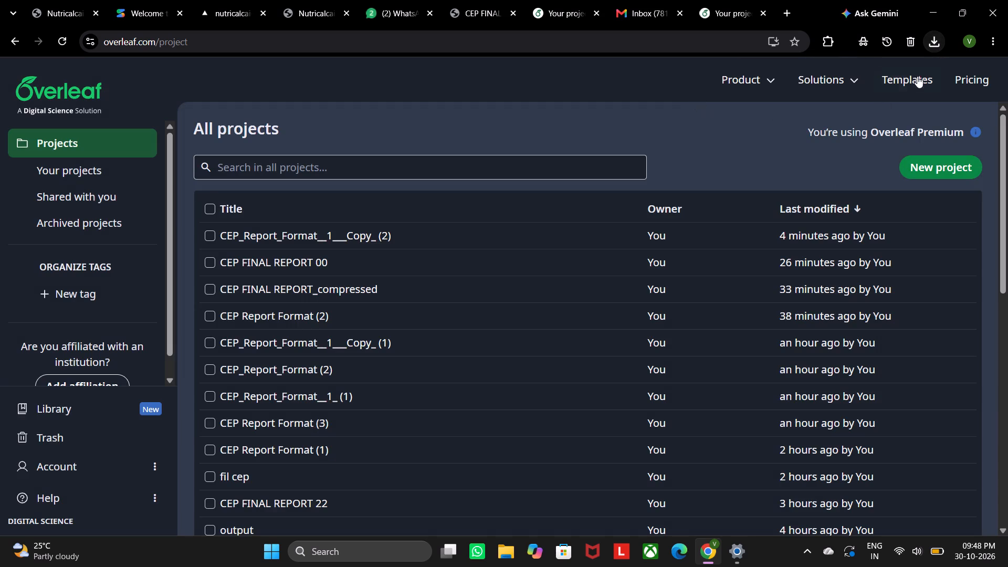
# Start a new import of an existing zipped project and bring up the recent downloads to find CEP_Report_Format_OG.zip.
pyautogui.click(944, 162)
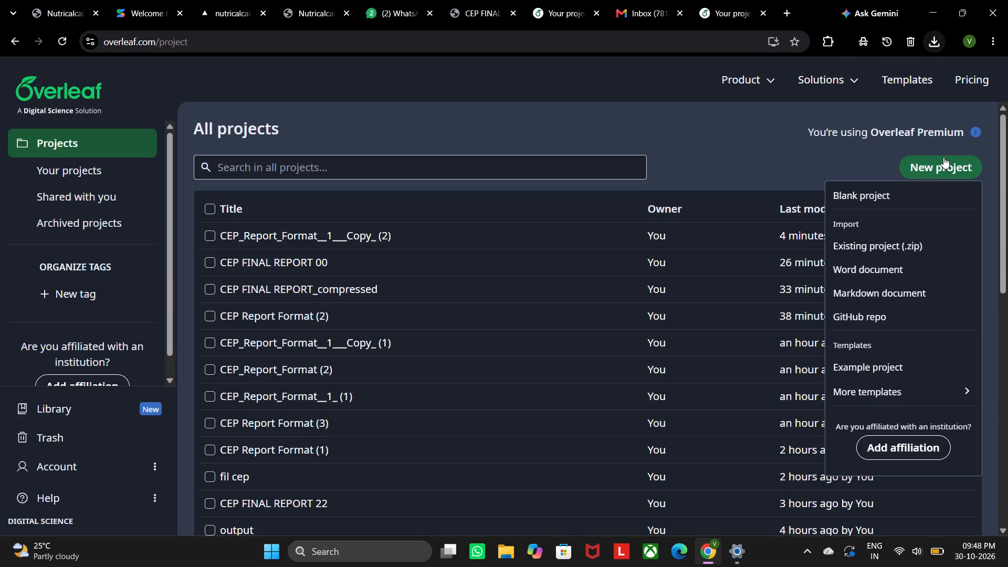
pyautogui.click(911, 236)
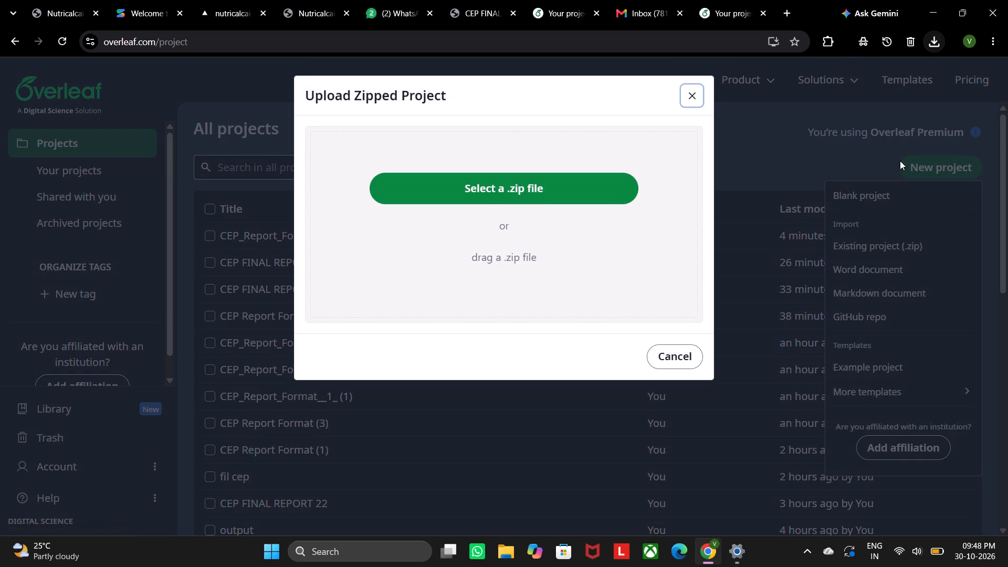
pyautogui.click(933, 45)
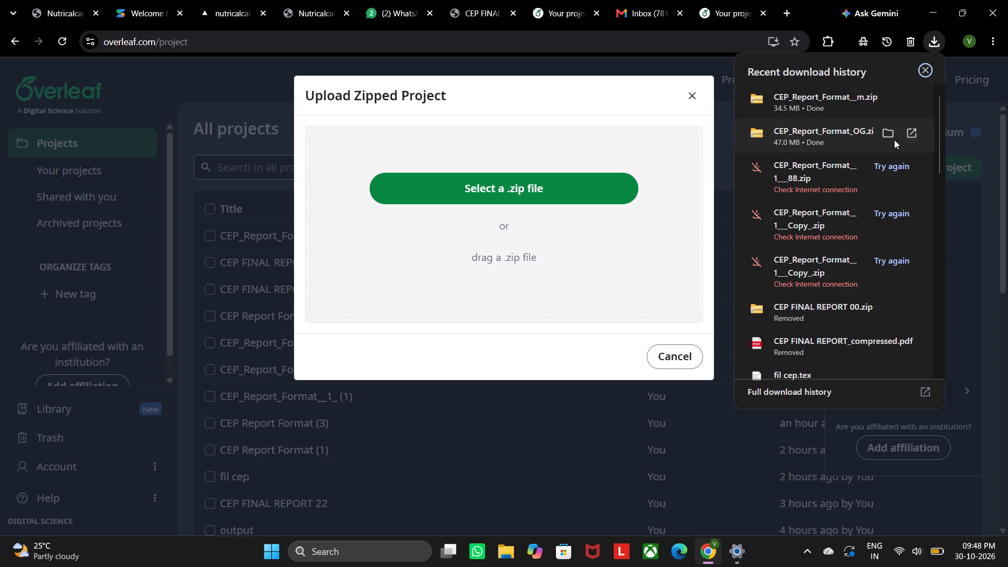
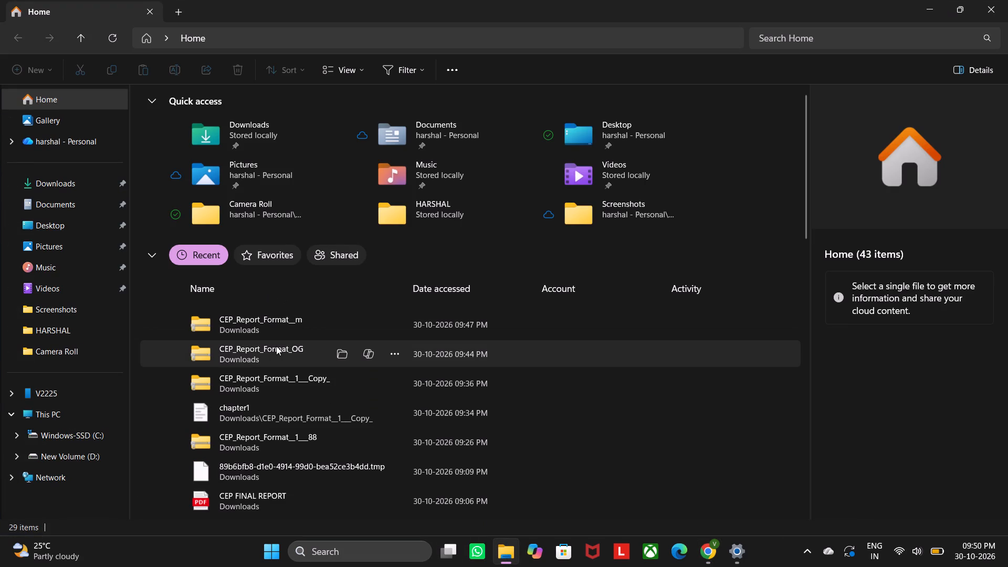
# Look inside the CEP_Report_Format_OG archive to check its contents, and return to the recent files list.
pyautogui.doubleClick(278, 347)
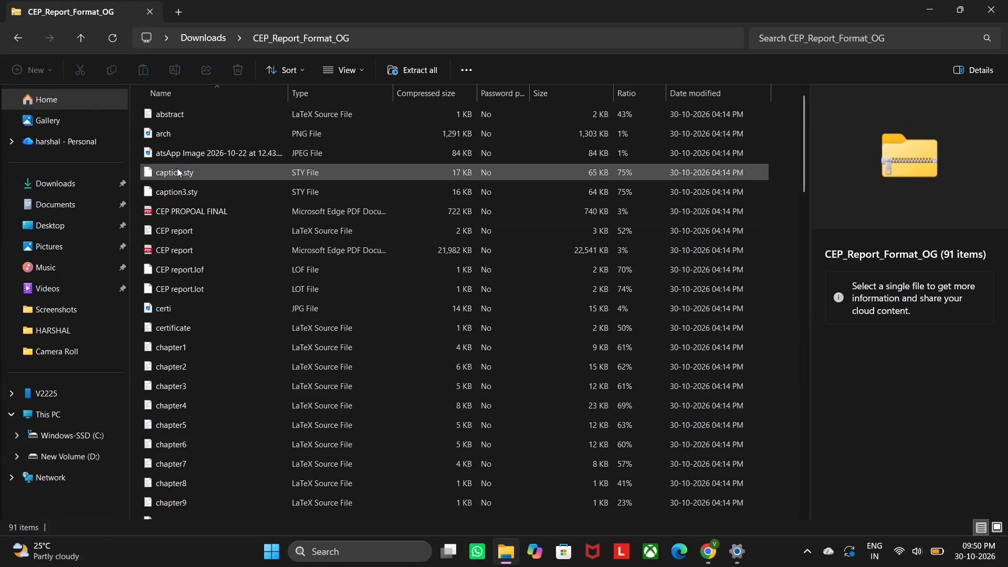
pyautogui.click(21, 41)
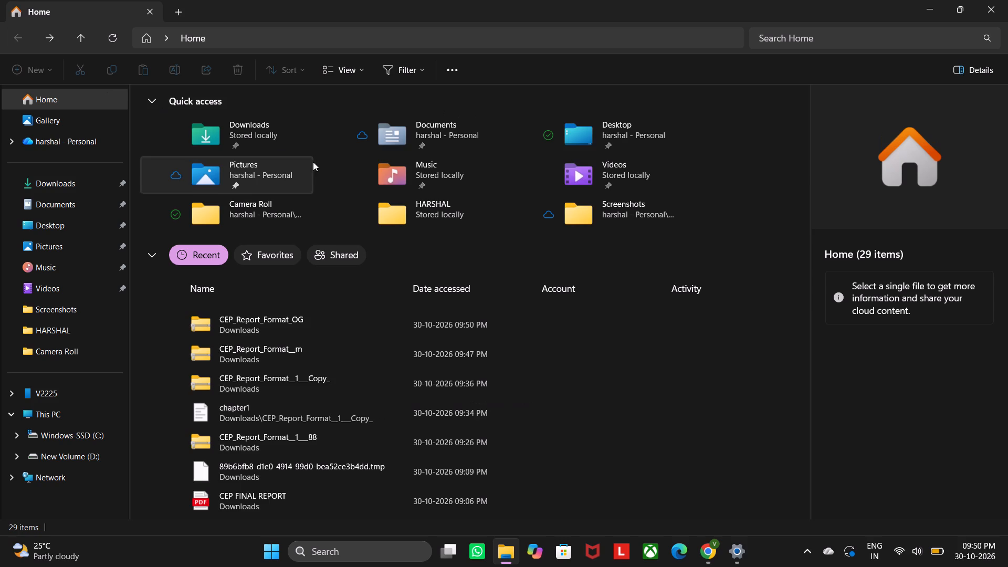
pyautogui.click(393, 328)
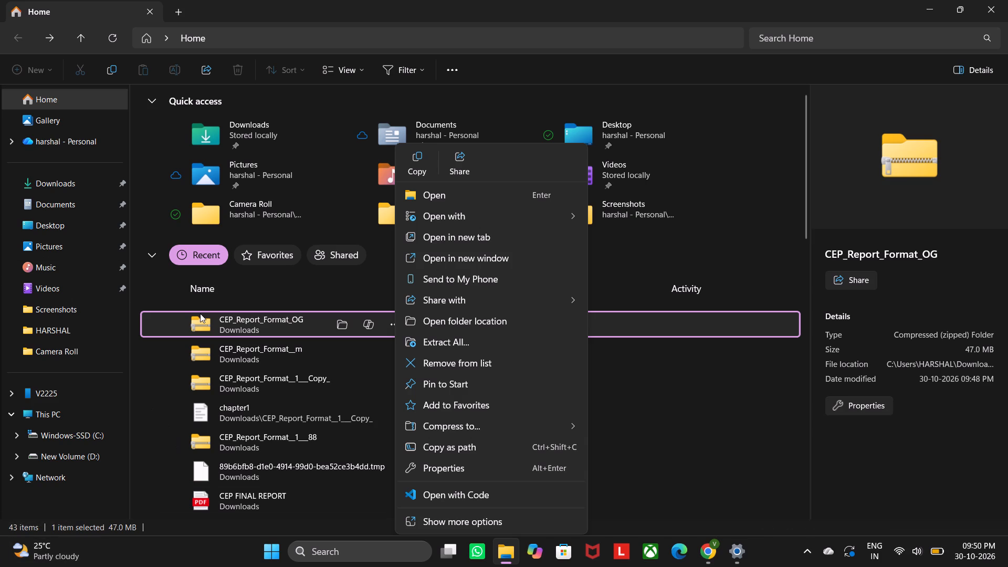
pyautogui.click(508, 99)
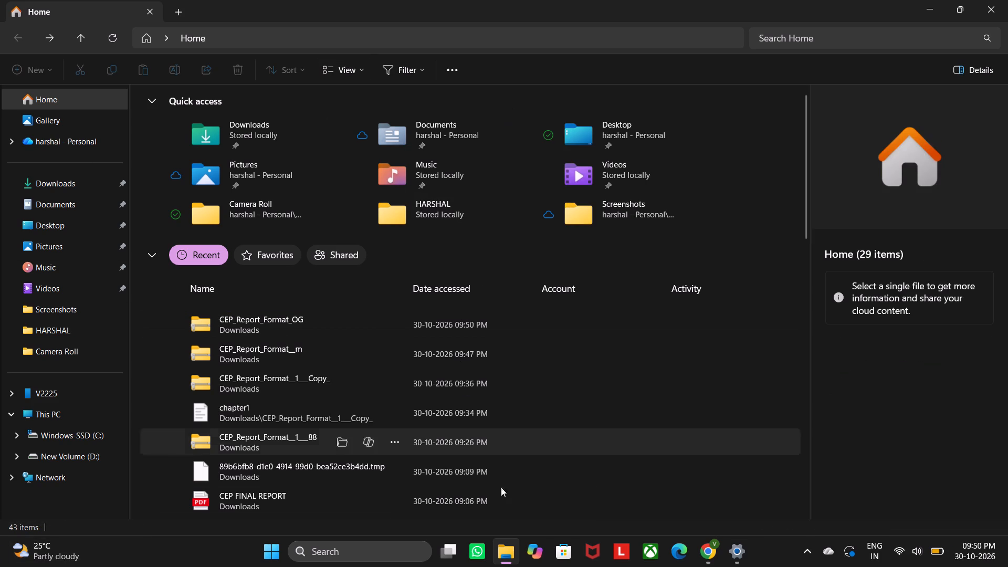
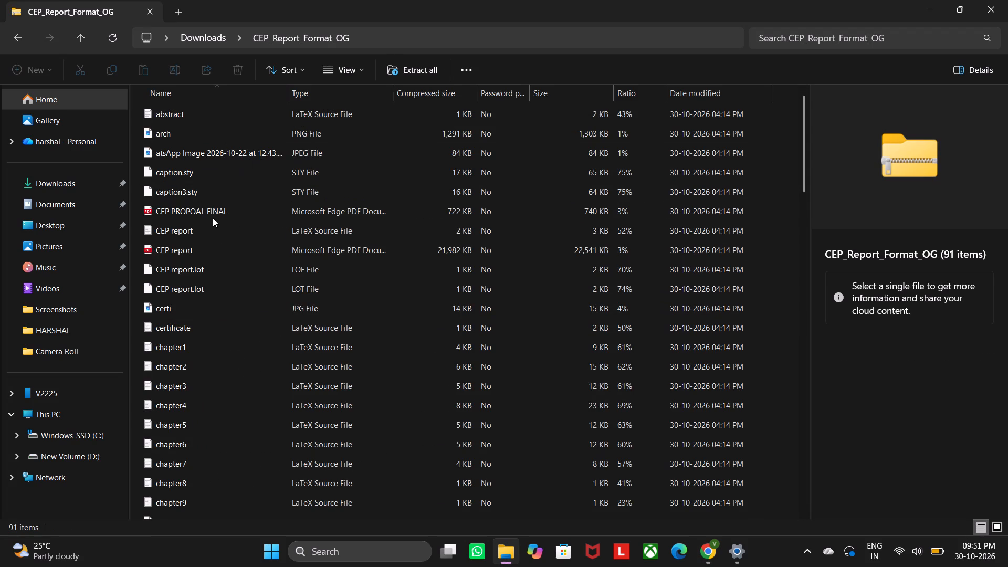
# Open the chapter1 LaTeX source from the CEP_Report_Format_OG archive to check its contents, close it, and leave the archive.
pyautogui.doubleClick(218, 345)
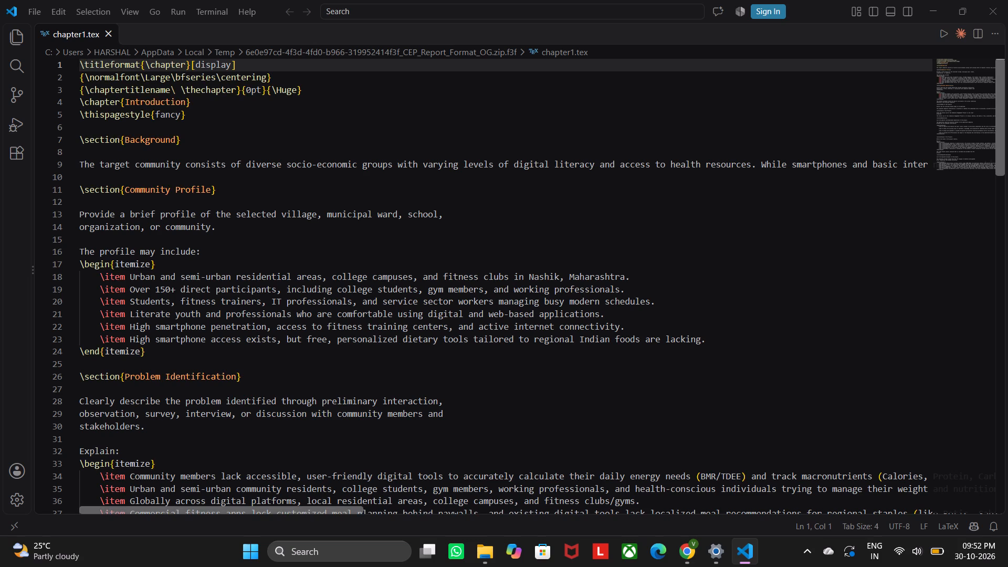
pyautogui.scroll(-1, 321, 253)
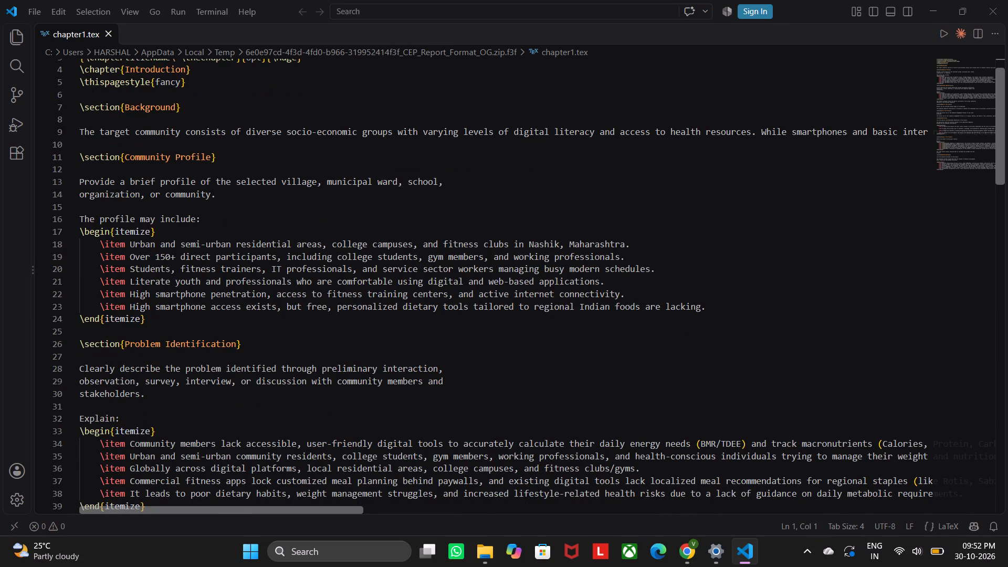
pyautogui.click(993, 4)
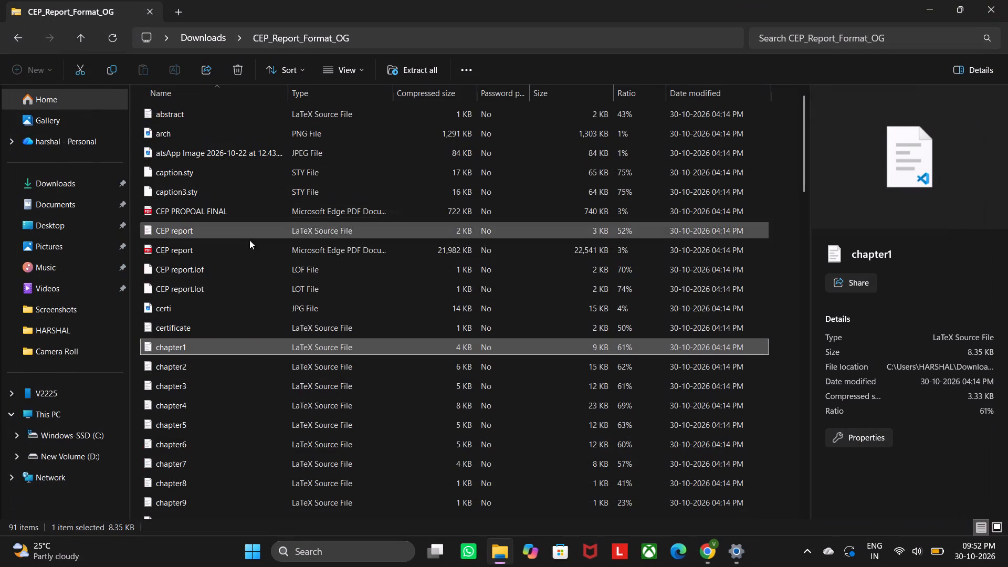
pyautogui.click(22, 38)
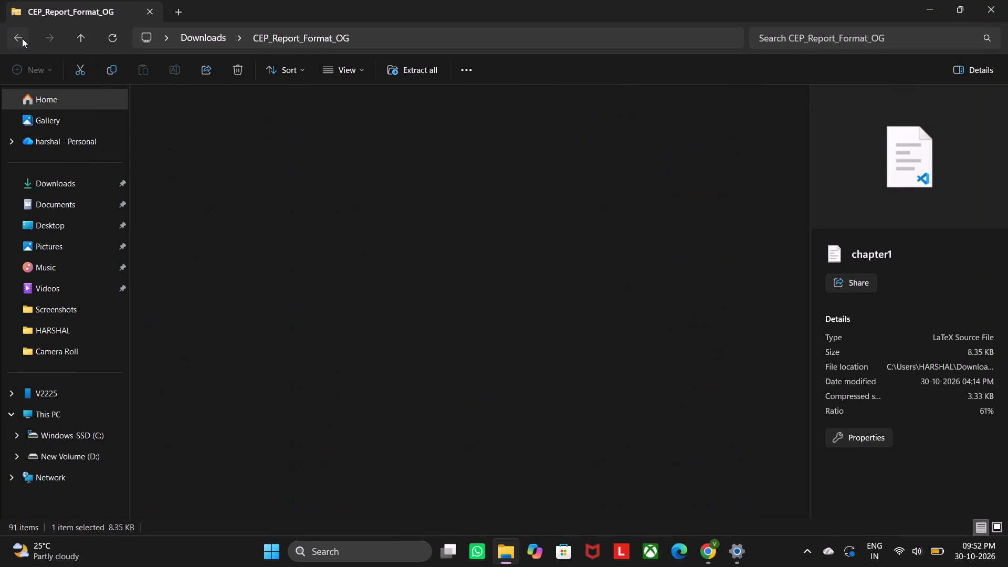
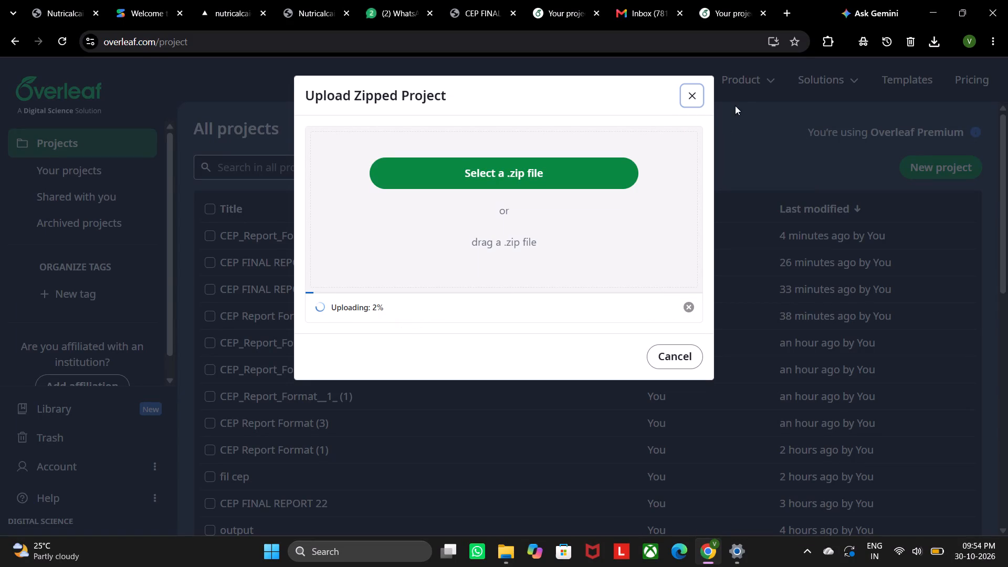
# Close the zipped project upload while it is in progress and switch to the recent files list in File Explorer.
pyautogui.click(692, 93)
pyautogui.click(499, 548)
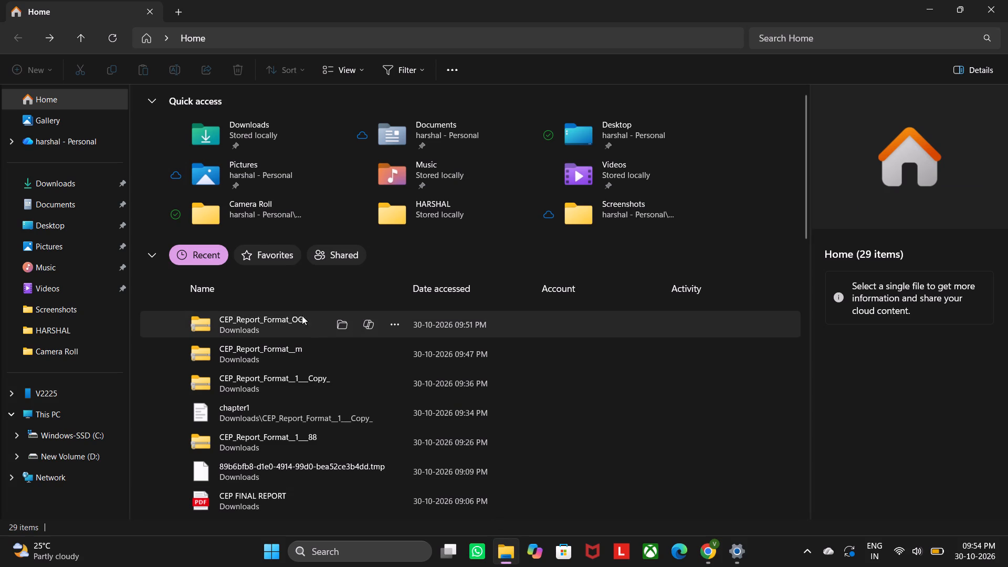
# Extract the CEP_Report_Format_OG archive into a CEP_Report_Format_OG folder in Downloads, showing the extracted files when complete.
pyautogui.rightClick(392, 329)
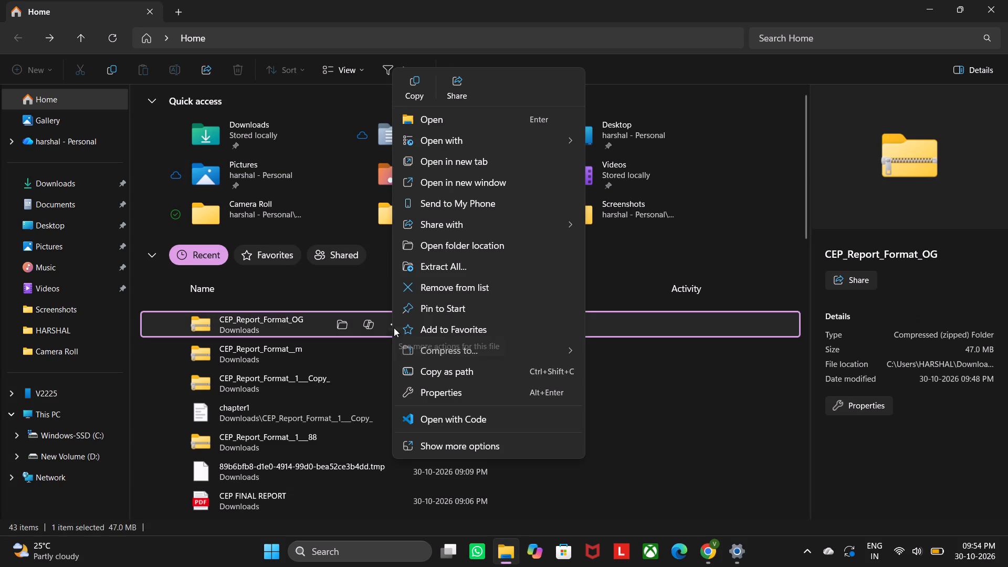
pyautogui.click(466, 264)
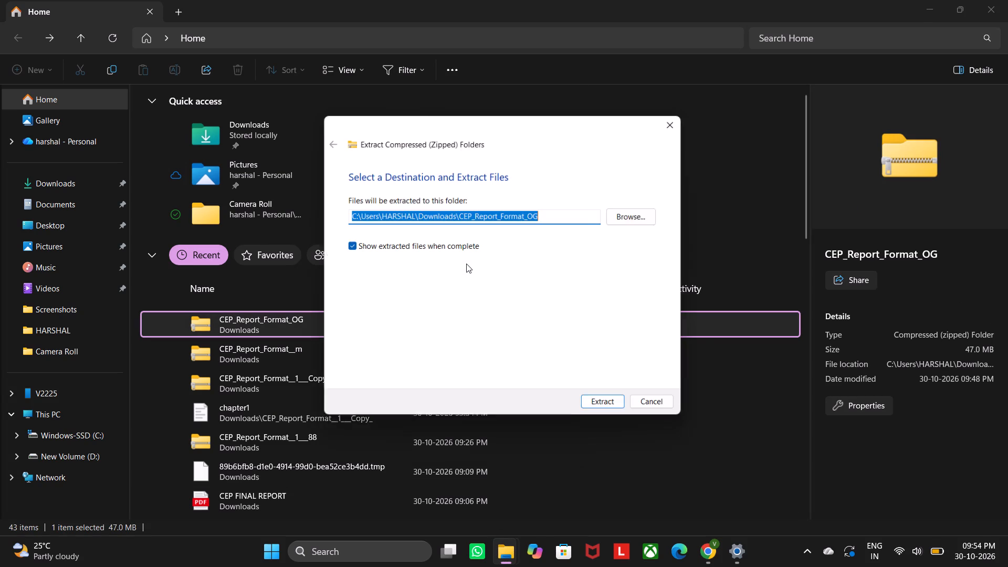
pyautogui.click(601, 403)
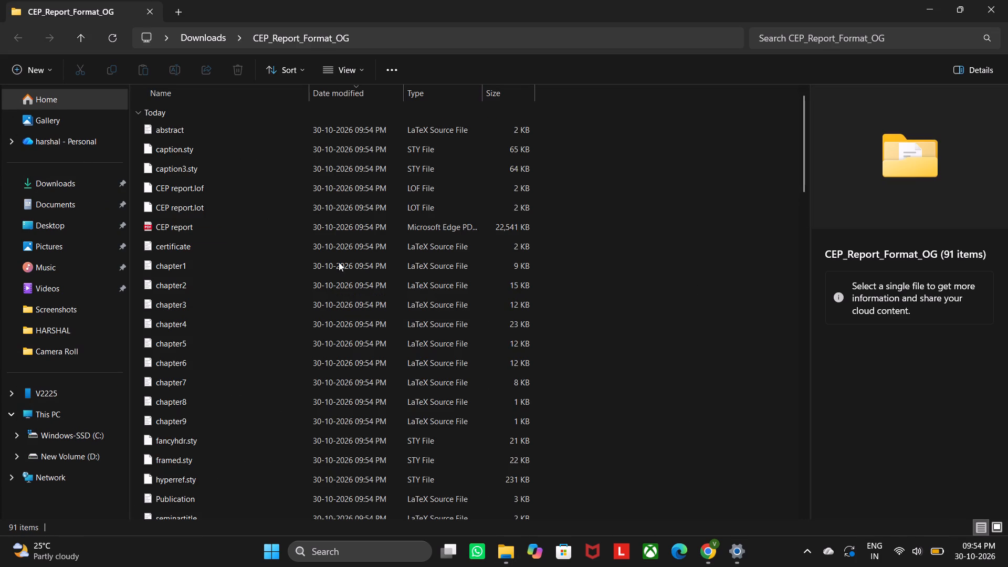
# Open the CEP report PDF from the extracted folder, check its title page, and close it.
pyautogui.doubleClick(248, 222)
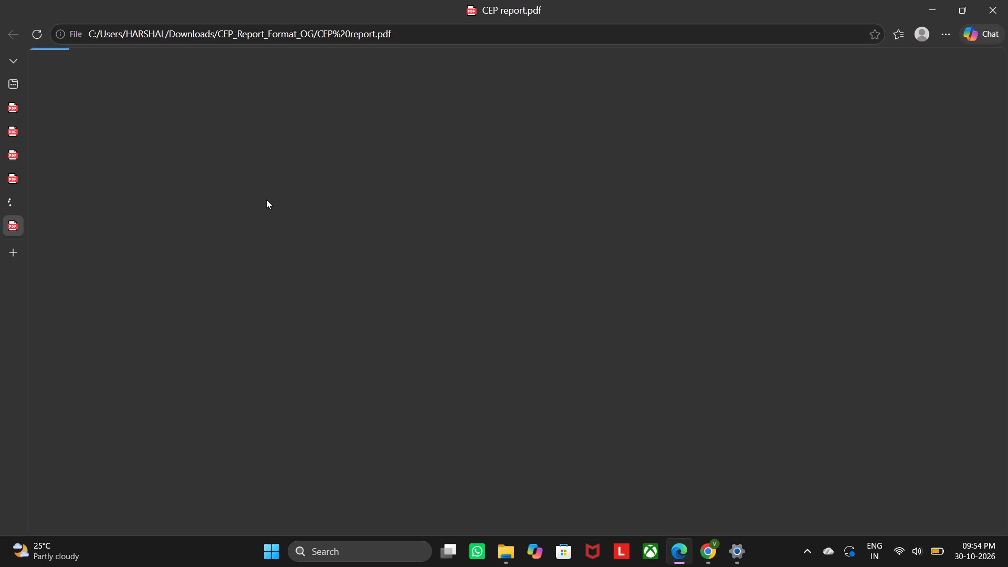
pyautogui.scroll(-3, 661, 244)
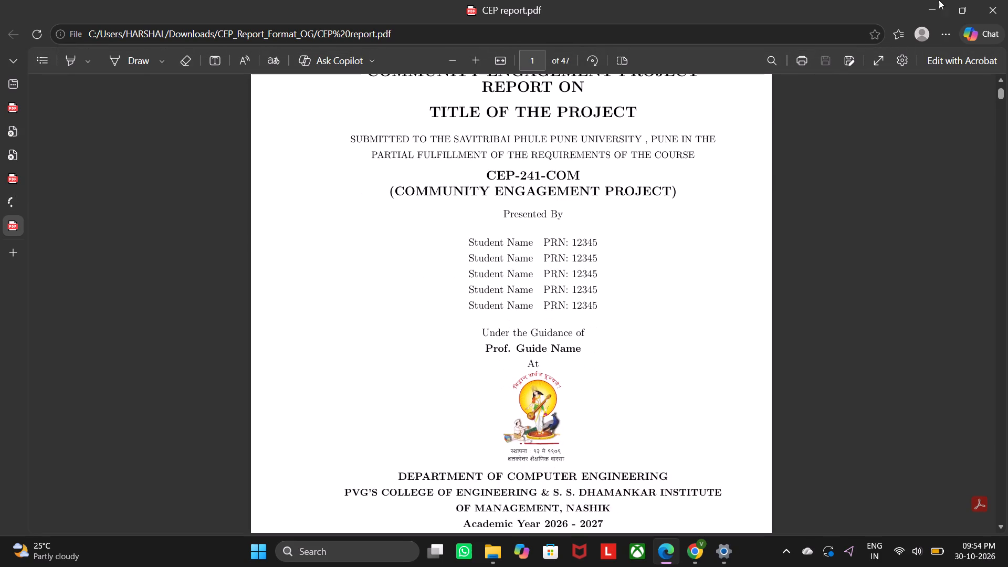
pyautogui.click(992, 0)
# Look through the style and image files in the extracted CEP_Report_Format_OG folder.
pyautogui.scroll(-6, 212, 394)
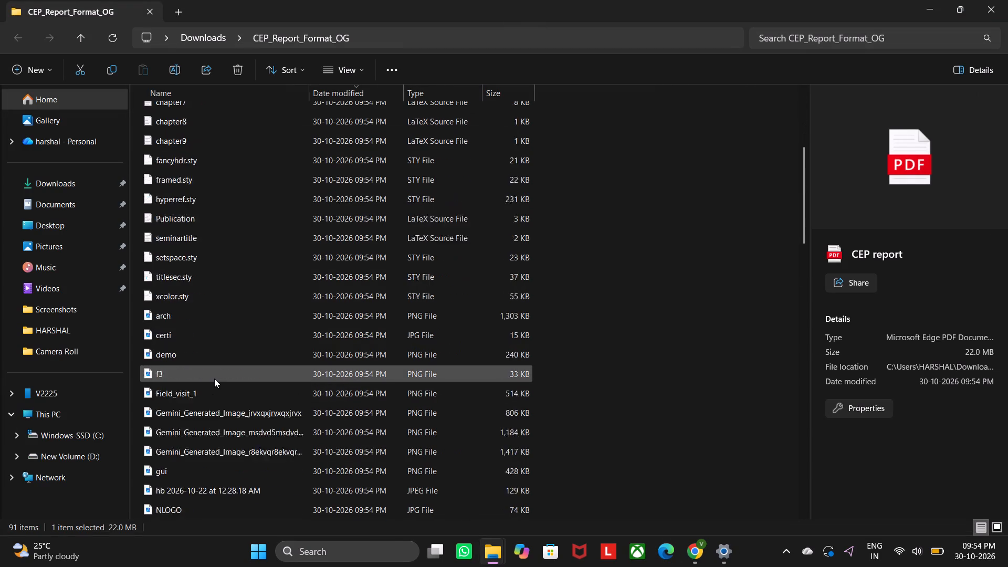
pyautogui.scroll(-3, 214, 379)
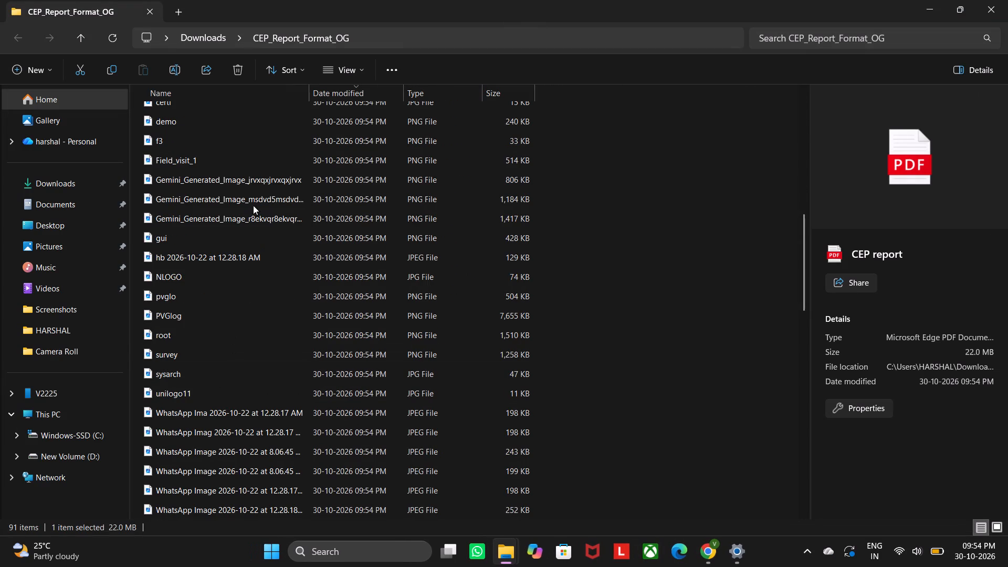
# Open the first Gemini-generated PNG in the extracted folder, close it, and select the CEP report PDF.
pyautogui.doubleClick(258, 183)
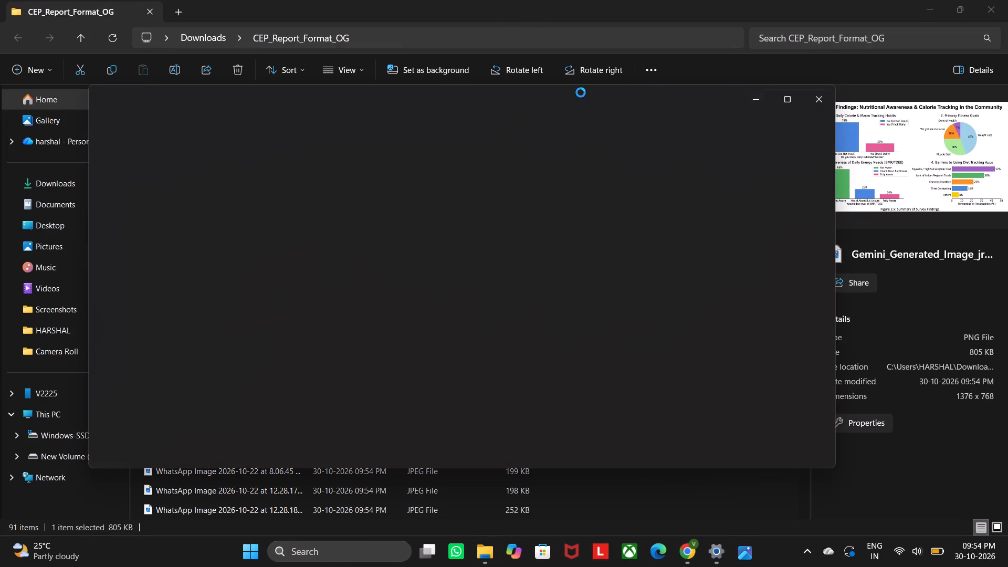
pyautogui.click(812, 91)
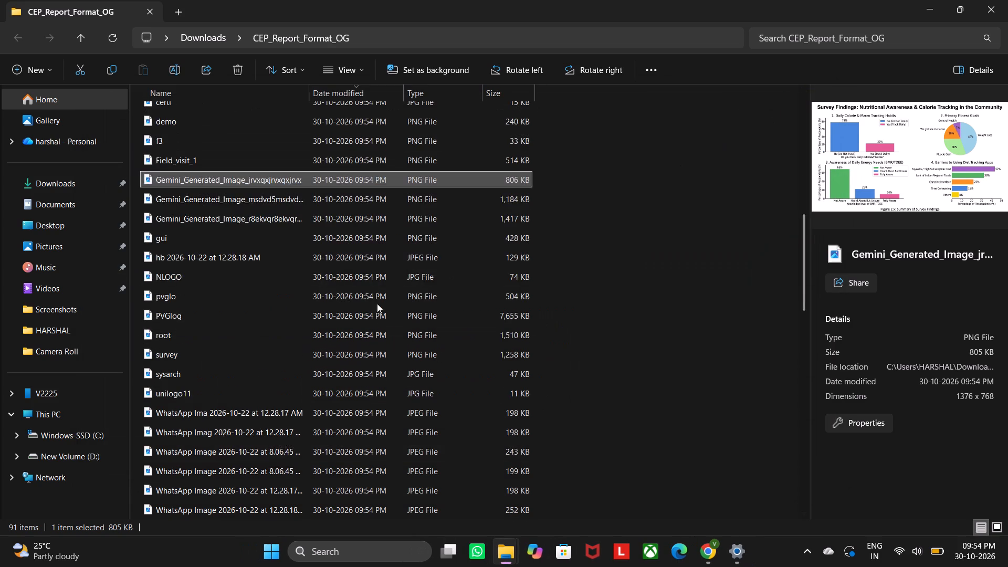
pyautogui.scroll(17, 377, 303)
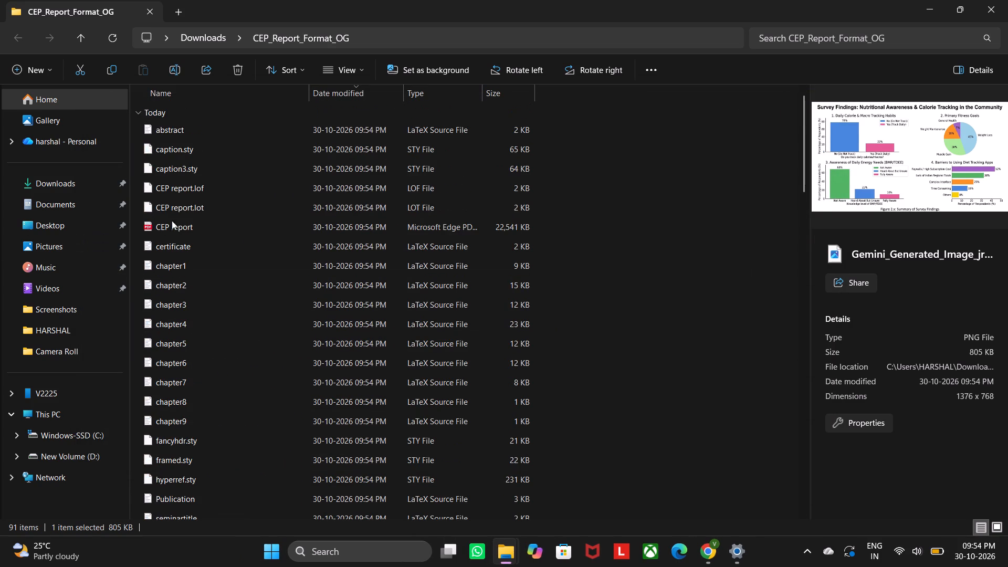
pyautogui.click(217, 224)
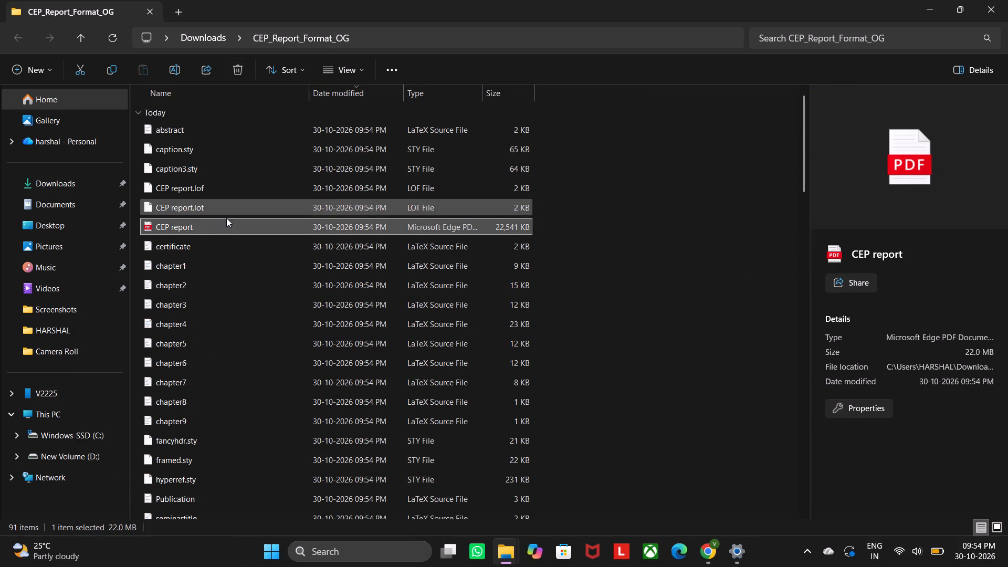
# Open the WhatsApp mage 2026-10-22 at 12.28.18 AM (1) photo near the end of the folder, check it, and close it.
pyautogui.scroll(-16, 226, 218)
pyautogui.scroll(-18, 240, 228)
pyautogui.doubleClick(261, 384)
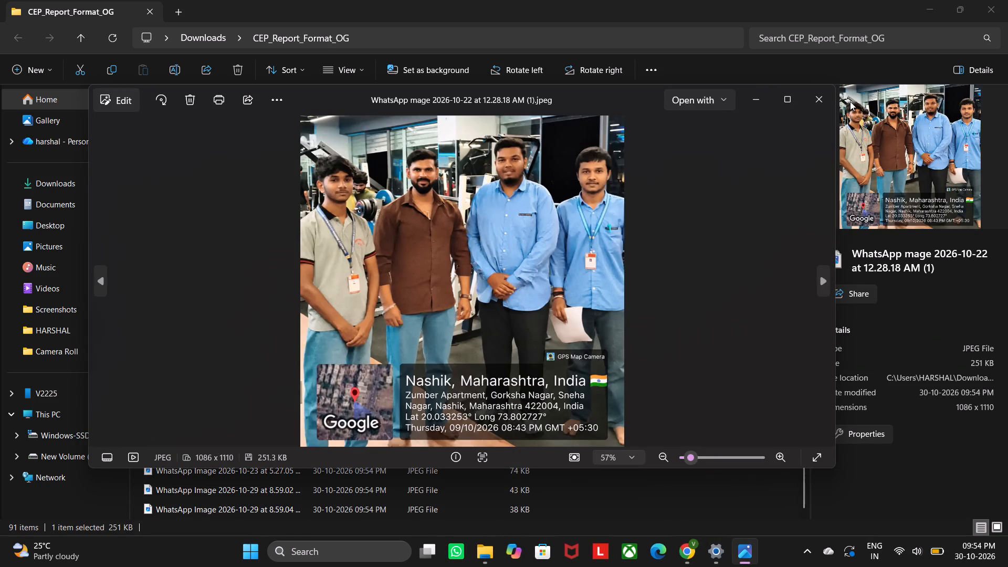
pyautogui.click(815, 110)
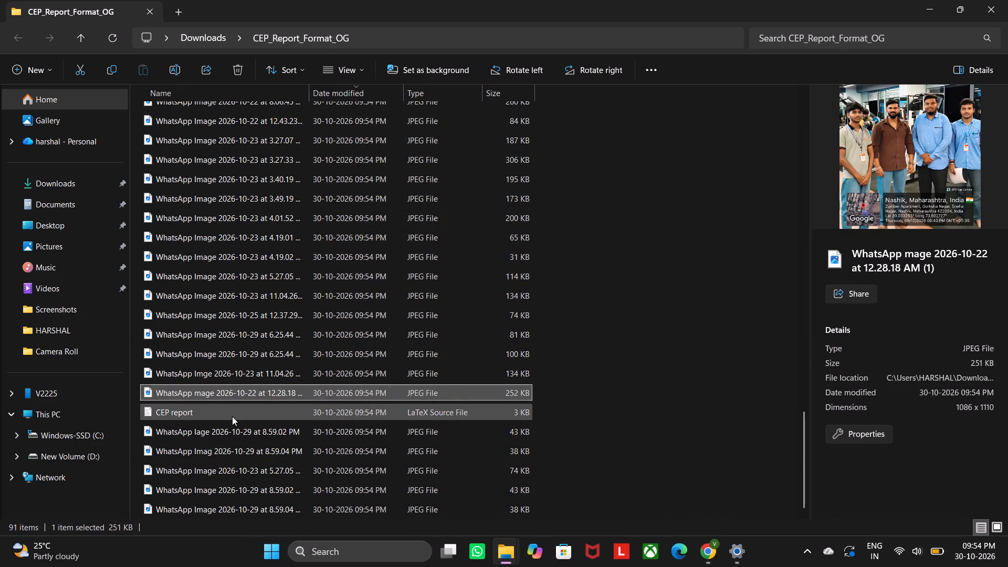
# Open the CEP report LaTeX source file from the extracted folder and close it again.
pyautogui.doubleClick(231, 414)
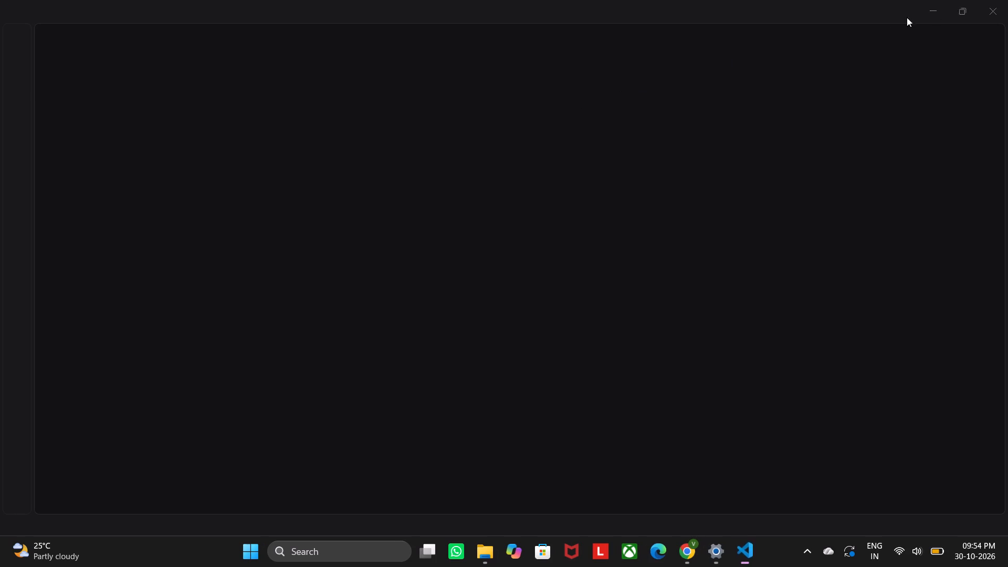
pyautogui.click(986, 1)
# Open the chapter2 LaTeX source from the extracted folder and read its Selection of the Community section.
pyautogui.scroll(4, 357, 253)
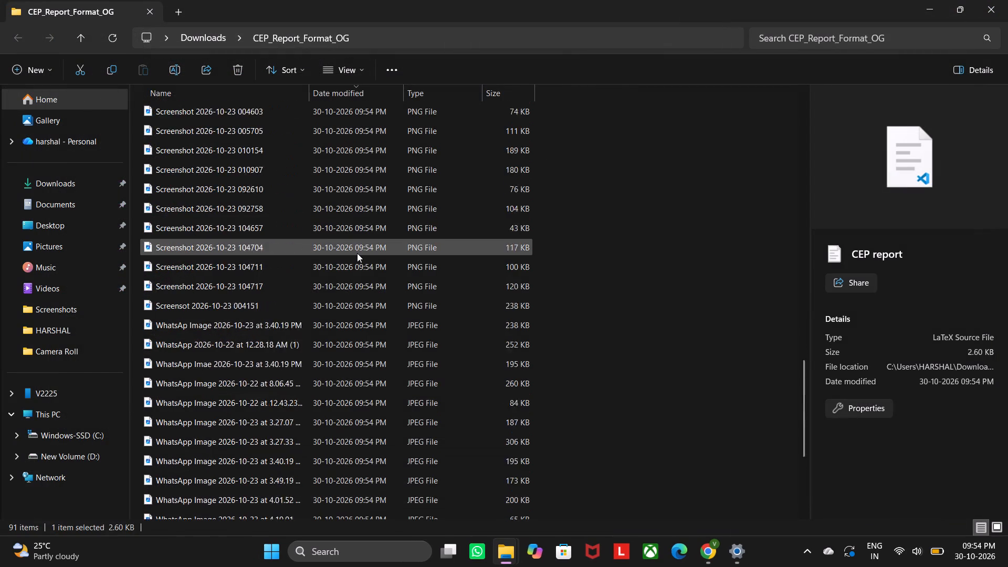
pyautogui.scroll(18, 357, 253)
pyautogui.scroll(3, 356, 253)
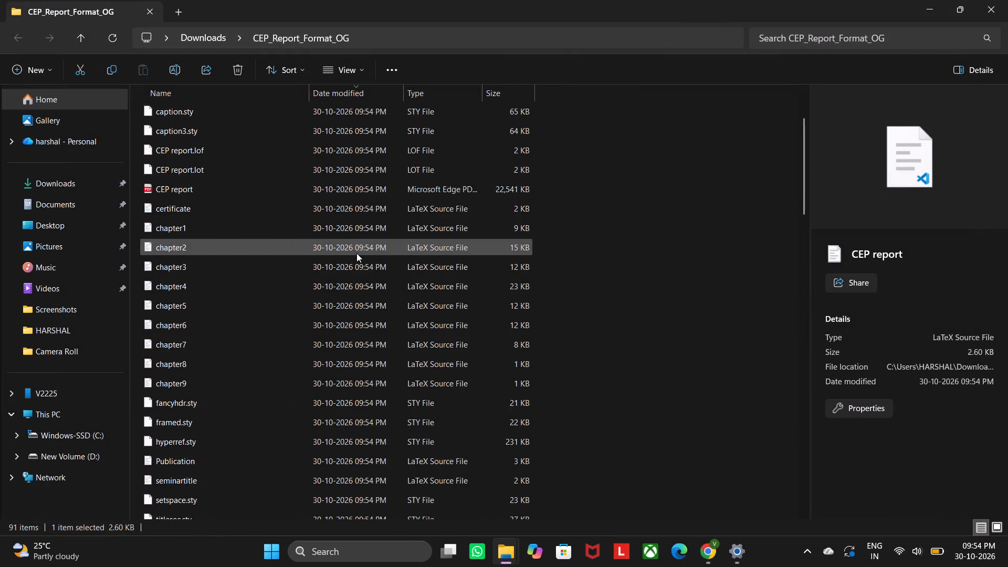
pyautogui.doubleClick(231, 280)
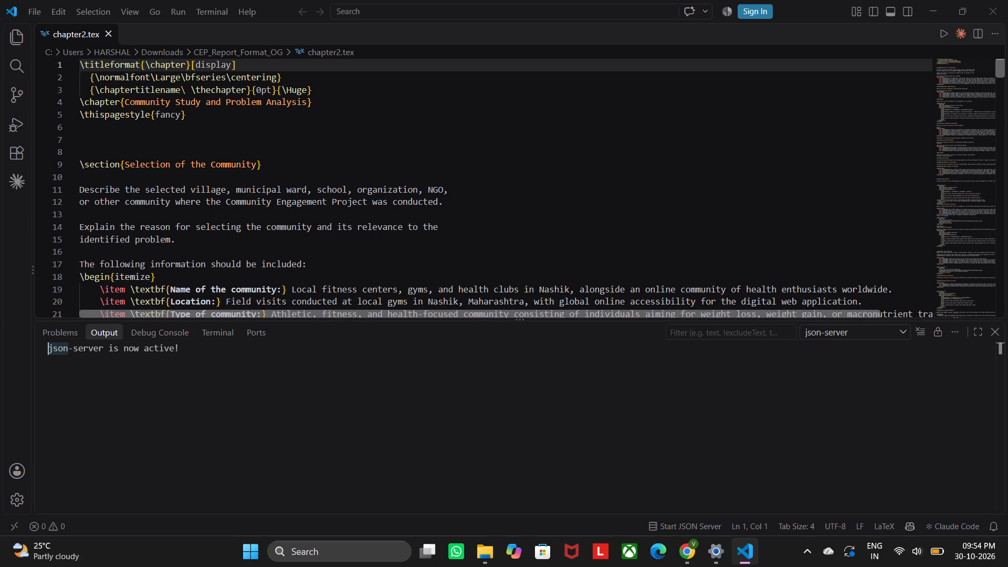
pyautogui.scroll(-2, 426, 277)
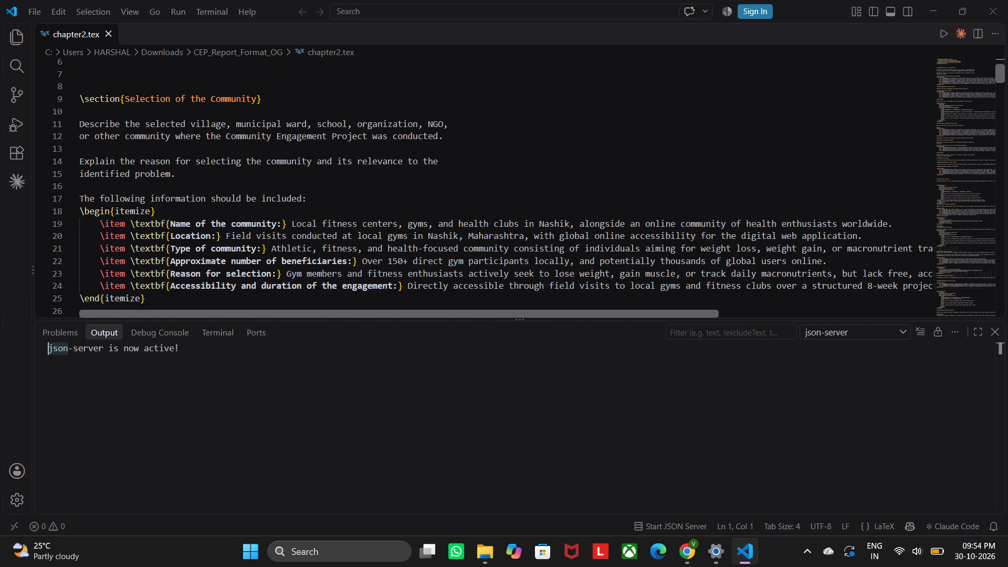
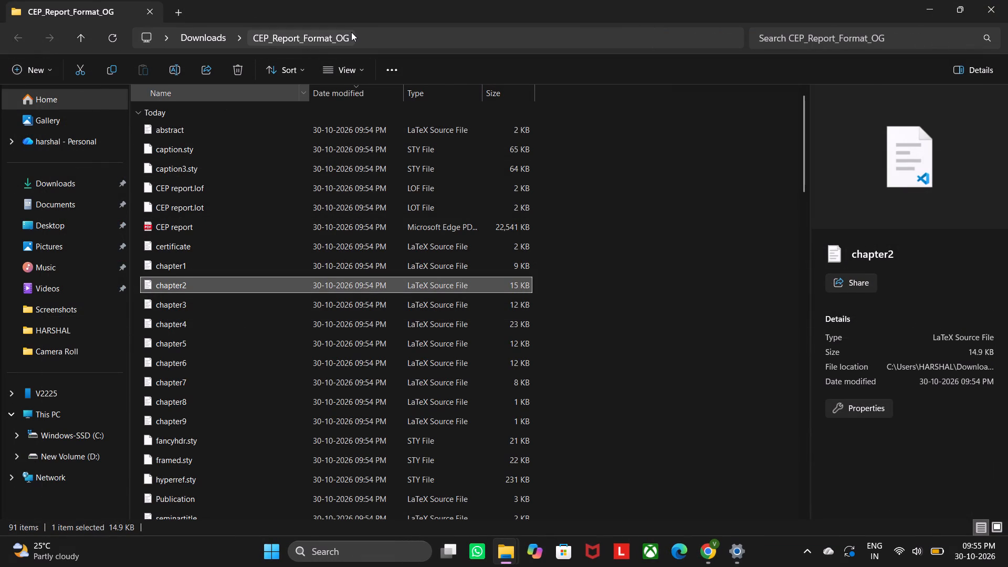
# Open the recent CEP report LaTeX source from the CEP_Report_Format_OG folder, check its preamble, and close it.
pyautogui.click(331, 38)
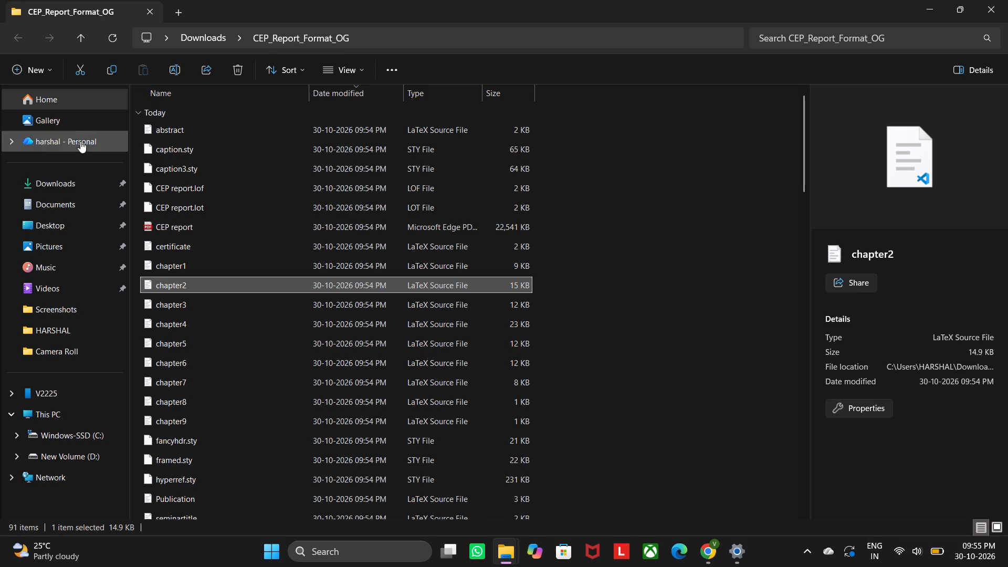
pyautogui.click(68, 99)
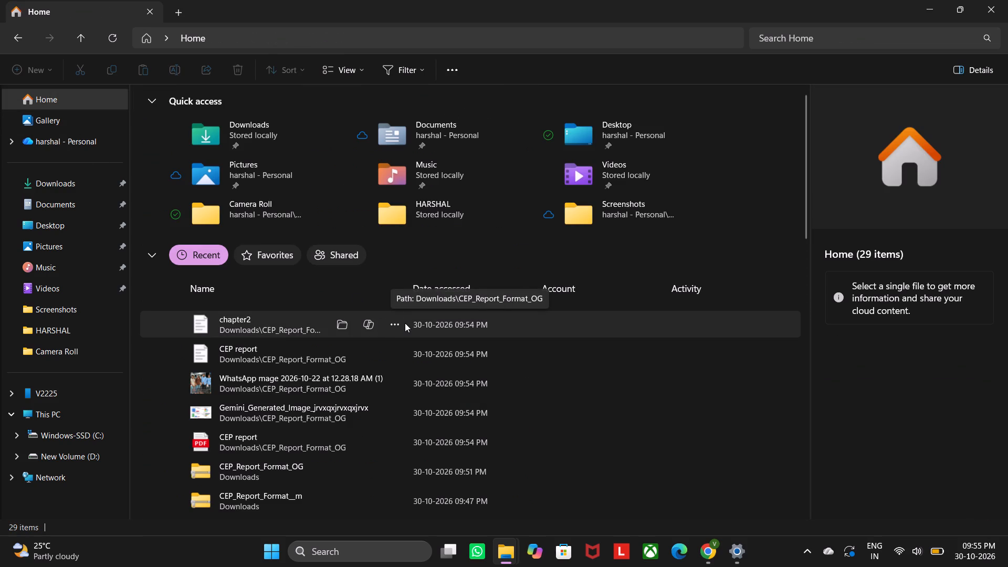
pyautogui.doubleClick(267, 346)
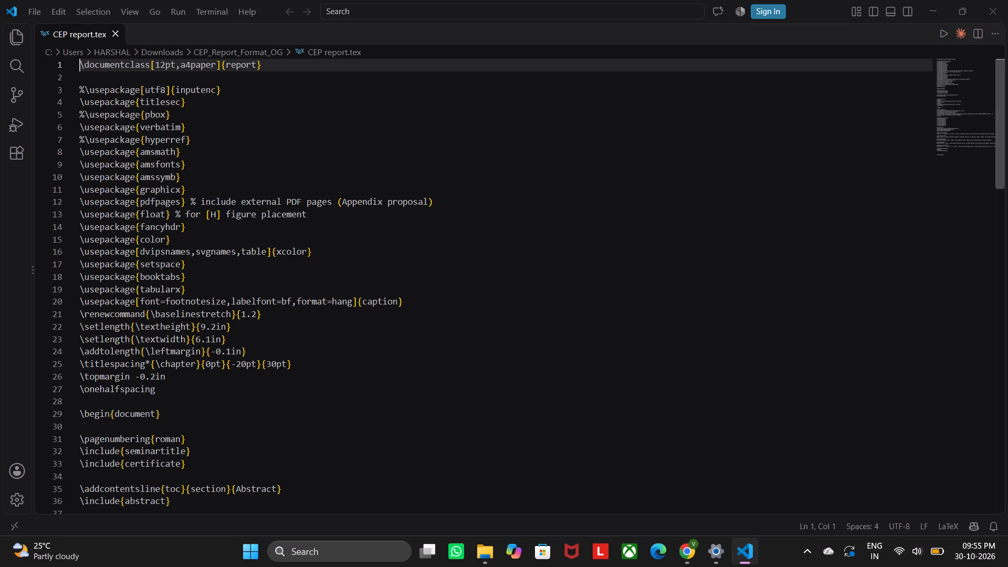
pyautogui.scroll(6, 378, 288)
pyautogui.scroll(-5, 378, 288)
pyautogui.click(1007, 14)
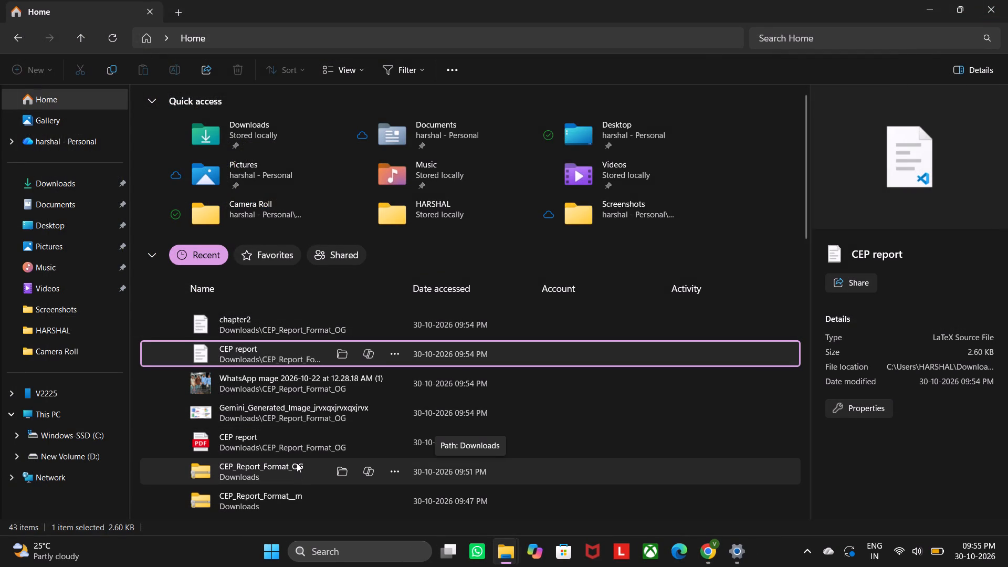
# Switch to Overleaf in Chrome and start a new project from an existing zip, browsing Downloads for the archive.
pyautogui.click(710, 548)
pyautogui.click(917, 178)
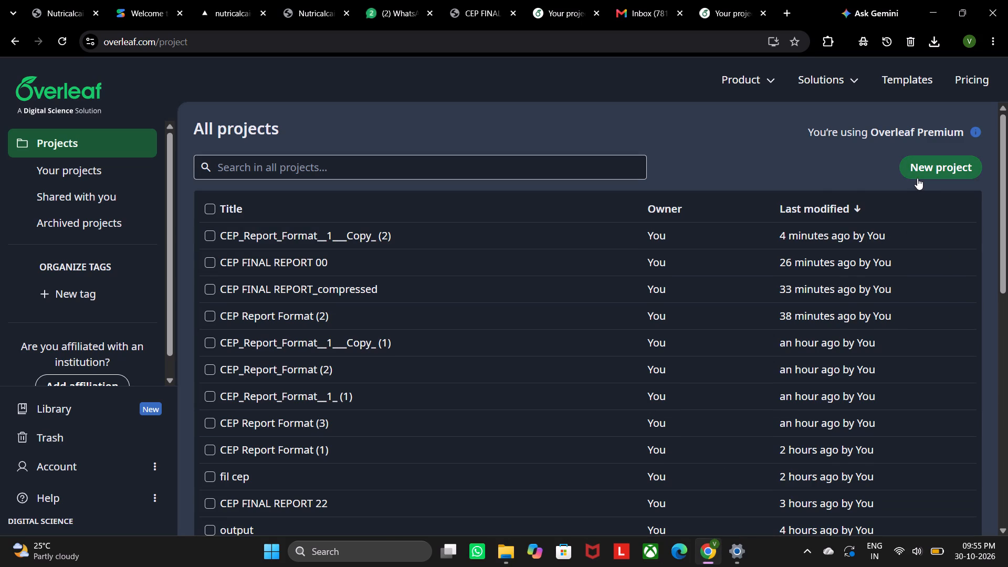
pyautogui.click(915, 245)
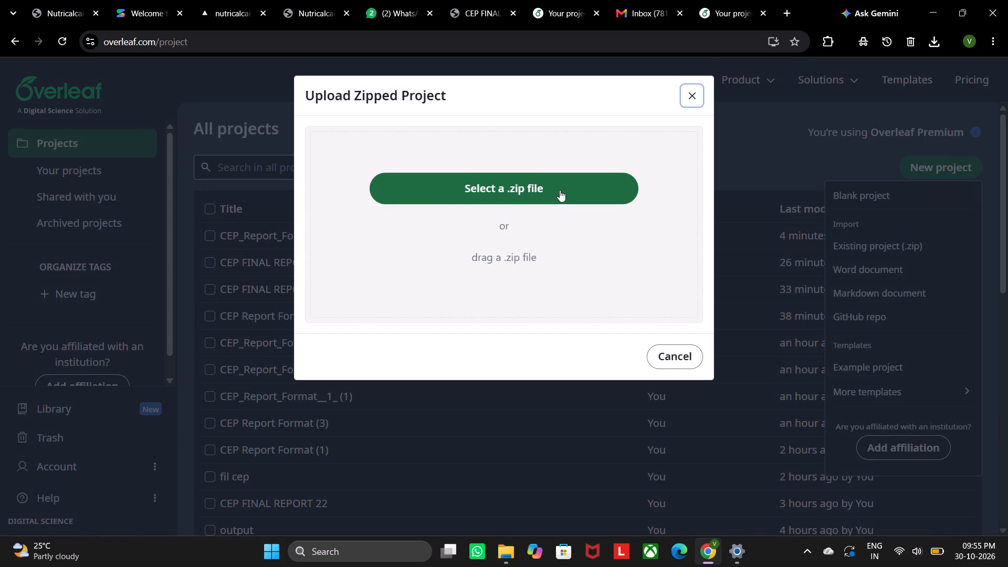
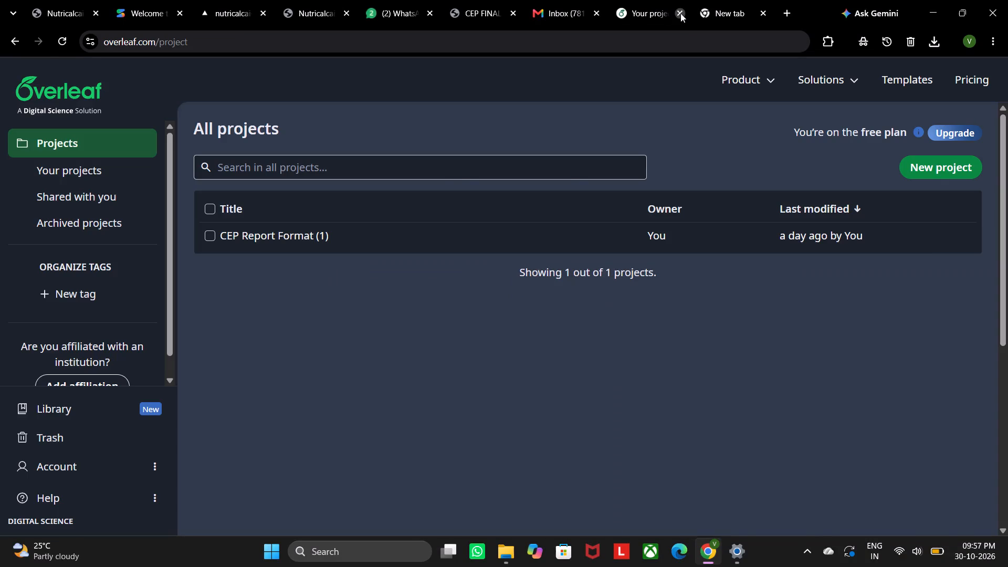
# Search Google for overleaf and reopen the Overleaf projects page from the results.
pyautogui.click(471, 244)
pyautogui.click(409, 285)
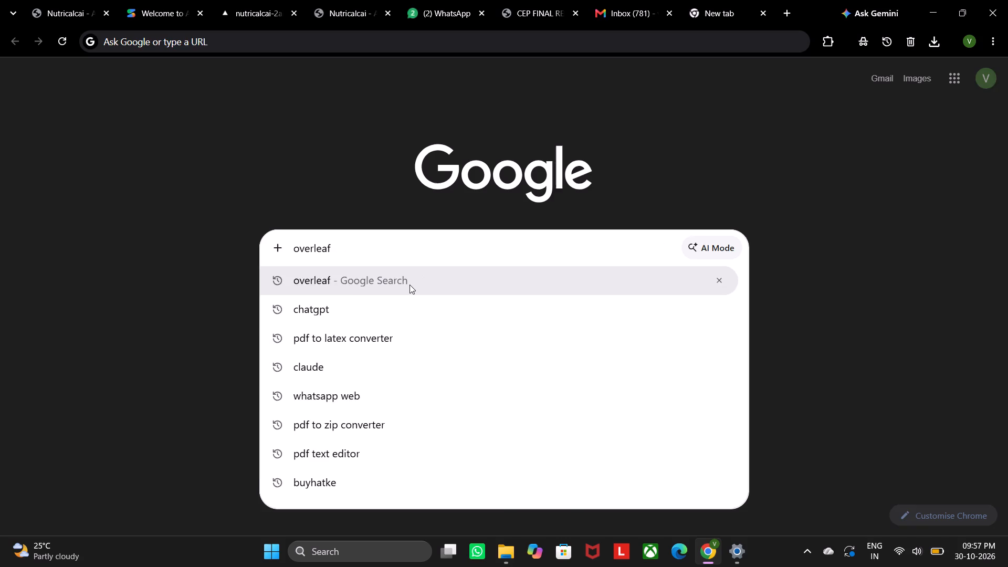
pyautogui.click(252, 201)
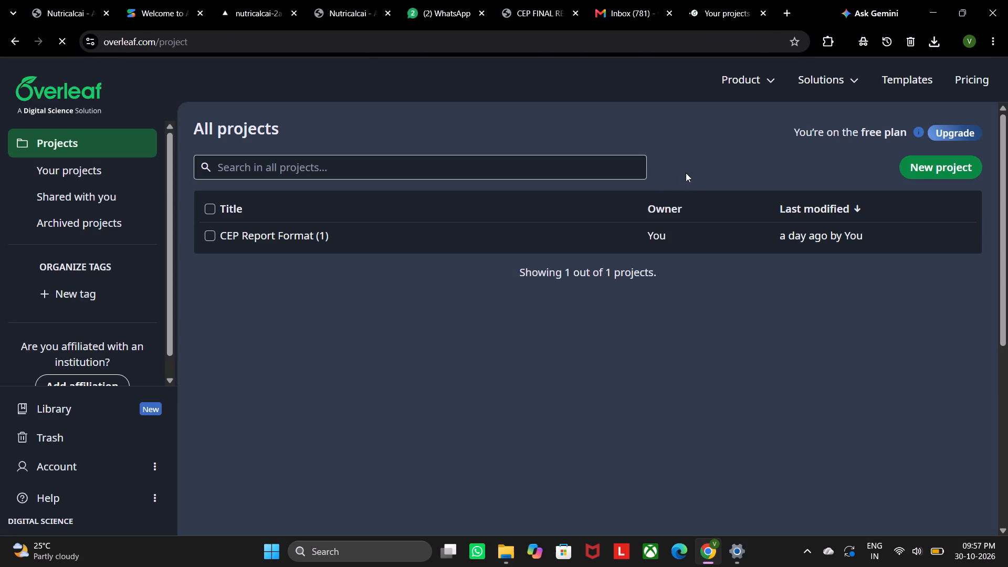
# Start a new Overleaf project from an existing .zip archive and bring up the file chooser for the upload.
pyautogui.click(918, 174)
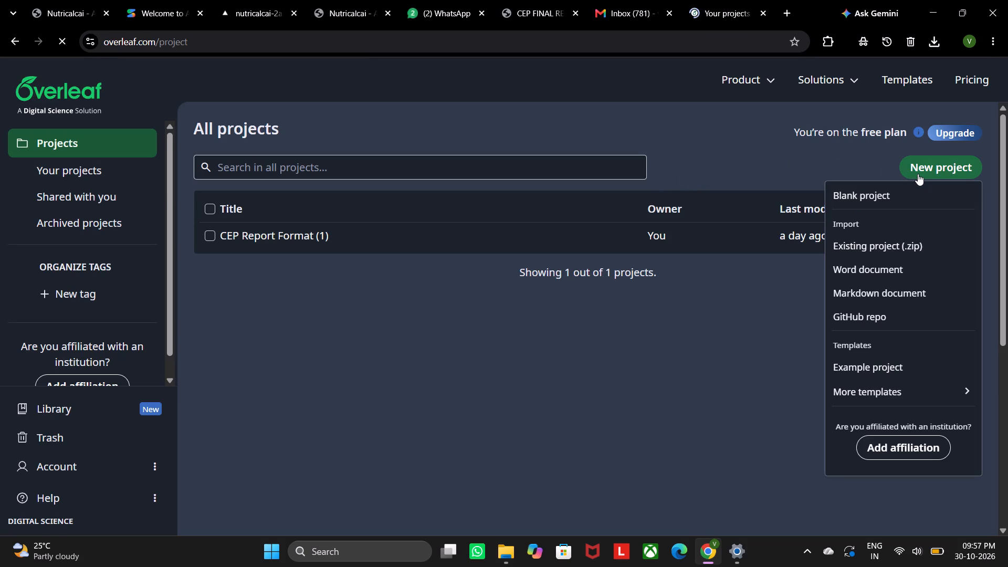
pyautogui.click(909, 246)
pyautogui.click(480, 181)
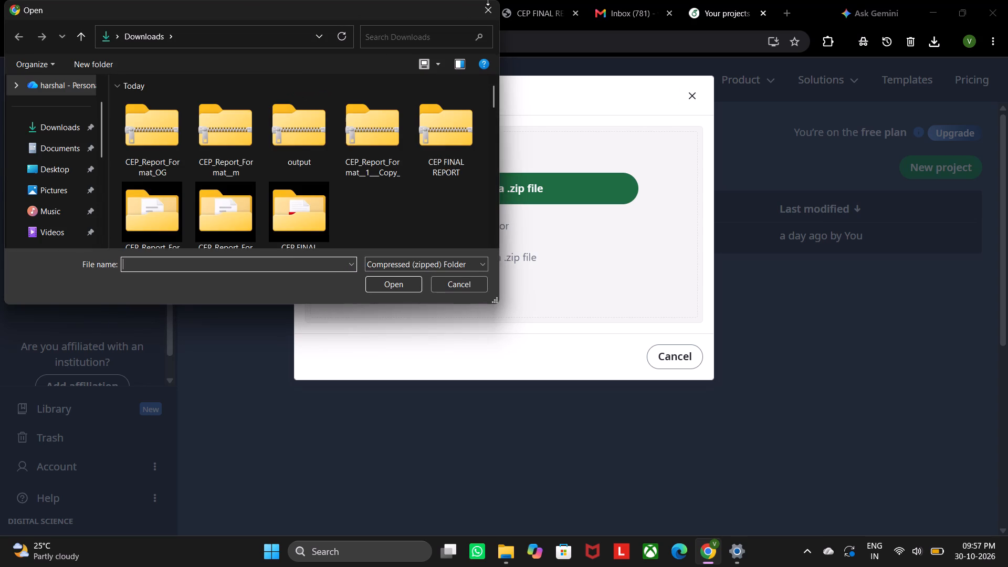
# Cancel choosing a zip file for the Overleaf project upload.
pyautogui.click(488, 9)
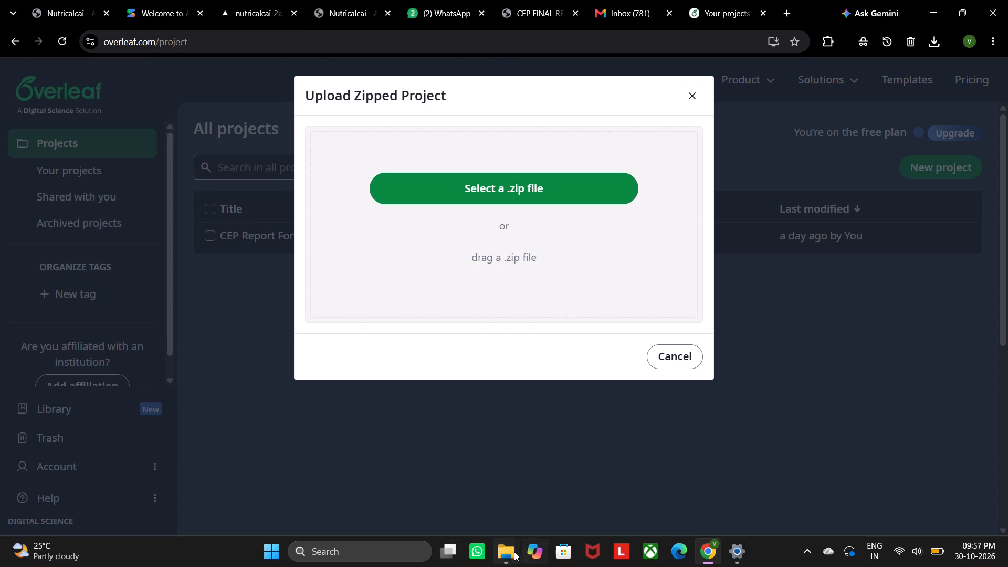
# Switch to File Explorer and extract the CEP_Report_Format_OG archive into its Downloads folder again, replacing the existing files of the same names.
pyautogui.click(511, 553)
pyautogui.click(635, 438)
pyautogui.click(516, 475)
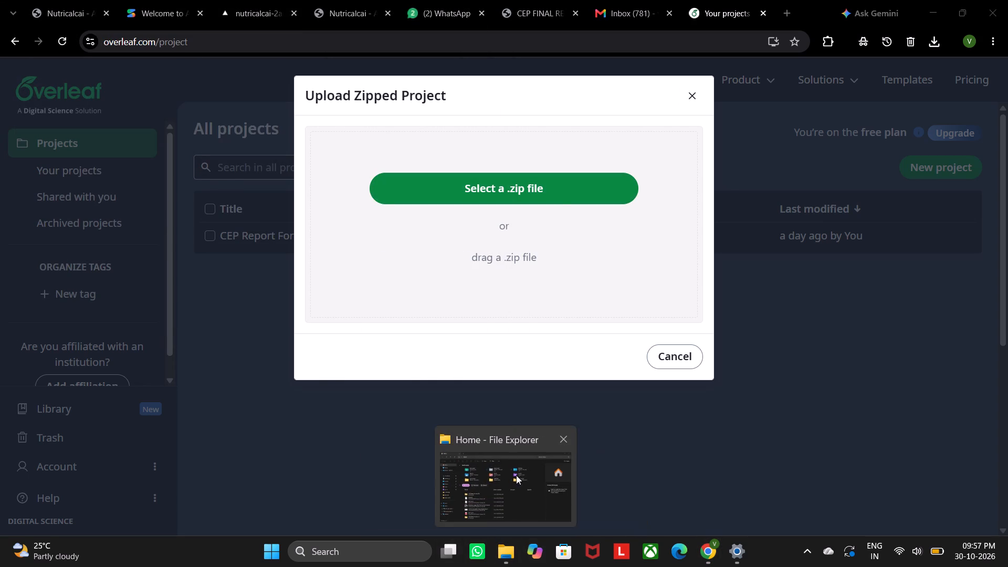
pyautogui.rightClick(308, 326)
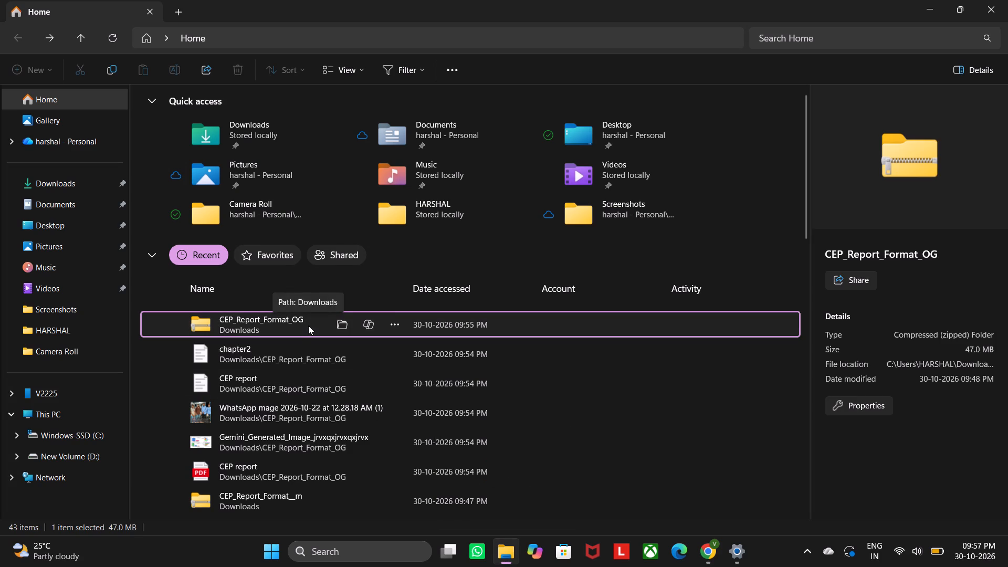
pyautogui.doubleClick(268, 330)
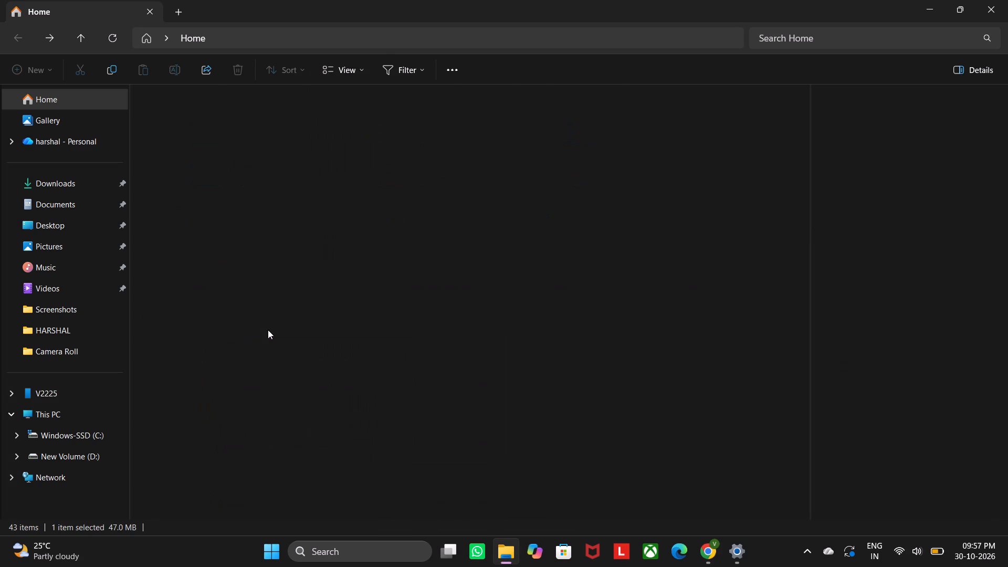
pyautogui.click(402, 68)
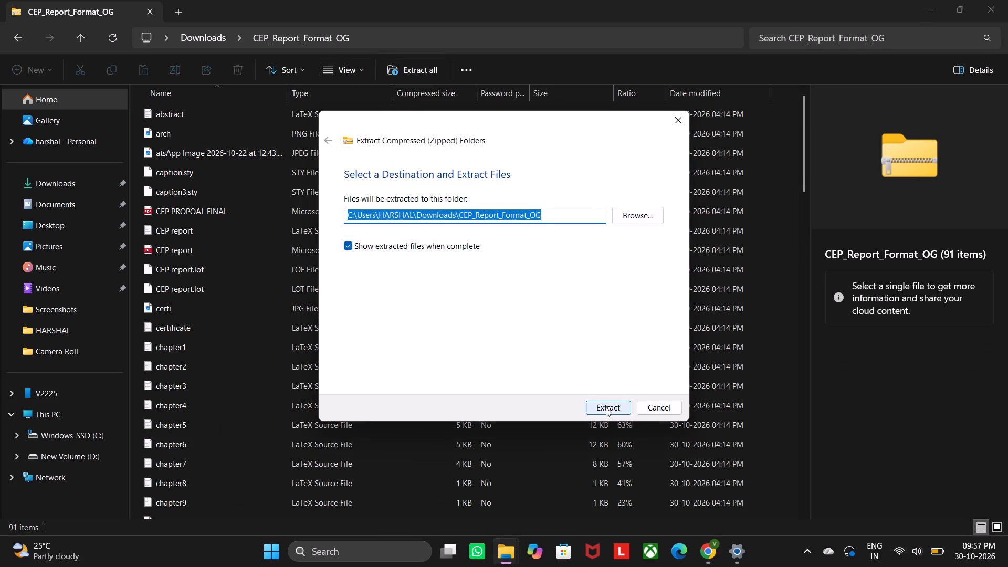
pyautogui.click(606, 407)
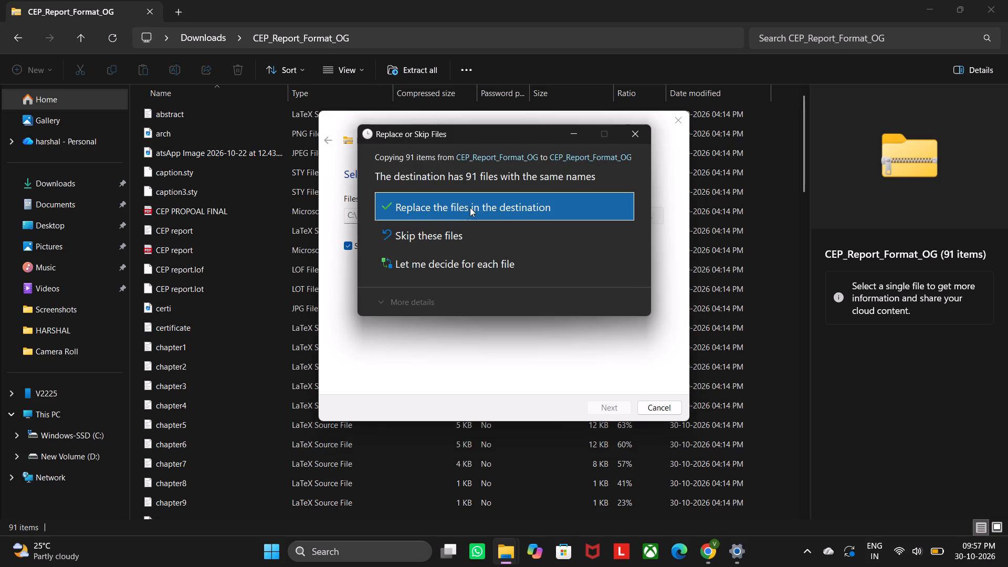
pyautogui.click(470, 206)
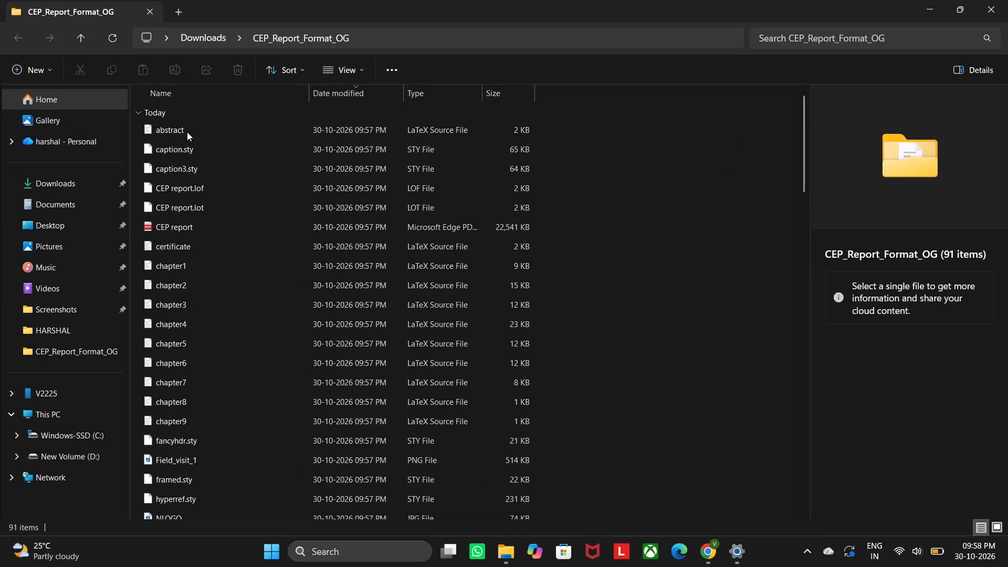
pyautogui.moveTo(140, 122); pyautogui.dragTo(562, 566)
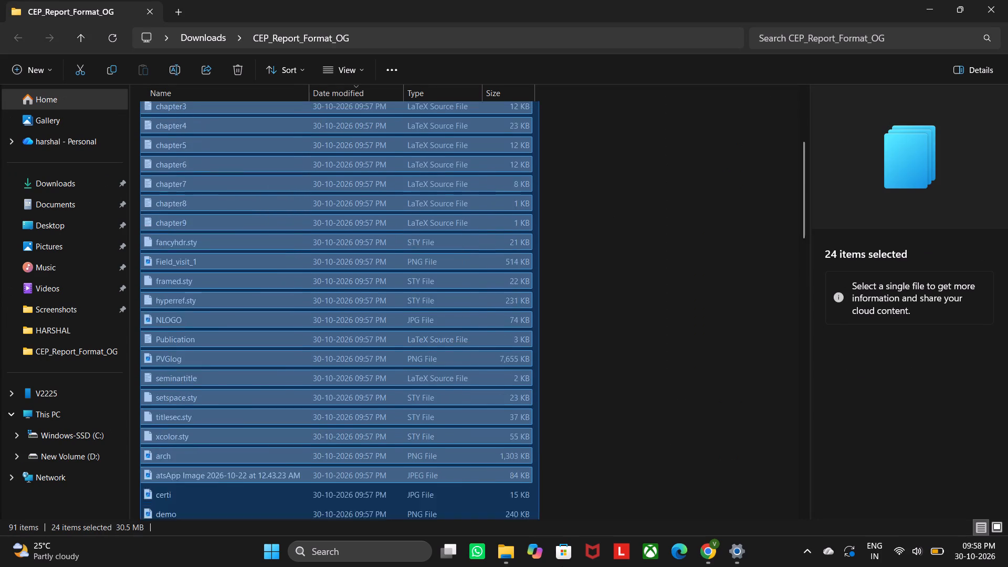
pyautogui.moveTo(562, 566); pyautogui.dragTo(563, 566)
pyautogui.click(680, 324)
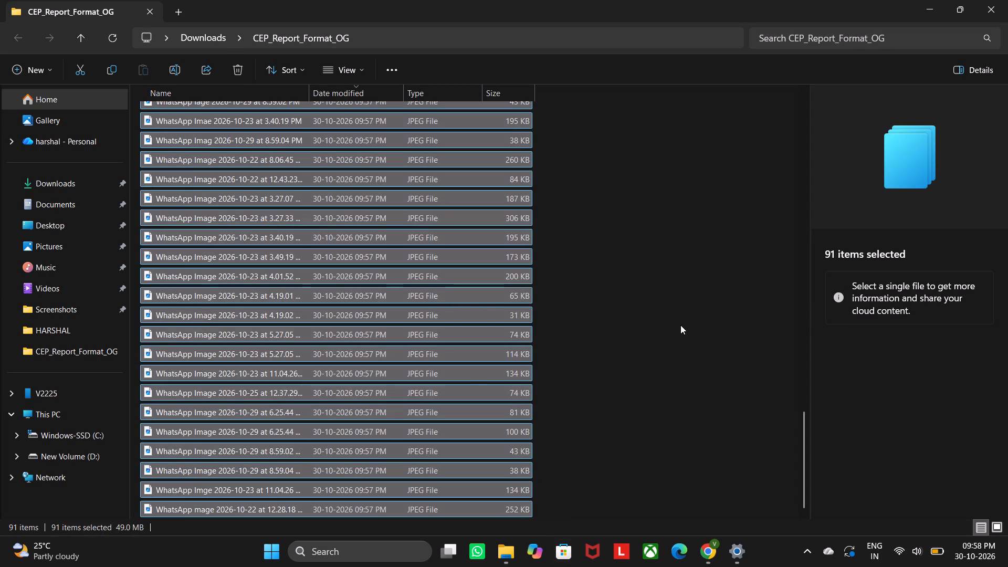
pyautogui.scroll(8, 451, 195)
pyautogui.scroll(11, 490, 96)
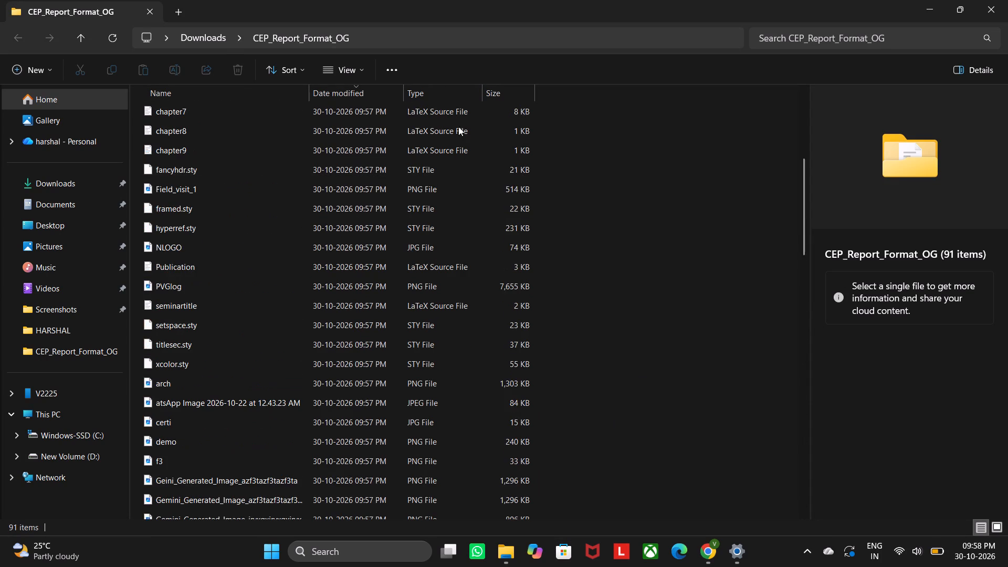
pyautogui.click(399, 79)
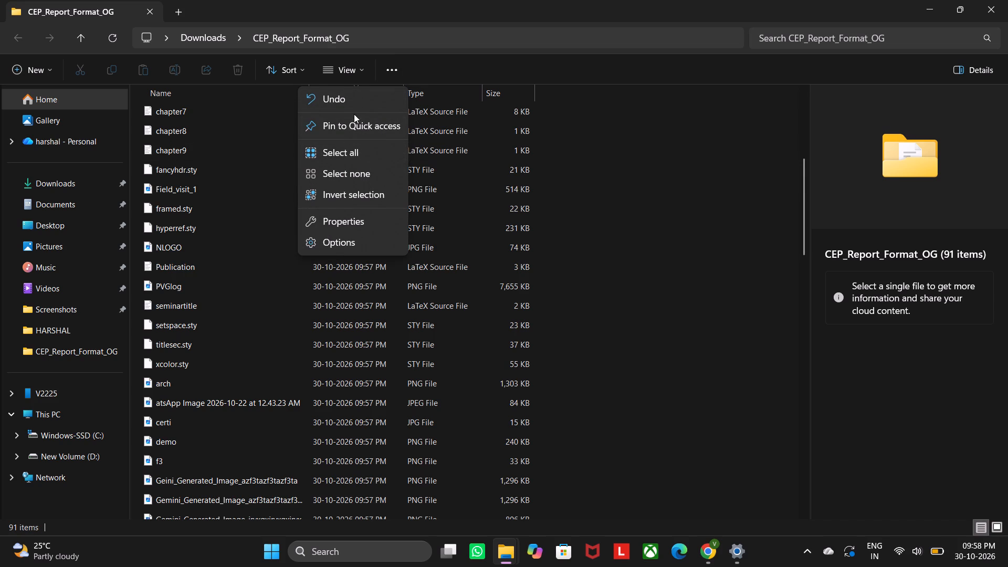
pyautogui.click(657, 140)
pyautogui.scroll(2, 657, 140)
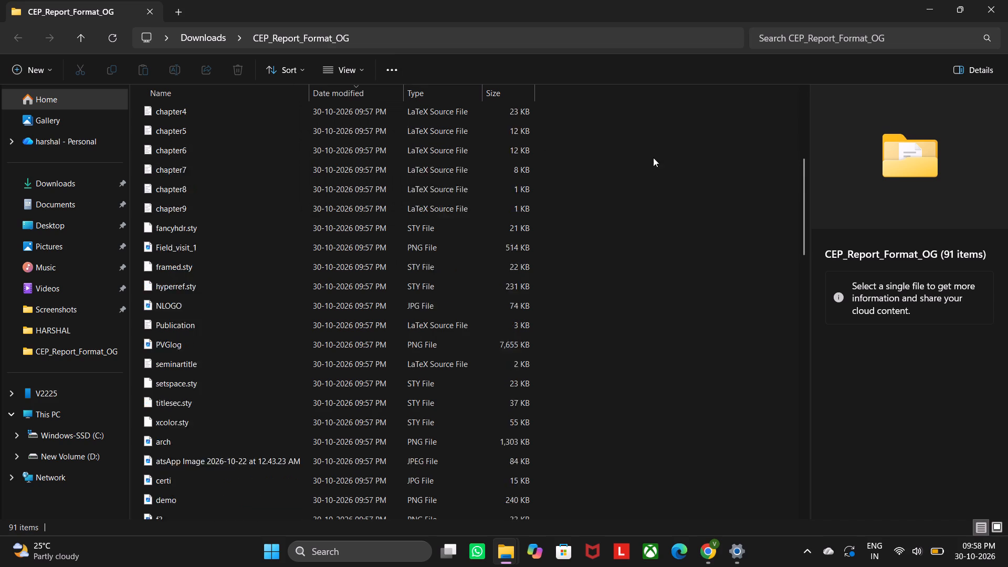
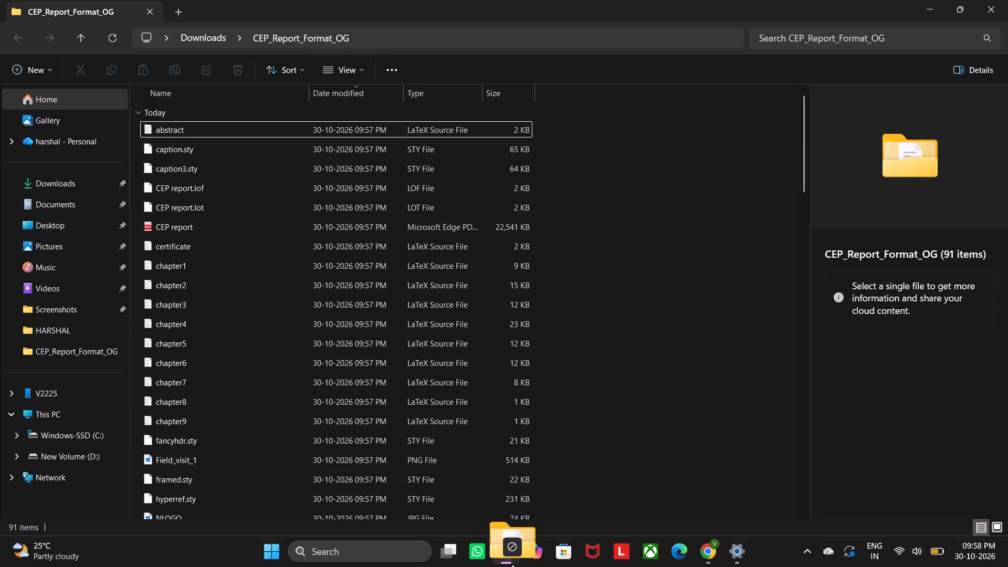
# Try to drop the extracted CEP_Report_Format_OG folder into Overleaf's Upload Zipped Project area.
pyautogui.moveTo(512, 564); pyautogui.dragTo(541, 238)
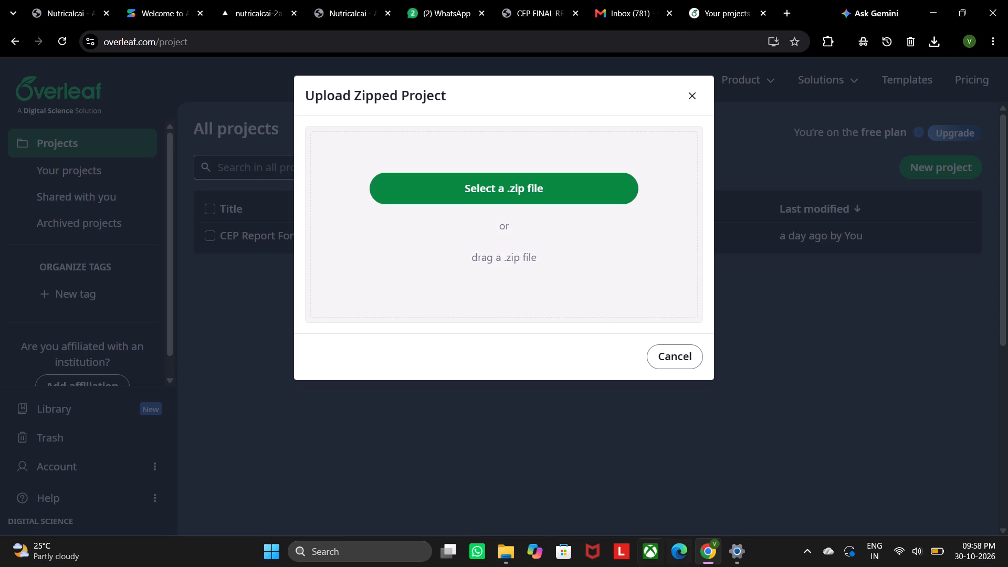
# Switch to File Explorer and close the window of the extracted CEP_Report_Format_OG folder.
pyautogui.click(503, 563)
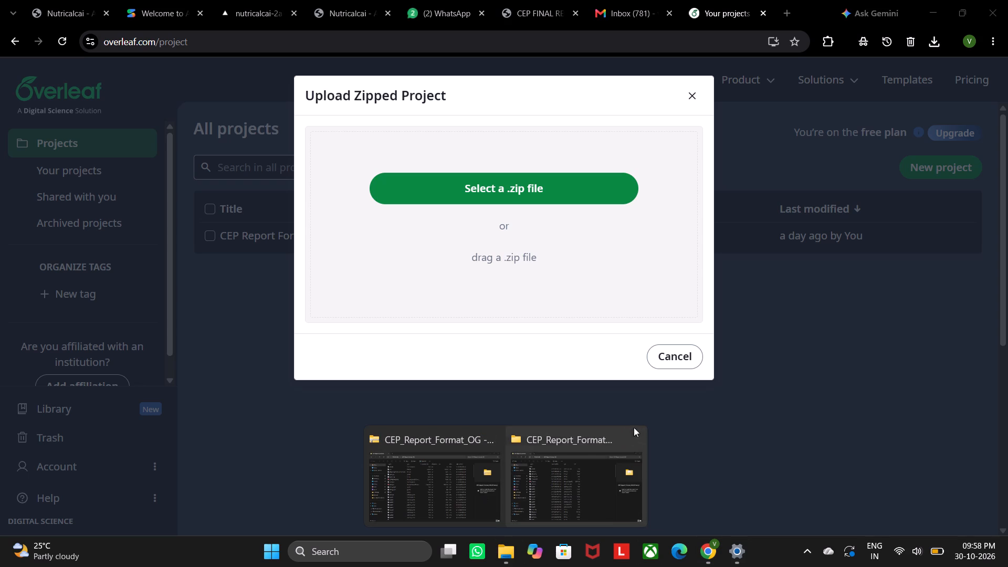
pyautogui.click(634, 437)
# In File Explorer's Home, compress the recent CEP_Report_Format_OG archive from Downloads into a new ZIP file.
pyautogui.click(493, 458)
pyautogui.scroll(5, 215, 130)
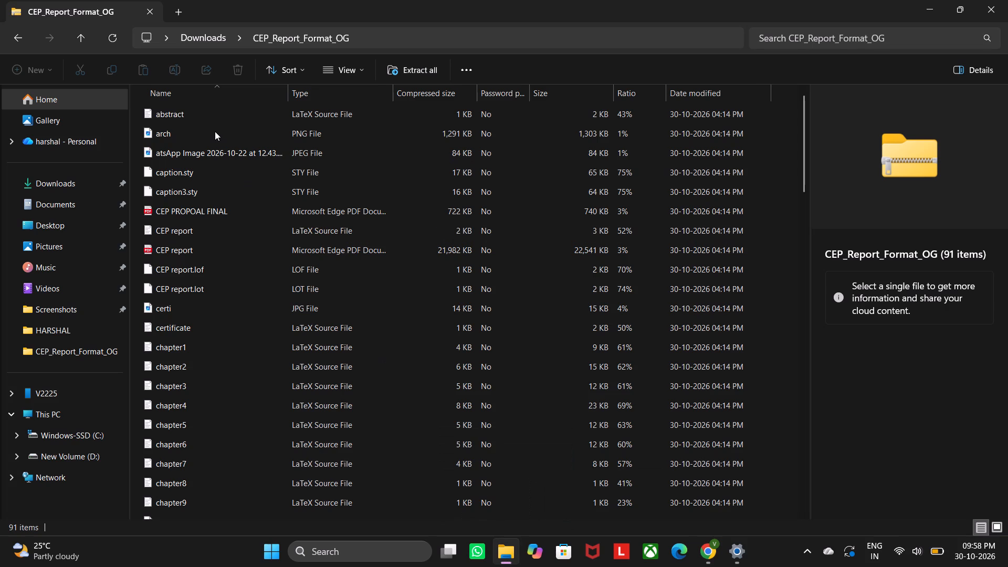
pyautogui.scroll(4, 215, 131)
pyautogui.click(93, 99)
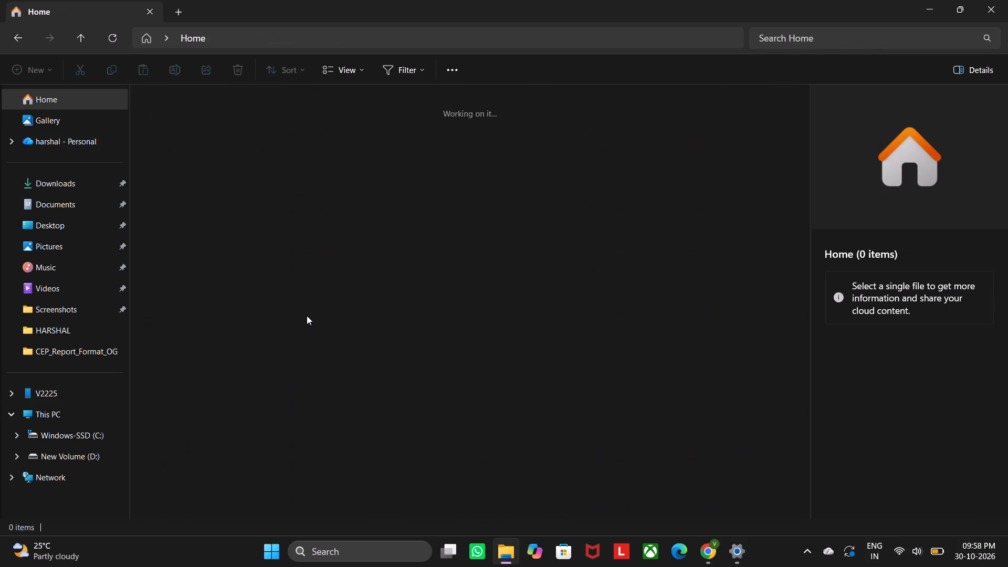
pyautogui.click(396, 322)
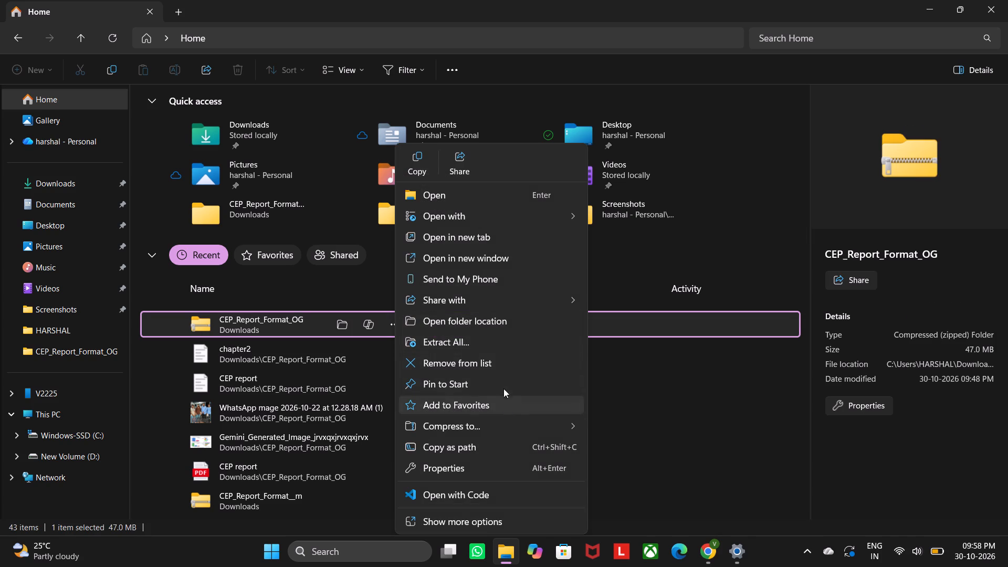
pyautogui.click(539, 419)
pyautogui.click(590, 424)
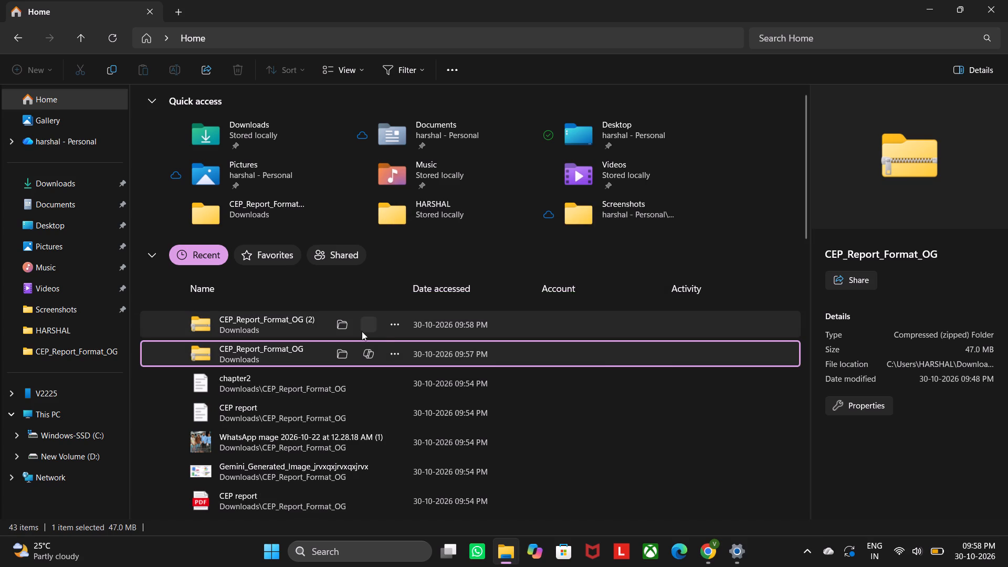
# Arrange a smaller File Explorer window over Overleaf's Upload Zipped Project dialog, ready to bring a recent zip archive across.
pyautogui.click(703, 551)
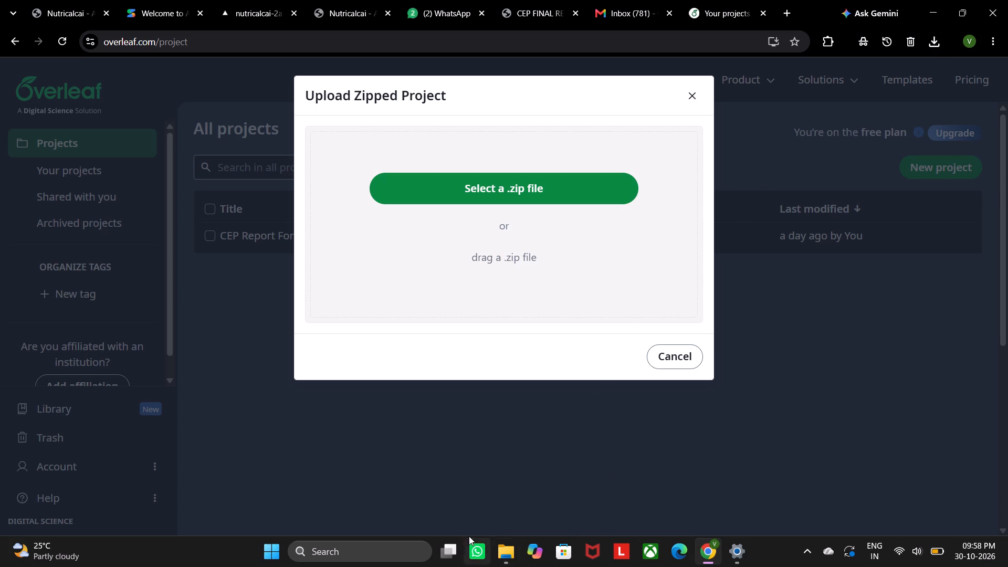
pyautogui.click(499, 548)
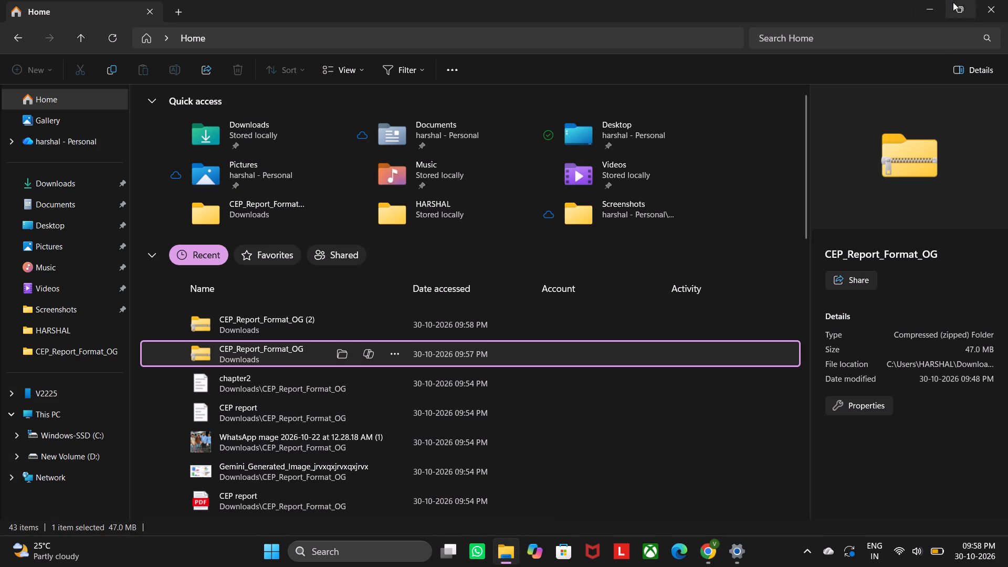
pyautogui.click(953, 2)
pyautogui.scroll(-4, 288, 354)
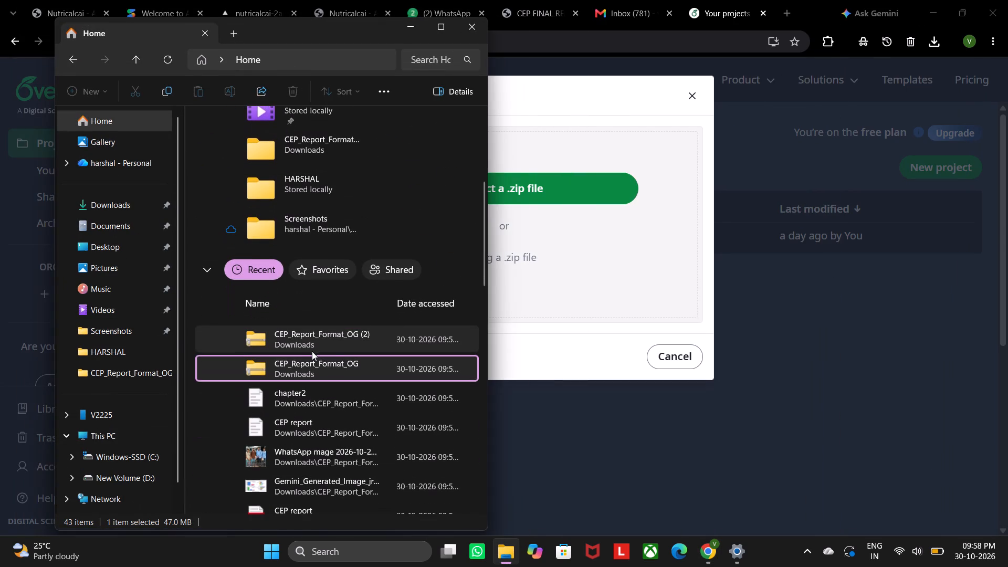
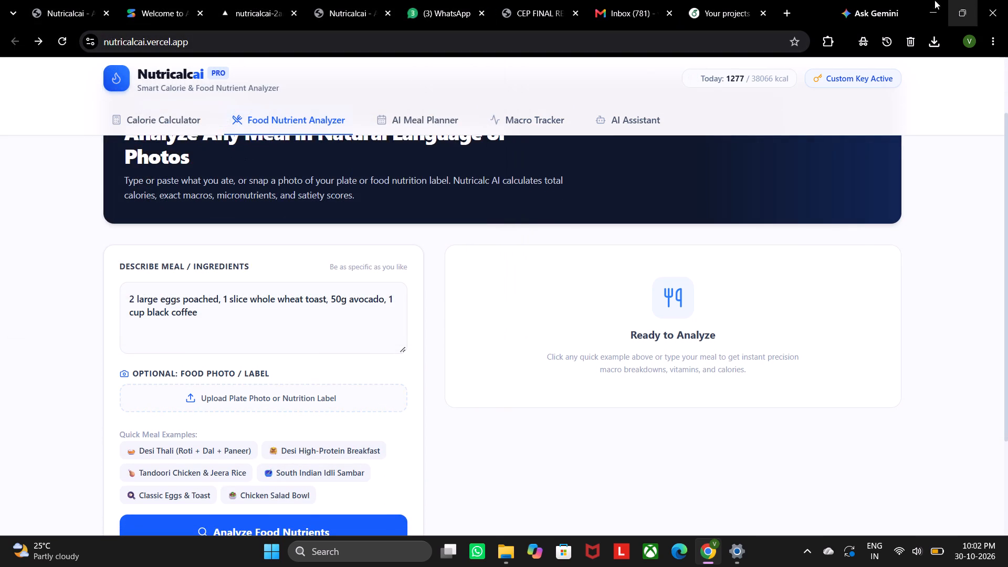
# Return to Overleaf's Upload Zipped Project dialog and check the progress of the zip upload.
pyautogui.click(736, 0)
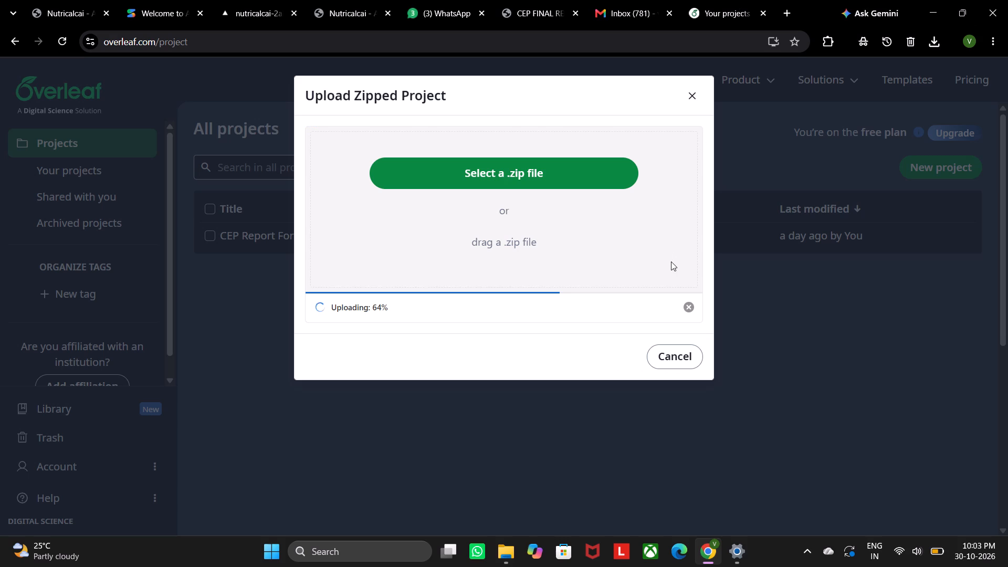
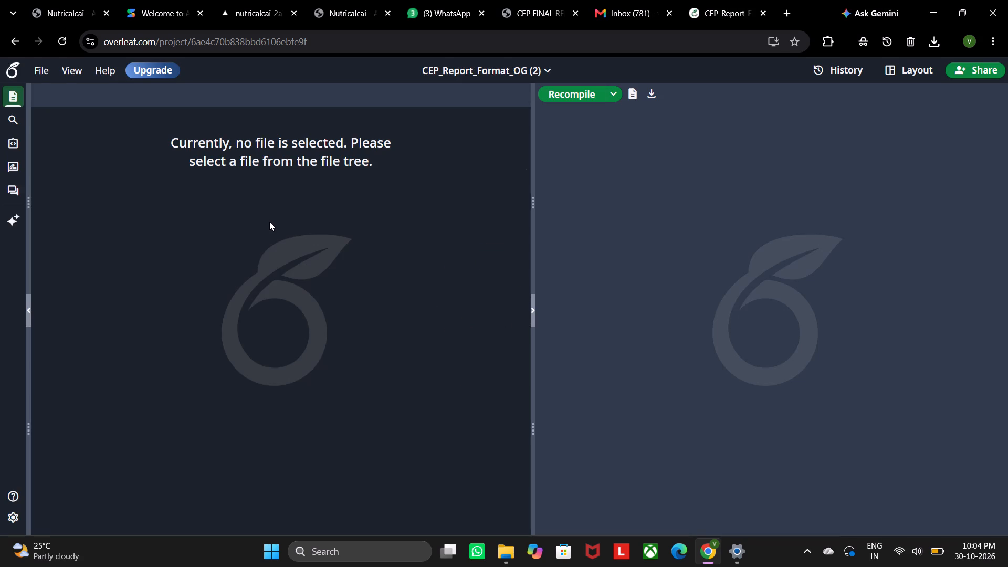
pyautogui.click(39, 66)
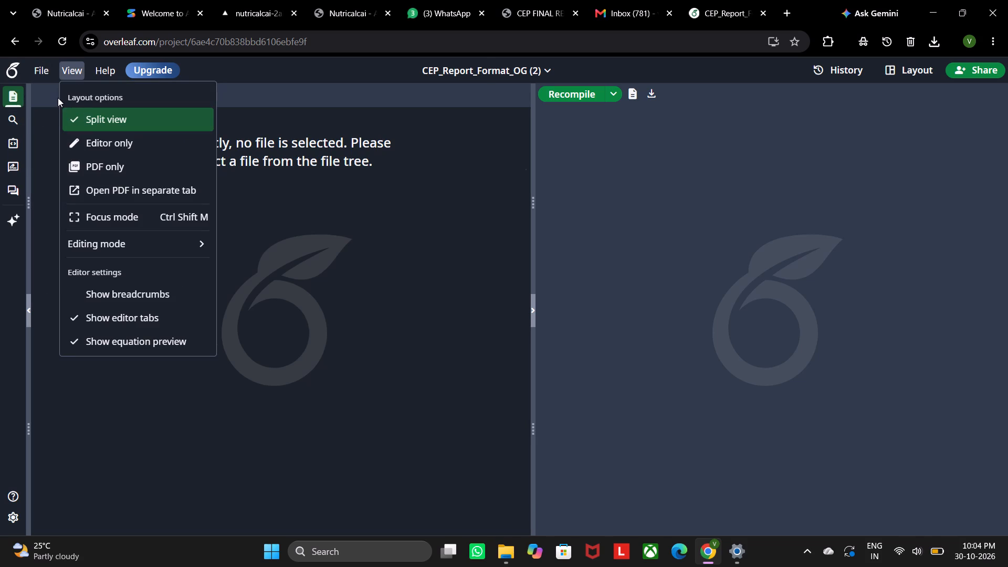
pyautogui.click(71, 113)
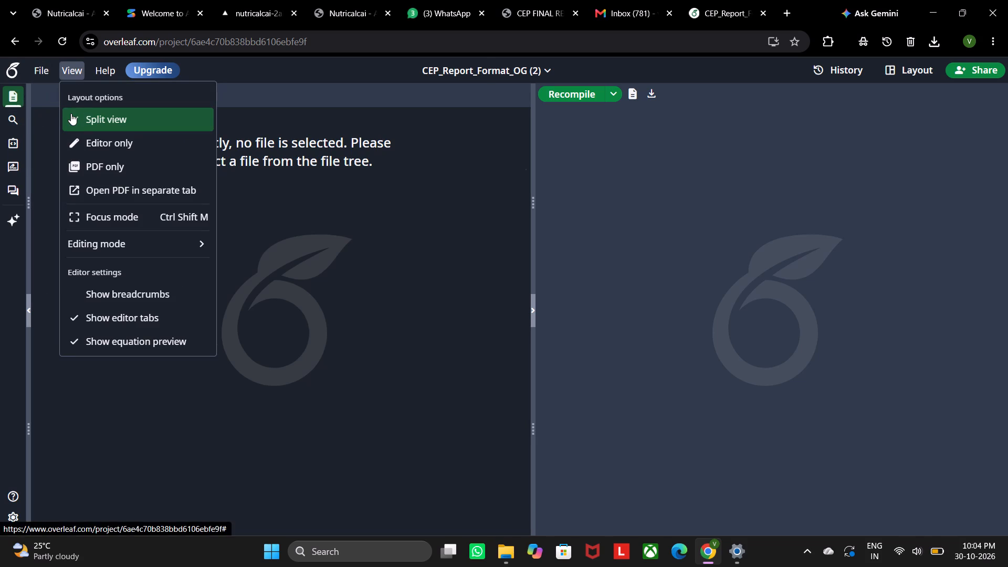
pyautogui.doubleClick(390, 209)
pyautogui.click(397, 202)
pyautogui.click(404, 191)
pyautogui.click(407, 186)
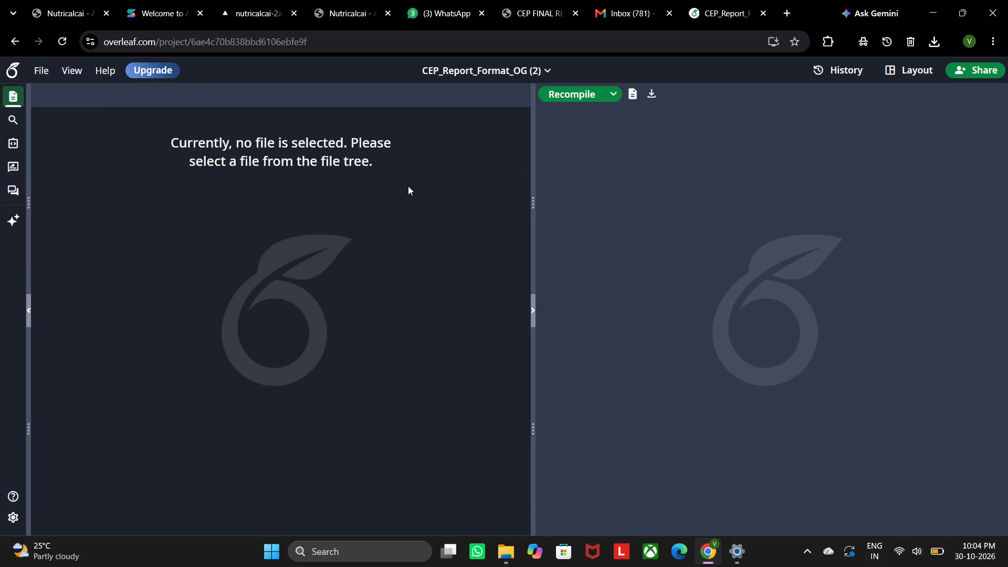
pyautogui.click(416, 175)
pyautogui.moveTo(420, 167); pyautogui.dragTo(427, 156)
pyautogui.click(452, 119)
# Leave the CEP_Report_Format_OG (2) project and return to the list of all projects.
pyautogui.click(14, 40)
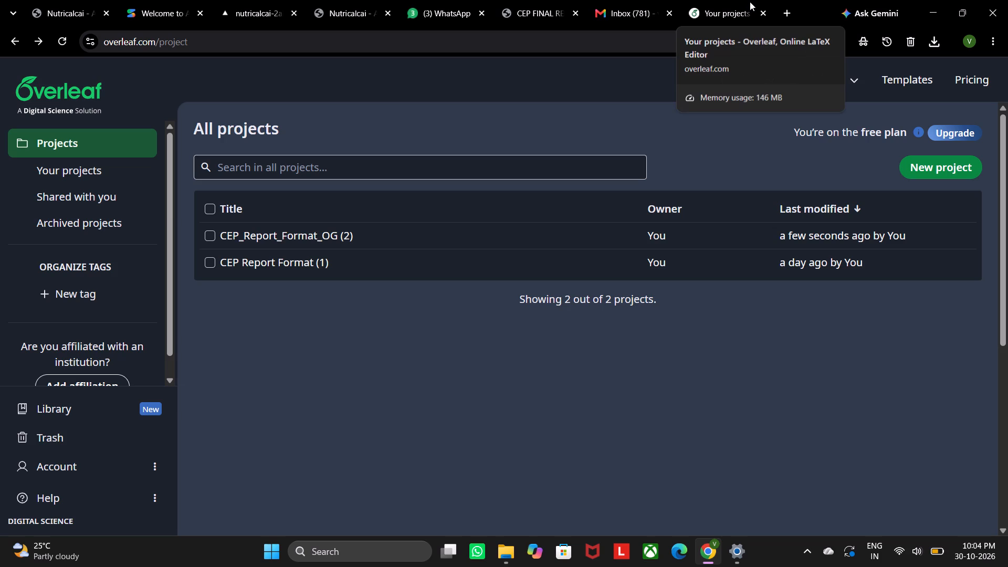
# Search Google for overleaf in a new tab and open the Overleaf, Online LaTeX Editor result.
pyautogui.doubleClick(786, 11)
pyautogui.click(526, 236)
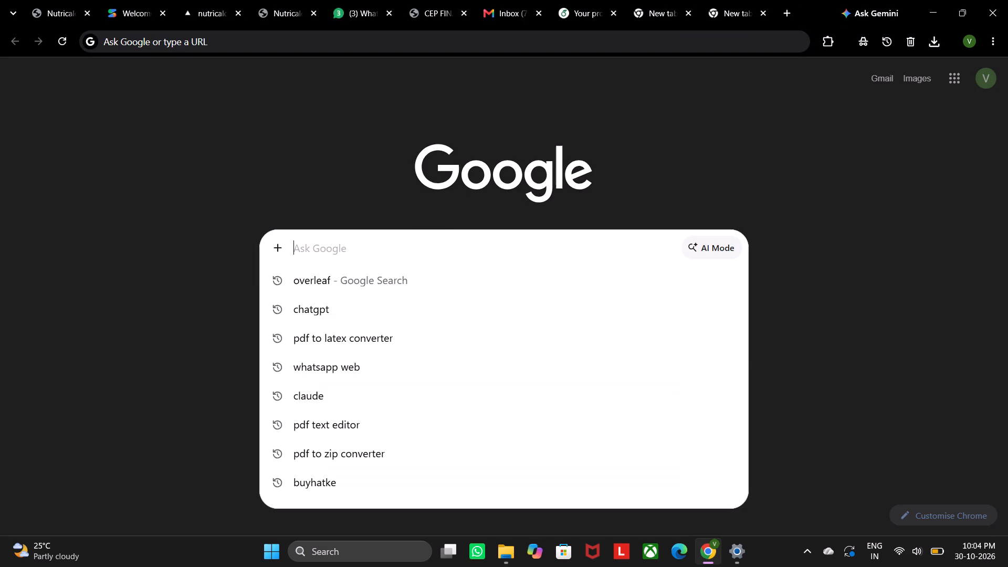
pyautogui.click(413, 276)
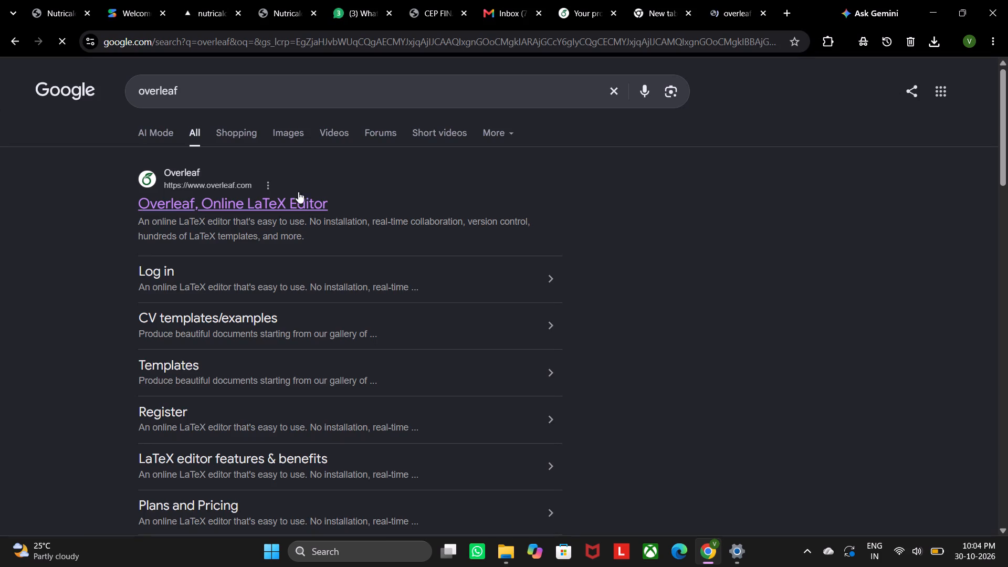
pyautogui.click(260, 196)
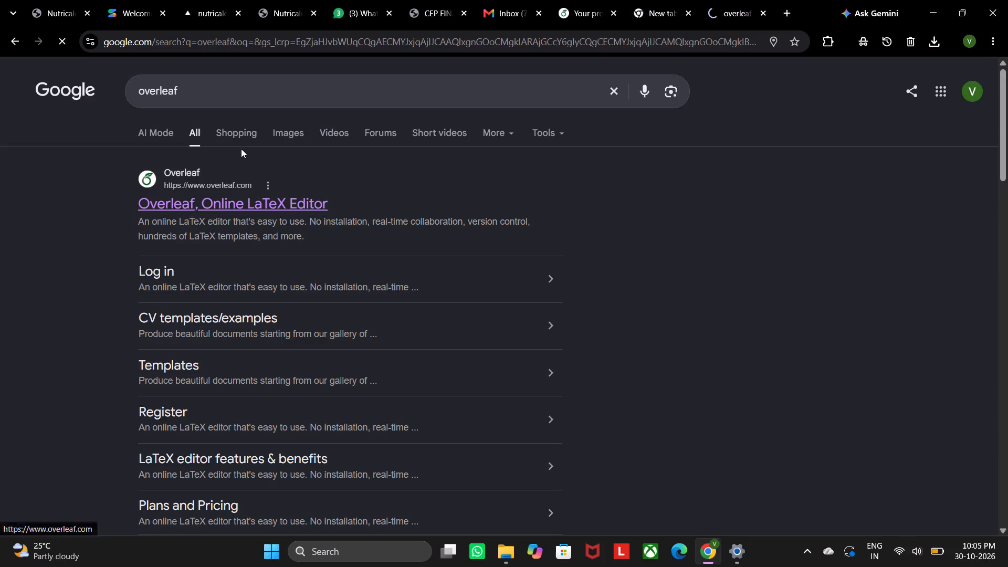
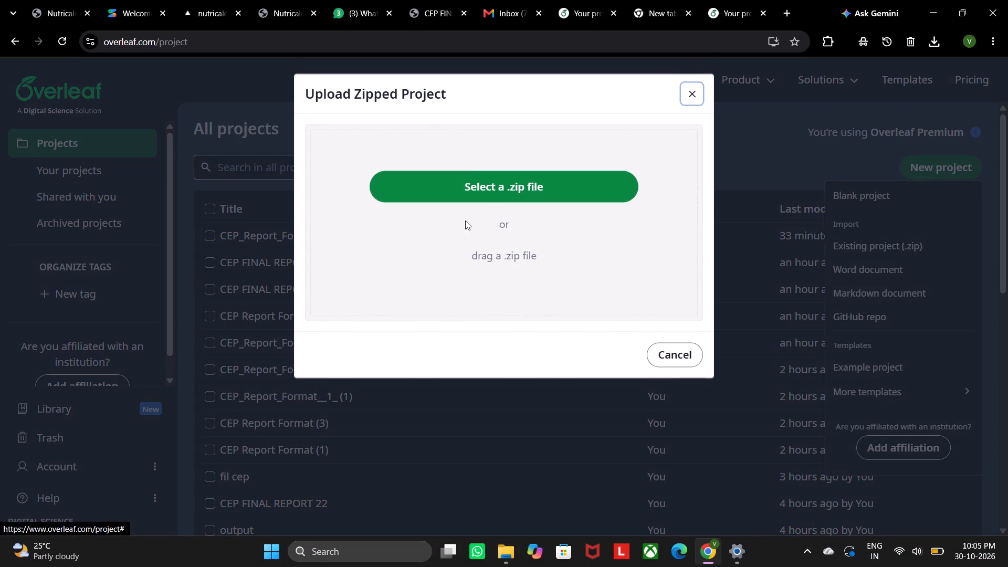
# Open the file selection for the zip archive to upload as a new Overleaf project.
pyautogui.click(458, 194)
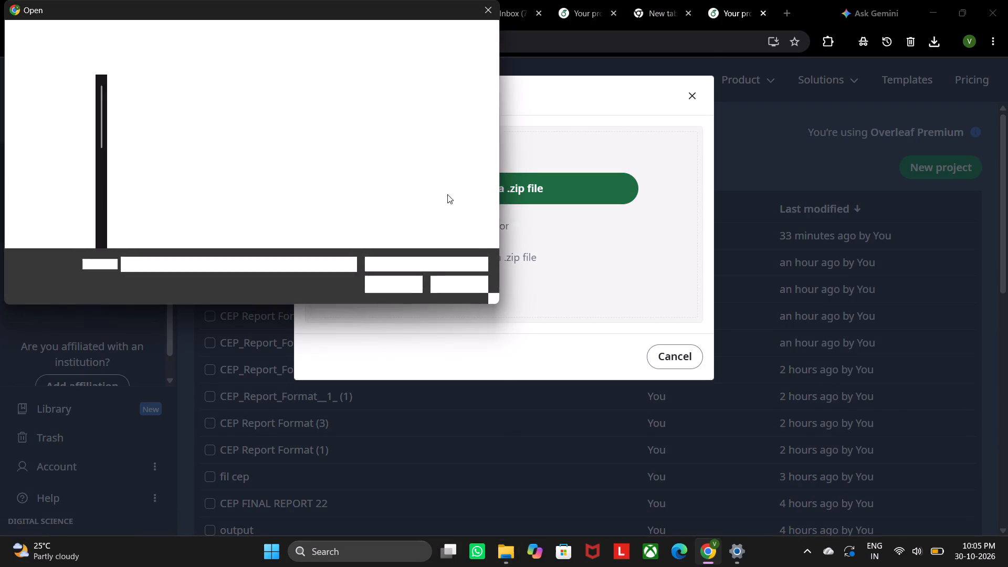
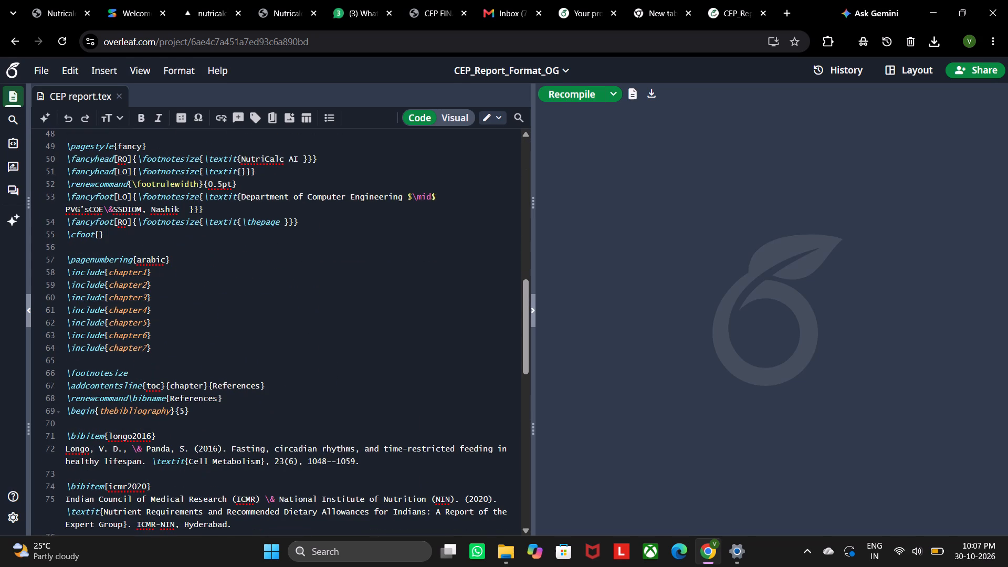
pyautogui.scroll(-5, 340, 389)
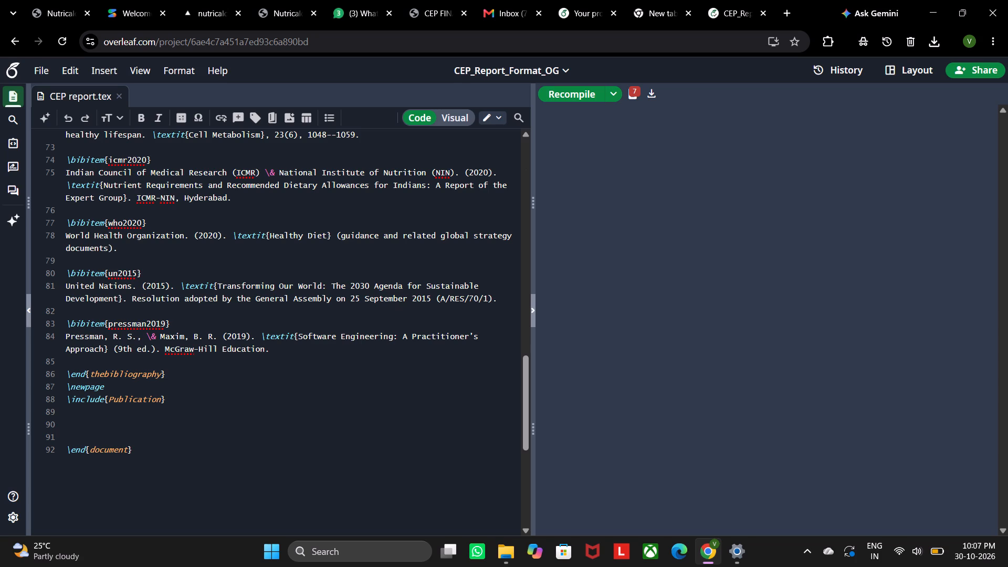
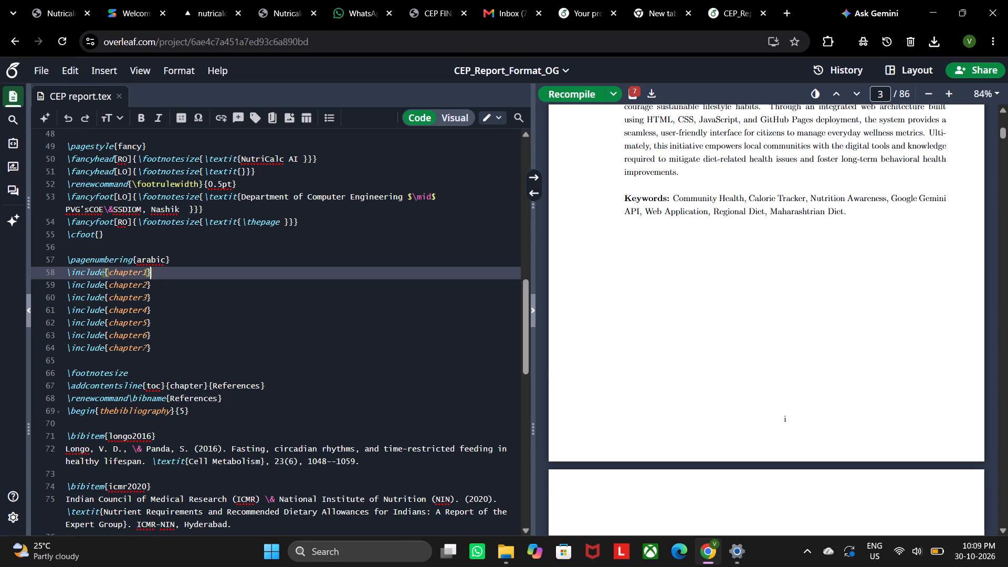
# Look through the compiled CEP report PDF, from the abstract page's keywords on to around page 45.
pyautogui.scroll(2, 939, 47)
pyautogui.scroll(2, 934, 130)
pyautogui.moveTo(998, 133); pyautogui.dragTo(970, 333)
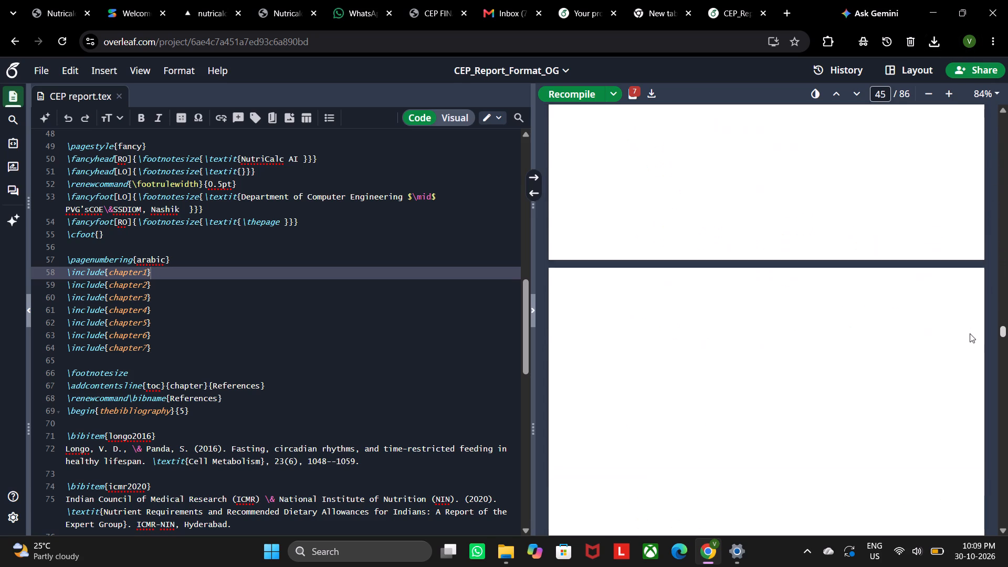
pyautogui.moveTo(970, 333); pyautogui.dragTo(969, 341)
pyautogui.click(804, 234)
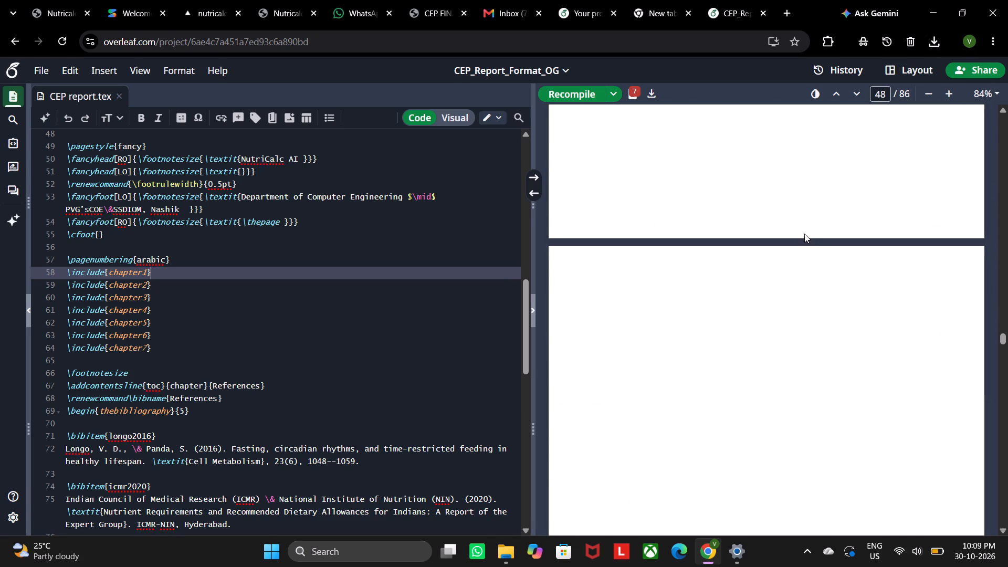
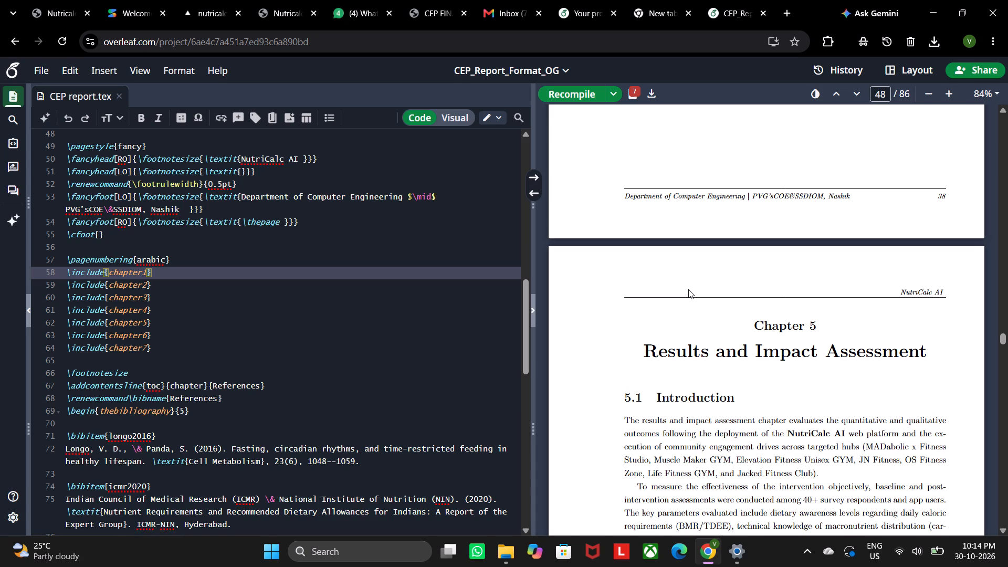
# Review the compiled Chapter 5 pages, from Results and Impact Assessment through the Project GUI and Screens figures.
pyautogui.scroll(-4, 734, 354)
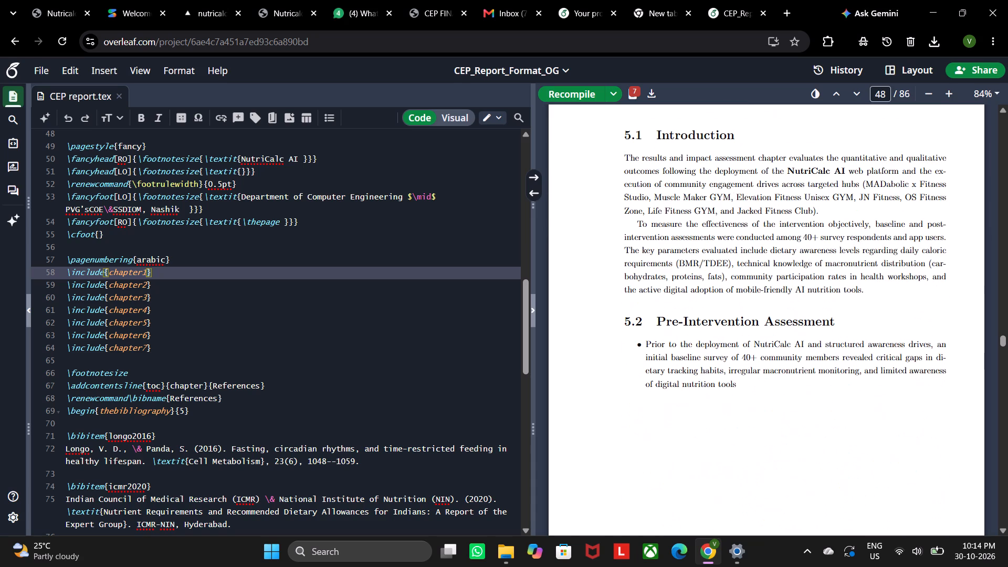
pyautogui.scroll(-17, 763, 356)
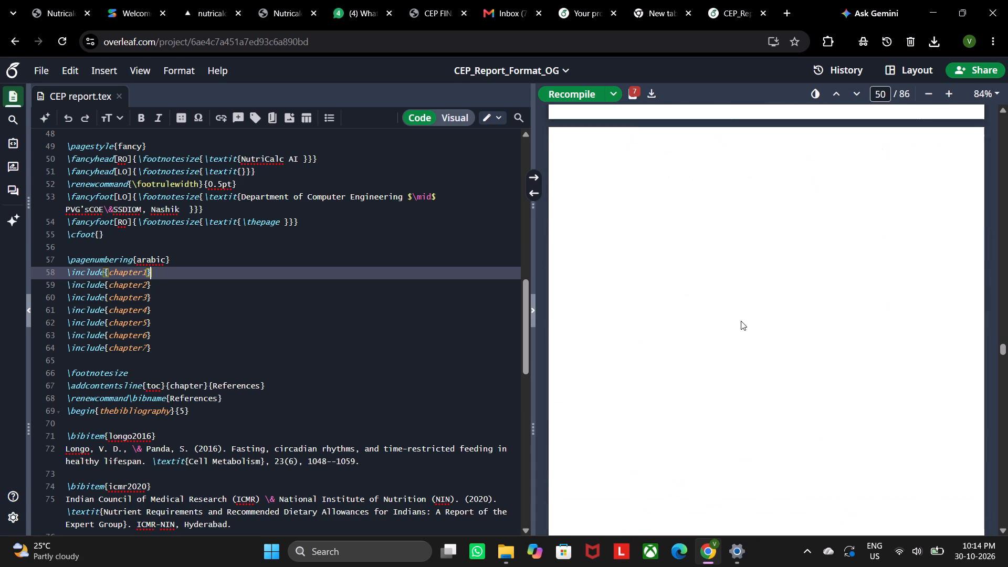
pyautogui.scroll(-4, 741, 321)
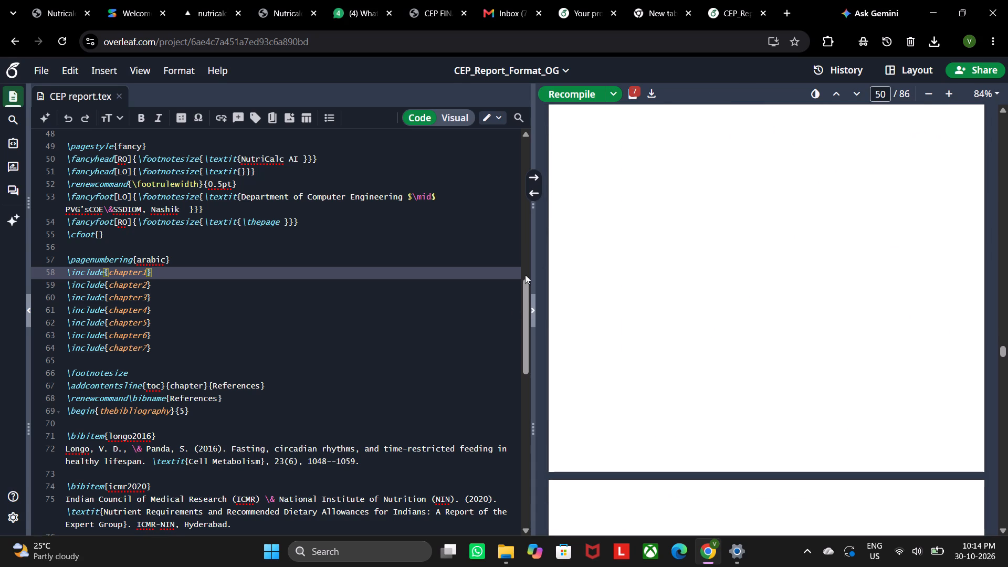
pyautogui.scroll(5, 890, 289)
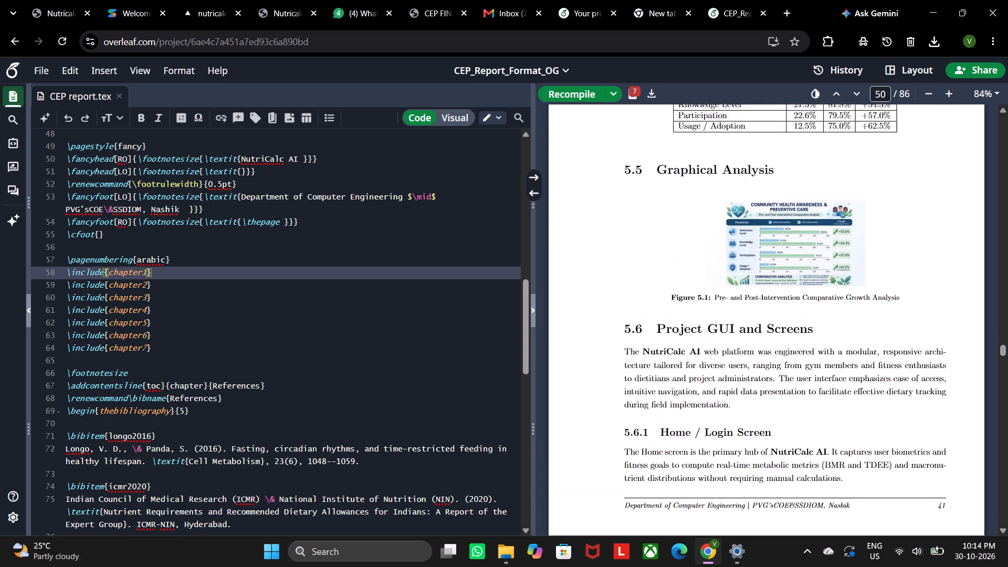
pyautogui.scroll(19, 890, 289)
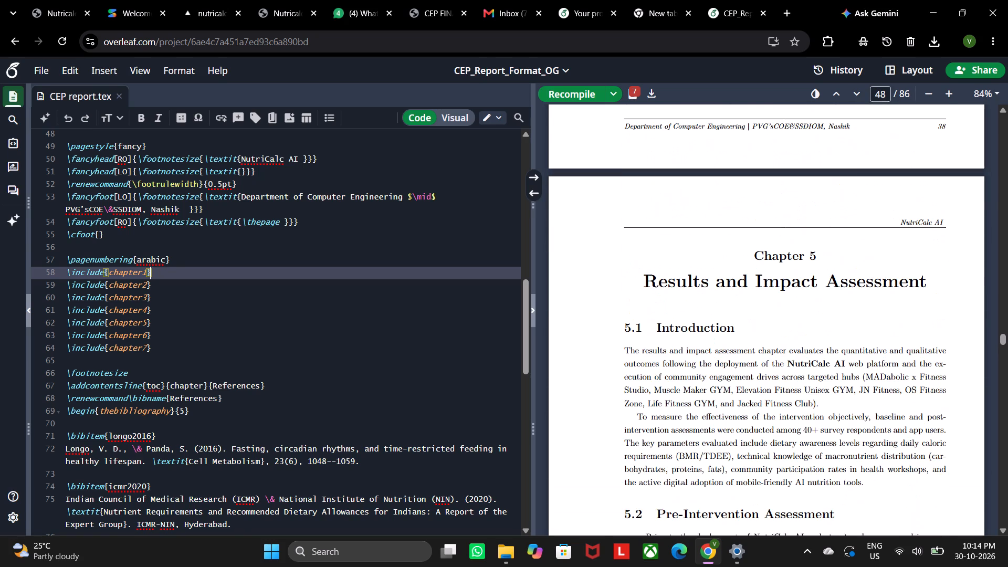
pyautogui.scroll(-6, 887, 353)
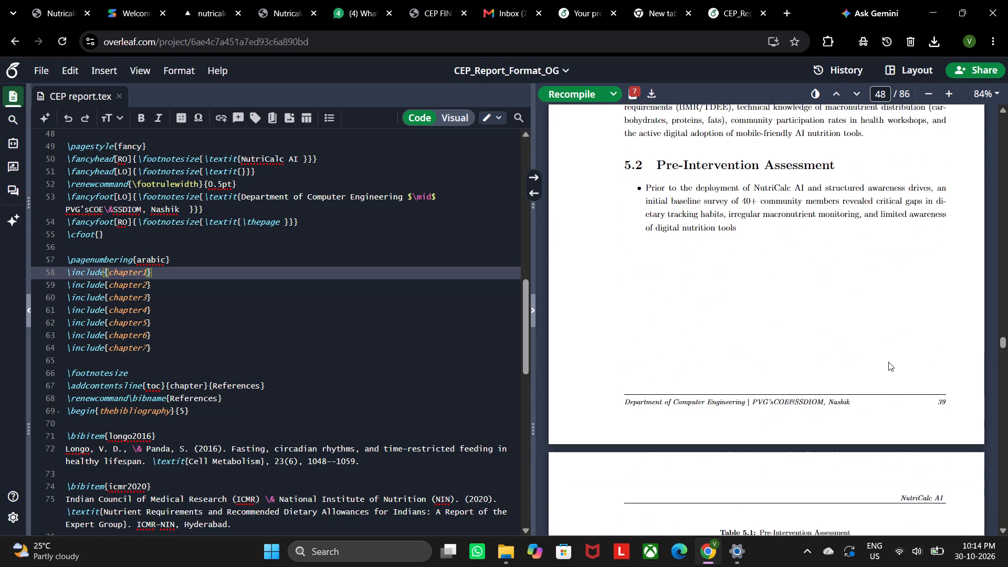
pyautogui.scroll(-12, 888, 362)
pyautogui.scroll(-6, 844, 408)
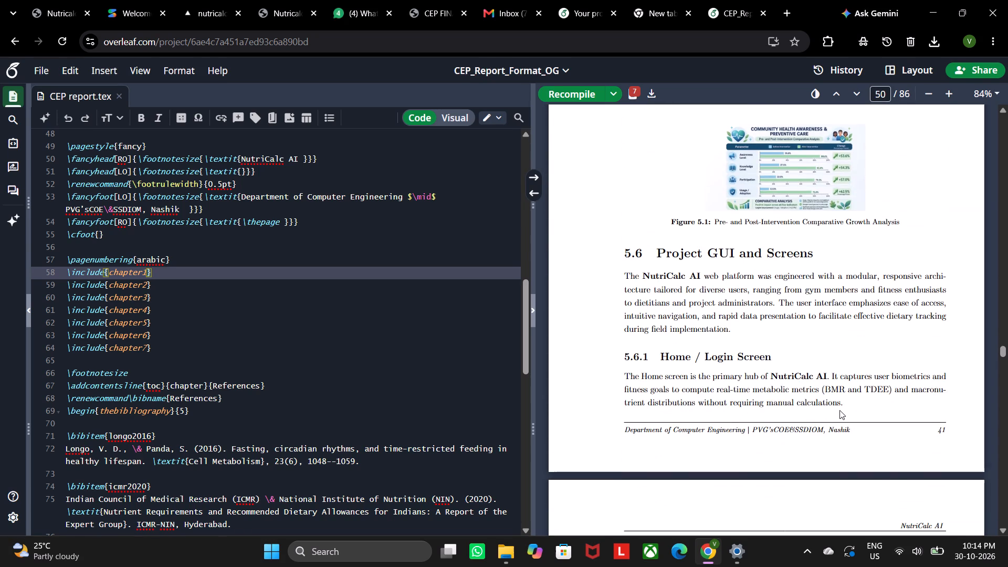
pyautogui.scroll(-1, 839, 410)
pyautogui.scroll(3, 839, 410)
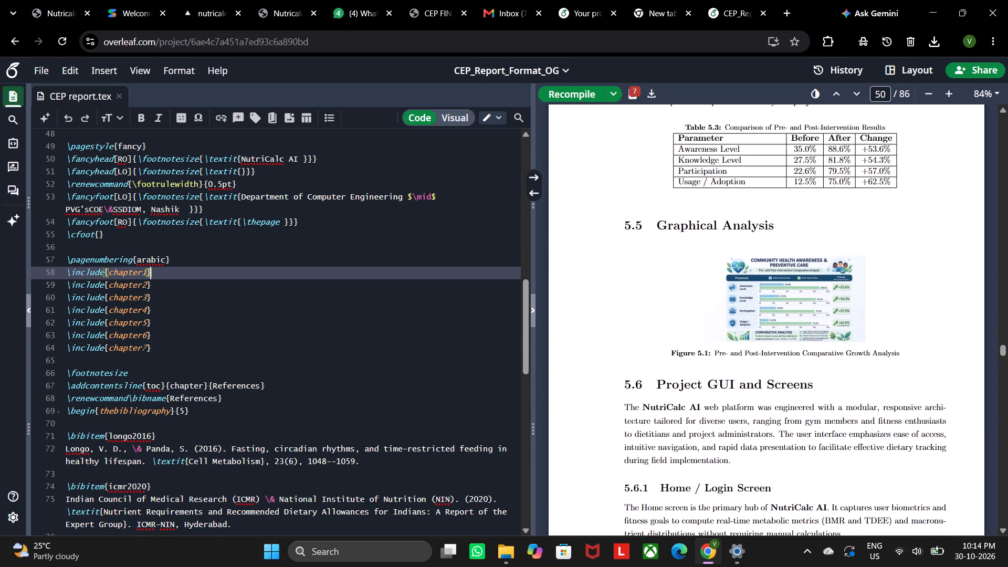
pyautogui.scroll(-4, 845, 401)
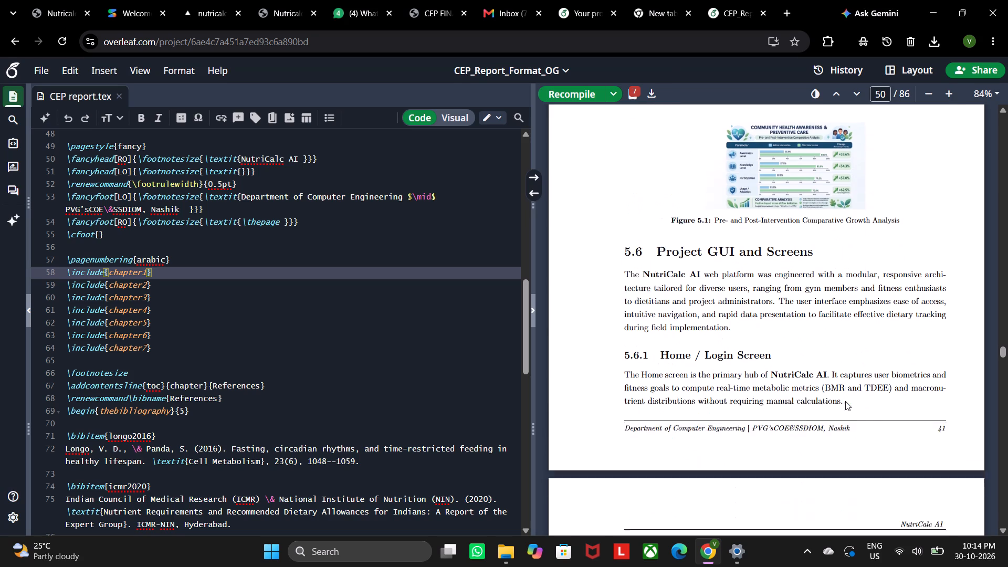
pyautogui.scroll(-3, 845, 401)
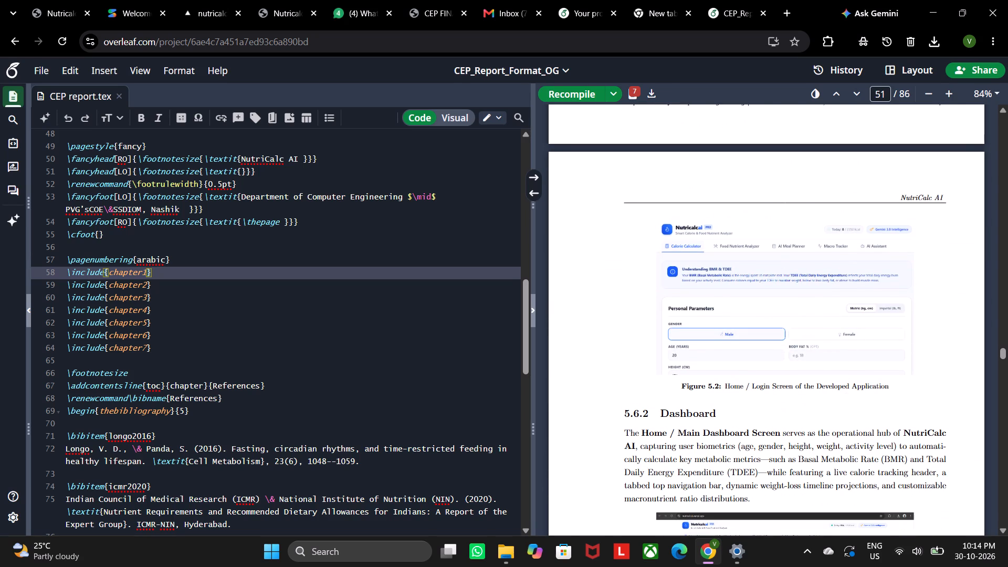
# Shorten the caption of the Home / Login Screen figure in chapter5.tex to "Home".
pyautogui.doubleClick(845, 383)
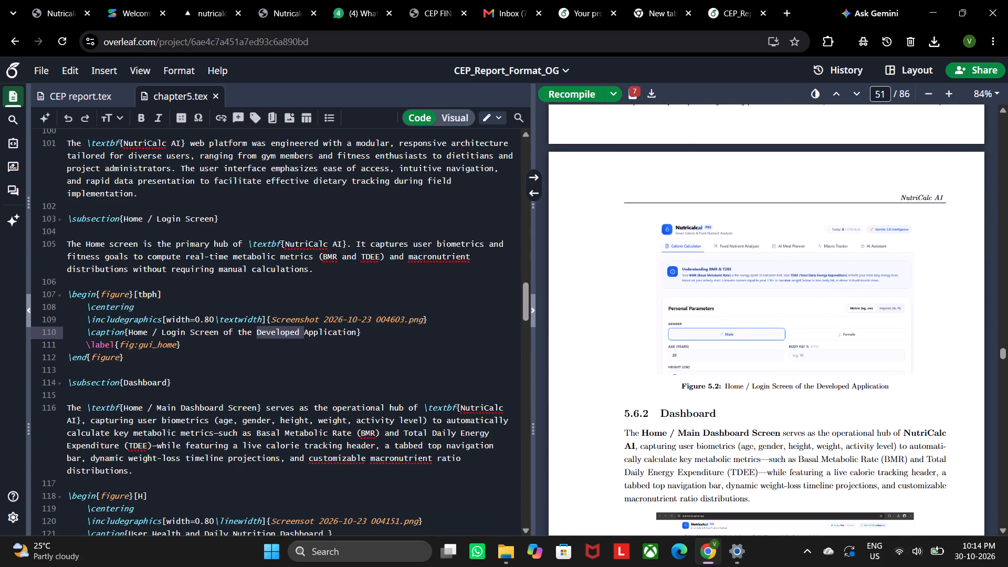
pyautogui.moveTo(151, 333); pyautogui.dragTo(271, 327)
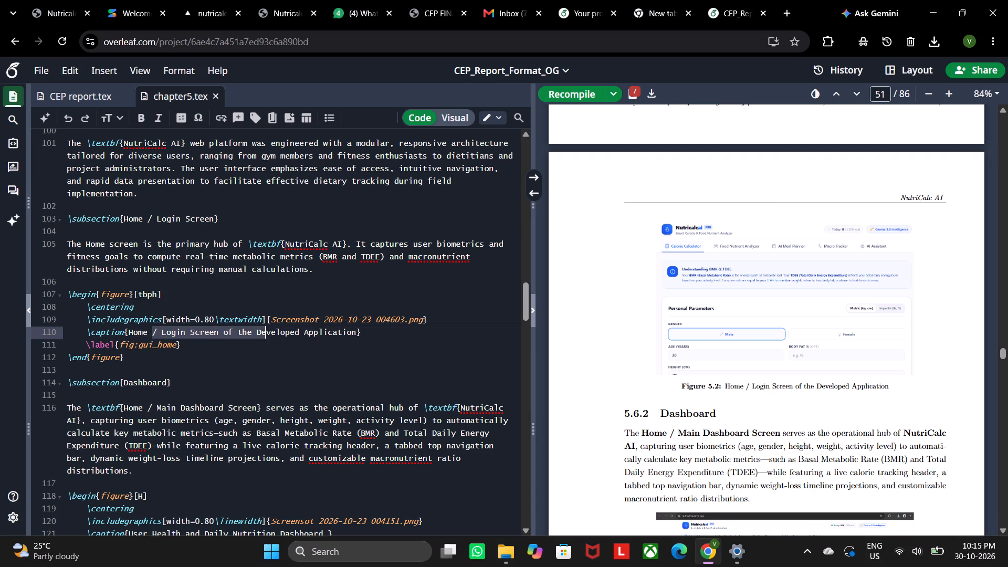
pyautogui.moveTo(271, 327); pyautogui.dragTo(354, 331)
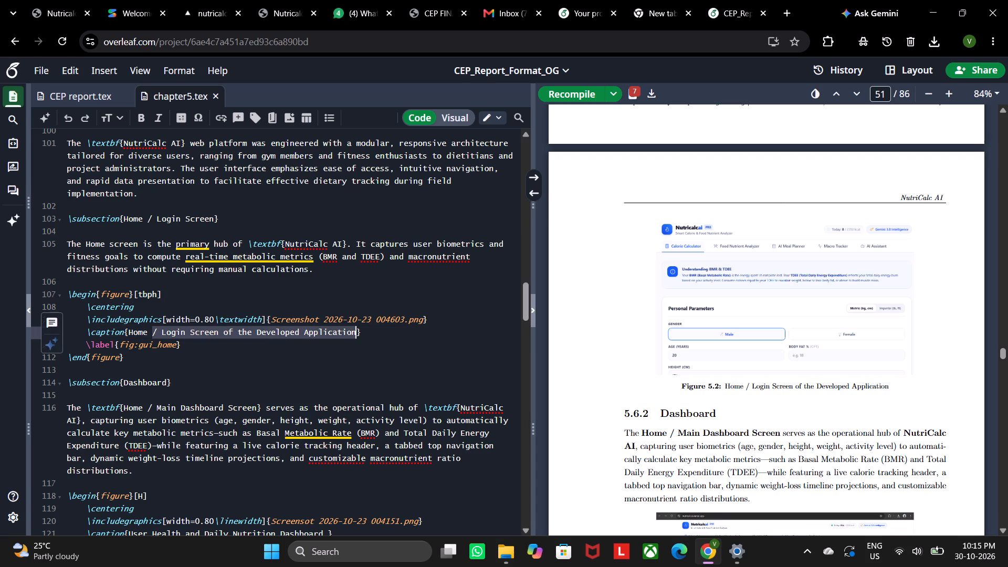
pyautogui.press('BackSpace')
pyautogui.press('BackSpace')
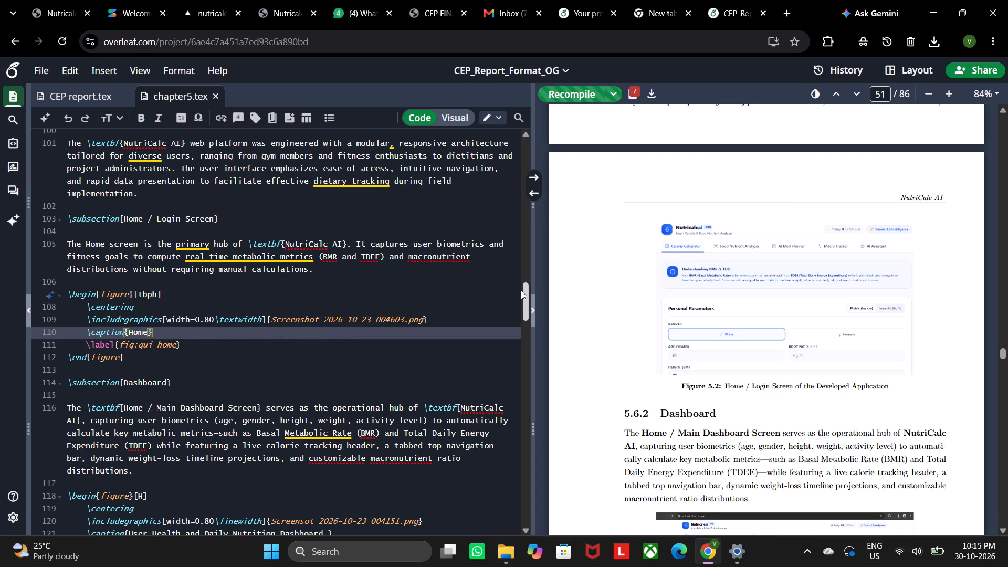
# Check the edited home screen figure caption and the surrounding sections 5.6.1 and 5.6.2 in the compiled PDF.
pyautogui.scroll(2, 612, 260)
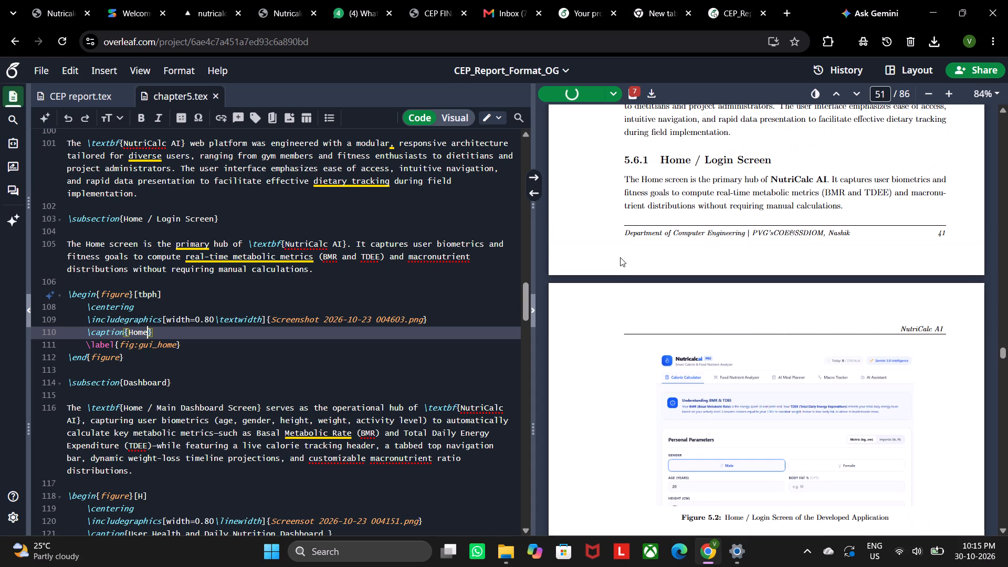
pyautogui.scroll(-5, 620, 257)
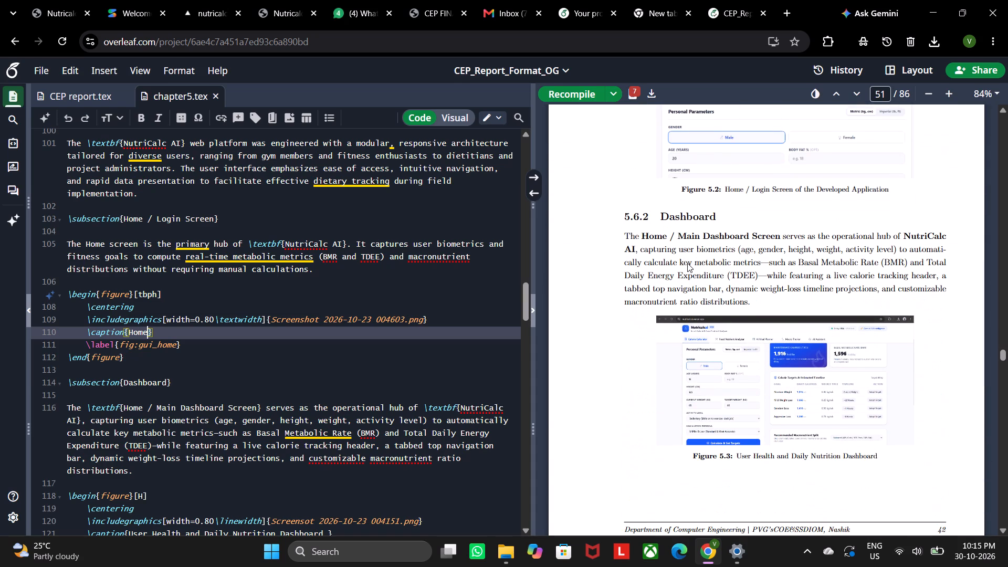
pyautogui.scroll(-2, 687, 263)
pyautogui.scroll(4, 687, 263)
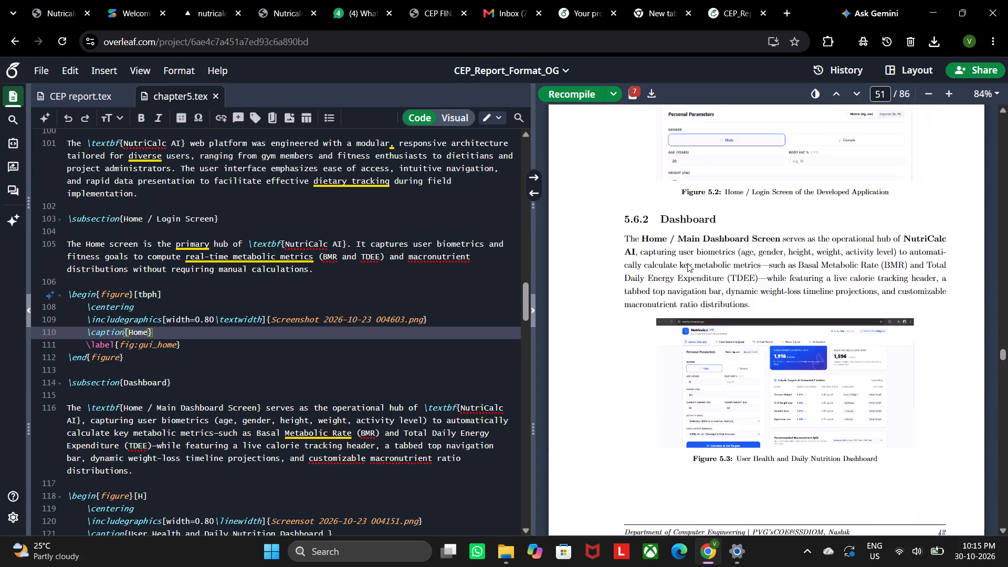
pyautogui.scroll(1, 687, 263)
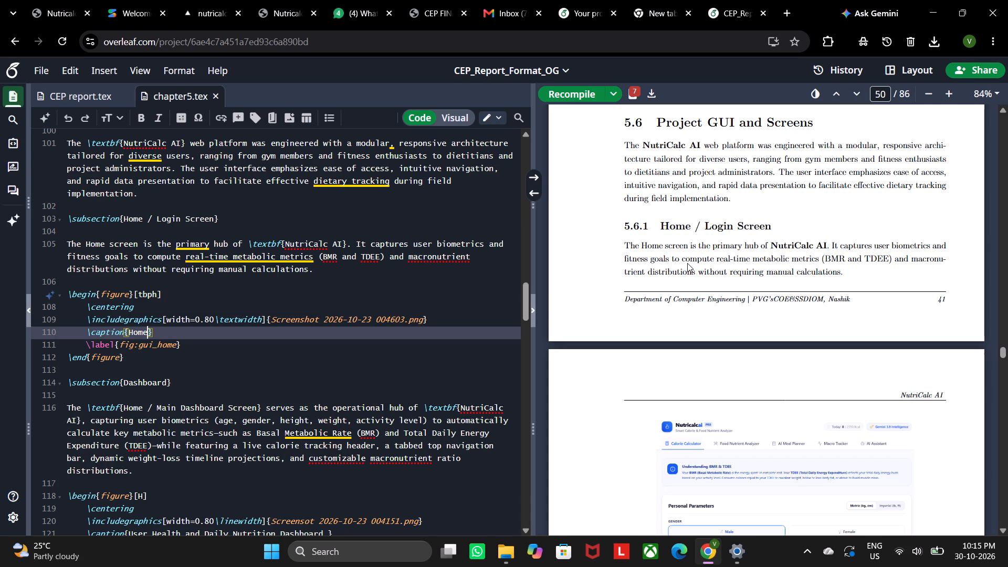
pyautogui.scroll(-4, 687, 263)
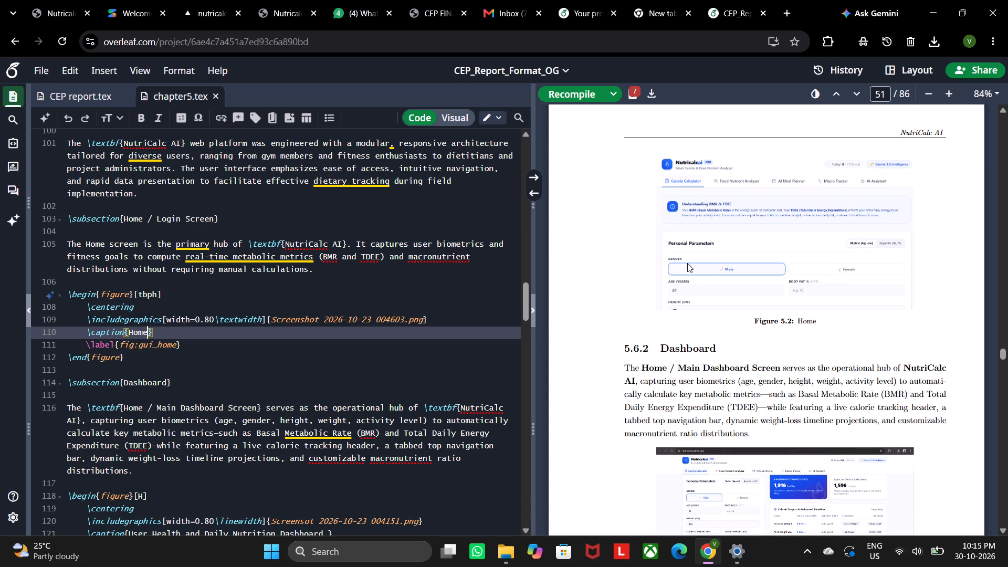
pyautogui.scroll(4, 687, 263)
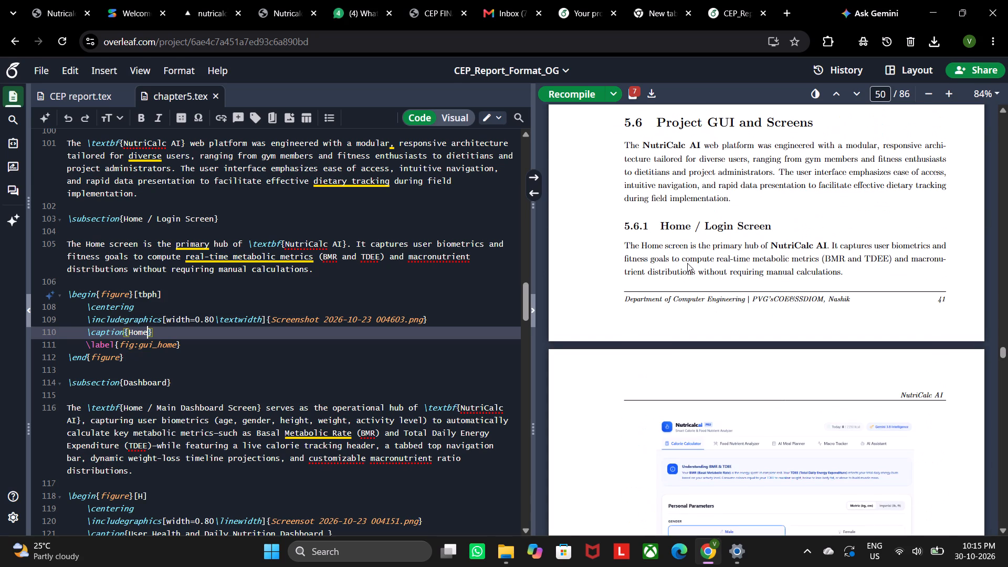
pyautogui.scroll(5, 687, 263)
pyautogui.scroll(-7, 687, 263)
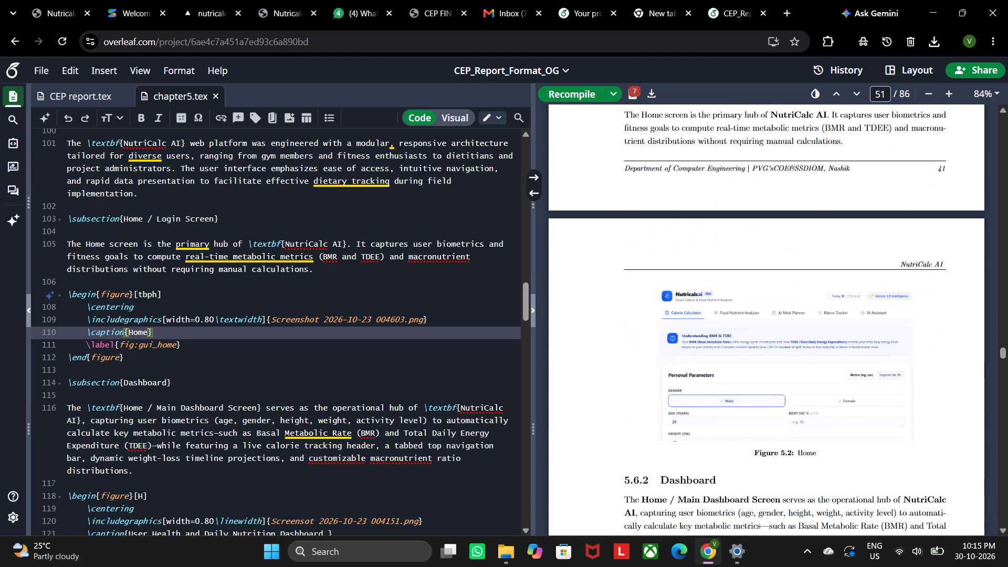
pyautogui.scroll(-5, 687, 263)
pyautogui.scroll(6, 687, 263)
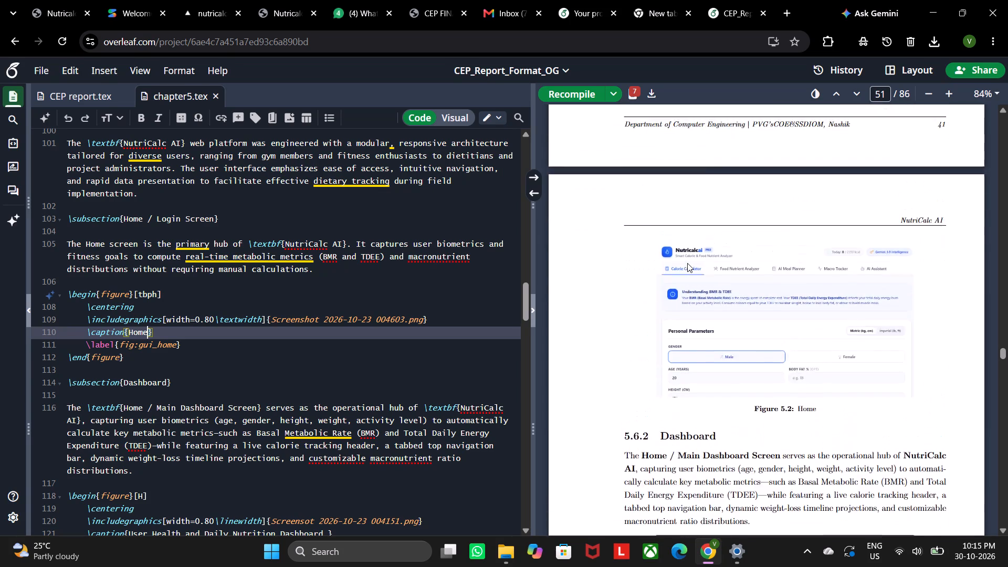
pyautogui.scroll(-6, 687, 263)
pyautogui.scroll(6, 687, 263)
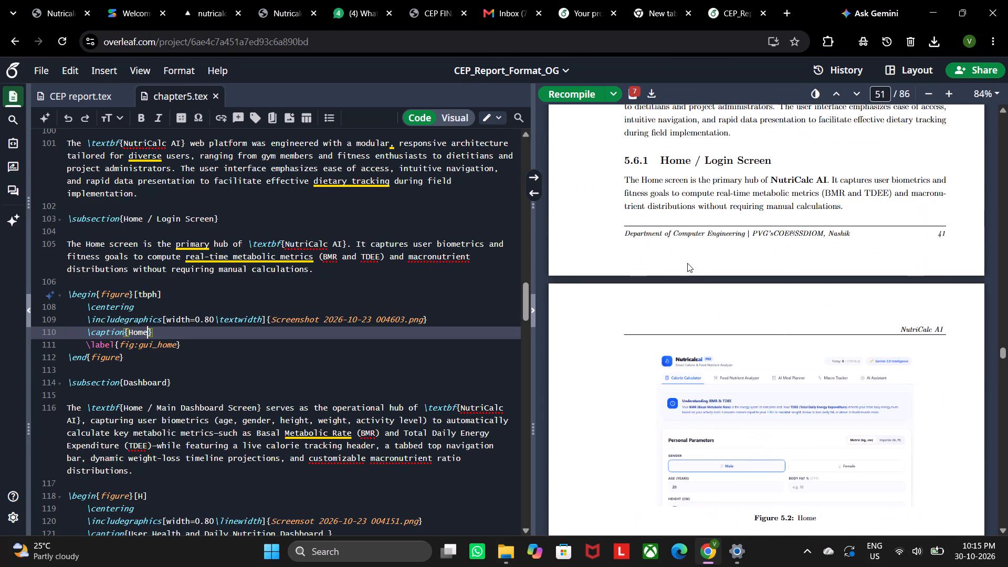
# Shorten the "Home / Login Screen" subsection title in chapter5.tex to "Home".
pyautogui.doubleClick(707, 163)
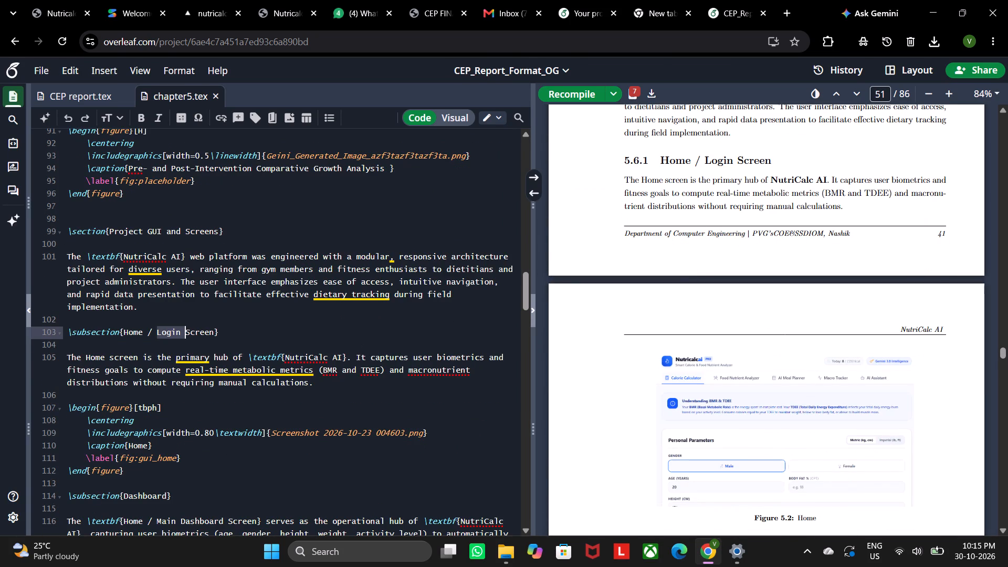
pyautogui.moveTo(147, 332); pyautogui.dragTo(212, 330)
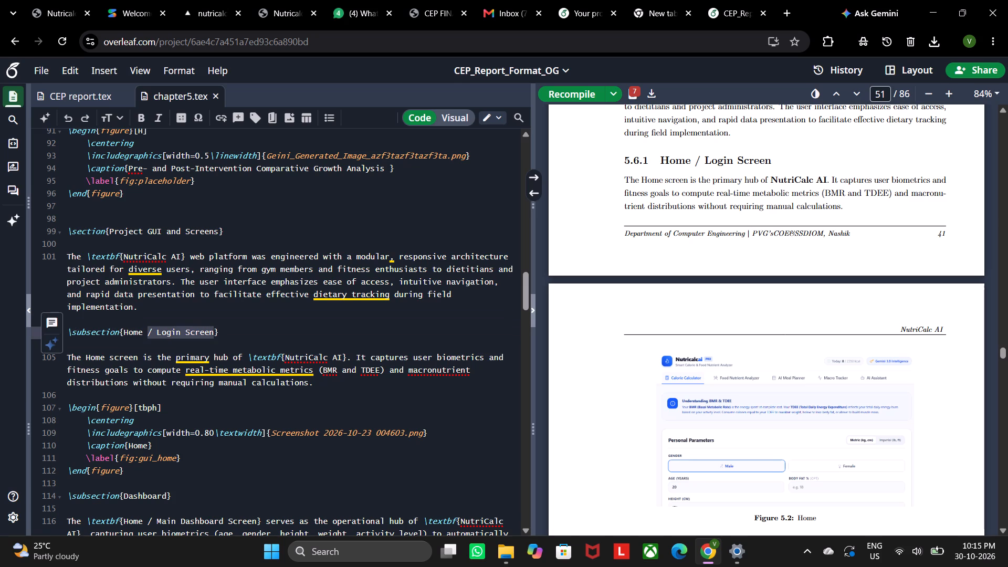
pyautogui.press('BackSpace')
pyautogui.press('BackSpace')
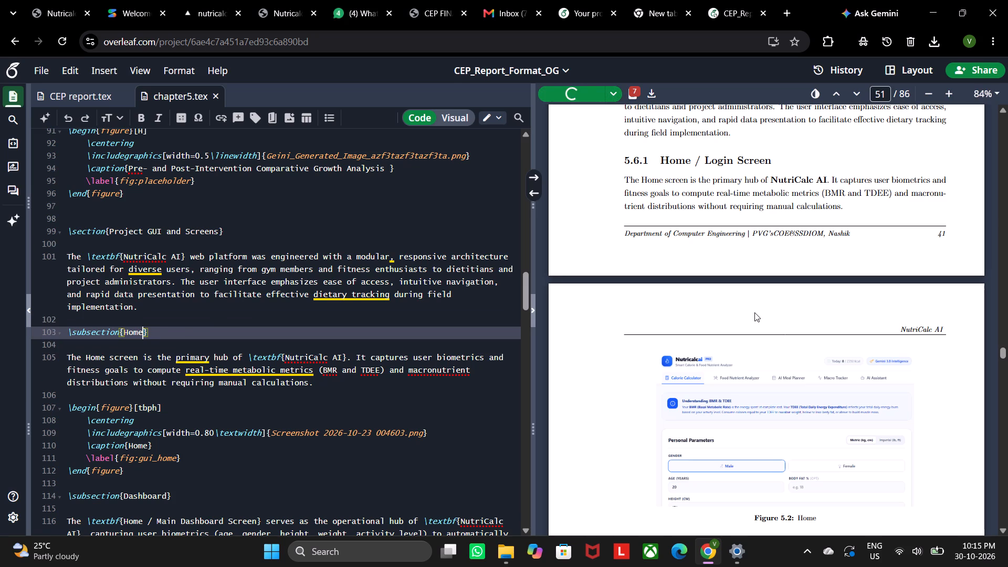
# Check the edited subsection heading in the PDF and review the preceding pages back to section 4.7 Community Participation and forward to section 5.2.
pyautogui.scroll(-4, 754, 312)
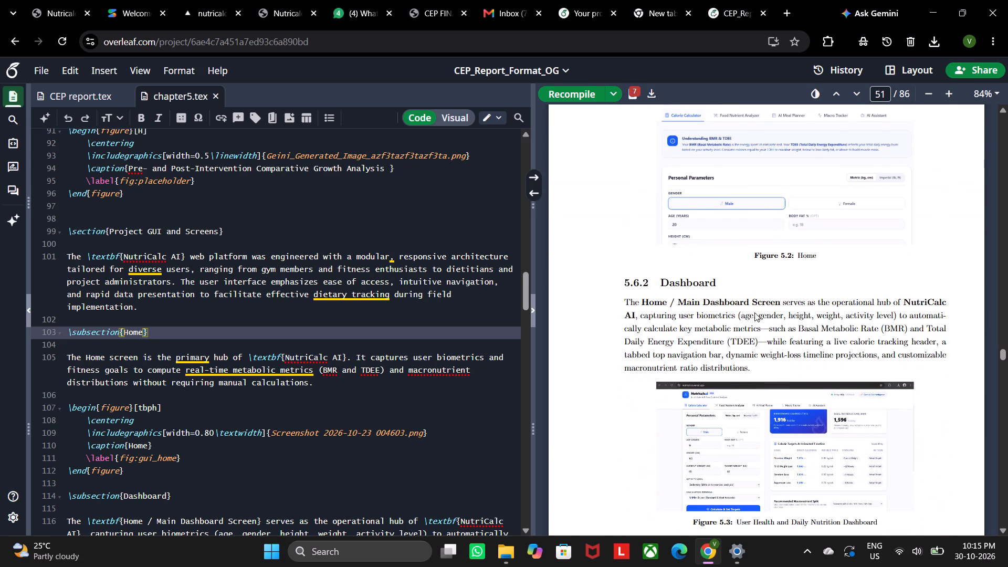
pyautogui.scroll(-2, 754, 312)
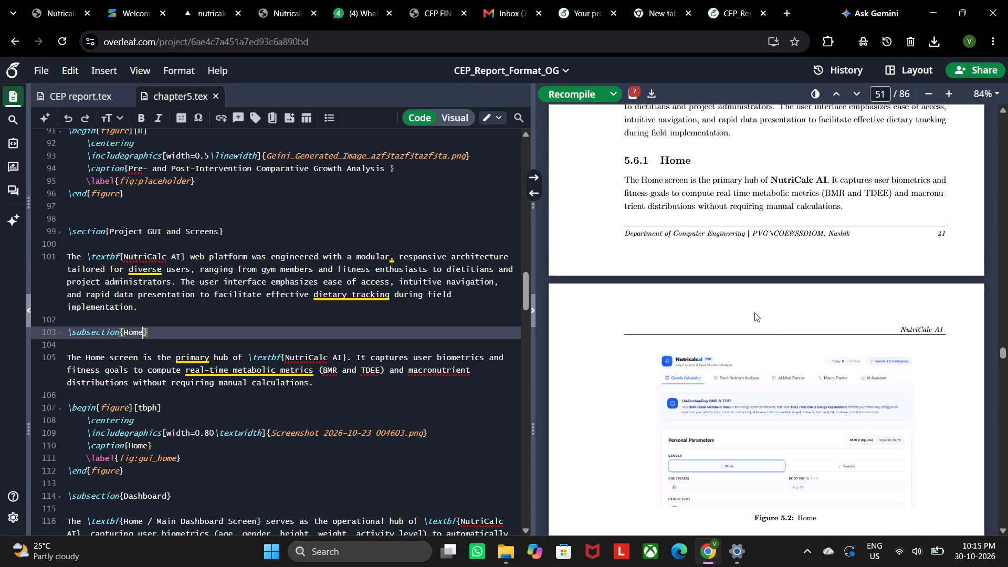
pyautogui.scroll(9, 754, 312)
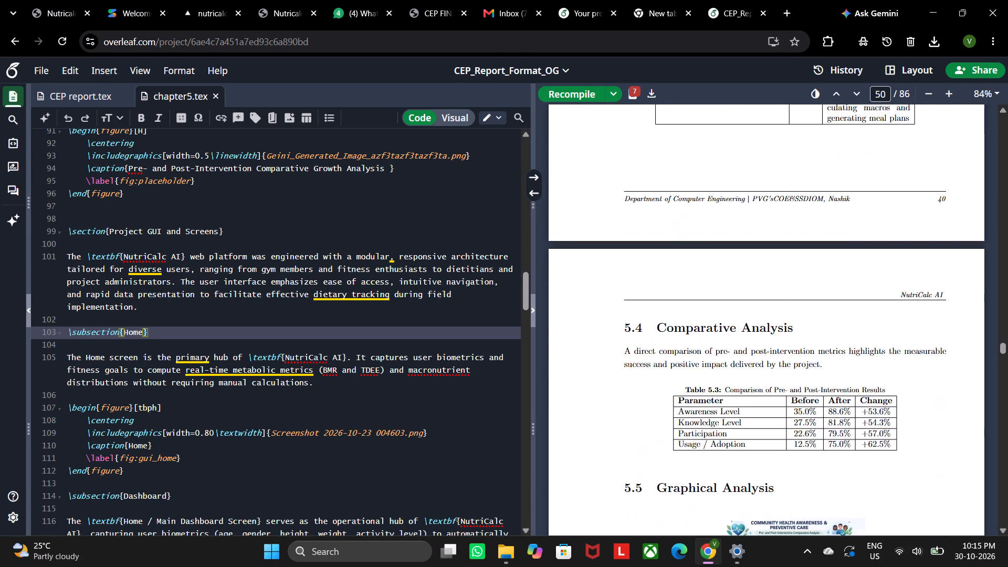
pyautogui.scroll(14, 754, 312)
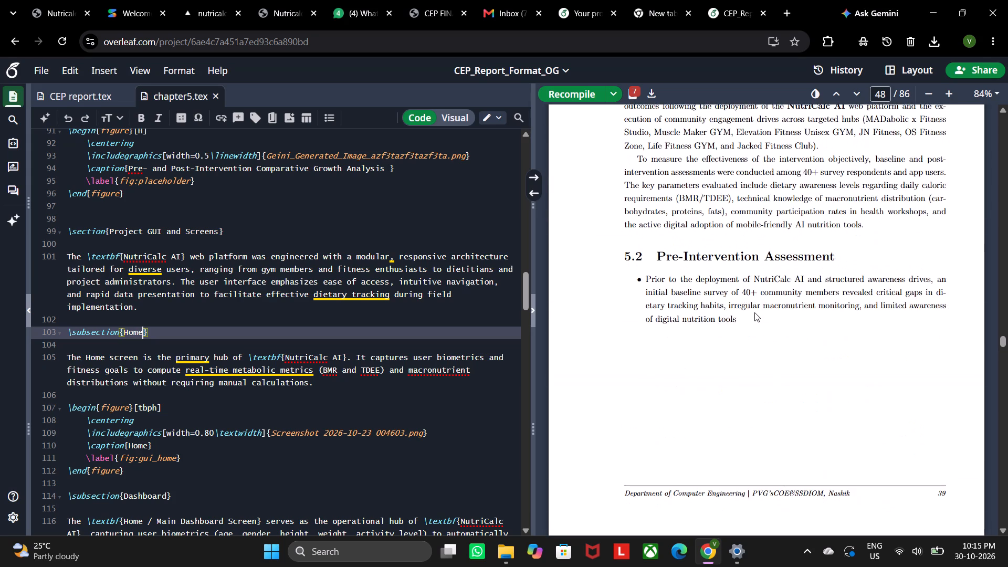
pyautogui.scroll(13, 754, 312)
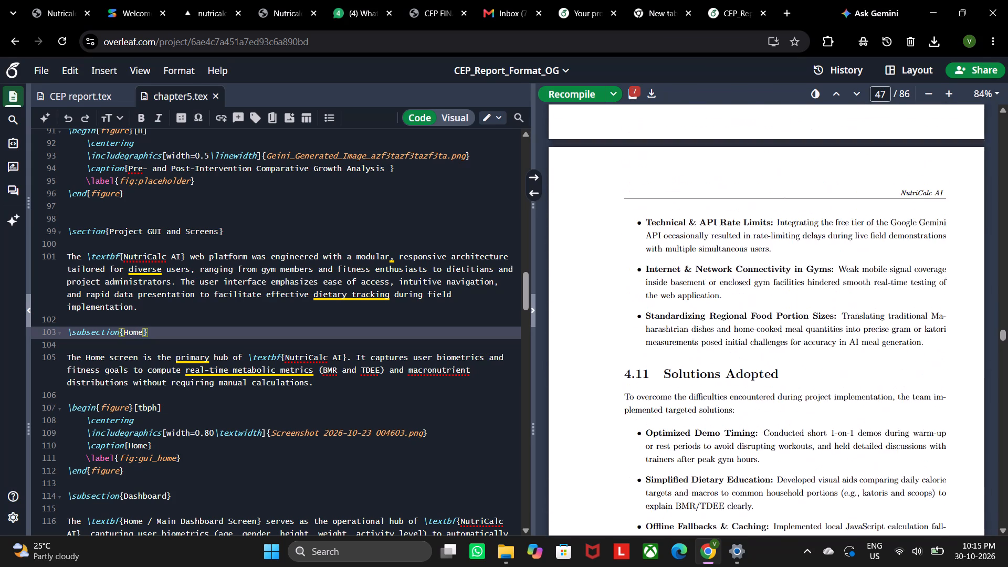
pyautogui.scroll(19, 754, 312)
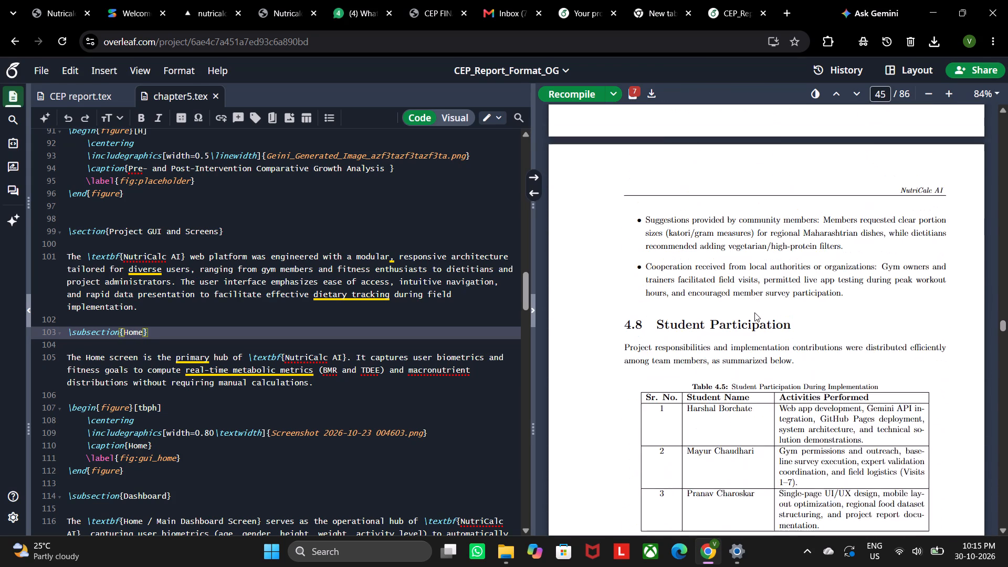
pyautogui.scroll(12, 754, 312)
pyautogui.scroll(-7, 754, 312)
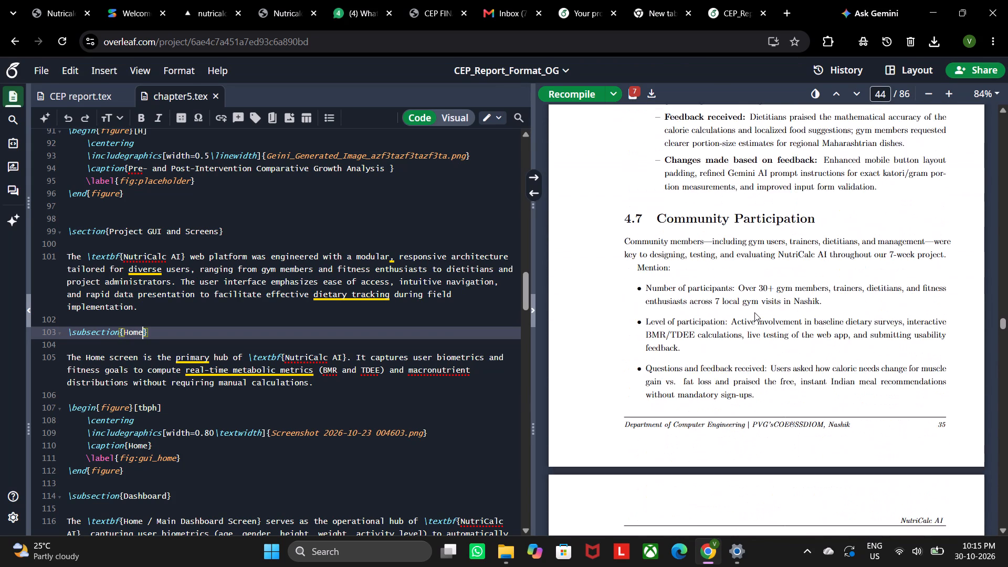
pyautogui.scroll(-14, 754, 312)
pyautogui.scroll(-19, 750, 326)
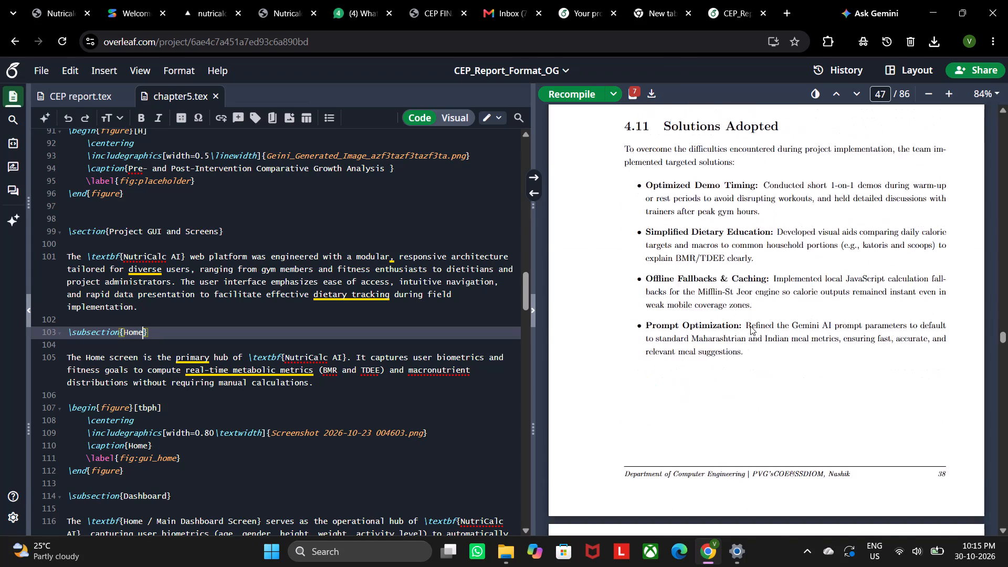
pyautogui.scroll(-6, 750, 326)
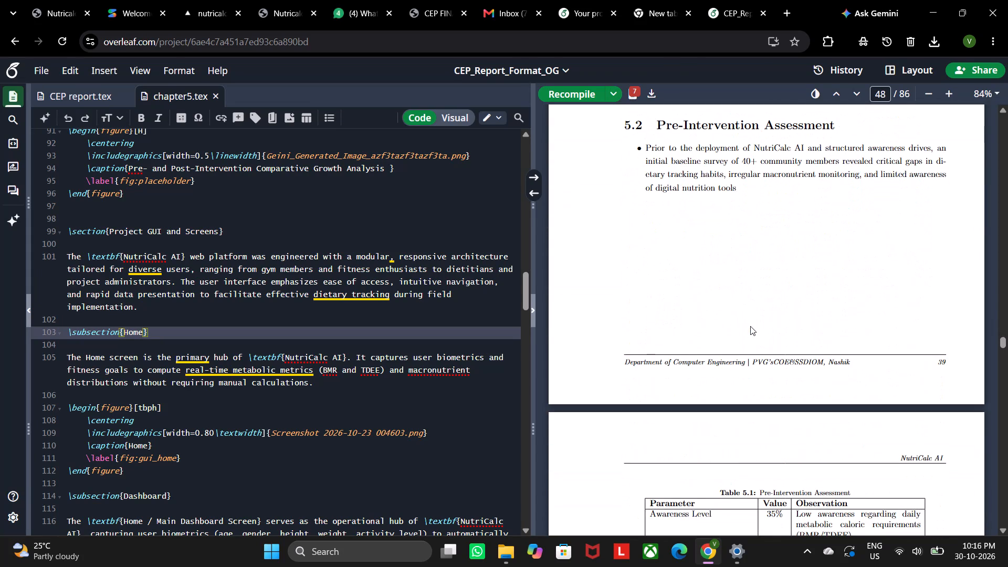
# Review the compiled PDF from section 4.11 Solutions Adopted to section 5.6.2 Dashboard, and locate the dashboard paragraph in the source.
pyautogui.scroll(-7, 750, 326)
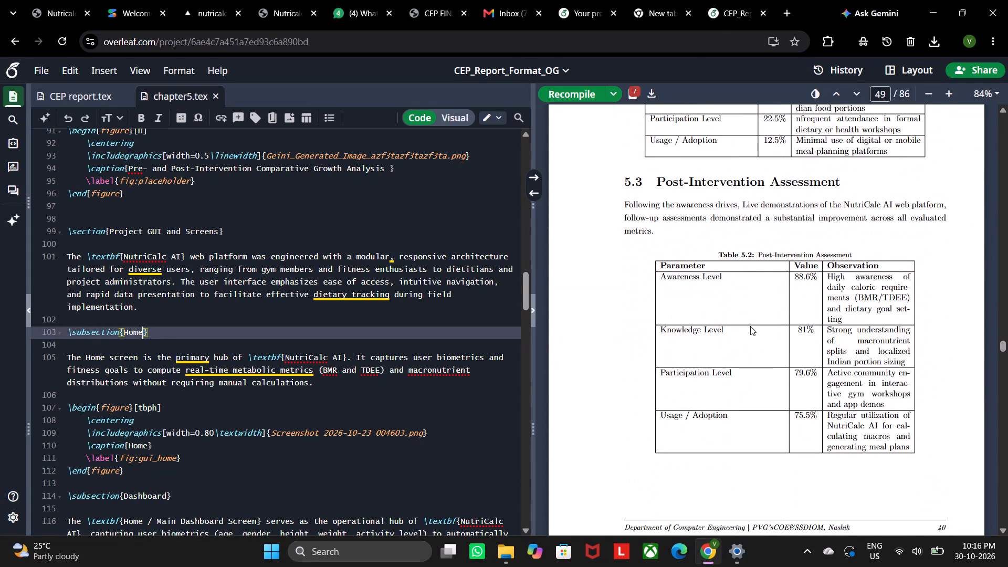
pyautogui.scroll(18, 750, 326)
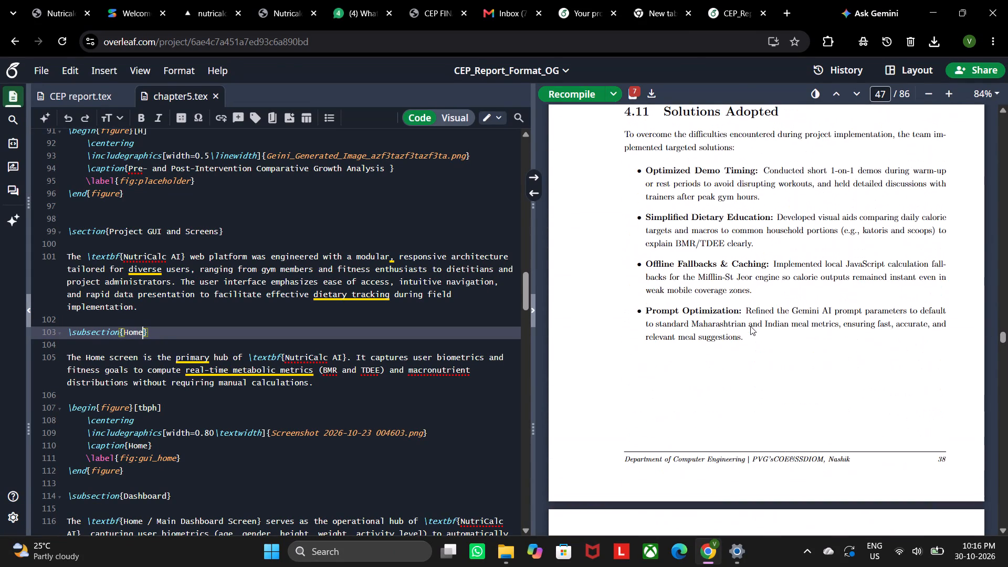
pyautogui.scroll(-18, 750, 326)
pyautogui.scroll(-3, 750, 327)
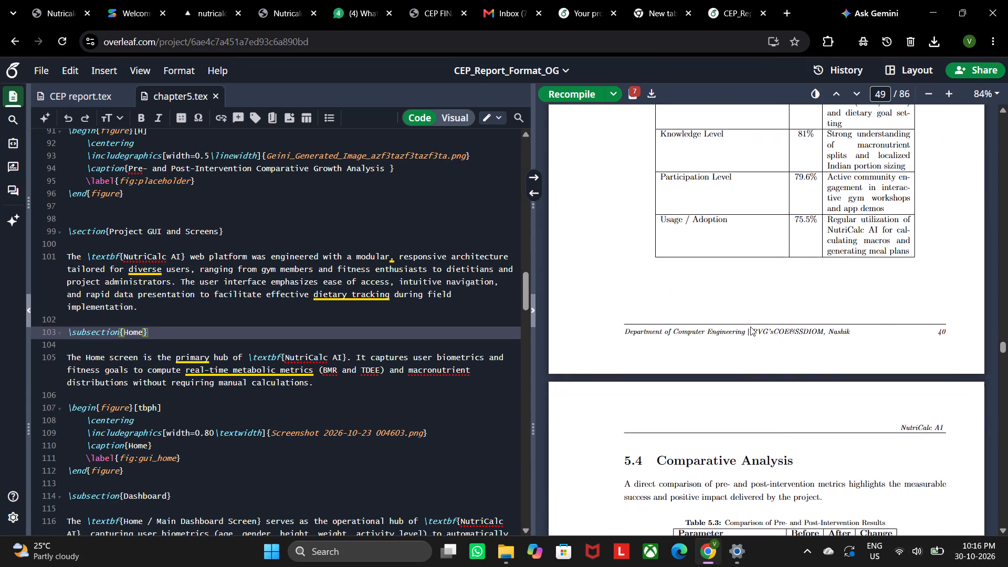
pyautogui.scroll(-10, 750, 327)
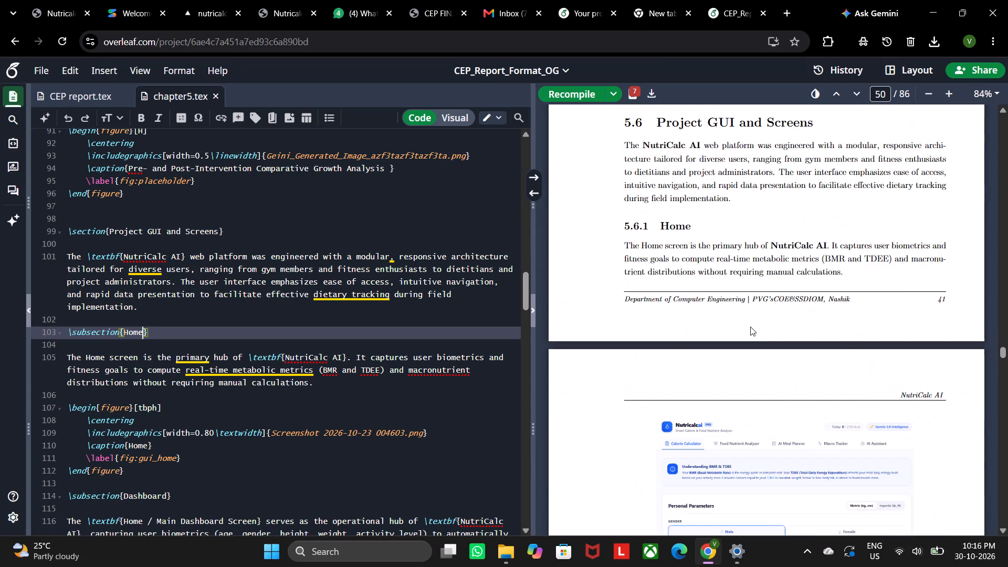
pyautogui.scroll(5, 750, 327)
pyautogui.scroll(-6, 750, 327)
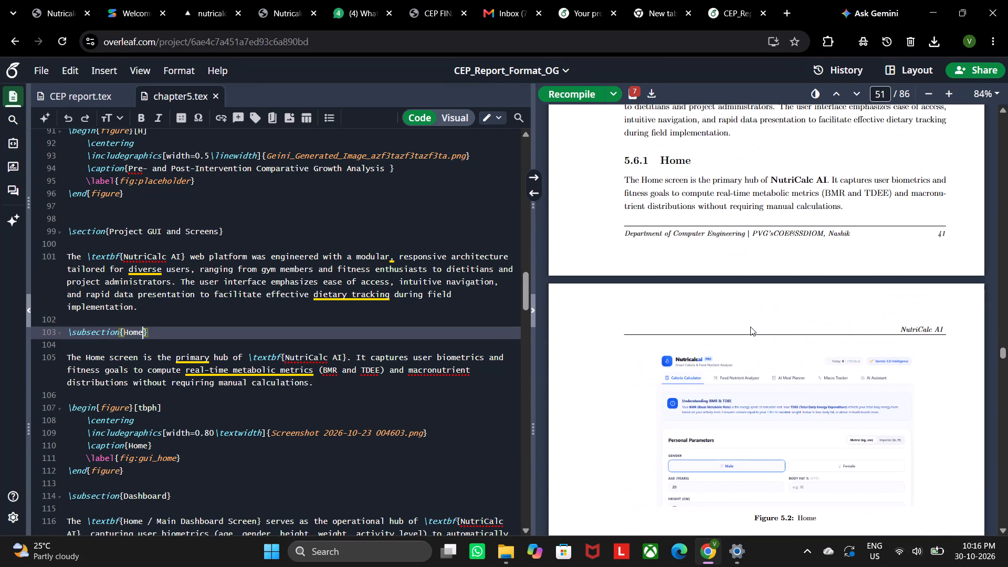
pyautogui.scroll(-5, 750, 327)
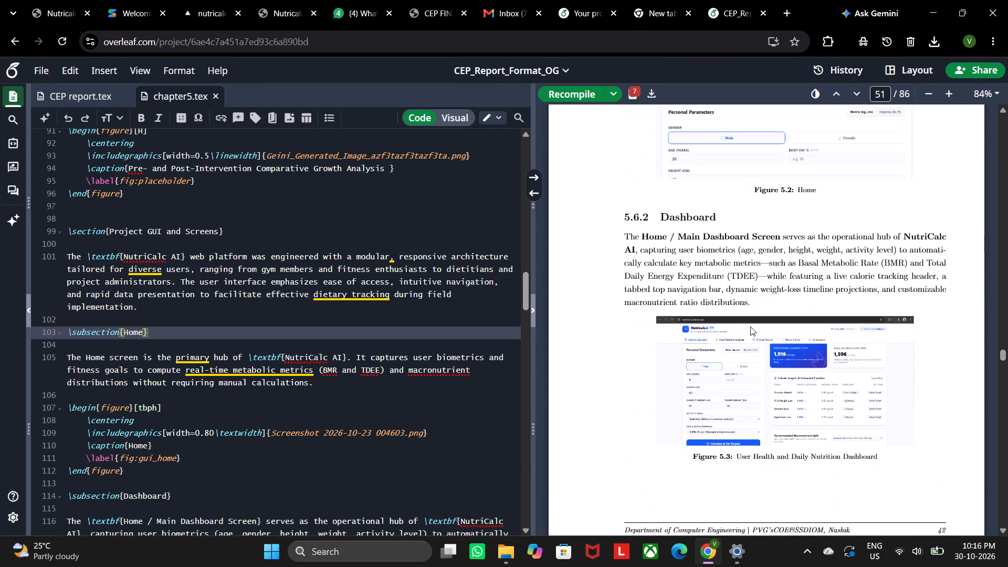
pyautogui.doubleClick(684, 237)
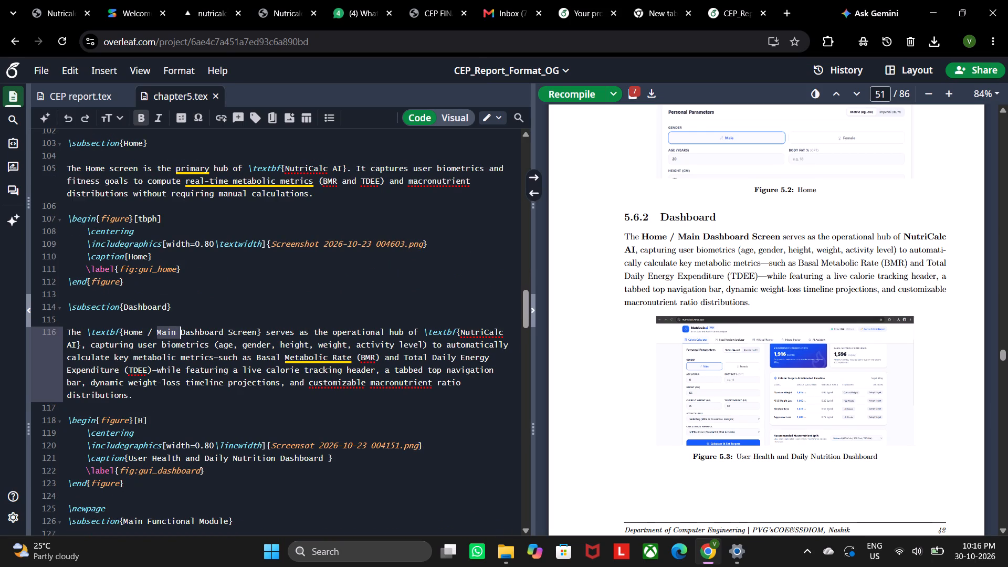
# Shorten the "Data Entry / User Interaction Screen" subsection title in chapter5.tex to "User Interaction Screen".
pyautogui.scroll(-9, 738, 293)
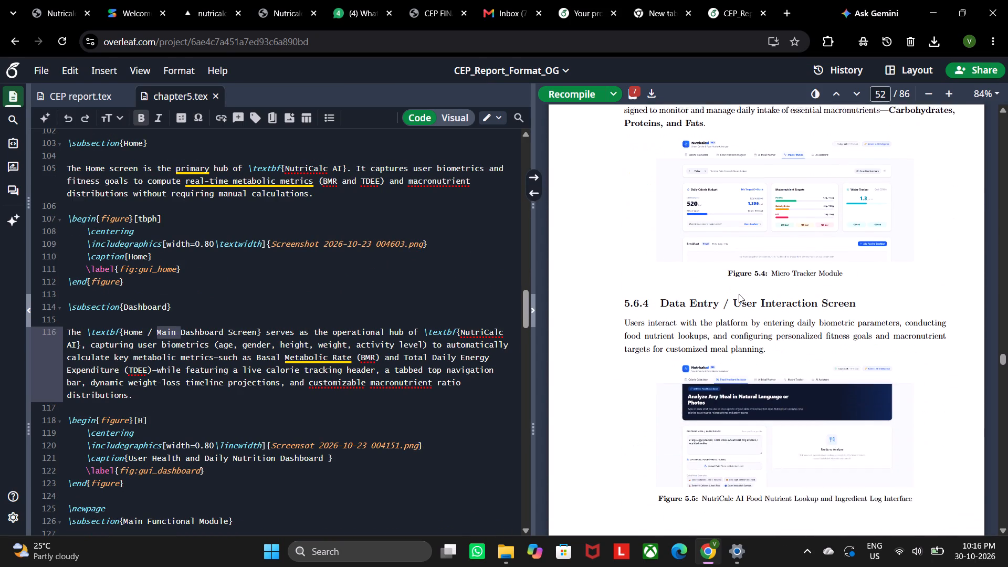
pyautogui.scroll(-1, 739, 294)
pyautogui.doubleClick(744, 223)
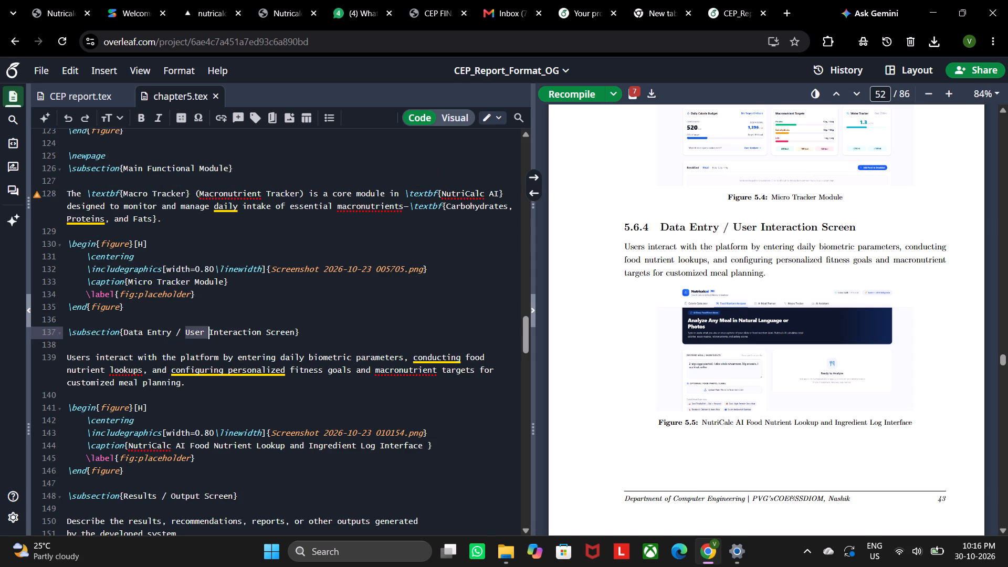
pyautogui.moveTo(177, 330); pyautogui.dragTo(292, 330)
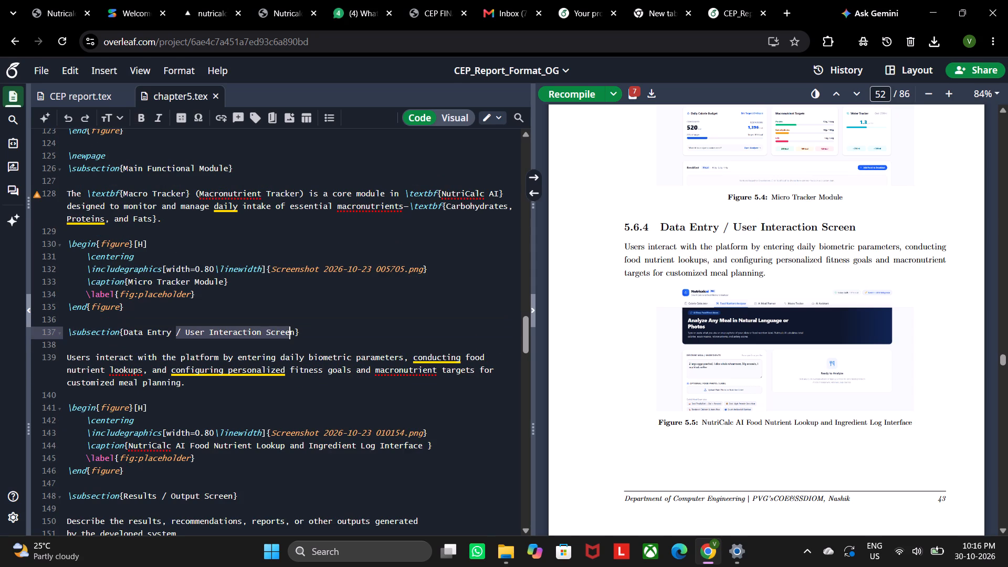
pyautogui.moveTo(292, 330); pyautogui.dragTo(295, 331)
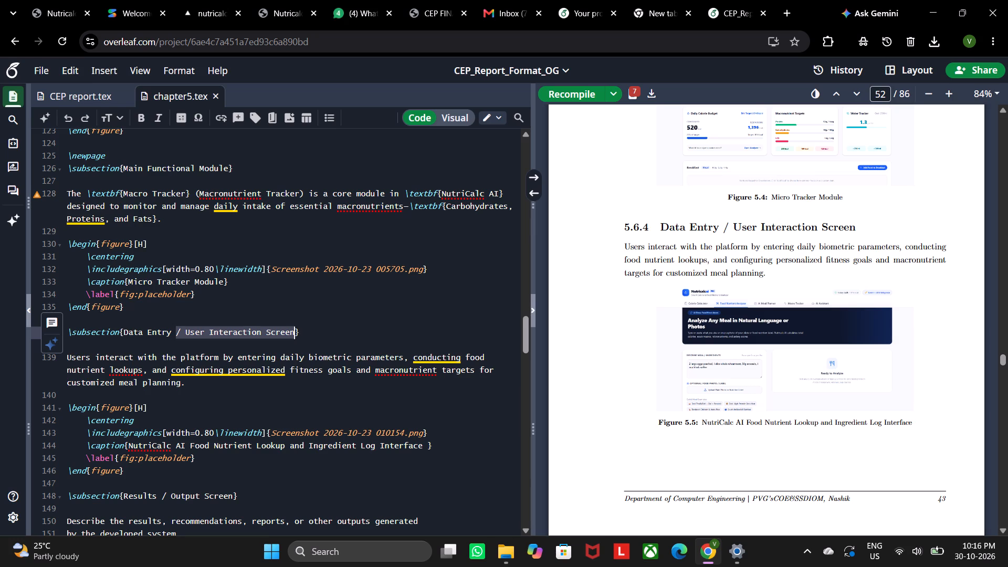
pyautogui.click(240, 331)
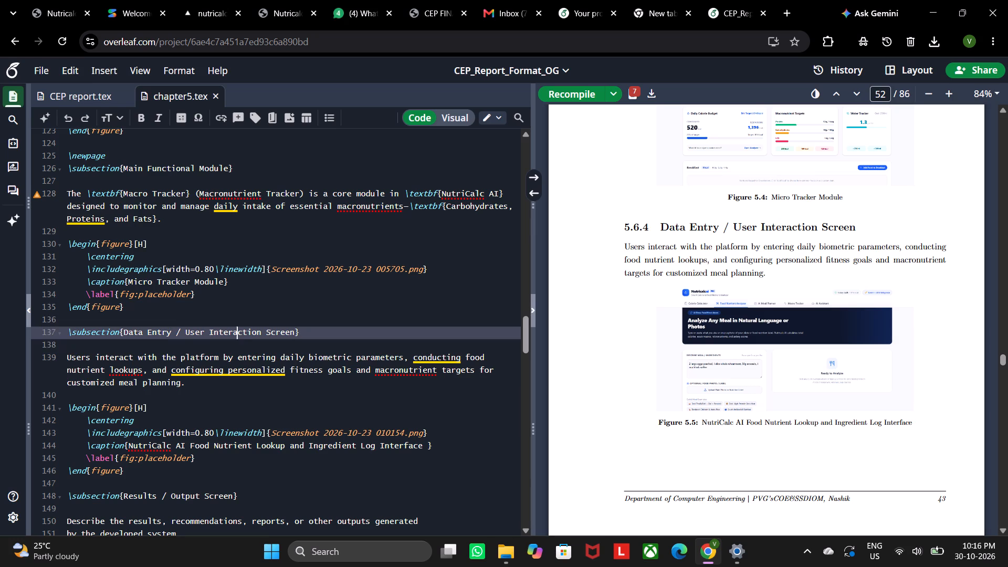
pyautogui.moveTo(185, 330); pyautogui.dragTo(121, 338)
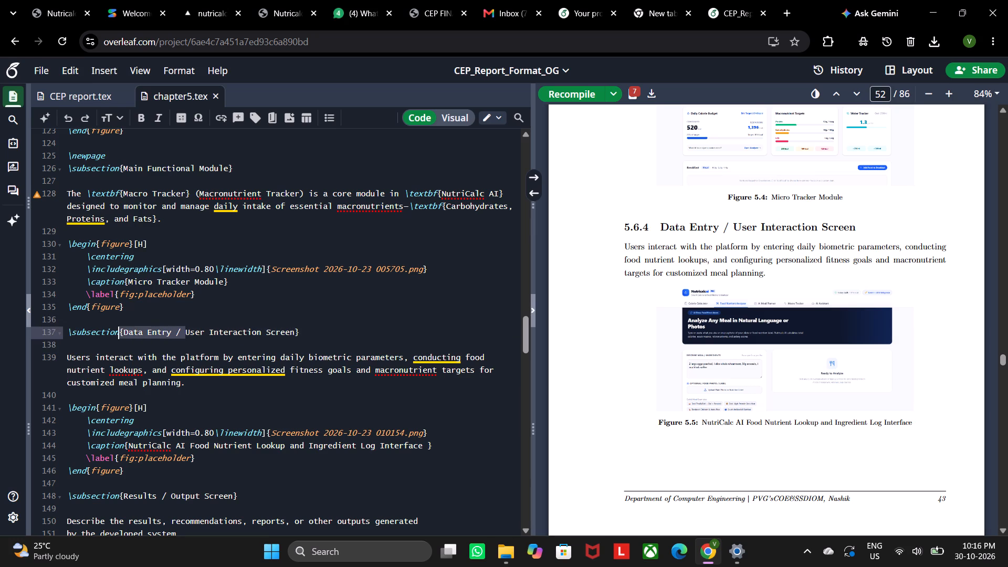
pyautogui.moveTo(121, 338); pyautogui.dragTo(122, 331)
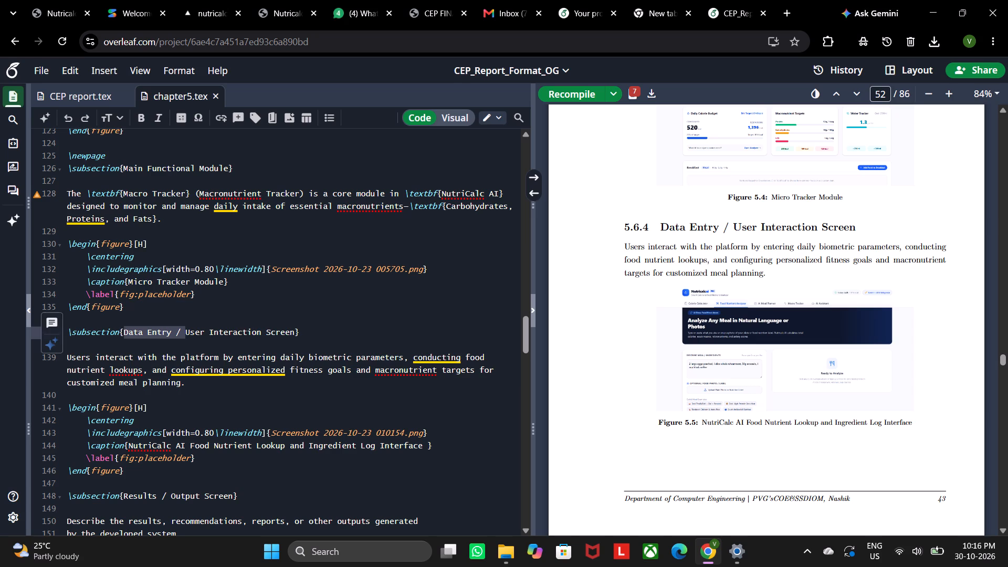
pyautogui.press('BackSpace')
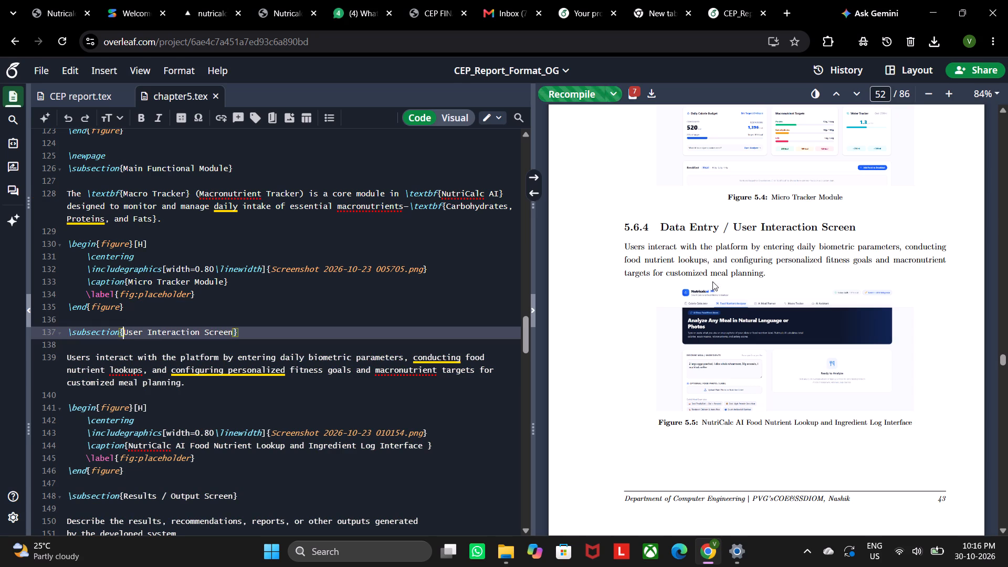
# Copy "User Interaction Screen" from the 5.6.4 heading in the PDF and search Google for "user interaction screen meaning" in a new tab.
pyautogui.click(706, 272)
pyautogui.moveTo(742, 224); pyautogui.dragTo(752, 226)
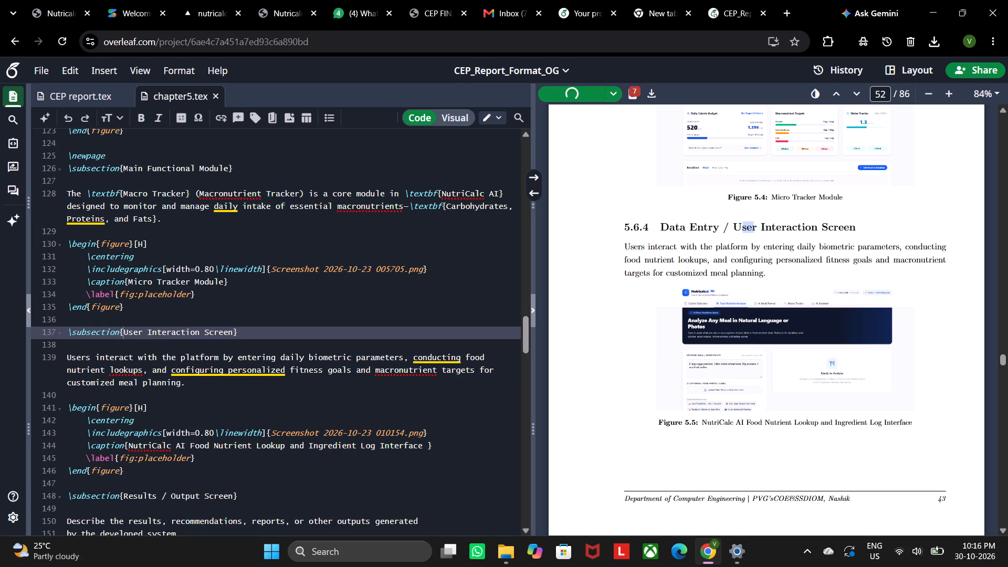
pyautogui.click(734, 228)
pyautogui.moveTo(733, 229); pyautogui.dragTo(841, 226)
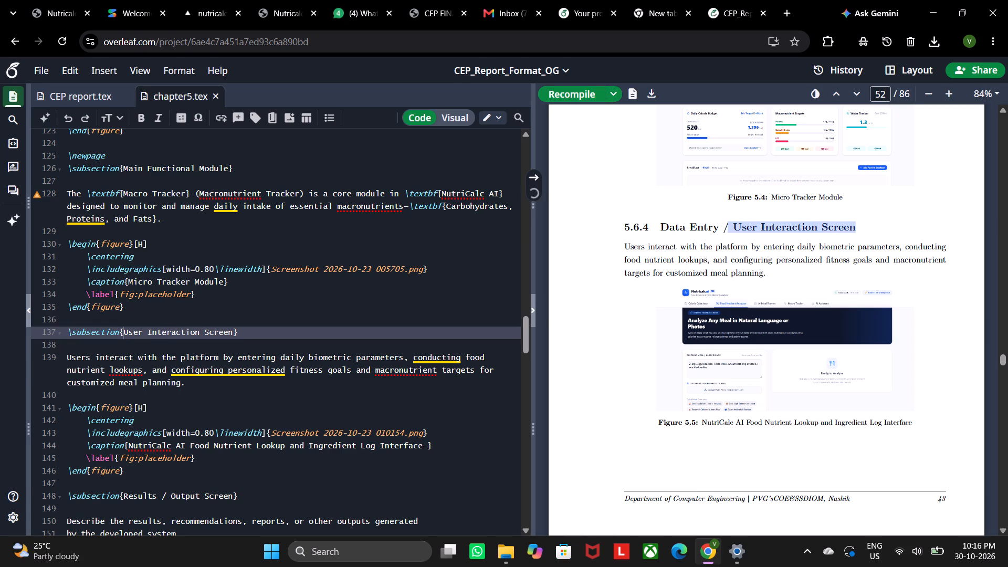
pyautogui.hotkey('ctrl', 'c')
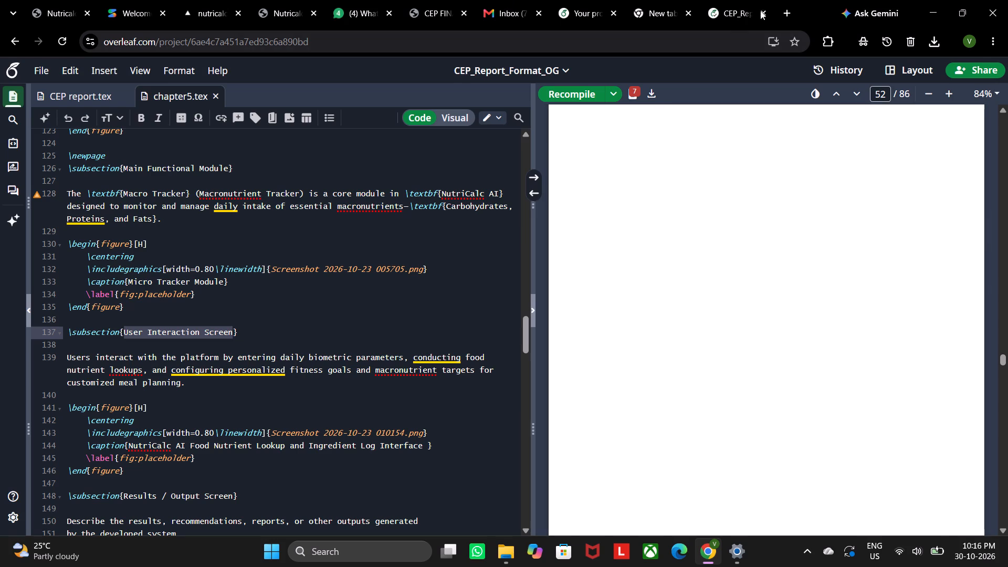
pyautogui.click(779, 1)
pyautogui.click(533, 240)
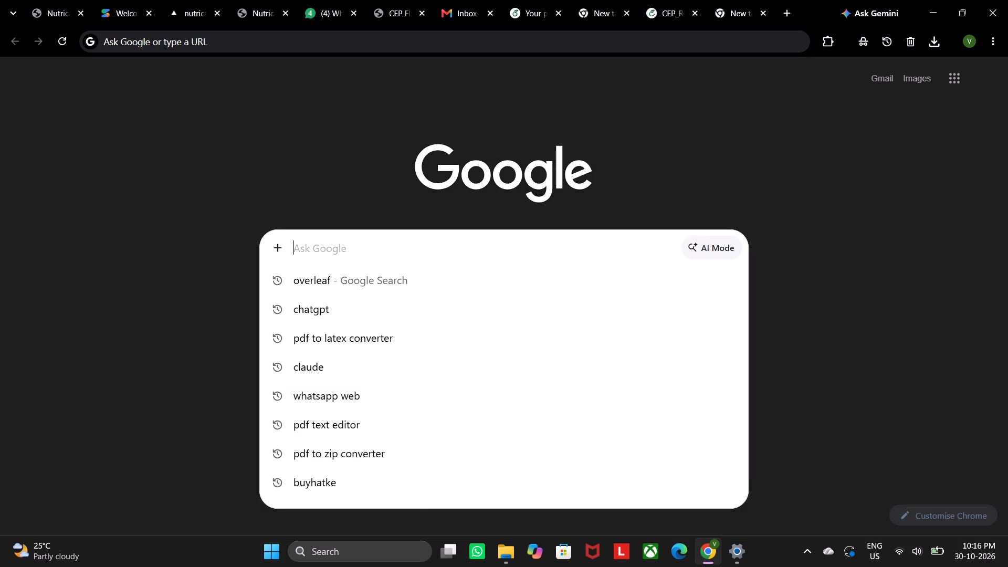
pyautogui.hotkey('ctrl', 'v')
pyautogui.press('space')
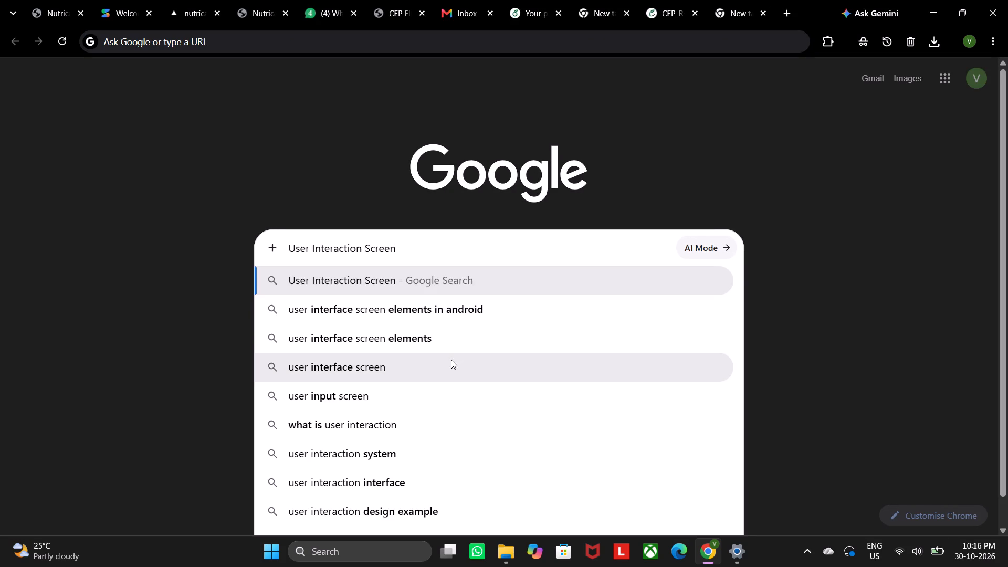
pyautogui.write('me')
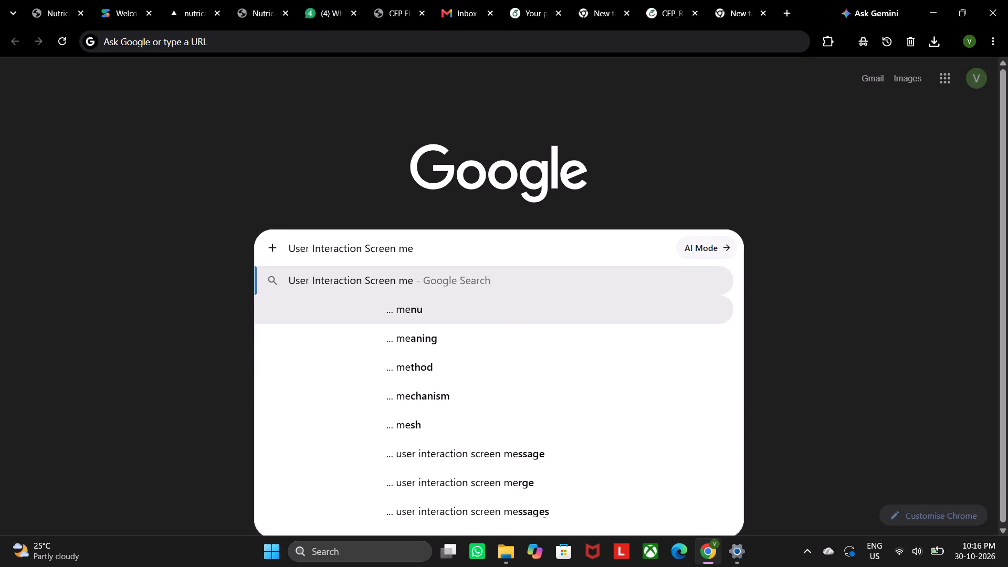
pyautogui.click(537, 342)
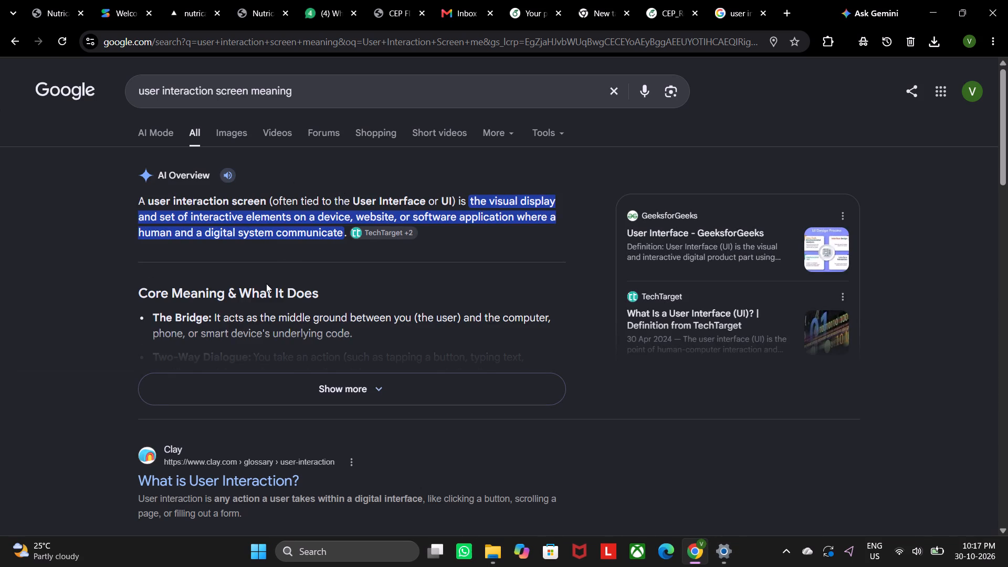
# Read the full AI Overview on the meaning and components of a user interaction screen, and close the search tab.
pyautogui.click(282, 381)
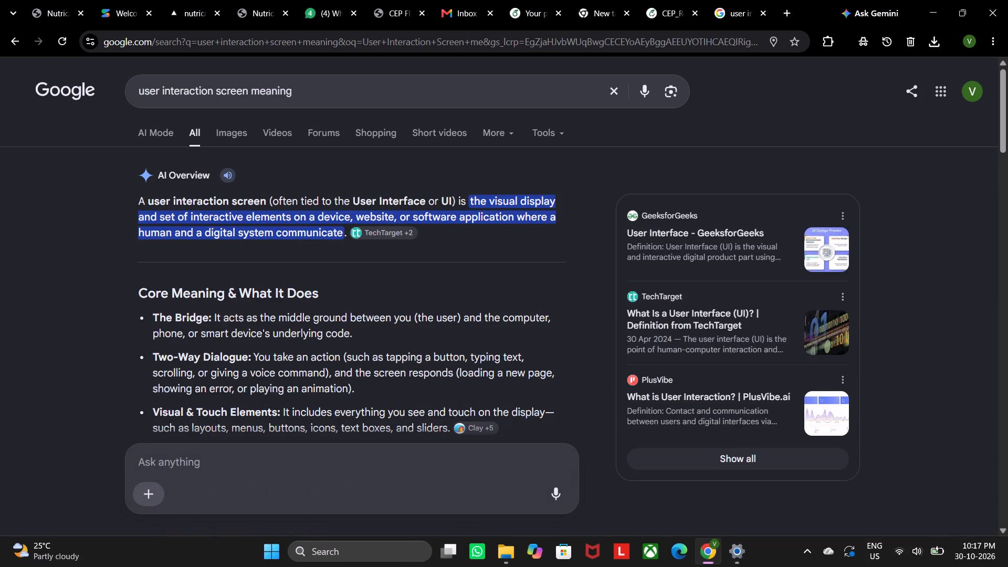
pyautogui.scroll(-9, 277, 371)
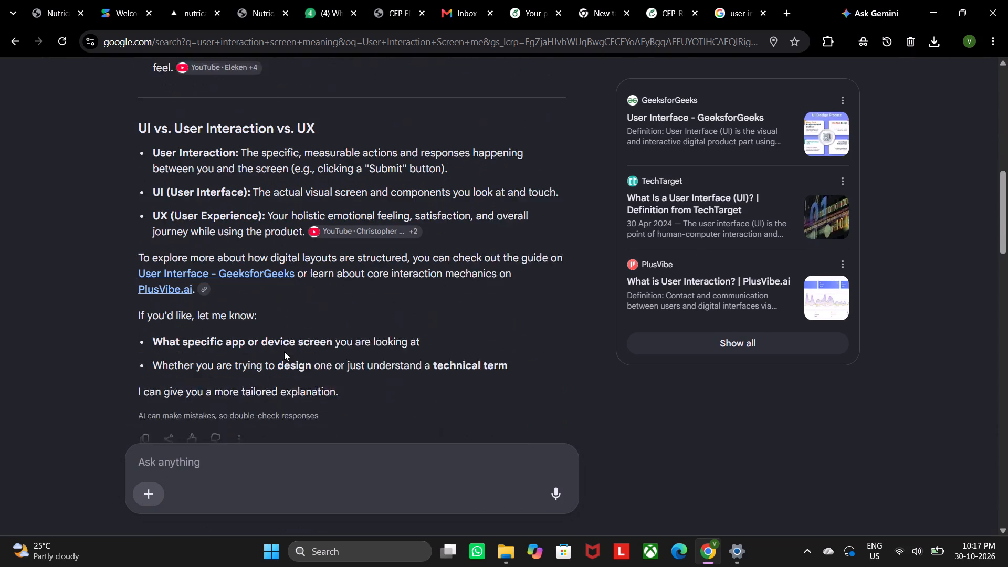
pyautogui.scroll(-6, 285, 349)
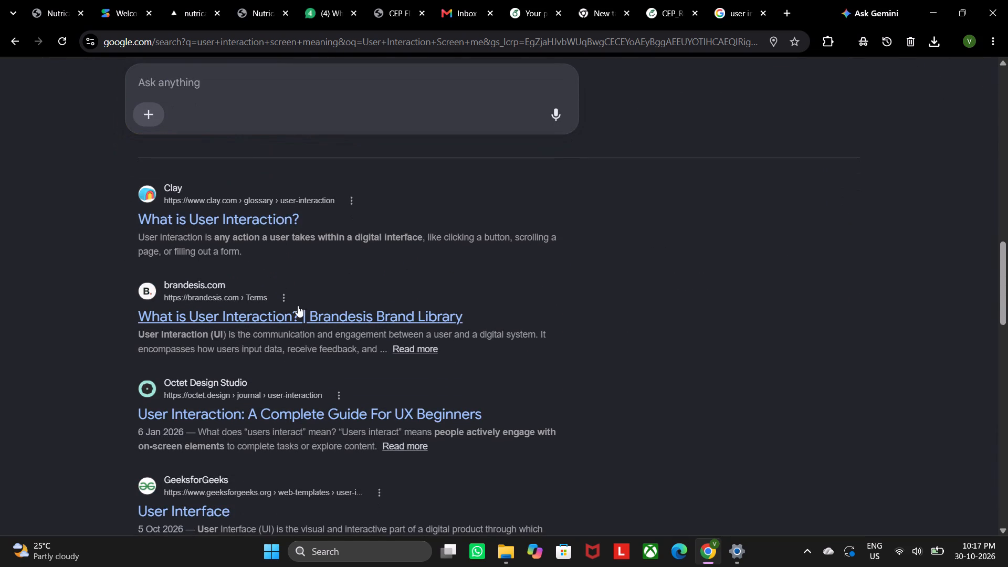
pyautogui.scroll(10, 300, 303)
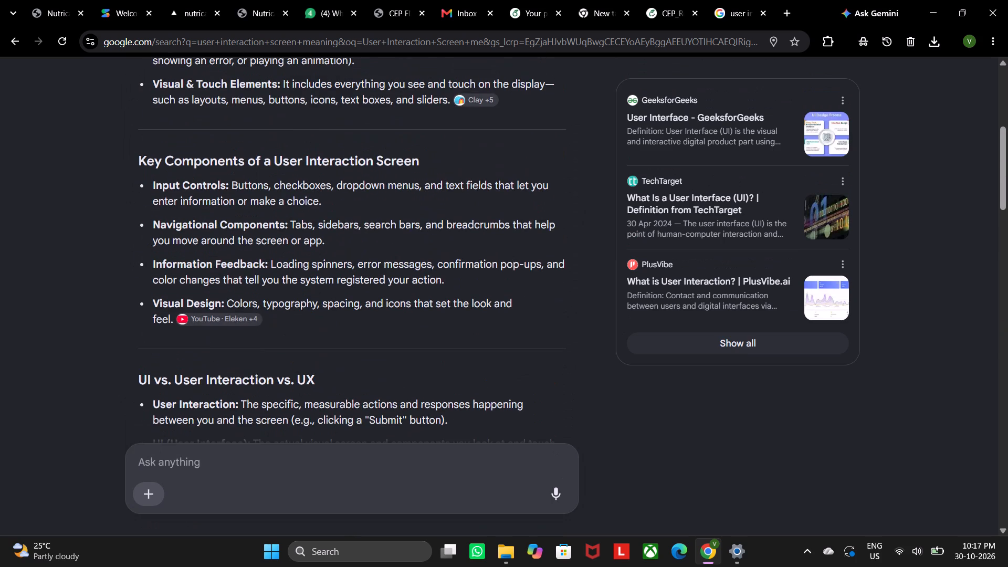
pyautogui.scroll(1, 332, 279)
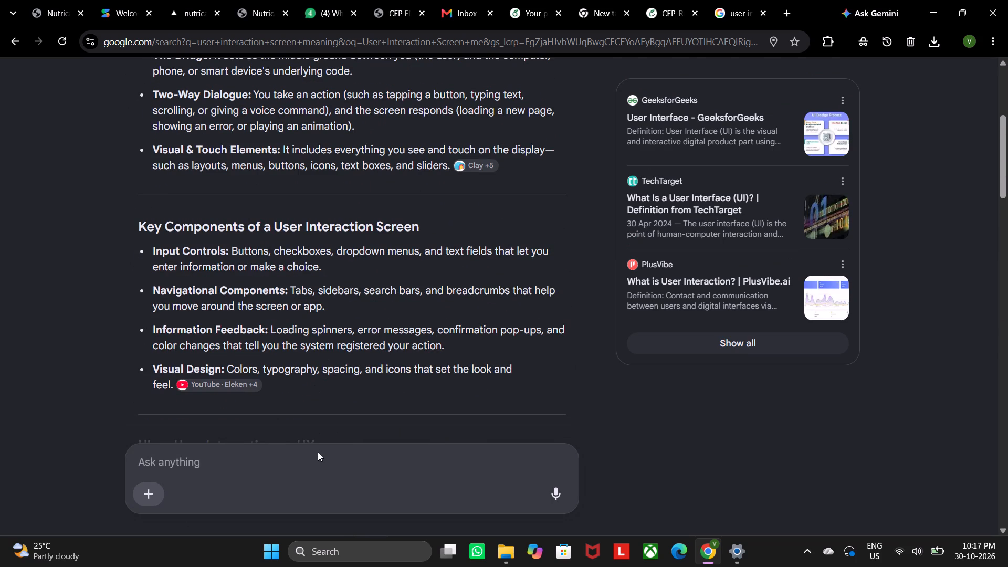
pyautogui.click(318, 452)
pyautogui.scroll(6, 337, 378)
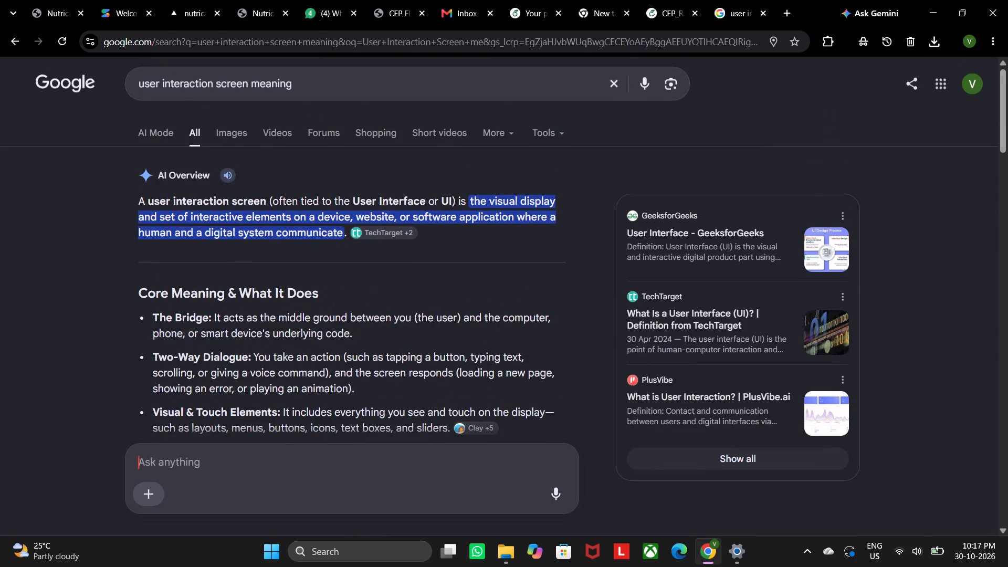
pyautogui.click(762, 15)
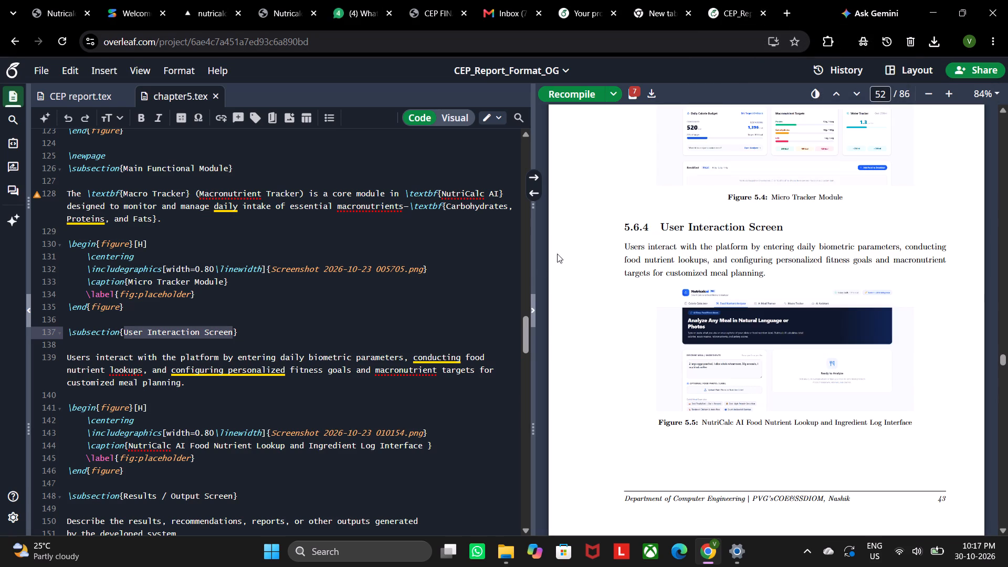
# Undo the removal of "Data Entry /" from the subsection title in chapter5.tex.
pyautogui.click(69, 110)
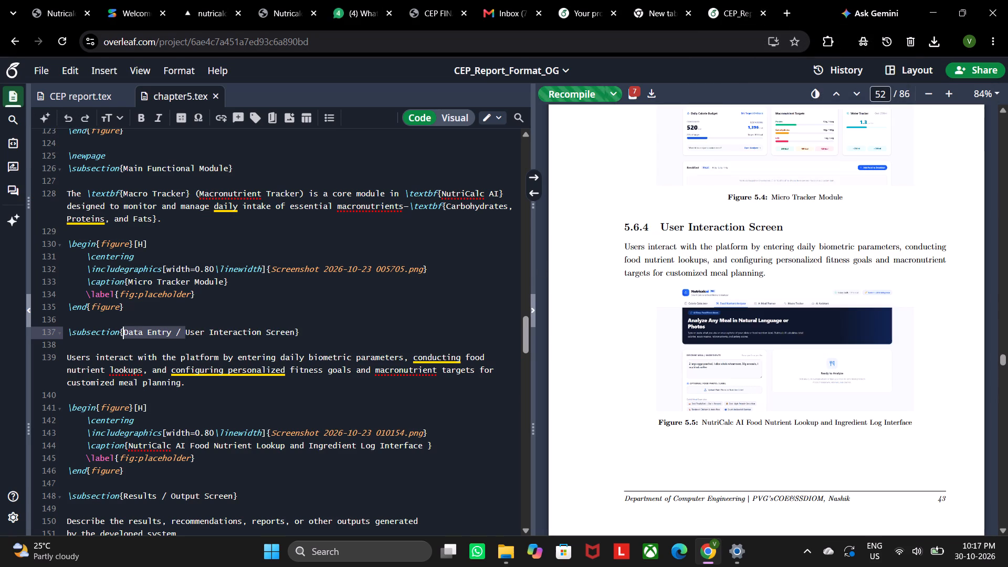
# Remove "/ User Interaction Screen" and the trailing space from the subsection title in chapter5.tex, leaving "Data Entry".
pyautogui.click(183, 330)
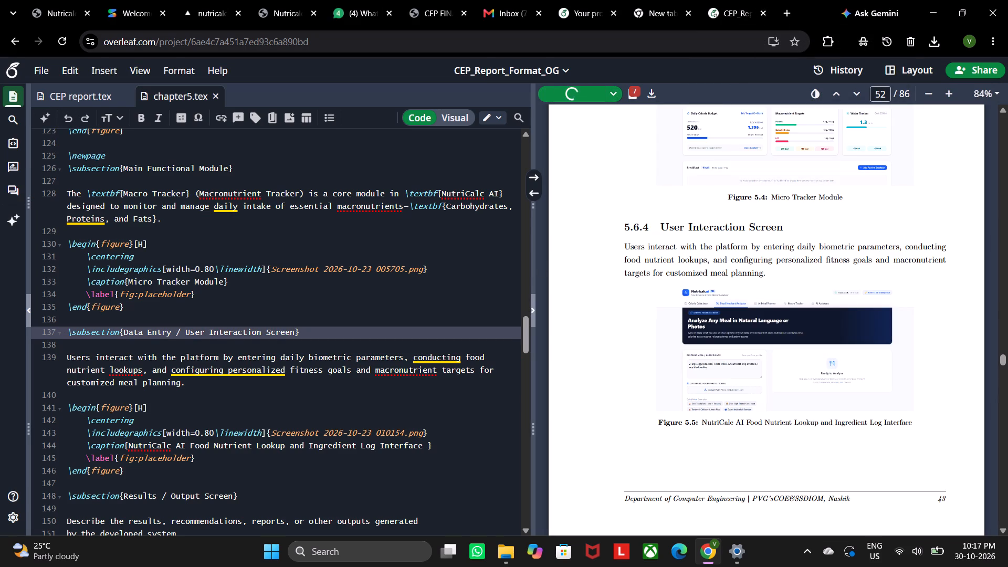
pyautogui.moveTo(175, 331); pyautogui.dragTo(264, 329)
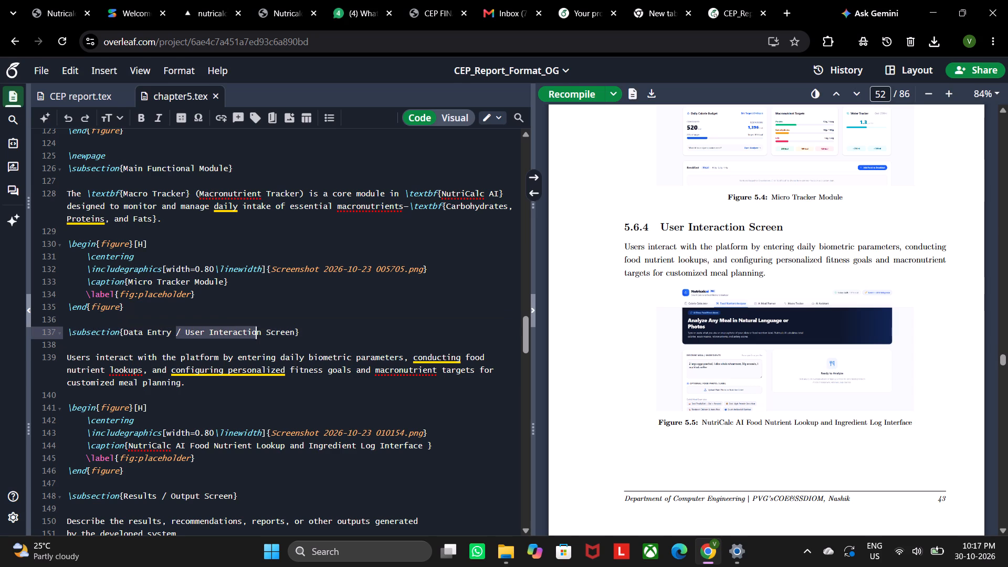
pyautogui.moveTo(264, 329); pyautogui.dragTo(293, 329)
pyautogui.press('BackSpace')
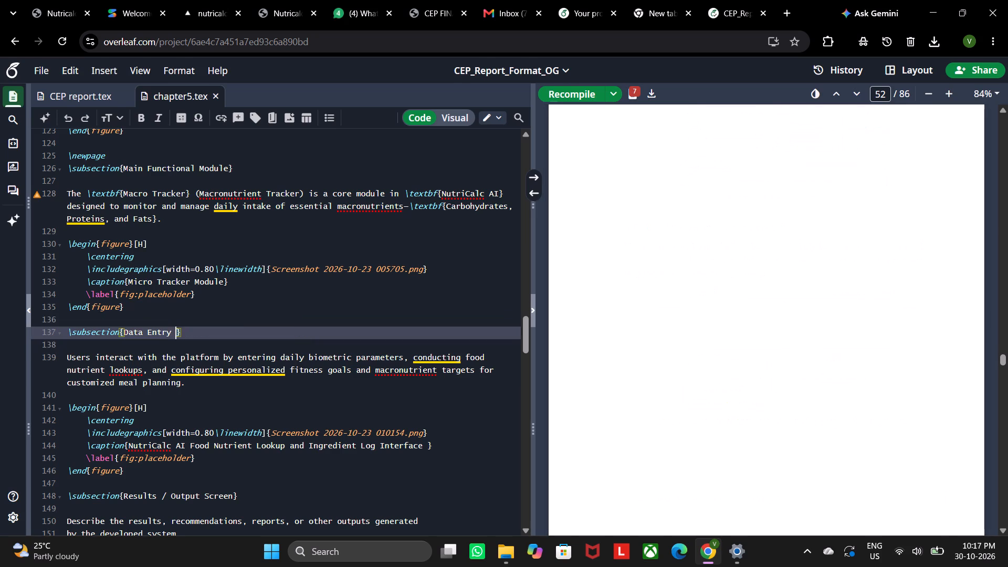
pyautogui.press('BackSpace')
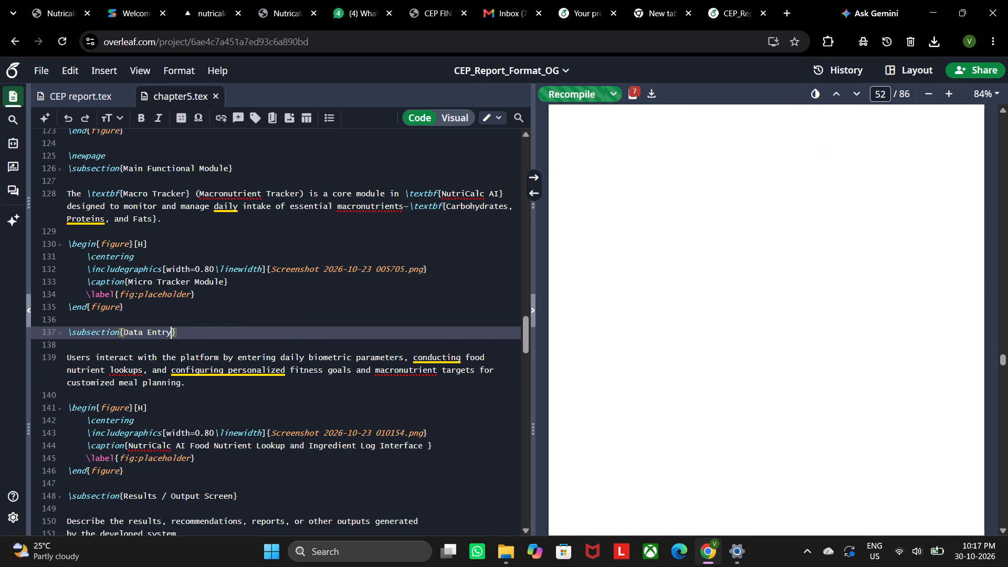
pyautogui.scroll(-1, 227, 507)
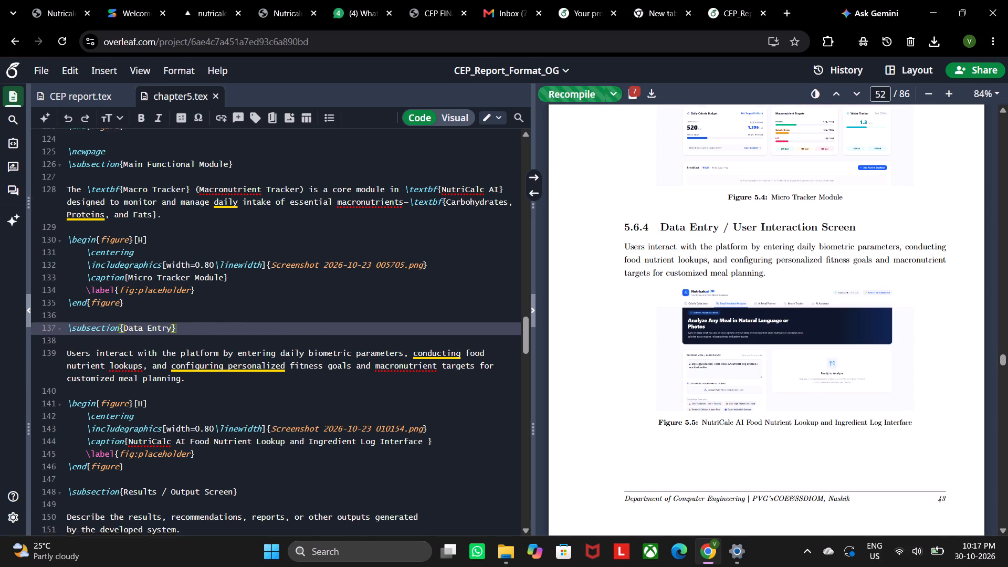
# Remove "Results /" and the trailing space from the subsection title in chapter5.tex, leaving "Output Screen".
pyautogui.scroll(-1, 224, 502)
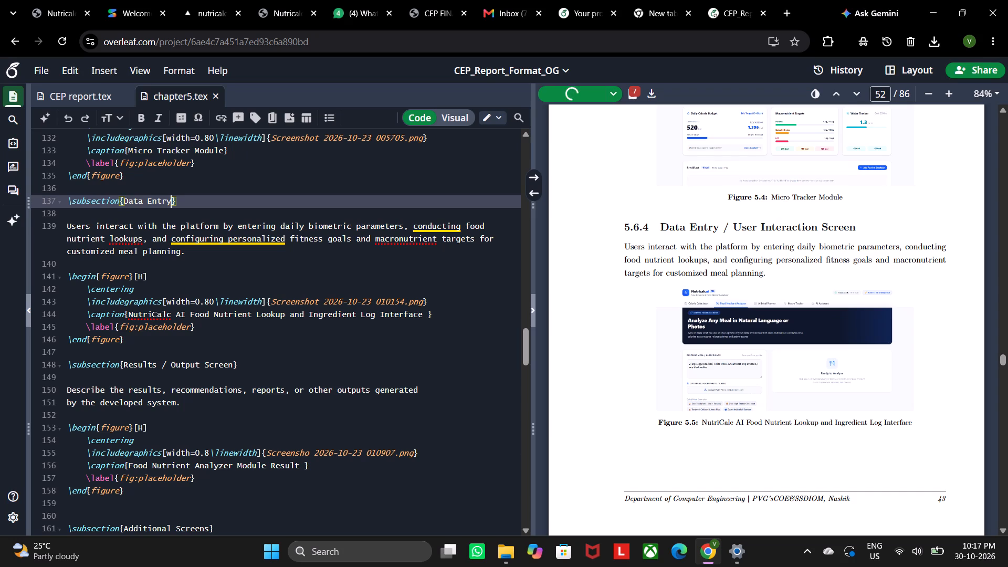
pyautogui.scroll(-6, 650, 349)
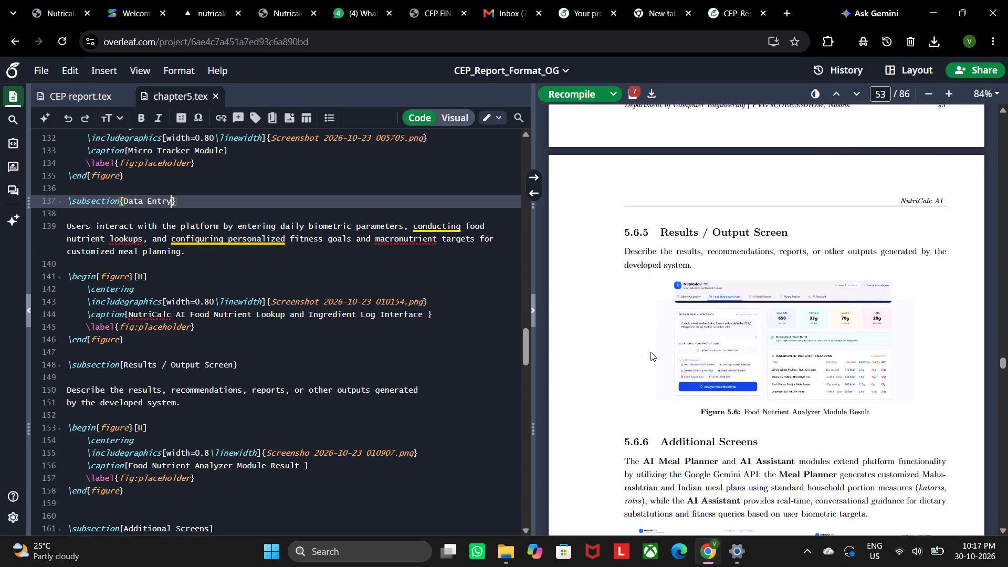
pyautogui.scroll(-1, 650, 352)
pyautogui.moveTo(170, 365); pyautogui.dragTo(157, 364)
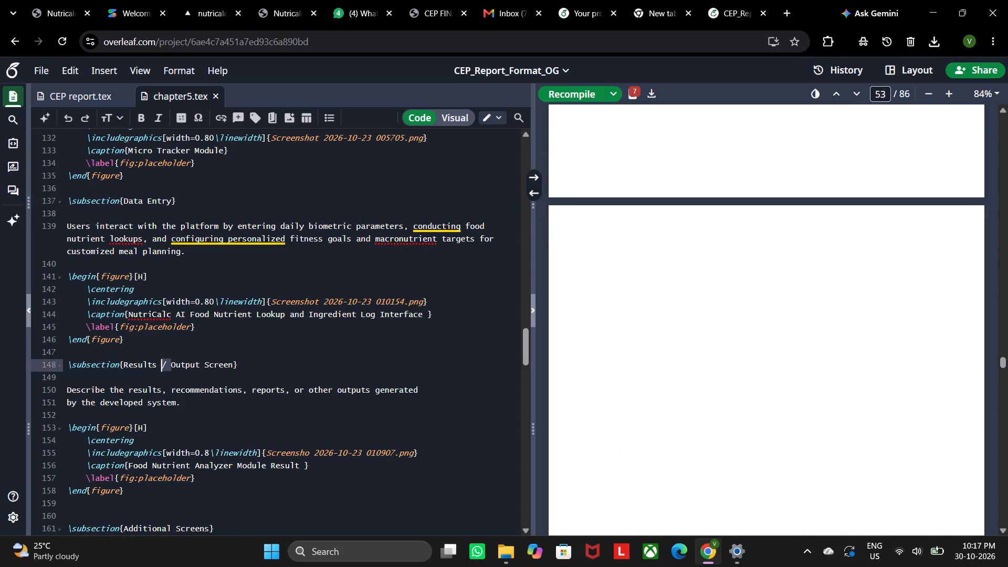
pyautogui.moveTo(157, 364); pyautogui.dragTo(125, 368)
pyautogui.press('BackSpace')
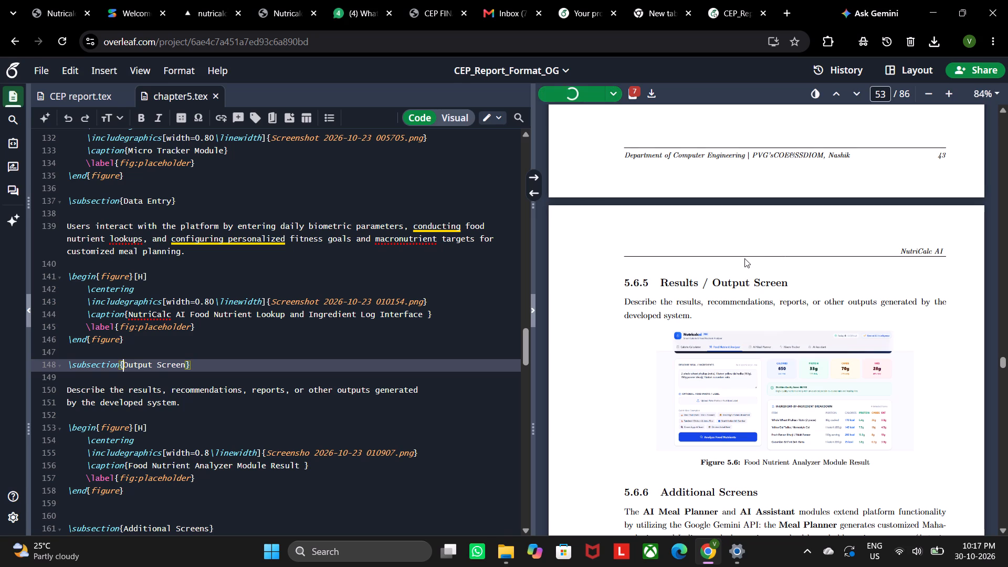
# Review the screen subsections 5.6.2 to 5.6.6 in the compiled PDF, checking their headings, descriptions and figure captions.
pyautogui.scroll(5, 744, 258)
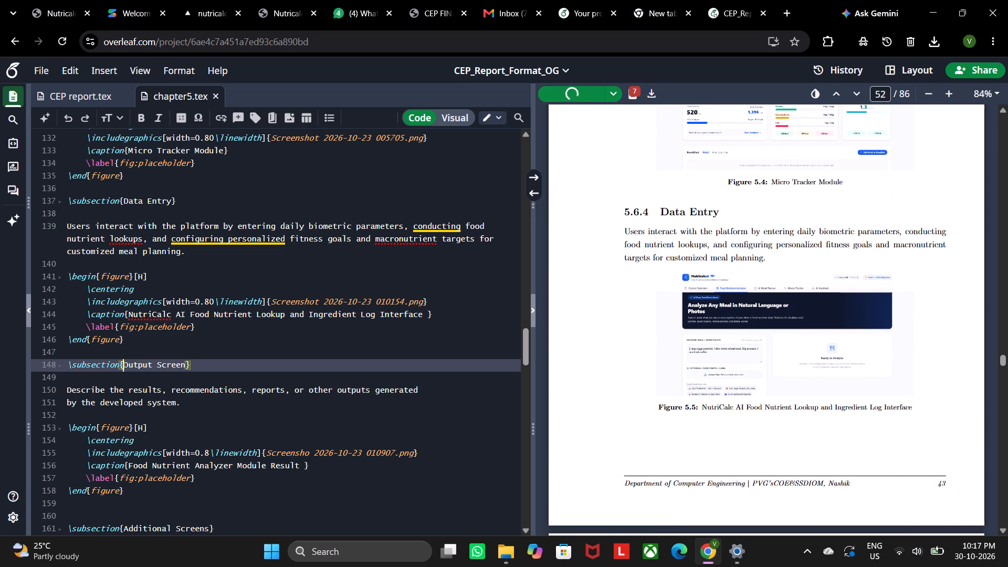
pyautogui.scroll(4, 744, 258)
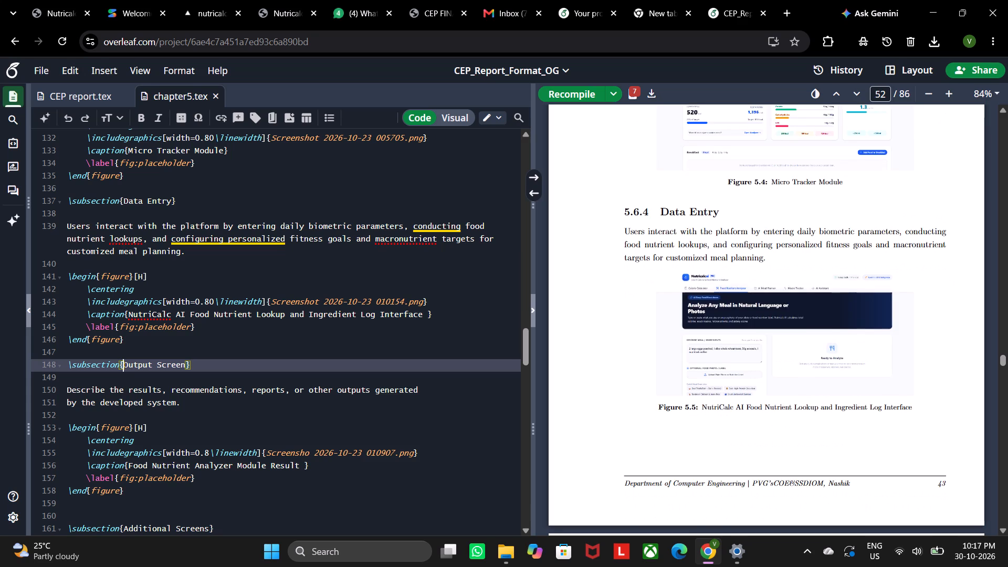
pyautogui.scroll(10, 744, 258)
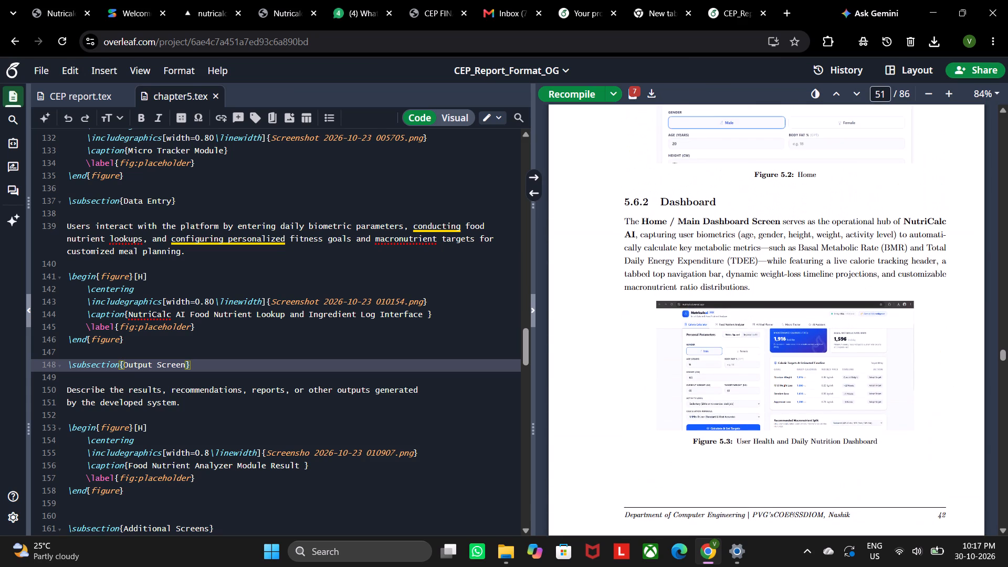
pyautogui.scroll(8, 744, 258)
pyautogui.scroll(-8, 744, 258)
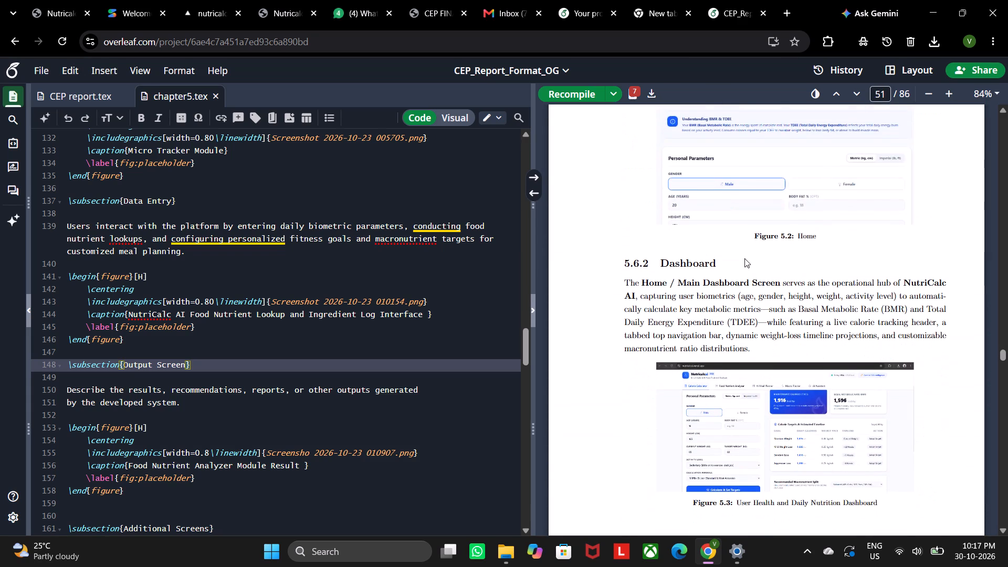
pyautogui.scroll(-9, 744, 258)
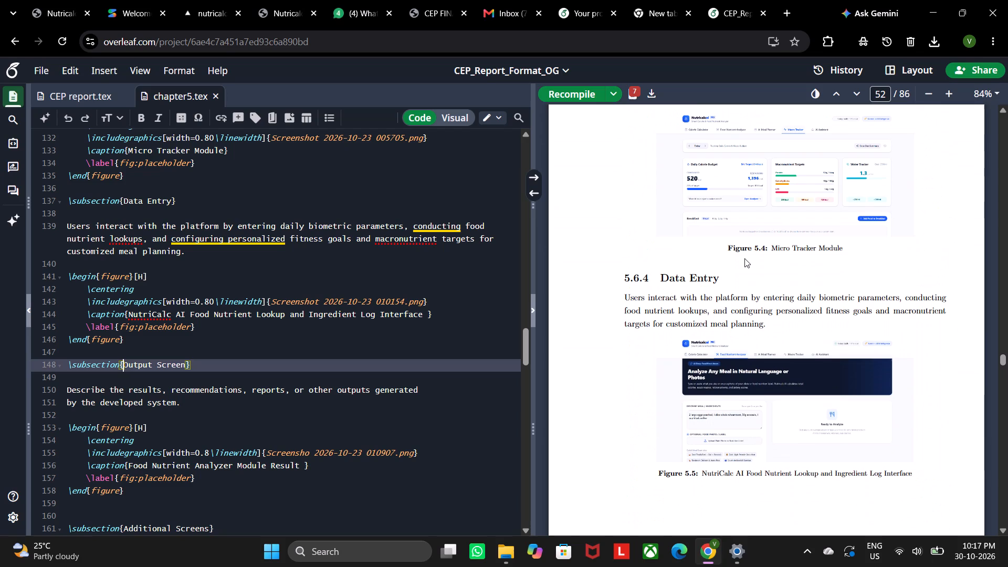
pyautogui.scroll(-2, 744, 258)
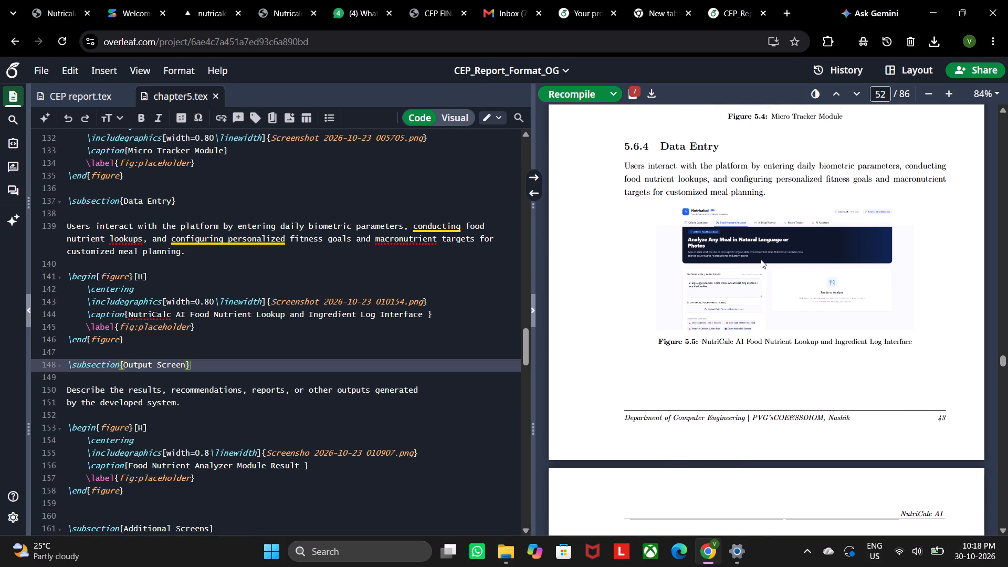
pyautogui.scroll(-6, 761, 259)
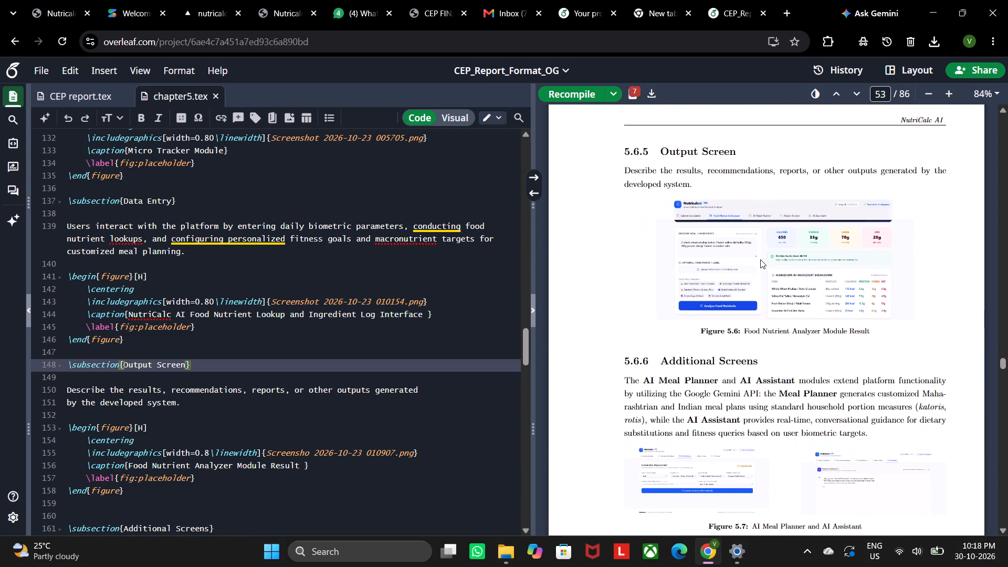
pyautogui.scroll(-1, 760, 259)
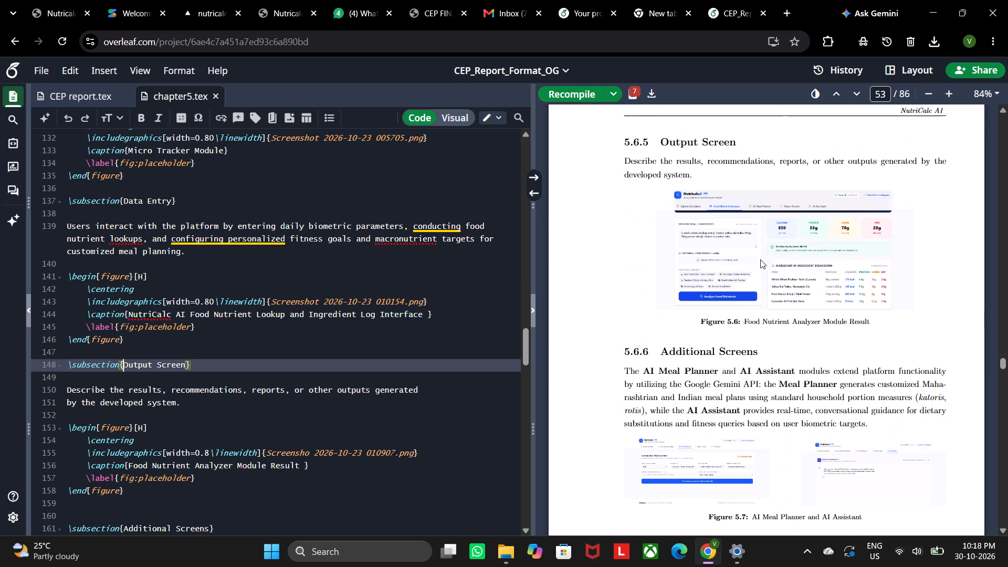
pyautogui.scroll(-4, 760, 259)
pyautogui.scroll(3, 760, 259)
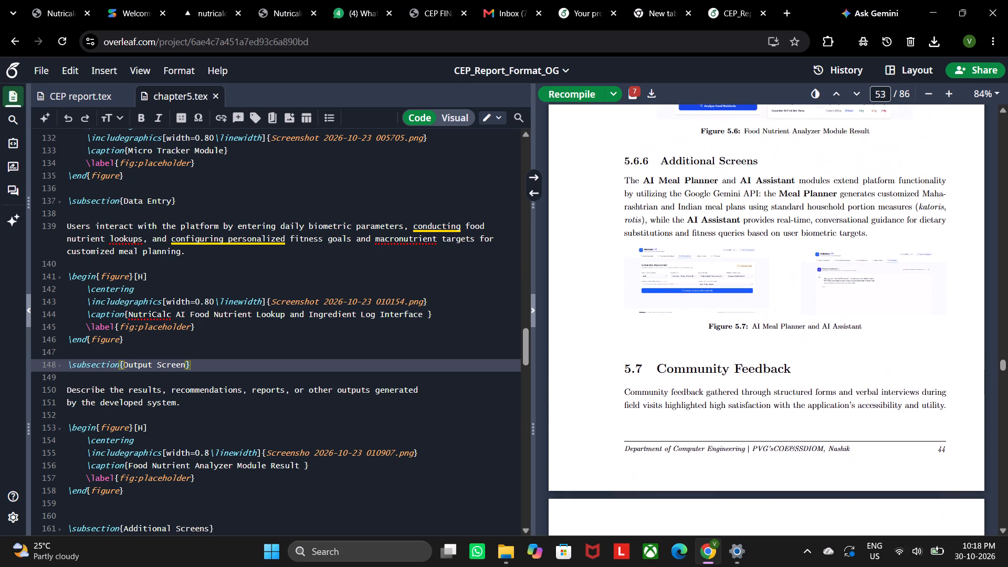
# Review sections 5.7 to 5.10 in the compiled PDF, covering community feedback, project impact, achievement of objectives and key findings.
pyautogui.scroll(-6, 760, 259)
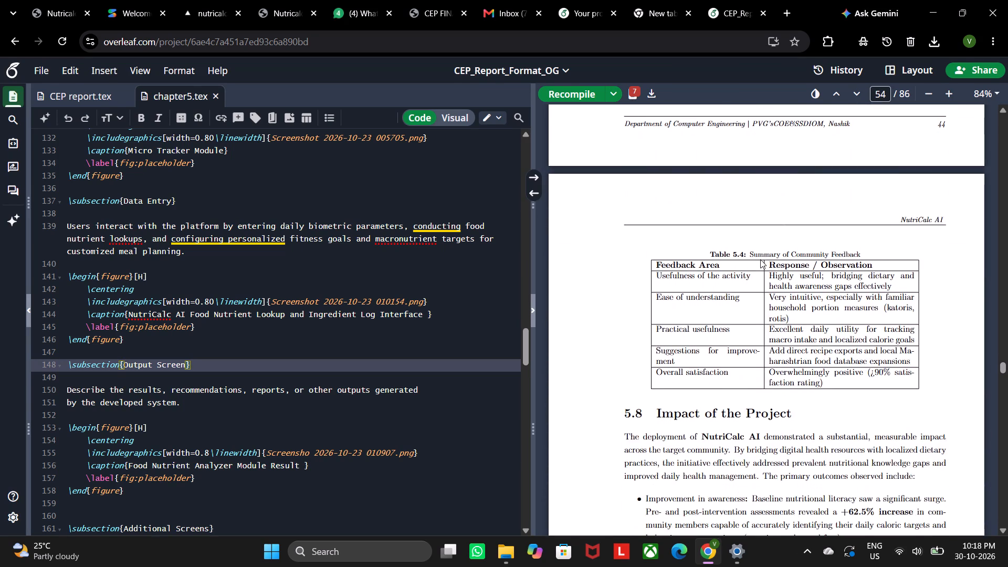
pyautogui.scroll(3, 760, 259)
pyautogui.scroll(-11, 760, 259)
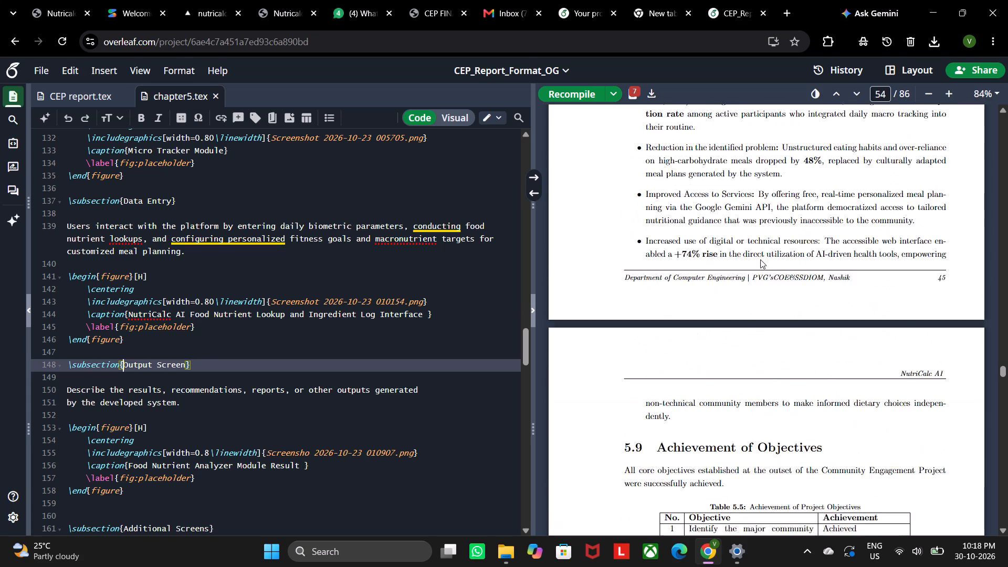
pyautogui.scroll(-4, 760, 259)
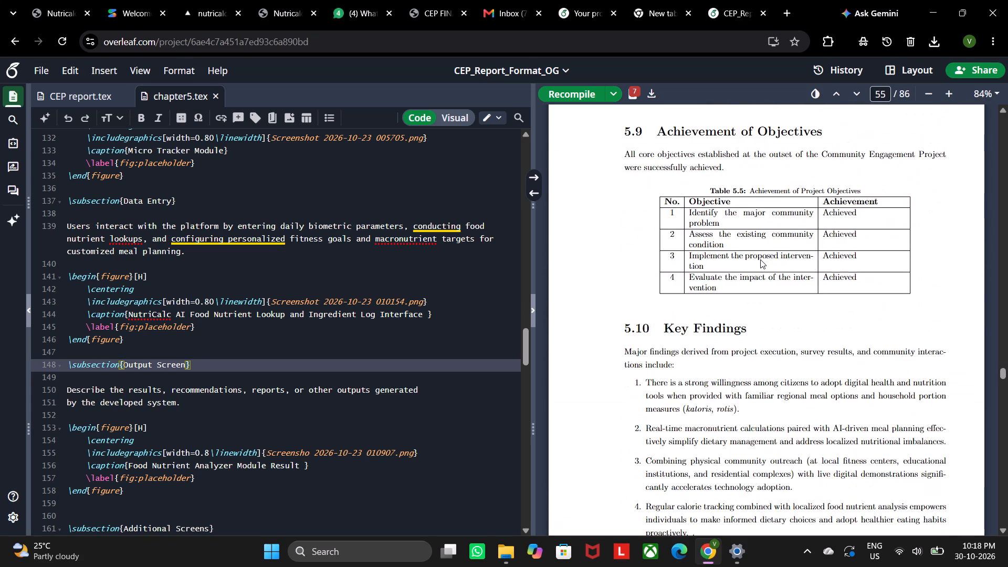
pyautogui.scroll(-2, 760, 259)
pyautogui.scroll(15, 760, 259)
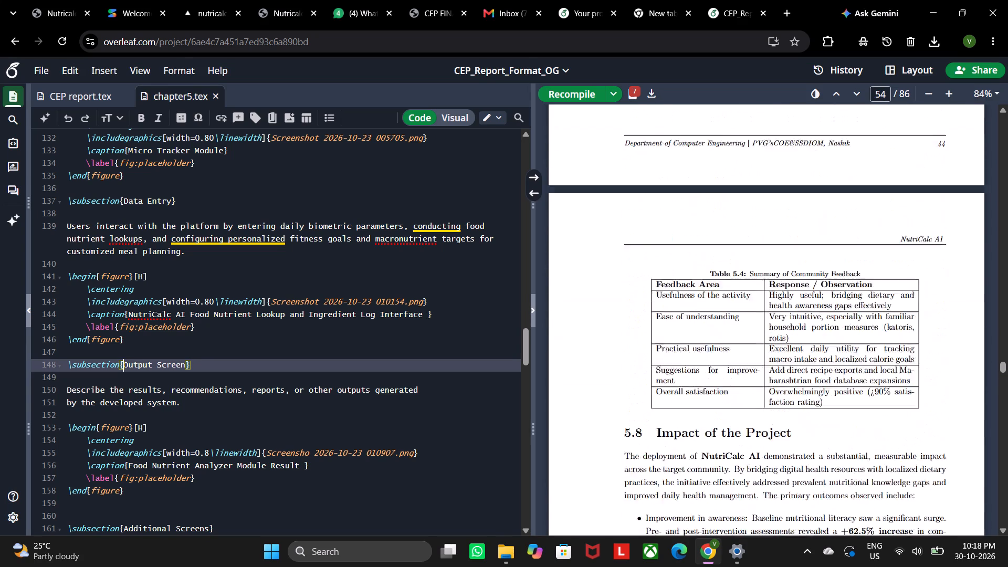
pyautogui.scroll(3, 760, 259)
pyautogui.scroll(-2, 760, 259)
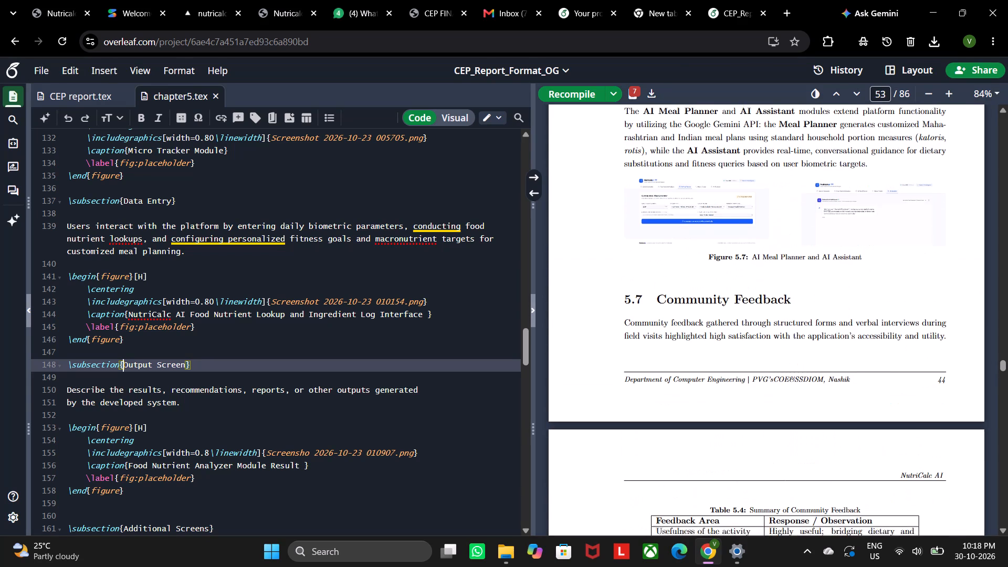
pyautogui.scroll(-4, 760, 259)
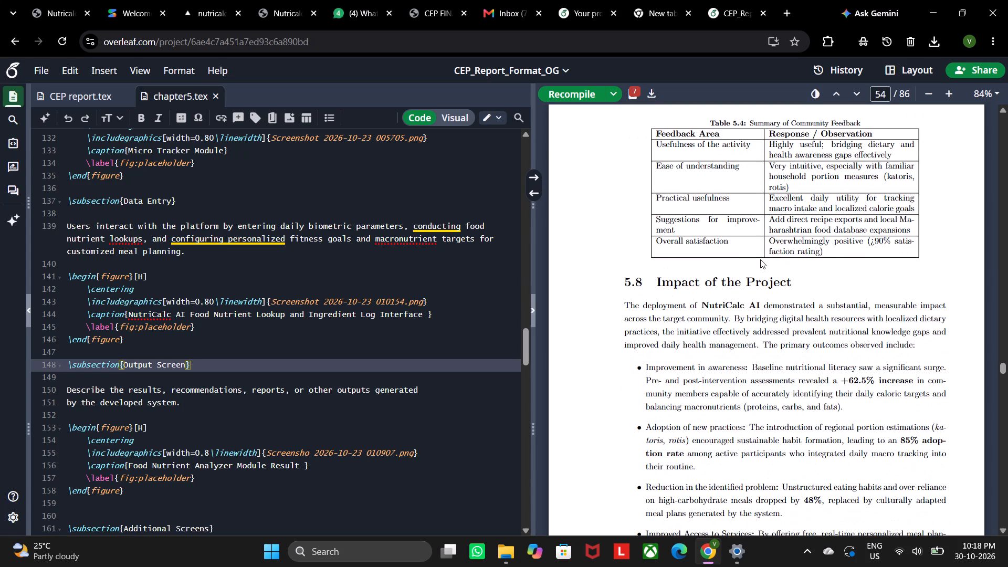
pyautogui.scroll(-8, 760, 259)
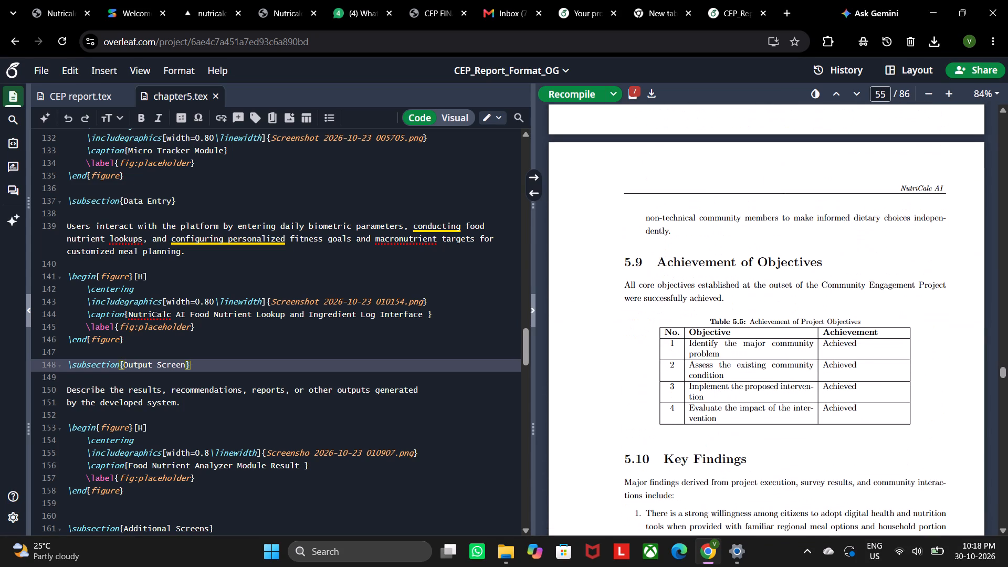
pyautogui.scroll(-6, 760, 259)
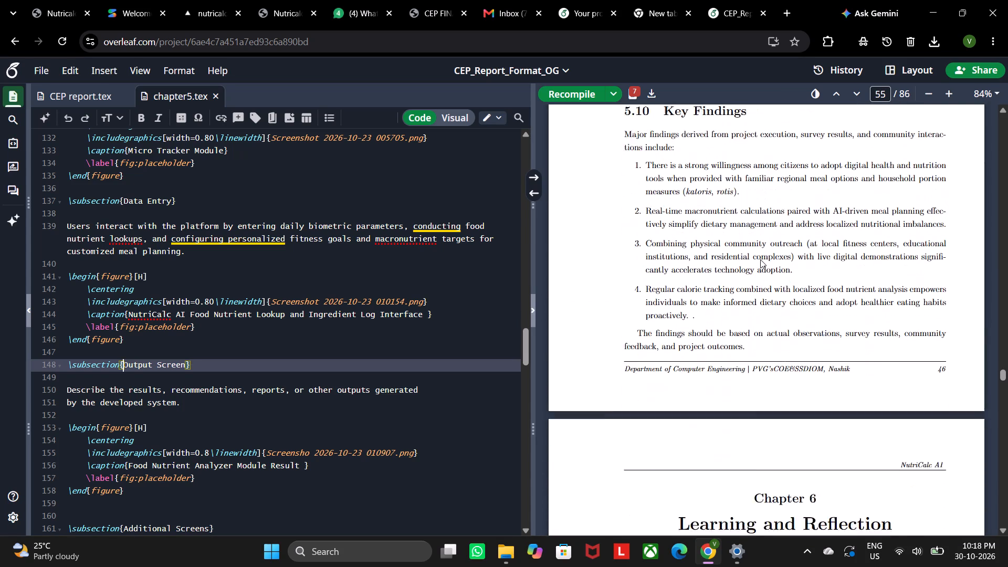
# Skim Chapter 6, Learning and Reflection, in the compiled PDF, from technical learning through the individual reflections to project sustainability.
pyautogui.scroll(-12, 760, 259)
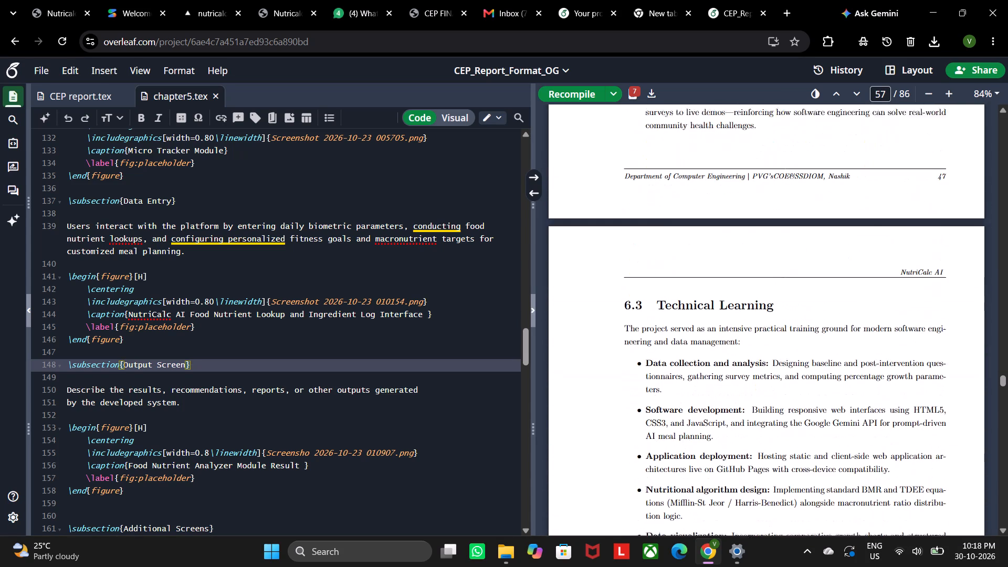
pyautogui.scroll(-12, 760, 259)
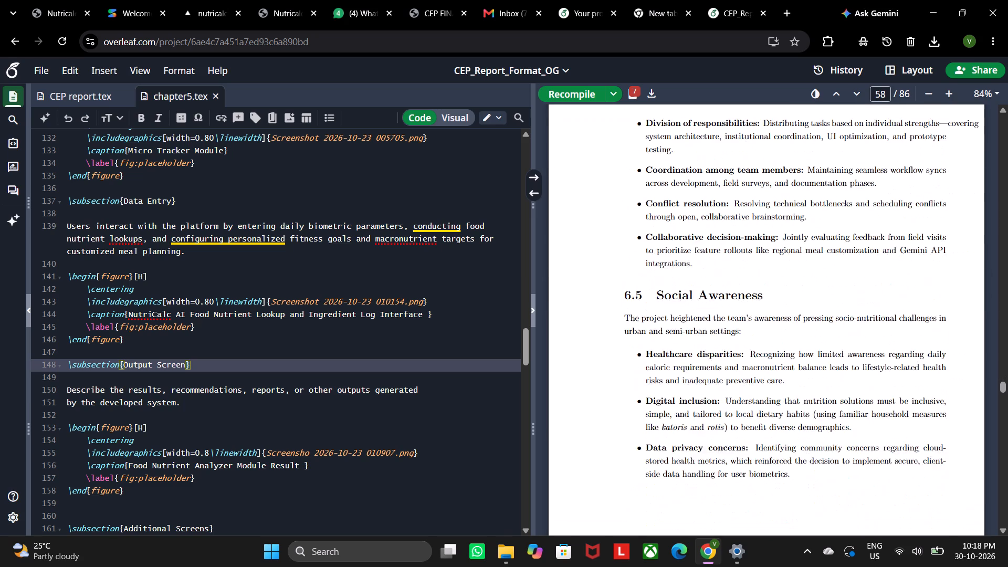
pyautogui.scroll(-10, 760, 259)
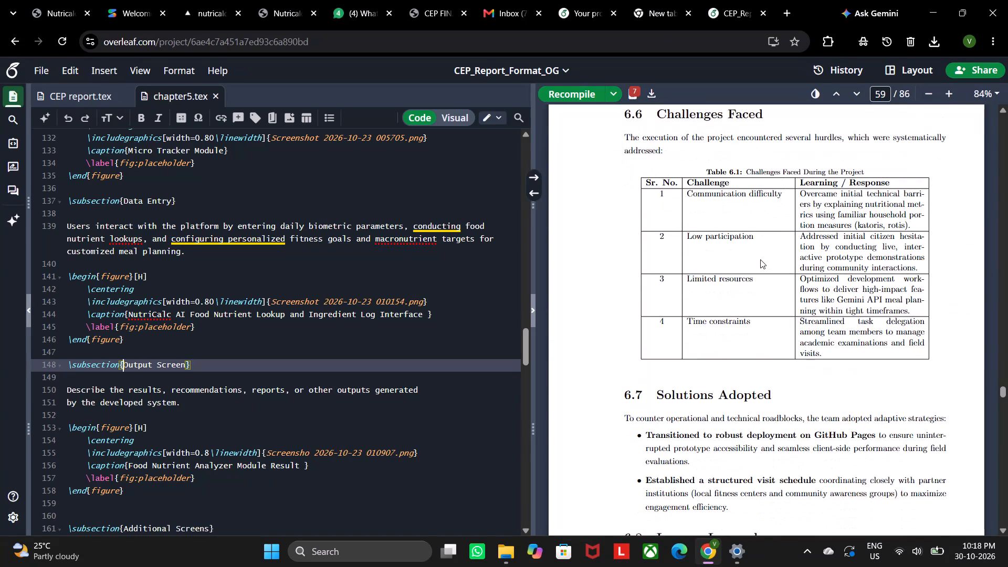
pyautogui.scroll(-9, 760, 259)
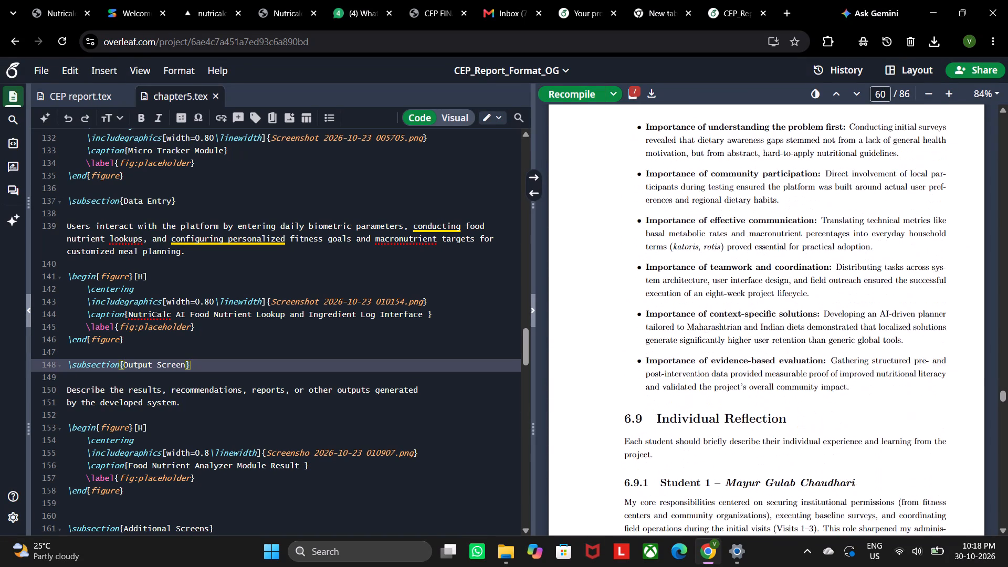
pyautogui.scroll(-10, 760, 259)
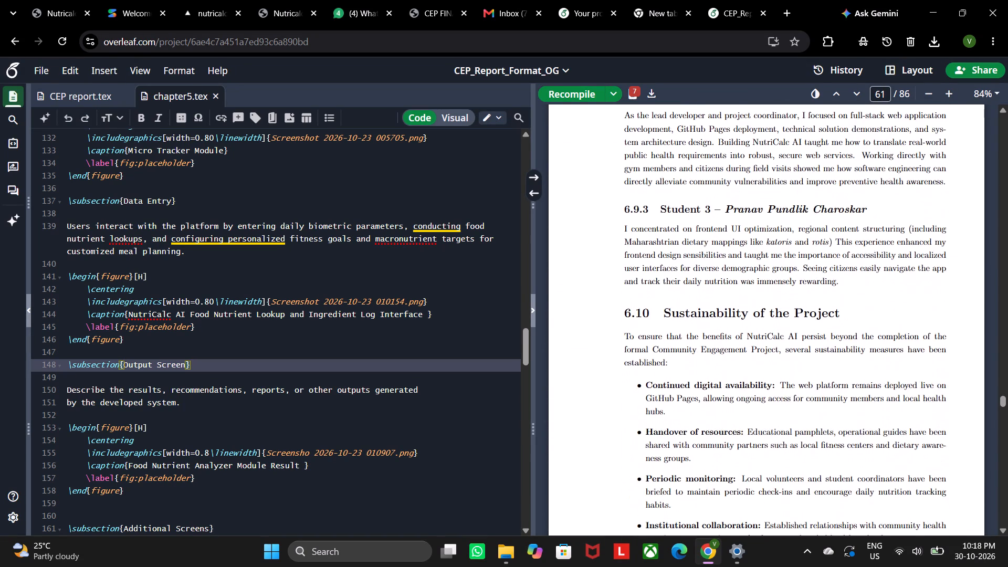
# Skim the rest of Chapter 6 and the project goal and contribution sections of Chapter 7 in the PDF, through to the References.
pyautogui.scroll(-17, 760, 259)
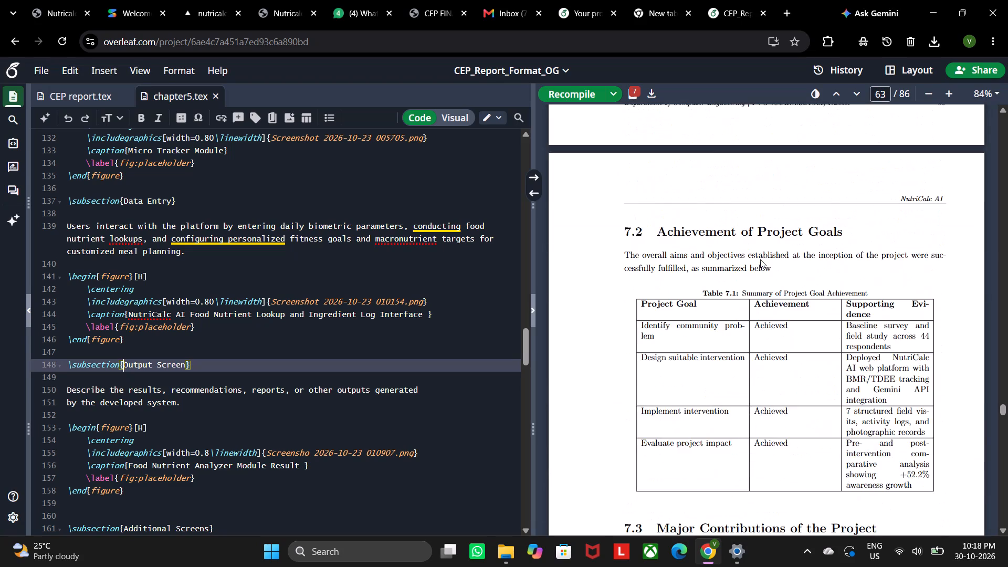
pyautogui.scroll(-17, 760, 259)
pyautogui.scroll(-20, 760, 259)
pyautogui.scroll(-1, 760, 259)
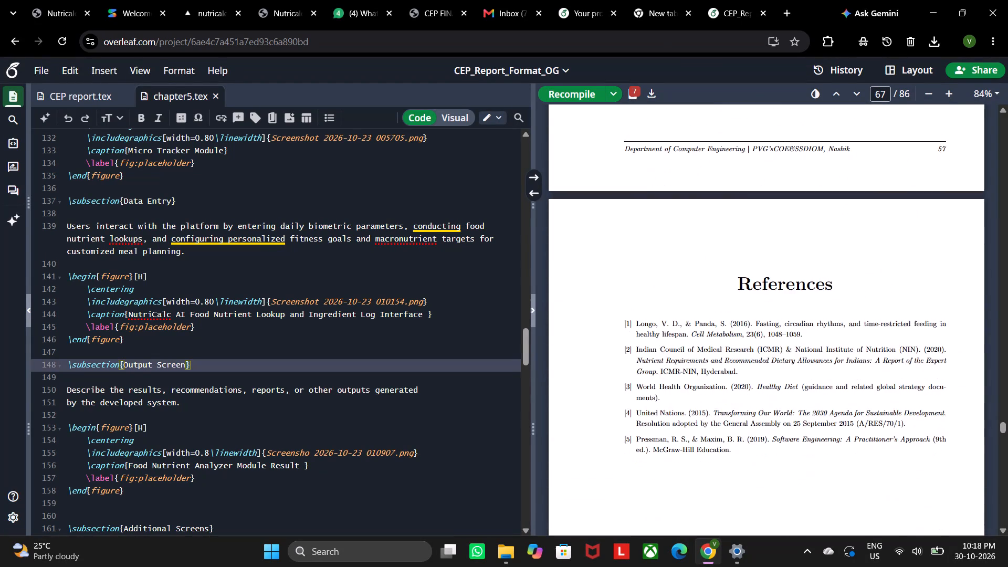
# Examine the Appendix A – Project Proposal title page and the proposal cover page that follows it in the PDF.
pyautogui.scroll(-10, 760, 259)
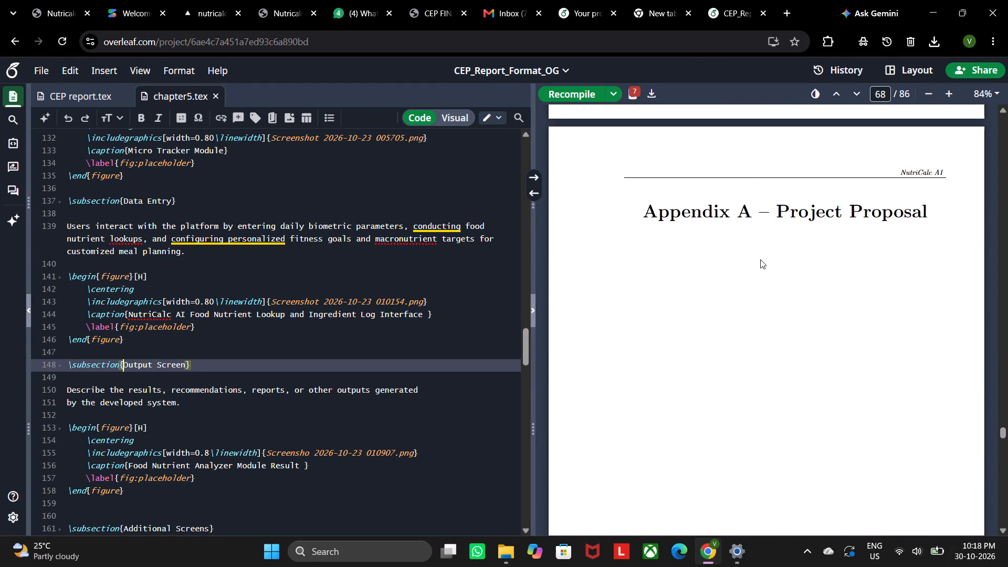
pyautogui.scroll(-13, 760, 259)
pyautogui.scroll(4, 760, 259)
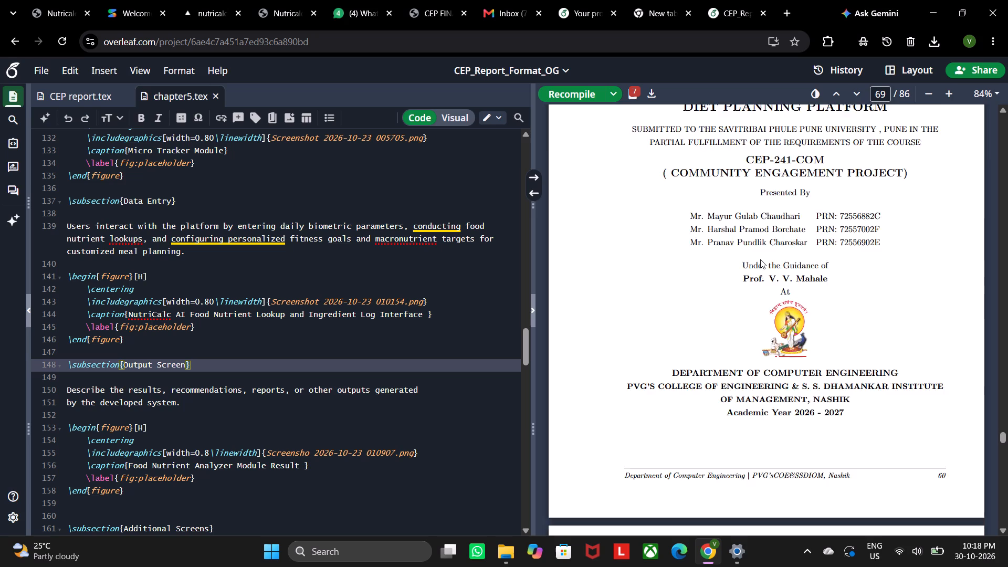
pyautogui.scroll(-4, 760, 259)
pyautogui.scroll(4, 760, 259)
pyautogui.scroll(-2, 760, 259)
pyautogui.scroll(3, 760, 259)
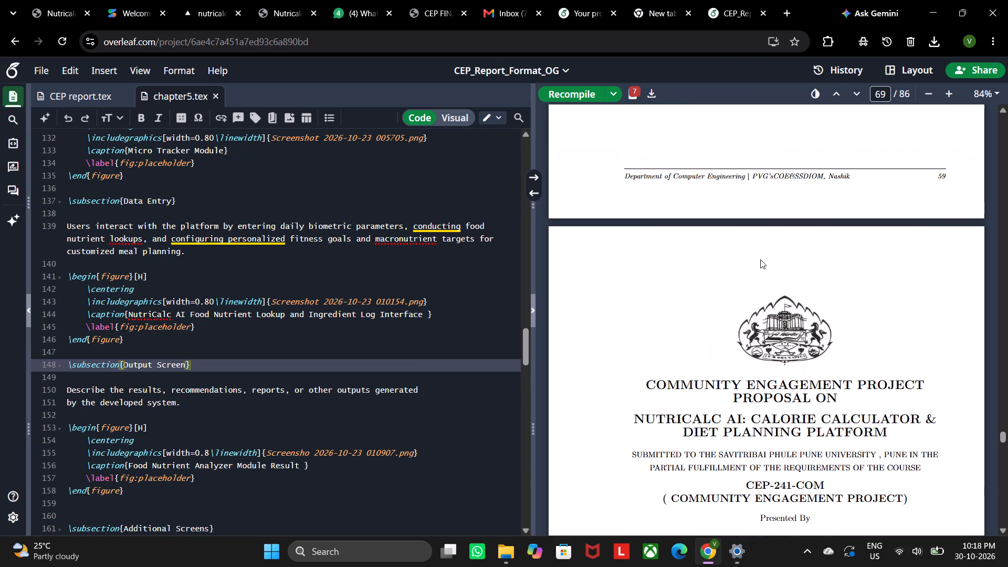
pyautogui.scroll(-1, 760, 259)
pyautogui.scroll(2, 760, 259)
pyautogui.rightClick(760, 259)
pyautogui.scroll(-7, 759, 259)
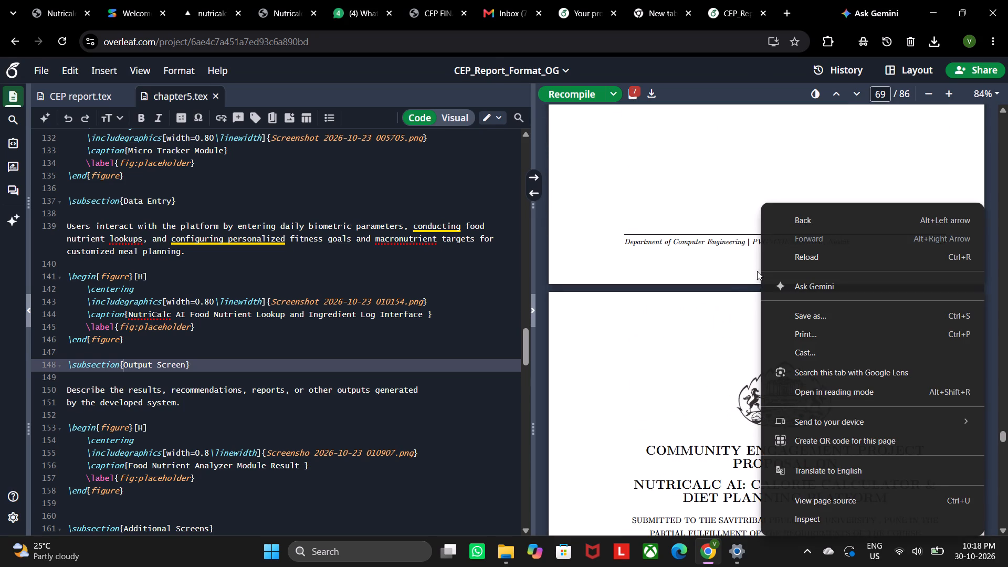
pyautogui.click(727, 283)
pyautogui.scroll(-5, 727, 278)
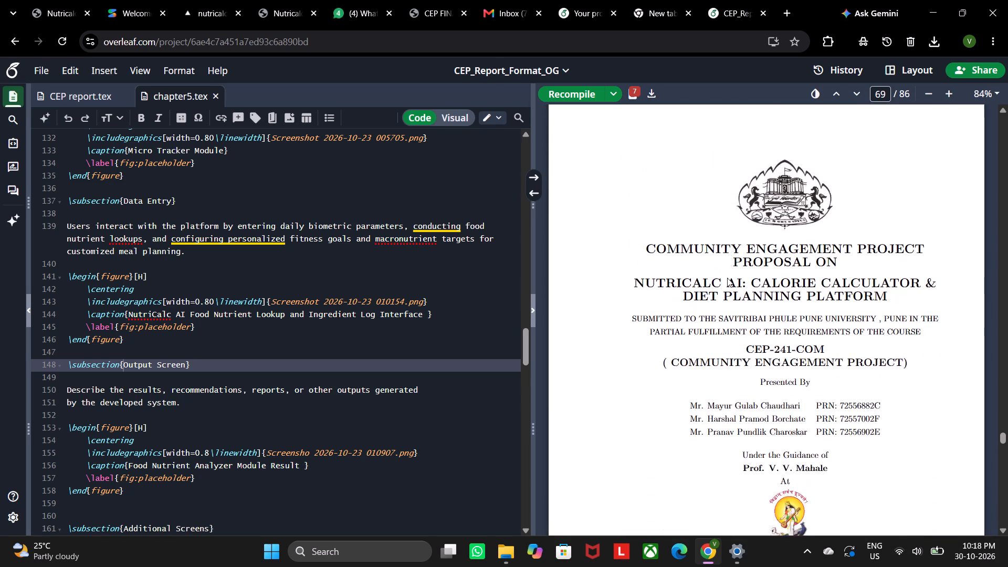
pyautogui.scroll(-1, 727, 278)
pyautogui.scroll(5, 727, 278)
pyautogui.scroll(-3, 727, 277)
pyautogui.scroll(2, 727, 277)
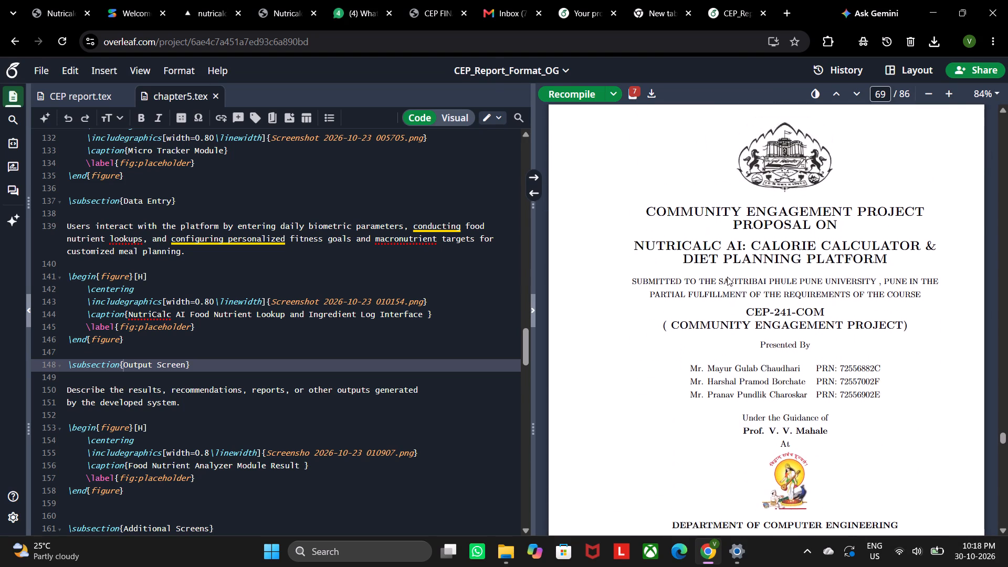
# Skim back through Chapters 7 and 6 in the compiled PDF, from the proposal cover page up to section 6.3, Technical Learning.
pyautogui.scroll(2, 727, 277)
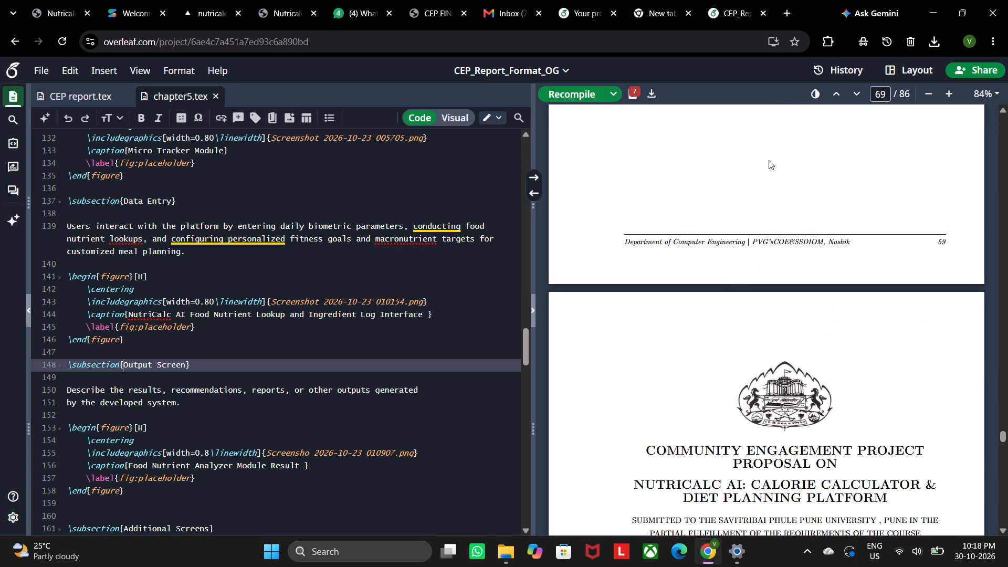
pyautogui.rightClick(768, 160)
pyautogui.click(756, 166)
pyautogui.scroll(18, 756, 167)
pyautogui.scroll(18, 756, 167)
pyautogui.scroll(13, 756, 167)
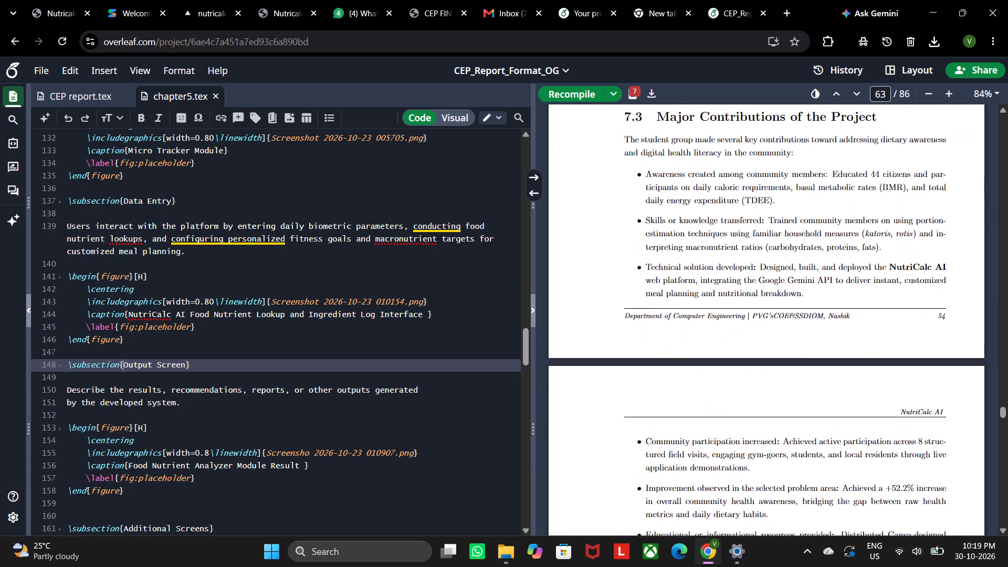
pyautogui.scroll(19, 756, 167)
pyautogui.scroll(5, 756, 167)
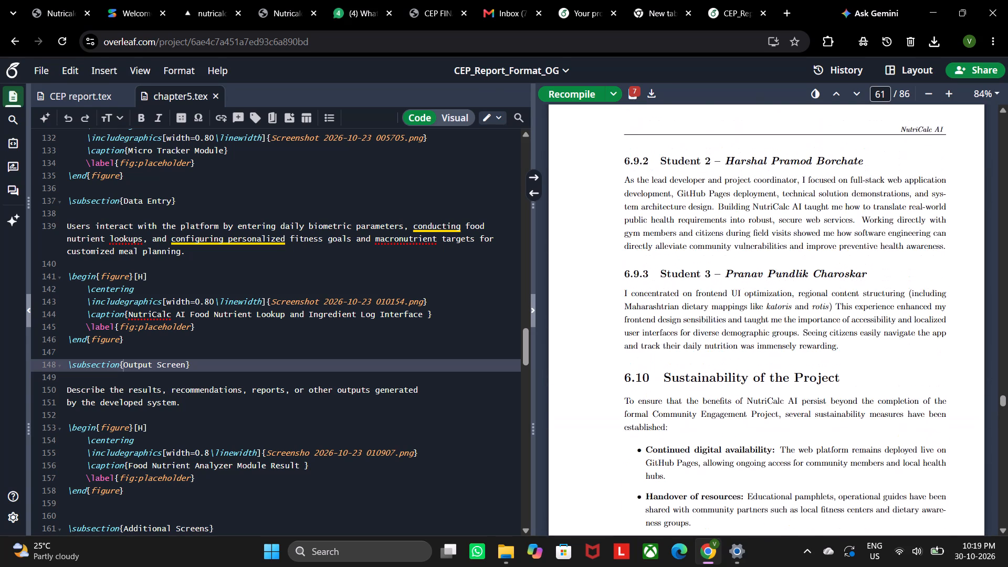
pyautogui.scroll(18, 756, 167)
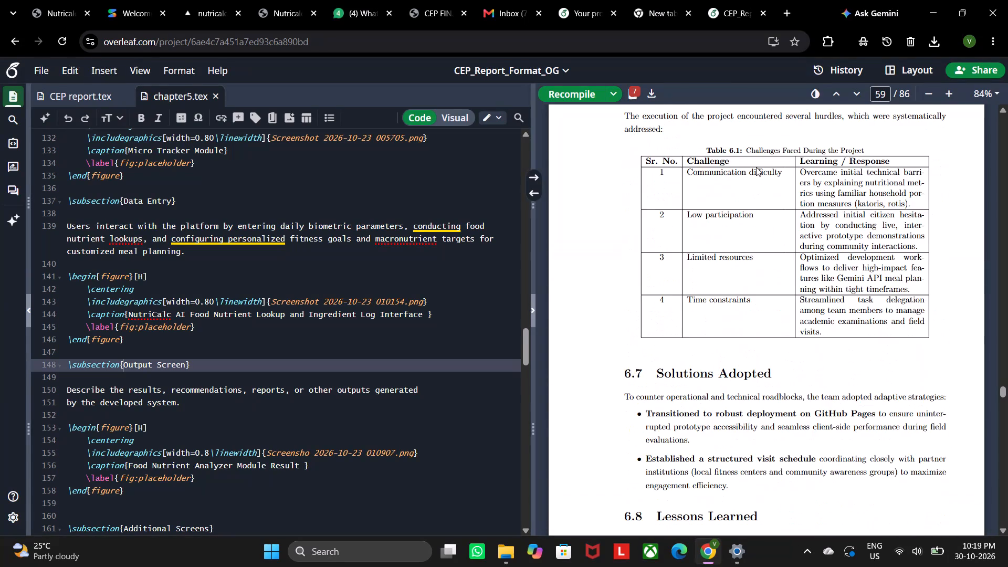
pyautogui.scroll(16, 756, 167)
pyautogui.scroll(6, 756, 167)
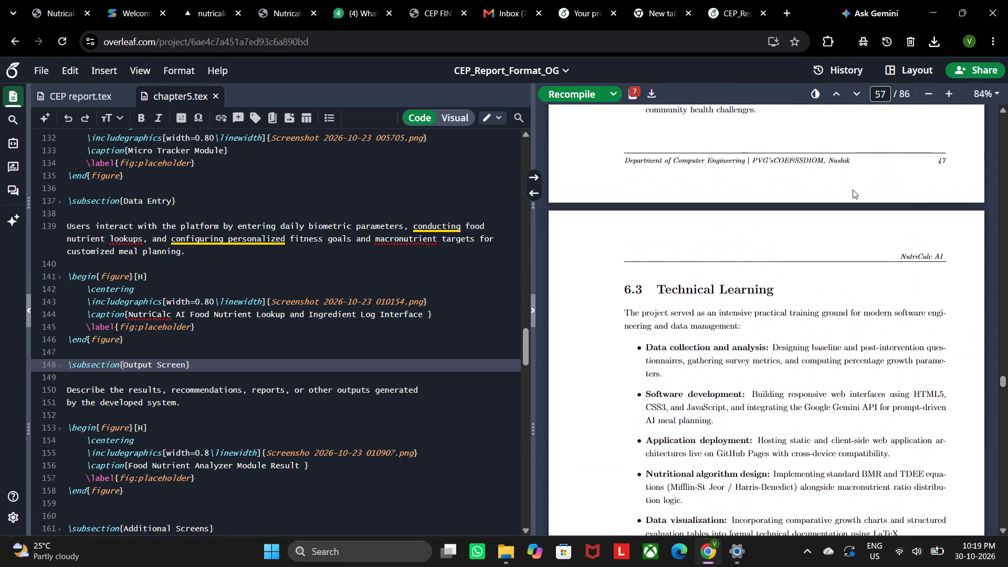
# Return to the Contents pages at the front of the PDF and examine the entries for Chapters 1 to 5.
pyautogui.moveTo(1006, 379); pyautogui.dragTo(994, 297)
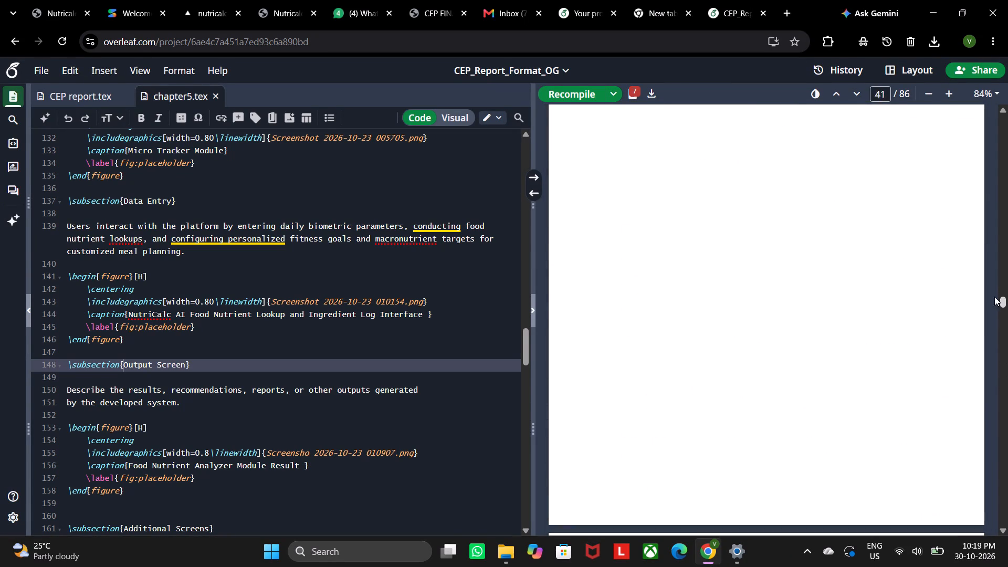
pyautogui.moveTo(994, 297); pyautogui.dragTo(985, 195)
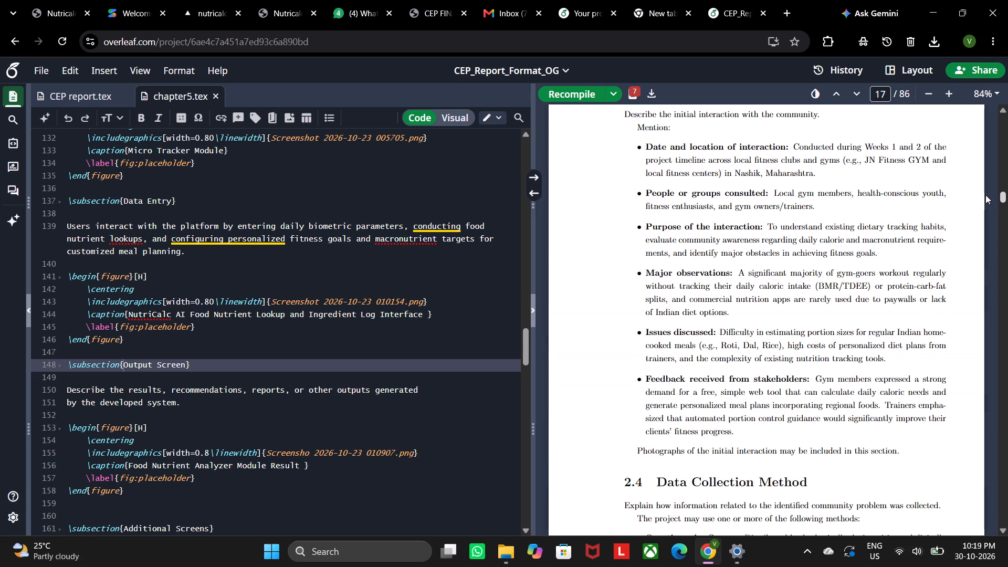
pyautogui.moveTo(985, 195); pyautogui.dragTo(985, 201)
pyautogui.scroll(4, 750, 228)
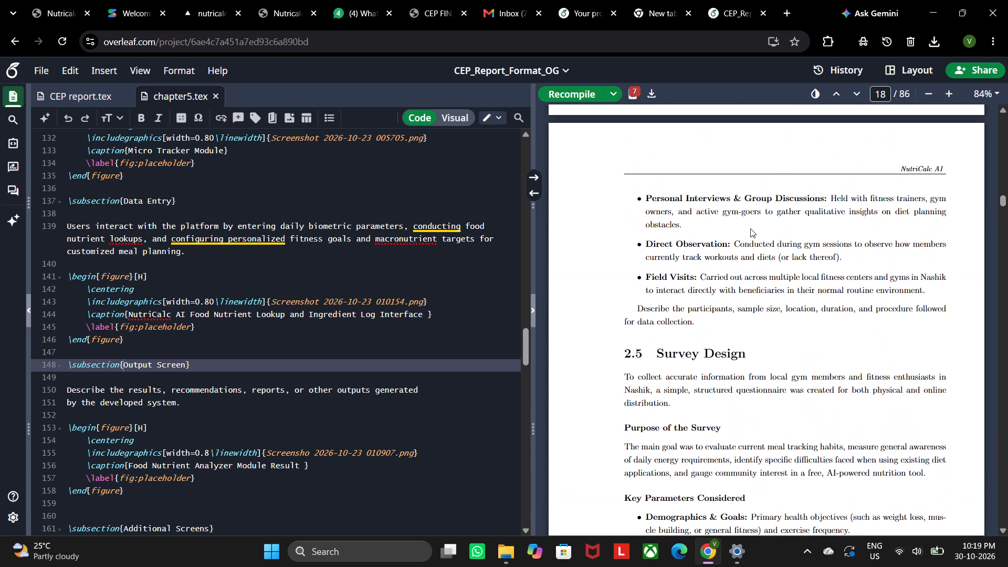
pyautogui.scroll(10, 750, 228)
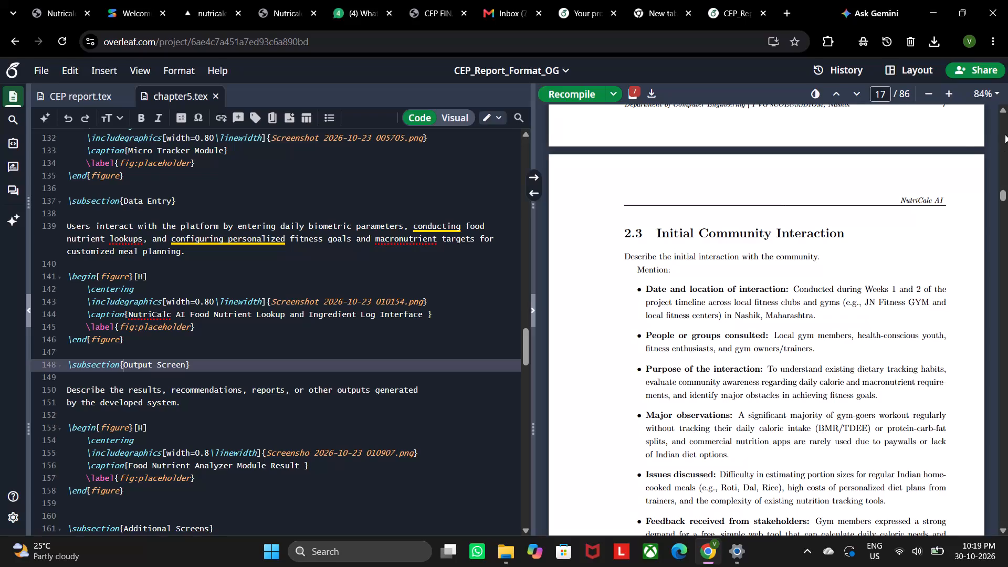
pyautogui.doubleClick(1003, 134)
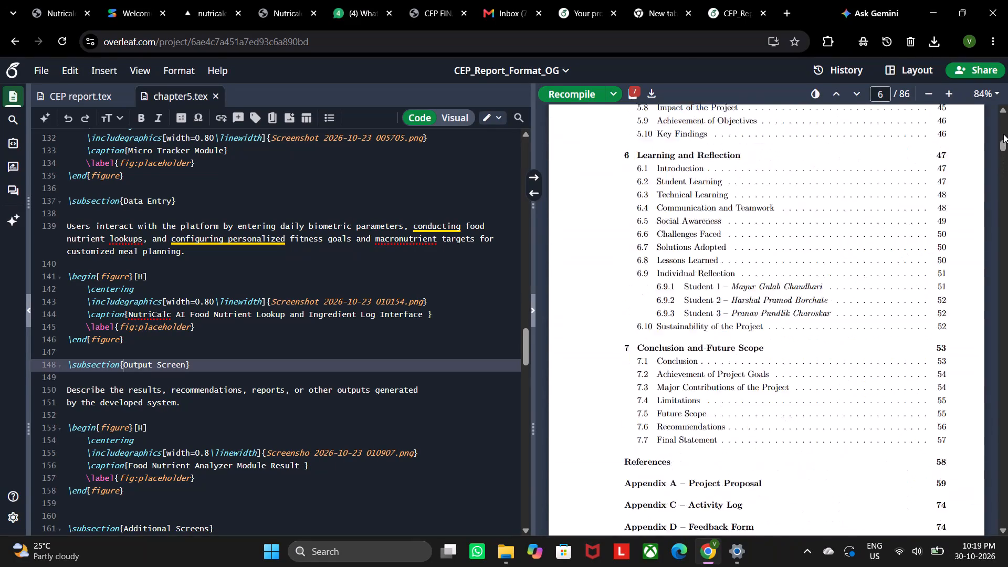
pyautogui.scroll(10, 886, 232)
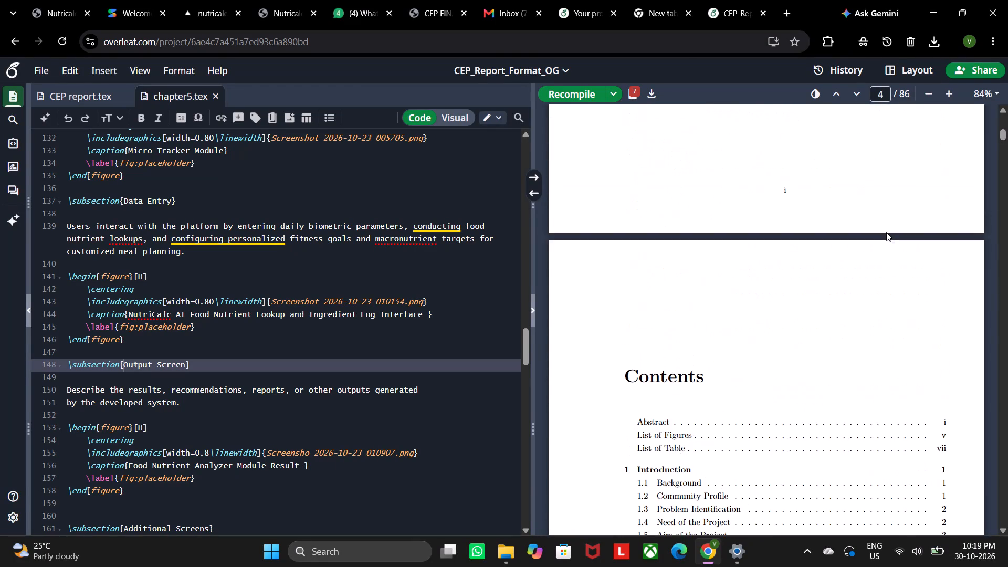
pyautogui.scroll(-6, 873, 241)
pyautogui.scroll(-1, 835, 271)
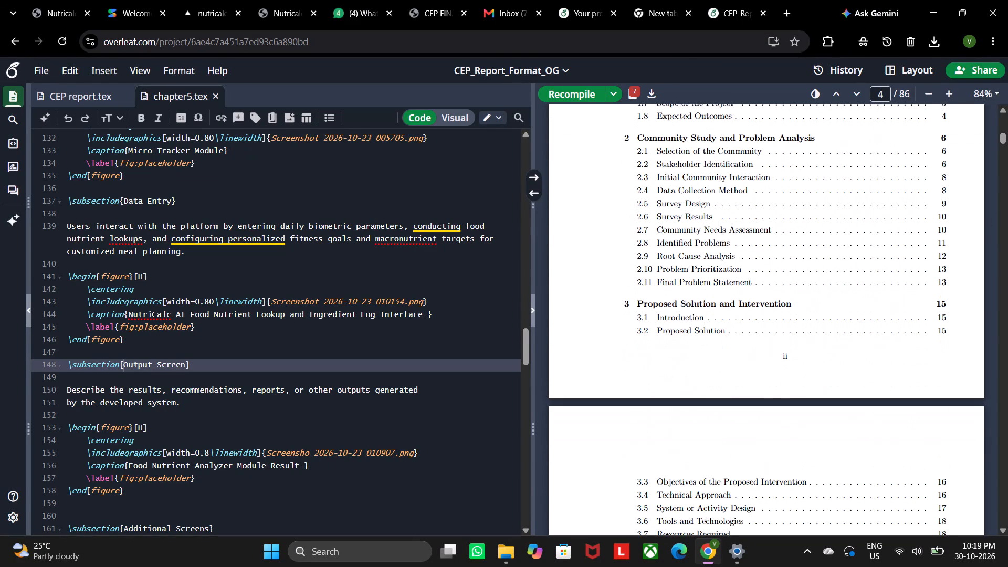
pyautogui.scroll(3, 835, 271)
pyautogui.scroll(-8, 835, 271)
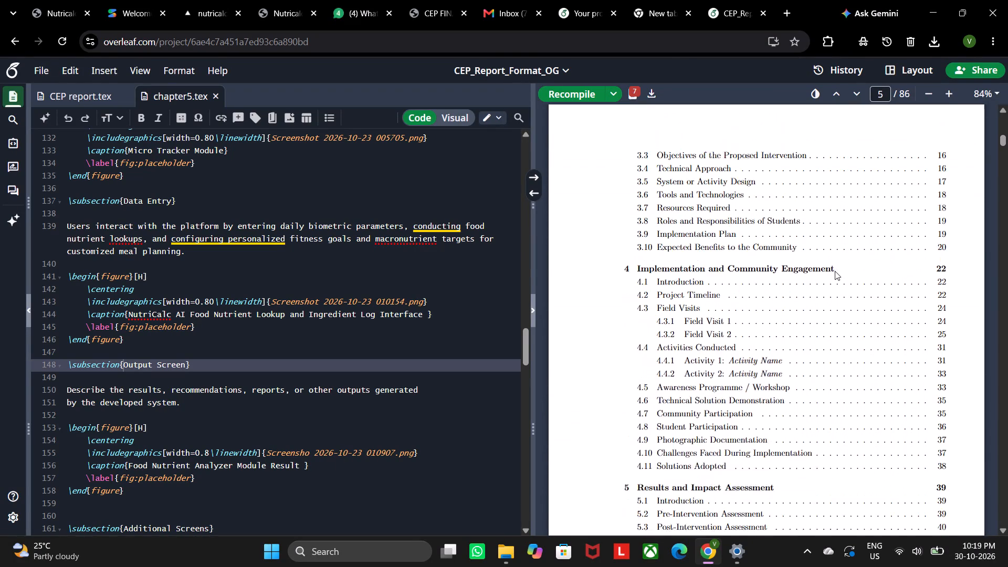
pyautogui.scroll(-2, 835, 271)
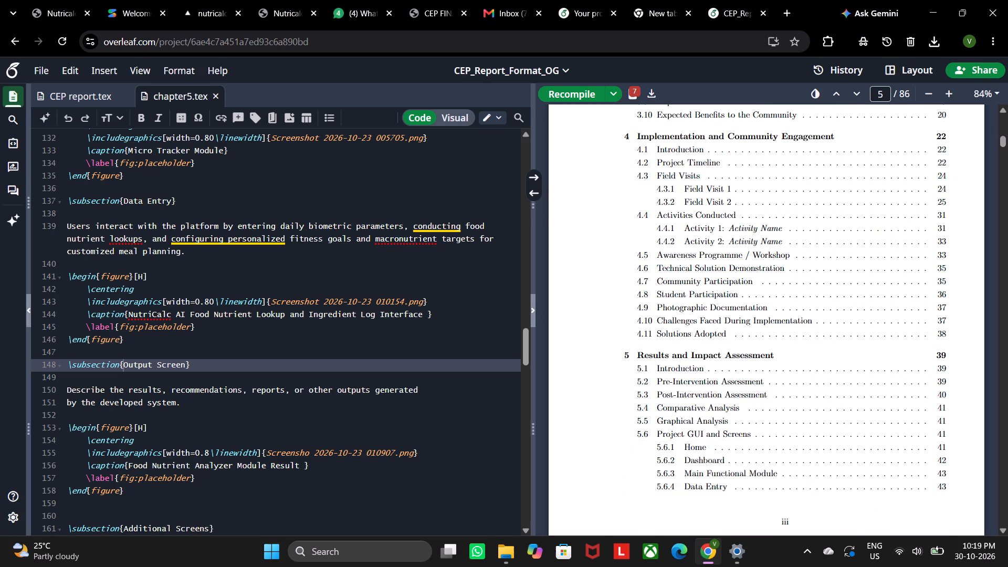
# Examine the Contents entries from 4.5, Awareness Programme / Workshop, through Chapters 6 and 7 to the appendices.
pyautogui.click(776, 255)
pyautogui.click(776, 255)
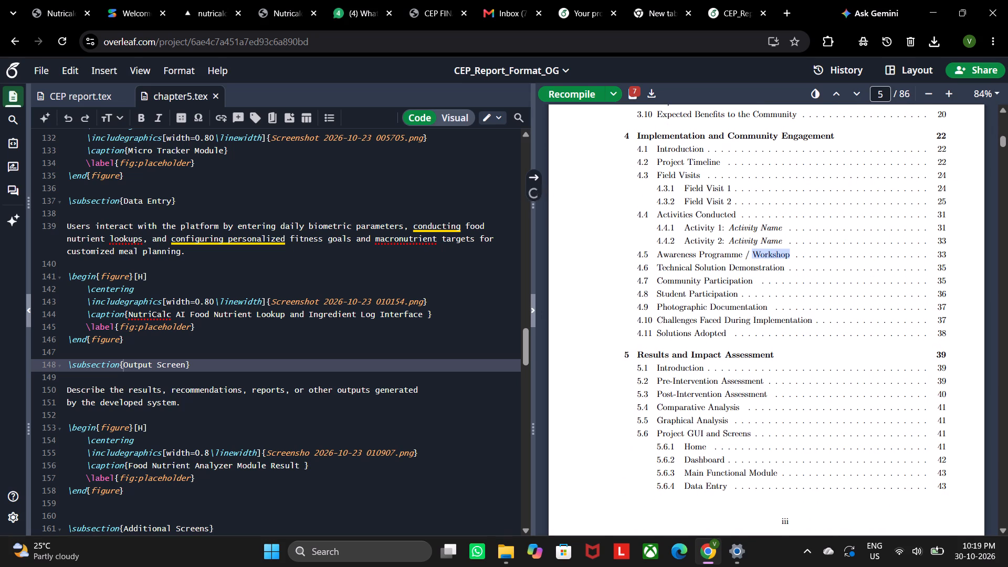
pyautogui.click(951, 251)
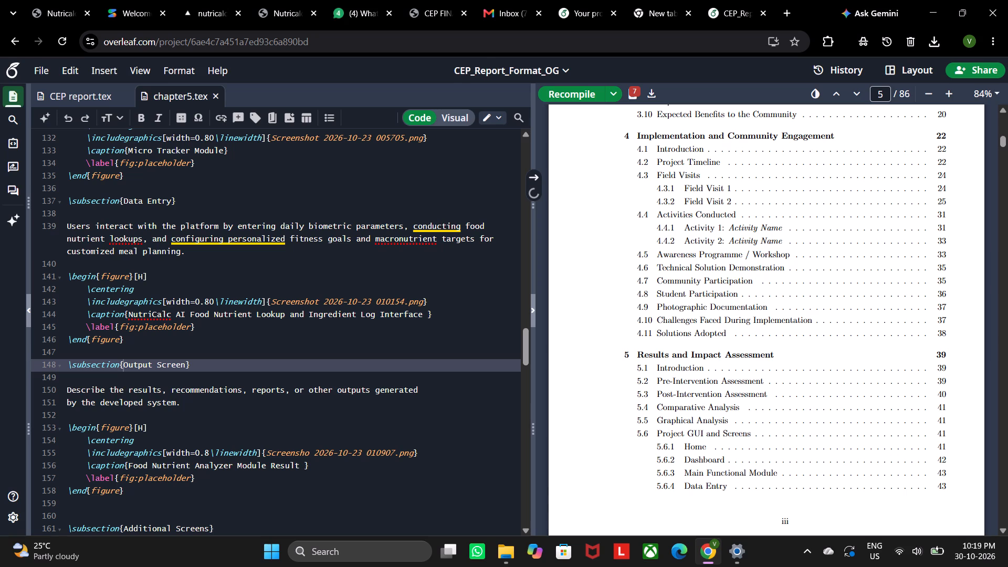
pyautogui.scroll(-3, 944, 256)
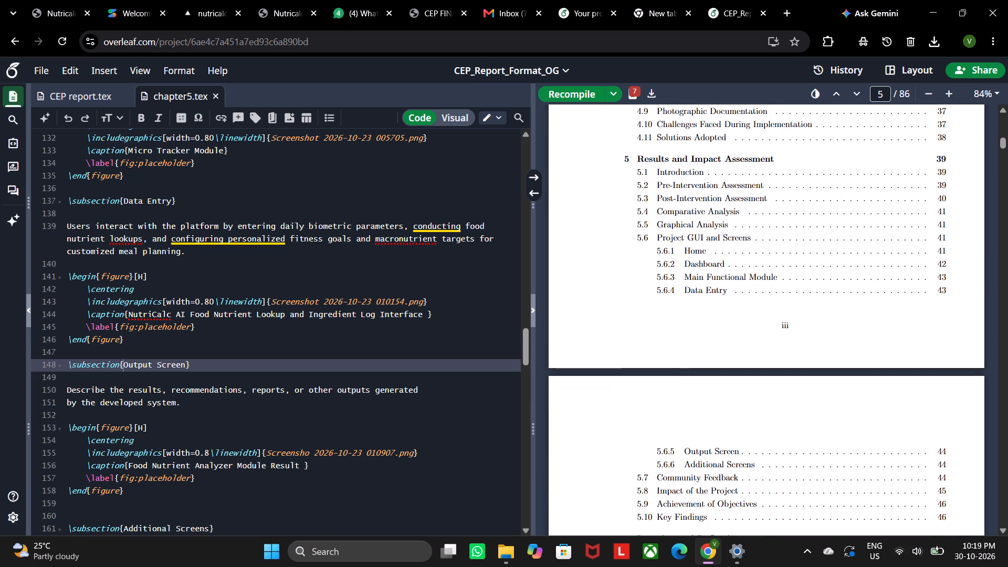
pyautogui.scroll(-4, 943, 256)
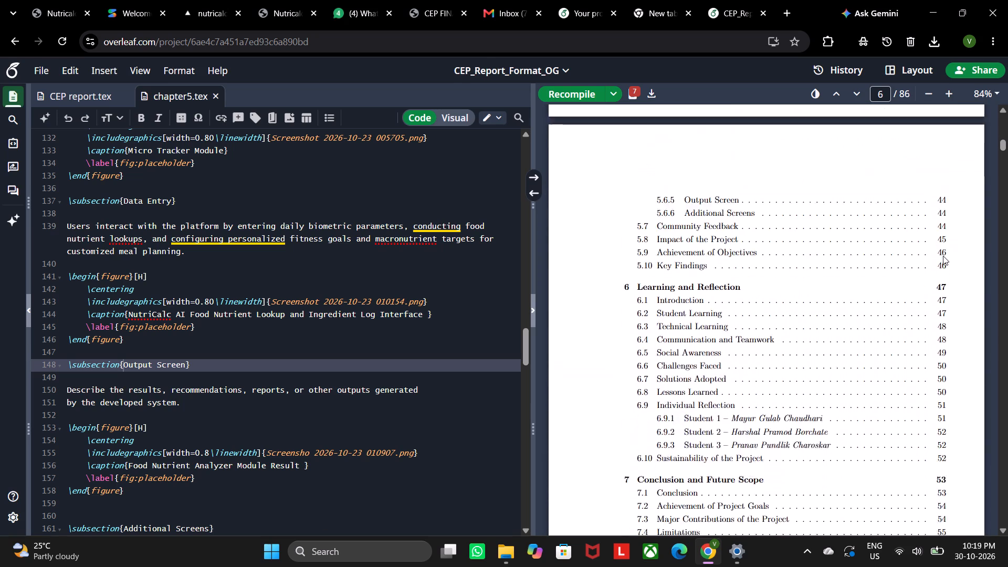
pyautogui.scroll(-2, 943, 256)
pyautogui.scroll(2, 943, 256)
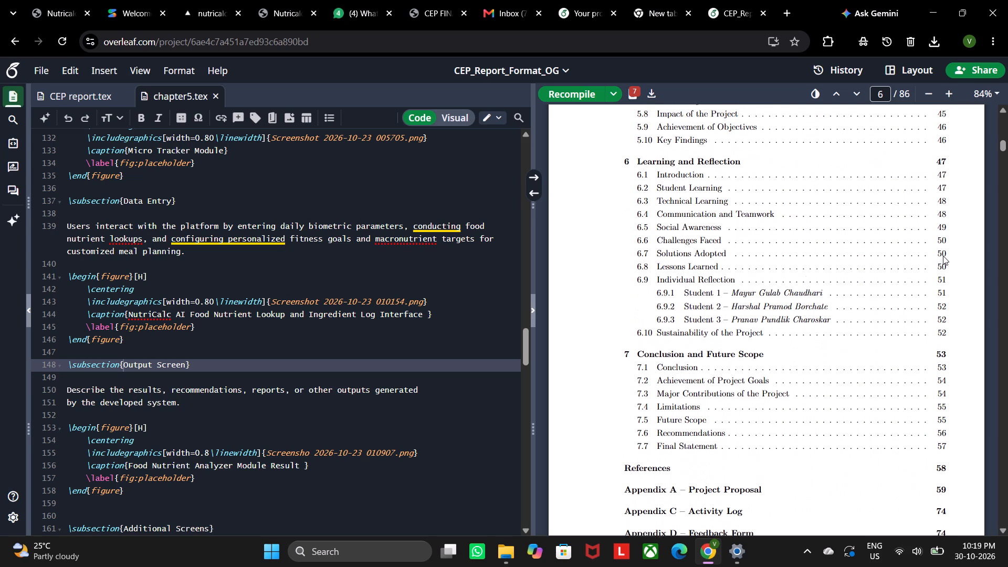
# Go back to the Abstract and recheck the full Contents listing from Chapter 1 through to the appendix entries.
pyautogui.scroll(14, 943, 256)
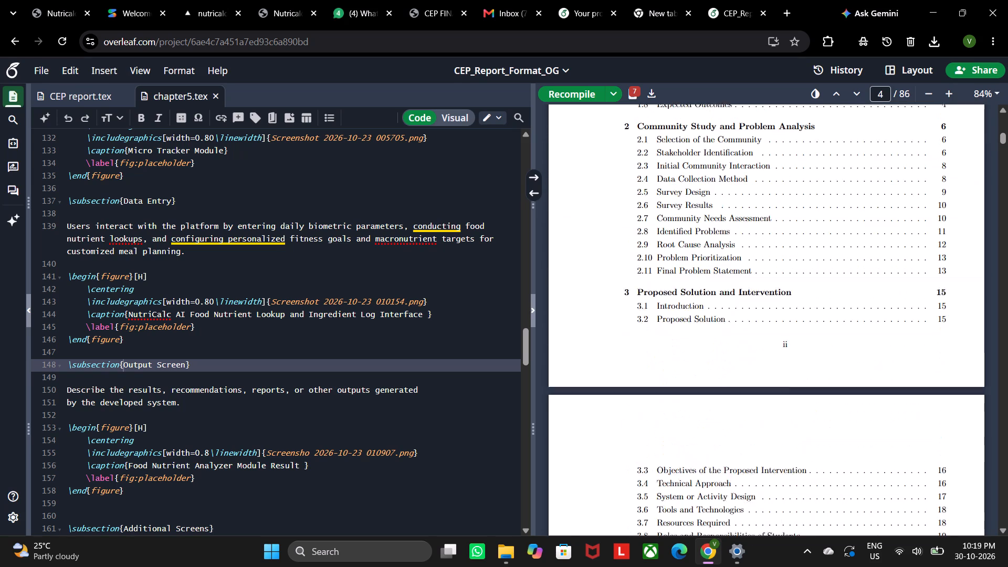
pyautogui.scroll(14, 943, 256)
pyautogui.scroll(-2, 943, 256)
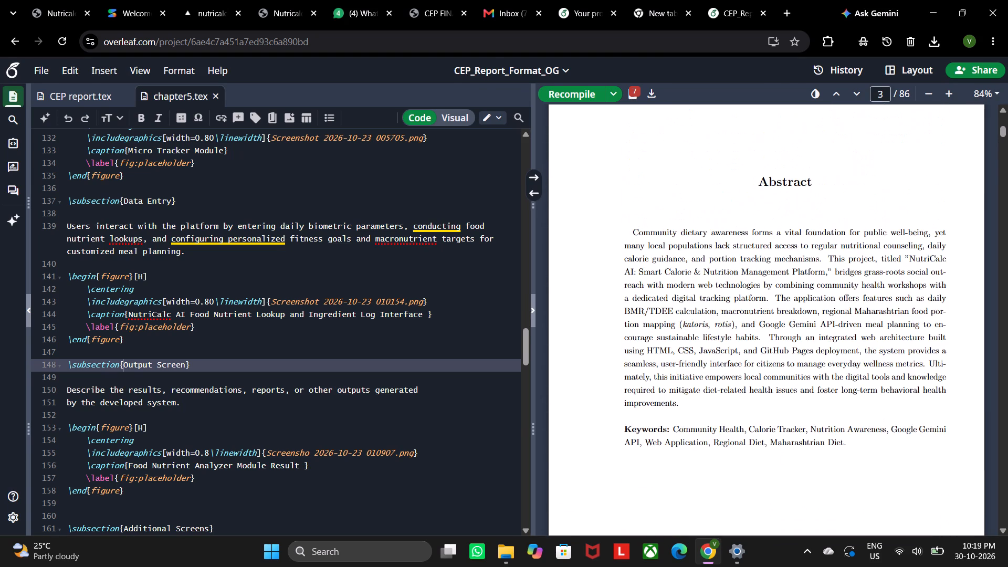
pyautogui.scroll(-12, 943, 256)
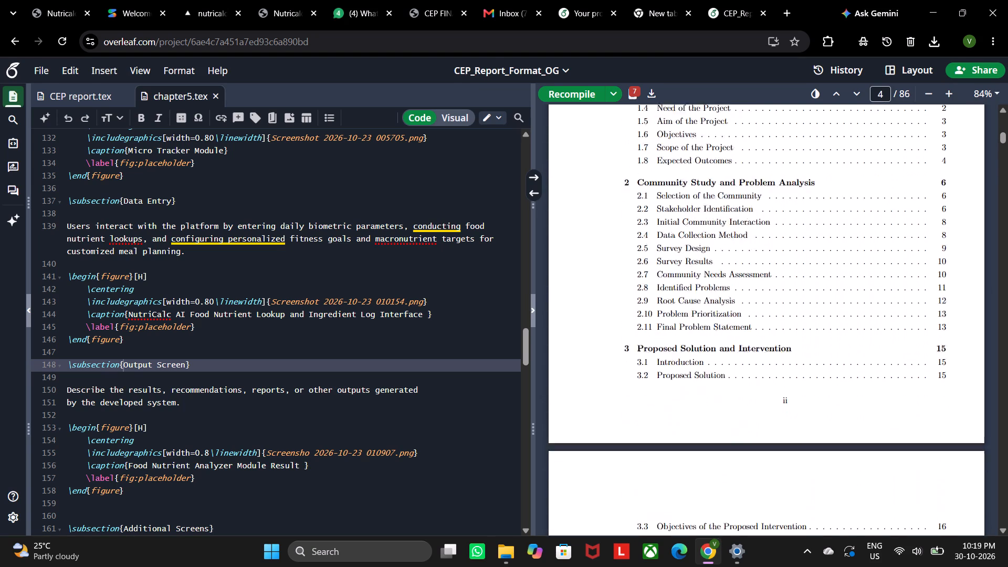
pyautogui.scroll(-8, 943, 256)
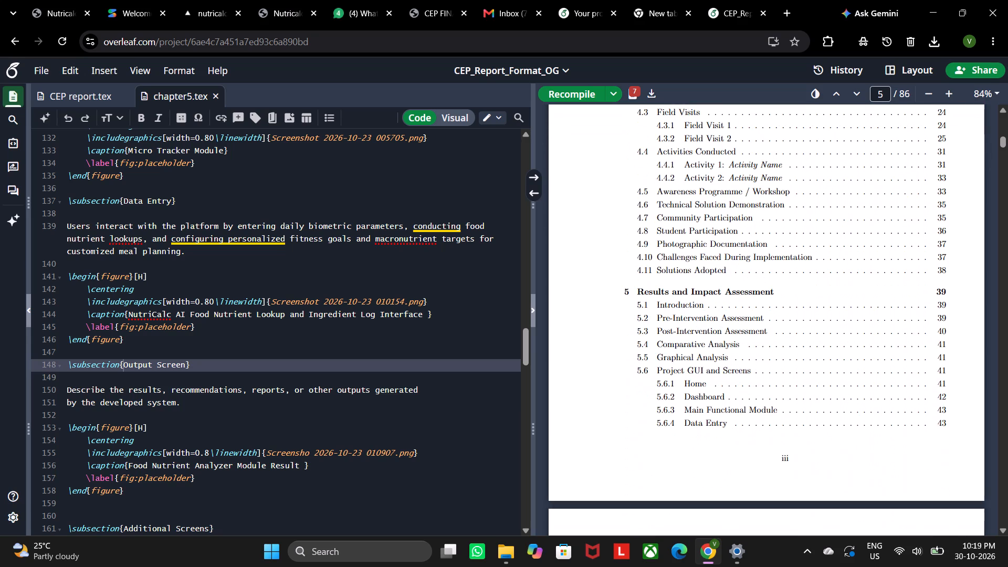
pyautogui.scroll(-7, 943, 256)
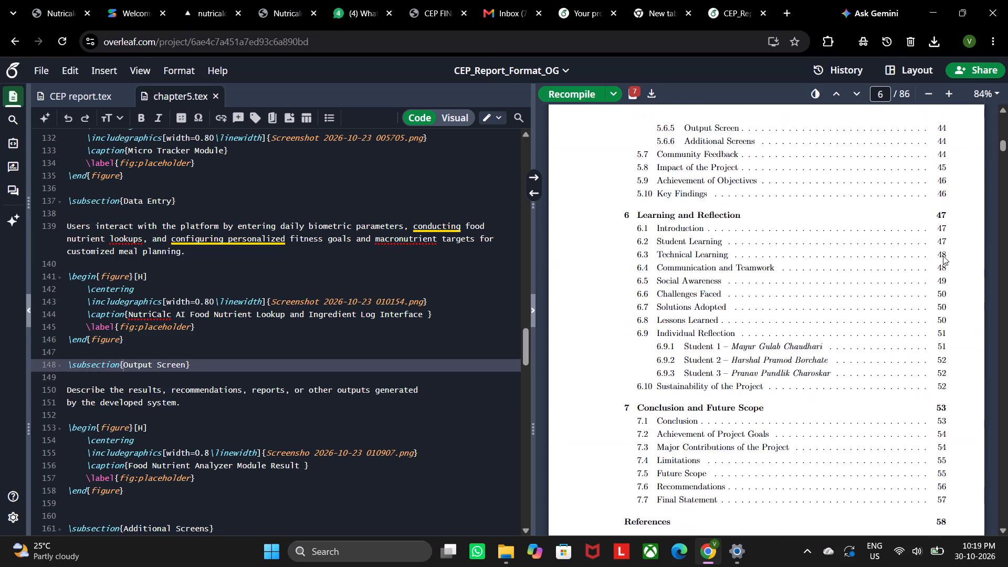
pyautogui.scroll(-8, 943, 256)
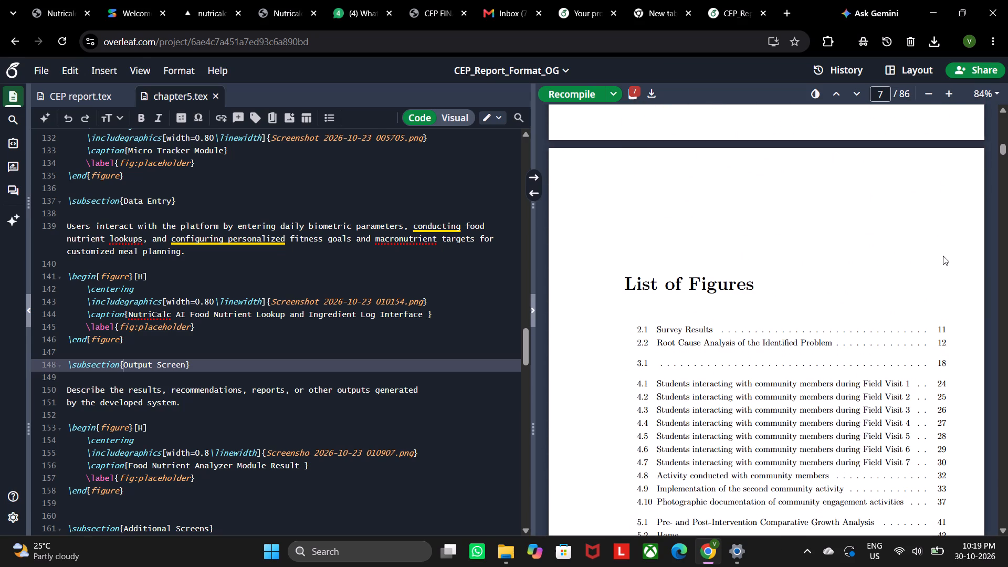
# Examine the List of Figures entries and their page numbers, from the Chapter 2 figures to the permission letters and activity logs.
pyautogui.scroll(-1, 943, 256)
pyautogui.scroll(2, 943, 256)
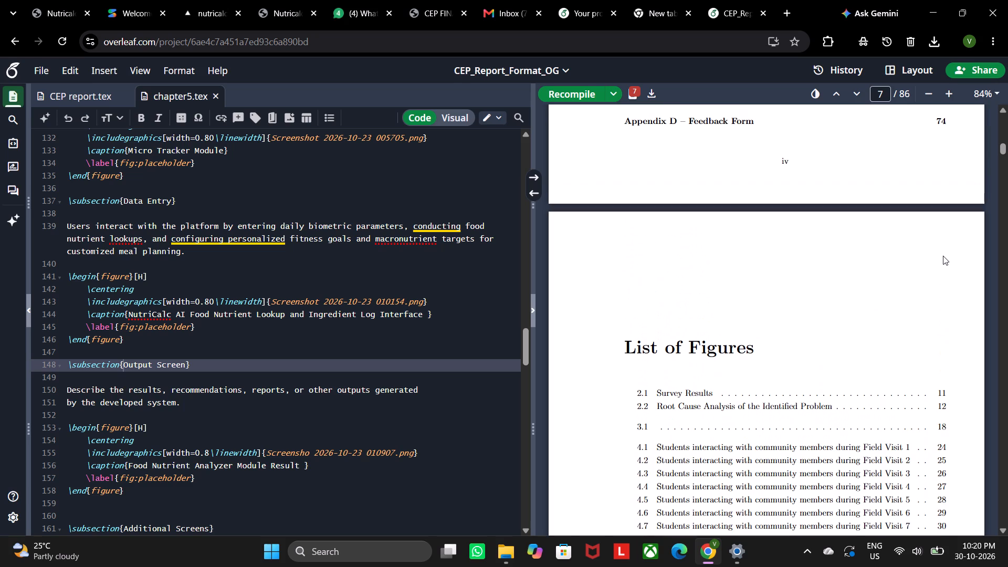
pyautogui.scroll(-6, 943, 256)
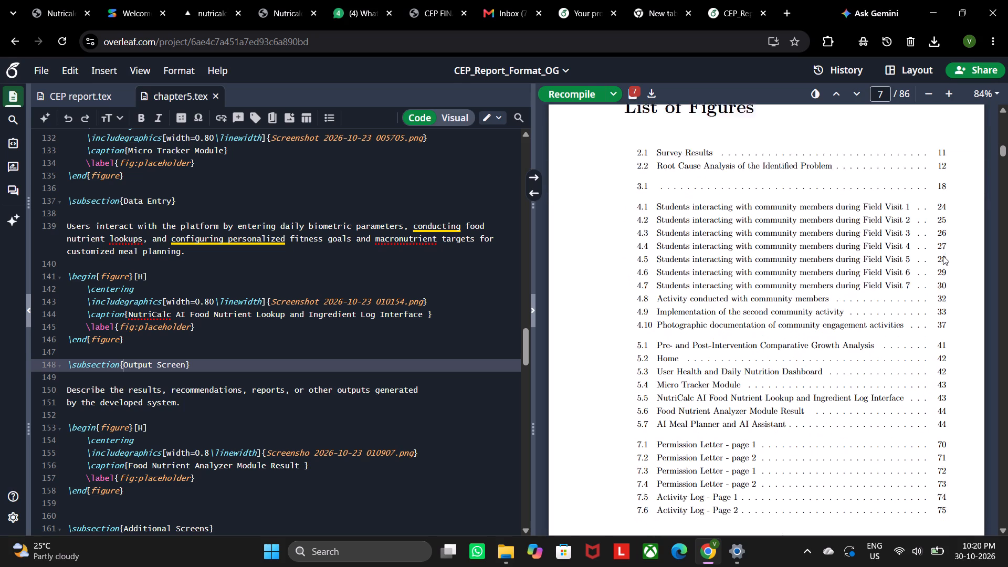
pyautogui.scroll(-4, 943, 256)
pyautogui.scroll(9, 943, 256)
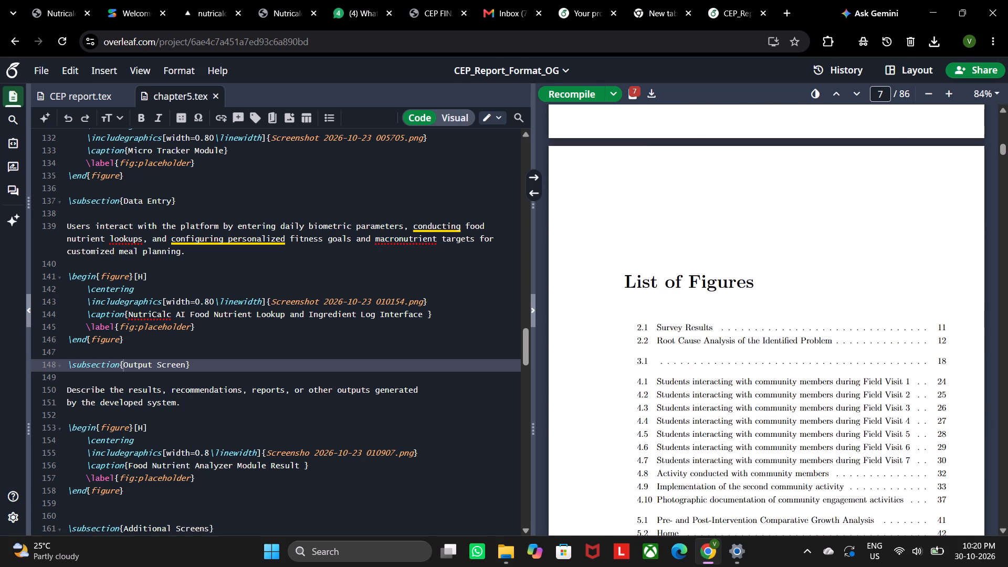
# Examine the List of Tables in the PDF and recheck the last entries of the List of Figures.
pyautogui.scroll(-15, 943, 256)
pyautogui.scroll(-6, 943, 256)
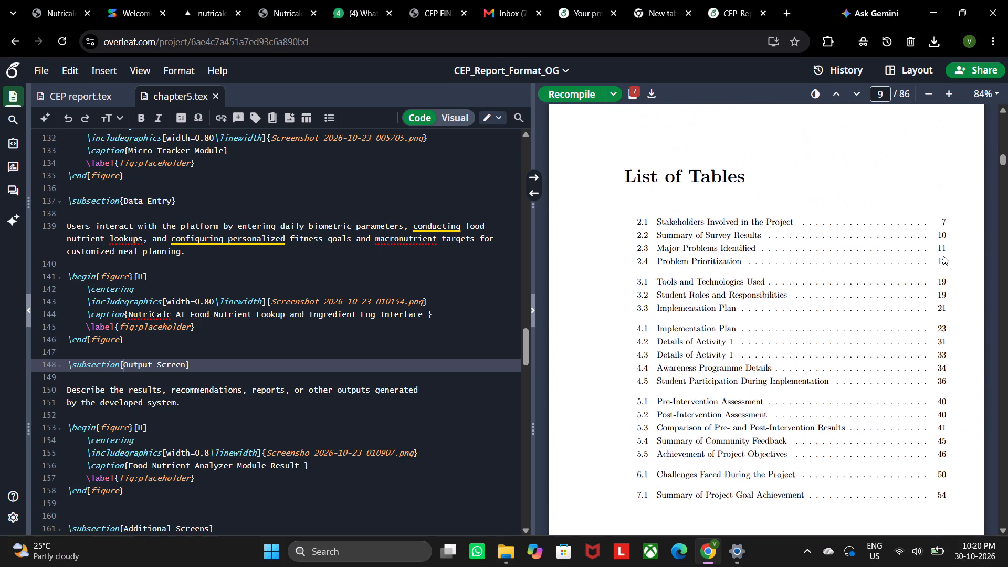
pyautogui.scroll(-14, 943, 256)
pyautogui.scroll(10, 943, 256)
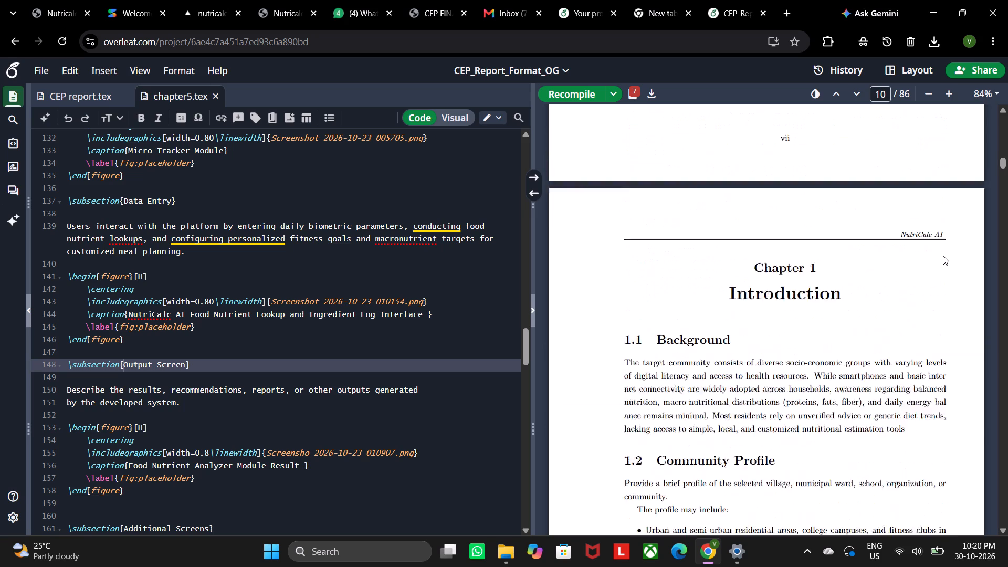
pyautogui.scroll(4, 943, 256)
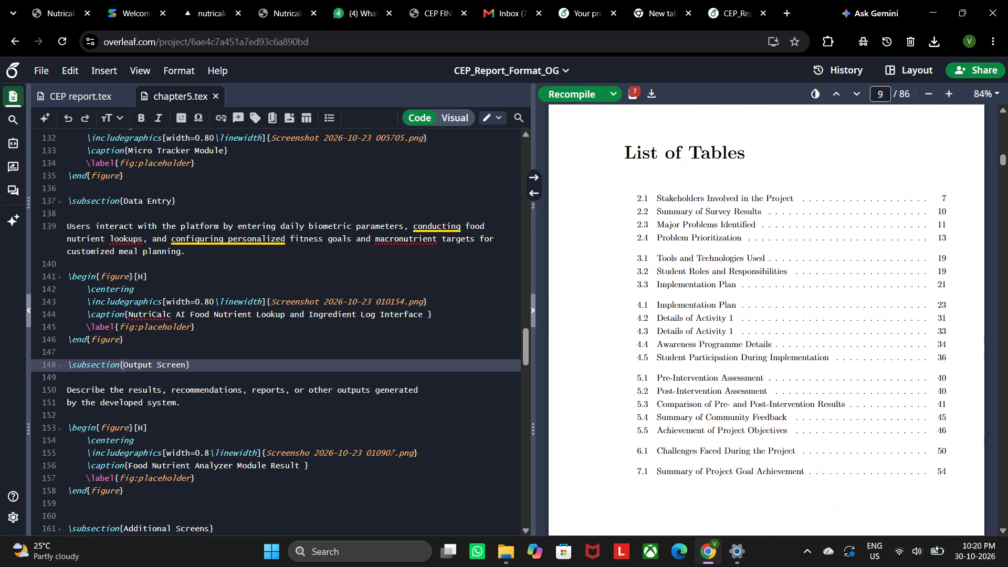
pyautogui.scroll(14, 943, 256)
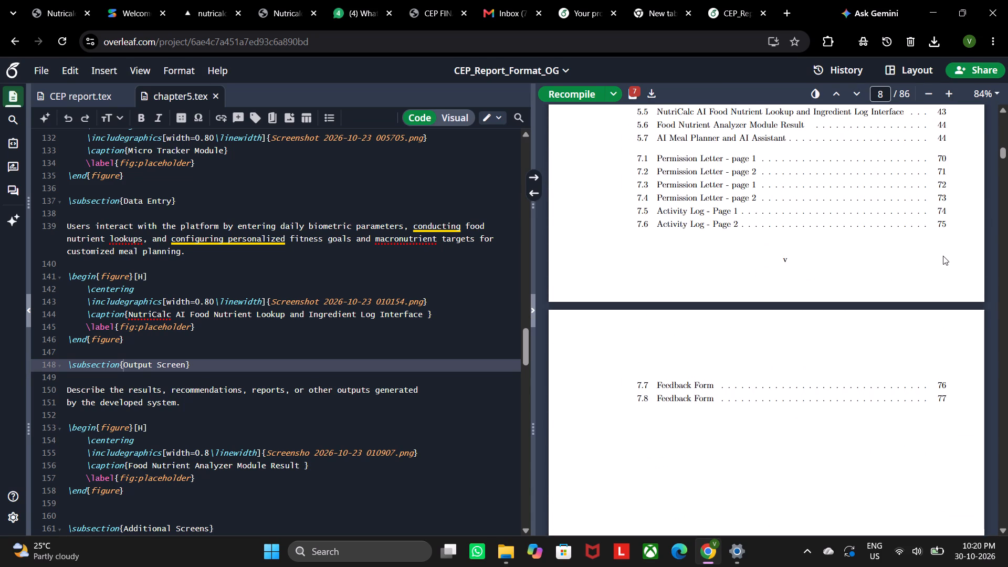
# Examine the compiled PDF from the end of the front-matter lists through Chapter 1, Introduction, including Scope of the Project.
pyautogui.scroll(-14, 943, 256)
pyautogui.scroll(2, 943, 256)
pyautogui.scroll(-8, 943, 256)
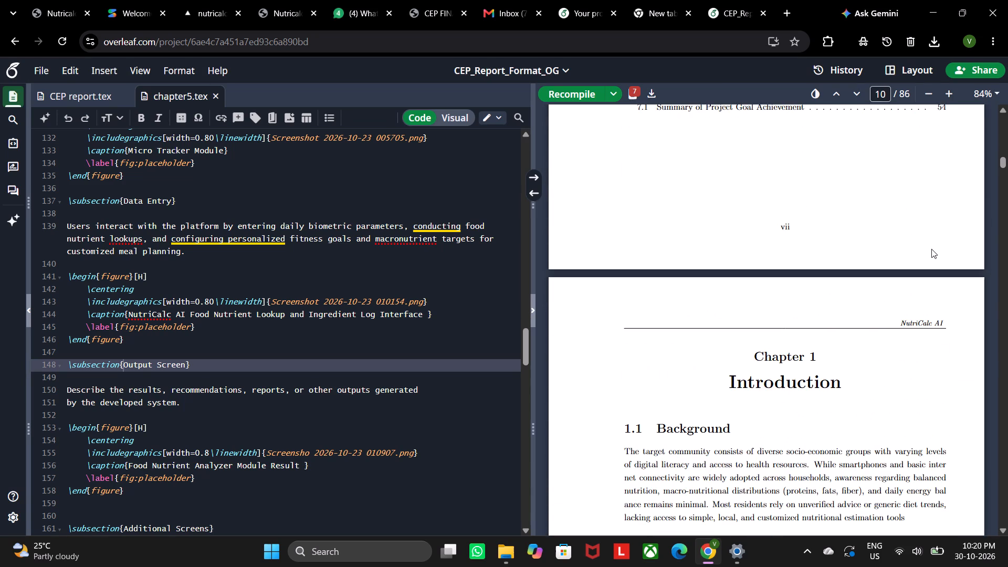
pyautogui.scroll(-12, 931, 249)
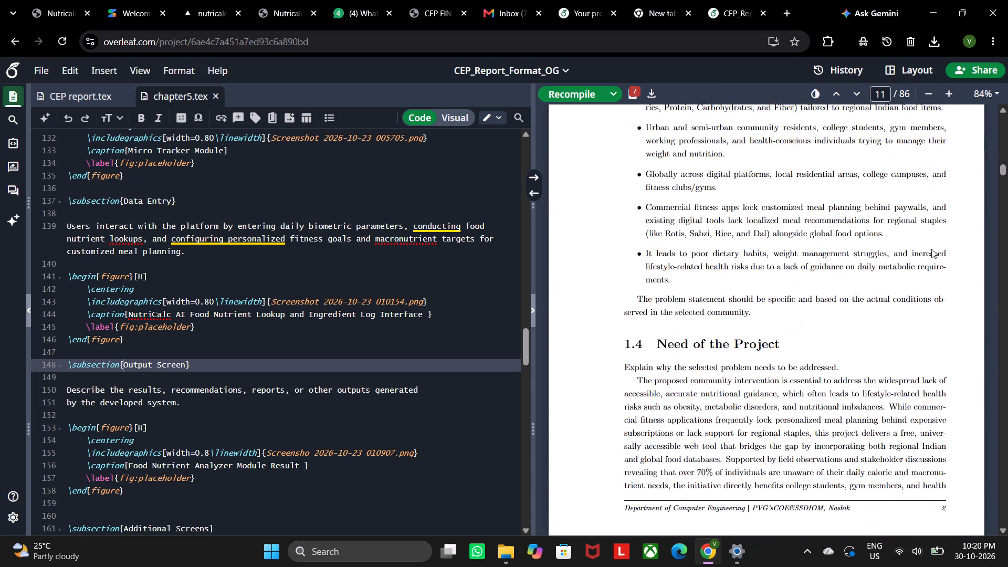
pyautogui.scroll(-12, 931, 249)
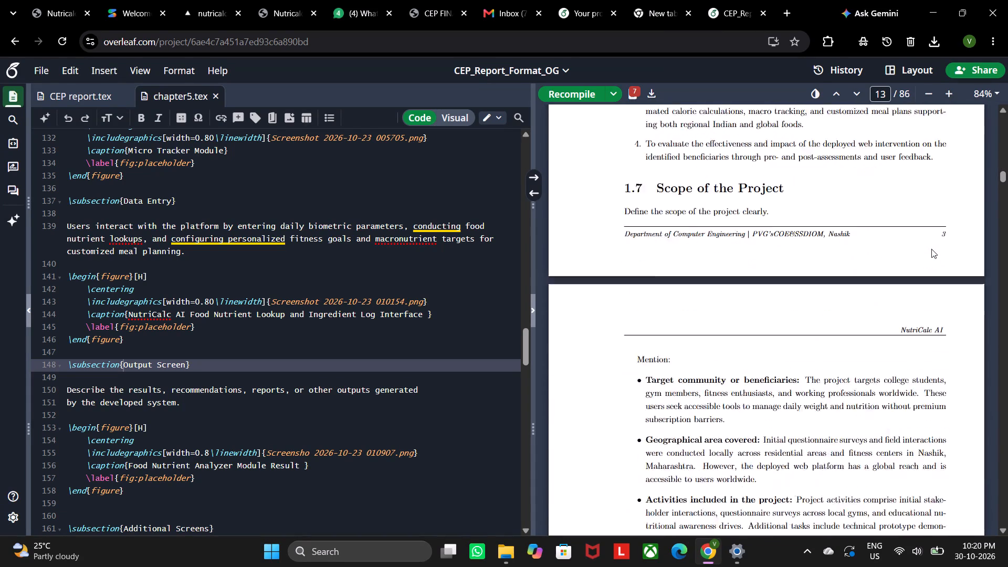
pyautogui.scroll(-4, 931, 249)
# Examine Chapter 2 in the PDF, from Stakeholder Identification through Community Needs Assessment to Figure 2.1, Survey Results.
pyautogui.scroll(-6, 931, 249)
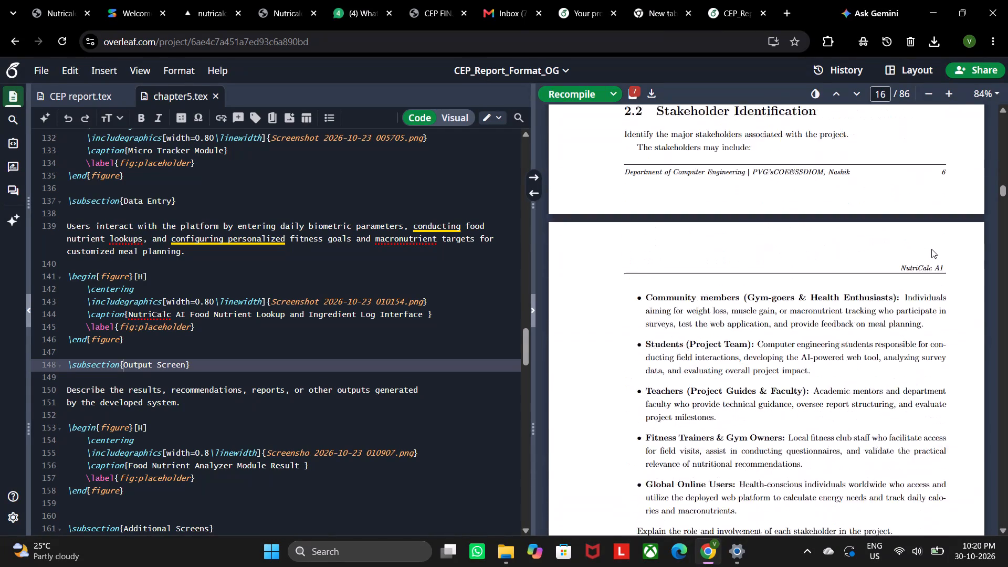
pyautogui.scroll(-3, 931, 249)
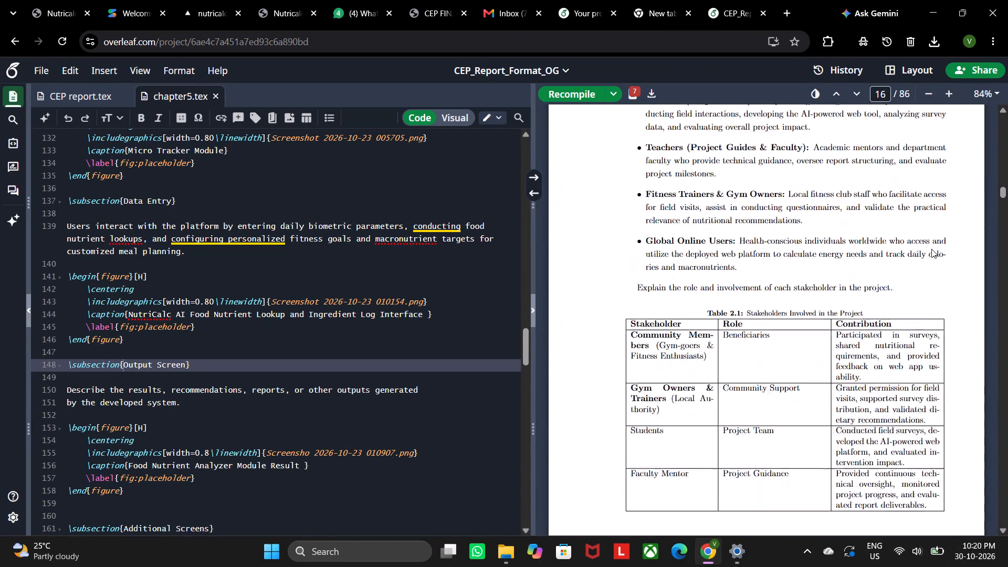
pyautogui.scroll(-3, 931, 249)
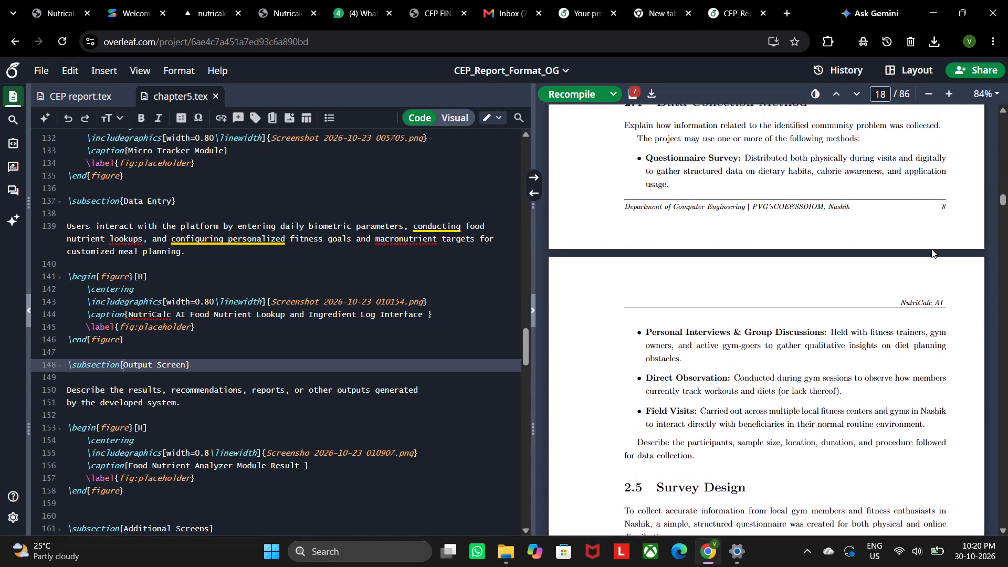
pyautogui.scroll(-5, 931, 249)
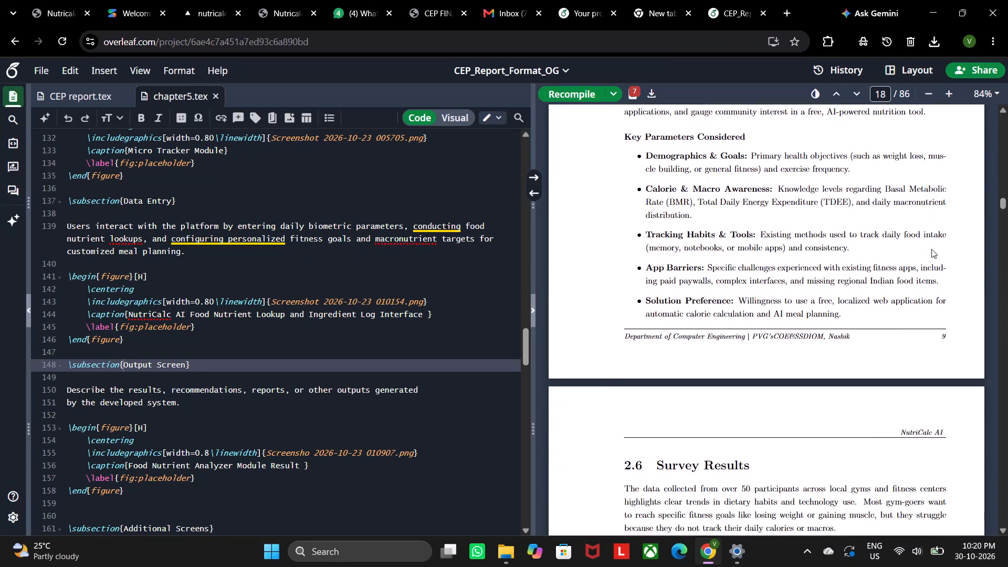
pyautogui.scroll(-9, 931, 249)
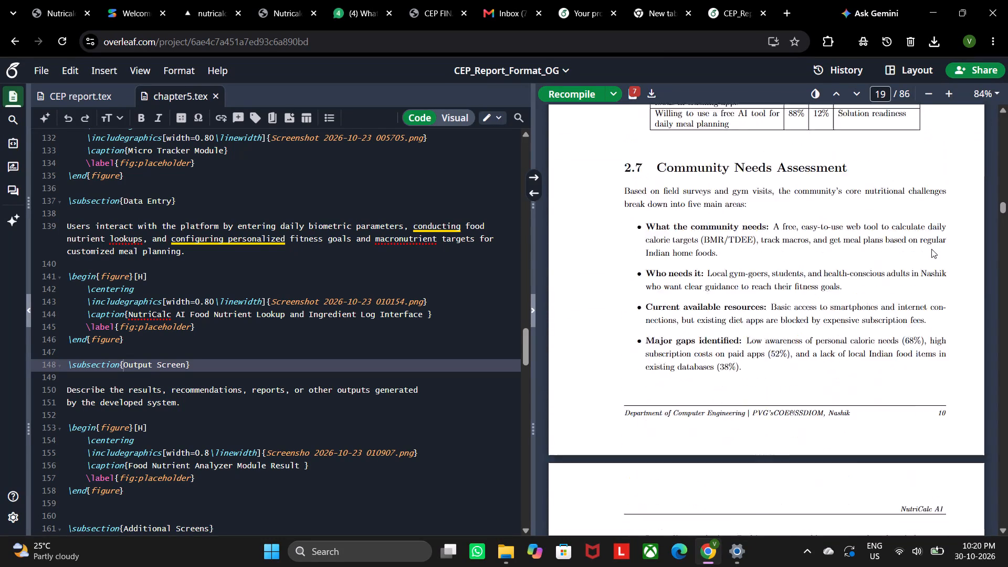
pyautogui.scroll(-3, 931, 249)
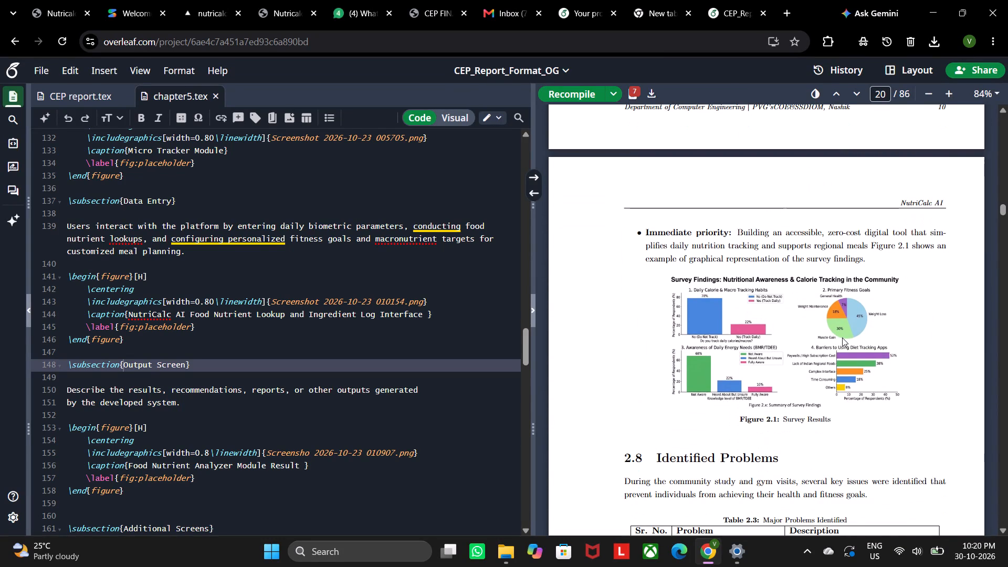
# Locate the source code of Figure 2.1, Survey Results, in chapter2.tex and examine its figure block and image file name.
pyautogui.doubleClick(814, 381)
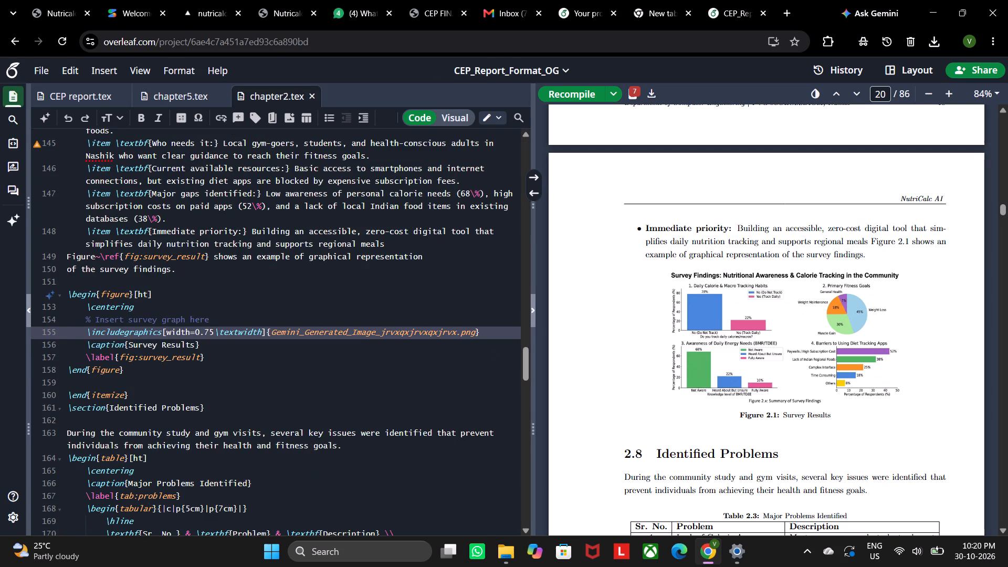
pyautogui.click(324, 334)
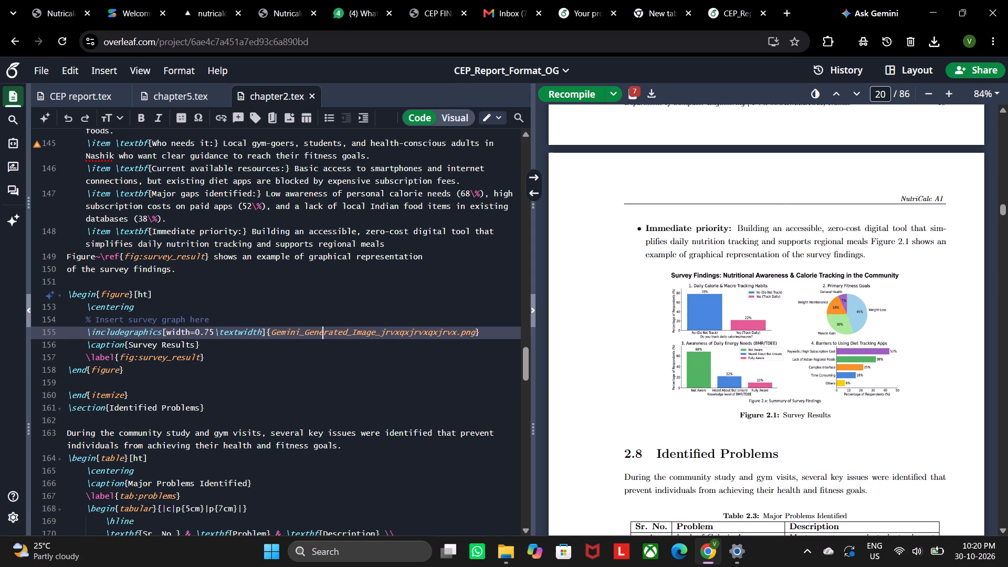
pyautogui.click(164, 356)
pyautogui.click(177, 331)
pyautogui.click(123, 296)
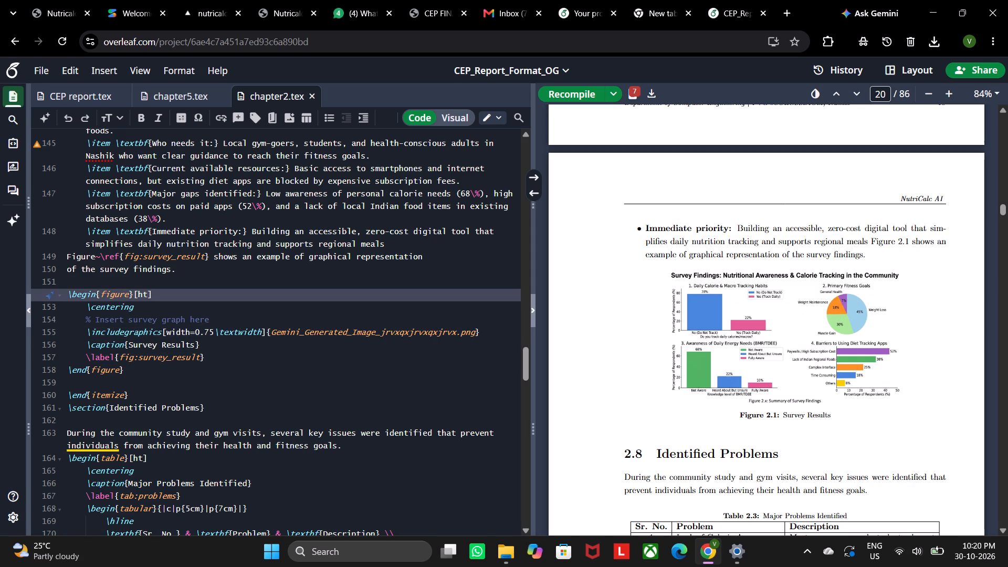
pyautogui.click(766, 402)
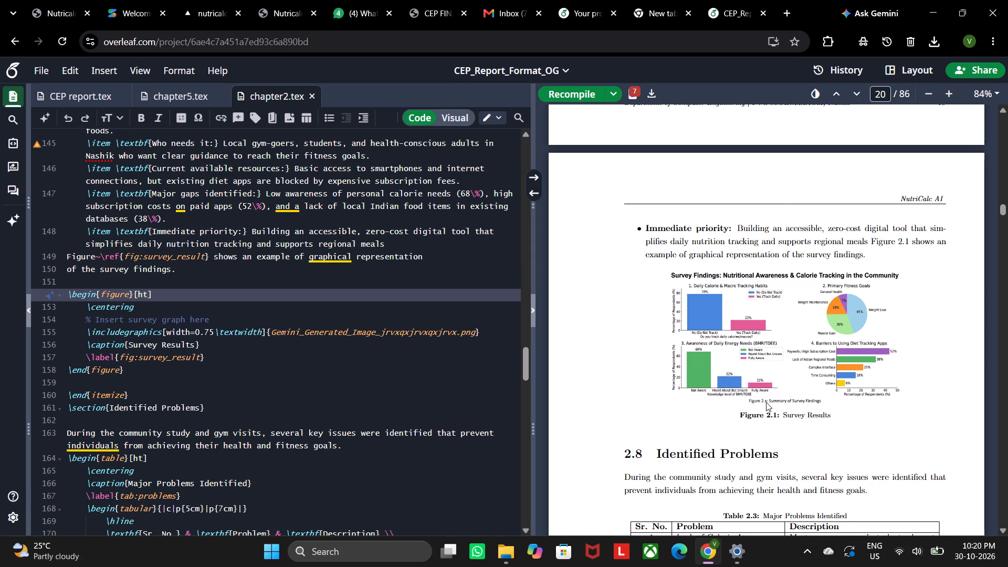
pyautogui.doubleClick(771, 390)
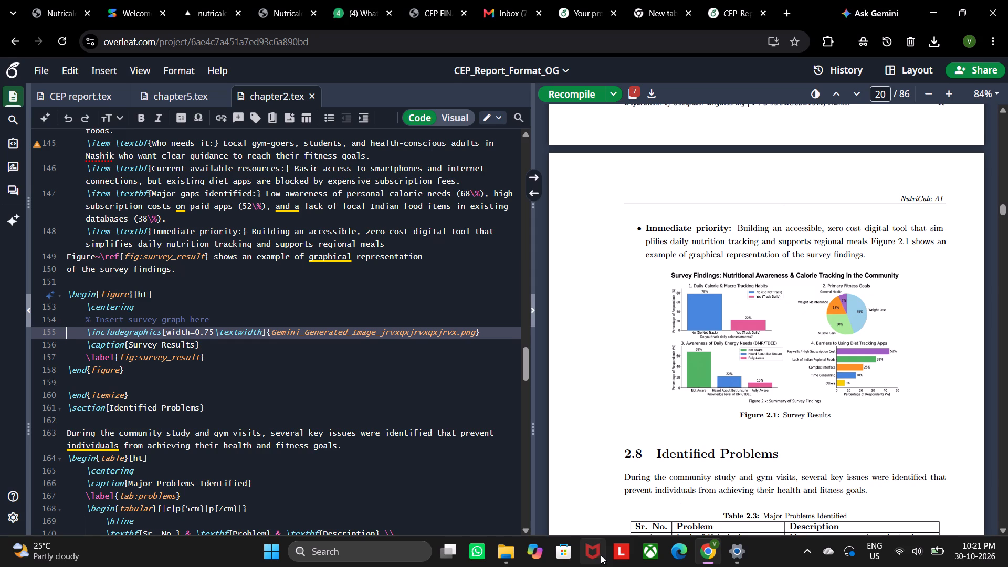
# Switch to File Explorer and look through the Downloads folder for the survey results image.
pyautogui.click(499, 550)
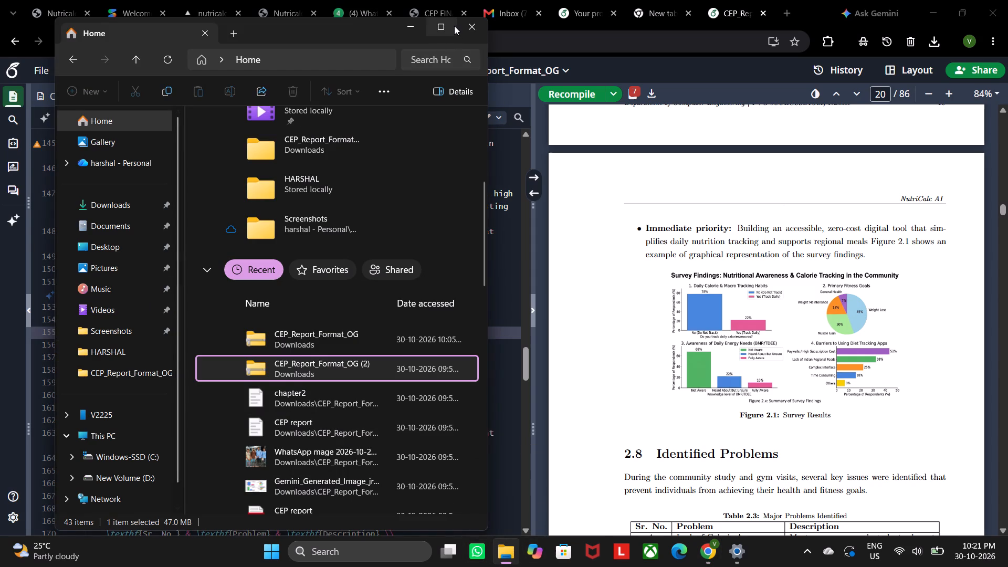
pyautogui.click(454, 26)
pyautogui.click(73, 183)
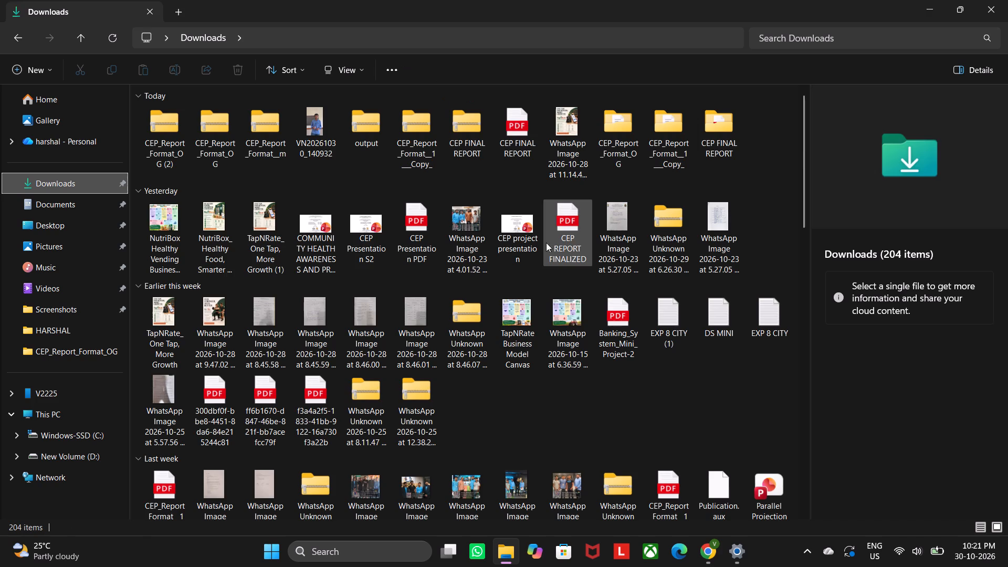
pyautogui.scroll(-2, 542, 261)
pyautogui.scroll(1, 542, 261)
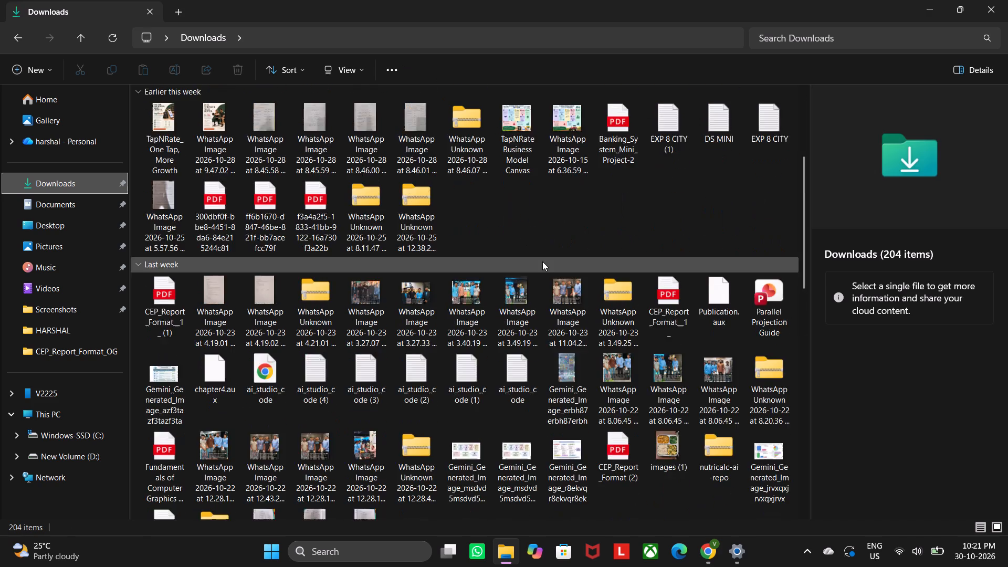
pyautogui.scroll(8, 542, 261)
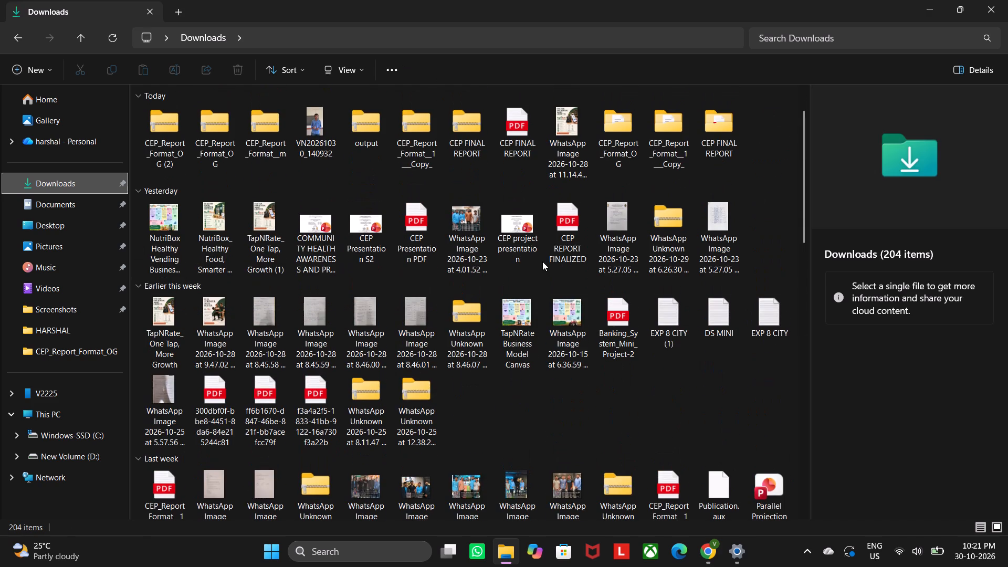
pyautogui.scroll(-1, 555, 342)
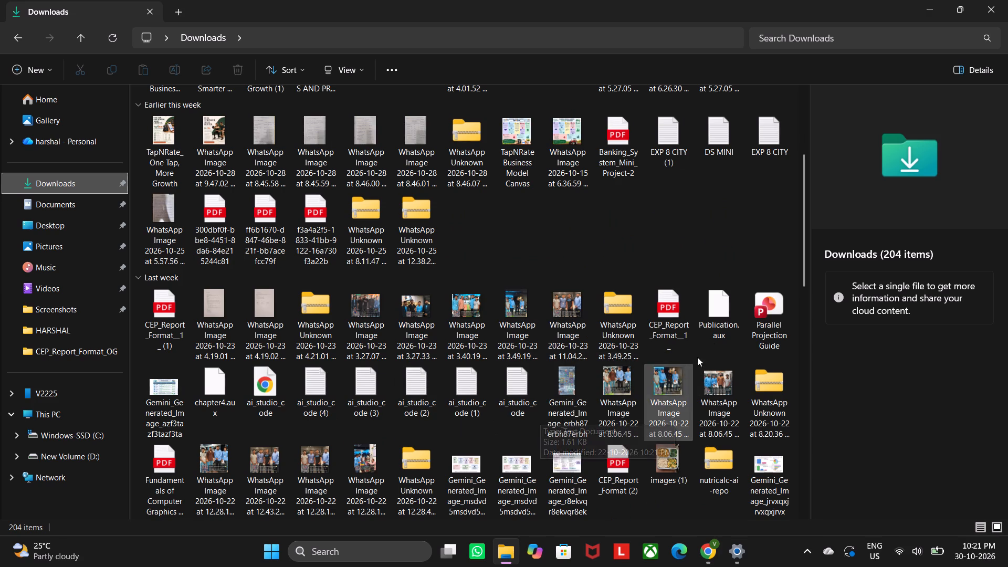
pyautogui.scroll(-2, 562, 280)
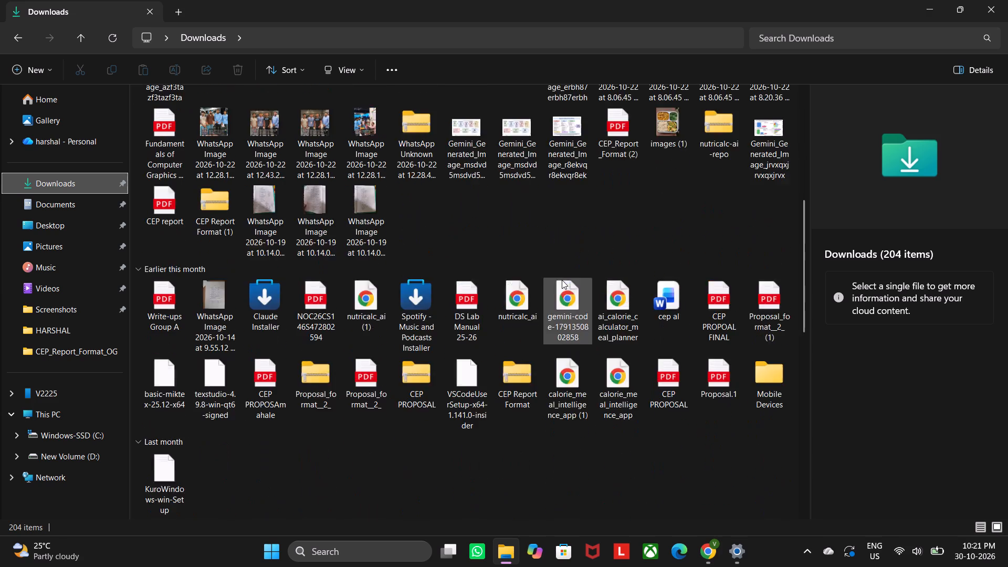
pyautogui.scroll(-1, 562, 280)
pyautogui.scroll(1, 562, 280)
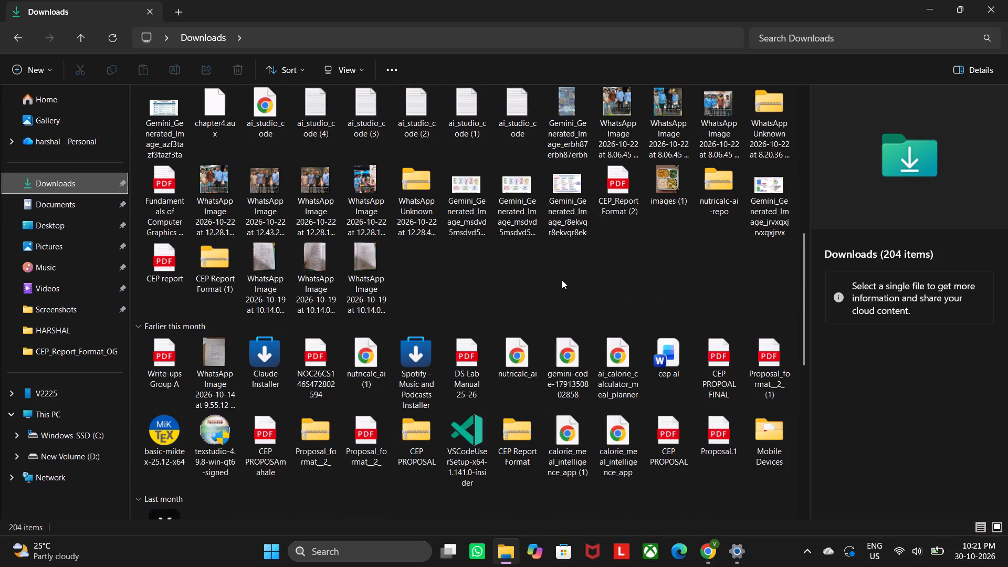
pyautogui.scroll(5, 562, 280)
# Look through the recent files listed in File Explorer's Home for the survey results image.
pyautogui.click(78, 201)
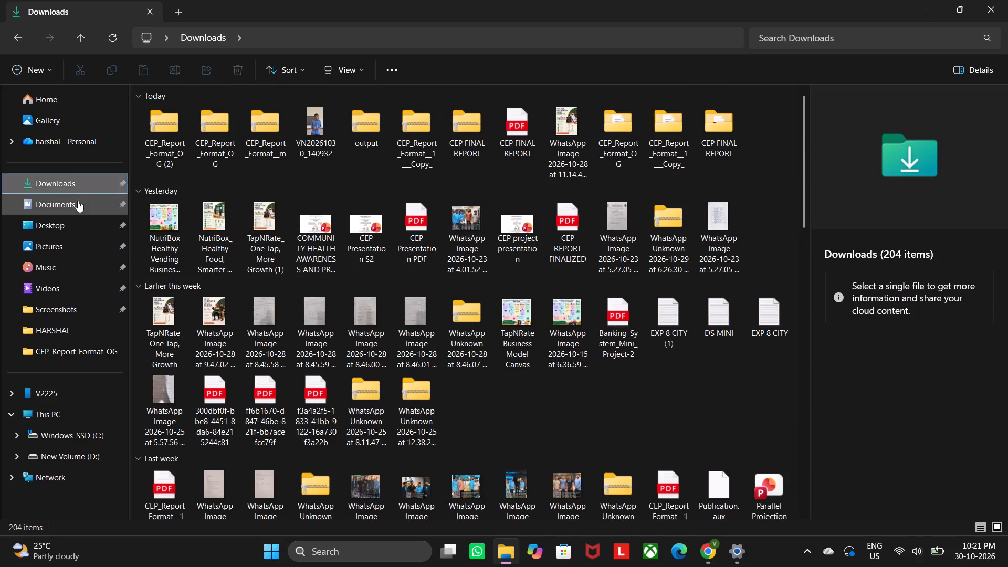
pyautogui.click(69, 90)
pyautogui.scroll(-1, 331, 218)
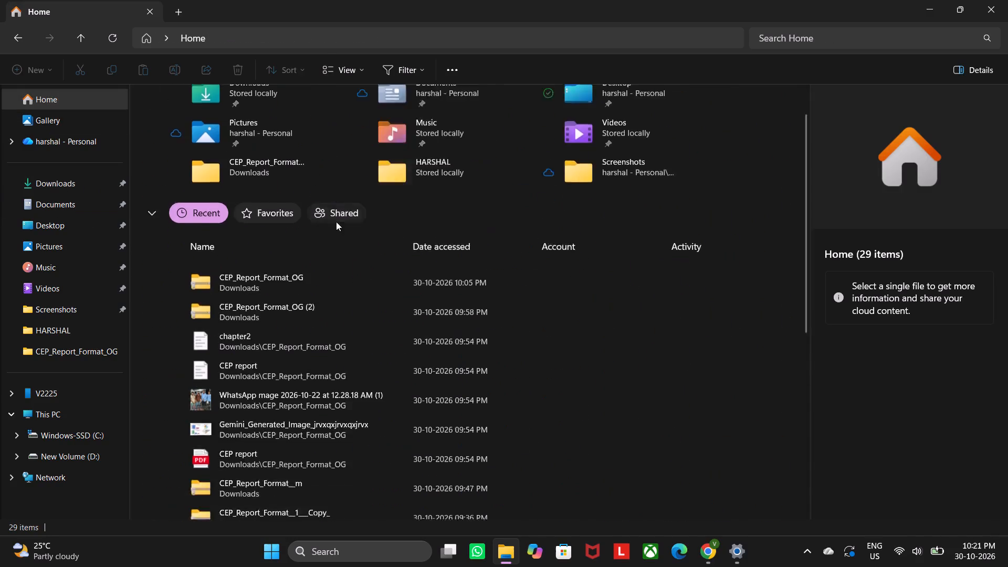
pyautogui.scroll(-10, 336, 222)
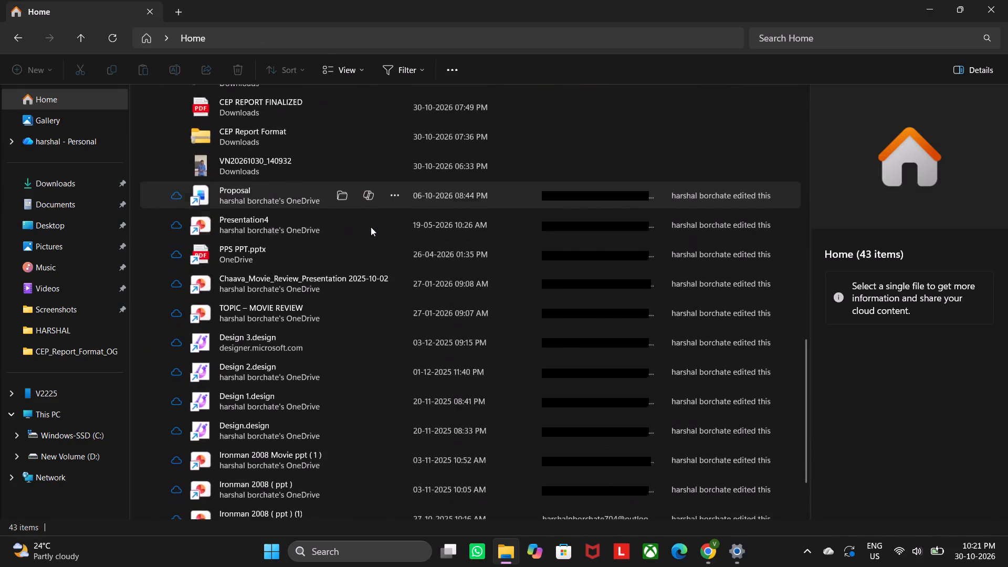
pyautogui.scroll(-1, 371, 227)
pyautogui.scroll(2, 371, 227)
pyautogui.scroll(-7, 371, 227)
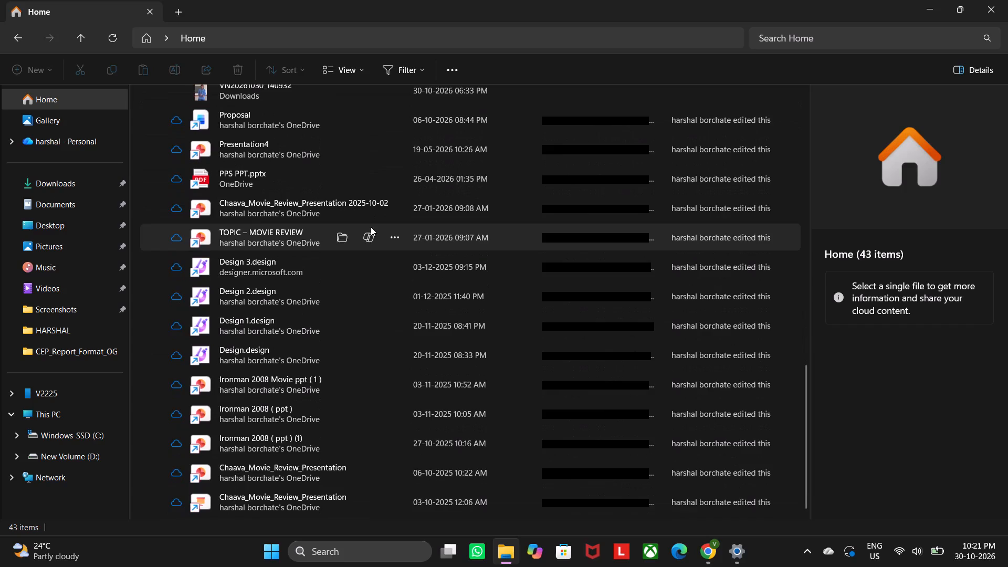
# Check the CEP_Report_Format_OG and Screenshots folders for the survey results image, and recheck Downloads.
pyautogui.click(91, 332)
pyautogui.click(94, 353)
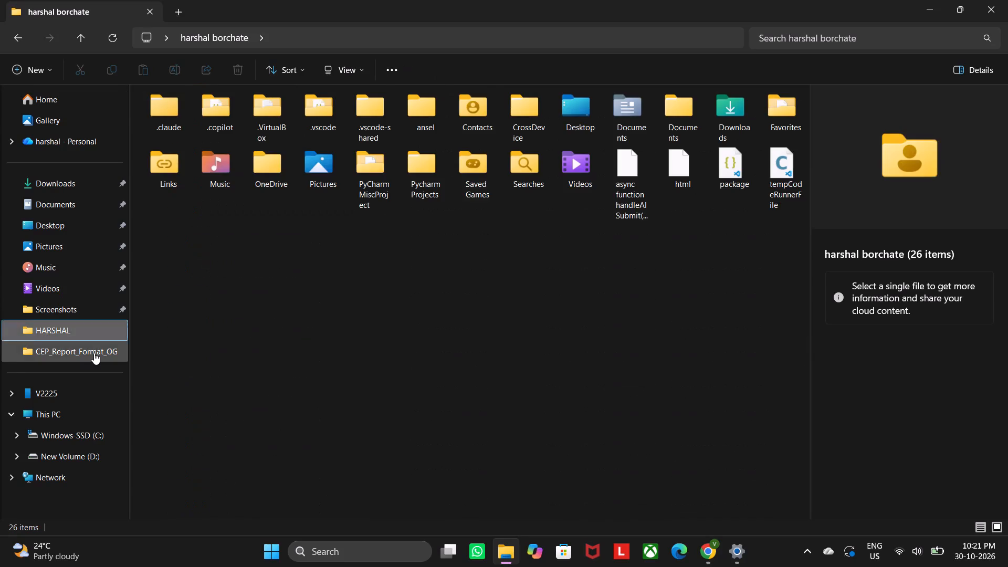
pyautogui.click(78, 241)
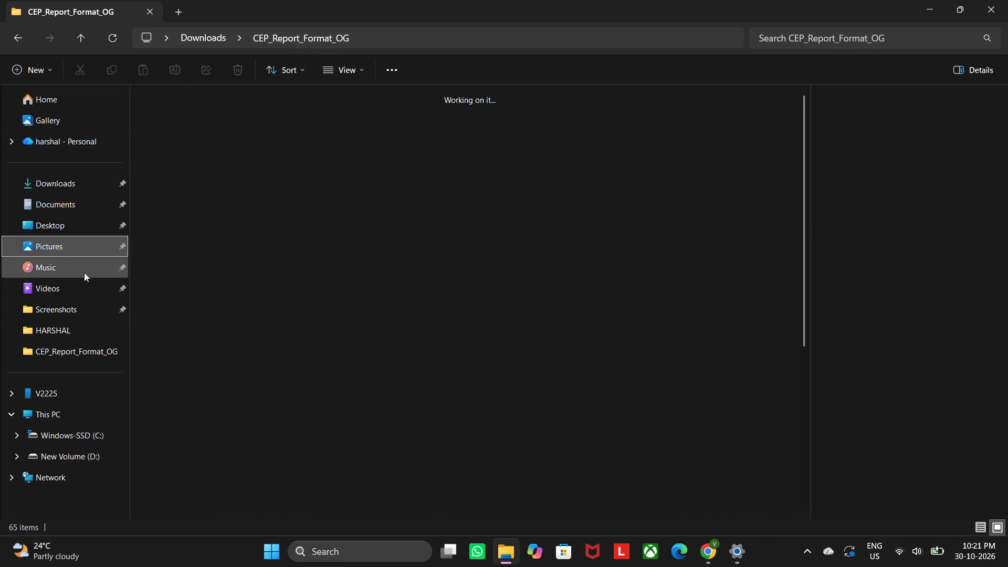
pyautogui.click(97, 316)
pyautogui.scroll(-7, 476, 293)
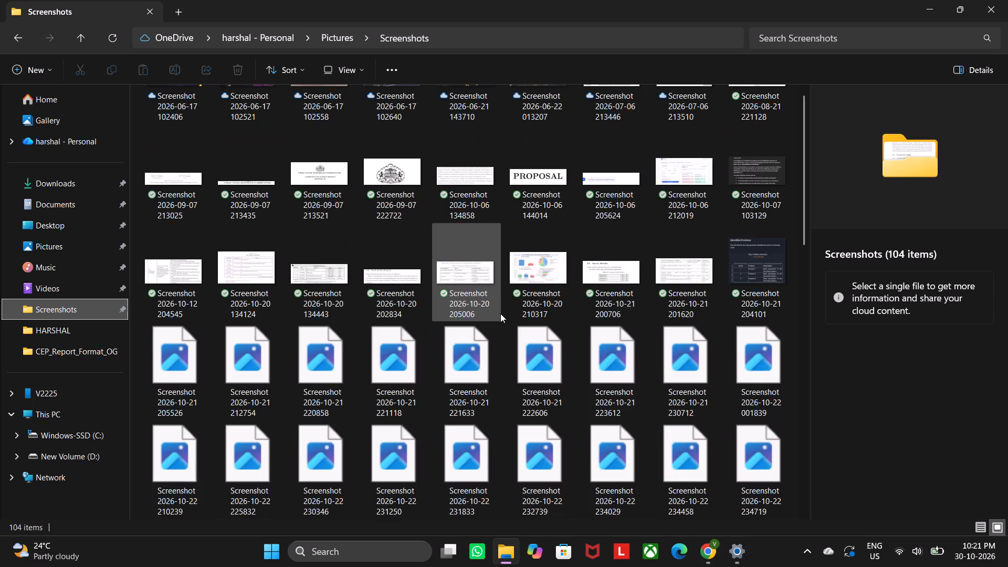
pyautogui.scroll(-7, 624, 327)
pyautogui.scroll(-4, 726, 301)
pyautogui.scroll(3, 98, 259)
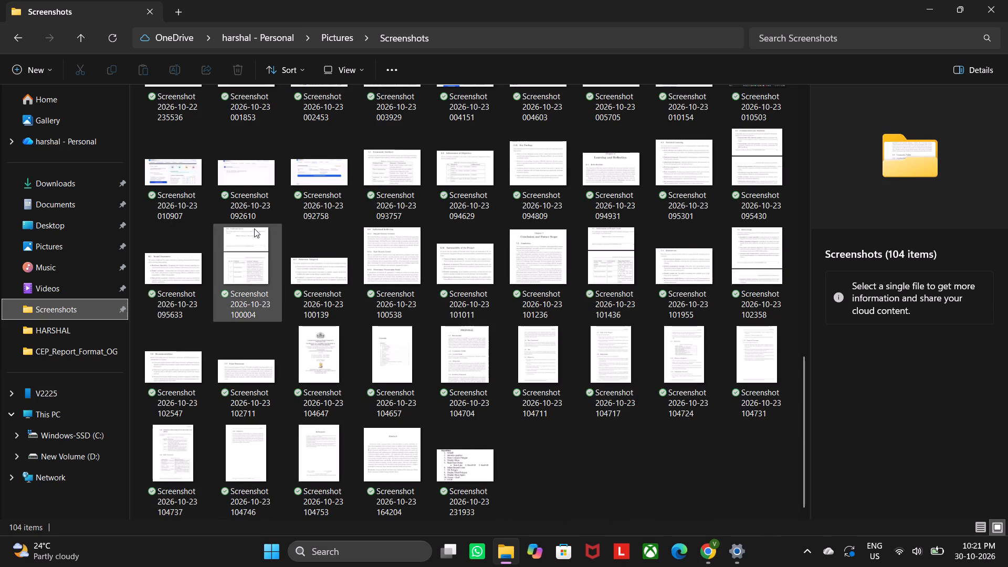
pyautogui.scroll(10, 254, 228)
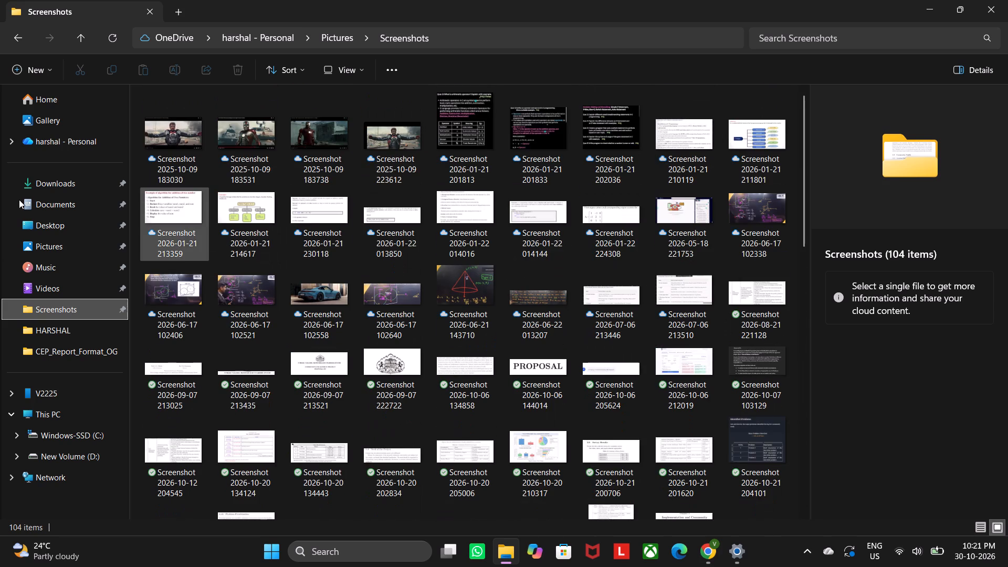
pyautogui.click(49, 190)
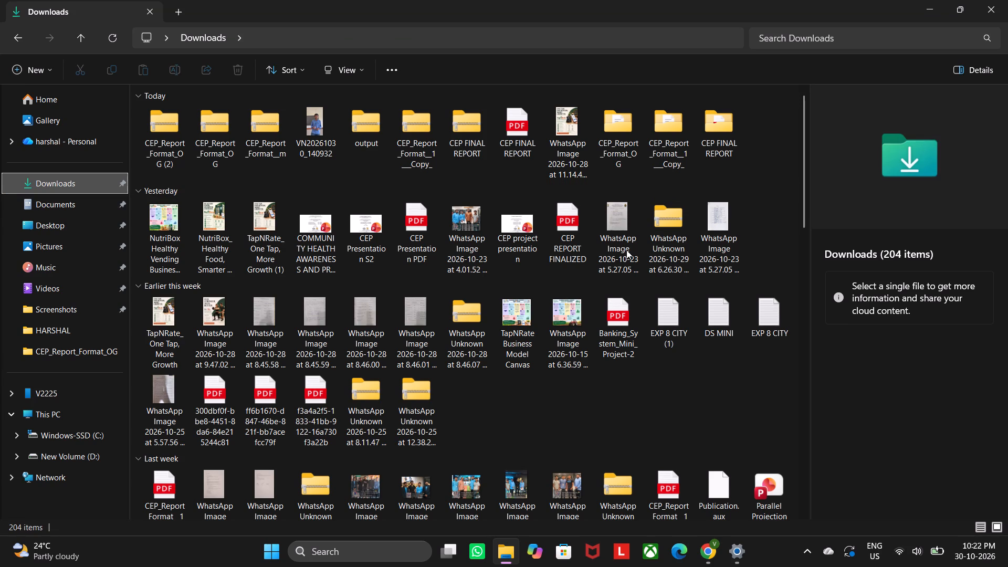
pyautogui.scroll(-1, 462, 303)
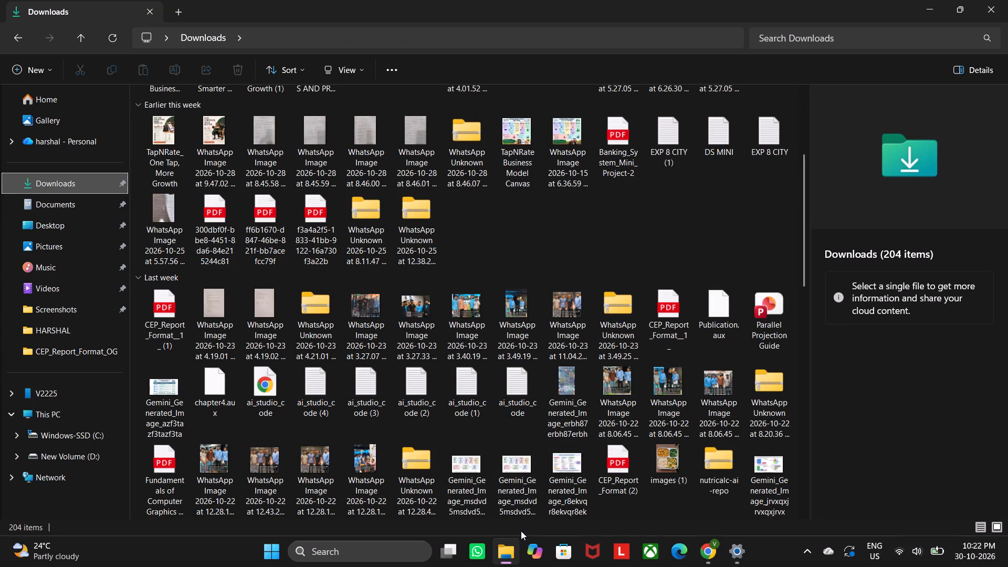
# Switch to Chrome and look through the full download history for the survey results image, and close the history.
pyautogui.click(701, 542)
pyautogui.click(930, 38)
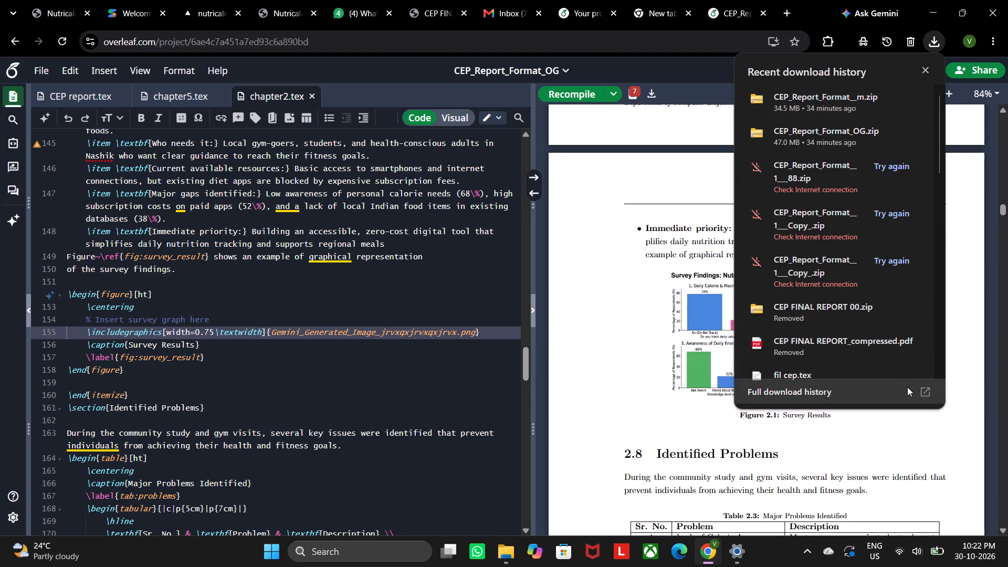
pyautogui.click(907, 387)
pyautogui.scroll(-12, 498, 227)
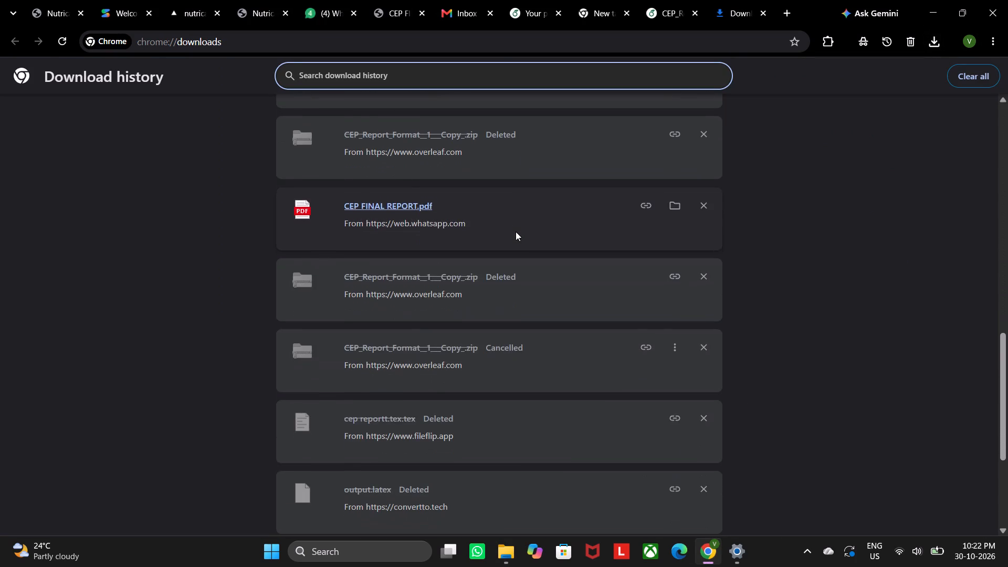
pyautogui.scroll(-17, 516, 232)
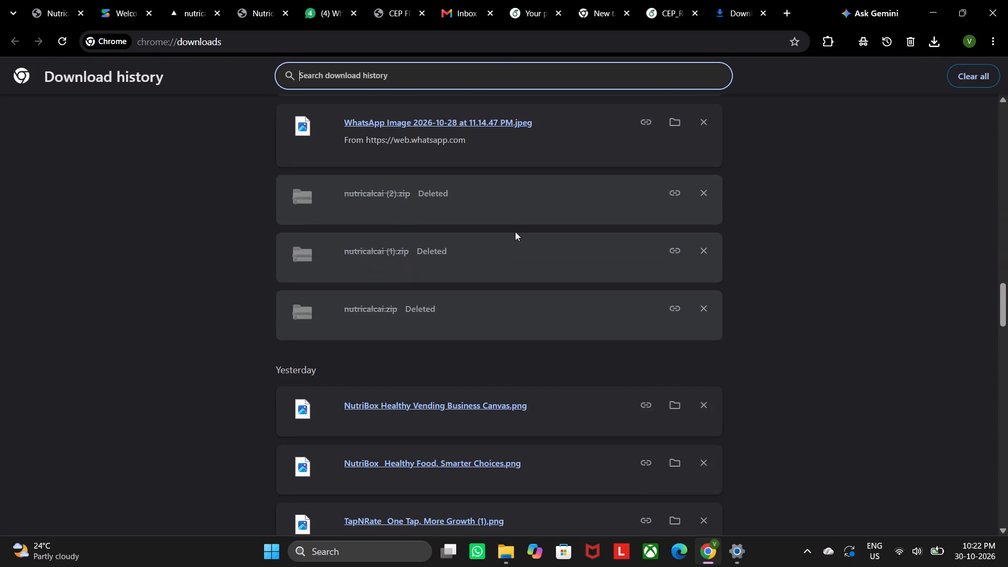
pyautogui.scroll(-2, 515, 232)
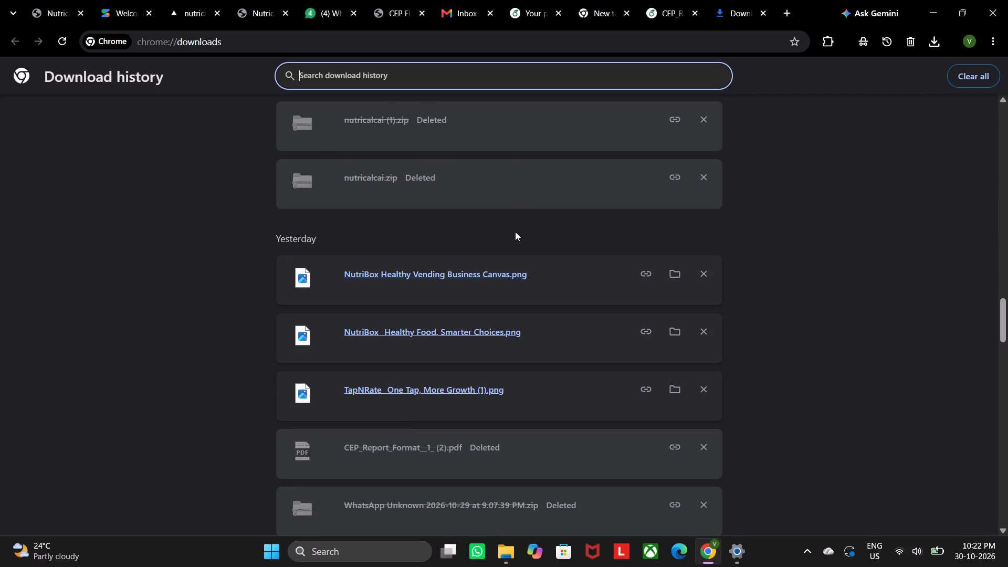
pyautogui.scroll(-10, 515, 232)
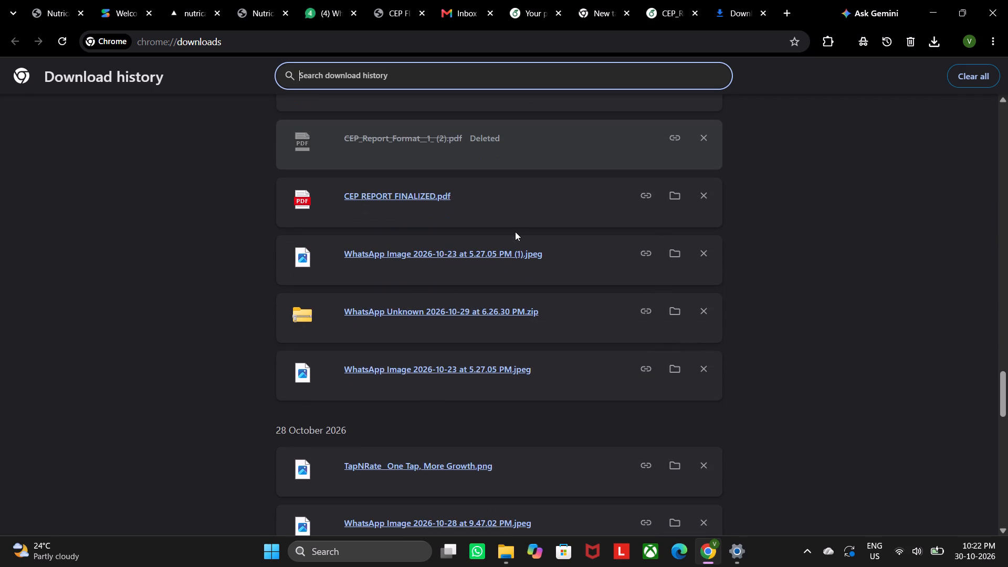
pyautogui.scroll(-1, 515, 232)
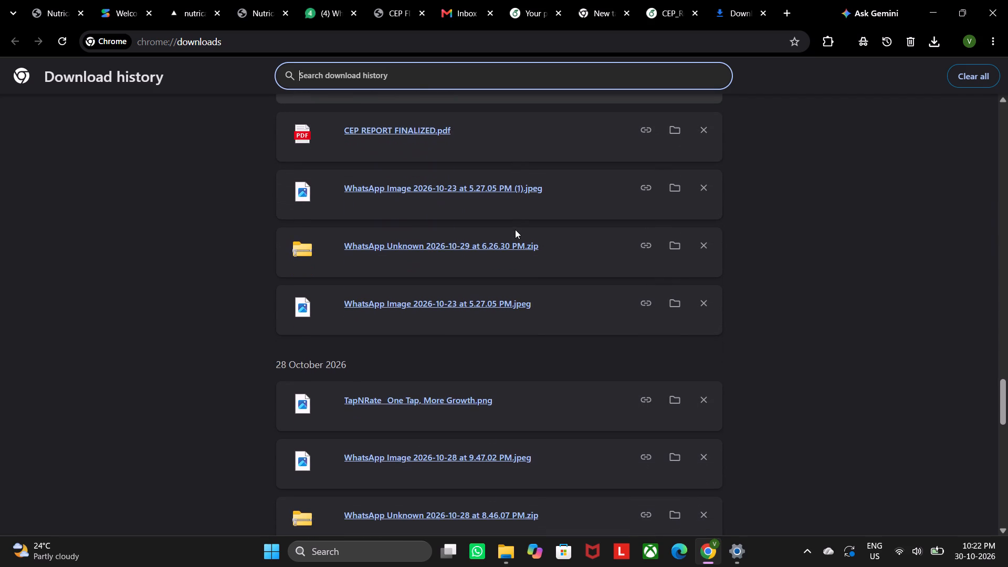
pyautogui.scroll(13, 515, 229)
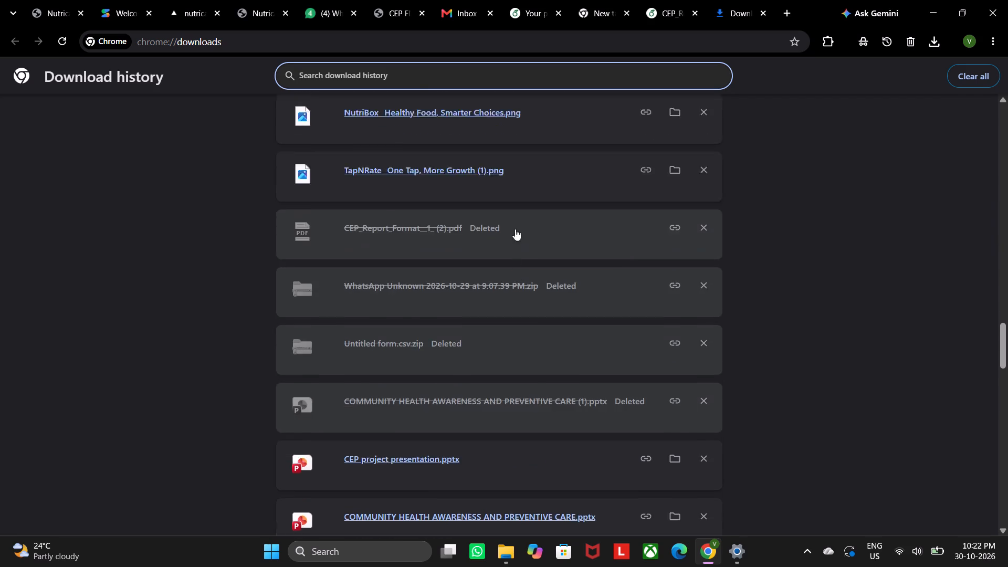
pyautogui.scroll(14, 515, 229)
pyautogui.scroll(7, 541, 195)
pyautogui.scroll(5, 681, 118)
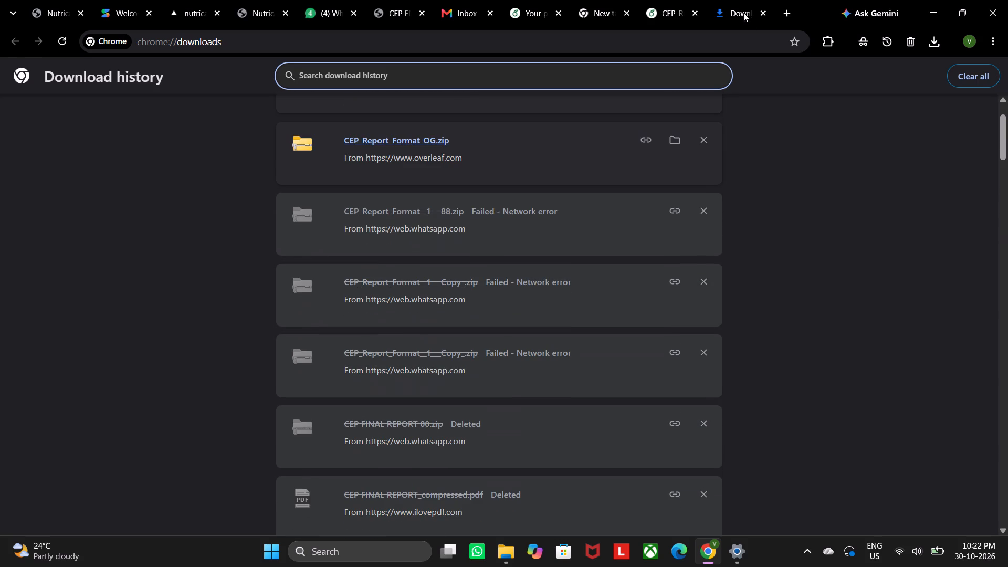
pyautogui.click(737, 7)
pyautogui.click(672, 10)
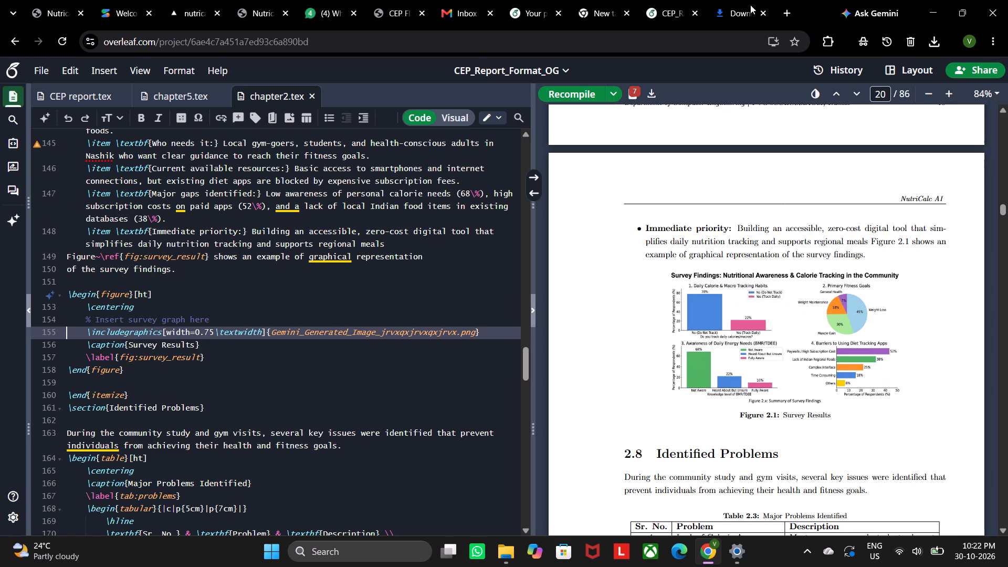
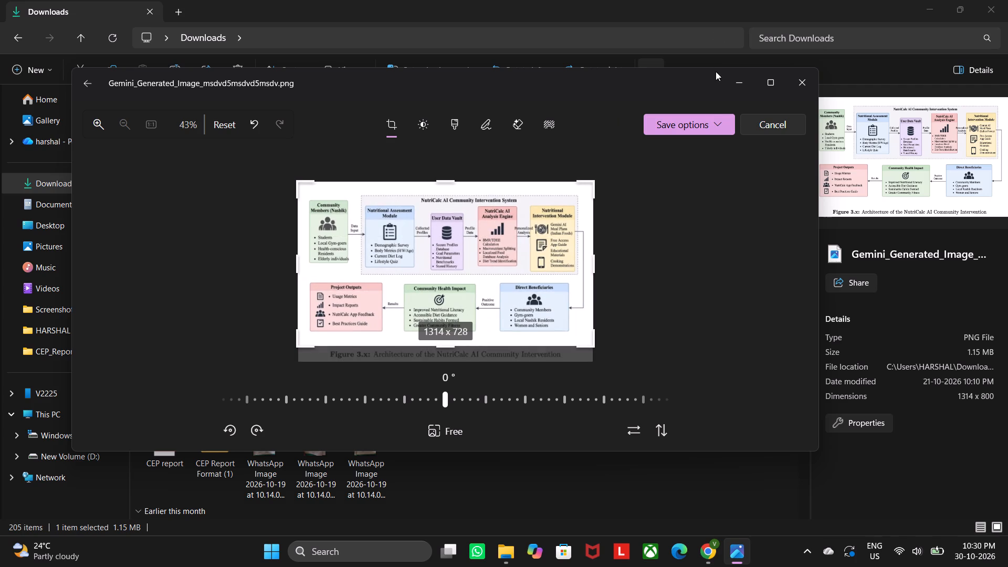
pyautogui.click(720, 116)
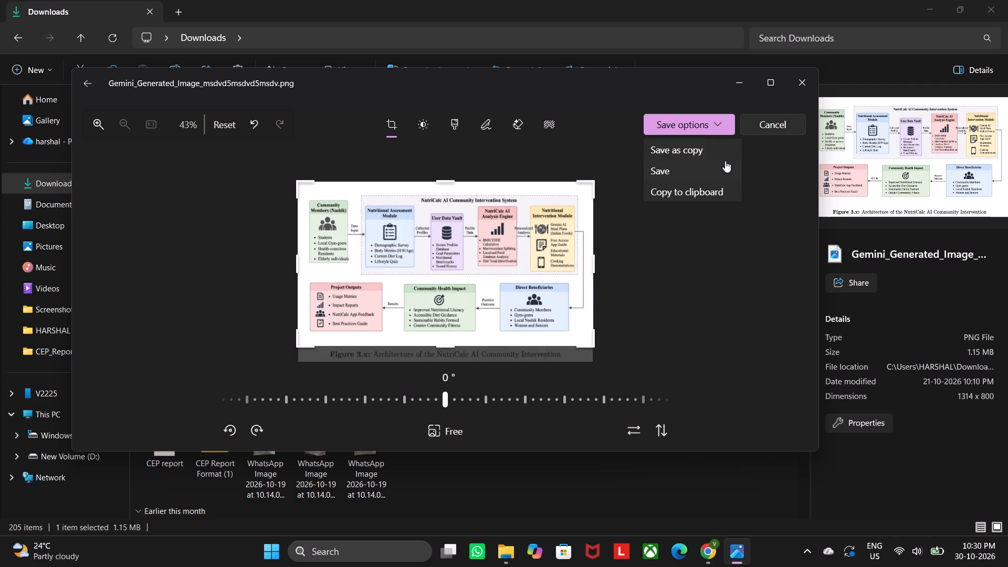
pyautogui.click(725, 161)
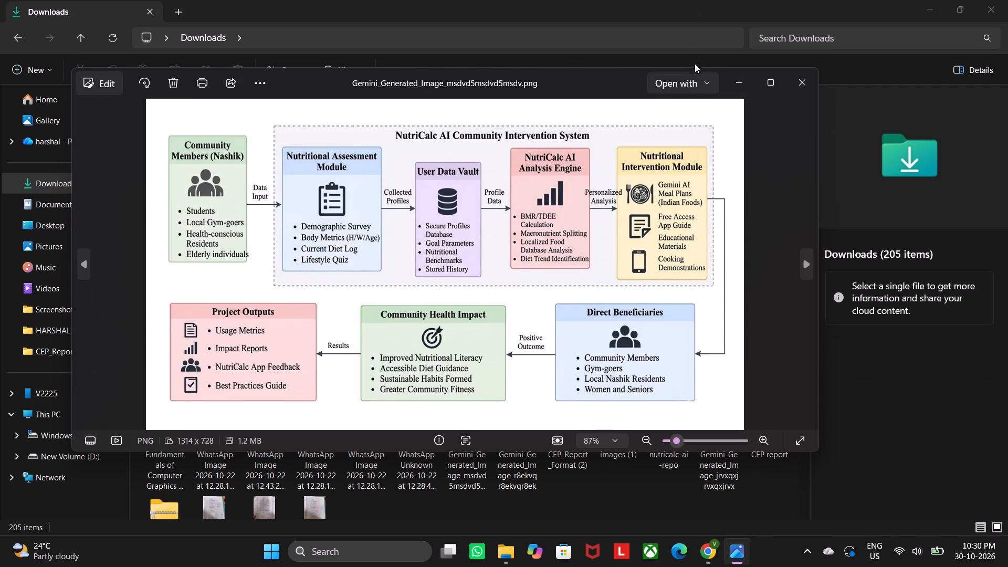
pyautogui.click(806, 83)
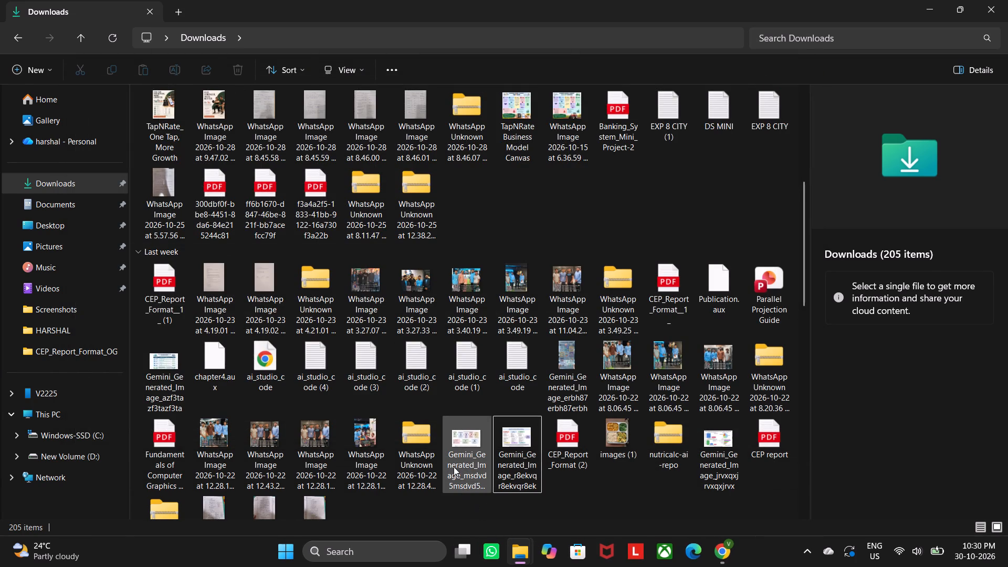
# Delete the duplicate architecture image Gemini_Generated_Image_msdvd5msdvd5msdv (1) from Downloads.
pyautogui.click(458, 461)
pyautogui.click(455, 464)
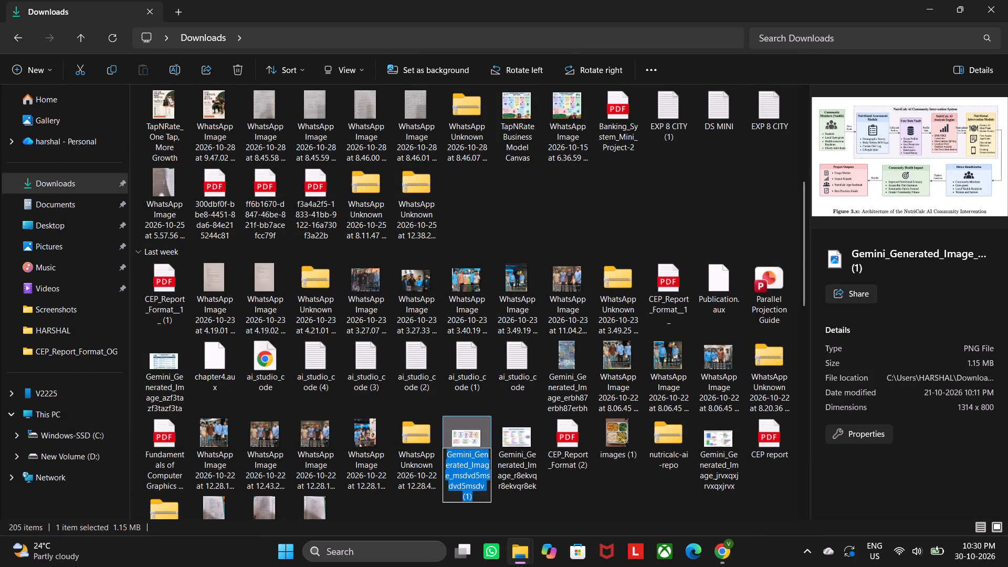
pyautogui.click(236, 68)
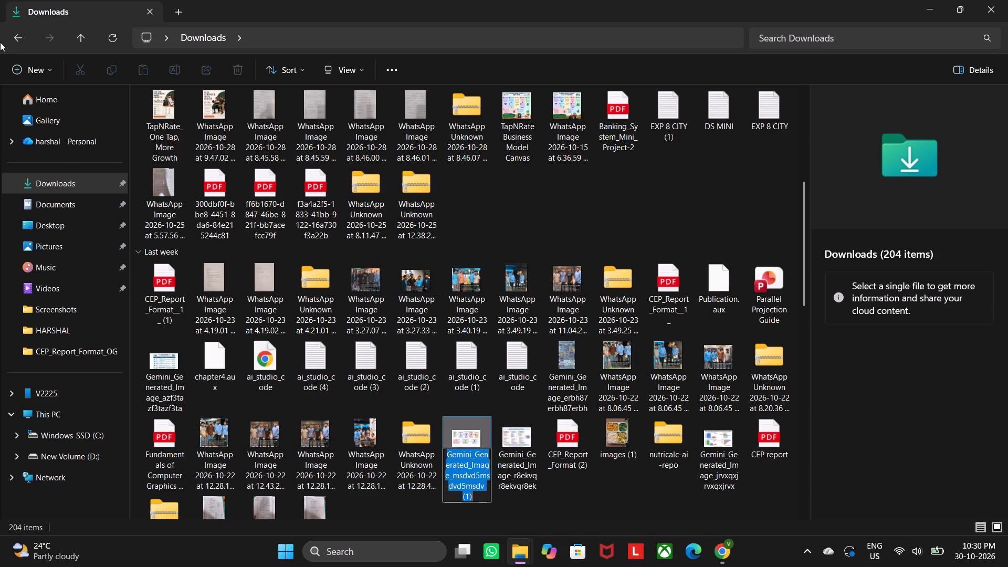
# Crop the Figure 2.x caption off the Survey Findings image in Downloads to 1376 x 736 and save over the original.
pyautogui.doubleClick(20, 36)
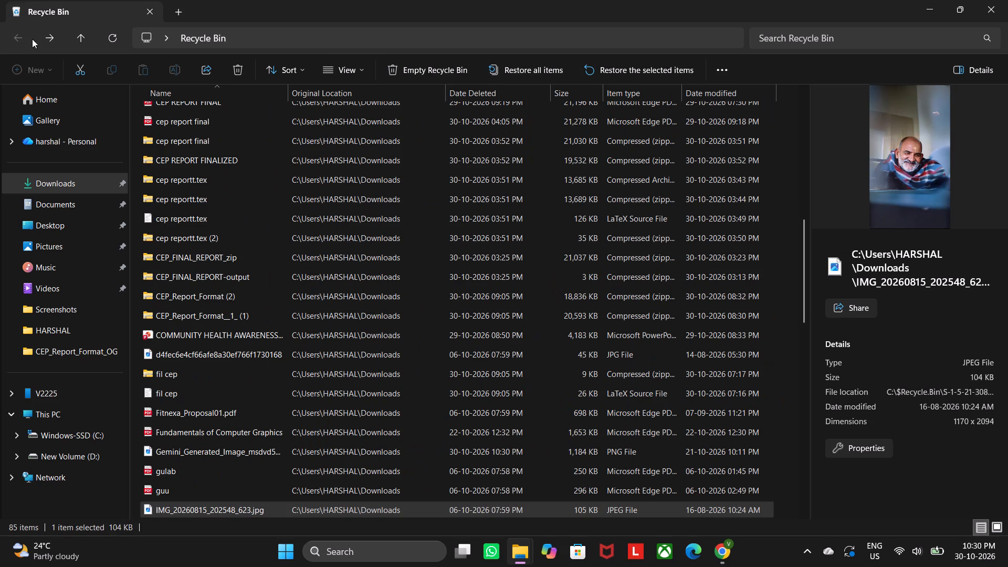
pyautogui.doubleClick(117, 186)
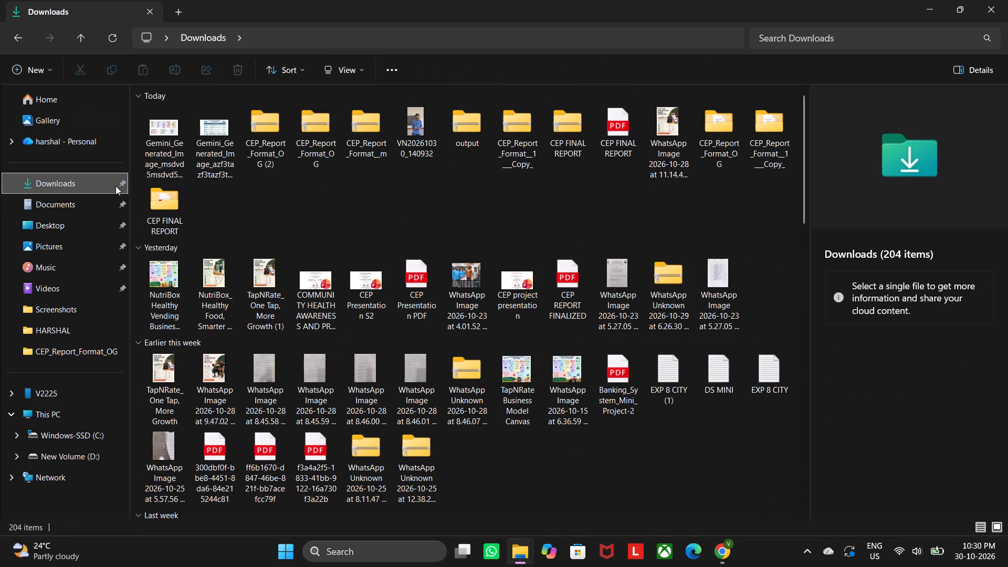
pyautogui.scroll(-4, 498, 265)
pyautogui.scroll(2, 594, 367)
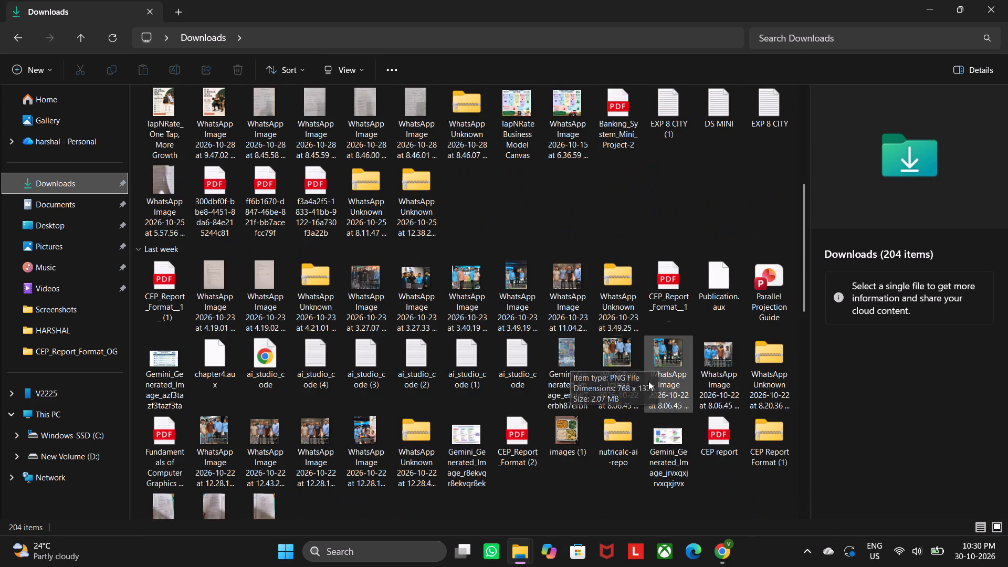
pyautogui.tripleClick(665, 429)
pyautogui.click(665, 429)
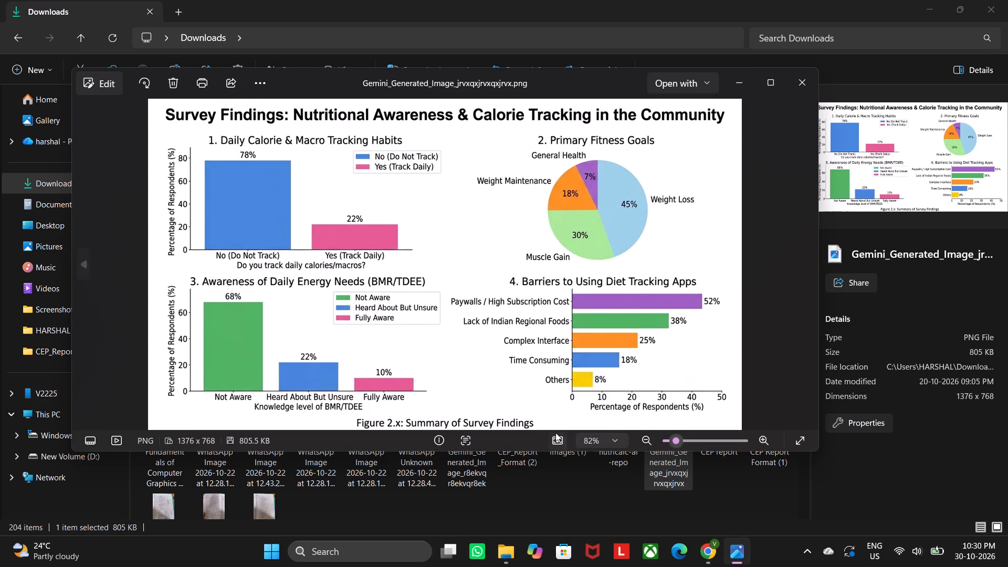
pyautogui.click(103, 72)
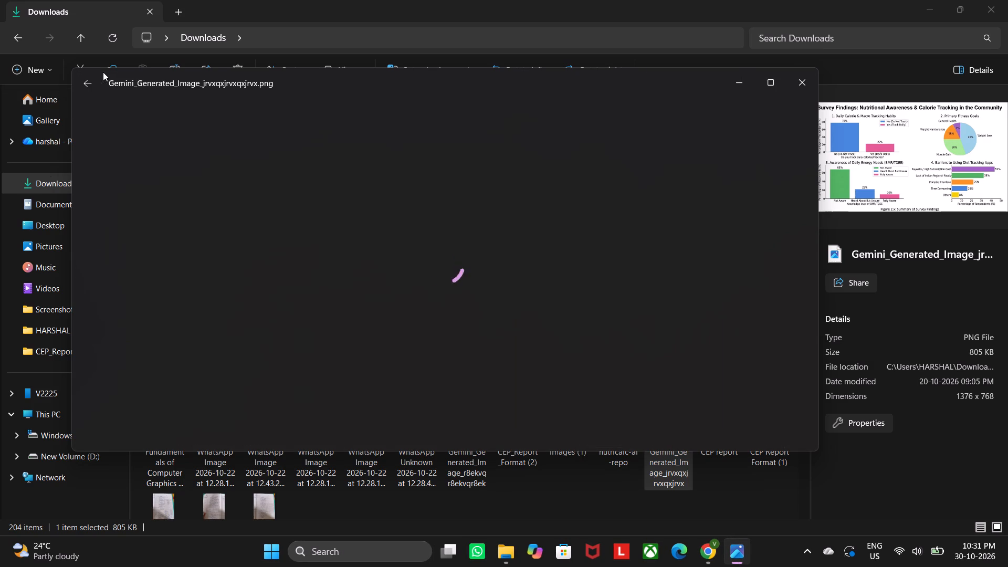
pyautogui.moveTo(438, 349); pyautogui.dragTo(437, 340)
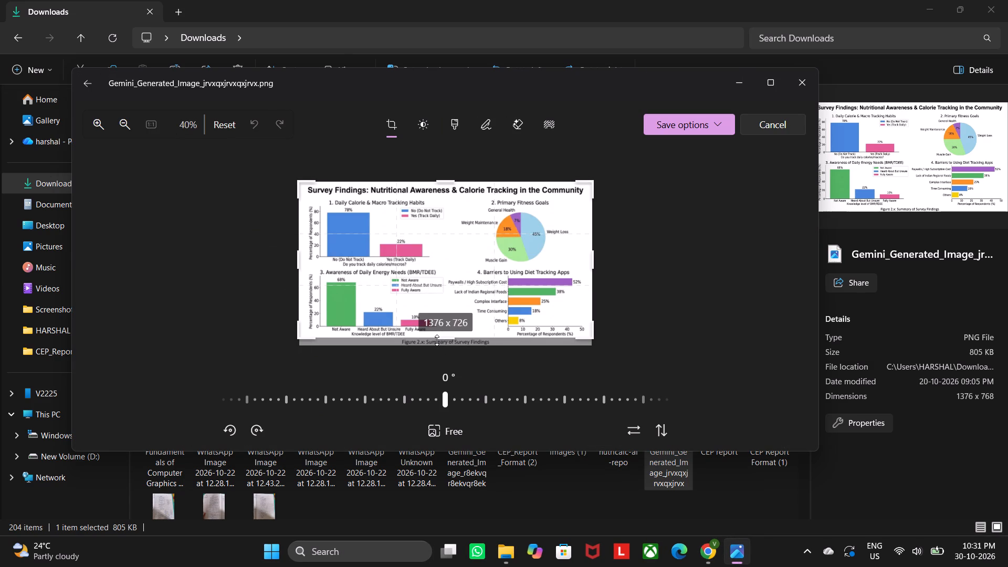
pyautogui.moveTo(437, 340); pyautogui.dragTo(436, 343)
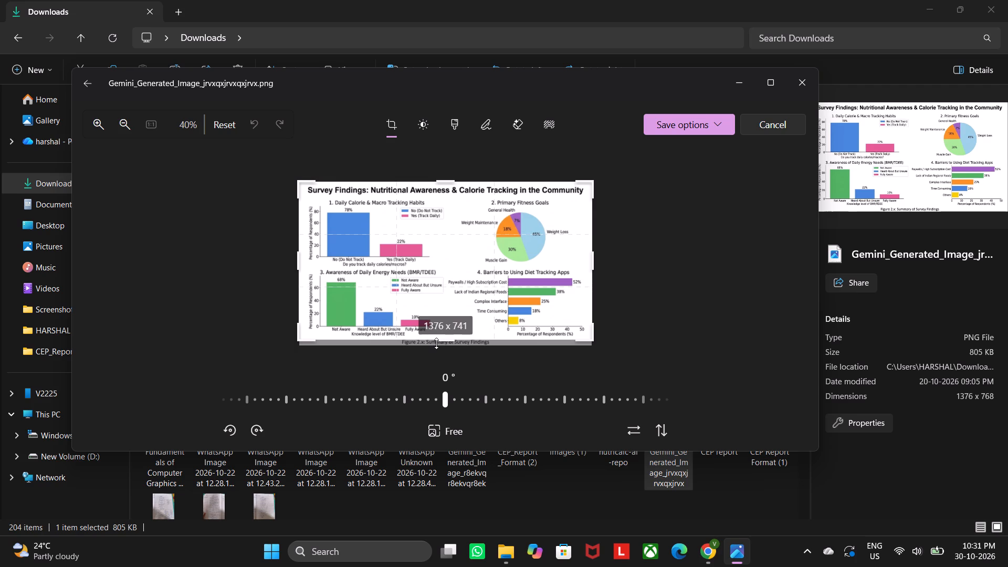
pyautogui.moveTo(436, 343); pyautogui.dragTo(435, 342)
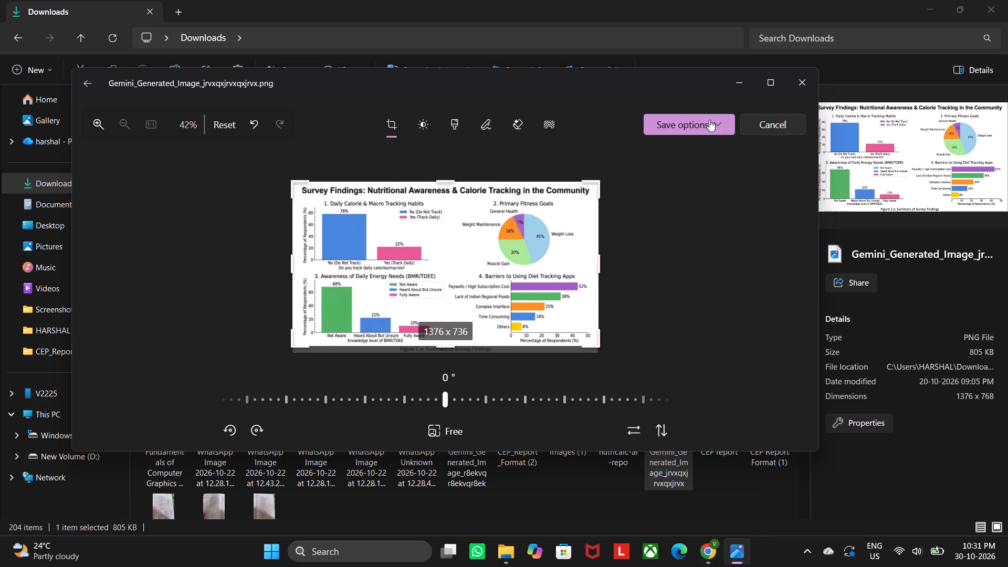
pyautogui.doubleClick(709, 120)
pyautogui.doubleClick(675, 125)
pyautogui.moveTo(648, 88); pyautogui.dragTo(649, 91)
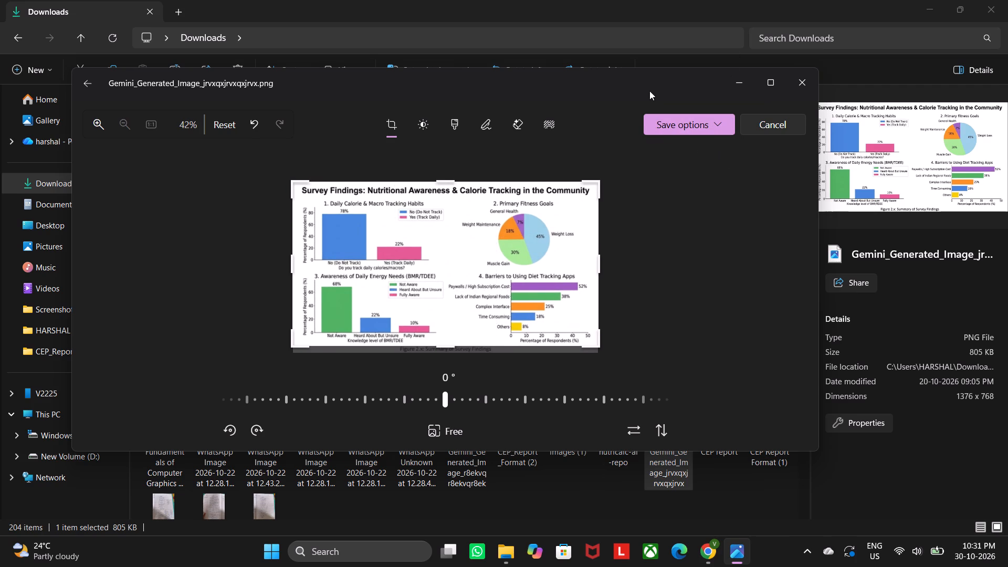
pyautogui.moveTo(649, 91); pyautogui.dragTo(654, 98)
pyautogui.doubleClick(684, 128)
pyautogui.click(692, 138)
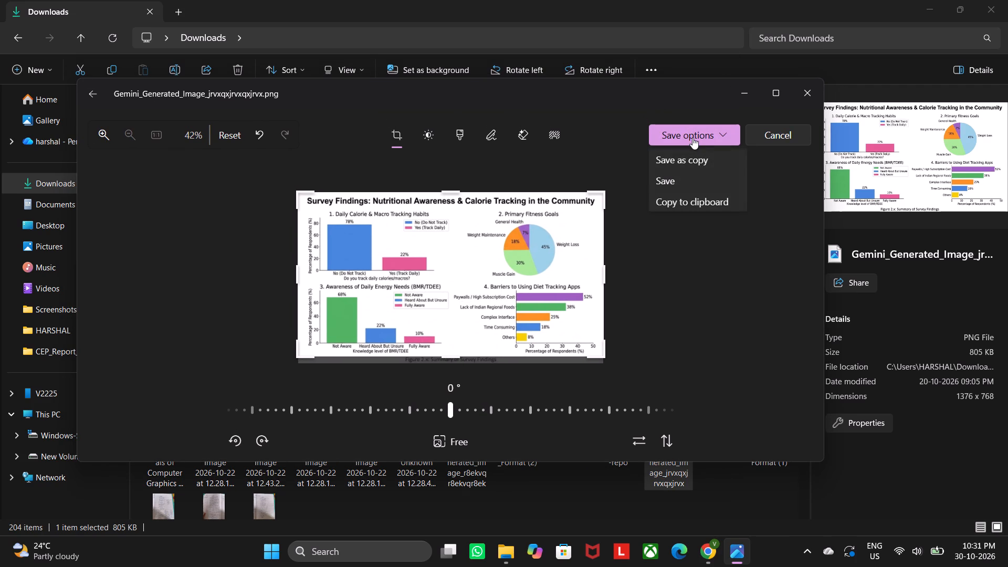
pyautogui.click(691, 179)
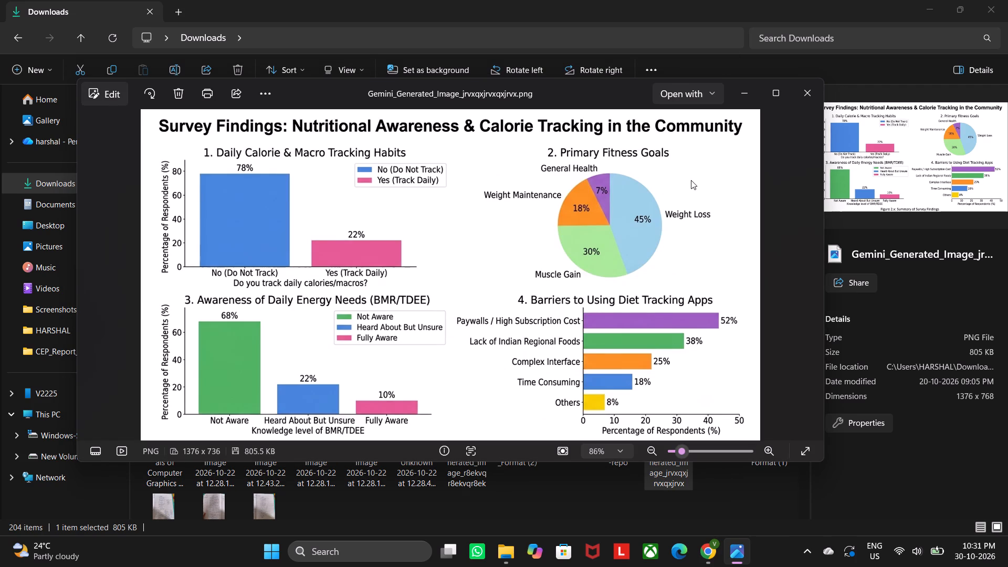
pyautogui.click(799, 87)
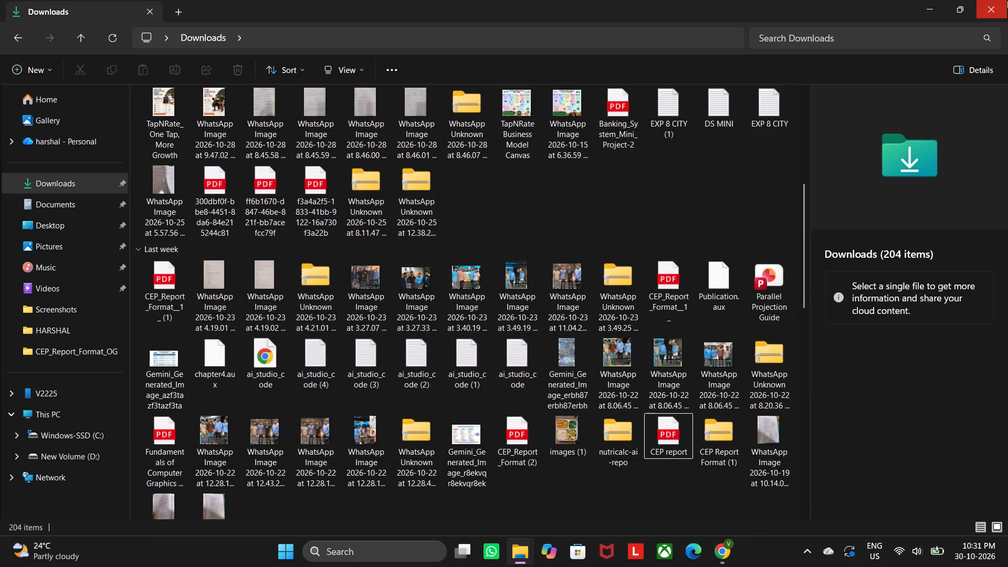
pyautogui.click(990, 2)
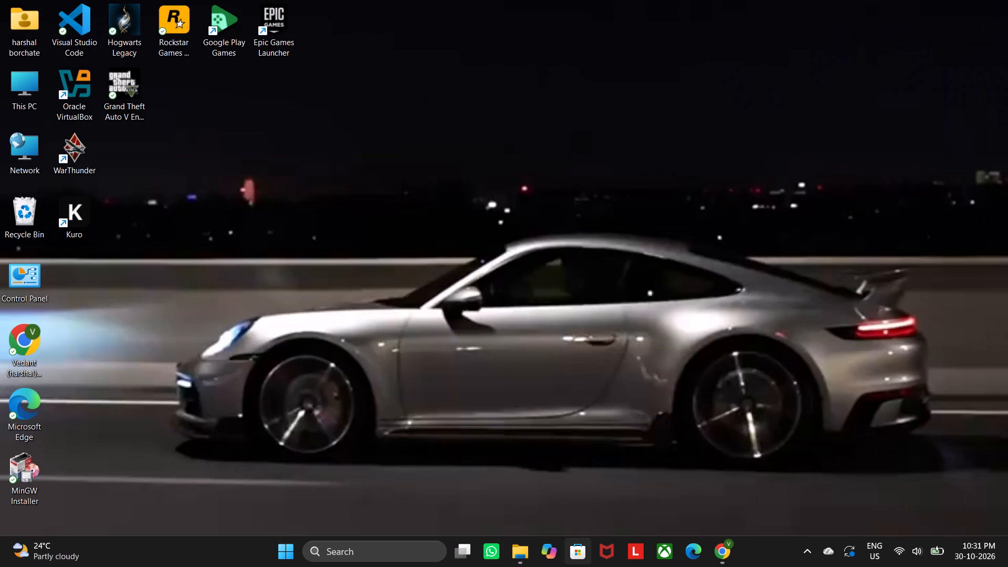
# Look through the Recycle Bin and the Downloads folder for the report's remaining figure images.
pyautogui.doubleClick(16, 218)
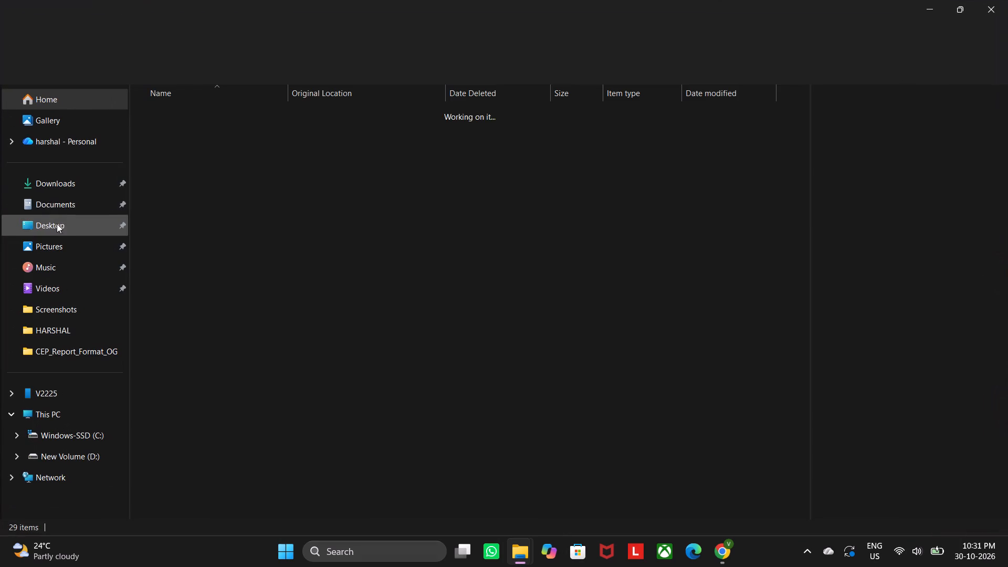
pyautogui.scroll(2, 239, 238)
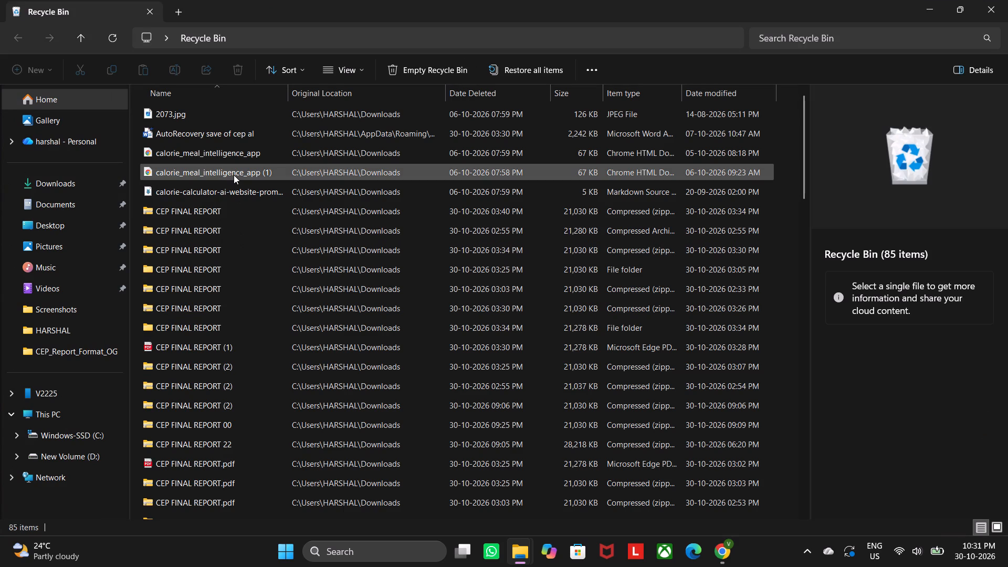
pyautogui.scroll(-4, 234, 175)
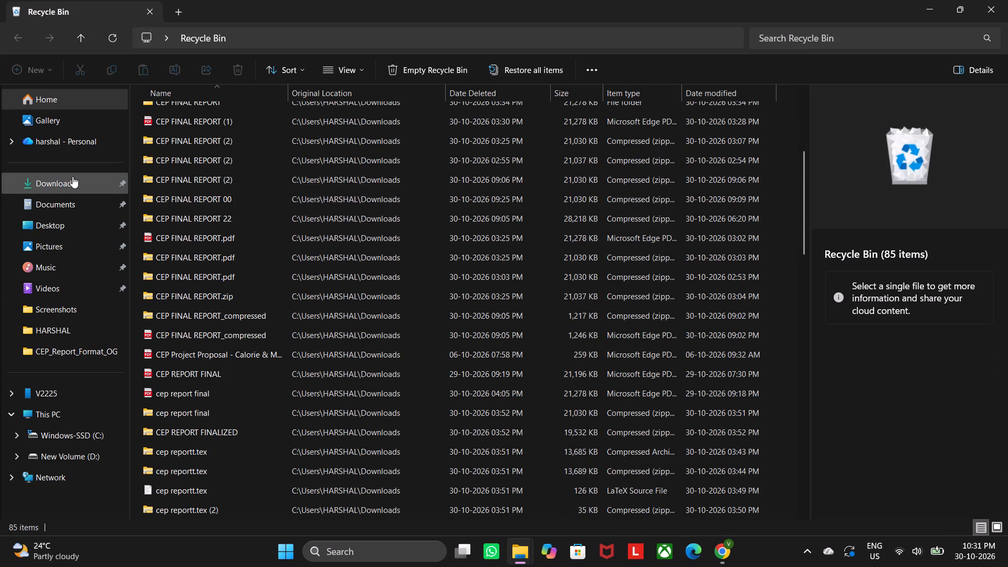
pyautogui.click(72, 176)
pyautogui.scroll(-4, 456, 226)
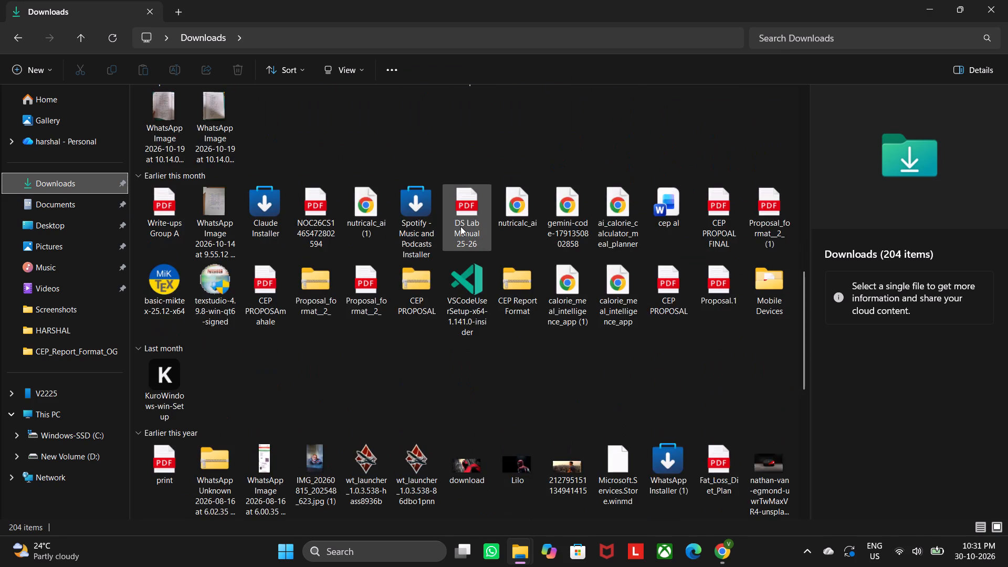
pyautogui.scroll(5, 460, 226)
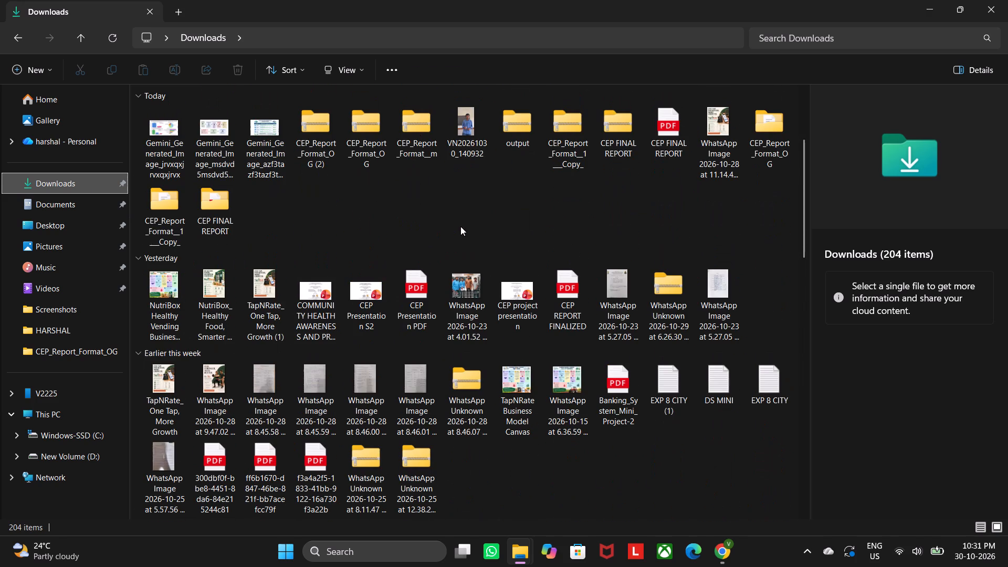
pyautogui.scroll(-2, 460, 226)
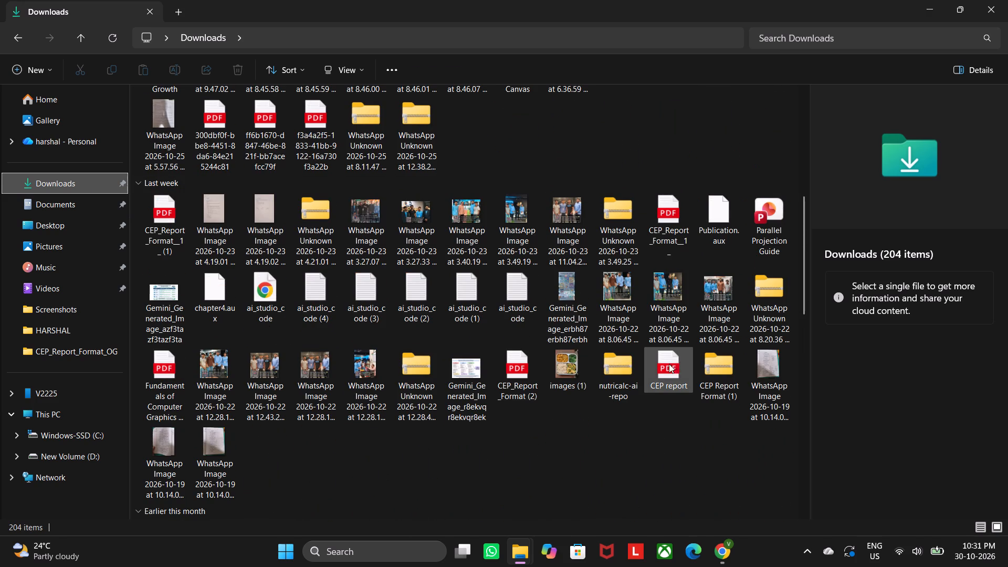
pyautogui.scroll(2, 622, 349)
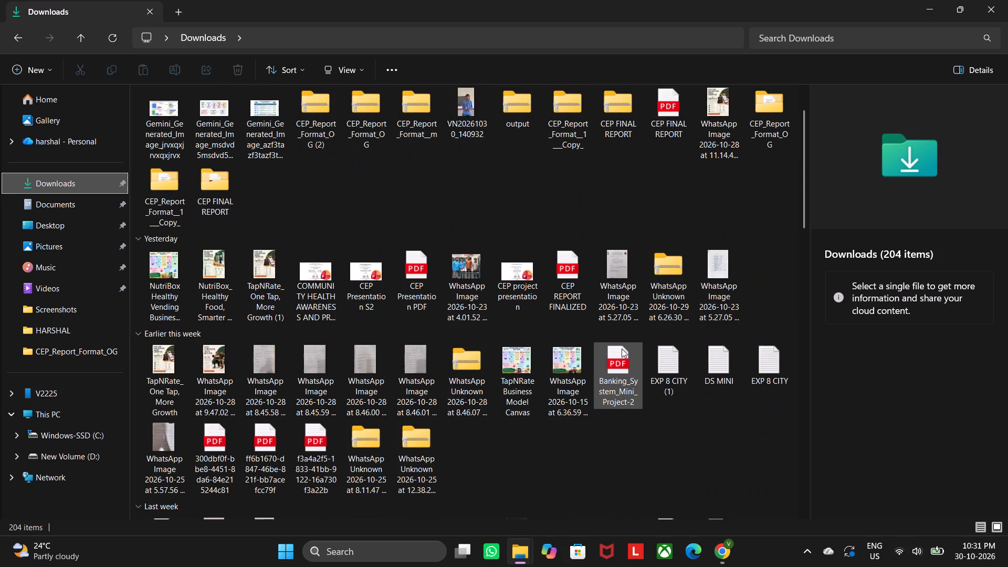
pyautogui.scroll(-3, 622, 349)
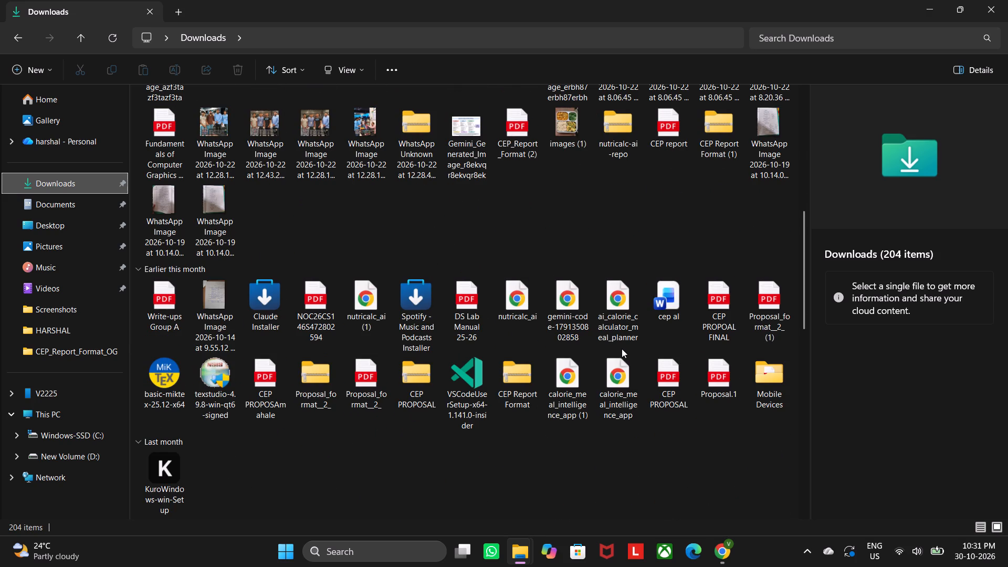
pyautogui.scroll(1, 622, 349)
pyautogui.scroll(-3, 622, 349)
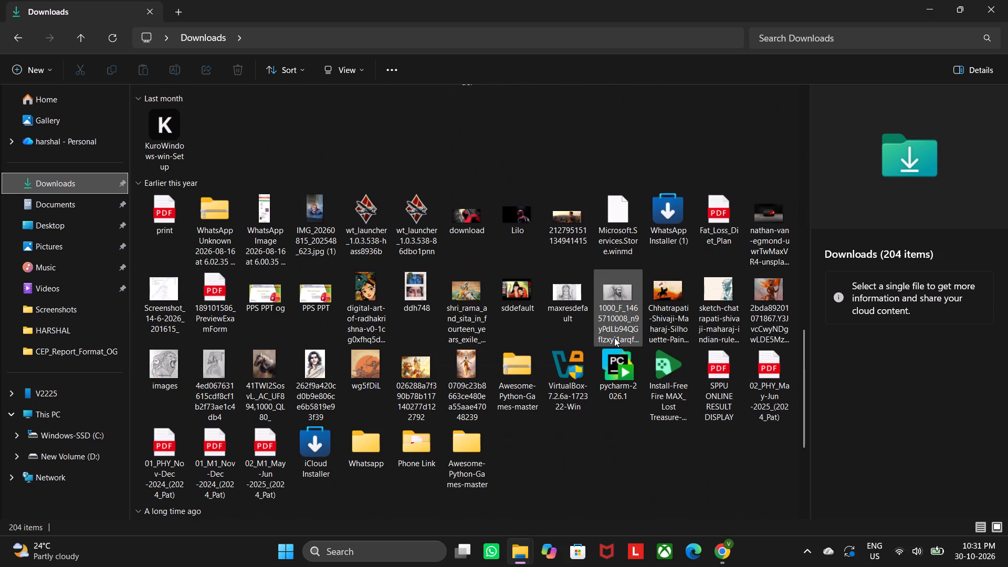
pyautogui.scroll(1, 613, 332)
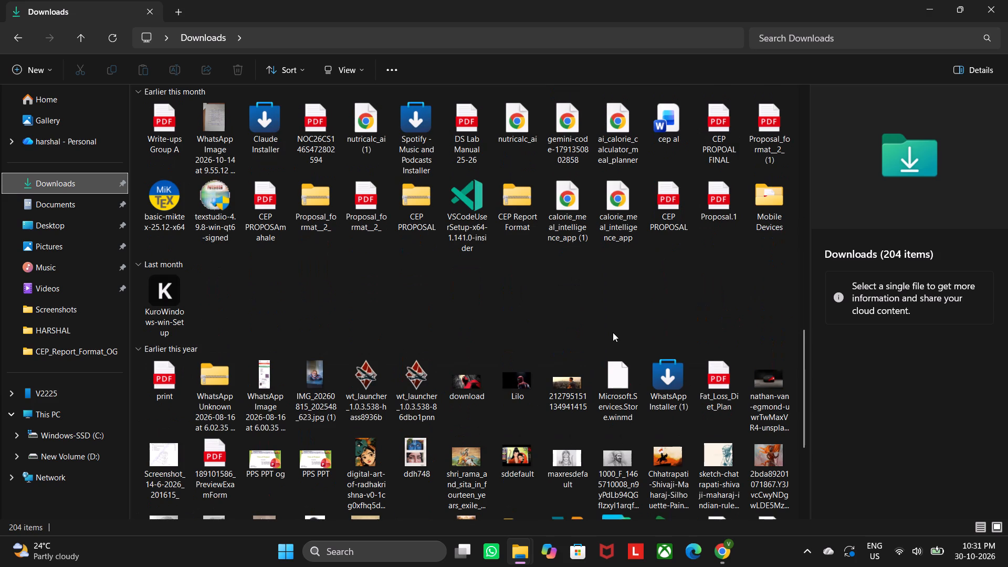
pyautogui.scroll(2, 613, 332)
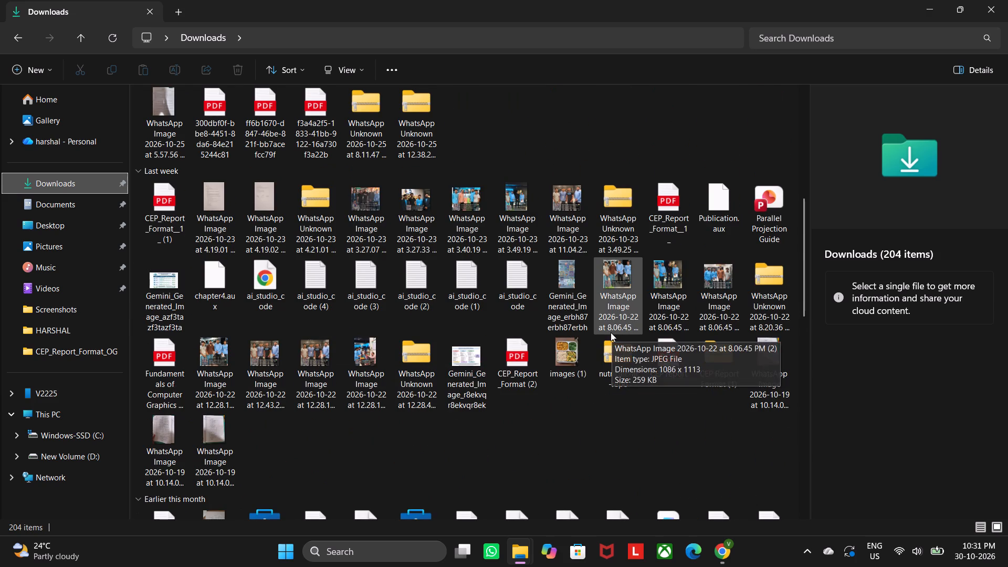
# Preview last week's Business Model Canvas and Community Health Awareness comparative analysis images in Downloads.
pyautogui.doubleClick(558, 298)
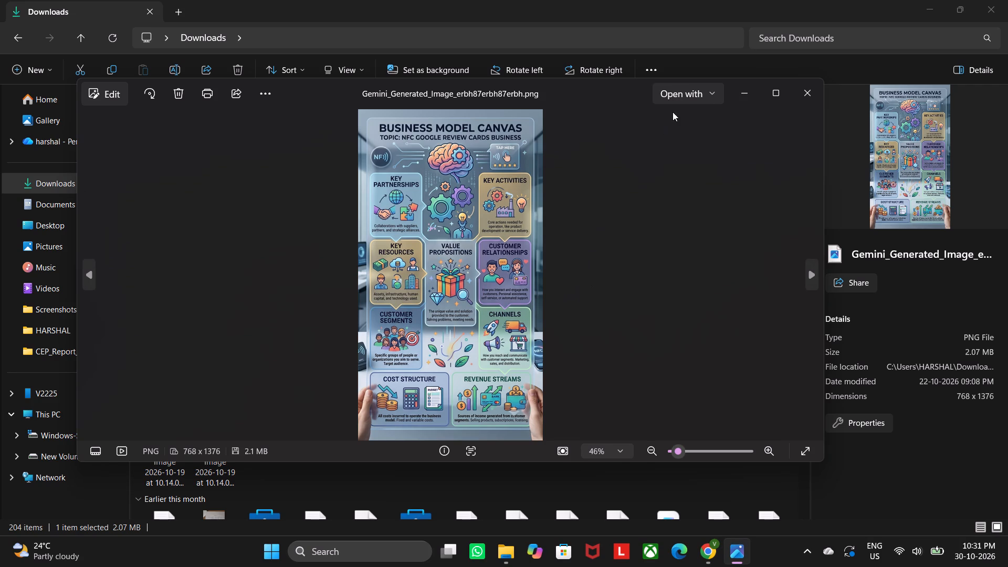
pyautogui.click(806, 89)
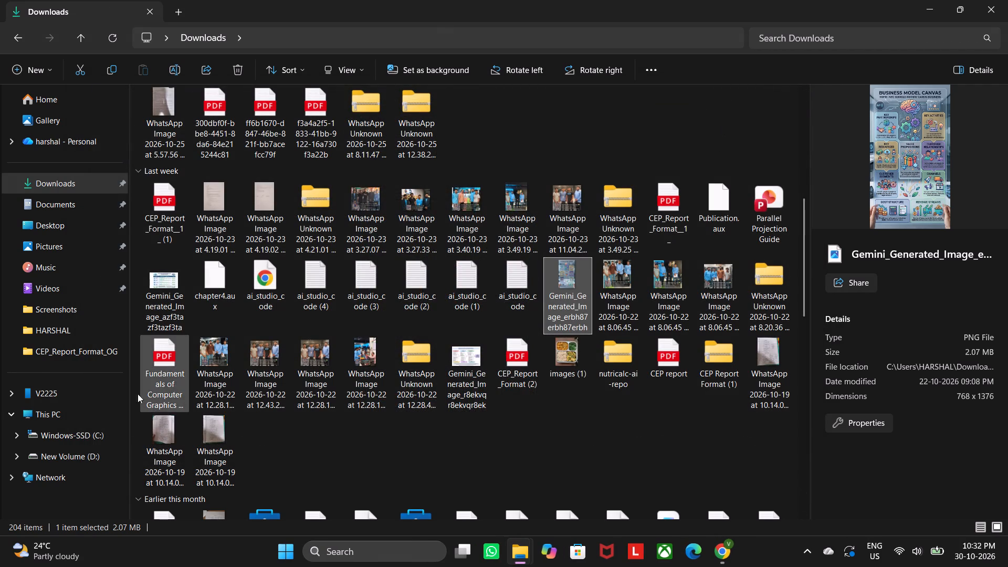
pyautogui.doubleClick(171, 277)
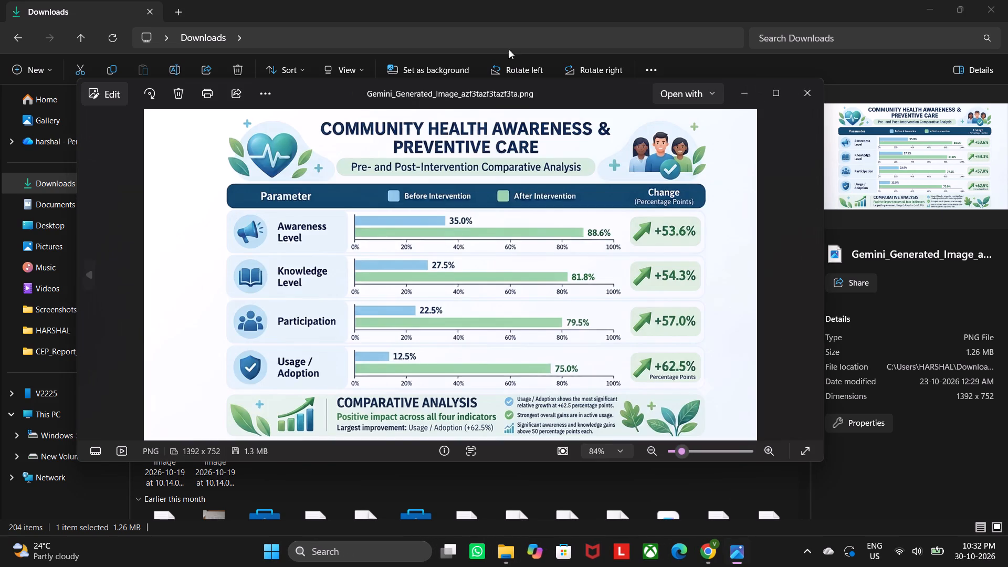
pyautogui.click(799, 89)
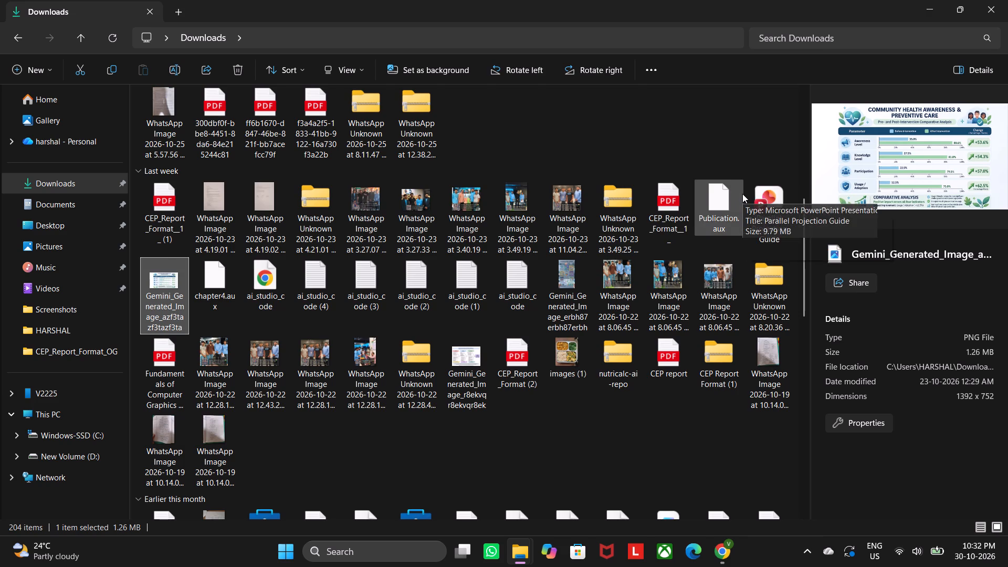
pyautogui.scroll(-1, 742, 194)
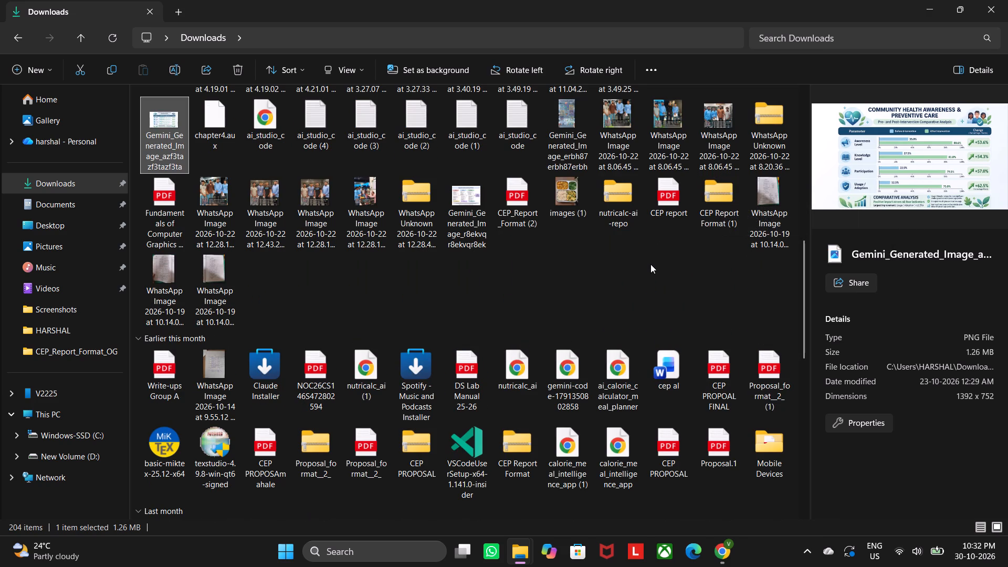
pyautogui.scroll(1, 650, 264)
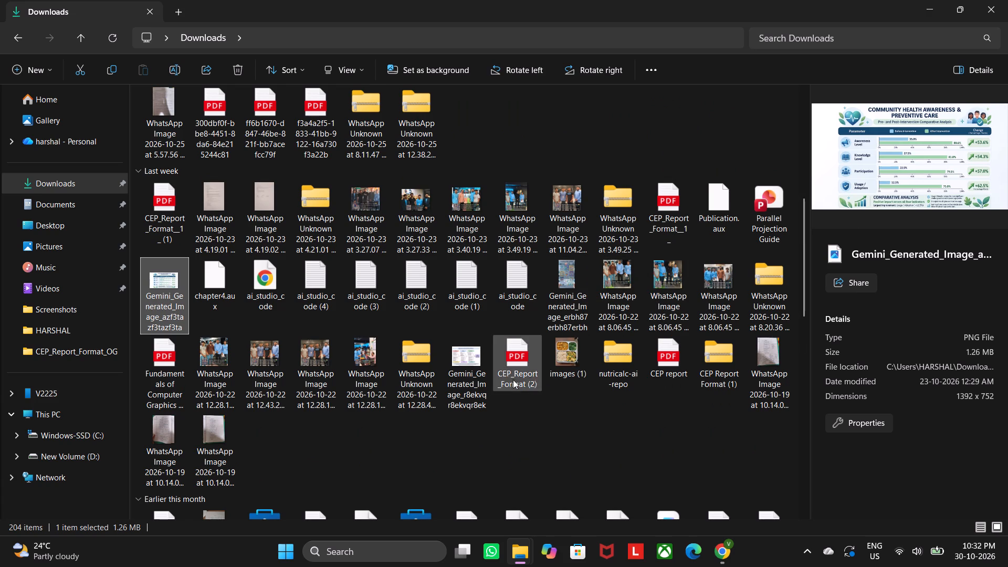
# Crop the Figure 2.x caption off the Root Cause Analysis fishbone image in Downloads to 1238 x 813 and save over the original.
pyautogui.click(463, 377)
pyautogui.click(466, 376)
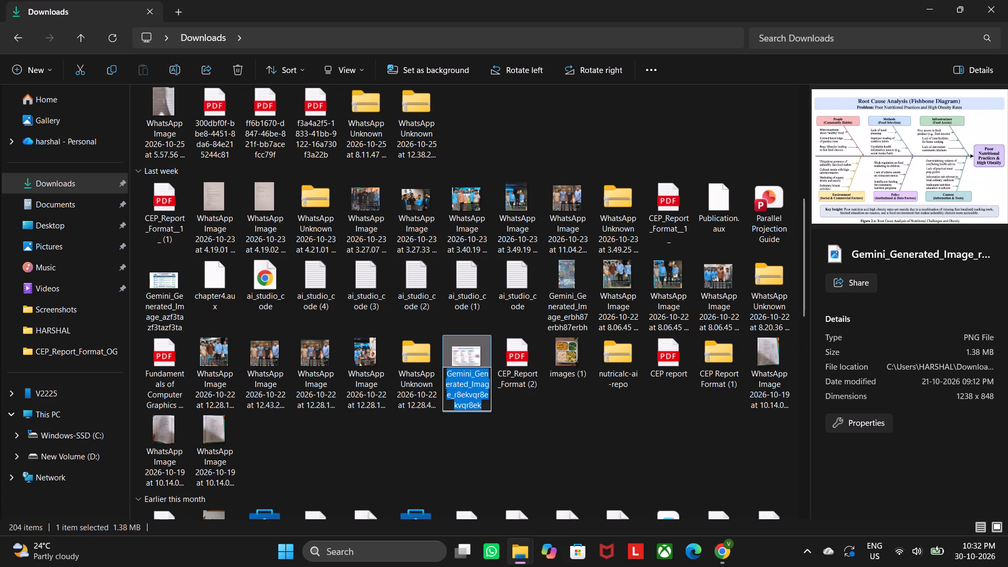
pyautogui.doubleClick(461, 351)
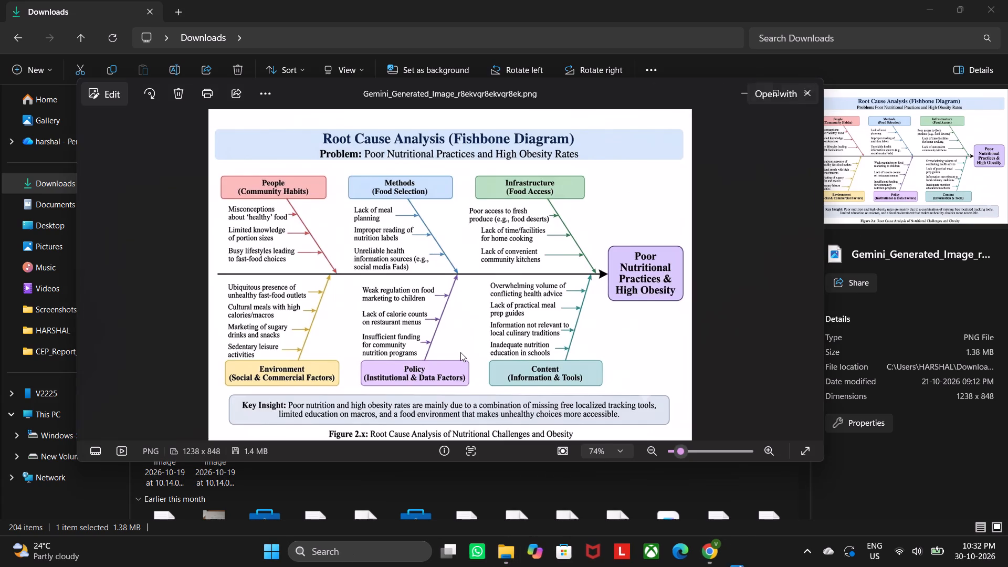
pyautogui.click(105, 98)
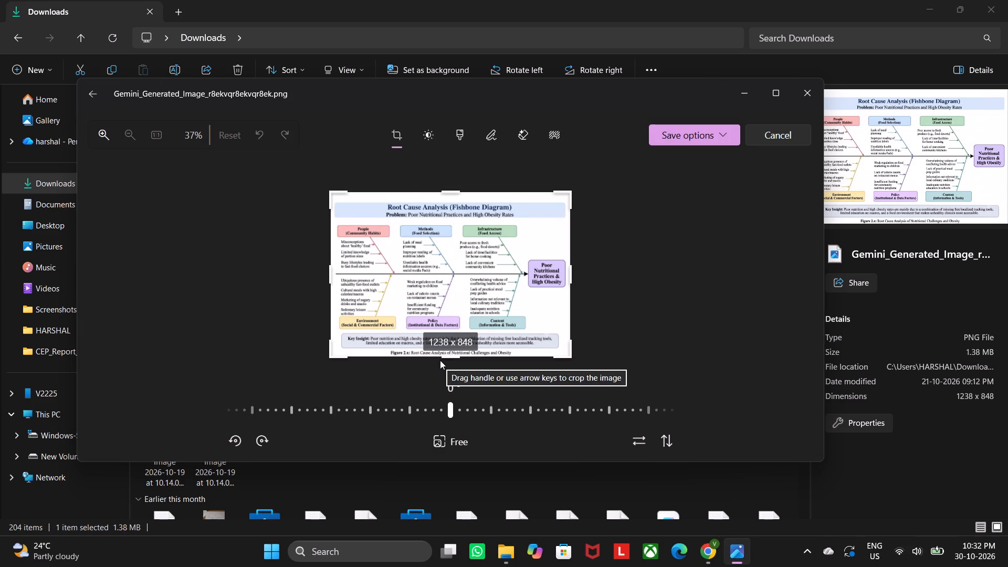
pyautogui.moveTo(440, 360); pyautogui.dragTo(439, 352)
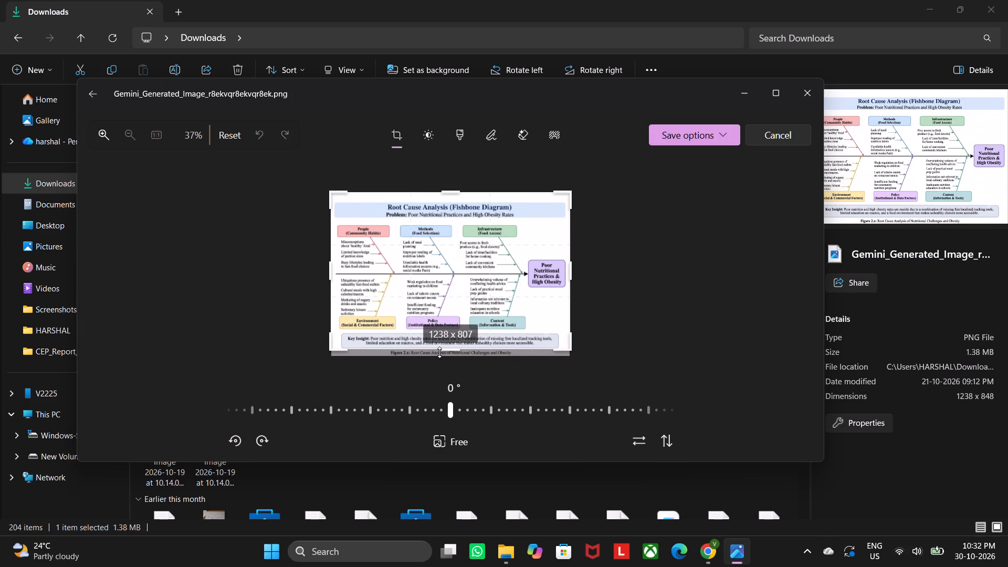
pyautogui.moveTo(439, 352); pyautogui.dragTo(437, 352)
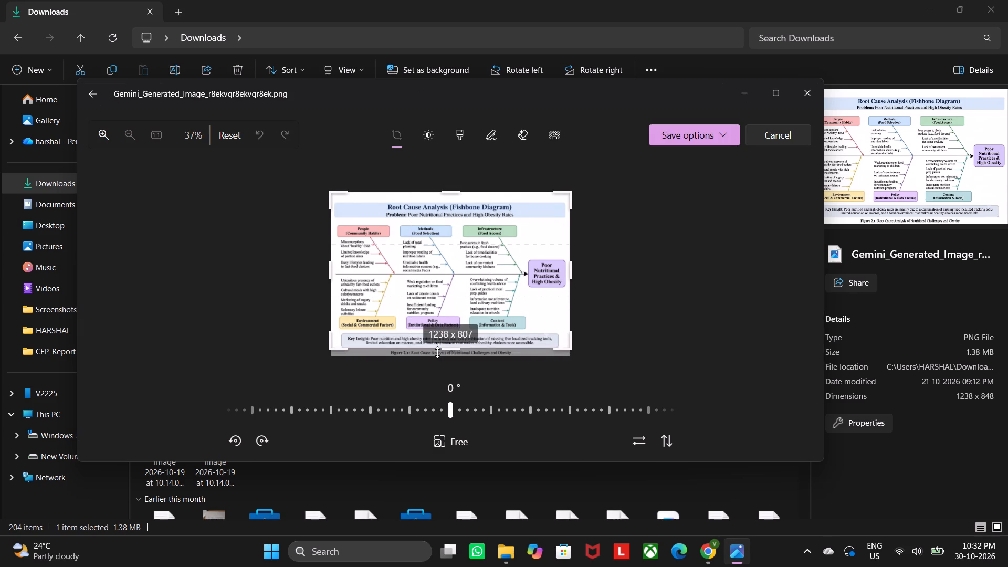
pyautogui.moveTo(437, 352); pyautogui.dragTo(437, 353)
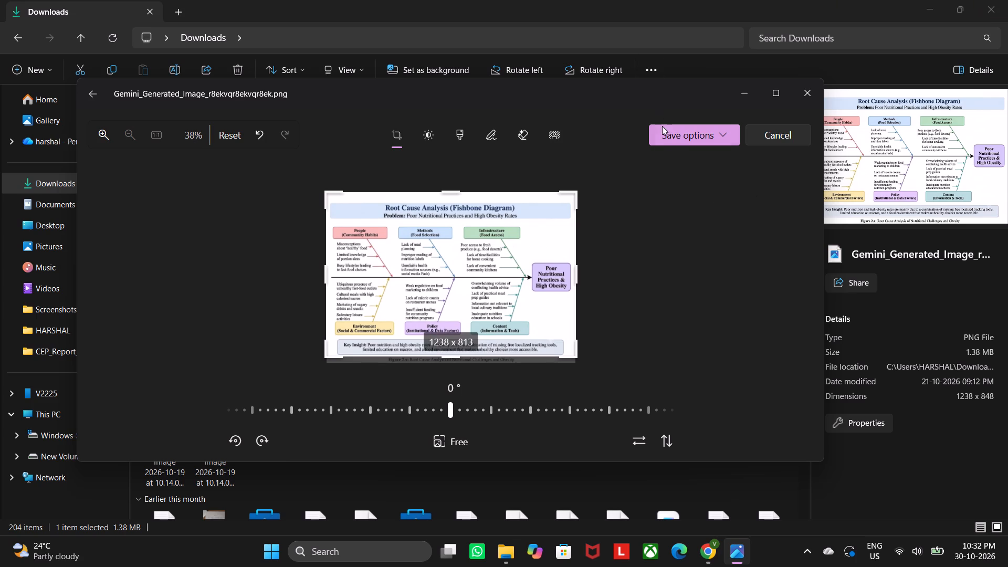
pyautogui.click(665, 136)
pyautogui.click(688, 182)
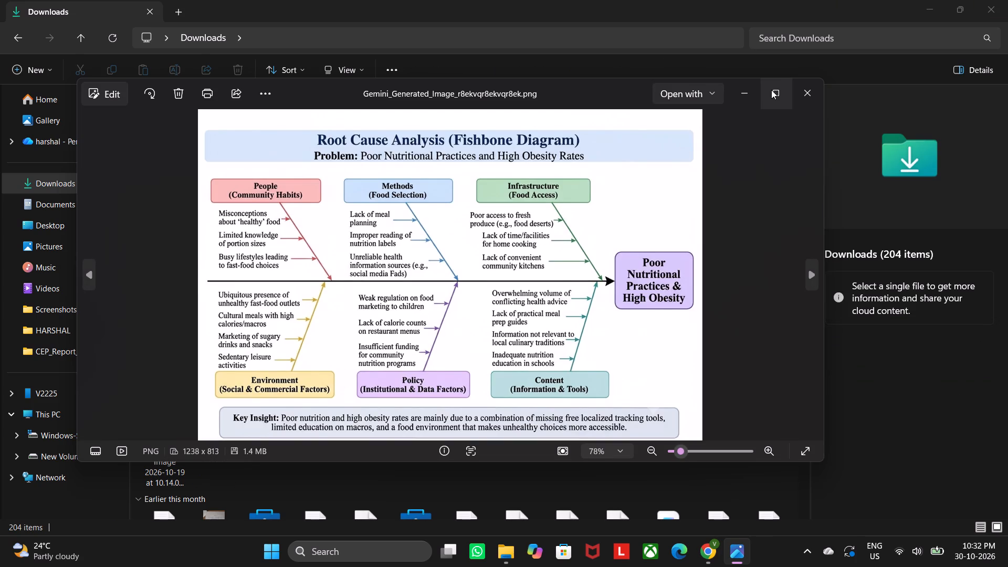
pyautogui.click(801, 97)
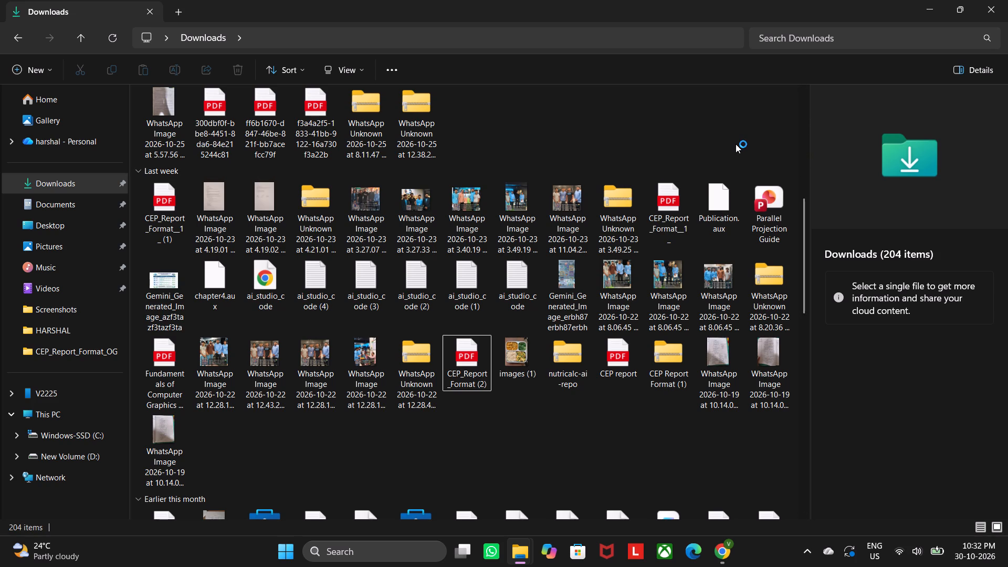
# Reopen Downloads and check the cropped NutriCalc AI architecture, Survey Findings and Root Cause Analysis images.
pyautogui.click(1007, 0)
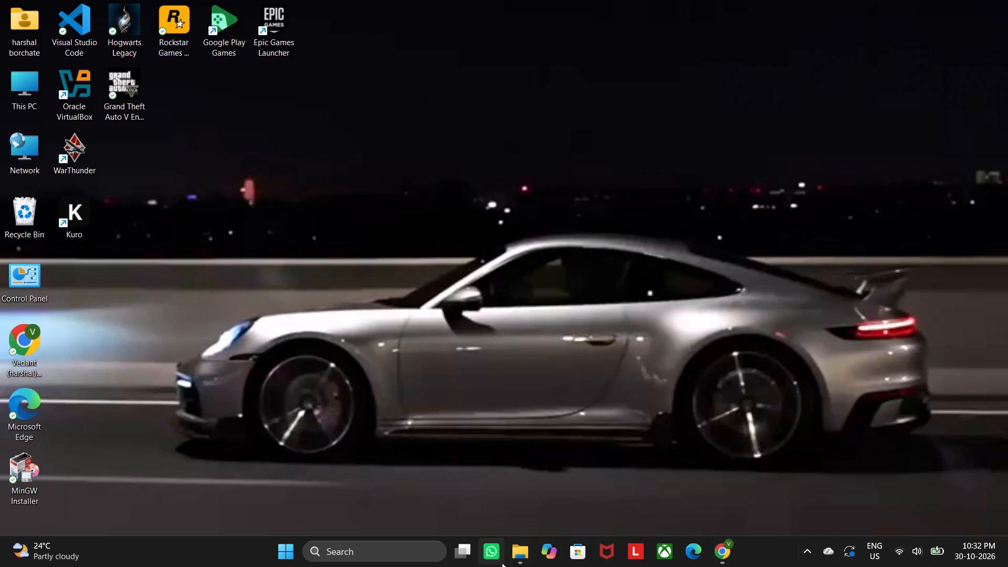
pyautogui.click(511, 561)
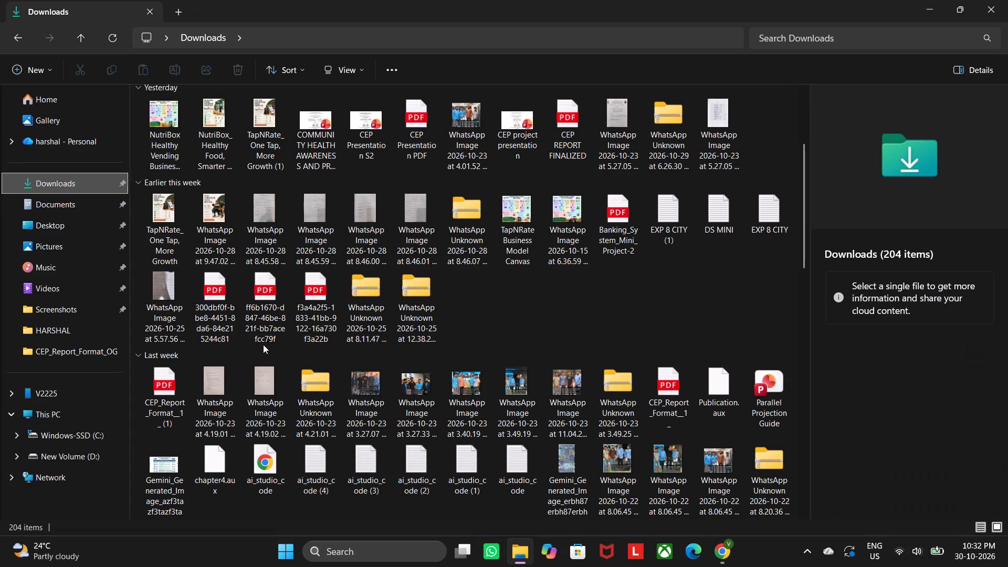
pyautogui.doubleClick(103, 37)
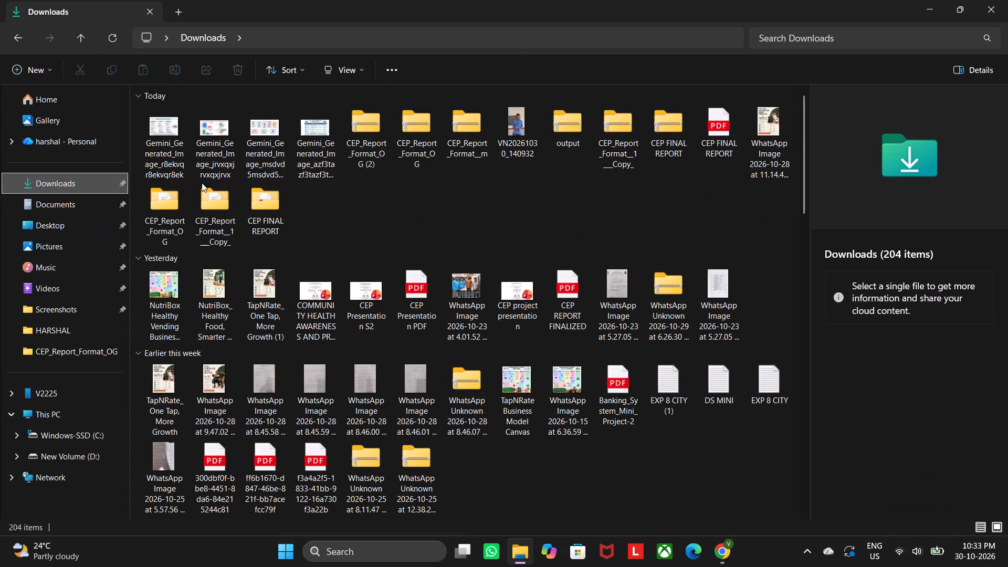
pyautogui.doubleClick(251, 146)
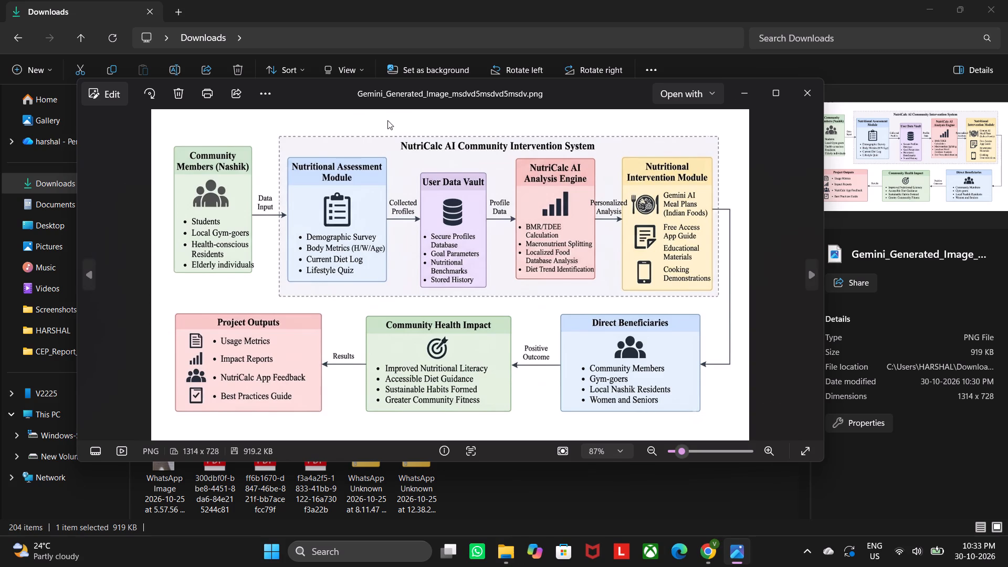
pyautogui.click(814, 97)
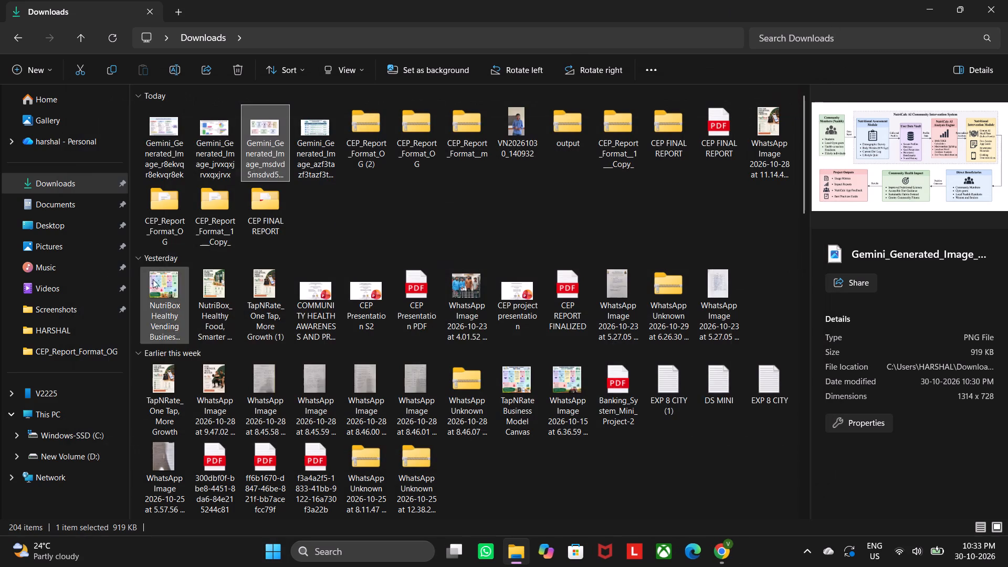
pyautogui.doubleClick(210, 156)
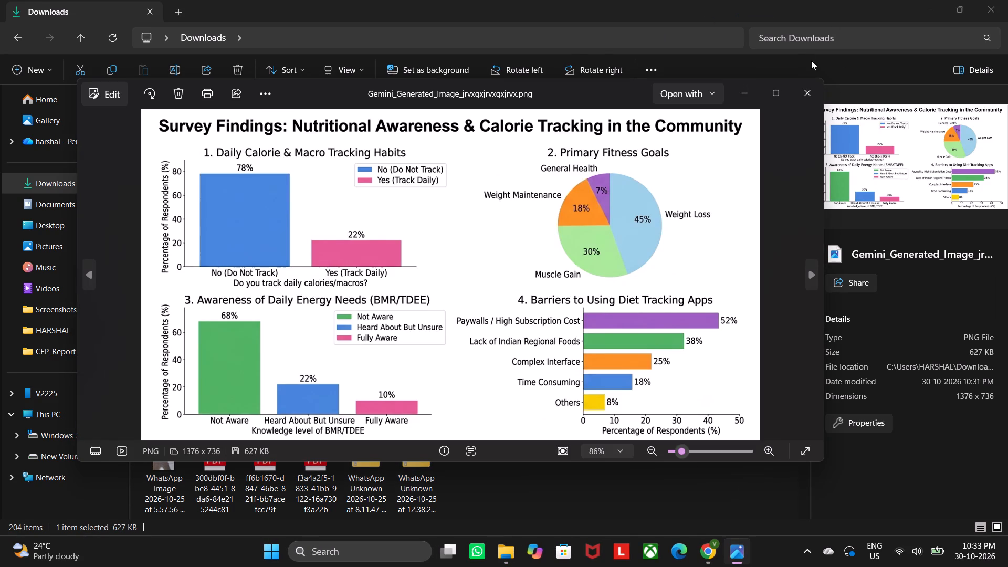
pyautogui.click(809, 91)
pyautogui.tripleClick(185, 125)
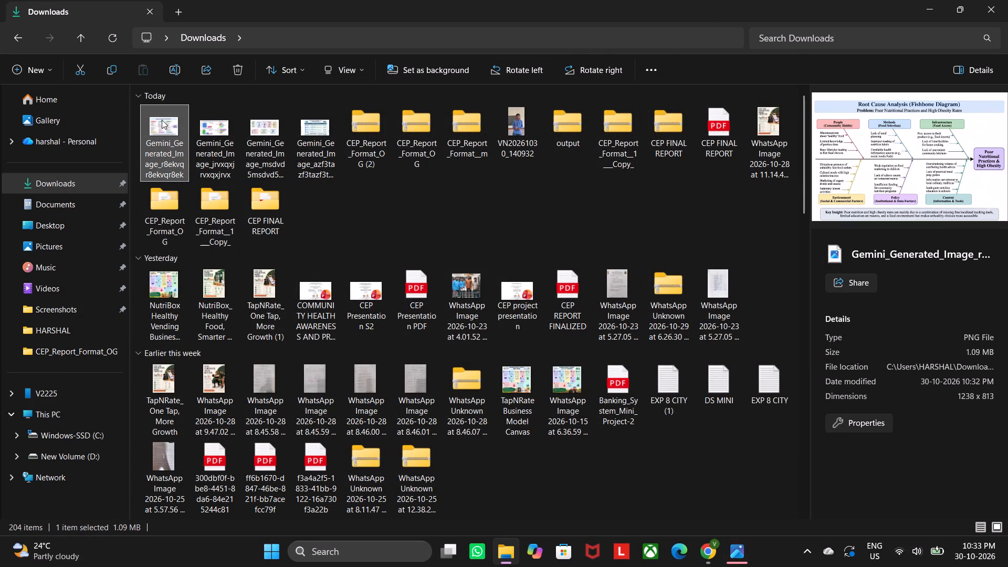
pyautogui.doubleClick(162, 120)
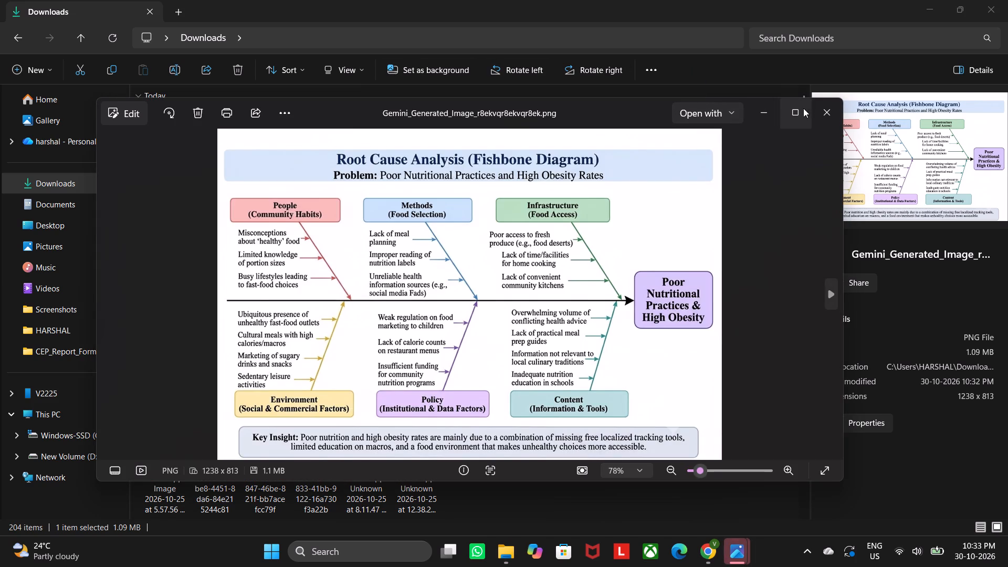
pyautogui.click(821, 106)
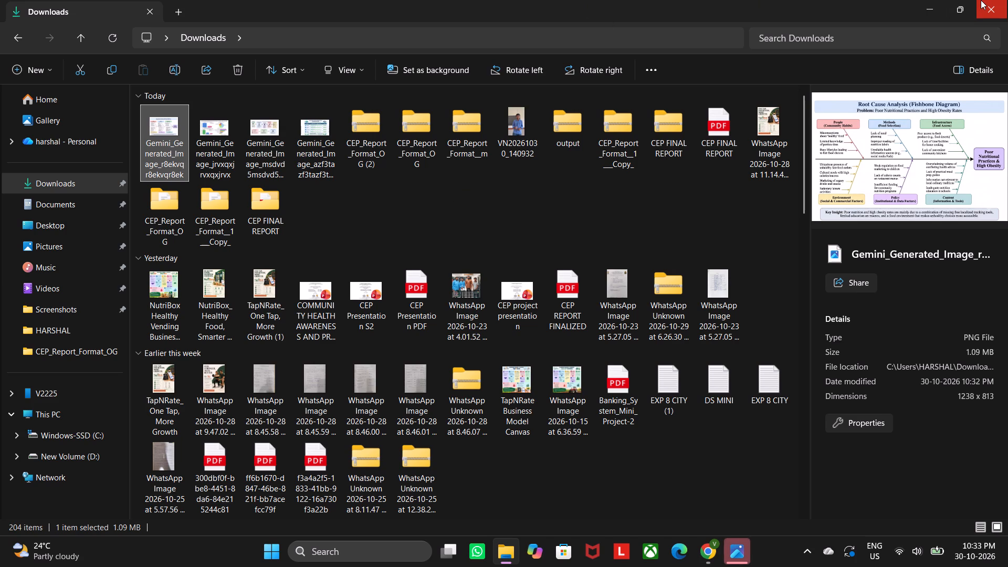
pyautogui.click(731, 548)
pyautogui.click(813, 83)
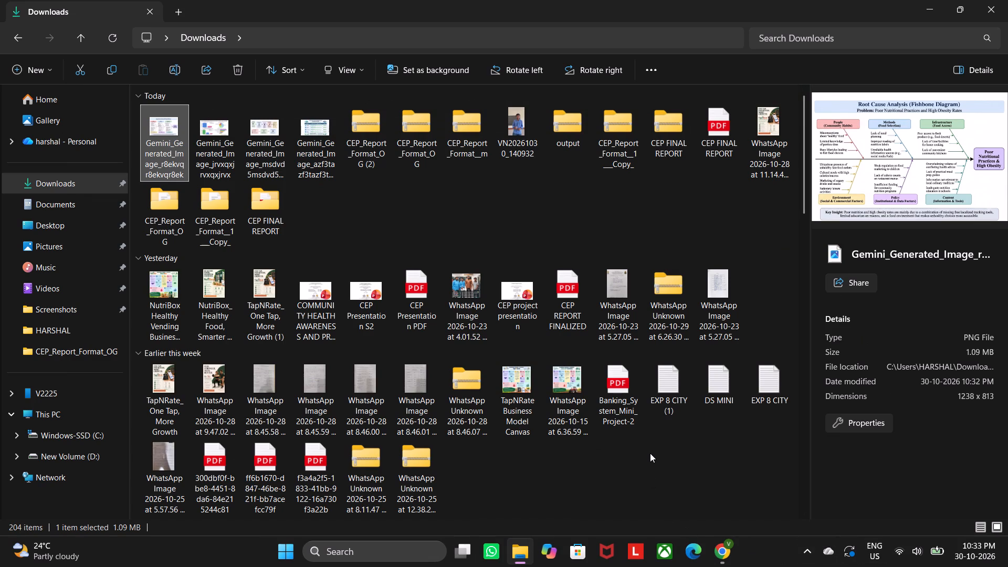
# Switch to Chrome and bring up the CEP report's Overleaf project.
pyautogui.click(726, 562)
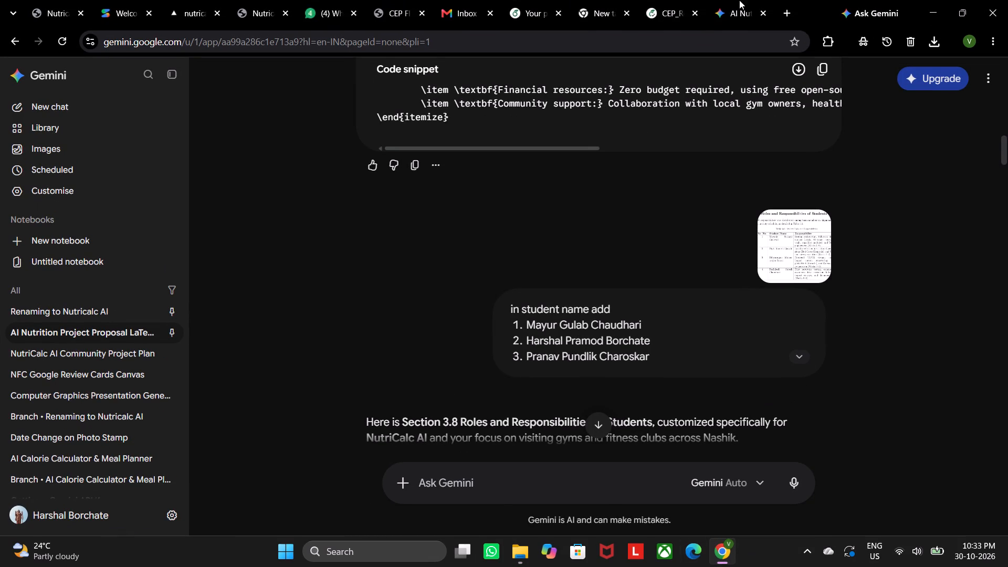
pyautogui.click(655, 13)
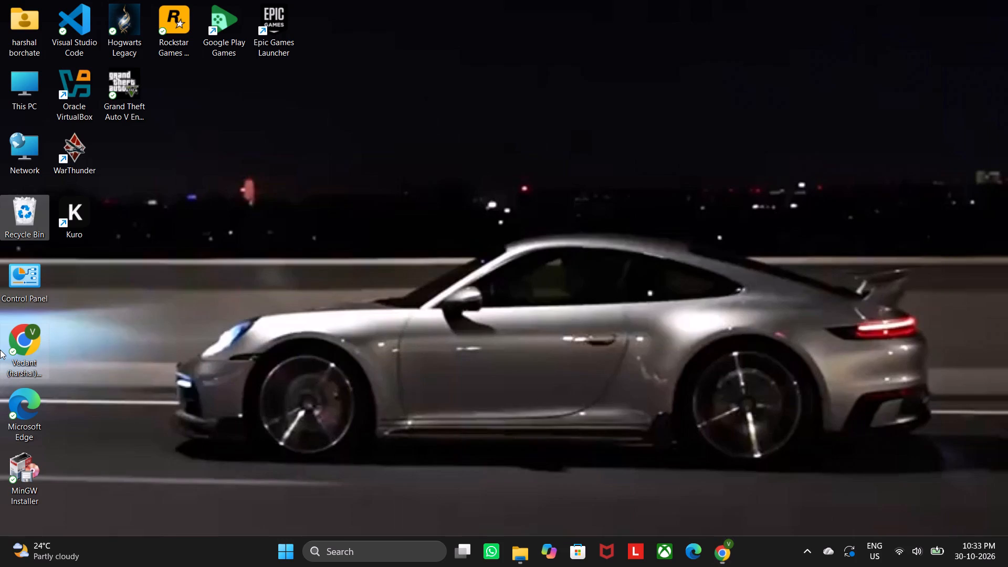
# Launch the Kuro app from the desktop.
pyautogui.doubleClick(73, 204)
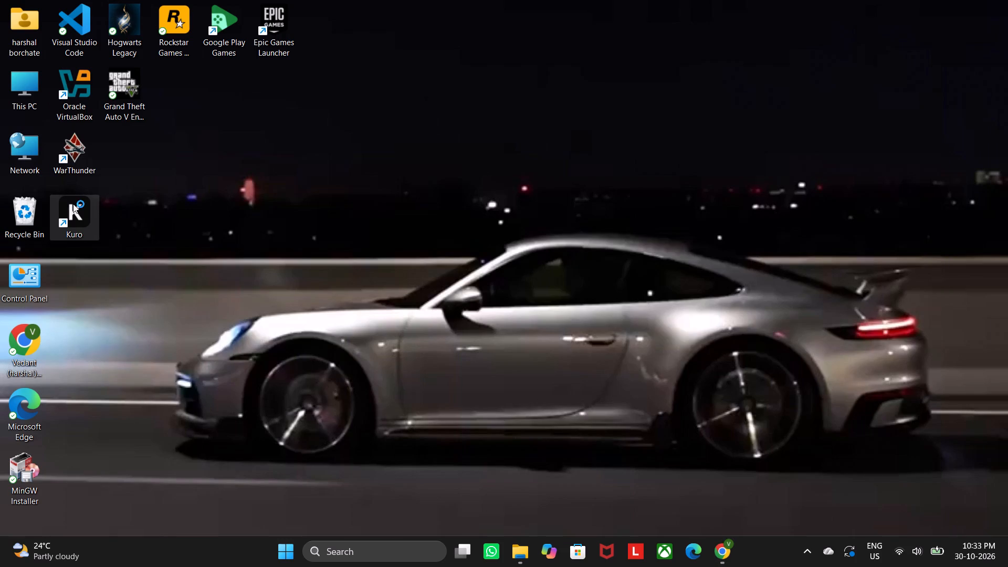
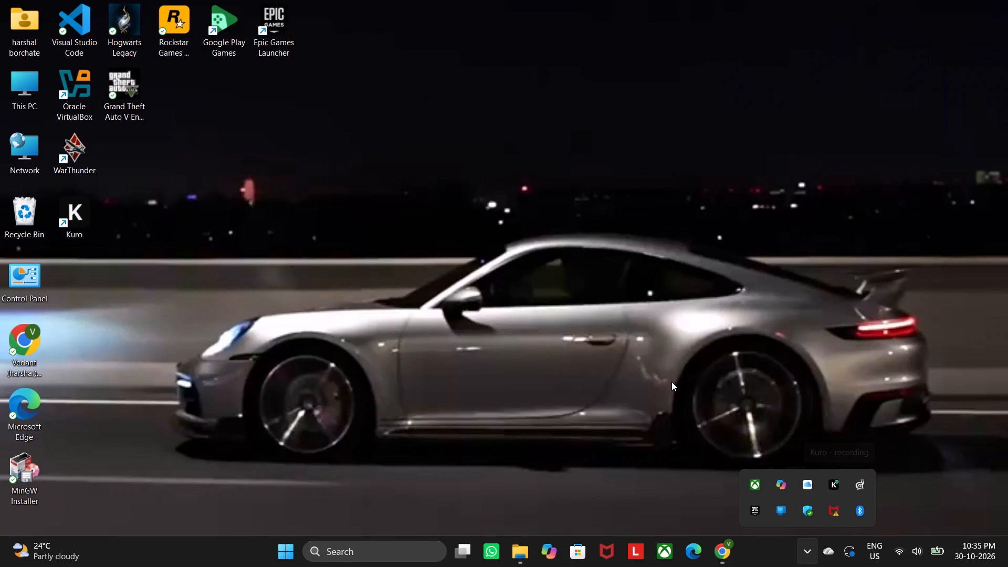
# Switch from the desktop to Chrome and bring up the CEP_Report_Format_OG project in Overleaf.
pyautogui.click(652, 347)
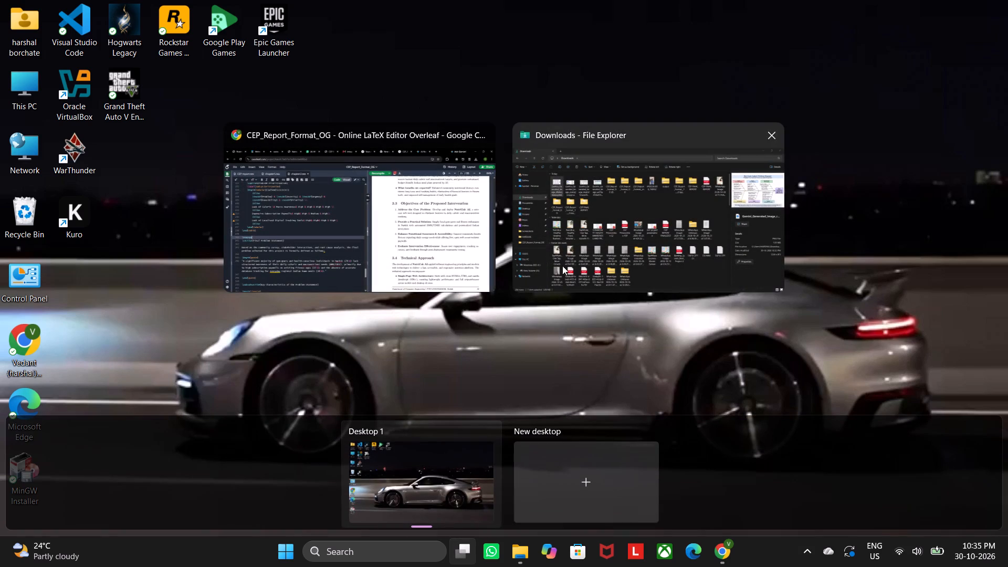
pyautogui.click(444, 200)
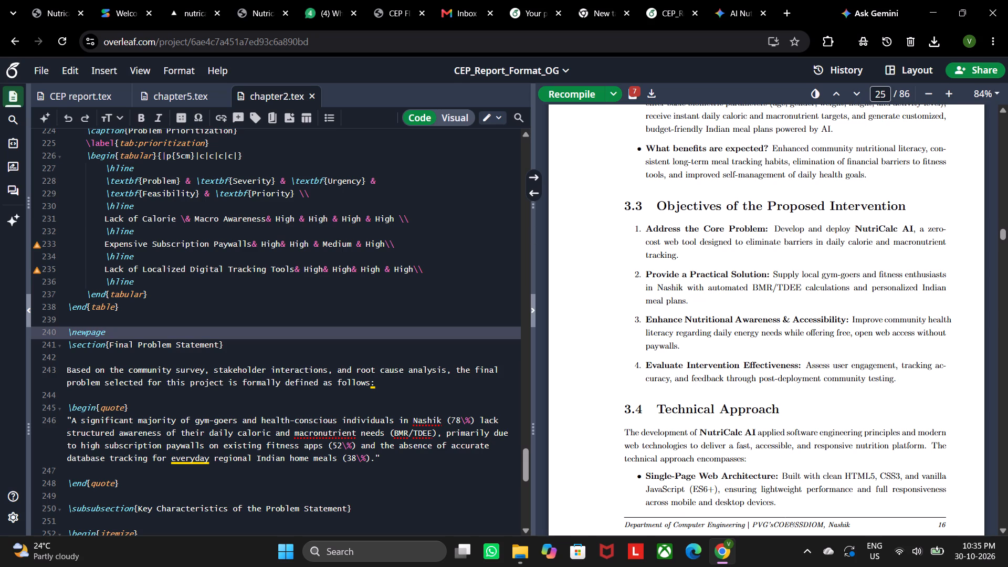
# Review the Chapter 3 layout in the compiled PDF, from section 3.3 Objectives through section 3.10 Expected Benefits.
pyautogui.scroll(-4, 677, 259)
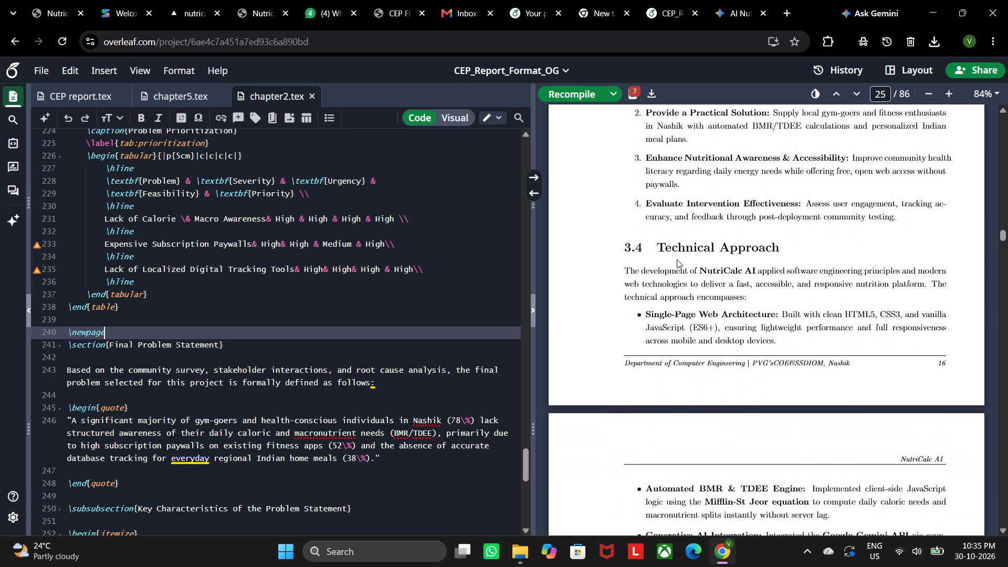
pyautogui.scroll(-8, 677, 259)
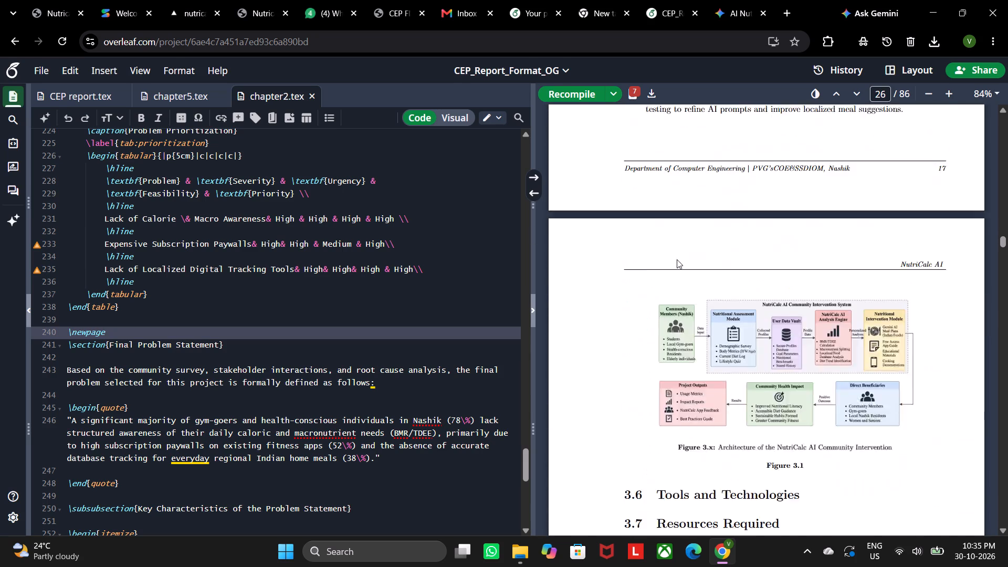
pyautogui.scroll(-1, 677, 259)
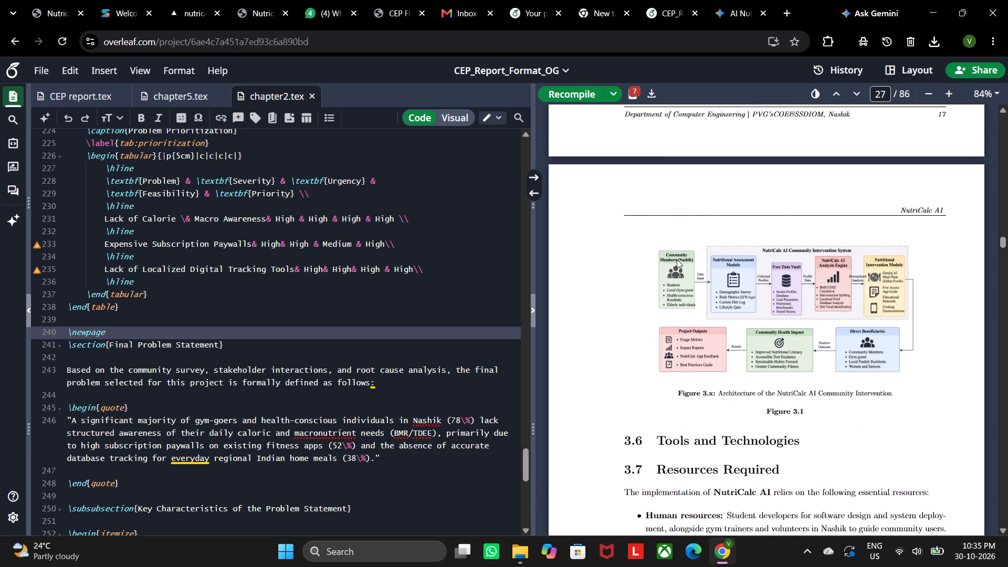
pyautogui.scroll(5, 677, 259)
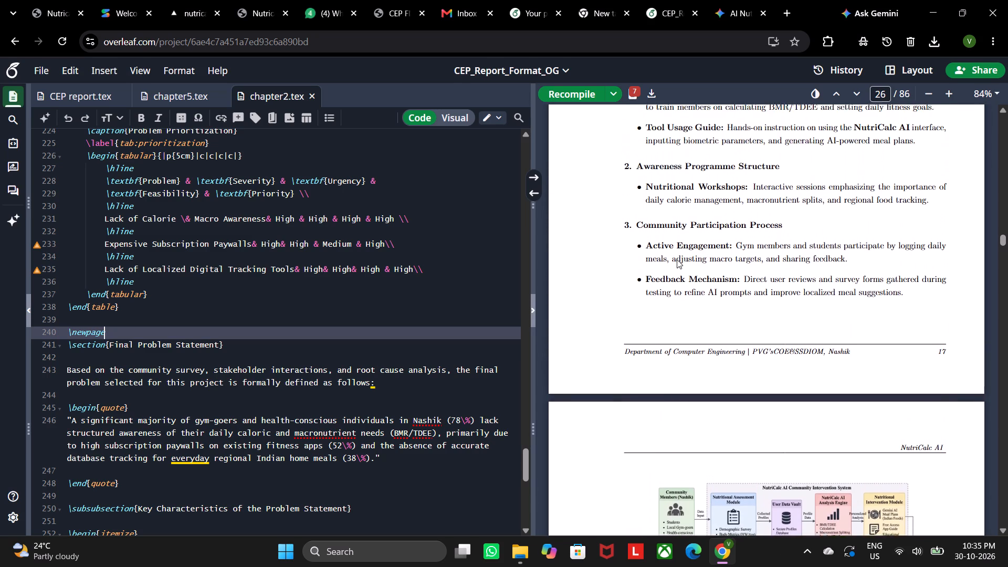
pyautogui.scroll(-2, 677, 259)
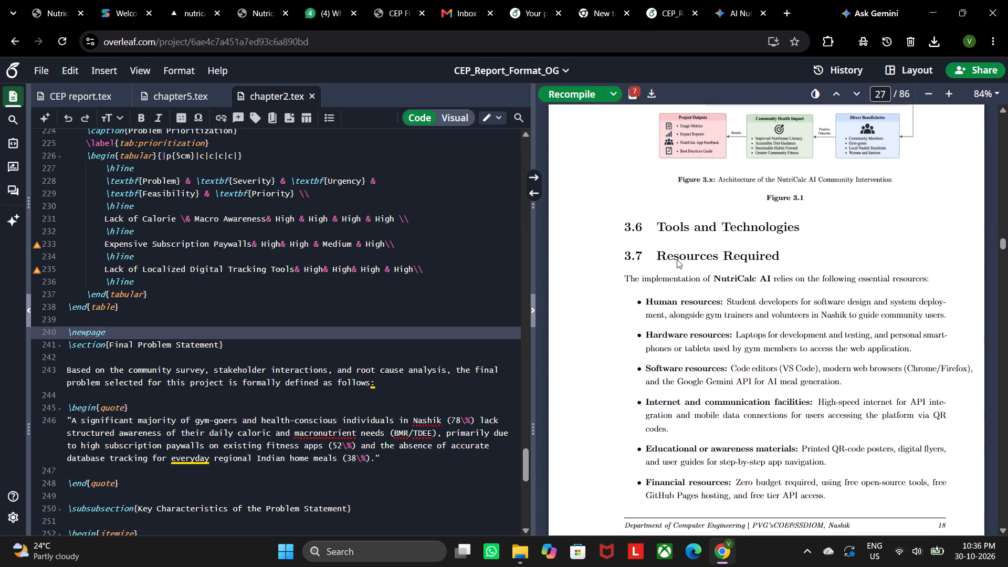
pyautogui.scroll(-2, 643, 219)
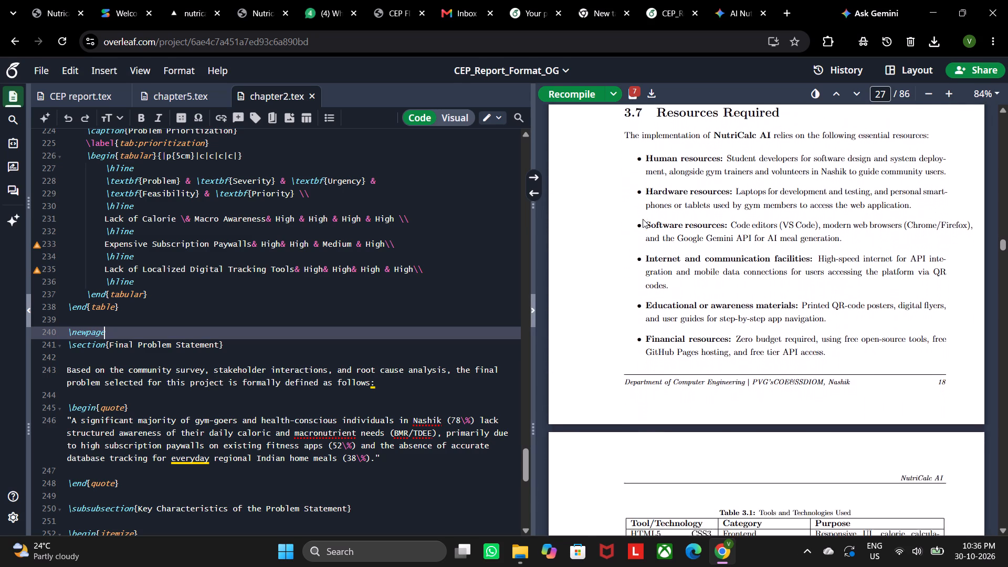
pyautogui.scroll(-5, 643, 219)
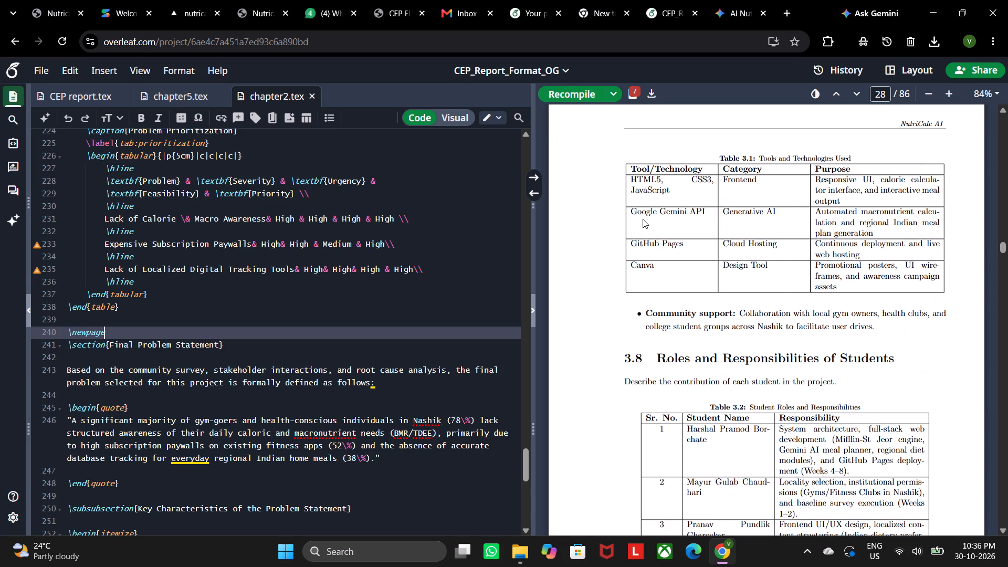
pyautogui.scroll(-5, 643, 219)
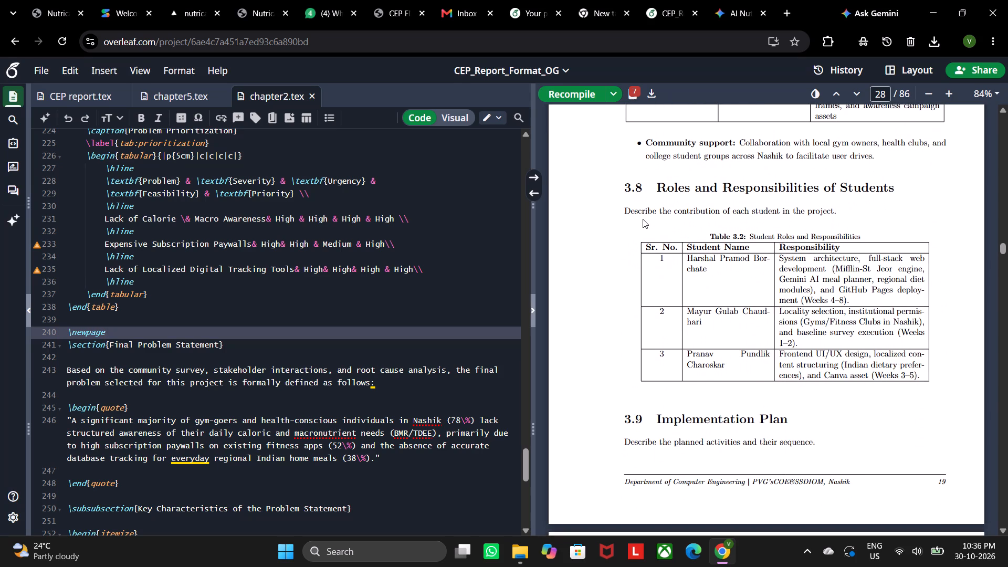
pyautogui.scroll(-4, 643, 219)
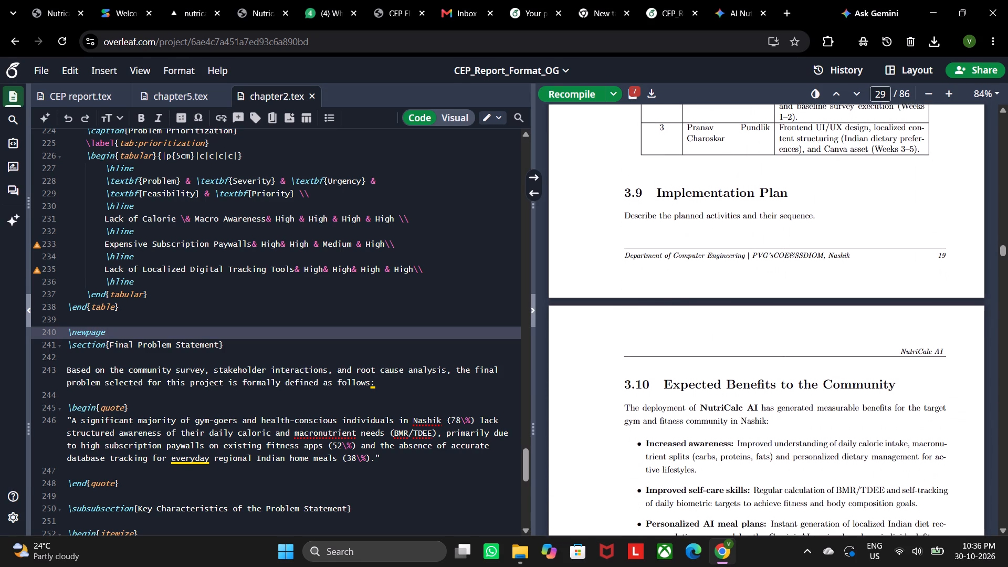
pyautogui.scroll(-6, 643, 219)
# Recheck the Chapter 3 pages in the PDF backwards, from section 3.10 to the Introduction and Proposed Solution.
pyautogui.scroll(4, 643, 219)
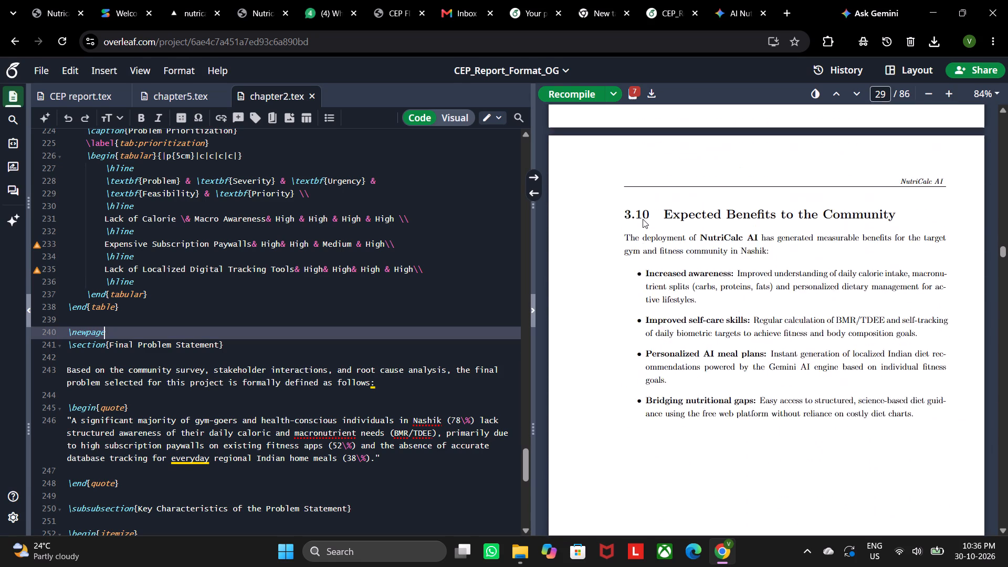
pyautogui.scroll(5, 643, 219)
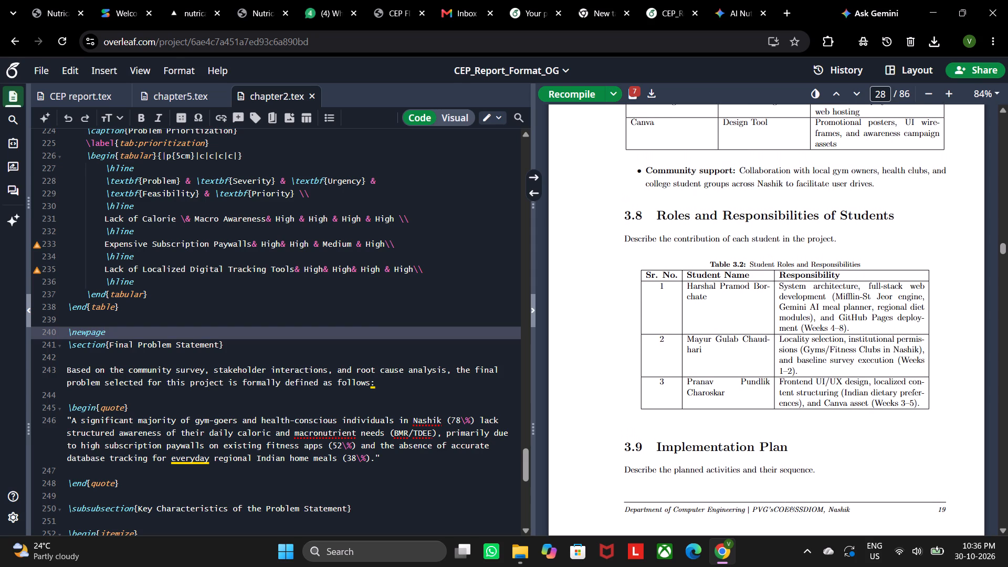
pyautogui.scroll(4, 643, 219)
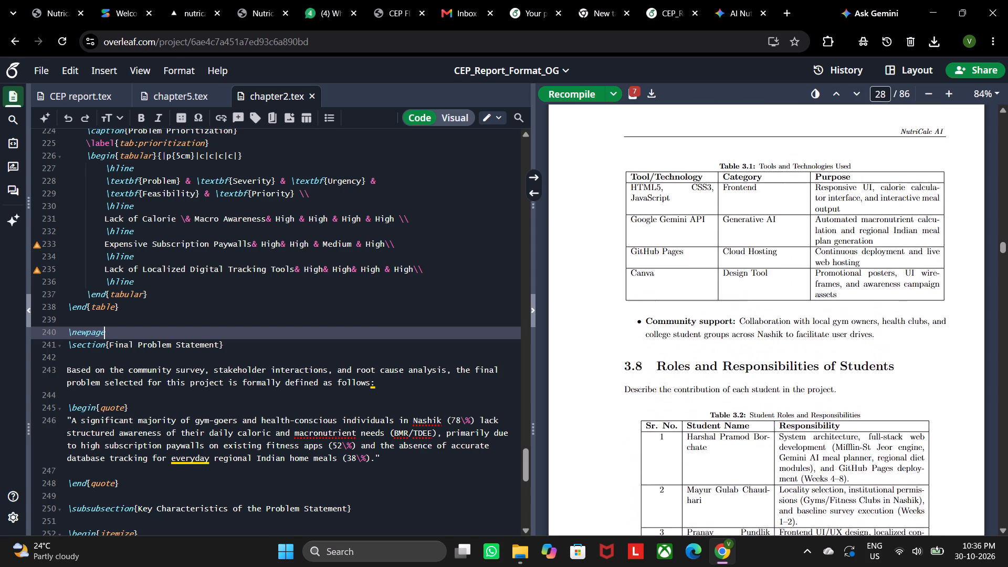
pyautogui.scroll(6, 643, 219)
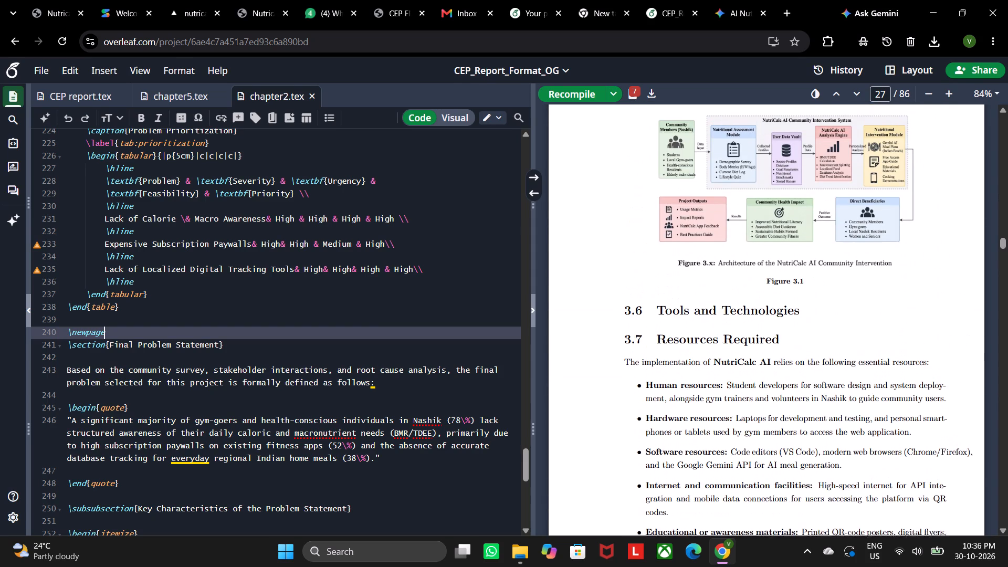
pyautogui.scroll(6, 643, 219)
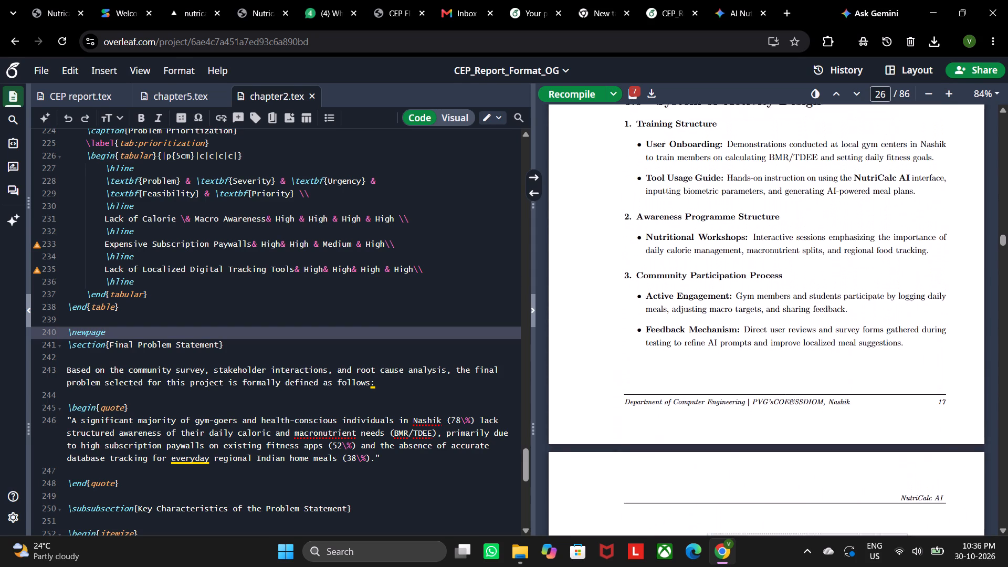
pyautogui.scroll(8, 643, 219)
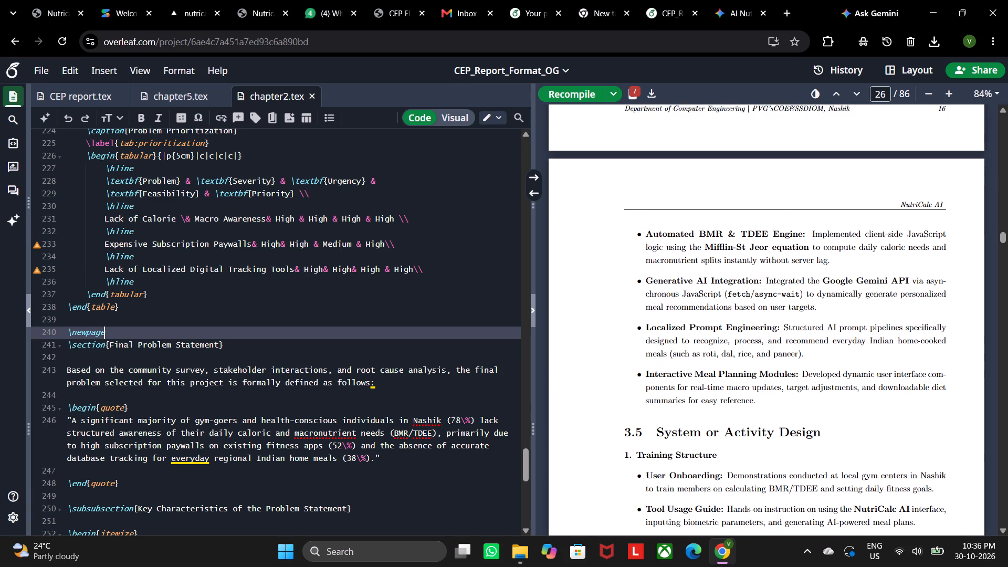
pyautogui.scroll(4, 643, 219)
pyautogui.hscroll(1, 643, 219)
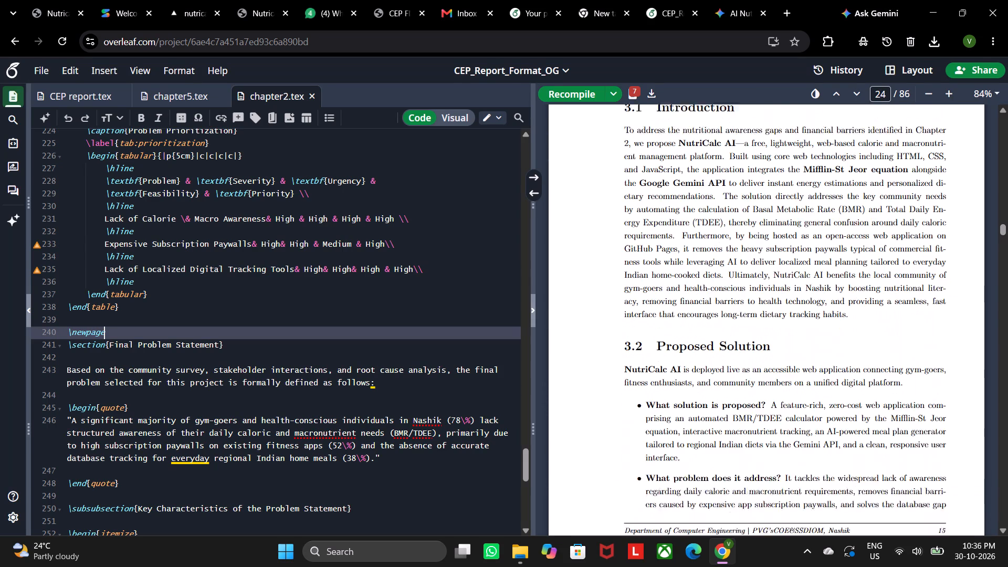
pyautogui.hscroll(1, 643, 219)
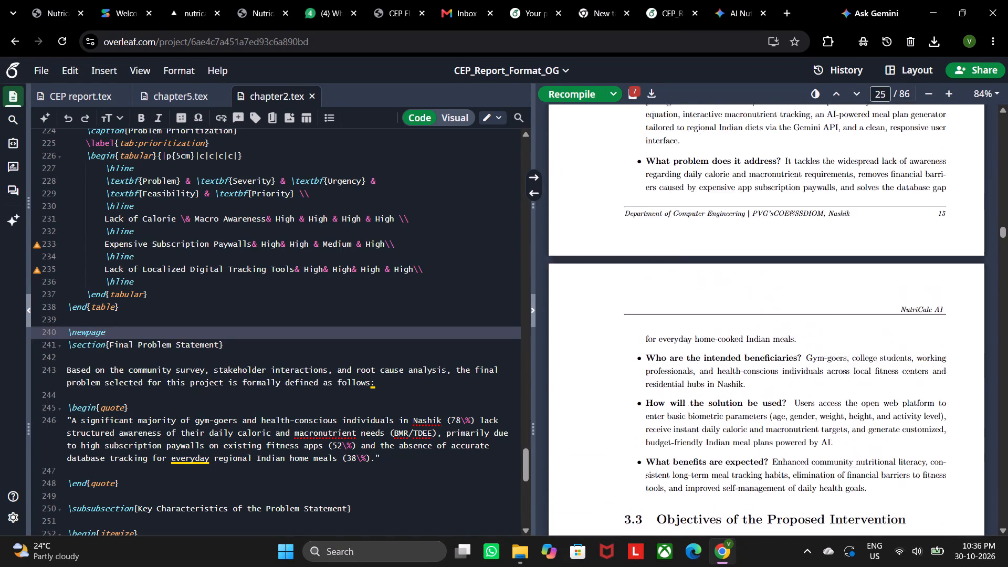
pyautogui.hscroll(2, 643, 219)
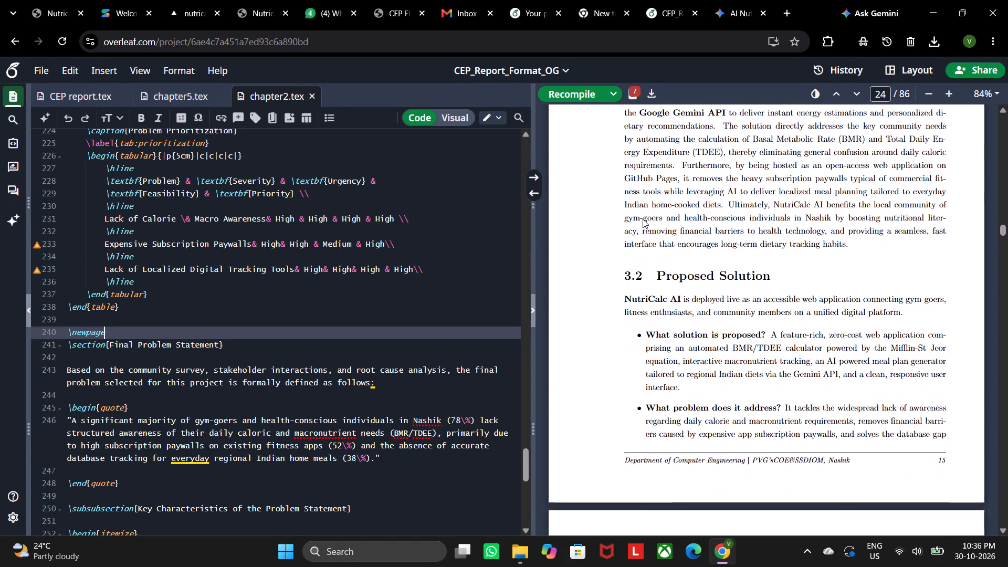
pyautogui.hscroll(1, 643, 219)
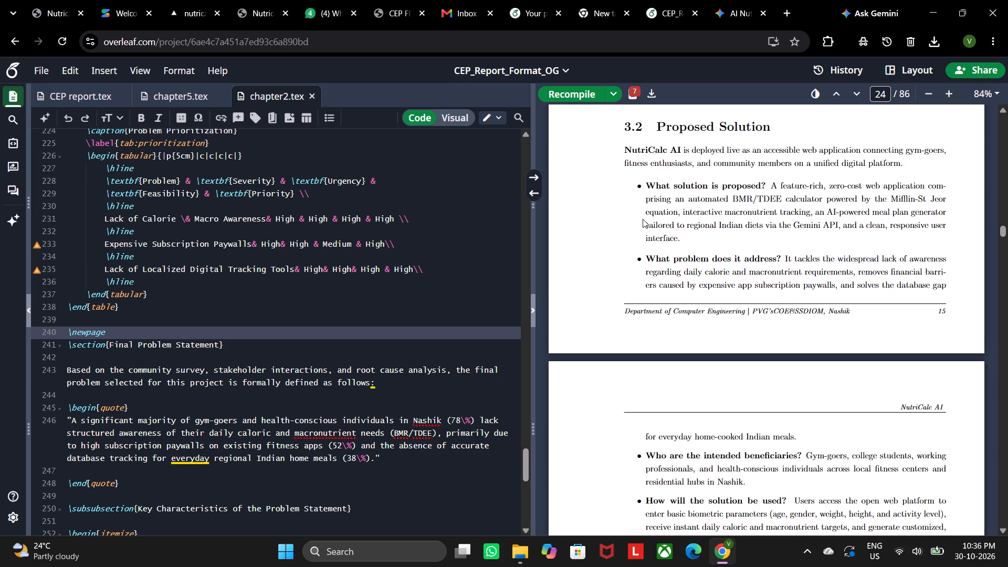
# From the architecture image of Figure 3.1 in the PDF, jump to its \includegraphics line in chapter3.tex.
pyautogui.scroll(-6, 643, 219)
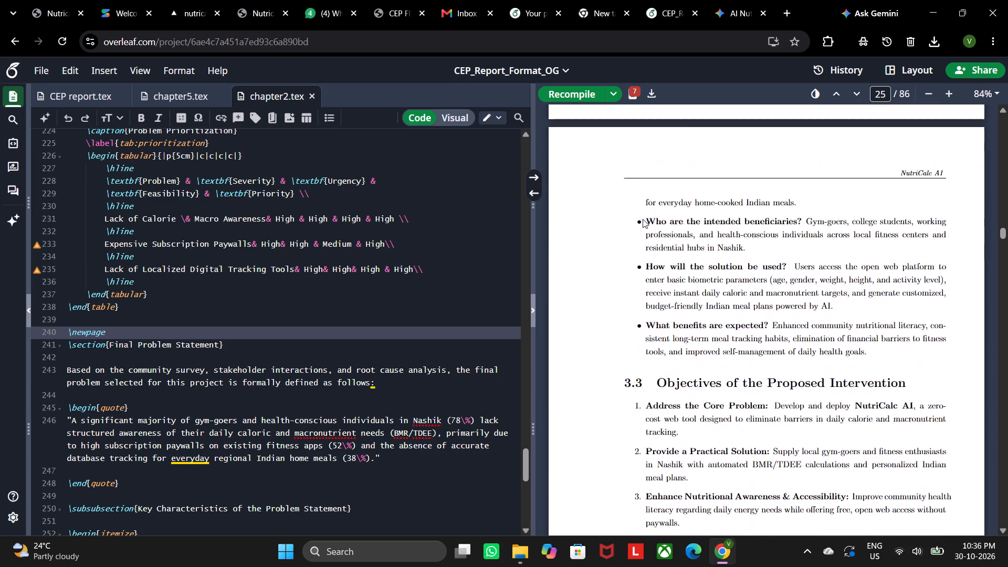
pyautogui.scroll(-5, 643, 219)
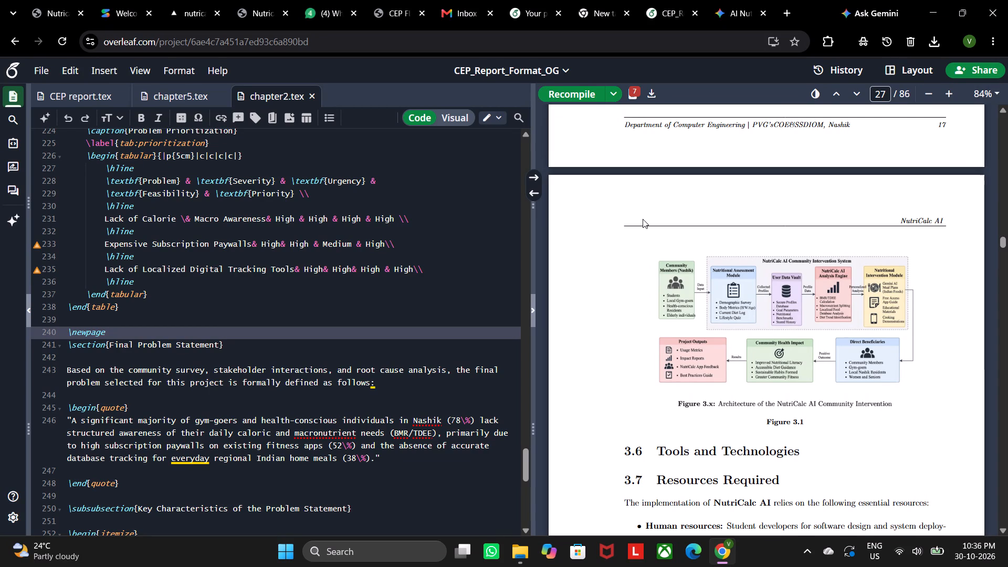
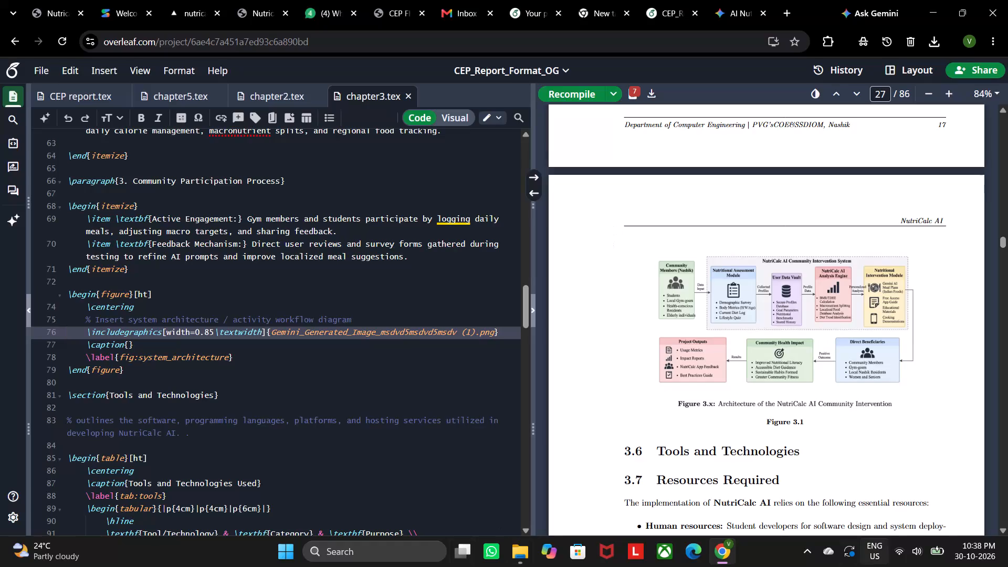
# Compare Figure 3.1's image and both caption lines in the compiled PDF with the figure's source lines in chapter3.tex.
pyautogui.click(424, 359)
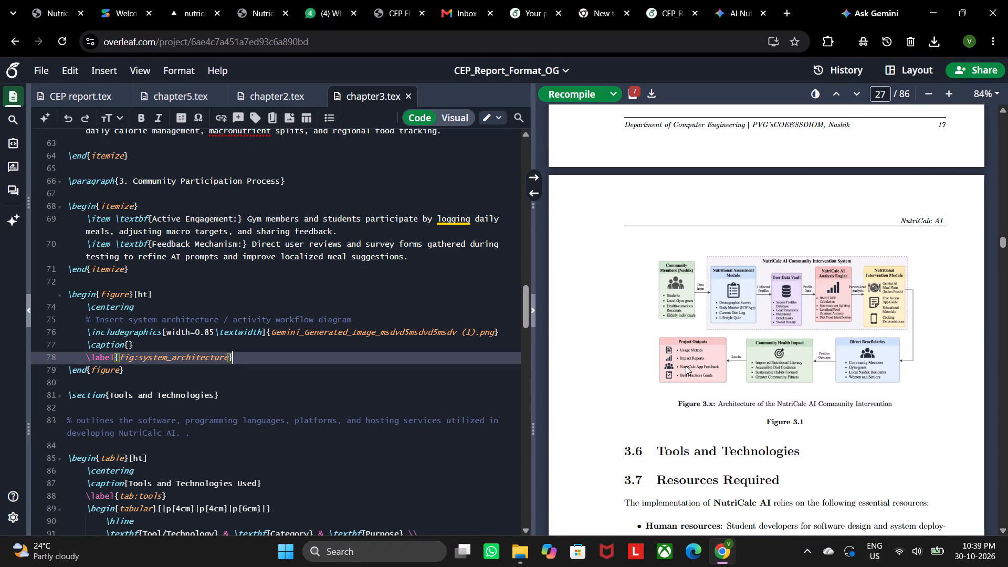
pyautogui.scroll(3, 724, 331)
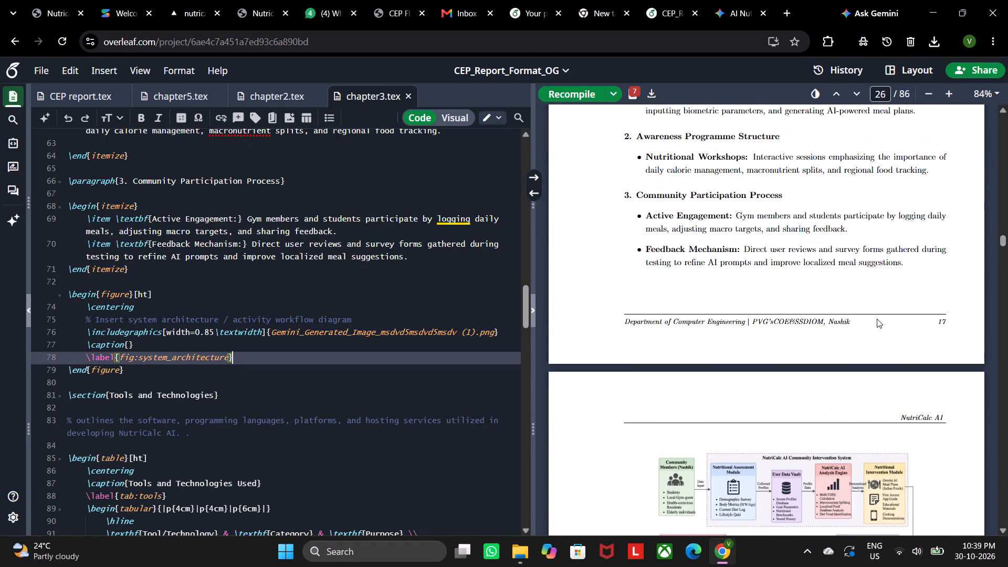
pyautogui.scroll(7, 879, 318)
pyautogui.scroll(-5, 888, 317)
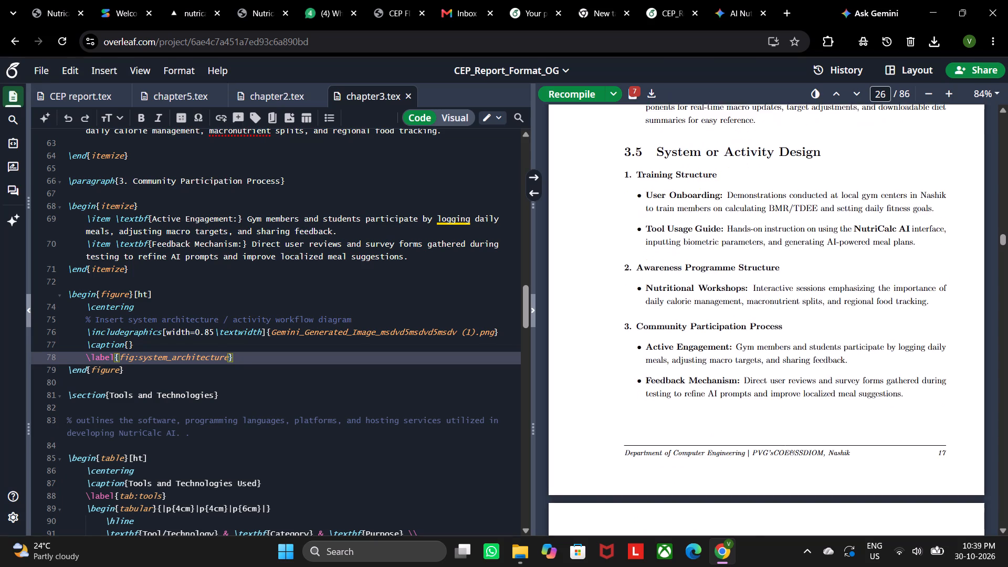
pyautogui.scroll(-4, 782, 371)
pyautogui.doubleClick(765, 384)
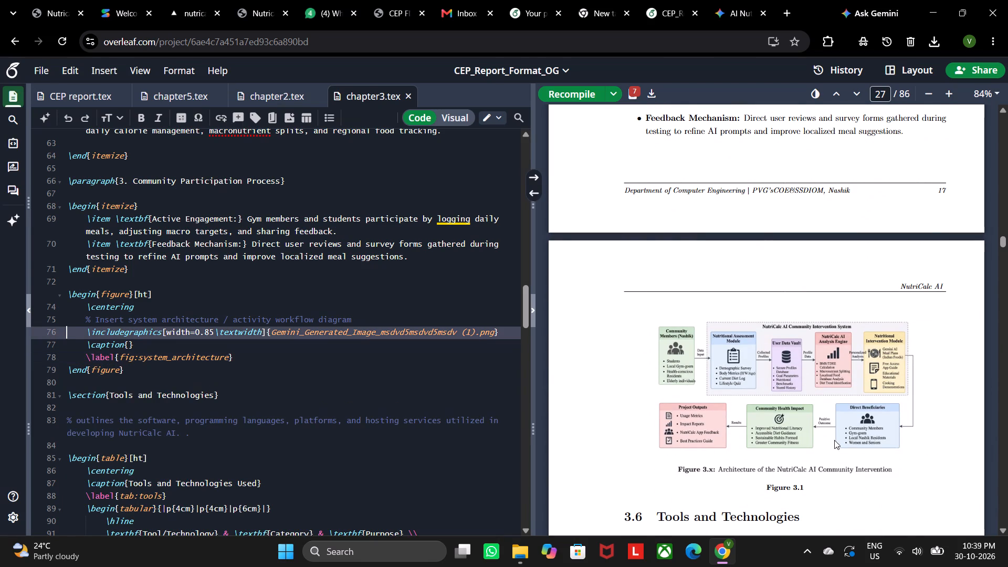
pyautogui.click(701, 469)
pyautogui.doubleClick(771, 486)
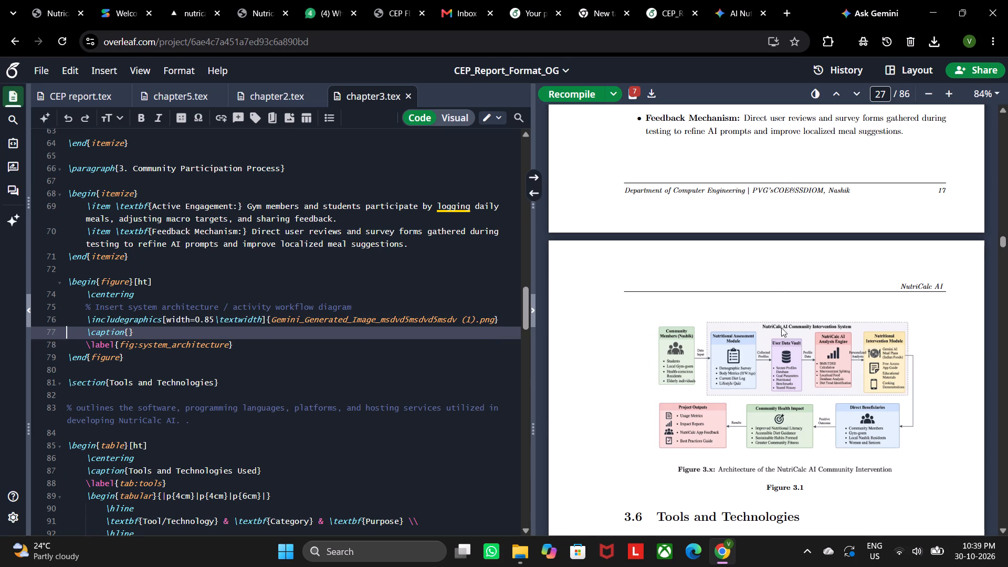
pyautogui.moveTo(763, 326); pyautogui.dragTo(818, 326)
pyautogui.click(862, 468)
# Open Gemini_Generated_Image_msdvd5msdvd5msdv.png from the Downloads folder in File Explorer and copy it from Photos.
pyautogui.click(521, 553)
pyautogui.doubleClick(261, 146)
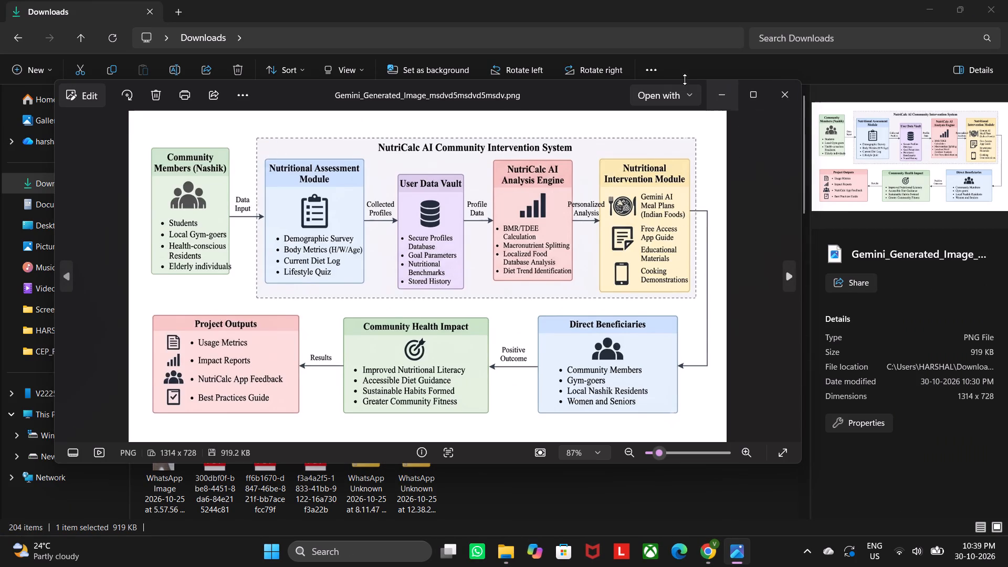
pyautogui.click(514, 89)
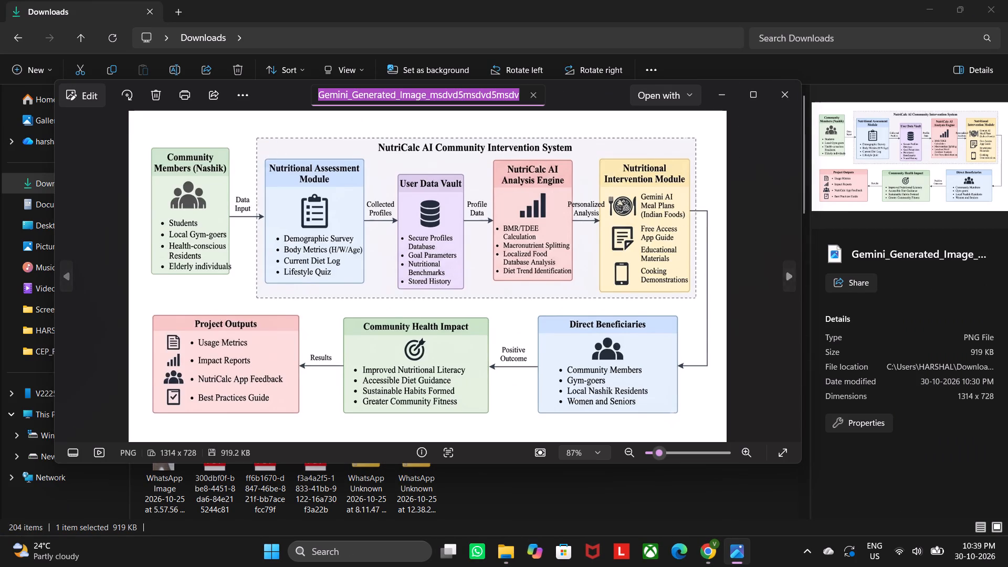
pyautogui.hotkey('ctrl', 'c')
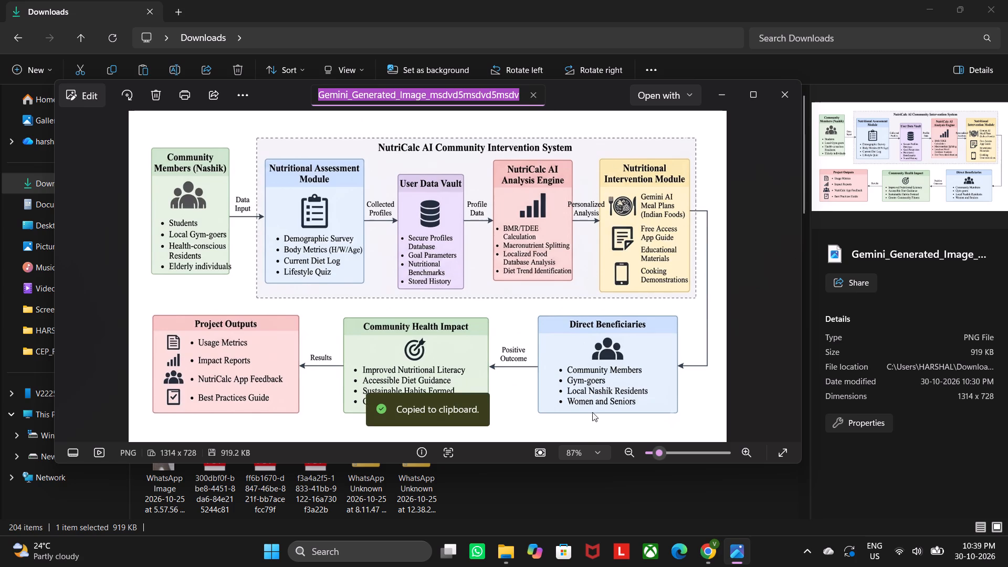
# Back in Overleaf, replace the file name in the system architecture figure's \includegraphics braces by pasting the copied image.
pyautogui.click(719, 564)
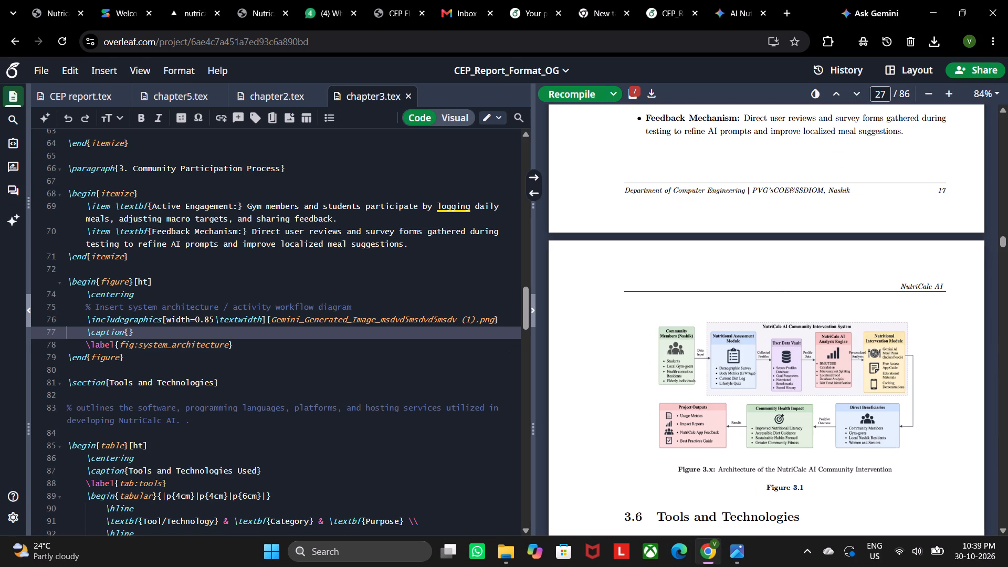
pyautogui.moveTo(273, 317); pyautogui.dragTo(496, 332)
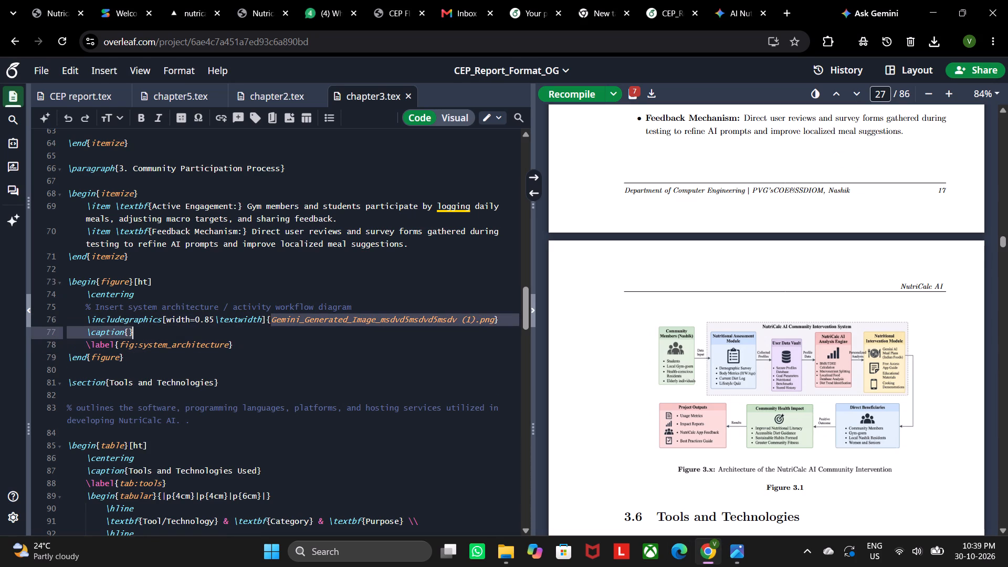
pyautogui.moveTo(496, 332); pyautogui.dragTo(492, 326)
pyautogui.hotkey('ctrl', 'v')
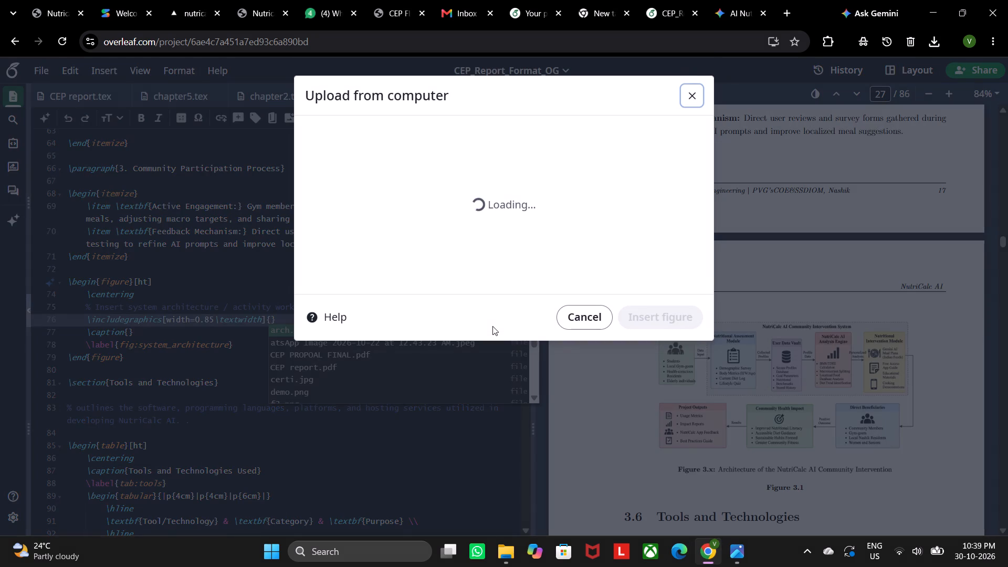
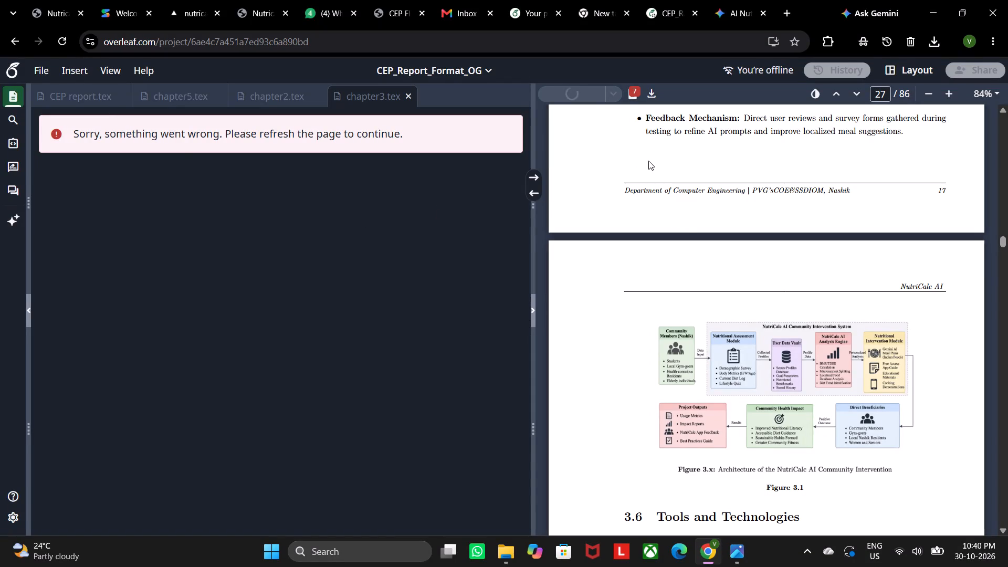
# Reload the Overleaf project page, retrying until the chapter3.tex source opens again.
pyautogui.doubleClick(270, 165)
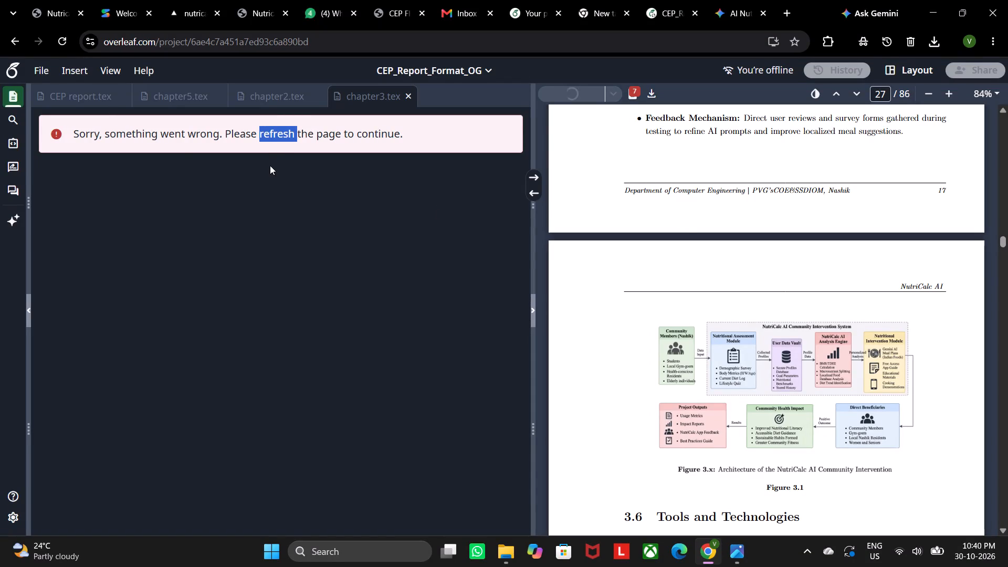
pyautogui.click(921, 541)
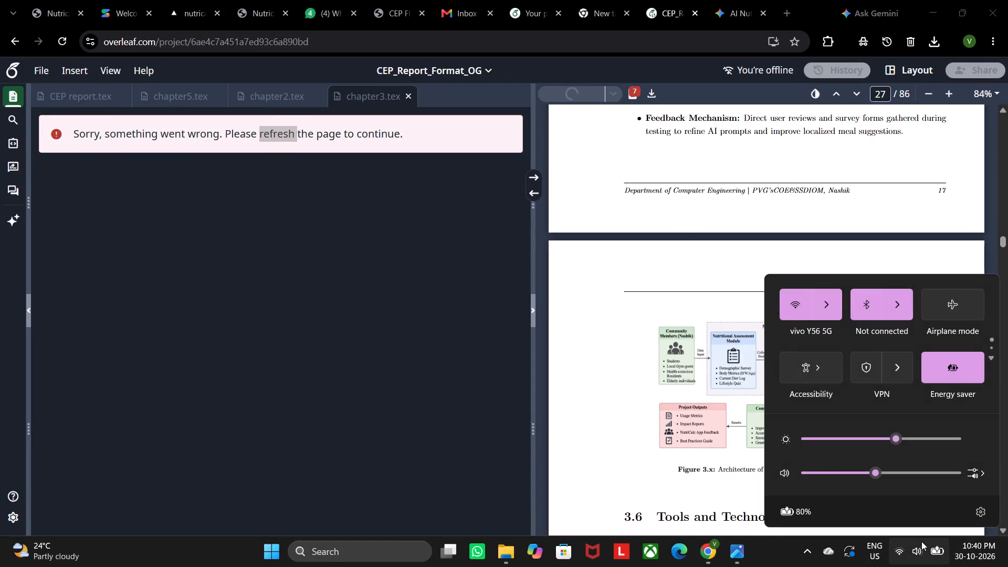
pyautogui.click(921, 541)
pyautogui.scroll(4, 708, 308)
pyautogui.scroll(-2, 708, 308)
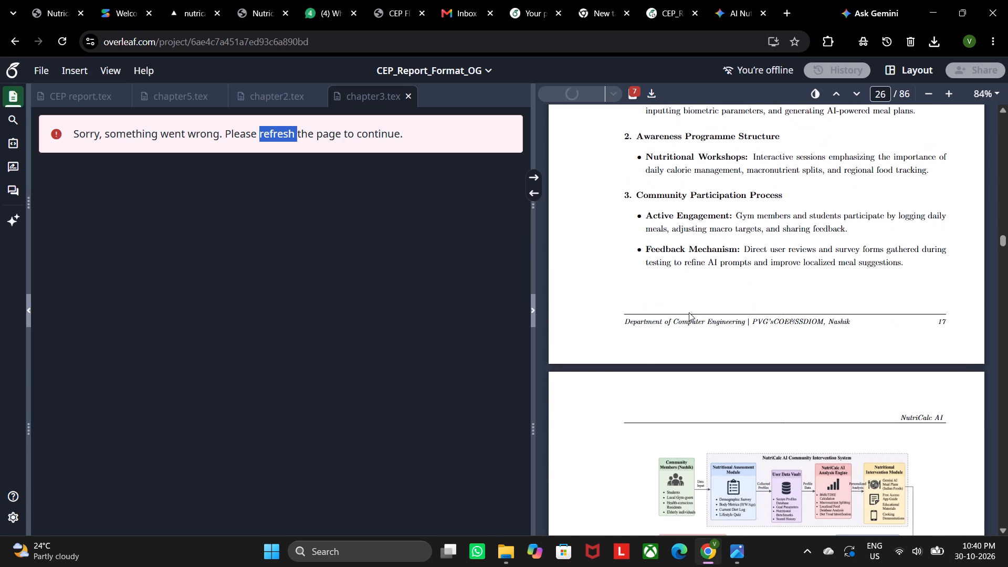
pyautogui.click(292, 240)
pyautogui.click(56, 37)
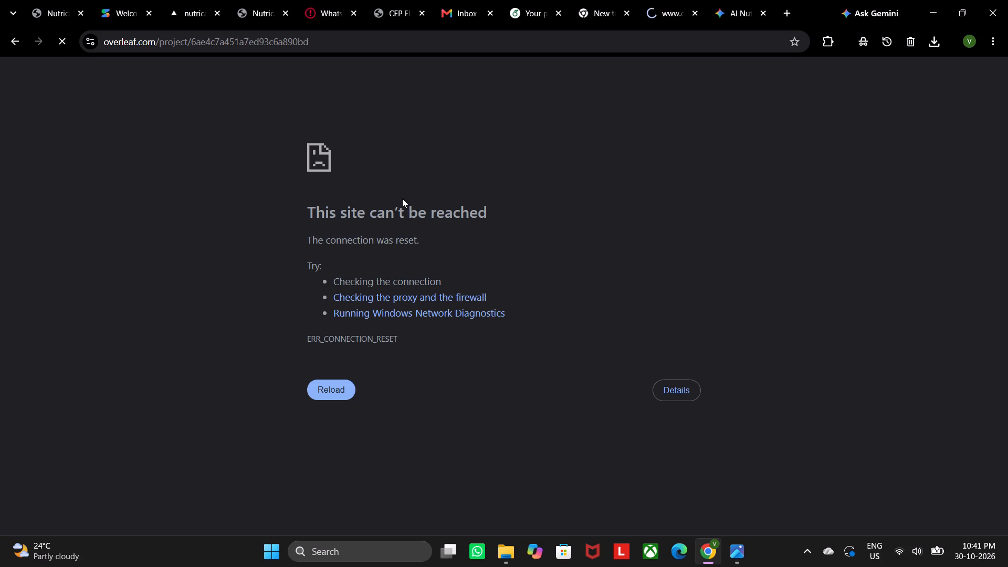
pyautogui.click(317, 396)
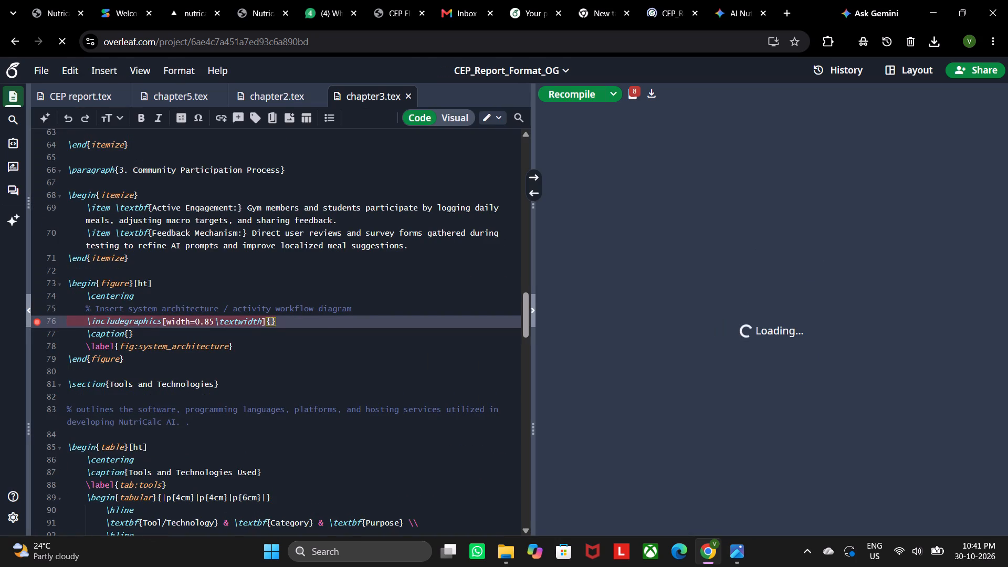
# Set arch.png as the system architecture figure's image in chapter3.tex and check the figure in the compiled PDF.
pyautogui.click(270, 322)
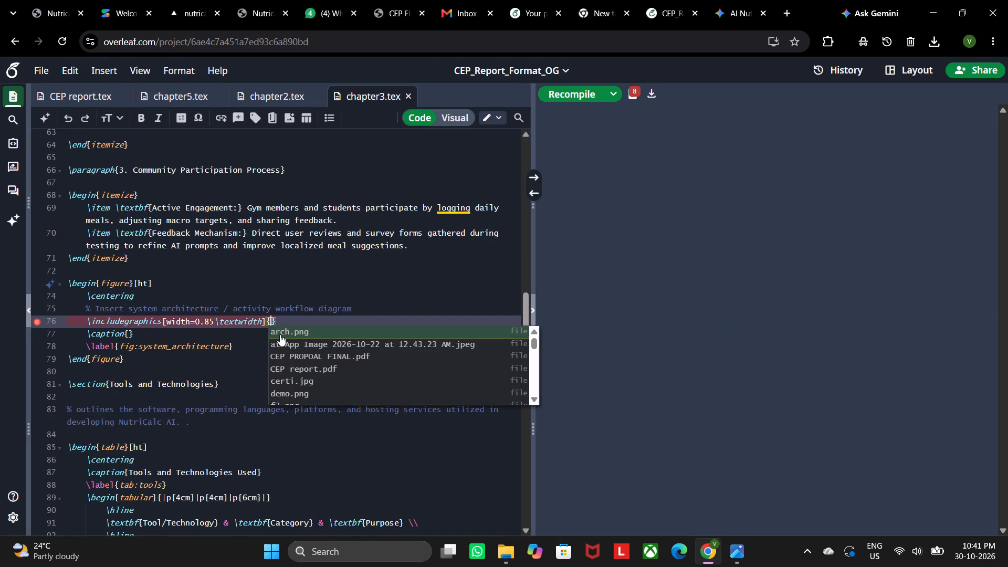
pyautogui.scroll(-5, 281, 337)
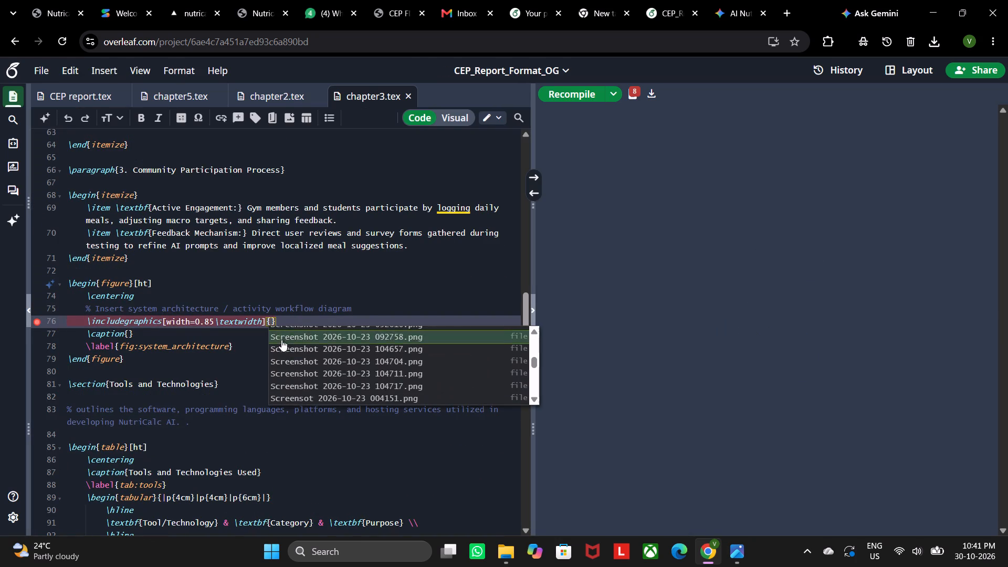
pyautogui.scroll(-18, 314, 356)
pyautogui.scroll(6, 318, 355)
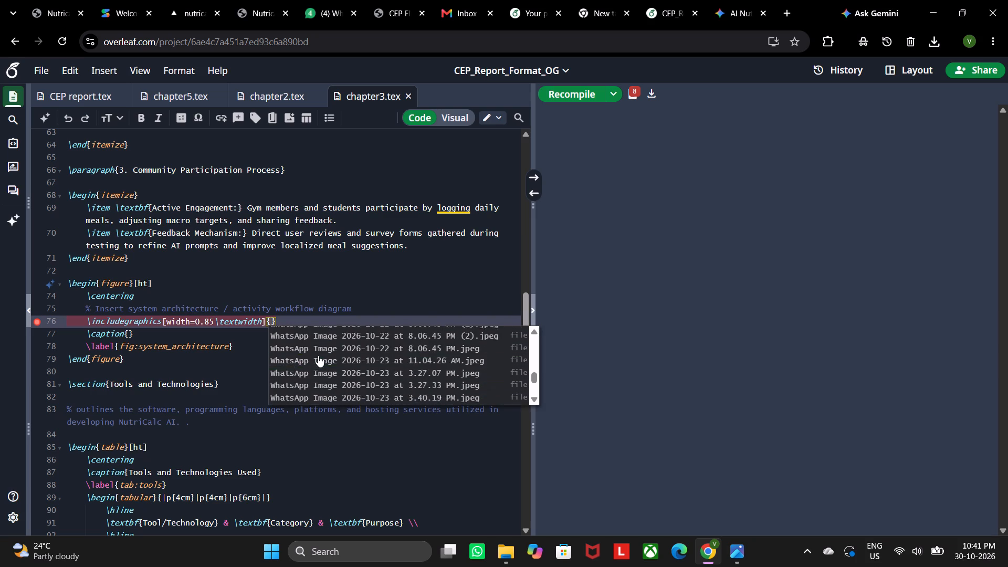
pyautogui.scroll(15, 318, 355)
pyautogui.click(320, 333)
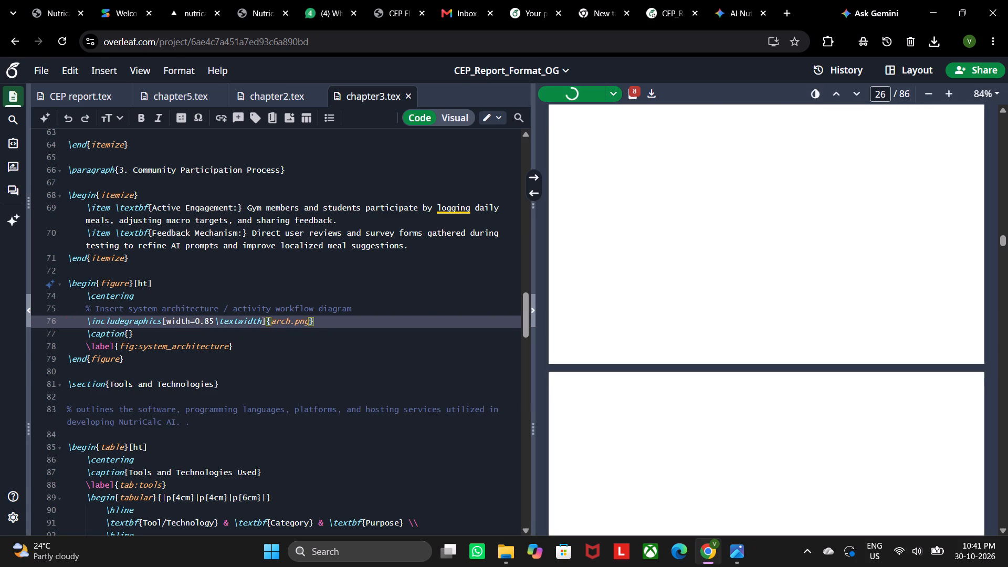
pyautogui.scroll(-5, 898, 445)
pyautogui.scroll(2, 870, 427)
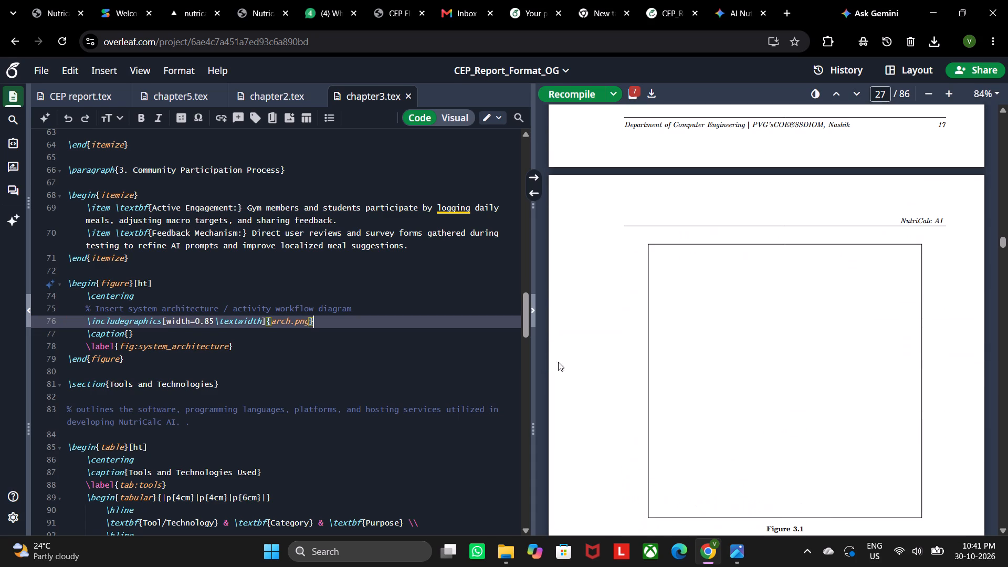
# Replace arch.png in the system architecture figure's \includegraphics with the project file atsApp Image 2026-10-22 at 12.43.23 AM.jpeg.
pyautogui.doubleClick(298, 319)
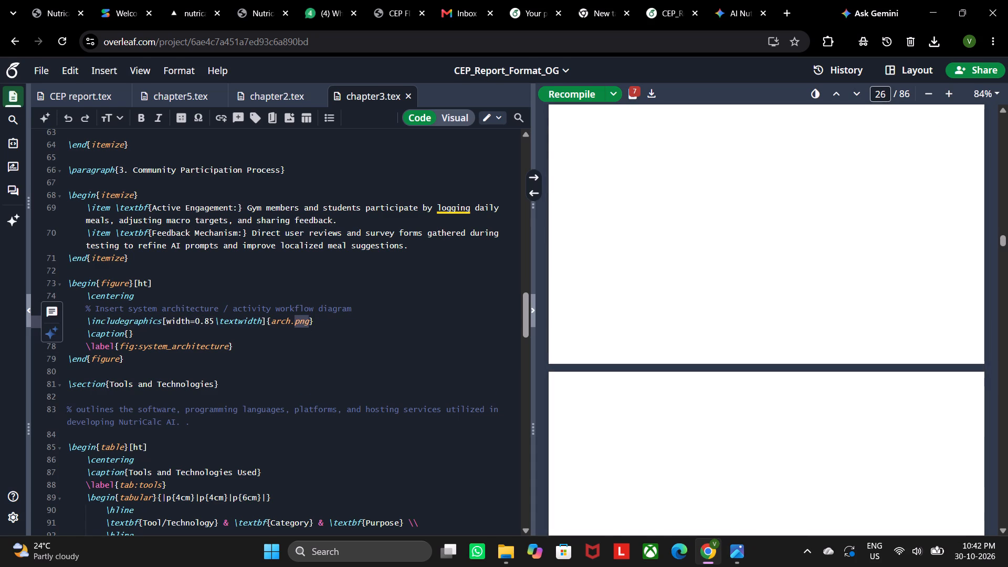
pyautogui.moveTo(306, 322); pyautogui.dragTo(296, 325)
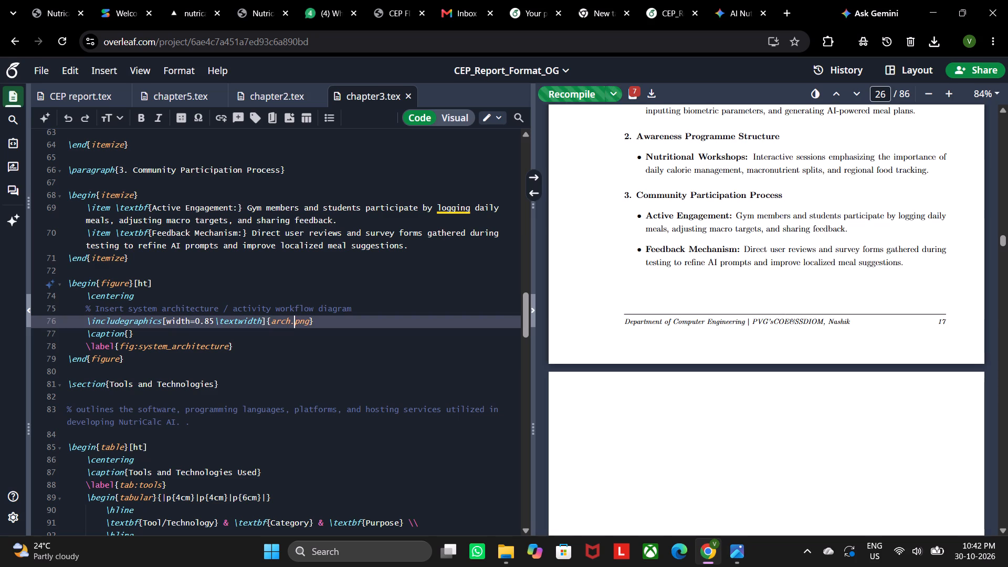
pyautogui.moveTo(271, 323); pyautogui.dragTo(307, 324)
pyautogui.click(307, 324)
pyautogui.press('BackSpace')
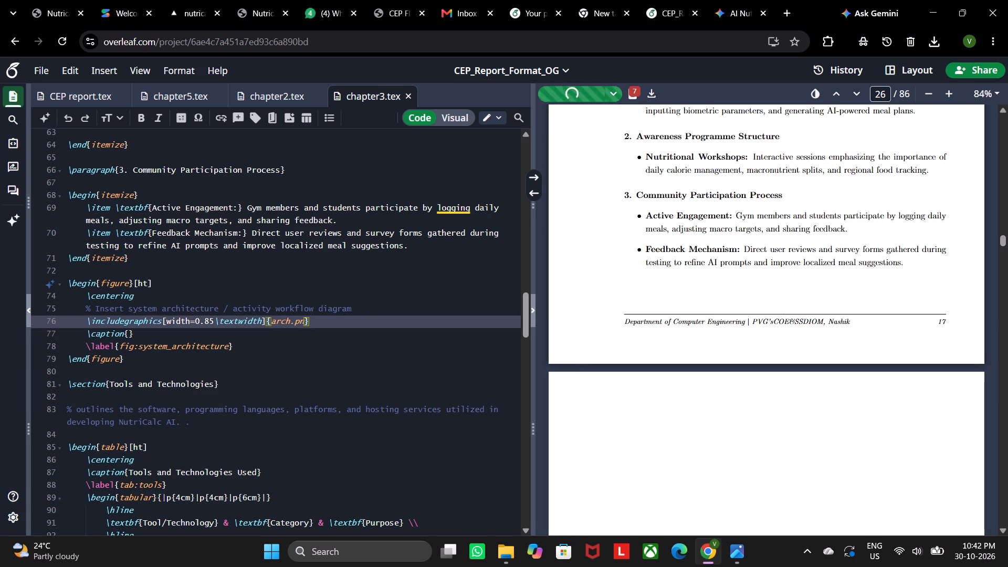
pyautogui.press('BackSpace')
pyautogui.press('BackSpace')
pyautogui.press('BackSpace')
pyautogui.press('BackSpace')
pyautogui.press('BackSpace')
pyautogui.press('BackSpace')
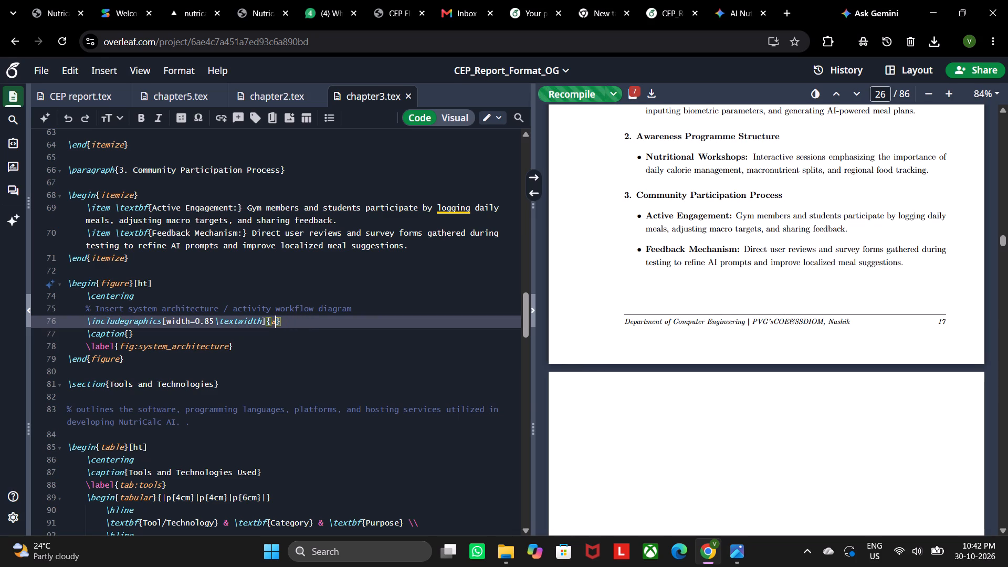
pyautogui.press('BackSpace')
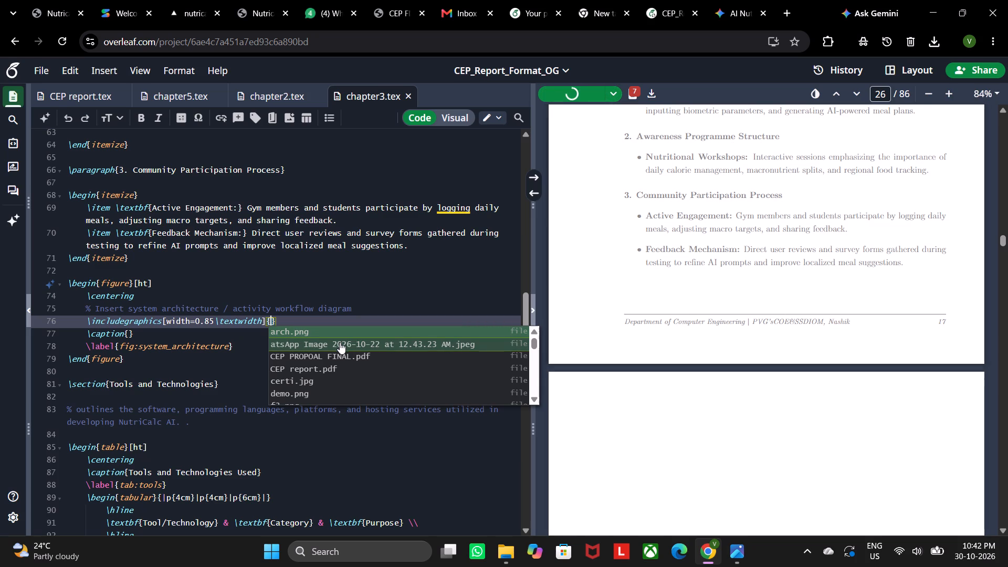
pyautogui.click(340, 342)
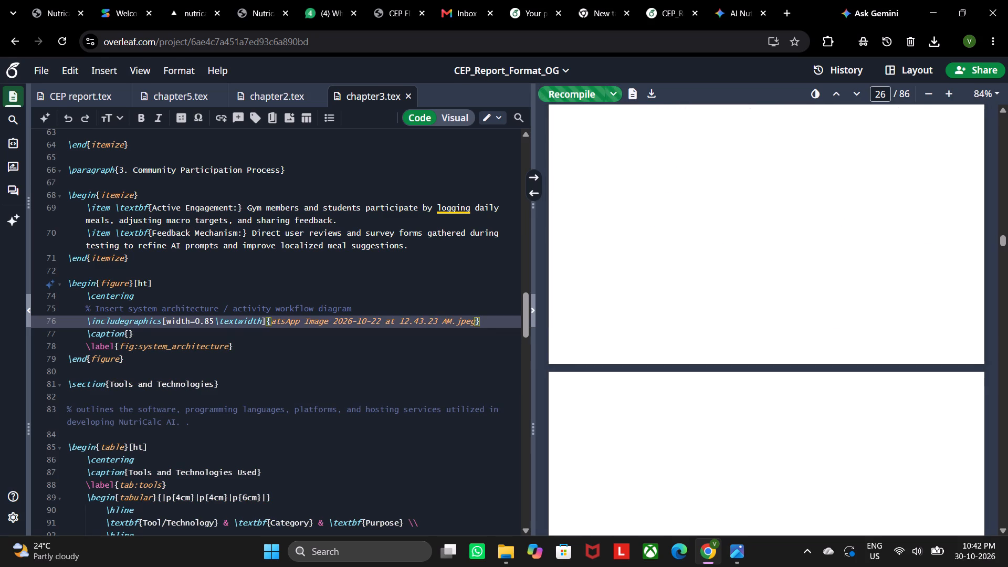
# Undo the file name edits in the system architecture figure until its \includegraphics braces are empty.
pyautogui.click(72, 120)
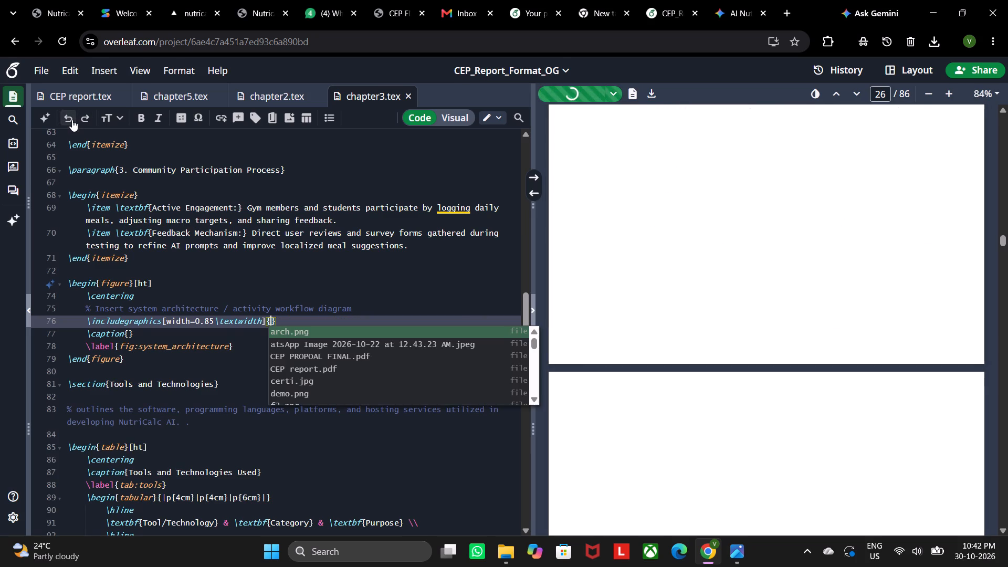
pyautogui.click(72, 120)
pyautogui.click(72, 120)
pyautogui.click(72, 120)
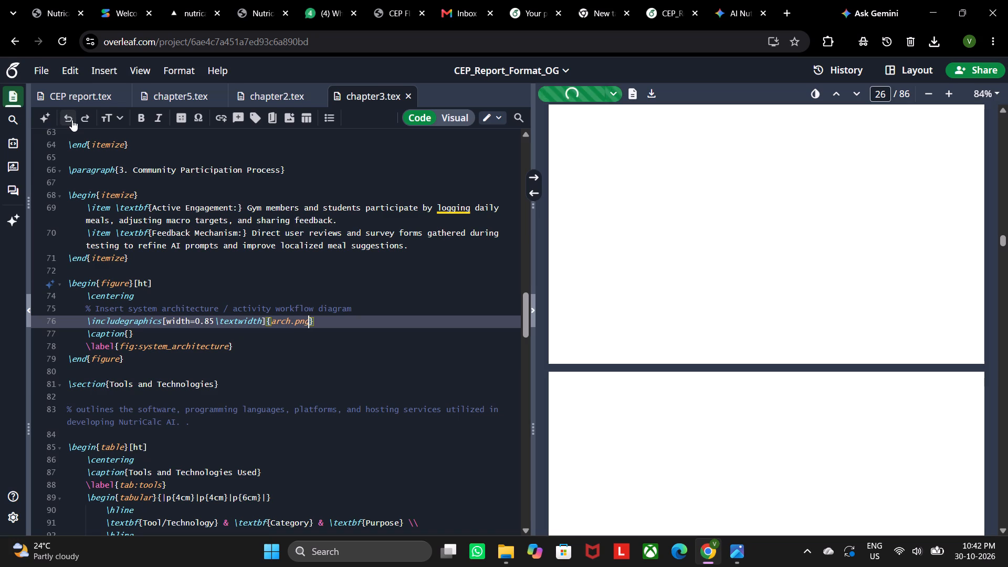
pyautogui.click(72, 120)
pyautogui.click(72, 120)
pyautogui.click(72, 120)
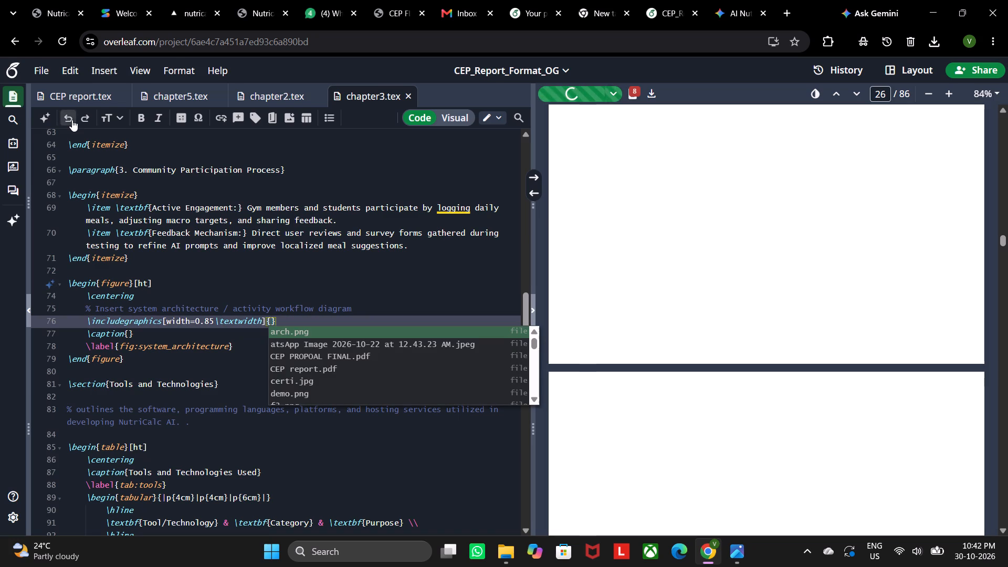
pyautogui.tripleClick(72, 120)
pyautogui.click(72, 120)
# Switch to Photos, copy Gemini_Generated_Image_msdvd5msdvd5msdv.png from its viewer window, and close the viewer.
pyautogui.click(736, 561)
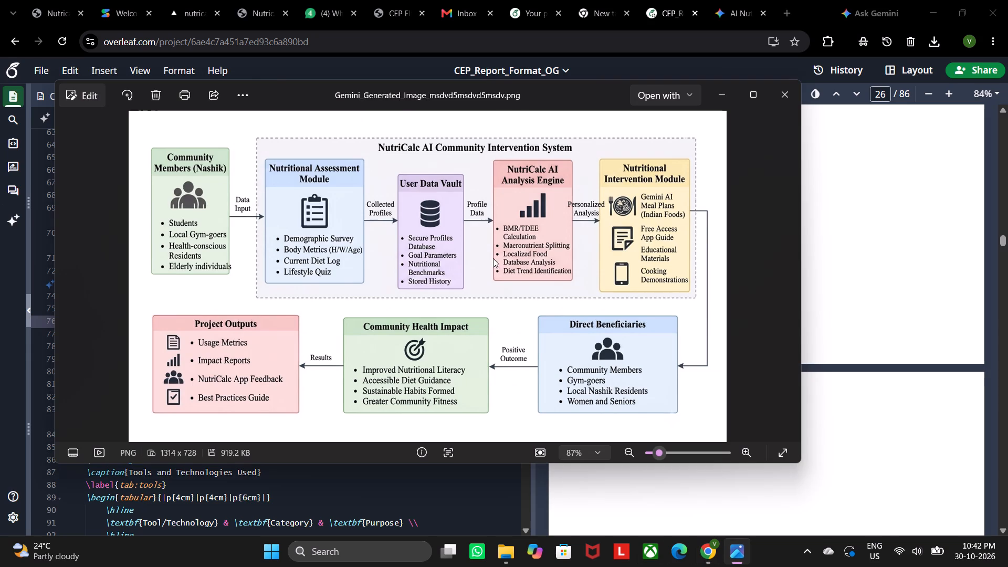
pyautogui.doubleClick(484, 92)
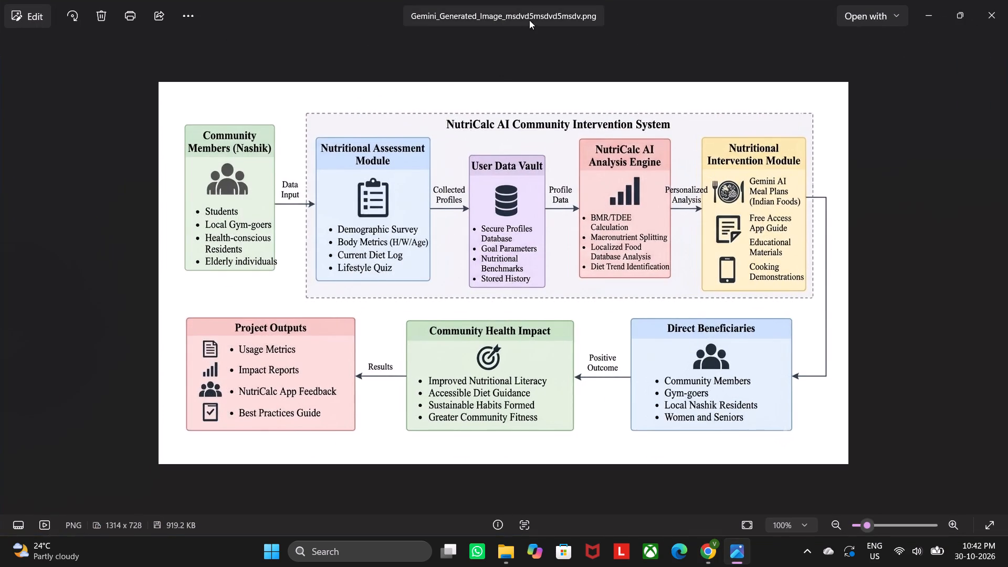
pyautogui.doubleClick(531, 18)
pyautogui.click(457, 91)
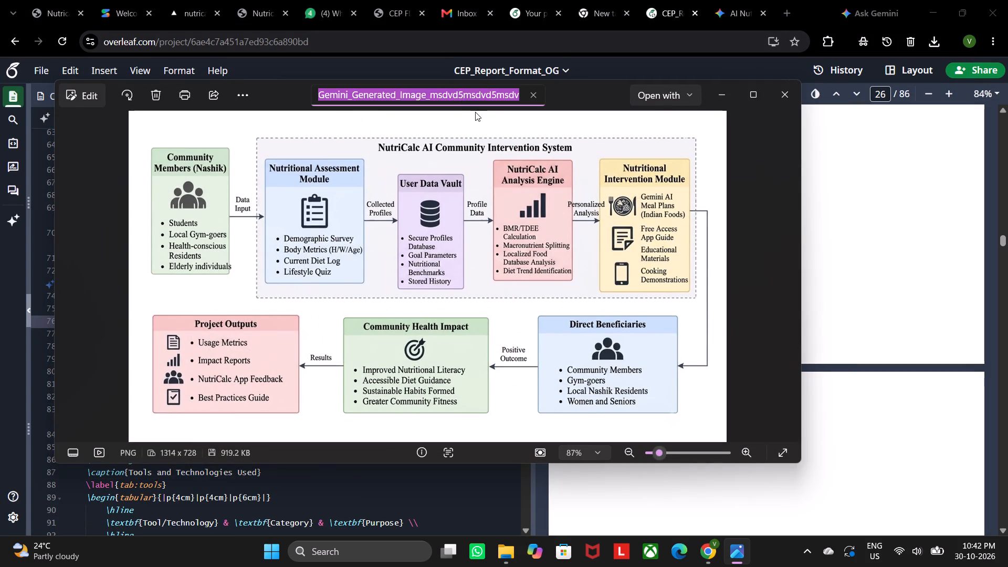
pyautogui.click(477, 115)
pyautogui.doubleClick(474, 91)
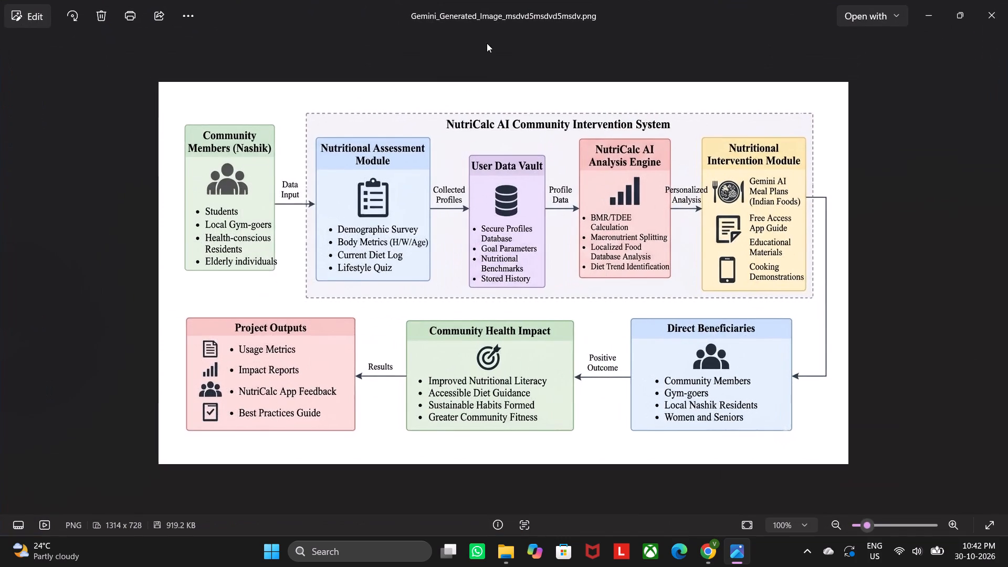
pyautogui.doubleClick(493, 16)
pyautogui.click(446, 90)
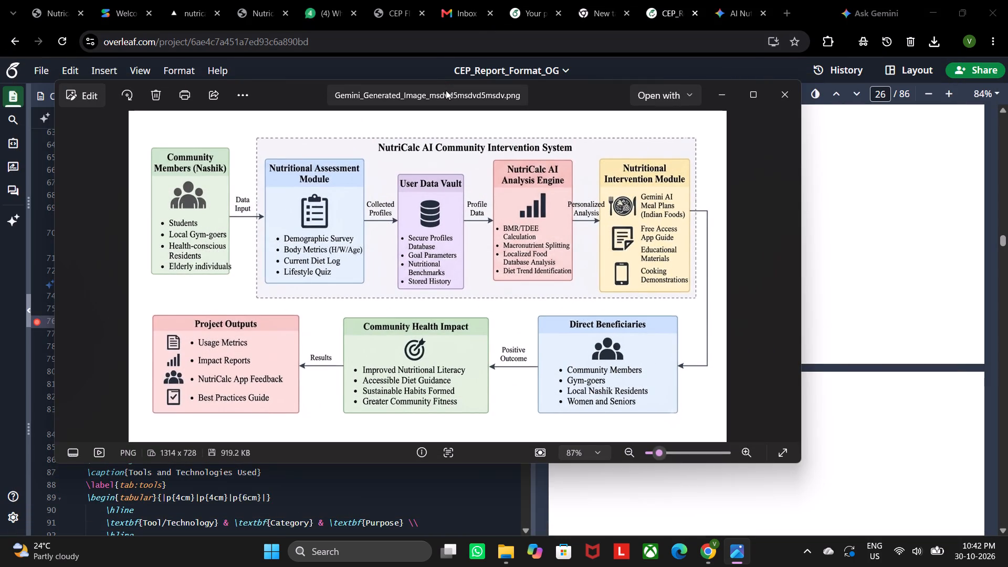
pyautogui.hotkey('ctrl', 'c')
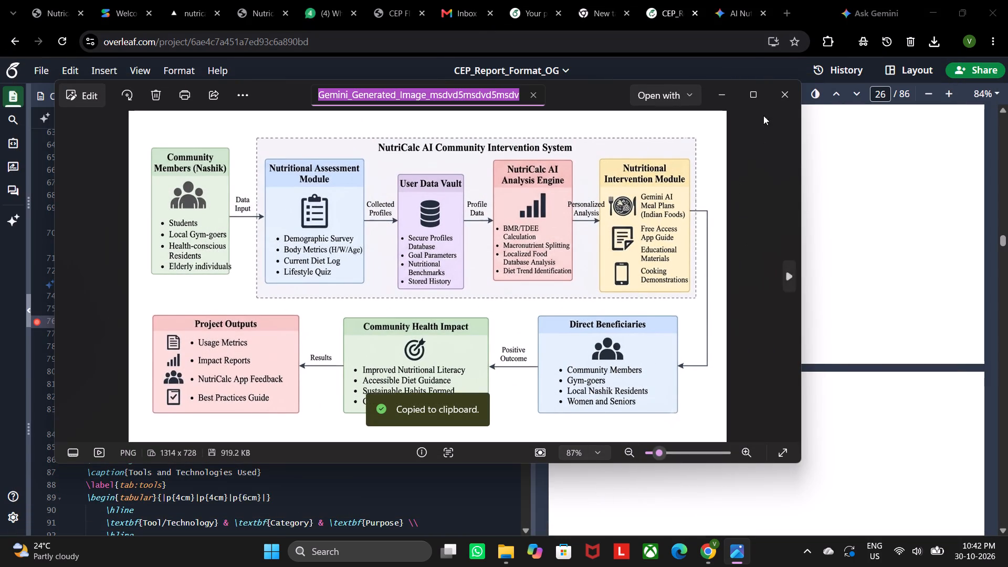
pyautogui.doubleClick(784, 87)
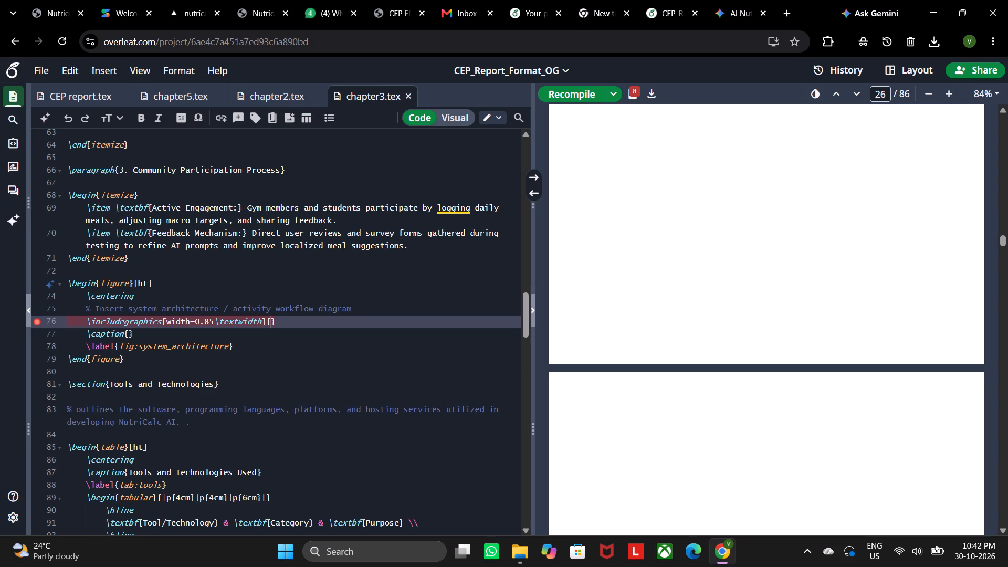
# Back in Overleaf, paste the copied image inside the empty \includegraphics braces of the system architecture figure.
pyautogui.hotkey('ctrl', 'v')
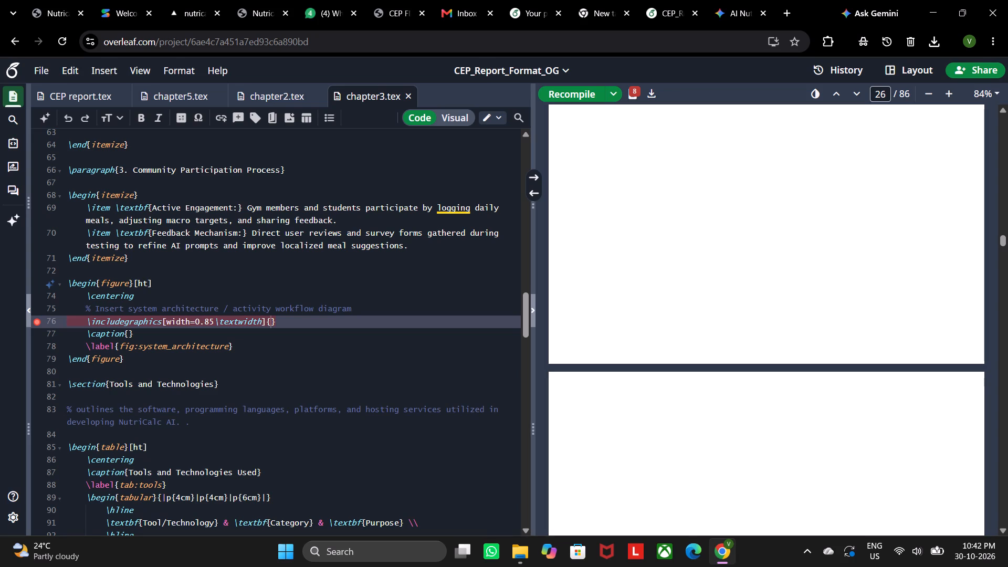
pyautogui.click(271, 321)
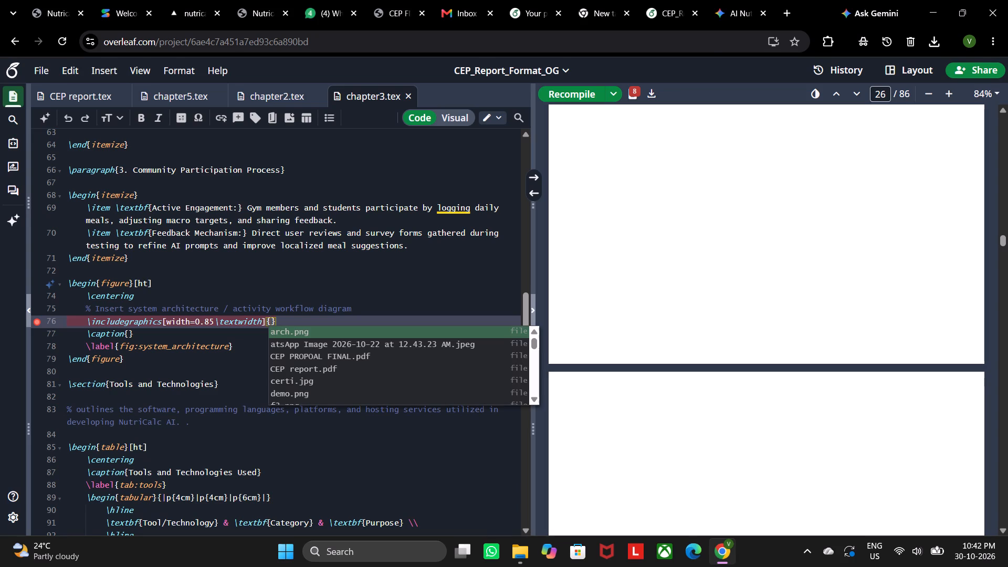
pyautogui.hotkey('ctrl', 'v')
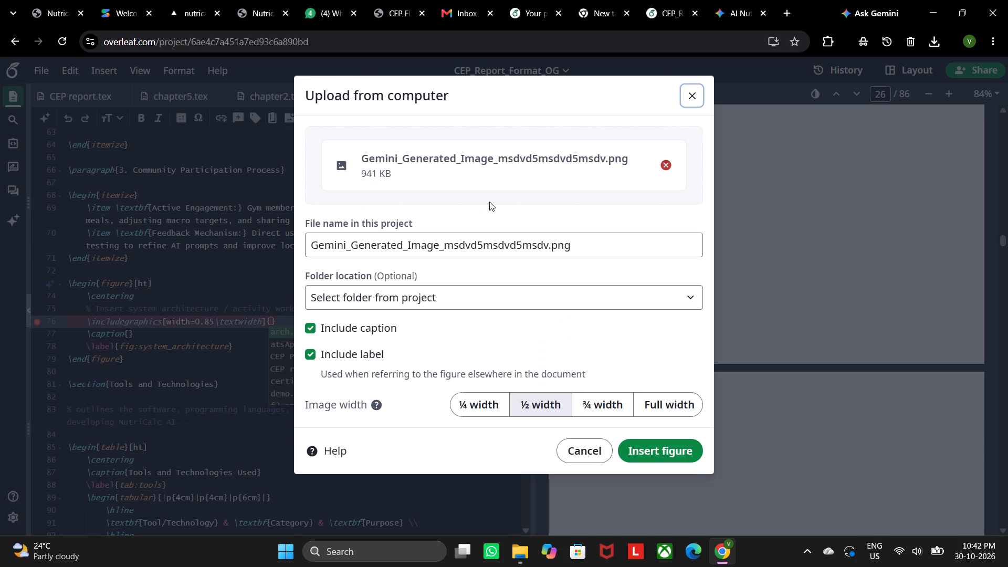
# Remove the pasted image from the figure upload and browse the computer for an image file instead.
pyautogui.click(671, 164)
pyautogui.doubleClick(552, 178)
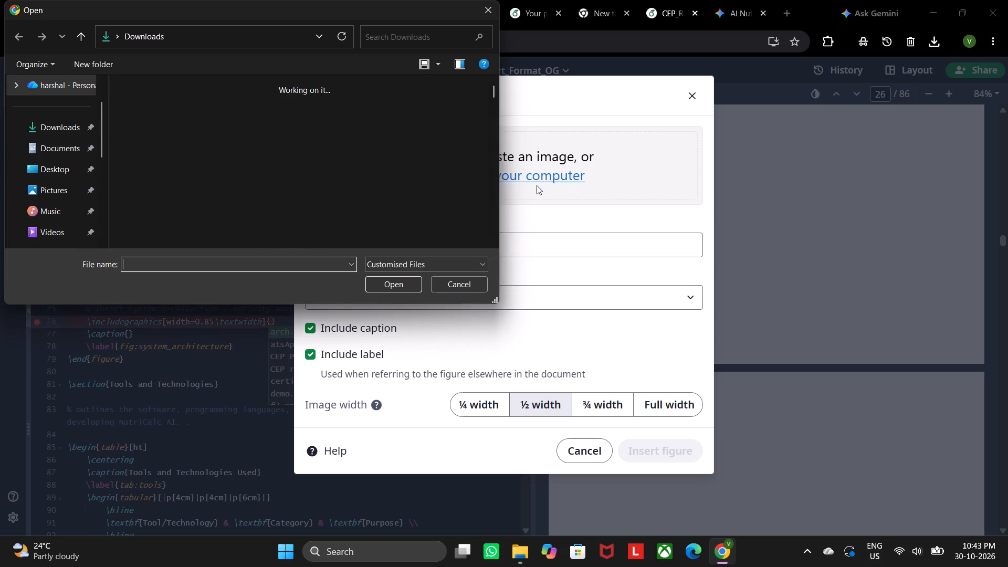